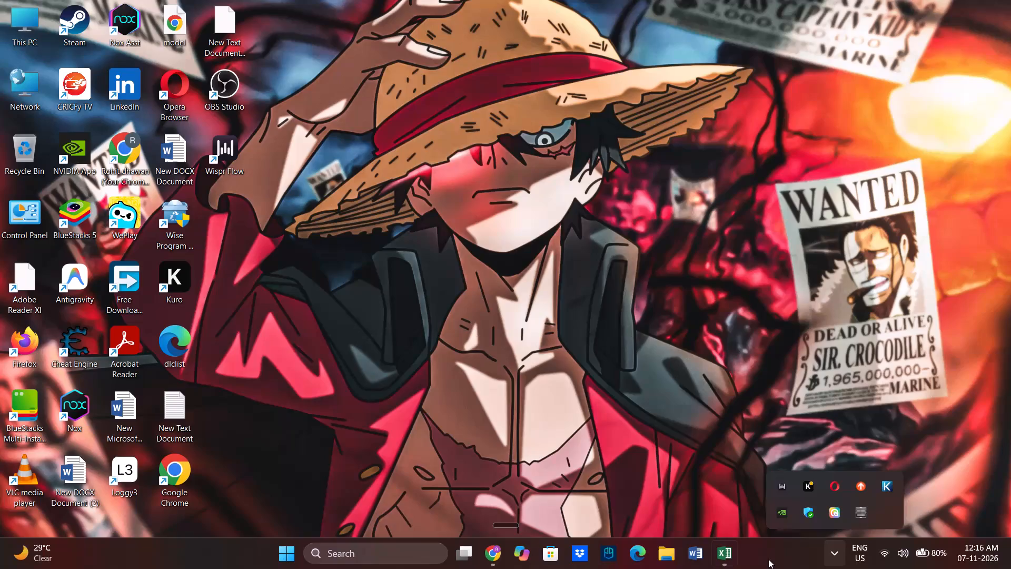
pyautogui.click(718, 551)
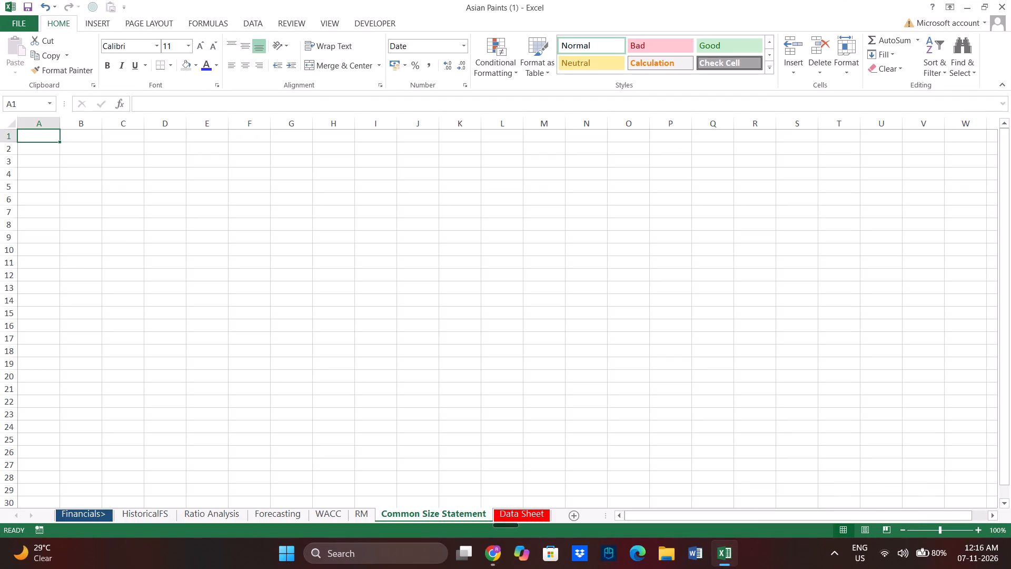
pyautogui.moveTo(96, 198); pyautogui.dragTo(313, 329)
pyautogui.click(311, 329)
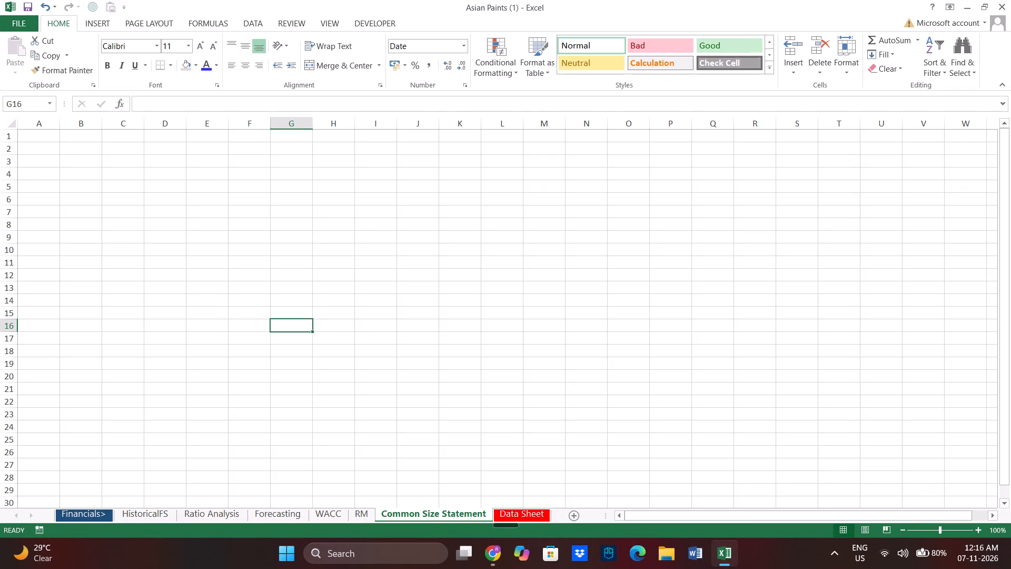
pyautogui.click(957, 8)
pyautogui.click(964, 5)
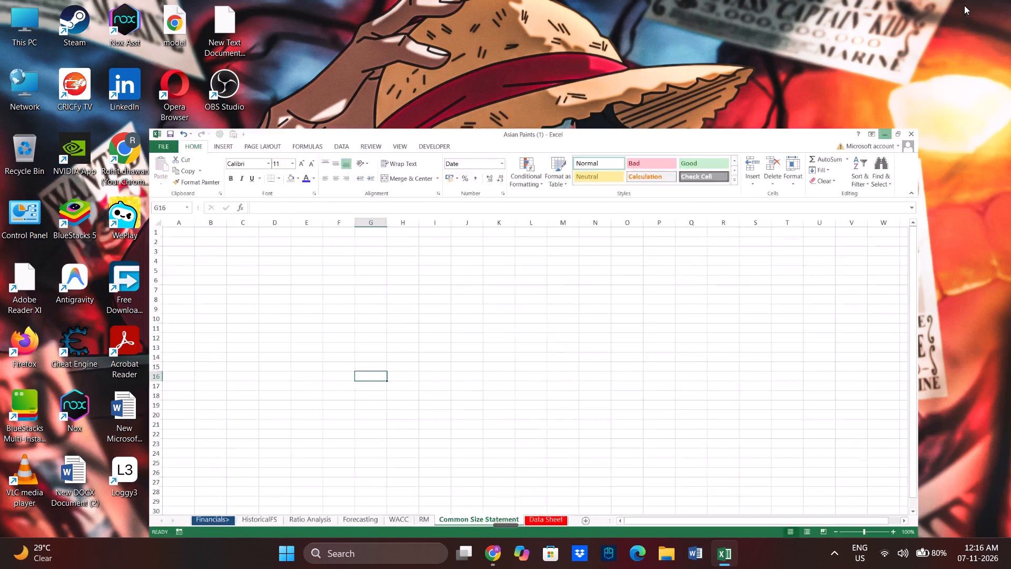
# Switch to Chrome and open youtube.com in place of the Google results page.
pyautogui.click(506, 556)
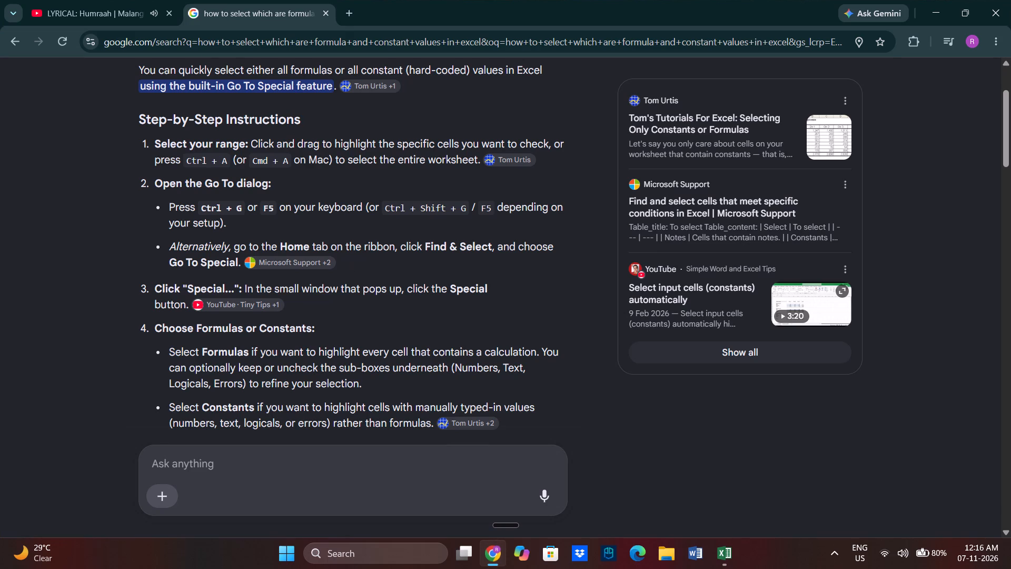
pyautogui.click(340, 43)
pyautogui.write('yo')
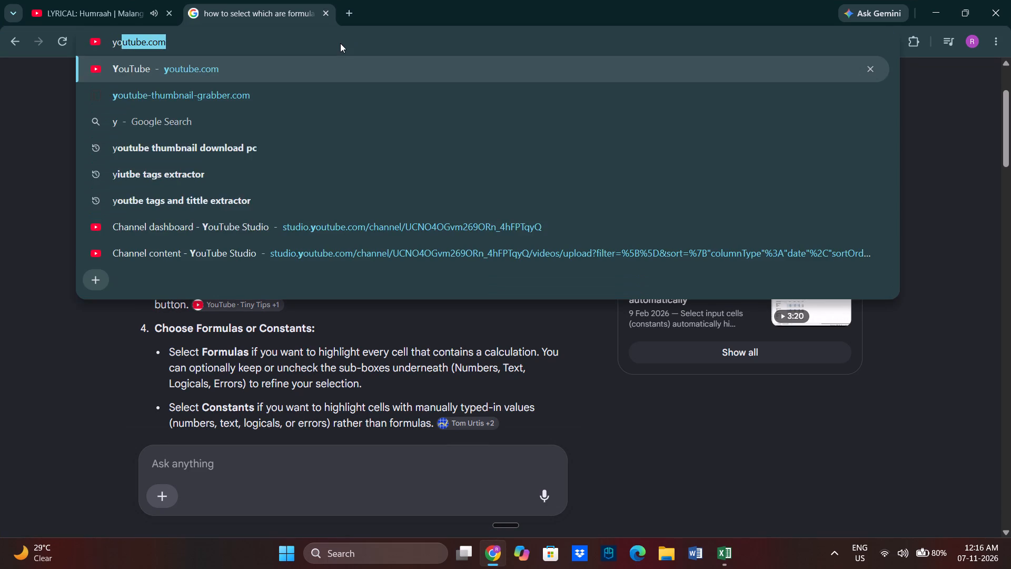
pyautogui.write('utu')
pyautogui.write('be')
pyautogui.press('Return')
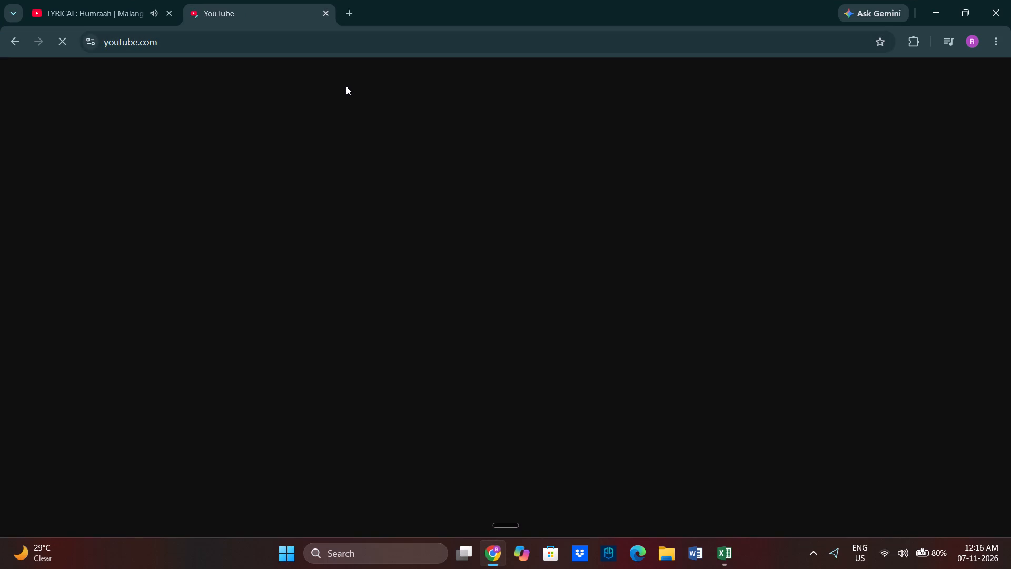
# Search YouTube for "financial modeling".
pyautogui.click(344, 73)
pyautogui.click(344, 73)
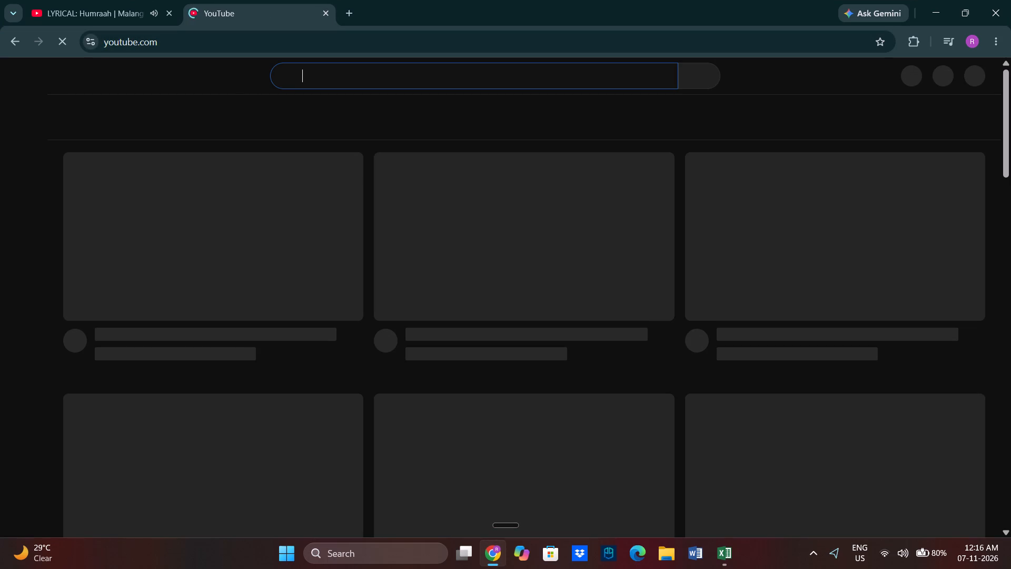
pyautogui.write('common size state')
pyautogui.press('BackSpace')
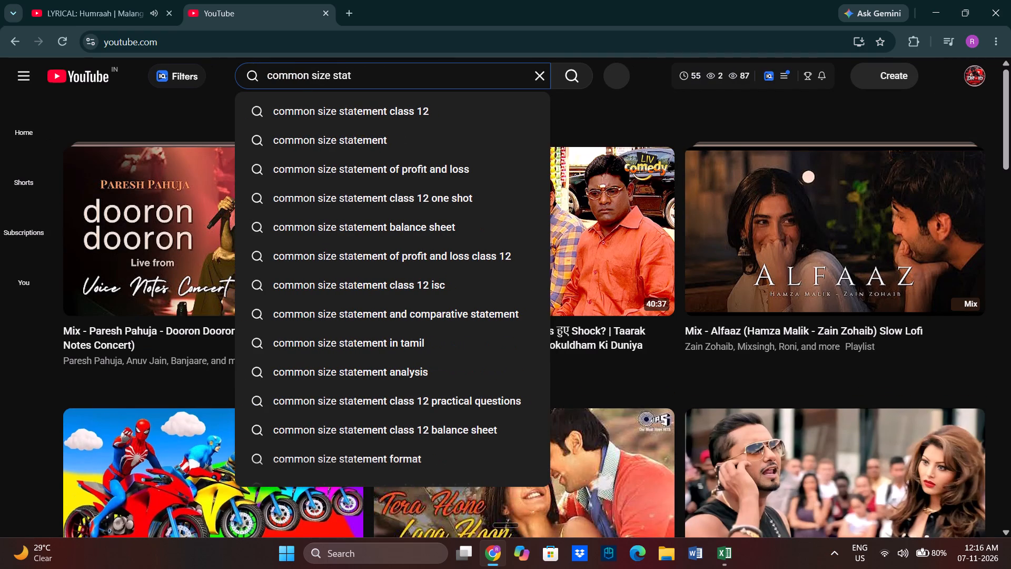
pyautogui.hotkey('ctrl', 'a')
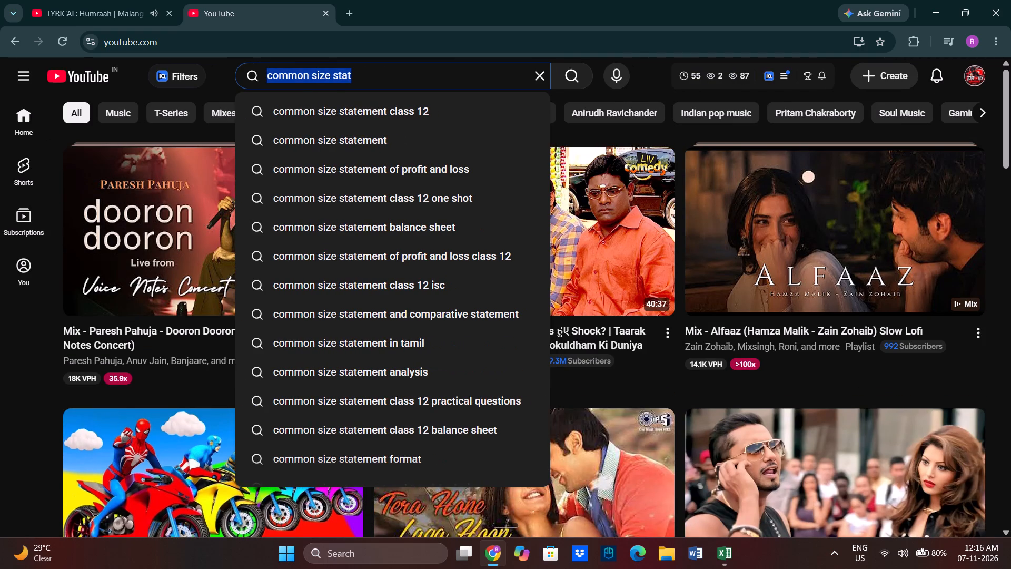
pyautogui.write('financ')
pyautogui.press('Down')
pyautogui.press('Return')
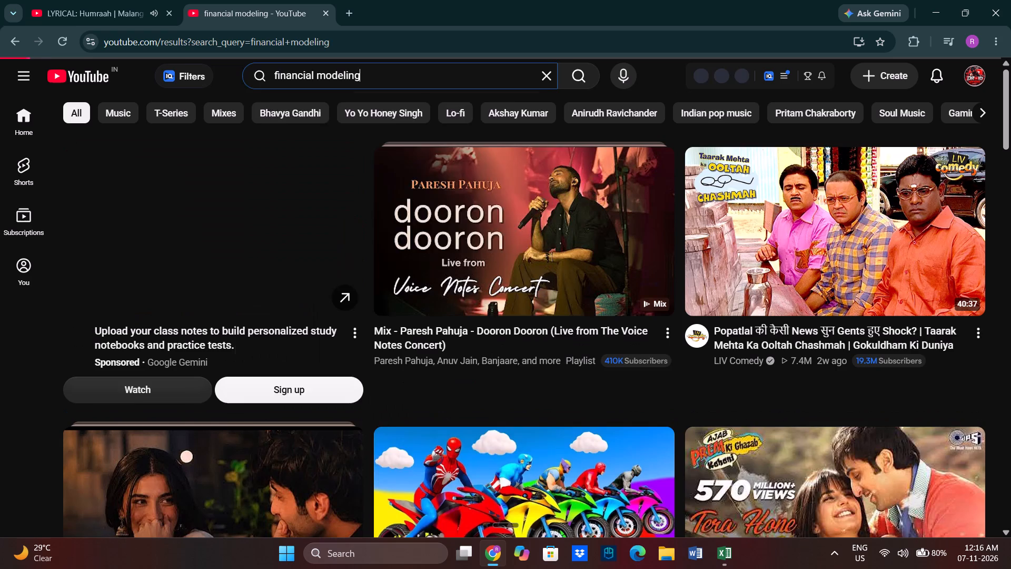
# Open The Valuation School's "Learn Financial Modelling - Step by Step" course and pause its first video.
pyautogui.scroll(5, 435, 275)
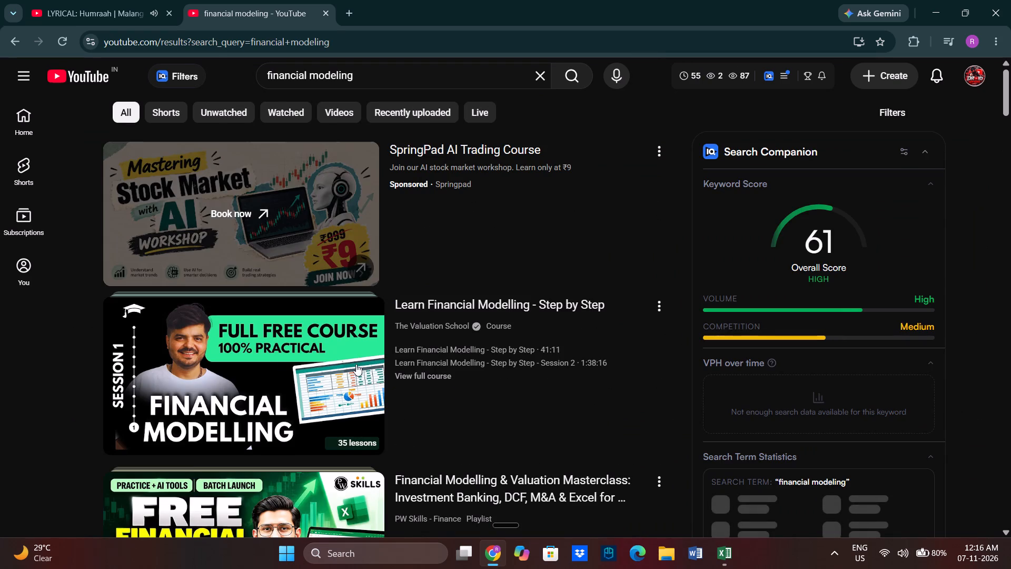
pyautogui.click(277, 356)
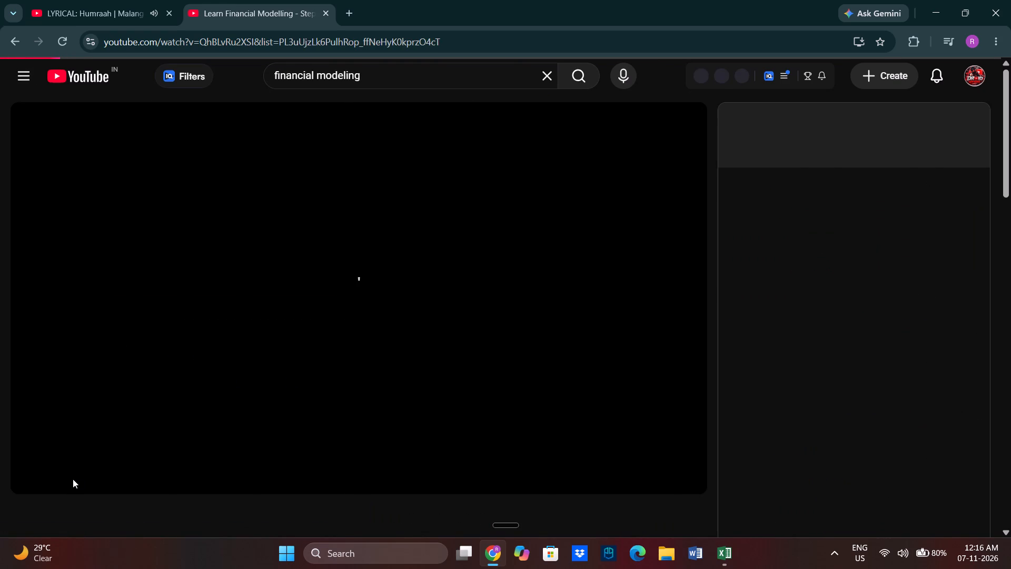
pyautogui.click(36, 477)
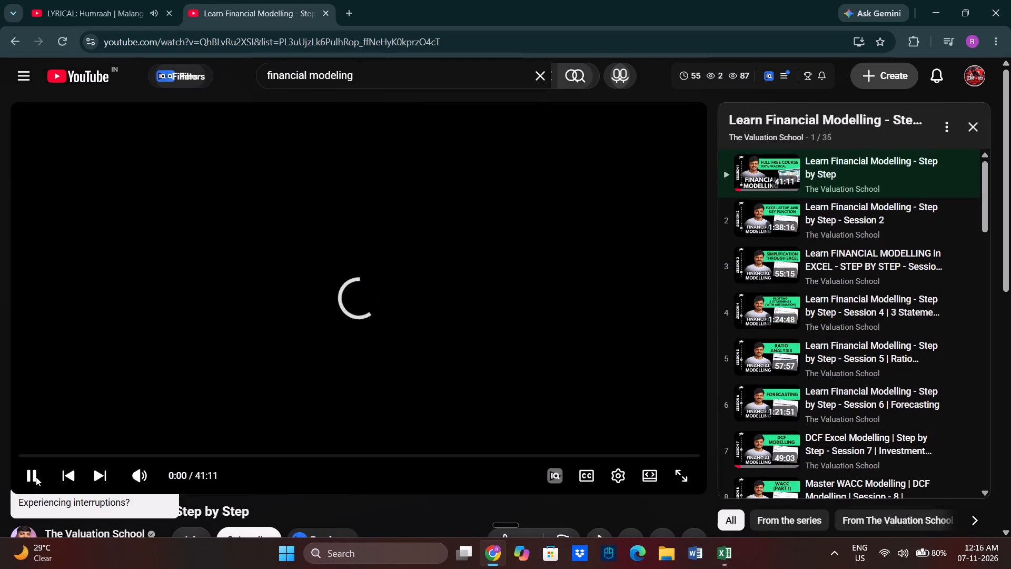
pyautogui.click(34, 477)
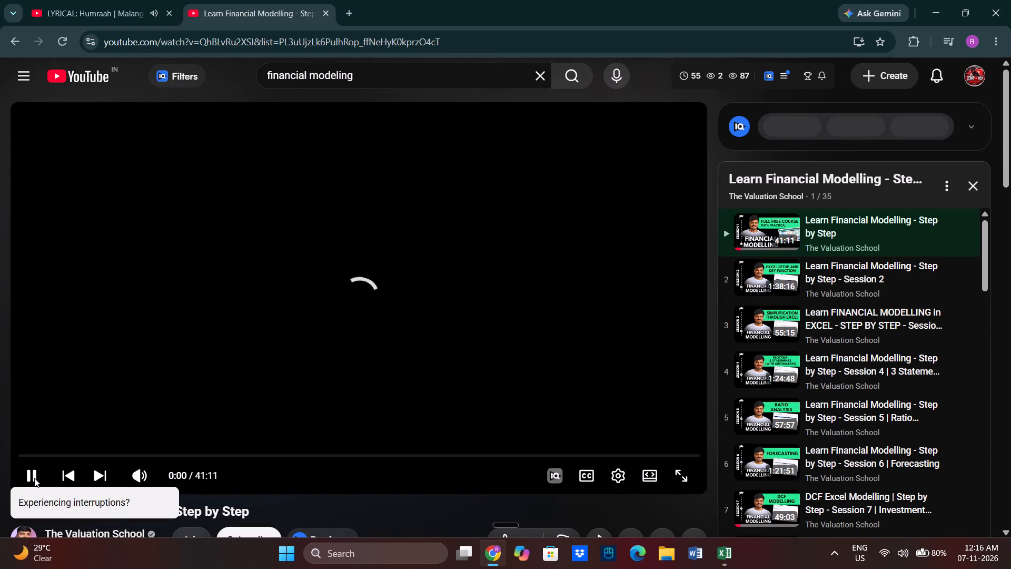
pyautogui.click(31, 477)
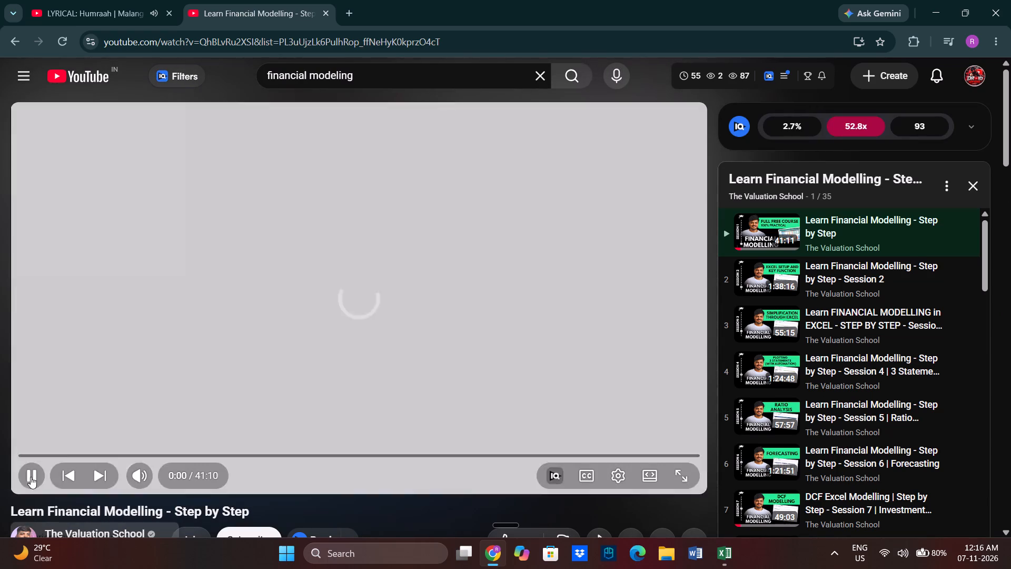
pyautogui.click(29, 478)
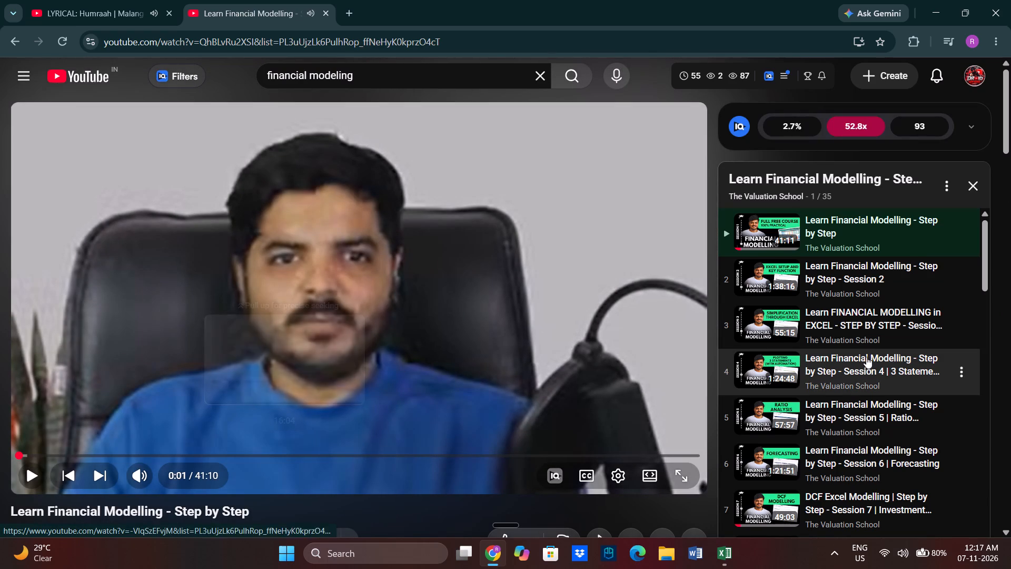
# Open the Session 11 "Common Size Statement" video from the course playlist and pause it.
pyautogui.scroll(-4, 869, 369)
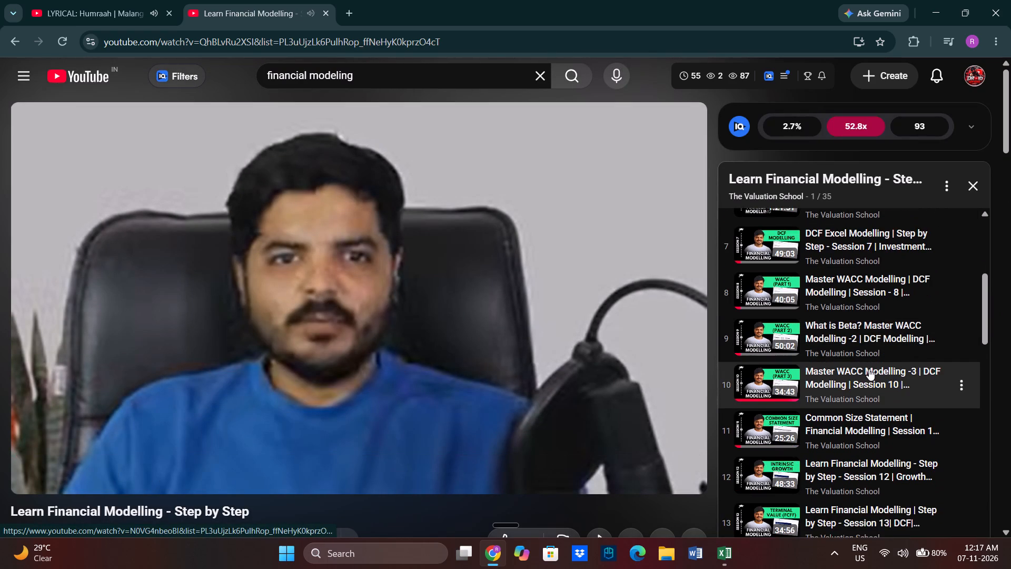
pyautogui.scroll(-1, 869, 369)
pyautogui.click(869, 369)
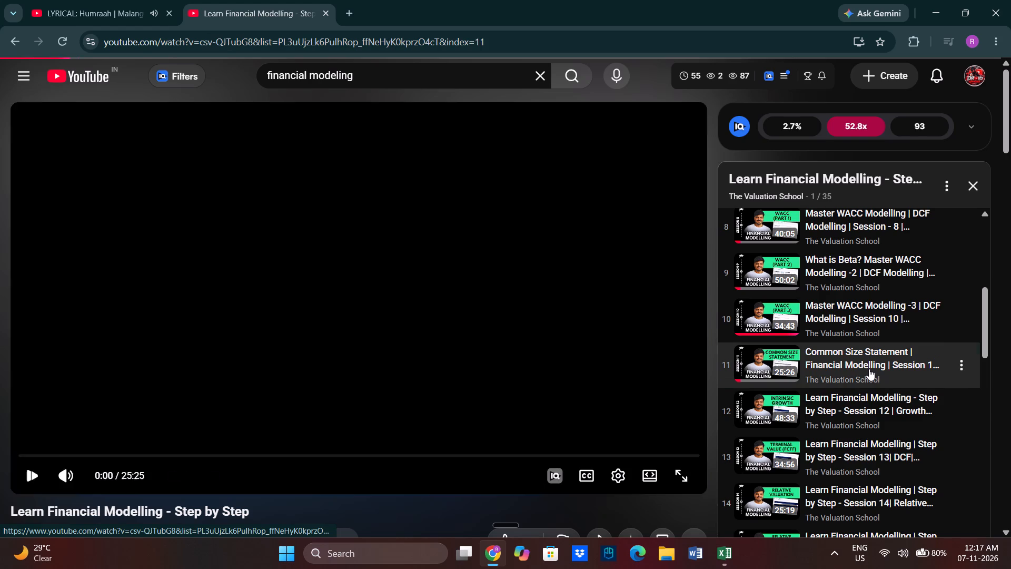
pyautogui.click(32, 483)
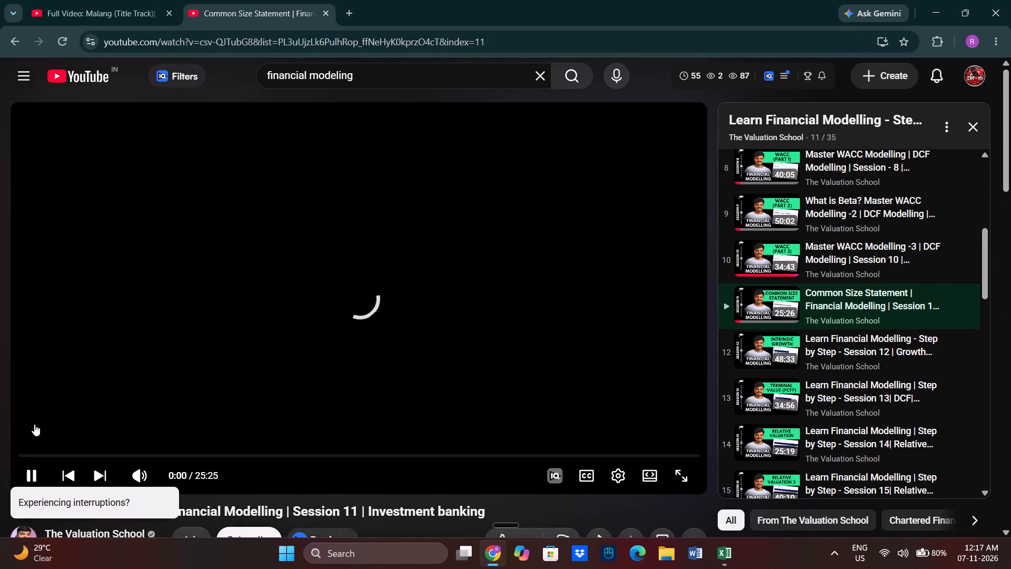
pyautogui.click(28, 479)
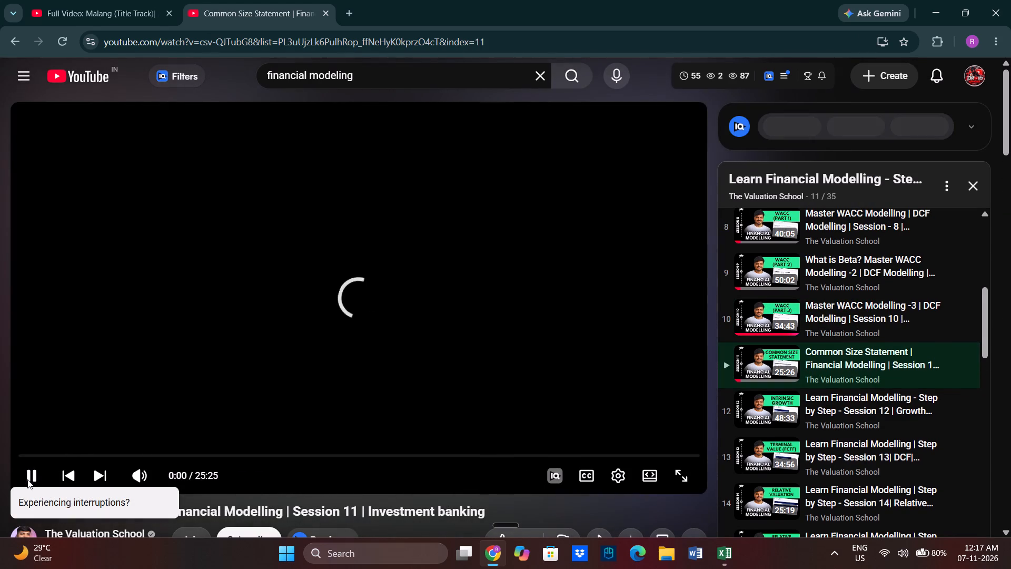
pyautogui.click(32, 478)
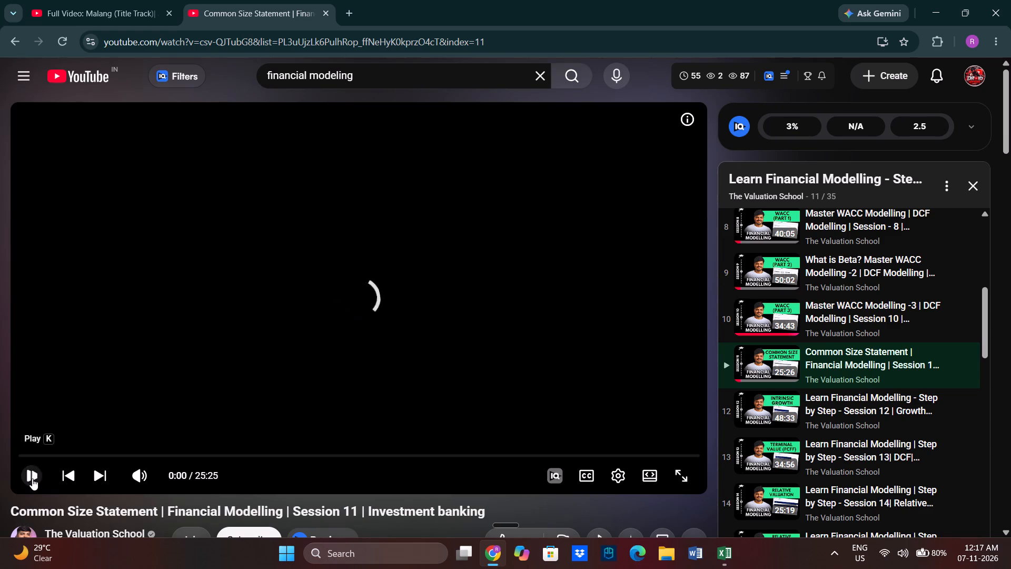
# Expand the video description and open the Google Drive link for the exercise files.
pyautogui.scroll(-1, 393, 381)
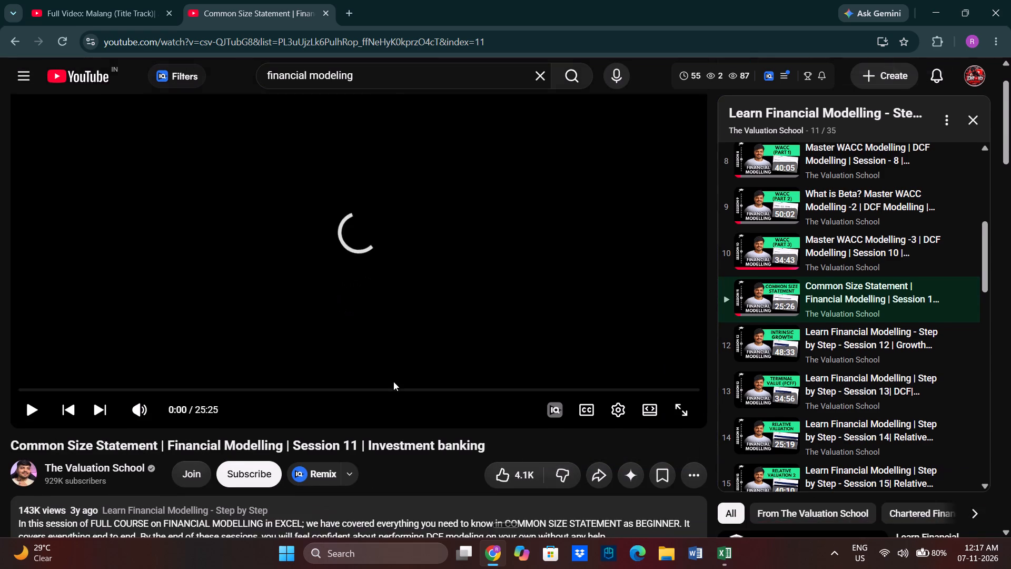
pyautogui.scroll(-3, 376, 406)
pyautogui.click(422, 327)
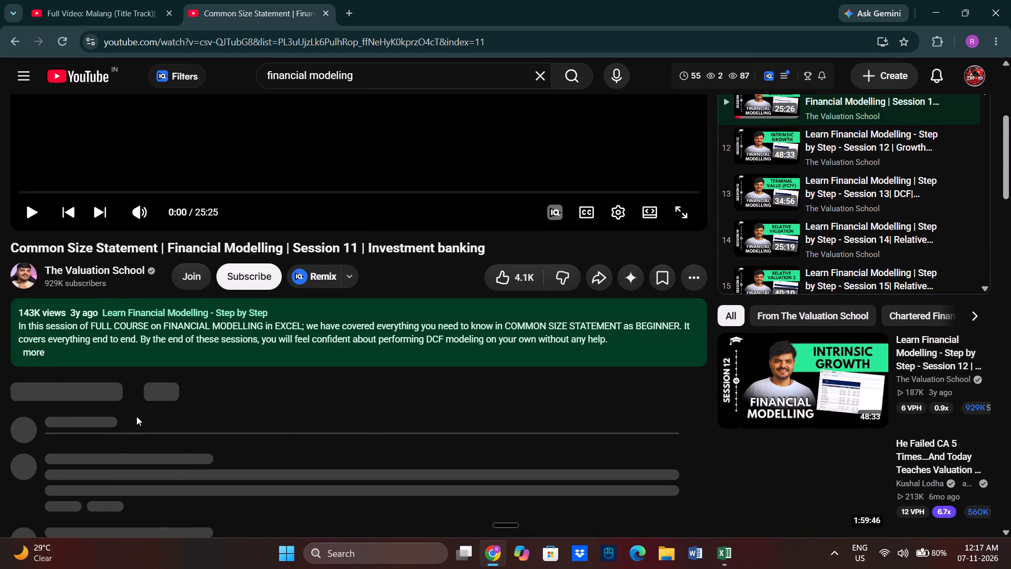
pyautogui.click(27, 351)
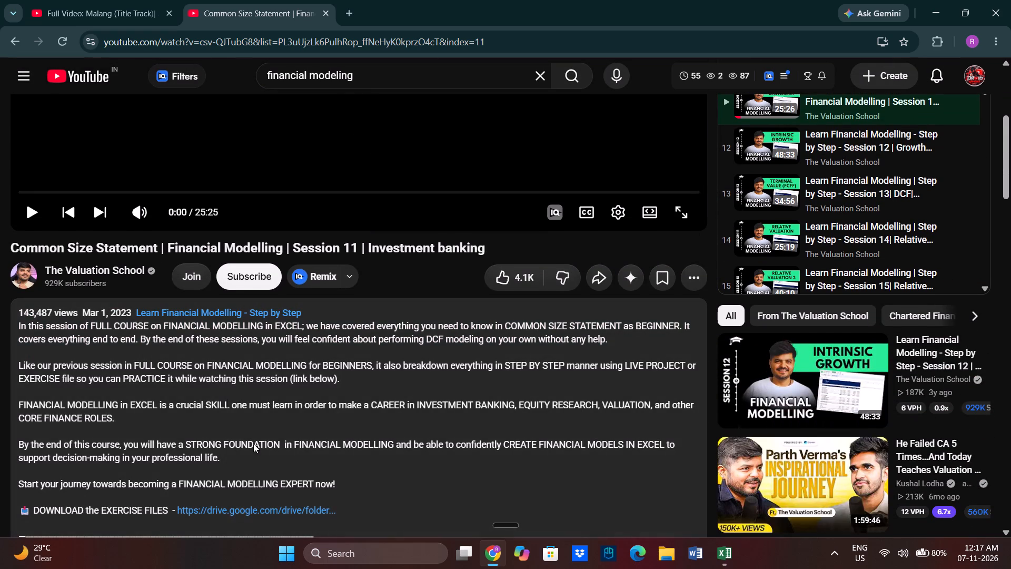
pyautogui.click(235, 514)
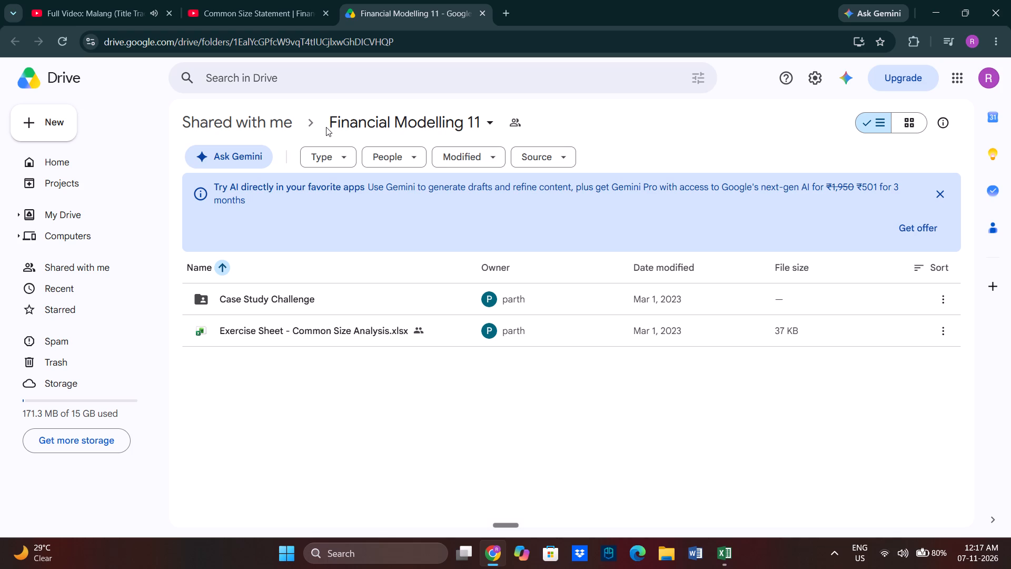
# Open "Exercise Sheet - Common Size Analysis.xlsx" from the Financial Modelling 11 folder for viewing online.
pyautogui.doubleClick(313, 333)
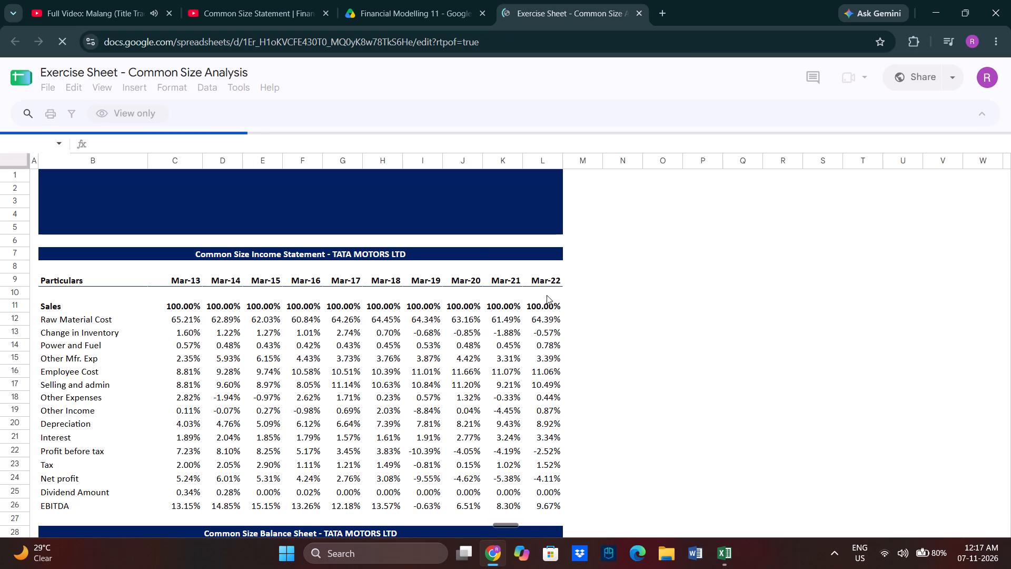
# Download "Exercise Sheet - Common Size Analysis.xlsx" from the Financial Modelling 11 Drive folder.
pyautogui.click(397, 1)
pyautogui.click(862, 326)
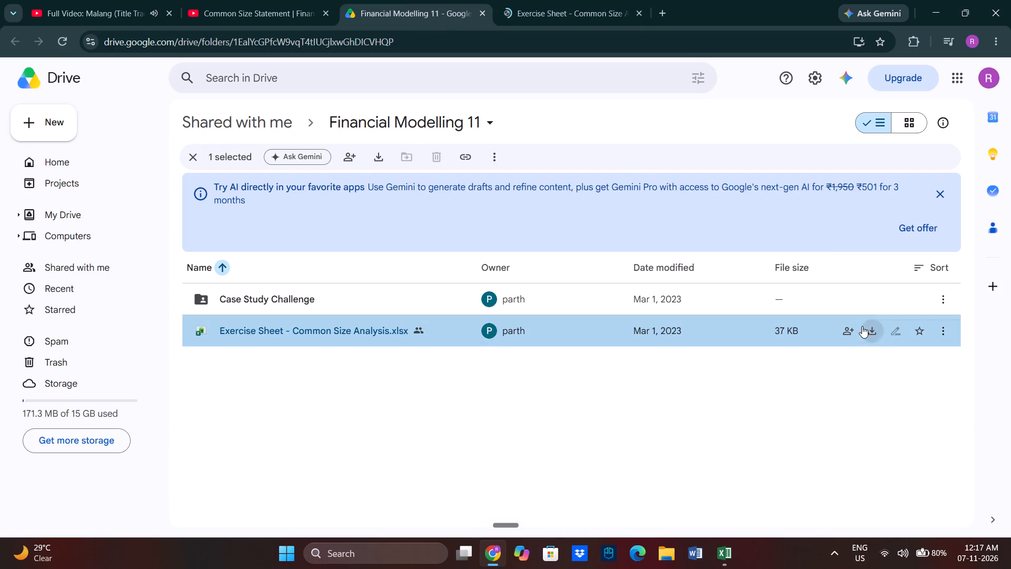
pyautogui.click(587, 0)
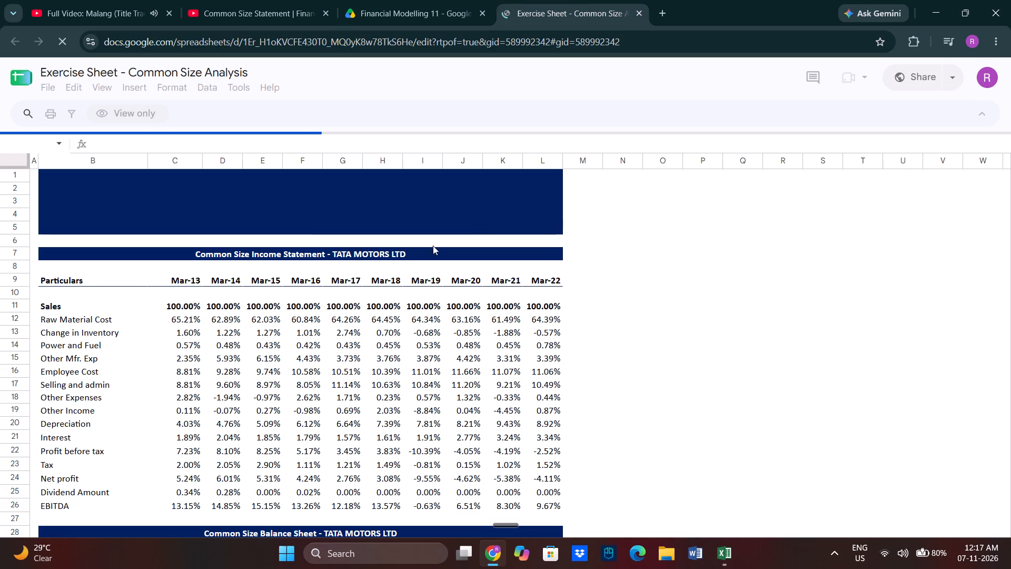
pyautogui.scroll(-1, 305, 206)
pyautogui.scroll(-1, 319, 272)
pyautogui.click(404, 0)
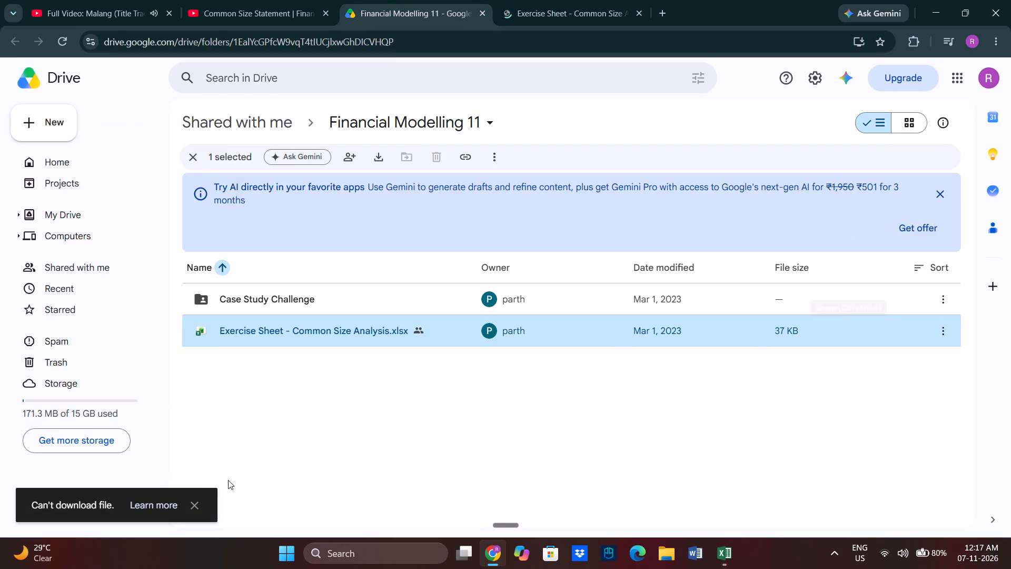
pyautogui.click(869, 333)
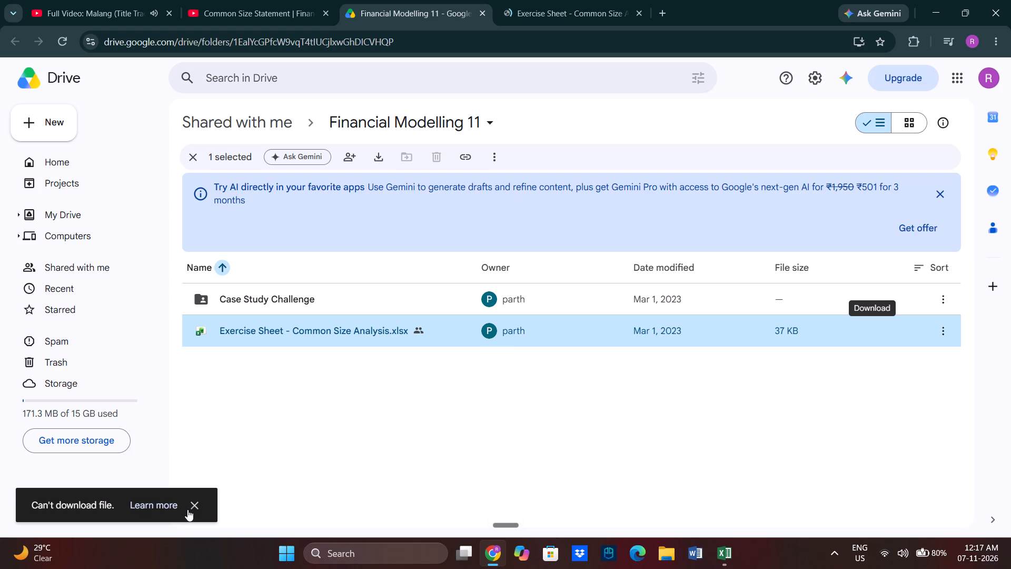
pyautogui.click(187, 509)
pyautogui.click(419, 447)
pyautogui.click(874, 340)
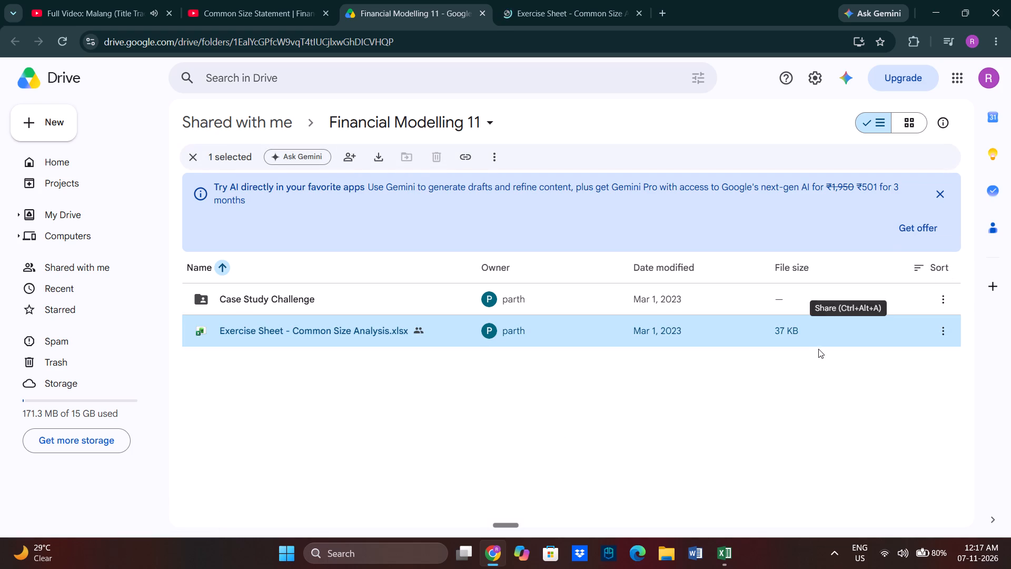
pyautogui.click(772, 423)
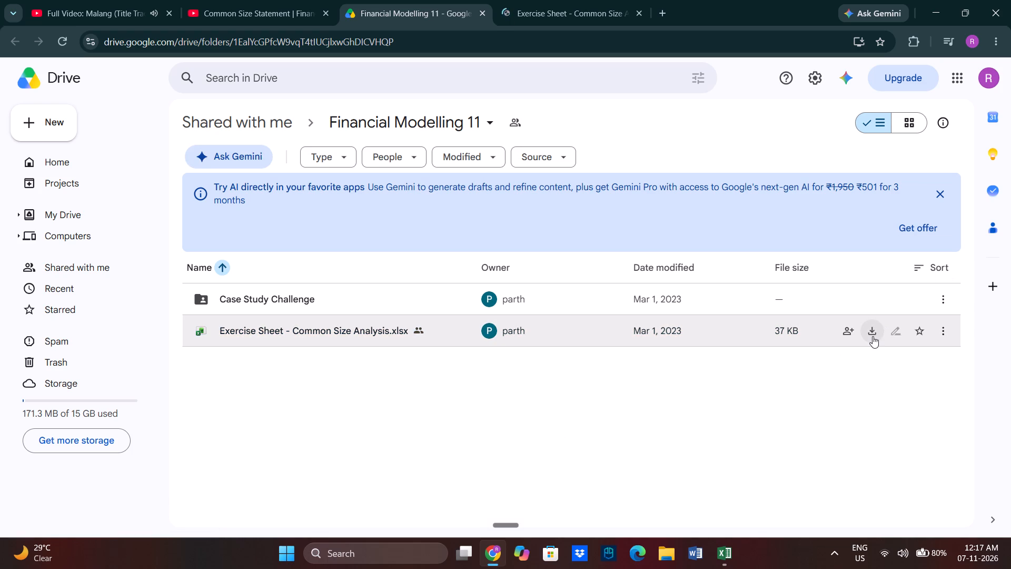
# Open the downloaded Common Size Analysis exercise workbook in Excel.
pyautogui.click(581, 0)
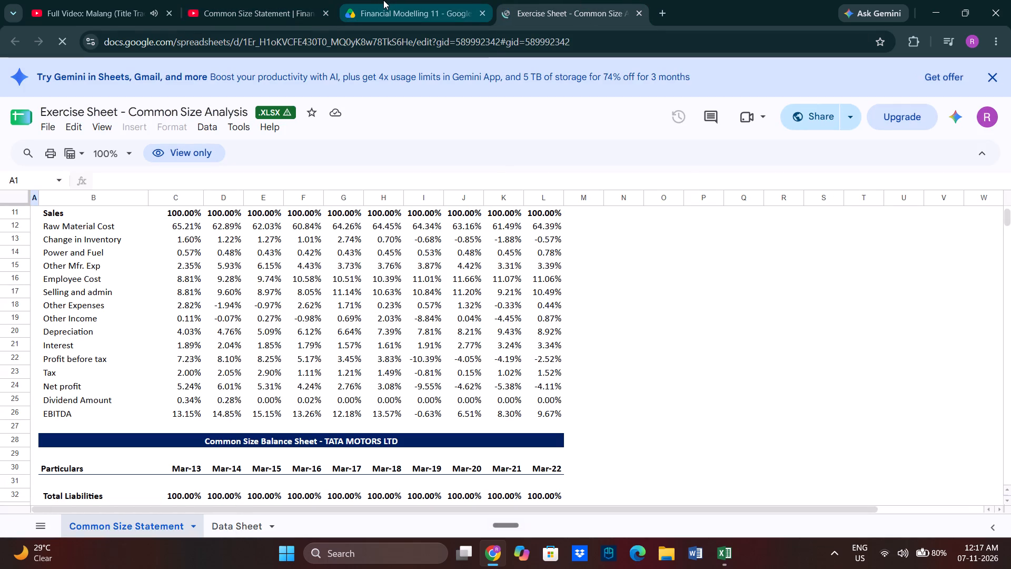
pyautogui.click(569, 0)
pyautogui.click(466, 0)
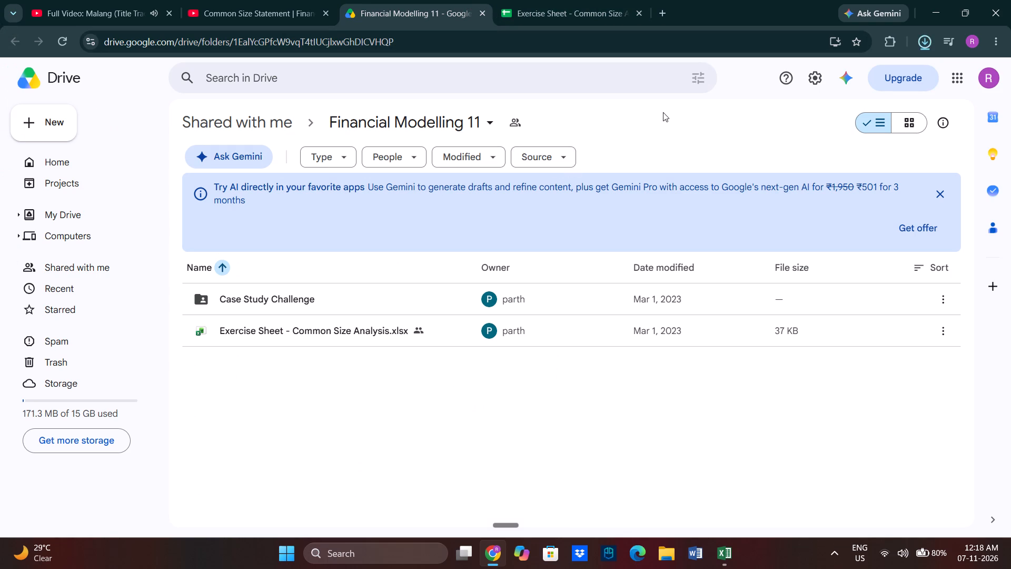
pyautogui.doubleClick(844, 91)
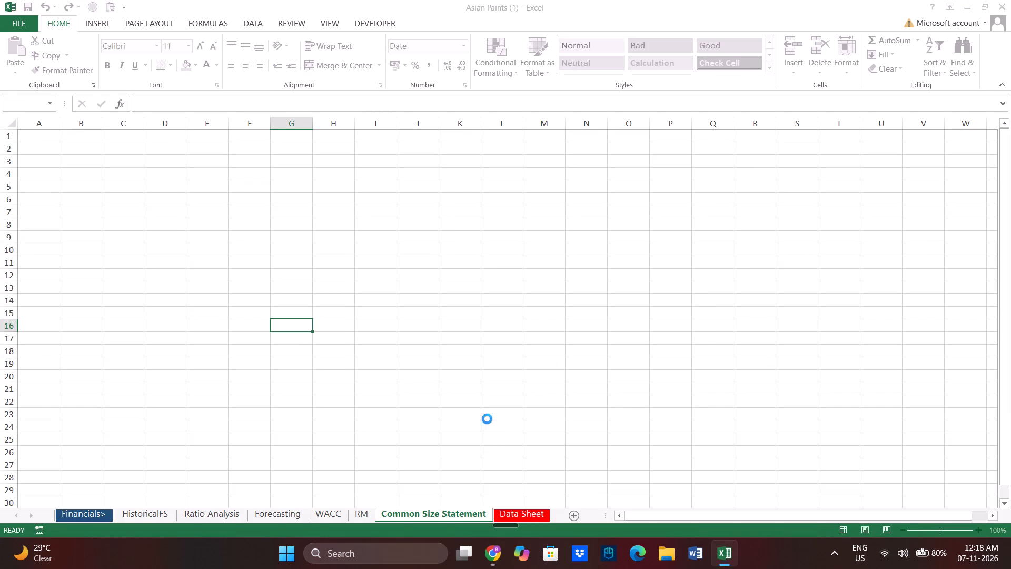
# Enable editing in the protected Common Size Analysis exercise workbook.
pyautogui.click(361, 363)
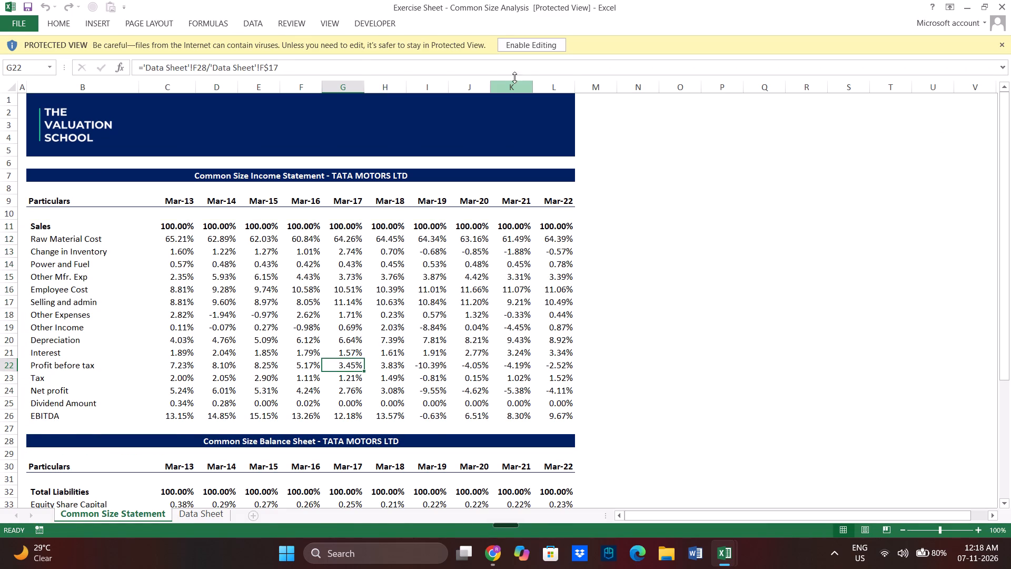
pyautogui.click(522, 45)
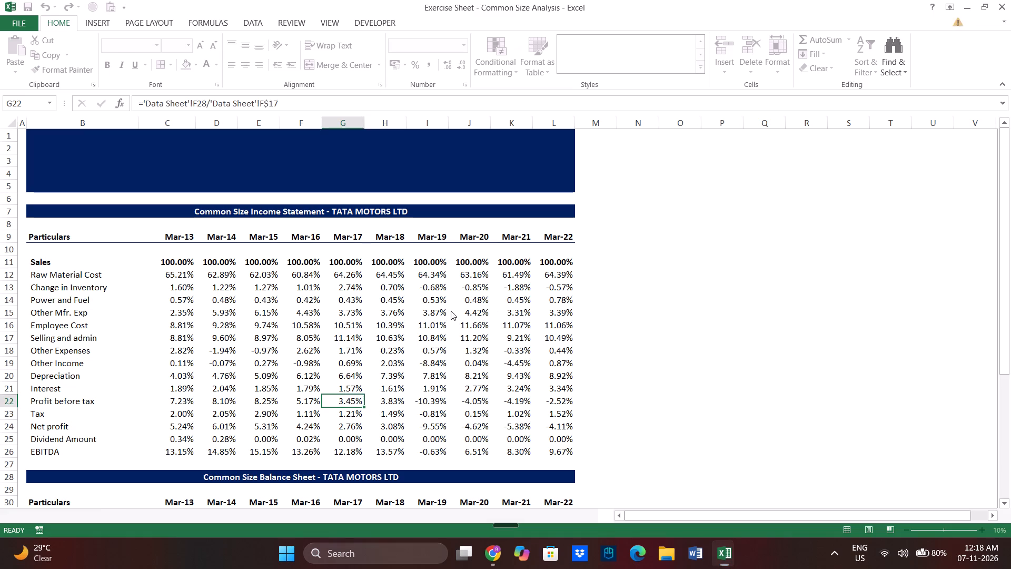
pyautogui.scroll(1, 323, 294)
pyautogui.scroll(-1, 306, 293)
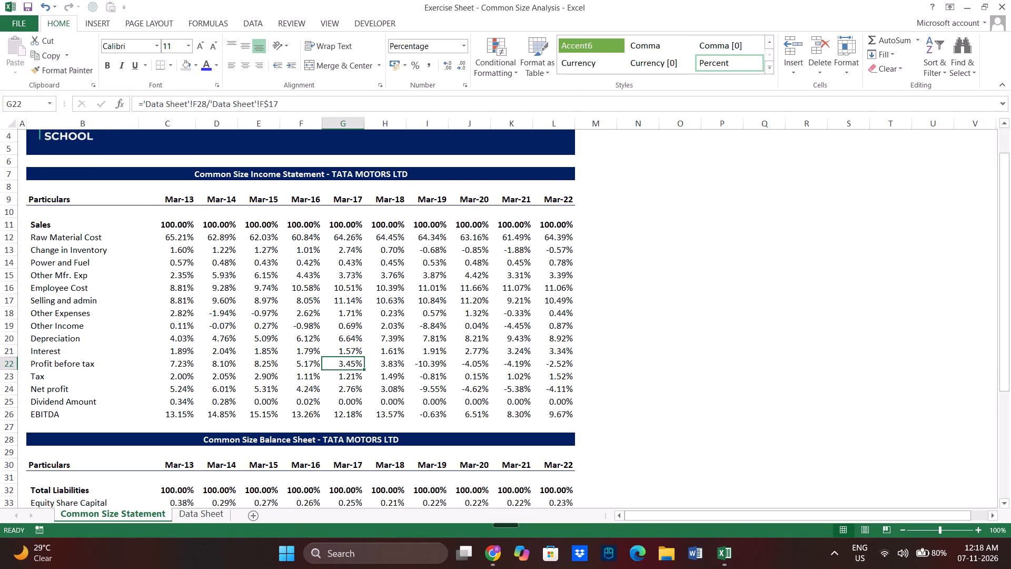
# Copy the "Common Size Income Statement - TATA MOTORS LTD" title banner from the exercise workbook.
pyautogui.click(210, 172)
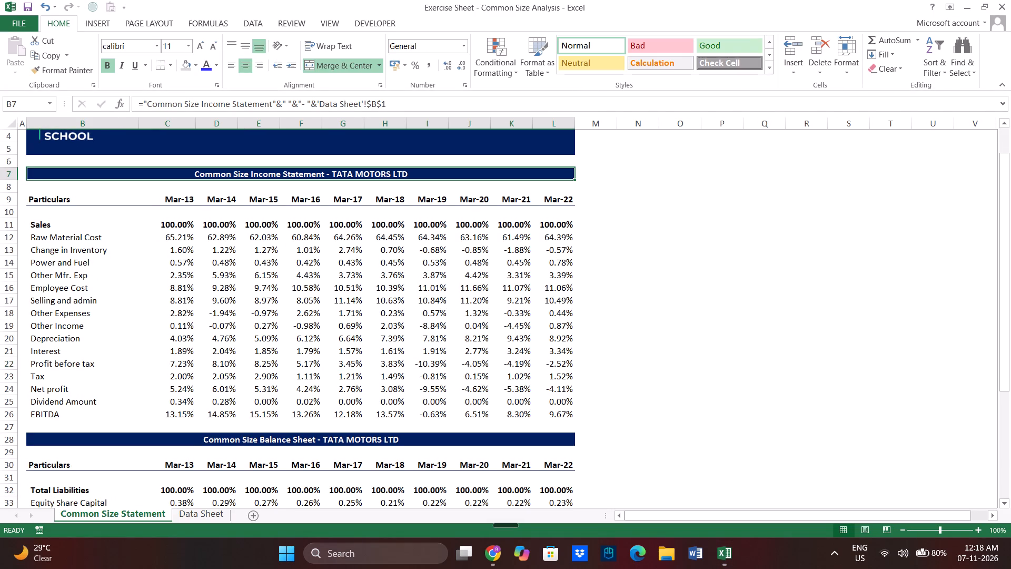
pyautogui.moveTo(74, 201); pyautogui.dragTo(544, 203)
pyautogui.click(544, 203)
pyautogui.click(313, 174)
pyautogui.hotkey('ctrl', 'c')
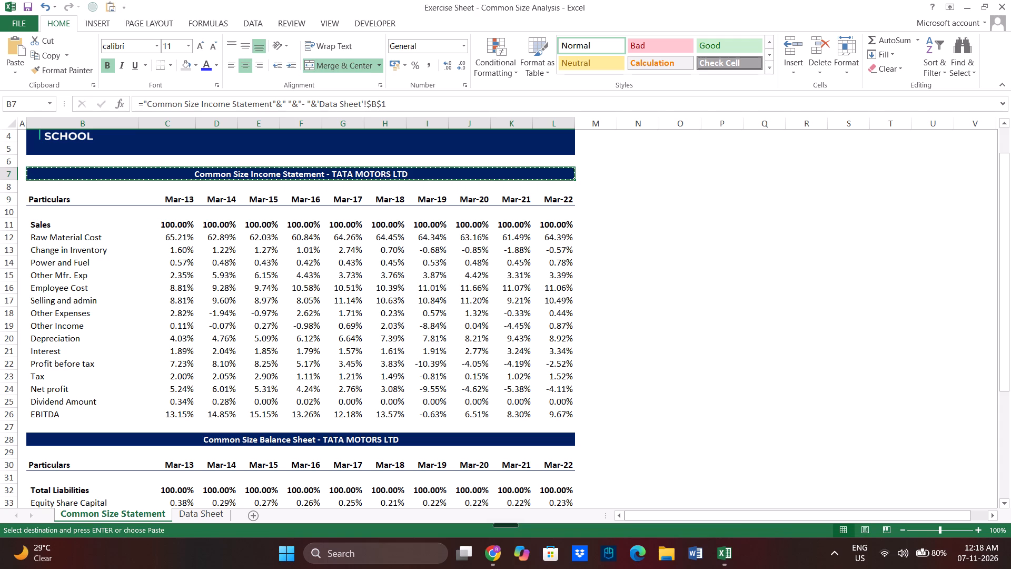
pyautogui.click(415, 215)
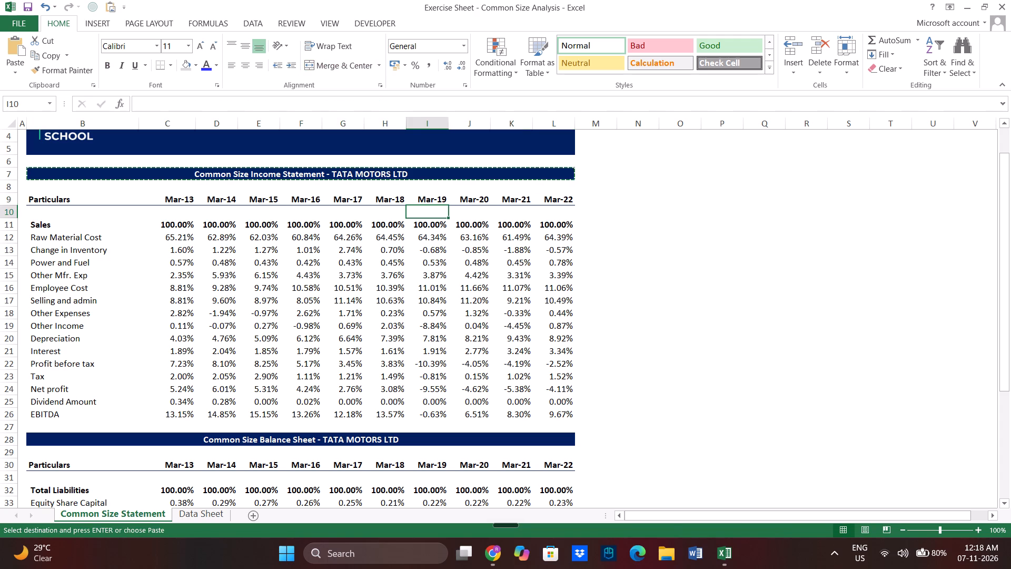
pyautogui.click(721, 543)
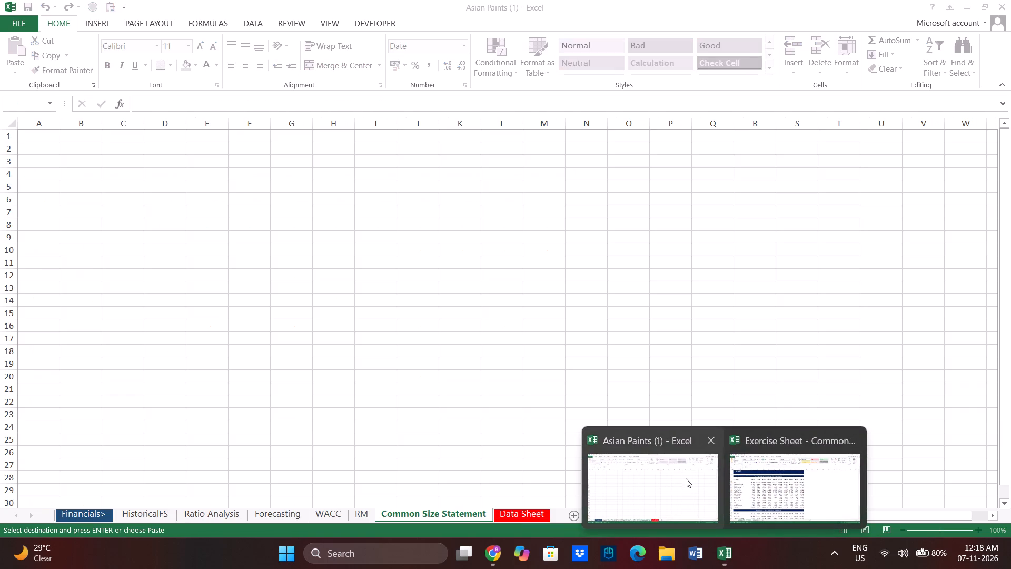
pyautogui.click(686, 478)
pyautogui.click(269, 516)
pyautogui.scroll(2, 252, 407)
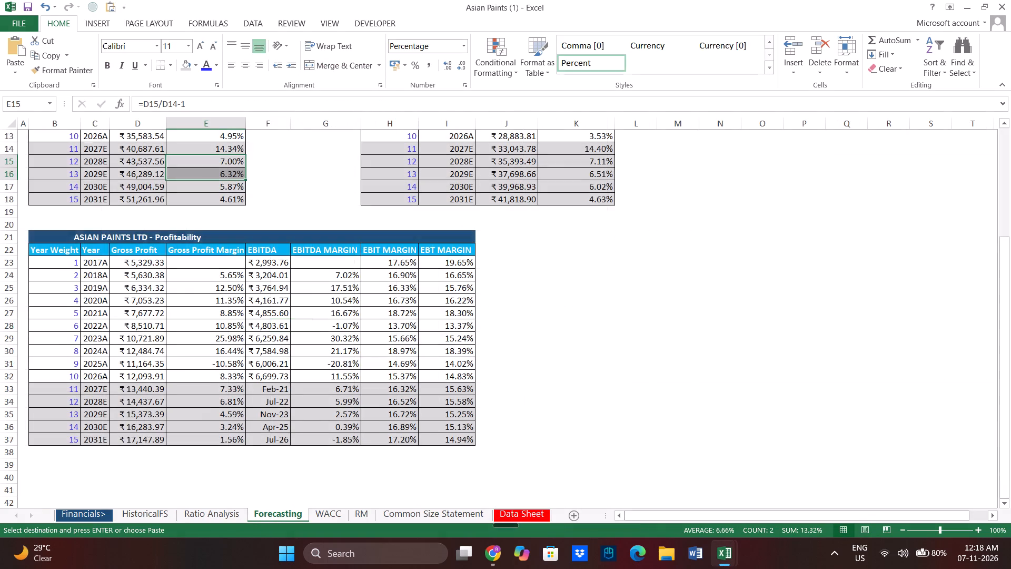
pyautogui.scroll(9, 252, 407)
pyautogui.click(237, 511)
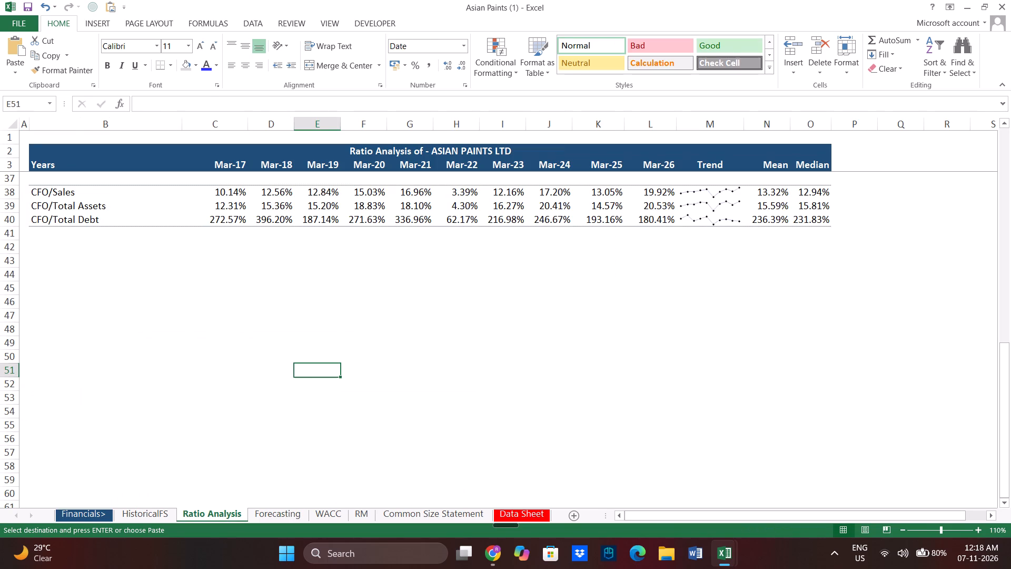
pyautogui.click(387, 157)
pyautogui.hotkey('ctrl', 'c')
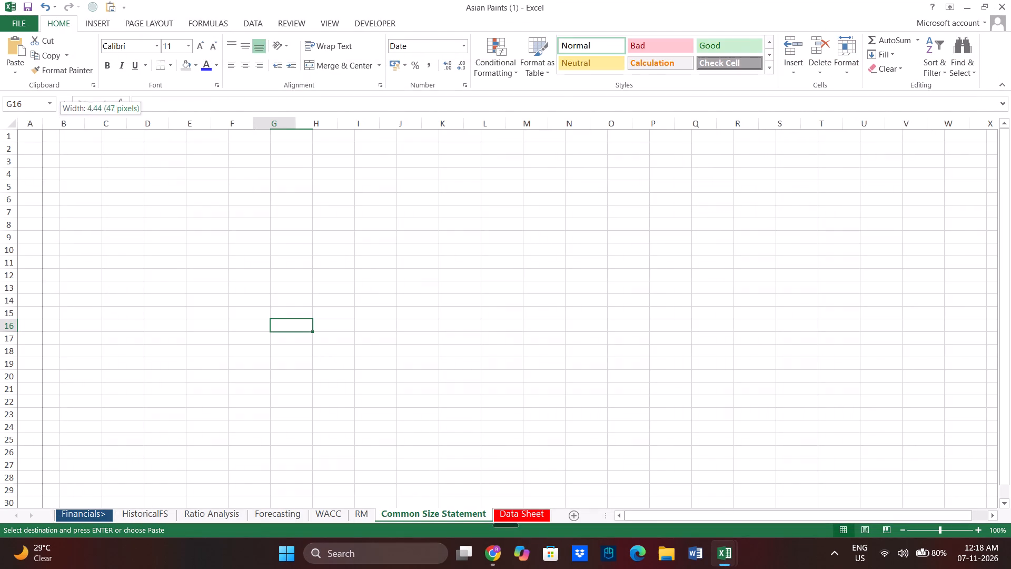
pyautogui.moveTo(41, 130); pyautogui.dragTo(36, 133)
# Paste the copied title banner into row 2 of the Common Size Statement sheet, starting at B2.
pyautogui.moveTo(67, 148); pyautogui.dragTo(292, 145)
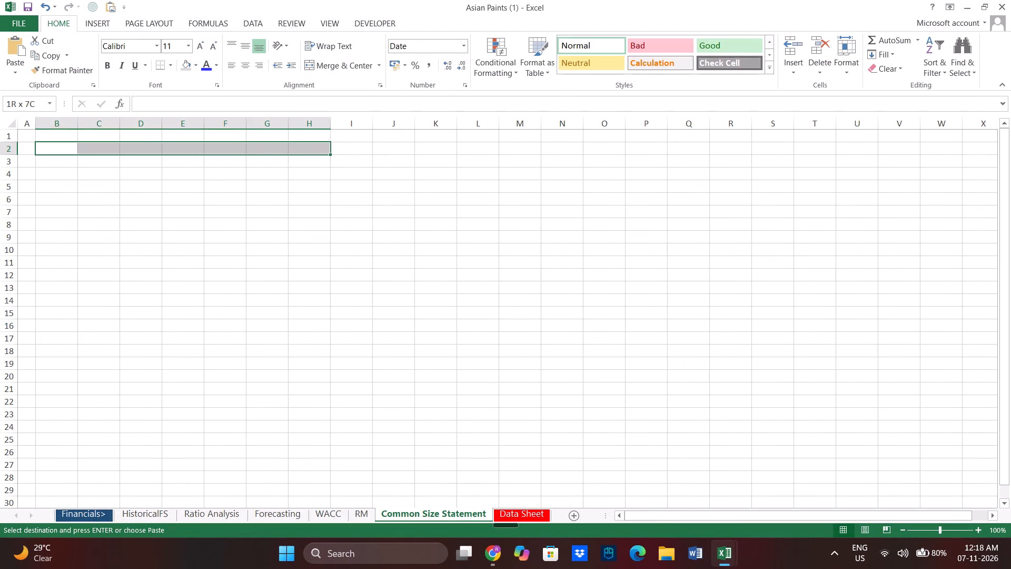
pyautogui.moveTo(292, 145); pyautogui.dragTo(396, 148)
pyautogui.hotkey('ctrl', 'v')
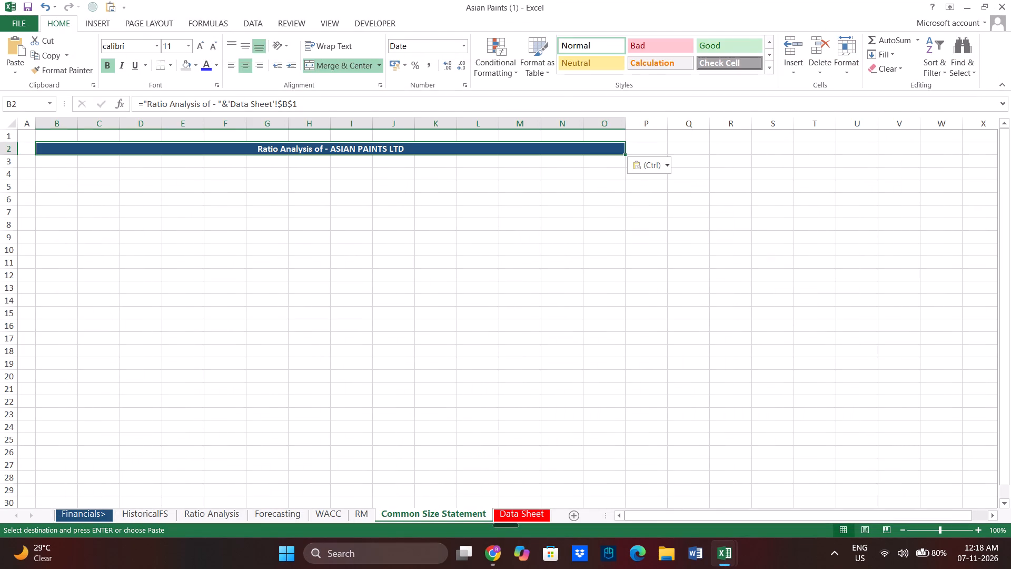
# Change the B2 title formula's text to "Common Size Statement - ", keeping the link to the company name.
pyautogui.click(210, 105)
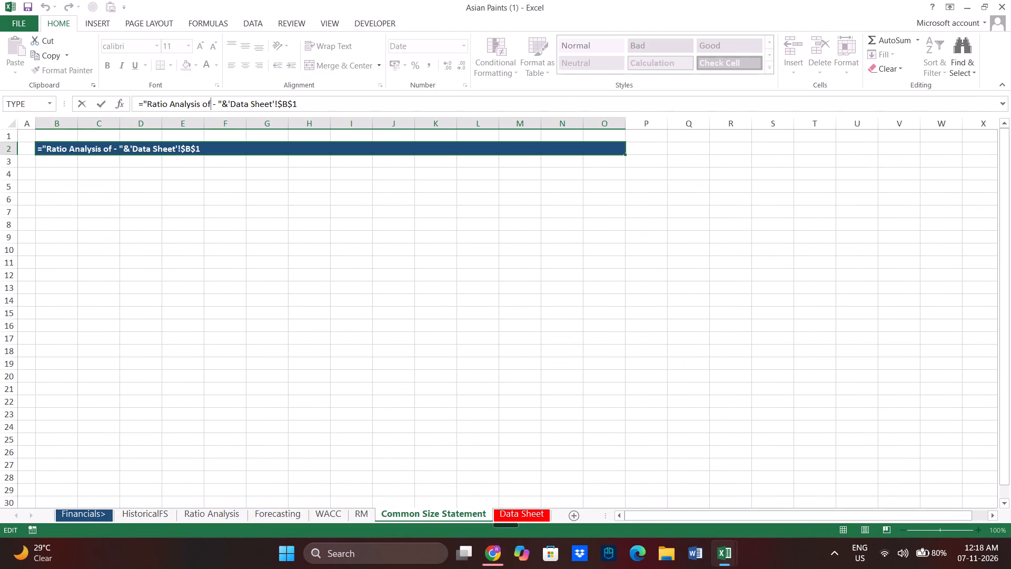
pyautogui.press('BackSpace')
pyautogui.press('BackSpace')
pyautogui.press('BackSpace')
pyautogui.press('BackSpace')
pyautogui.press('BackSpace')
pyautogui.press('BackSpace')
pyautogui.press('BackSpace')
pyautogui.press('BackSpace')
pyautogui.press('BackSpace')
pyautogui.press('BackSpace')
pyautogui.press('BackSpace')
pyautogui.press('BackSpace')
pyautogui.press('BackSpace')
pyautogui.press('BackSpace')
pyautogui.press('BackSpace')
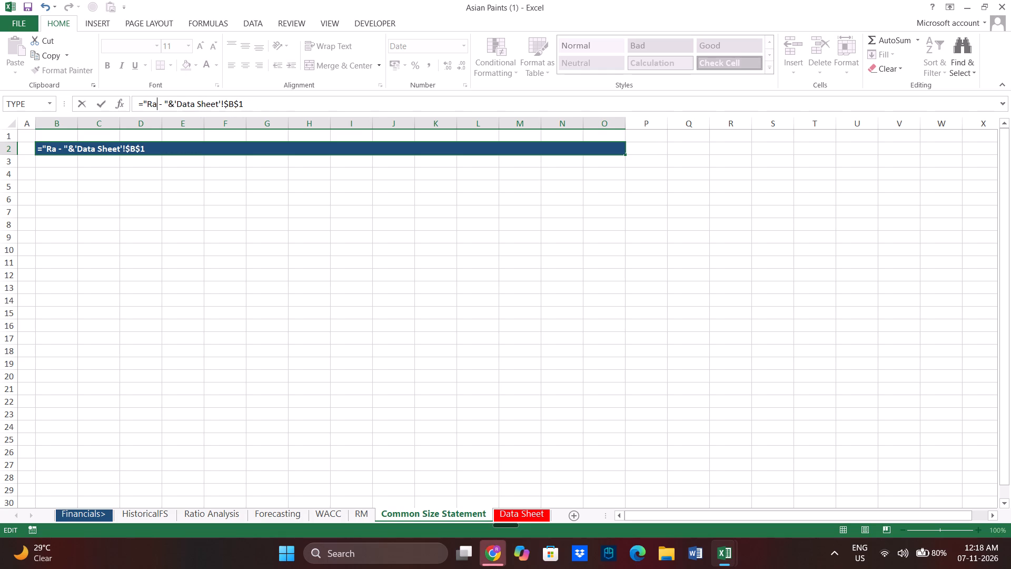
pyautogui.press('BackSpace')
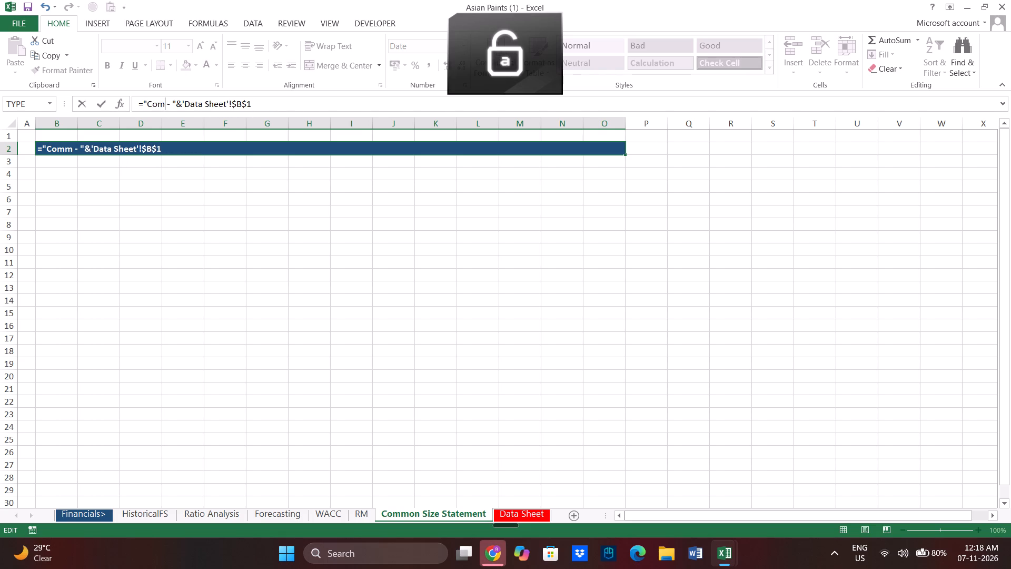
pyautogui.press('z')
pyautogui.press('BackSpace')
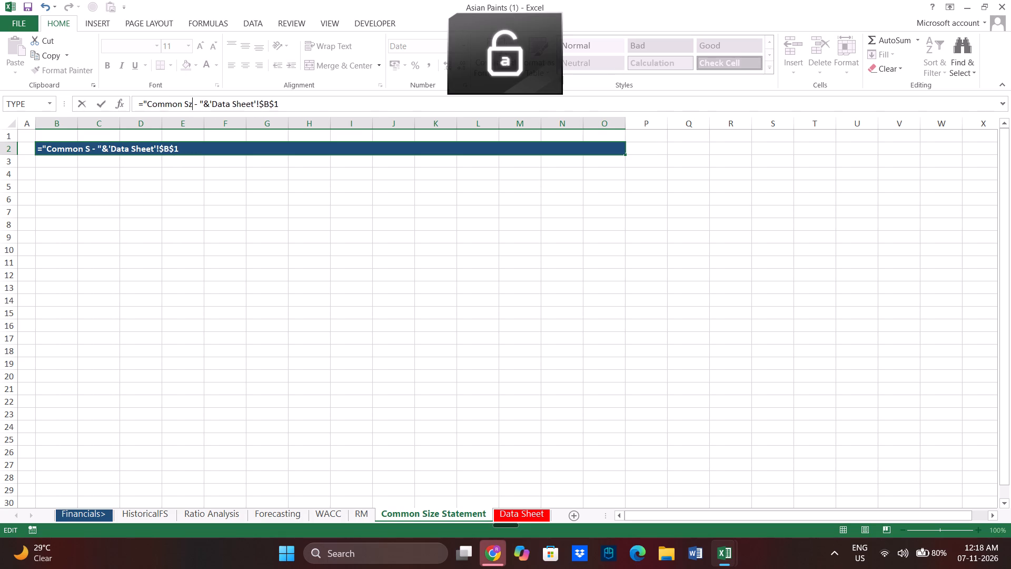
pyautogui.write('ize')
pyautogui.press('space')
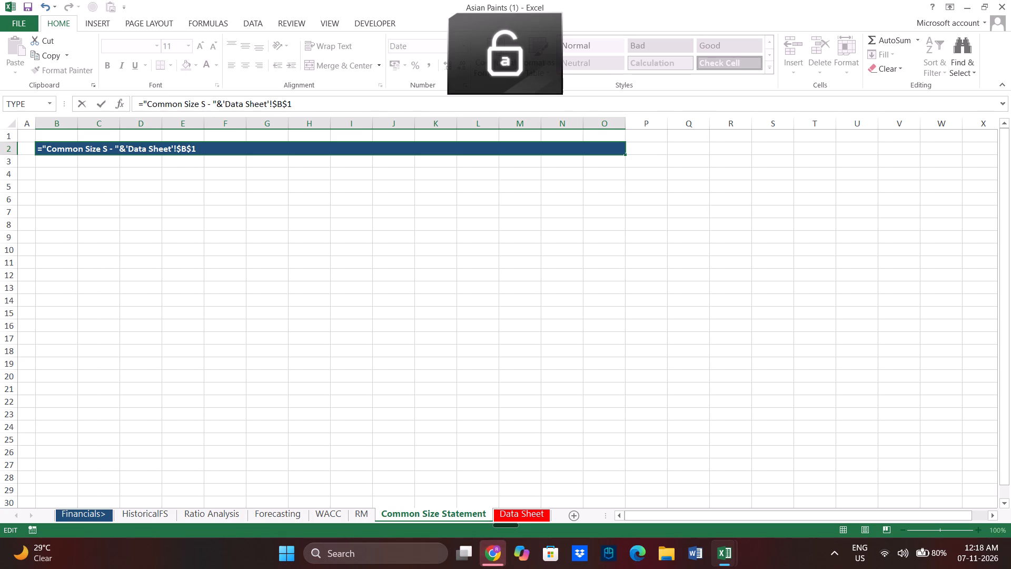
pyautogui.write('tatement')
pyautogui.press('Return')
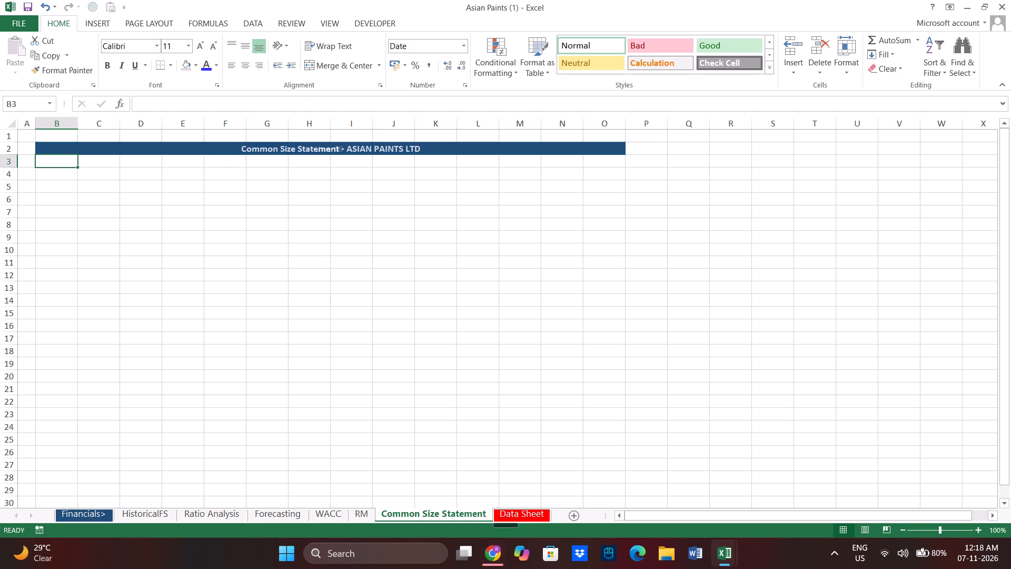
# Enter the header label "Particular" in cell B4.
pyautogui.click(344, 163)
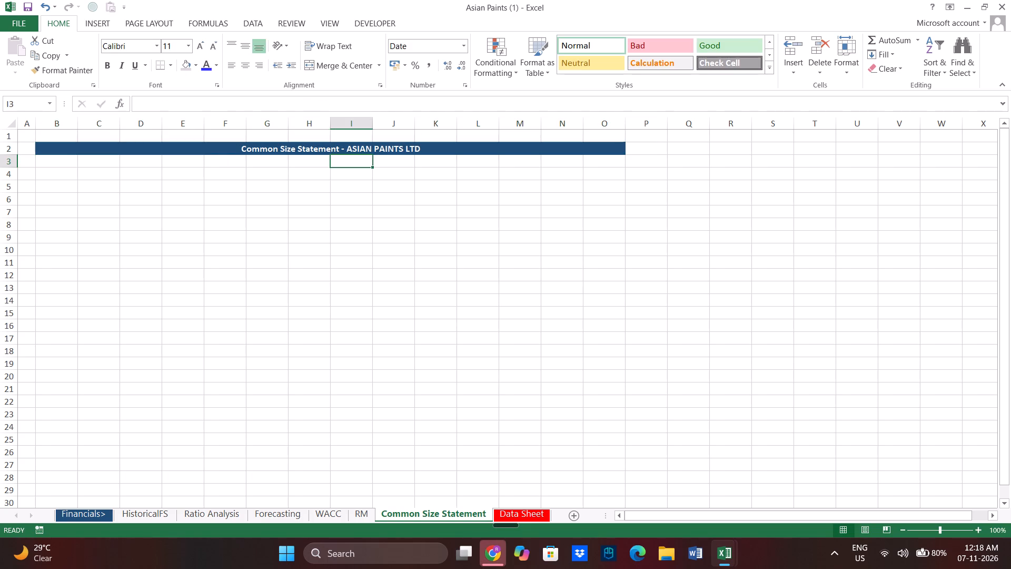
pyautogui.click(88, 164)
pyautogui.click(44, 161)
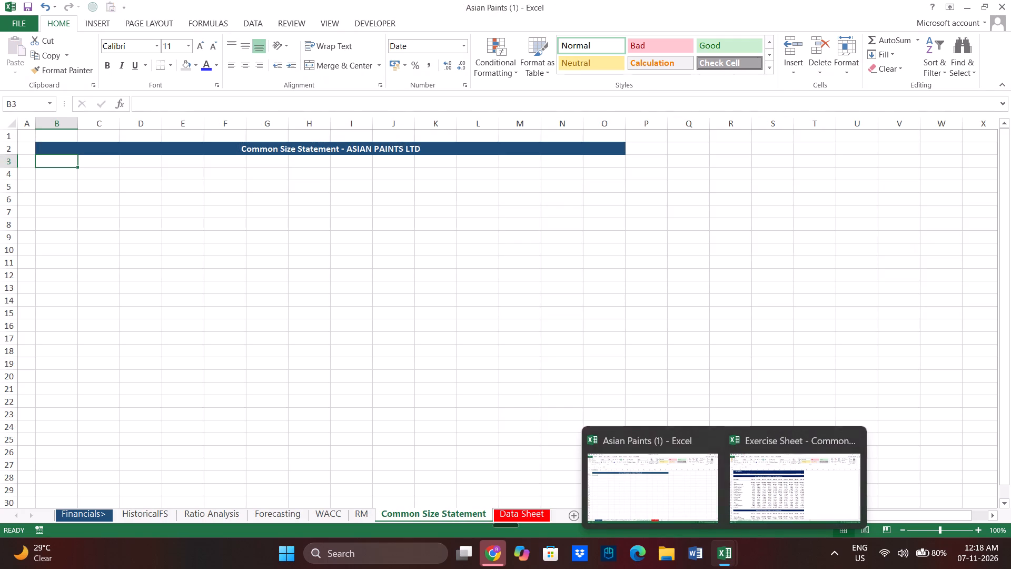
pyautogui.click(61, 173)
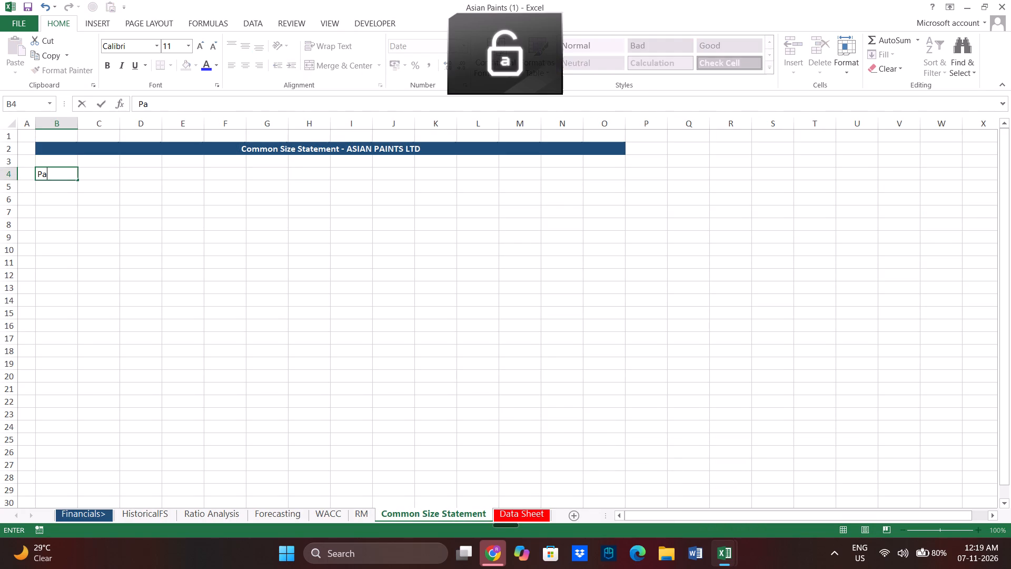
pyautogui.press('BackSpace')
pyautogui.press('BackSpace')
pyautogui.press('BackSpace')
pyautogui.write('artoc')
pyautogui.press('BackSpace')
pyautogui.press('BackSpace')
pyautogui.write('icular')
pyautogui.press('Return')
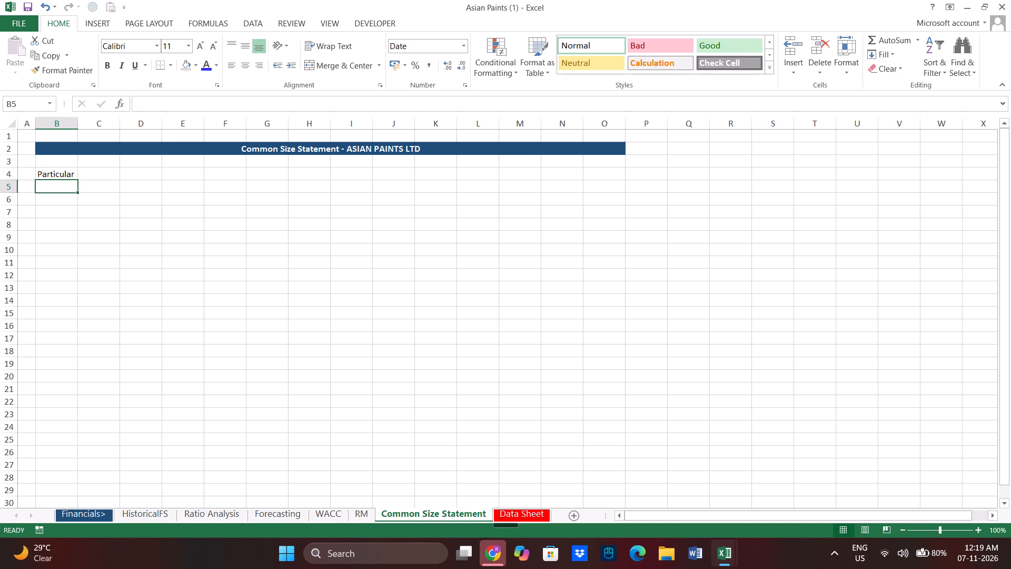
# Autofit column B and change the B4 header label to "Particulars".
pyautogui.click(94, 174)
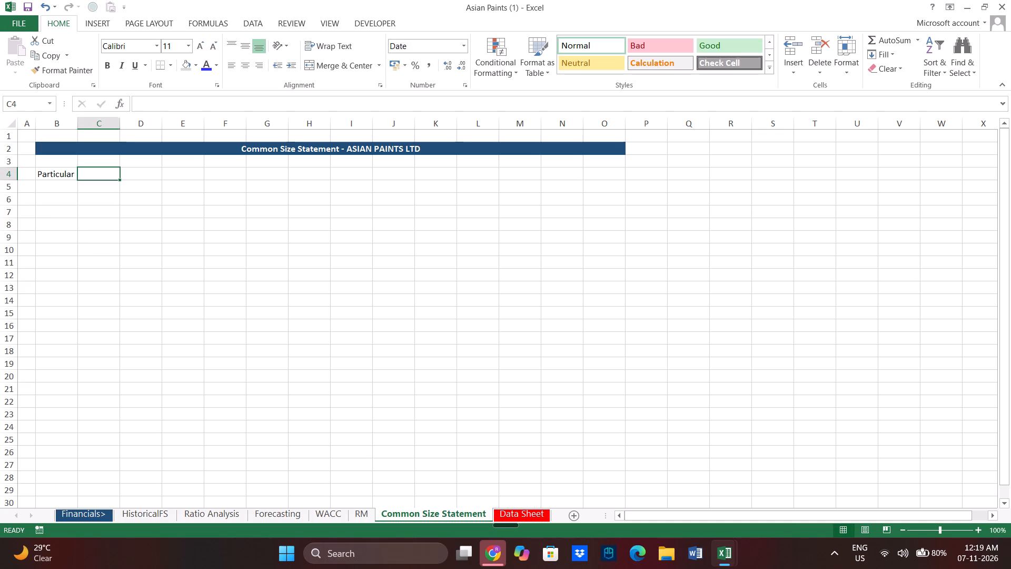
pyautogui.click(63, 174)
pyautogui.doubleClick(78, 124)
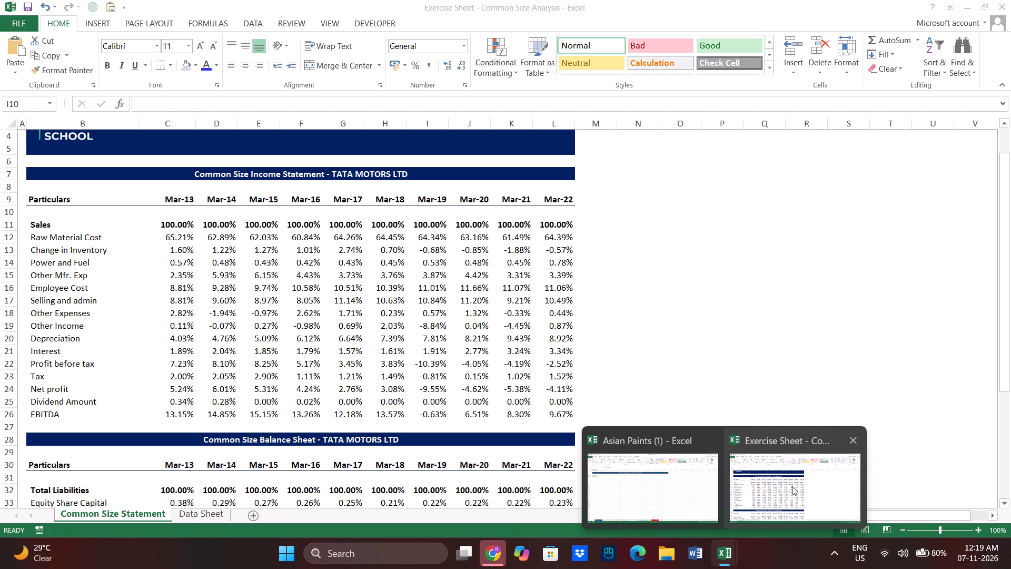
pyautogui.doubleClick(68, 170)
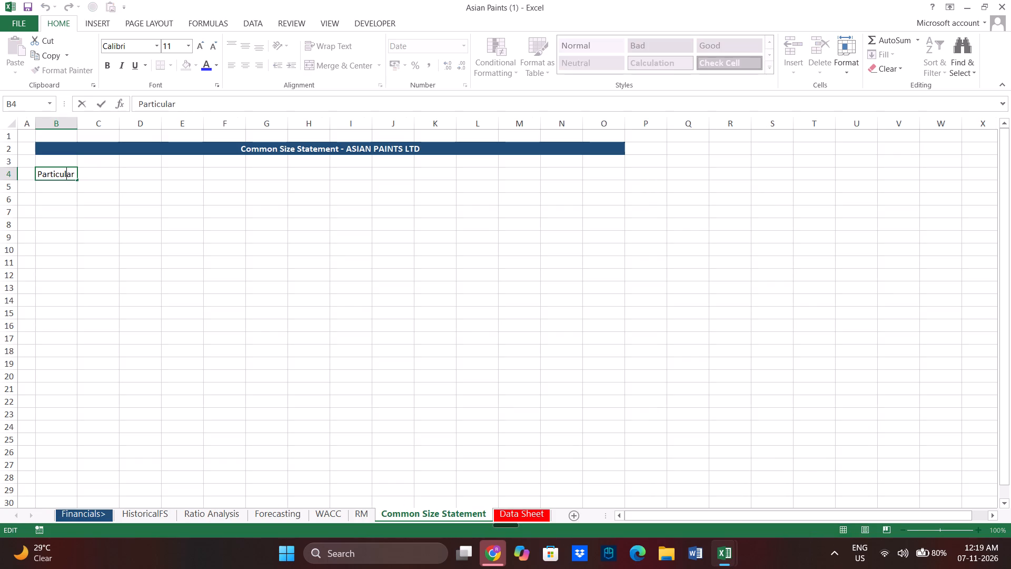
pyautogui.click(75, 172)
pyautogui.press('s')
pyautogui.press('Return')
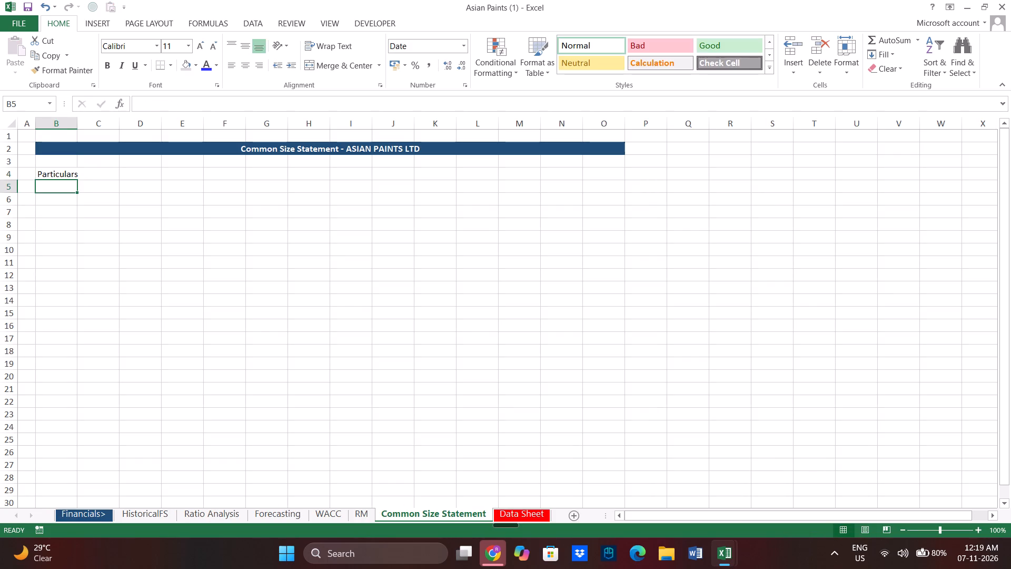
# Link cell C4 to the first report date, B16, on the Data Sheet.
pyautogui.press('Right')
pyautogui.press('Up')
pyautogui.press('=')
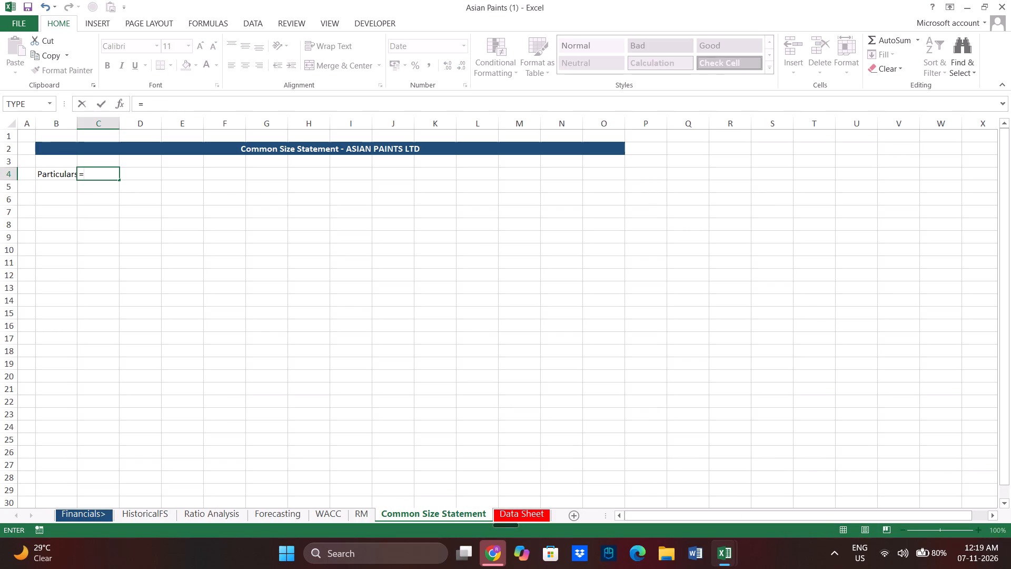
pyautogui.click(520, 517)
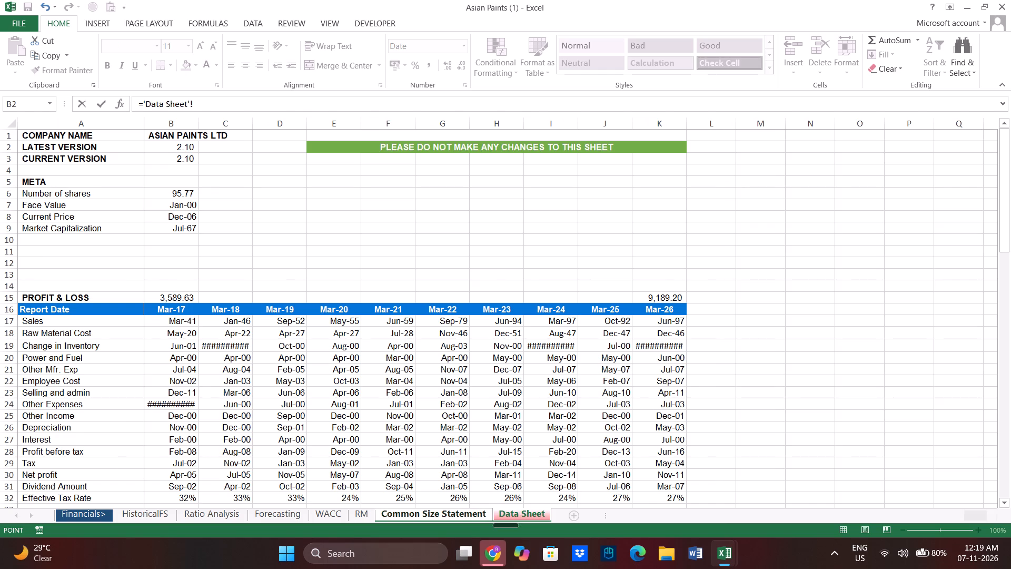
pyautogui.click(178, 309)
pyautogui.press('Return')
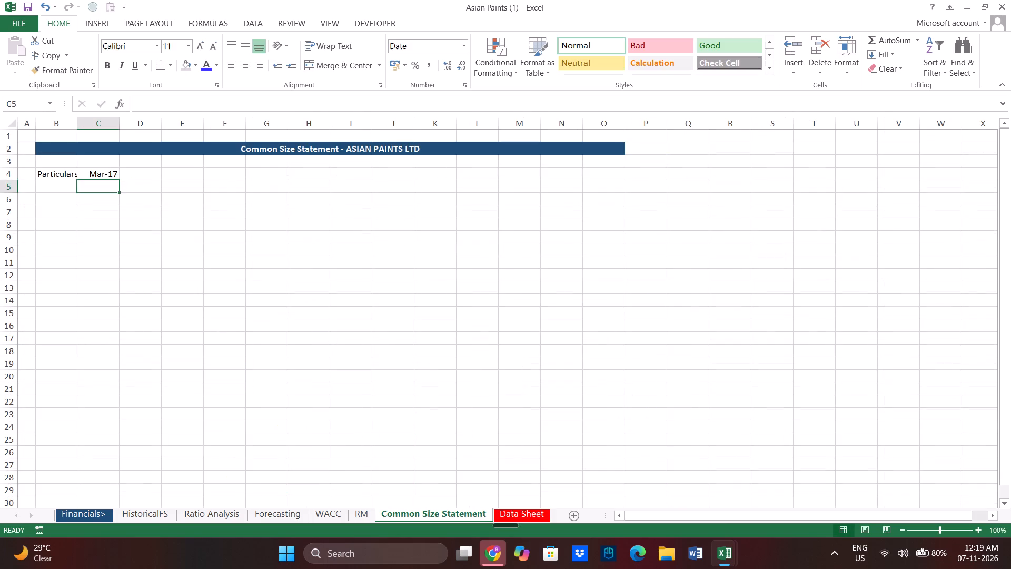
# Copy the C4 report date link across row 4 through N4.
pyautogui.press('Up')
pyautogui.hotkey('ctrl', 'c')
pyautogui.hotkey('shift', 'Right')
pyautogui.hotkey('shift', 'Right')
pyautogui.hotkey('shift', 'Right')
pyautogui.hotkey('shift', 'Right')
pyautogui.hotkey('shift', 'Right')
pyautogui.hotkey('shift', 'Right')
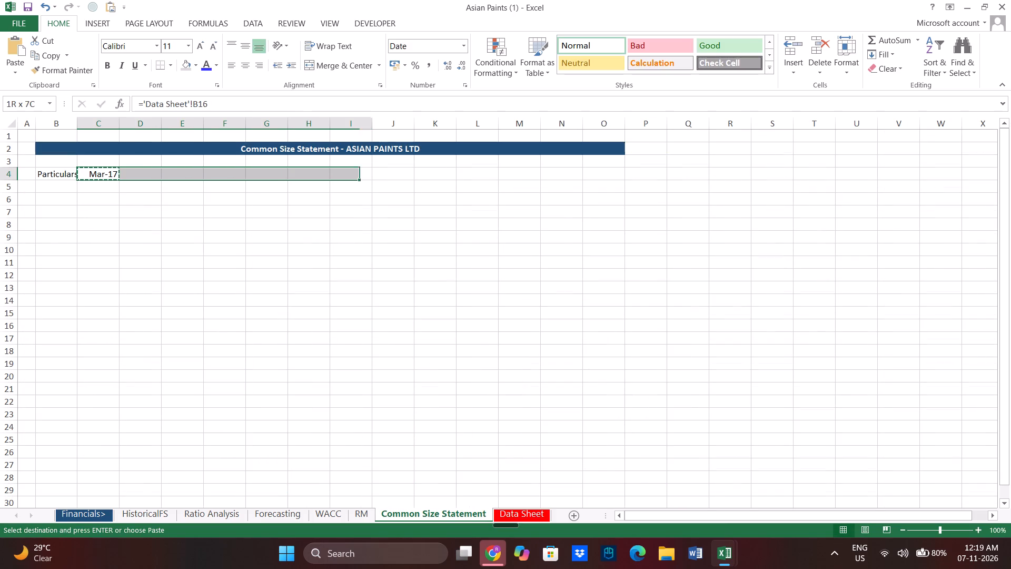
pyautogui.hotkey('shift', 'Right')
pyautogui.hotkey('shift', 'Right')
pyautogui.hotkey('shift', 'Right')
pyautogui.hotkey('shift', 'Right')
pyautogui.hotkey('shift', 'Right')
pyautogui.hotkey('ctrl', 'v')
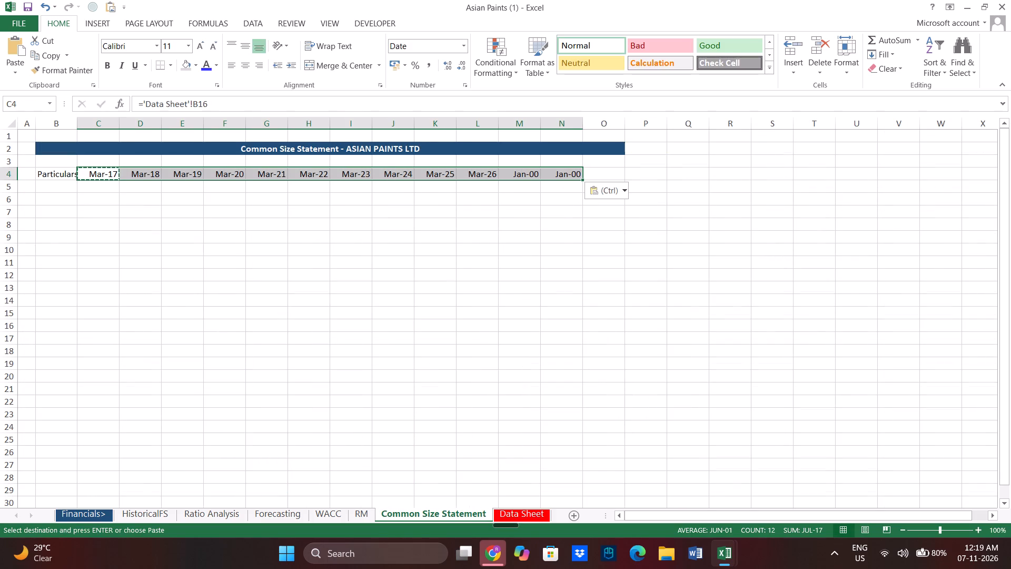
# Clear the surplus date links from cells M4:N4 beyond the last report year.
pyautogui.click(455, 140)
pyautogui.moveTo(514, 175); pyautogui.dragTo(561, 173)
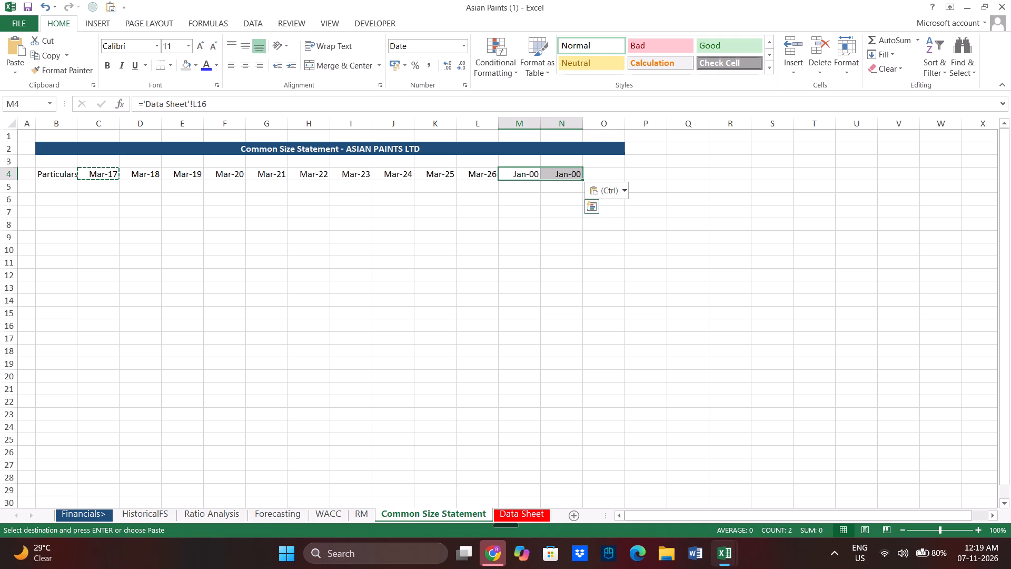
pyautogui.press('Delete')
pyautogui.click(320, 305)
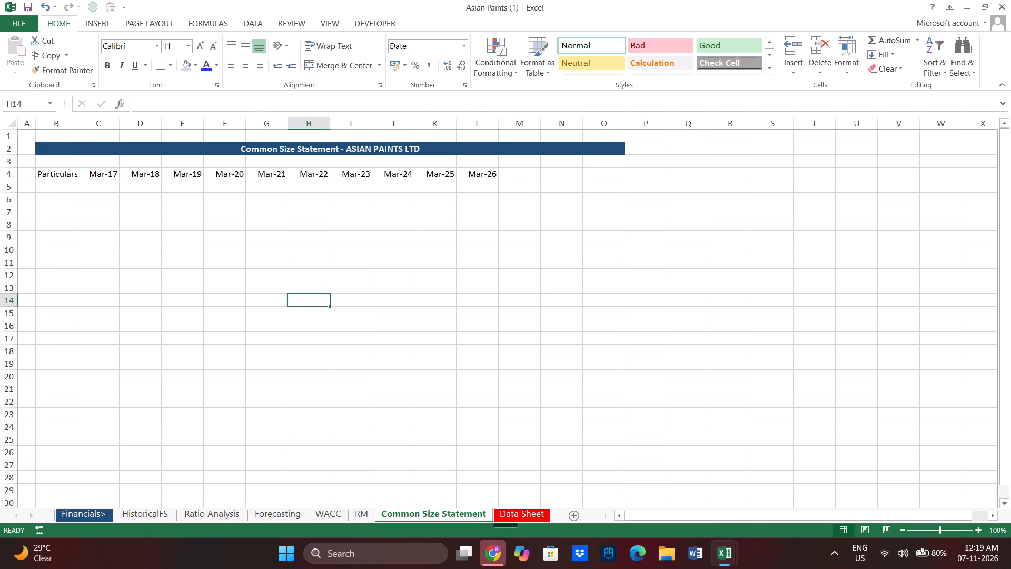
# Bold the Particulars header in B4 and widen column B to make room for the line-item labels.
pyautogui.click(54, 175)
pyautogui.hotkey('ctrl', 'b')
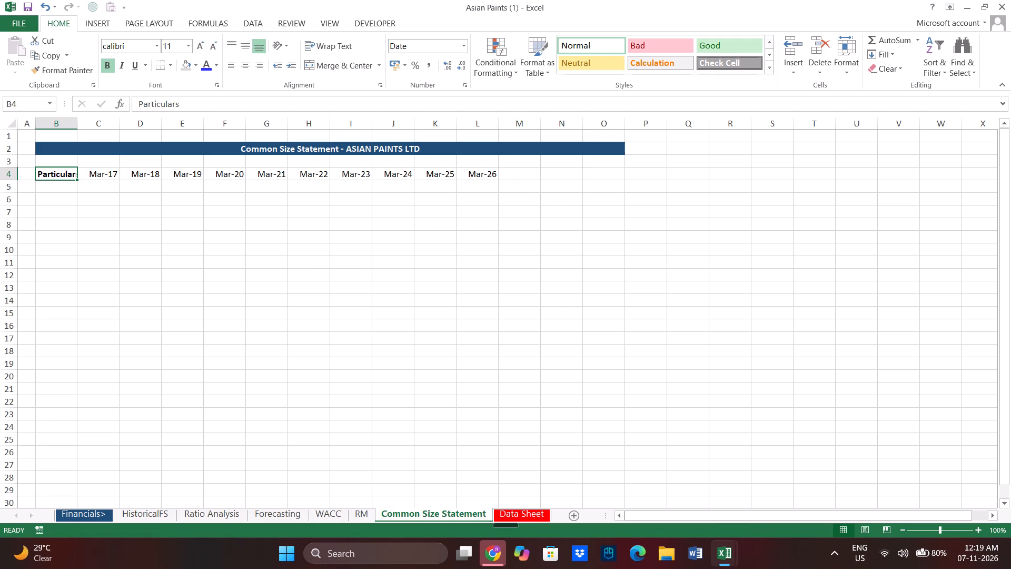
pyautogui.moveTo(77, 124); pyautogui.dragTo(168, 129)
pyautogui.click(170, 265)
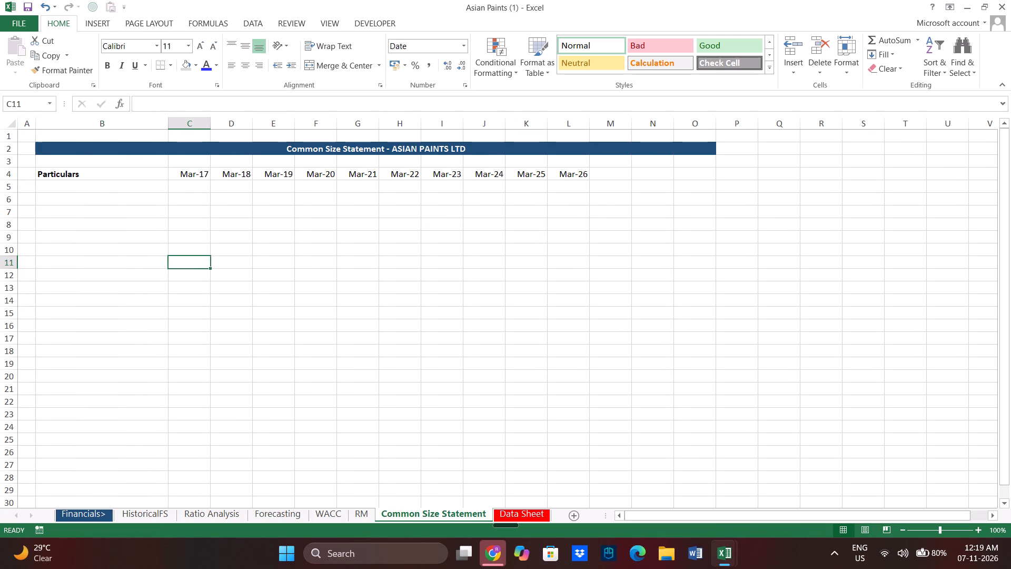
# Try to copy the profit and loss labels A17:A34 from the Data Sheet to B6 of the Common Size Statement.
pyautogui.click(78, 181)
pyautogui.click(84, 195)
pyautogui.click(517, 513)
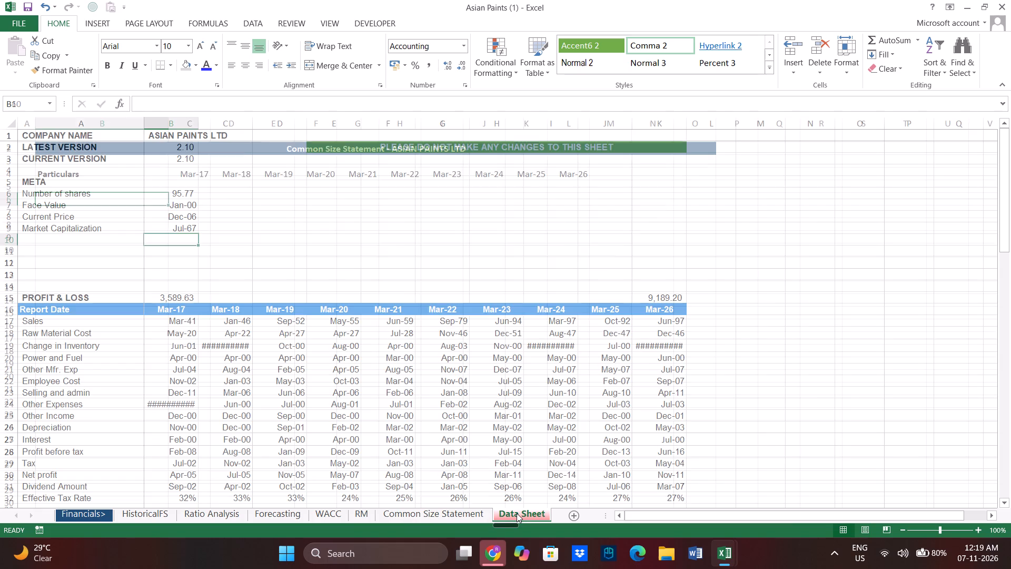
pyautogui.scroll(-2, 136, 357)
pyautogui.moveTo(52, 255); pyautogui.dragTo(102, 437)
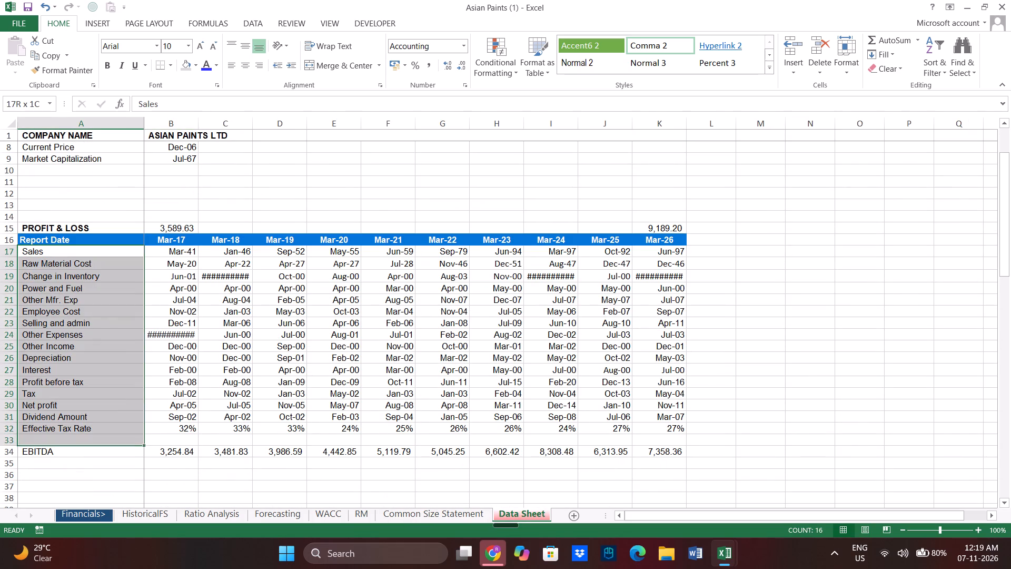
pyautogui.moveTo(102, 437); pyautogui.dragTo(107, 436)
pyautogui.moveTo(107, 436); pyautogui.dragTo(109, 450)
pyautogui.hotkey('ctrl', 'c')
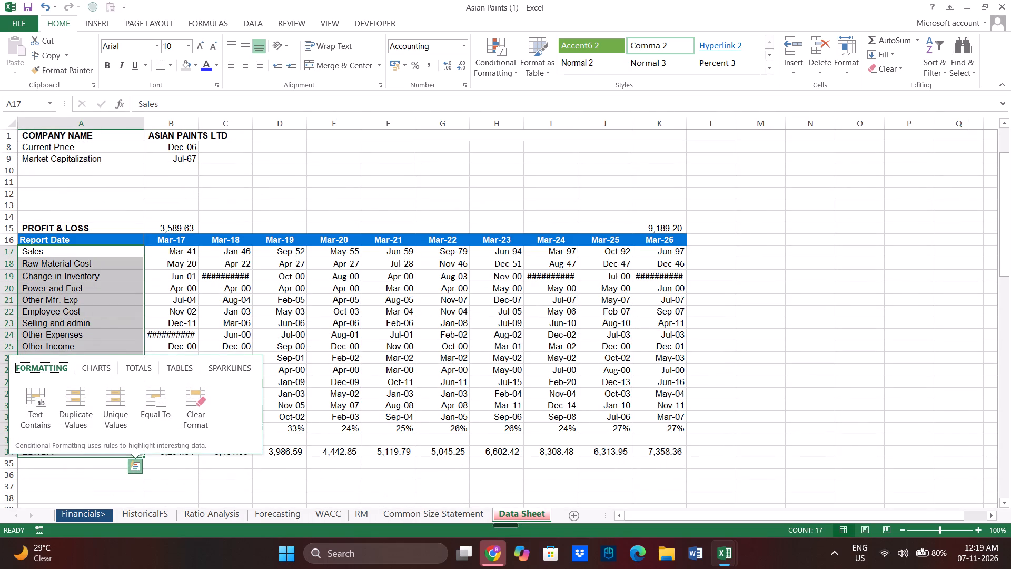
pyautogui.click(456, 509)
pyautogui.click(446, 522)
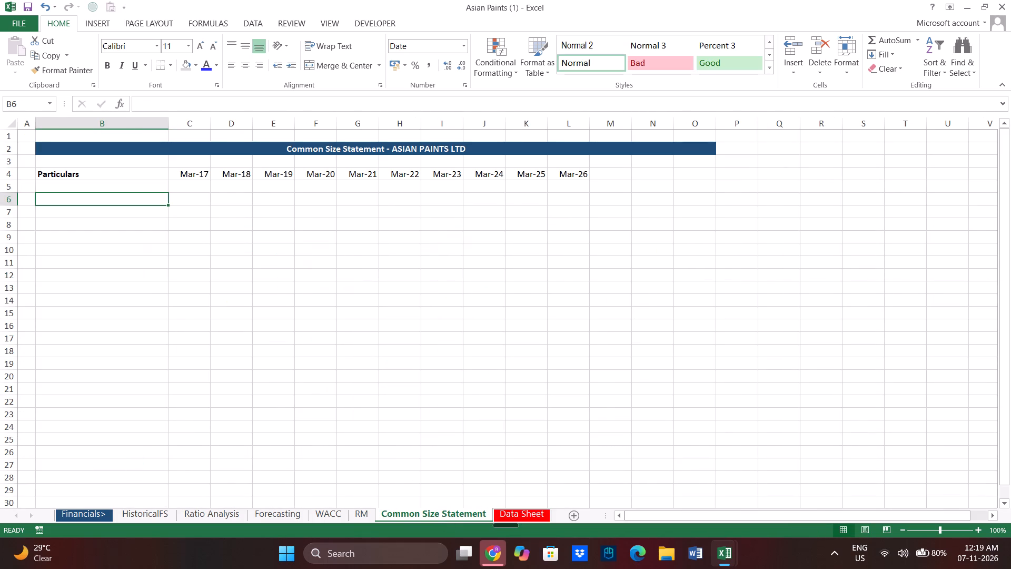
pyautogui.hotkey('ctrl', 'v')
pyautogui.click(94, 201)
# Copy the profit and loss labels, Sales through EBITDA (A17:A34), from the Data Sheet into column B starting at B6.
pyautogui.click(548, 514)
pyautogui.click(88, 259)
pyautogui.moveTo(88, 252); pyautogui.dragTo(92, 450)
pyautogui.hotkey('ctrl', 'c')
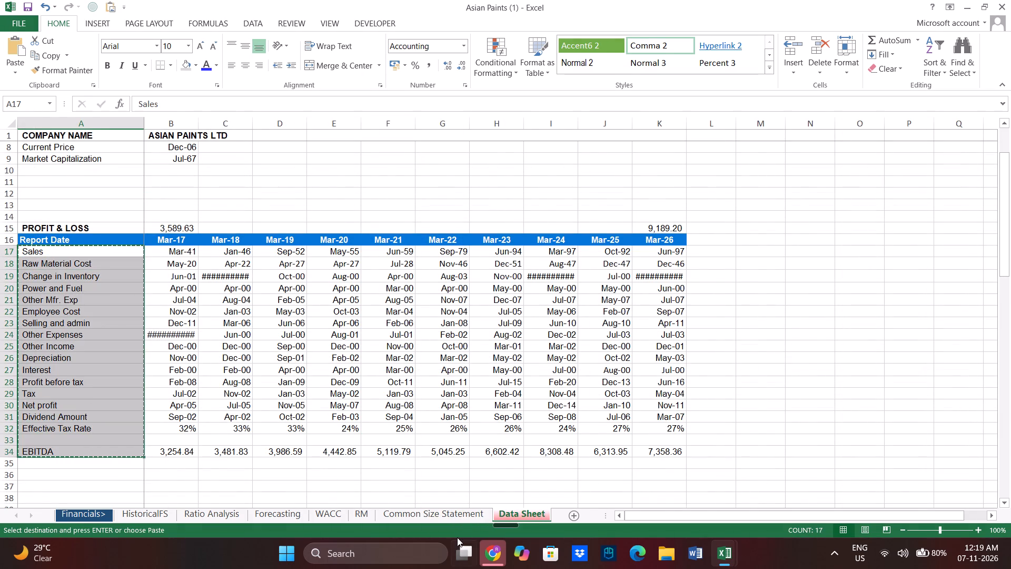
pyautogui.click(457, 518)
pyautogui.click(86, 188)
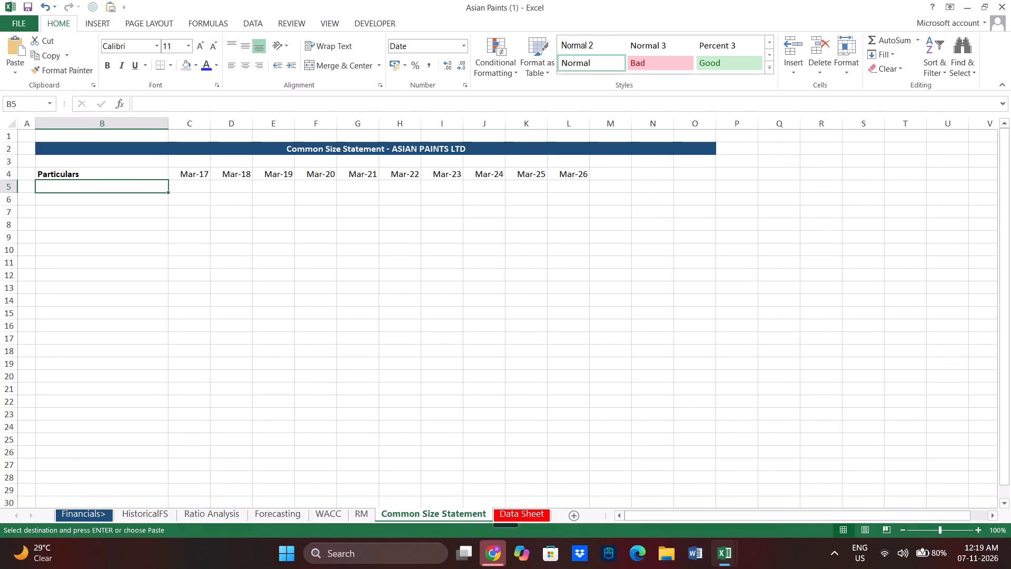
pyautogui.moveTo(86, 183); pyautogui.dragTo(86, 188)
pyautogui.click(84, 199)
pyautogui.moveTo(86, 199); pyautogui.dragTo(98, 292)
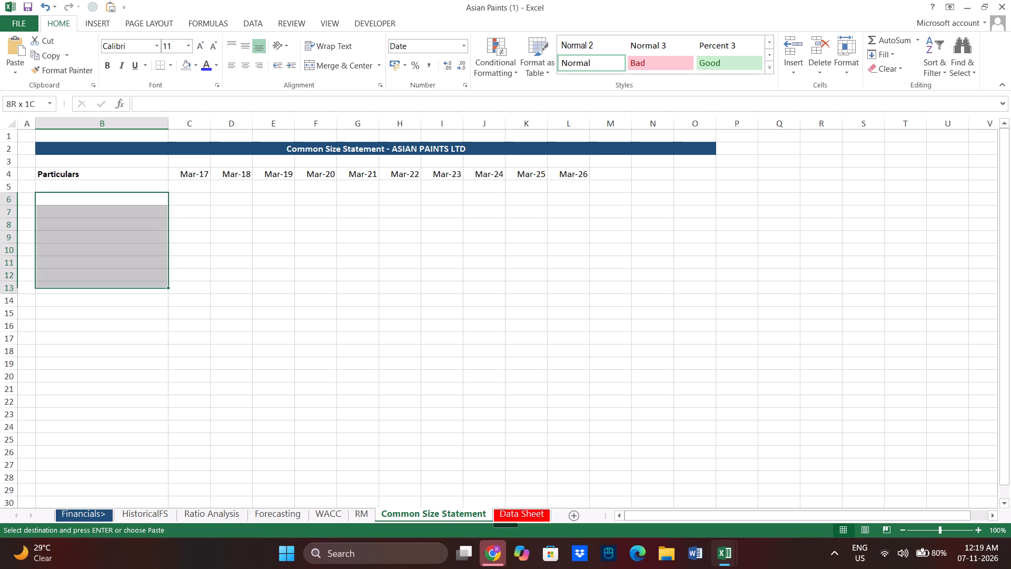
pyautogui.moveTo(98, 292); pyautogui.dragTo(99, 333)
pyautogui.hotkey('ctrl', 'v')
pyautogui.click(99, 333)
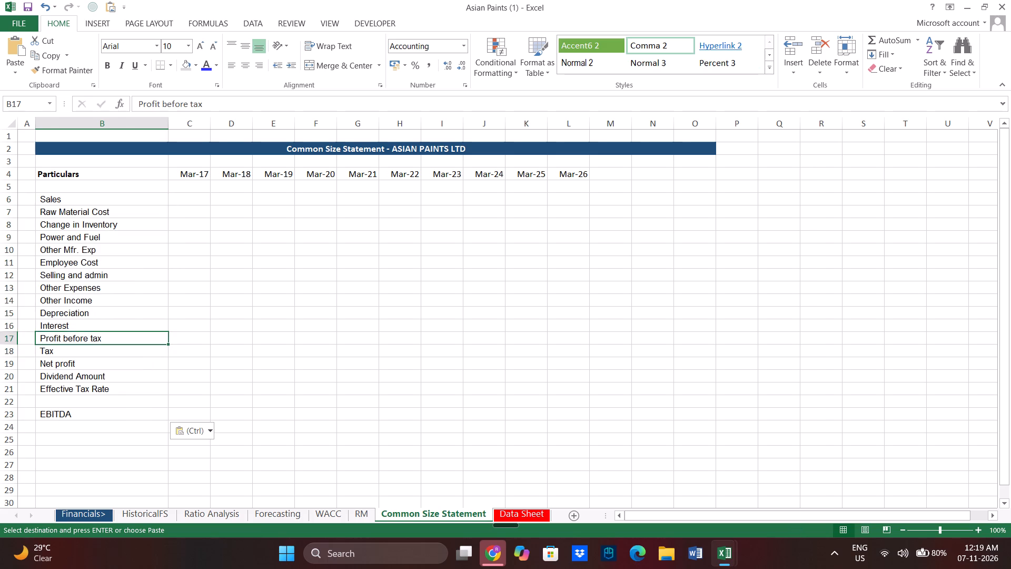
pyautogui.click(83, 196)
pyautogui.click(82, 185)
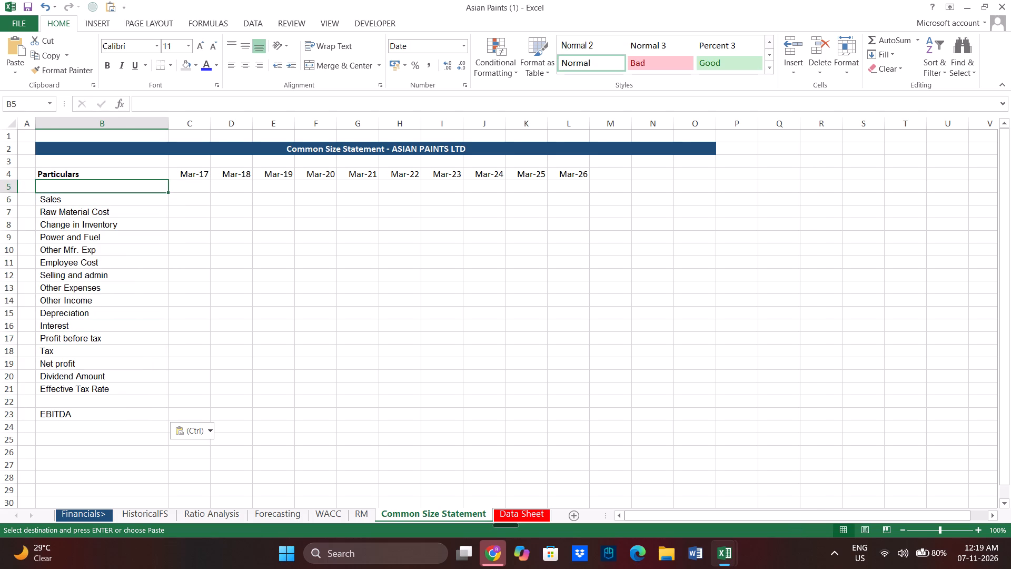
# Delete the empty row 22 between Effective Tax Rate and EBITDA on the Common Size Statement.
pyautogui.click(6, 404)
pyautogui.rightClick(5, 403)
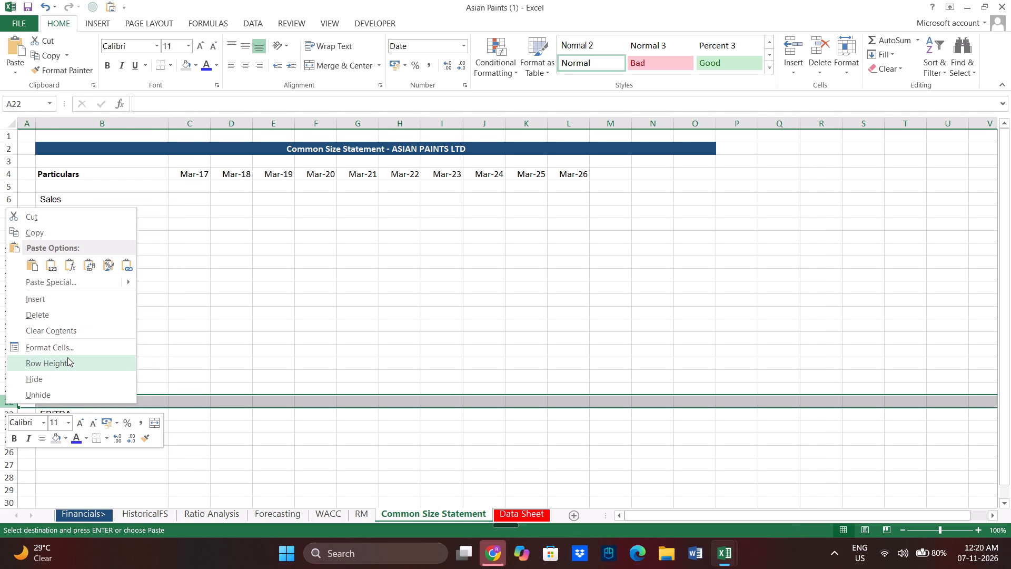
pyautogui.click(64, 310)
pyautogui.click(185, 371)
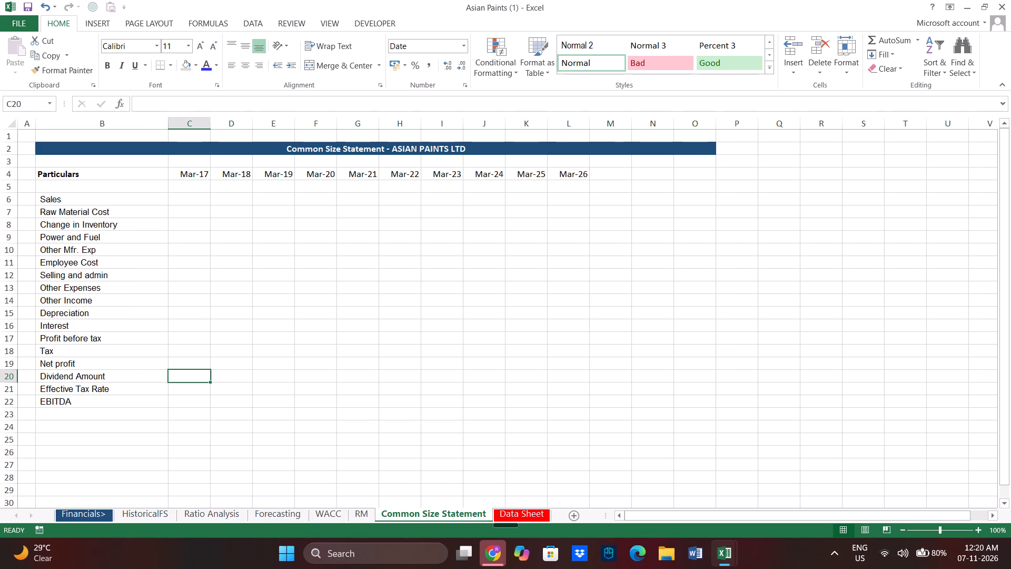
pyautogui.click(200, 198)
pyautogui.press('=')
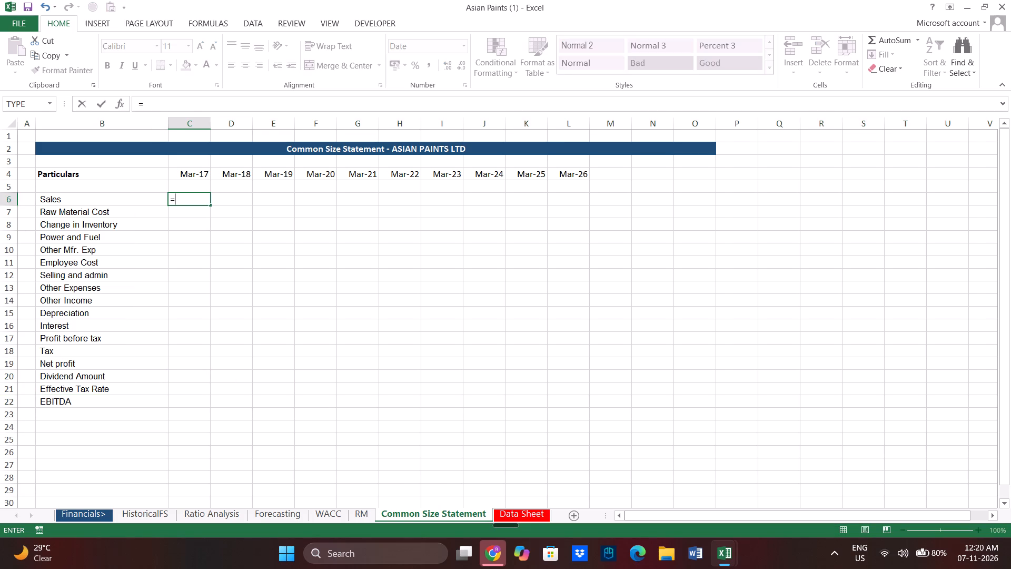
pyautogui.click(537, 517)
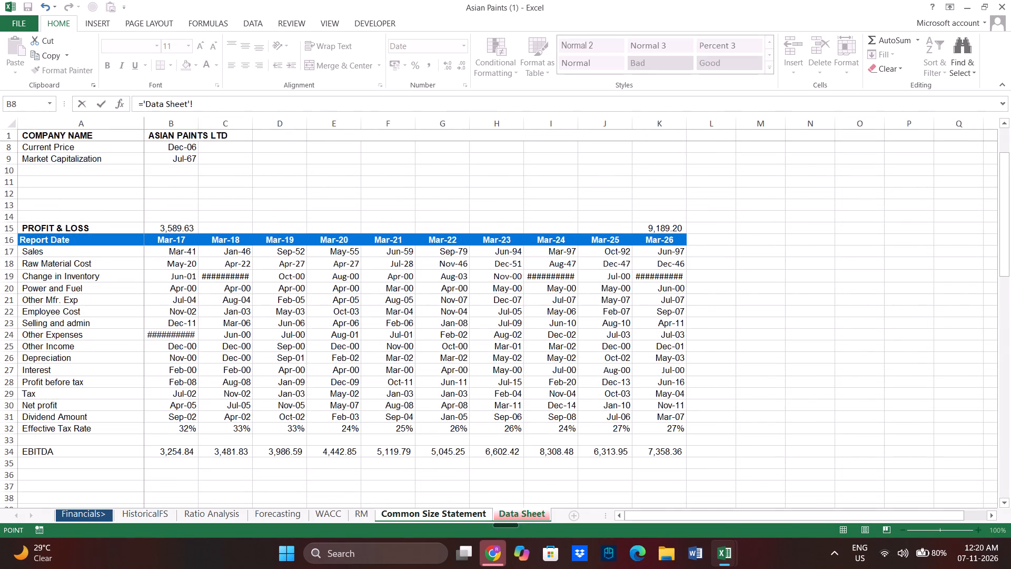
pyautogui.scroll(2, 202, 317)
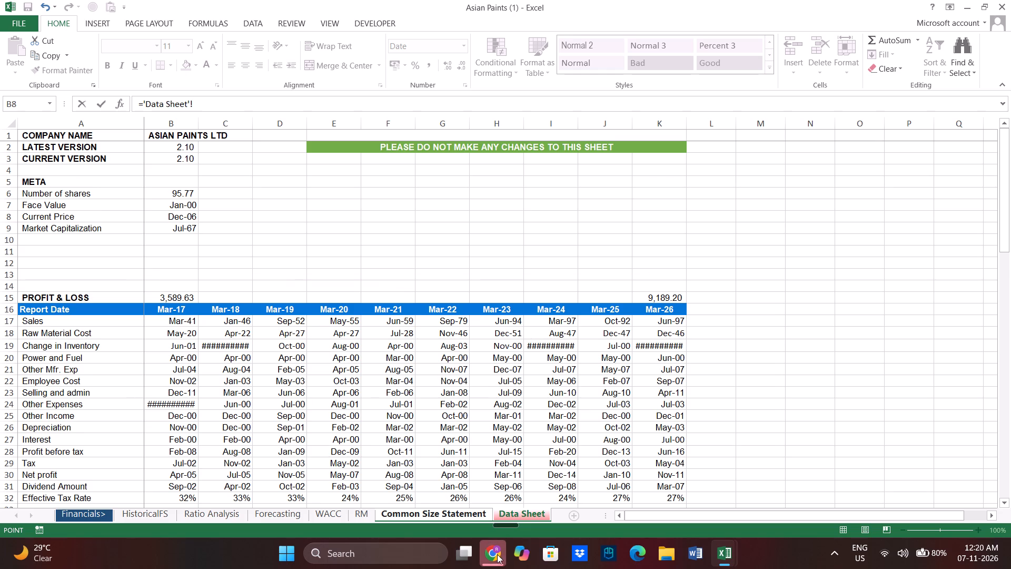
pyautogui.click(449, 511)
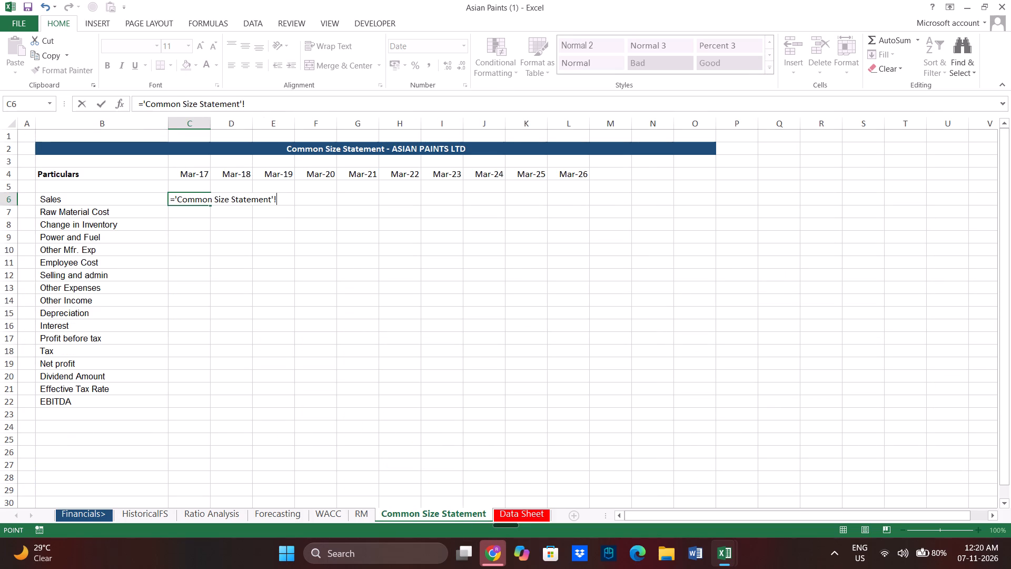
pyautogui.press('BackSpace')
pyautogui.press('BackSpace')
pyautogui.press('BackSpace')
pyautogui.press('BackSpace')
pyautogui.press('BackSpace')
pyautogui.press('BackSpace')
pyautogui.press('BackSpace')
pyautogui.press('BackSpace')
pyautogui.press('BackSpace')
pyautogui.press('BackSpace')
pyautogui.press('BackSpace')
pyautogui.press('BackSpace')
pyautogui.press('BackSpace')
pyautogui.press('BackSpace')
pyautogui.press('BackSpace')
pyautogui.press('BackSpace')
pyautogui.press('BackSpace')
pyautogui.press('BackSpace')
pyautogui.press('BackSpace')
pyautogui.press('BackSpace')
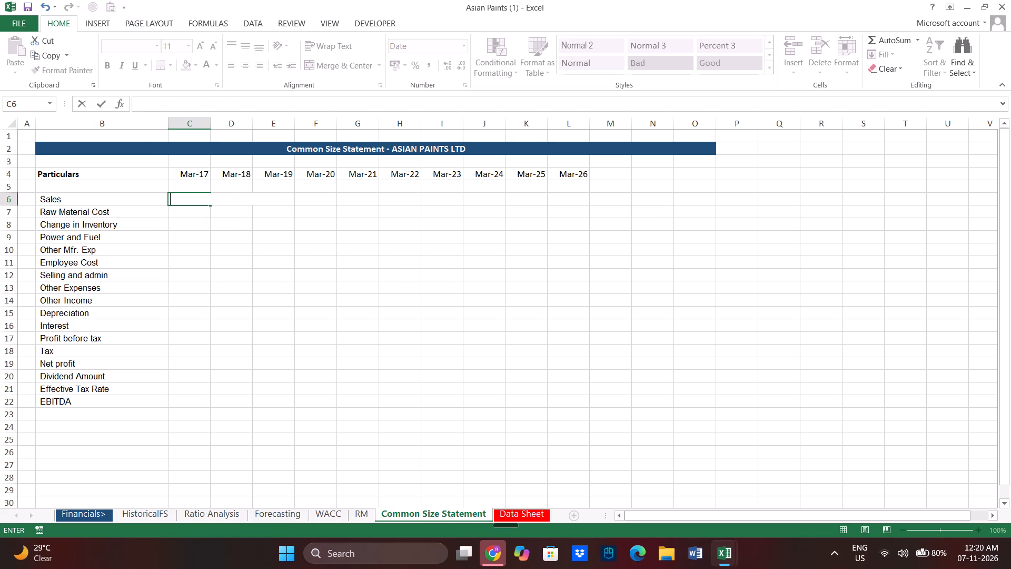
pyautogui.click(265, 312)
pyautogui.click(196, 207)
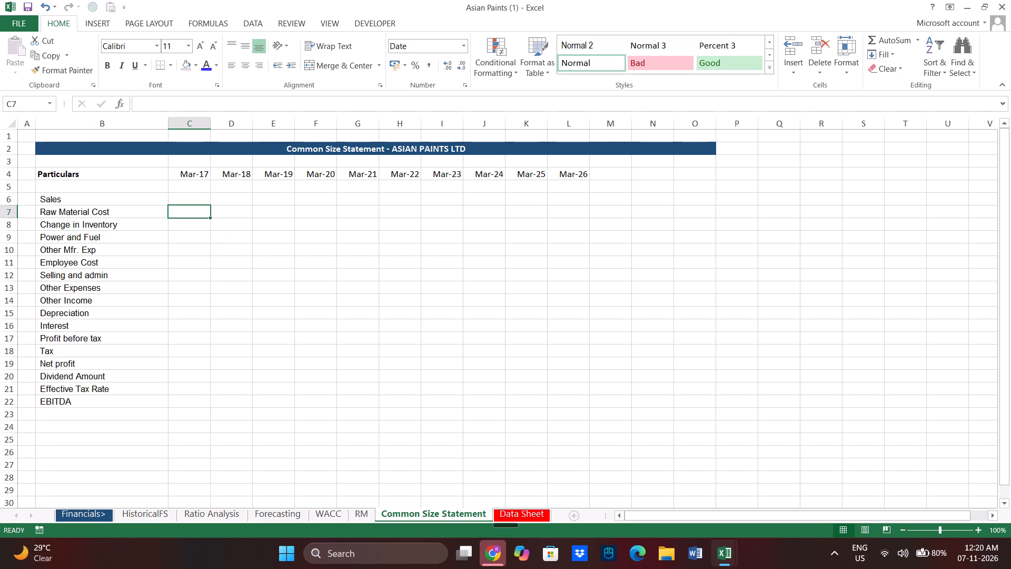
# Look through the Data Sheet's sections, from profit and loss down to the cash flow and derived rows, to examine the number formatting.
pyautogui.click(199, 196)
pyautogui.click(520, 516)
pyautogui.scroll(-1, 344, 396)
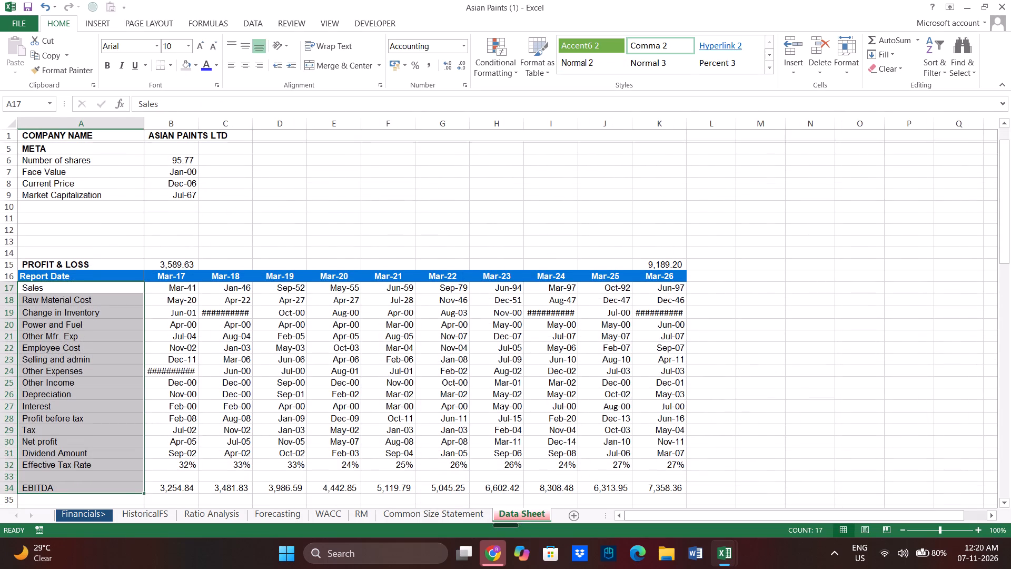
pyautogui.click(343, 396)
pyautogui.scroll(-8, 321, 376)
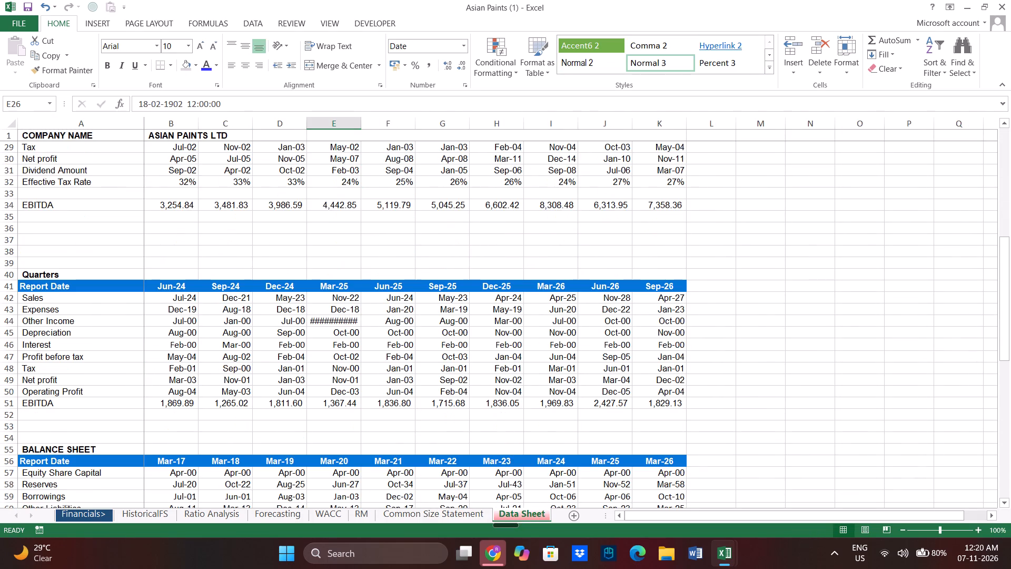
pyautogui.scroll(-16, 322, 376)
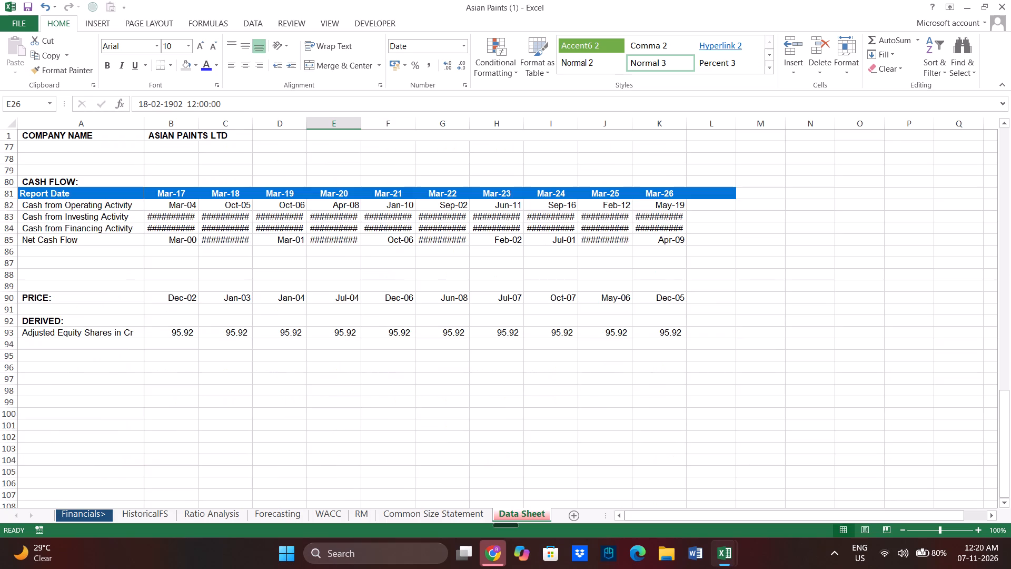
pyautogui.scroll(20, 322, 376)
pyautogui.scroll(7, 322, 376)
pyautogui.scroll(-2, 196, 330)
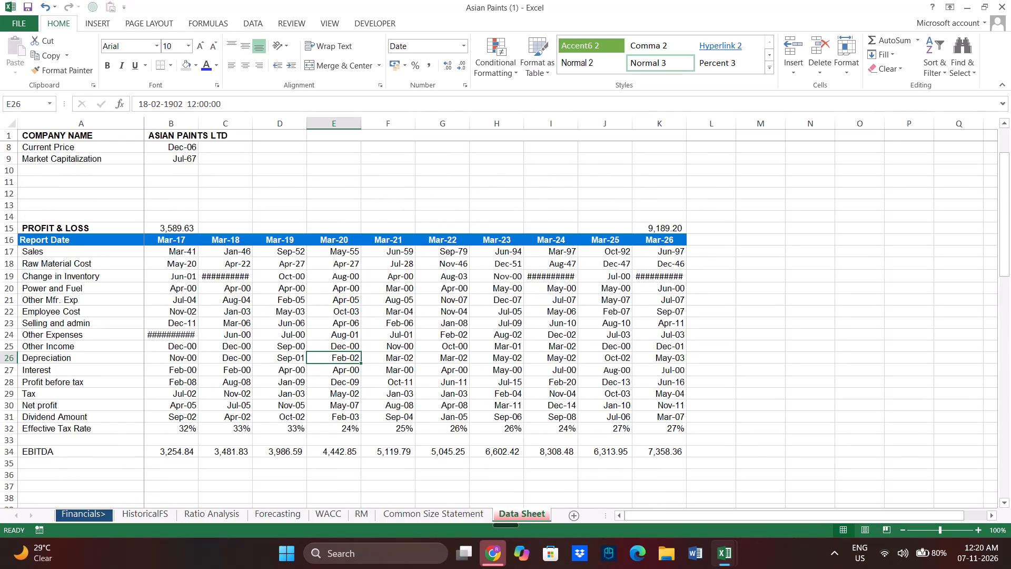
# Set the number format of the profit and loss figures B17:K31 on the Data Sheet to General.
pyautogui.moveTo(166, 251); pyautogui.dragTo(663, 407)
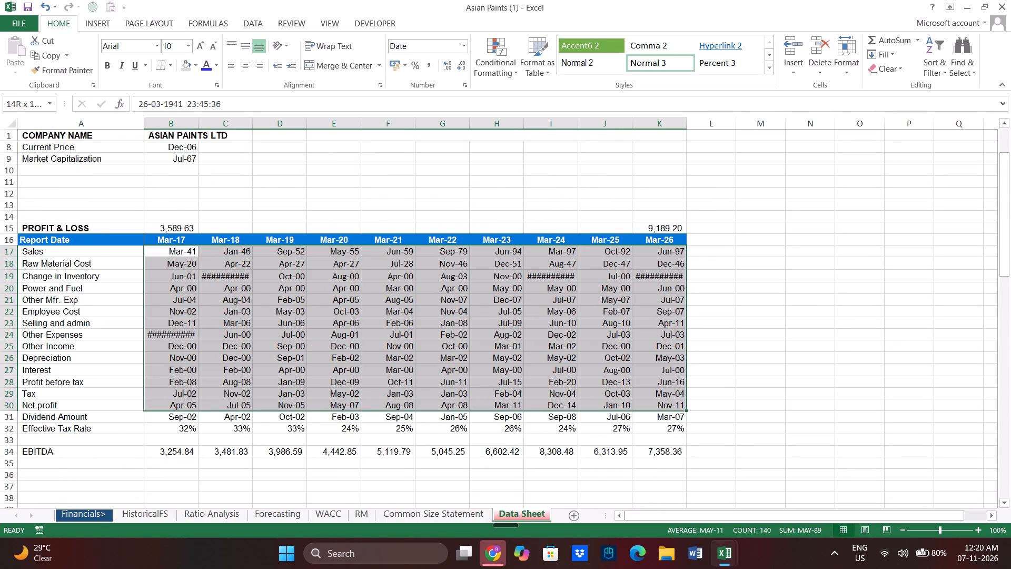
pyautogui.moveTo(663, 407); pyautogui.dragTo(666, 412)
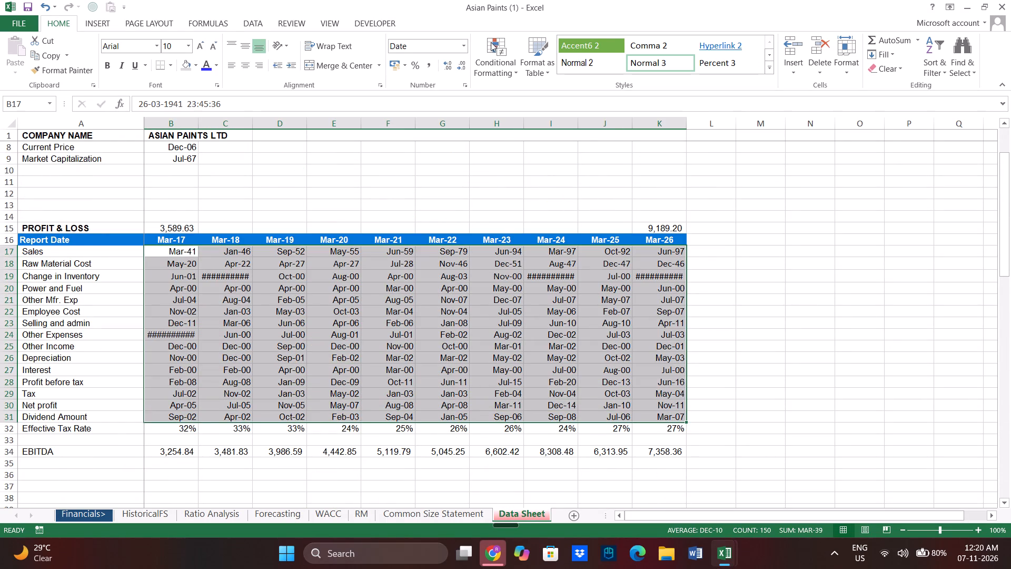
pyautogui.click(468, 47)
pyautogui.click(458, 67)
pyautogui.click(465, 313)
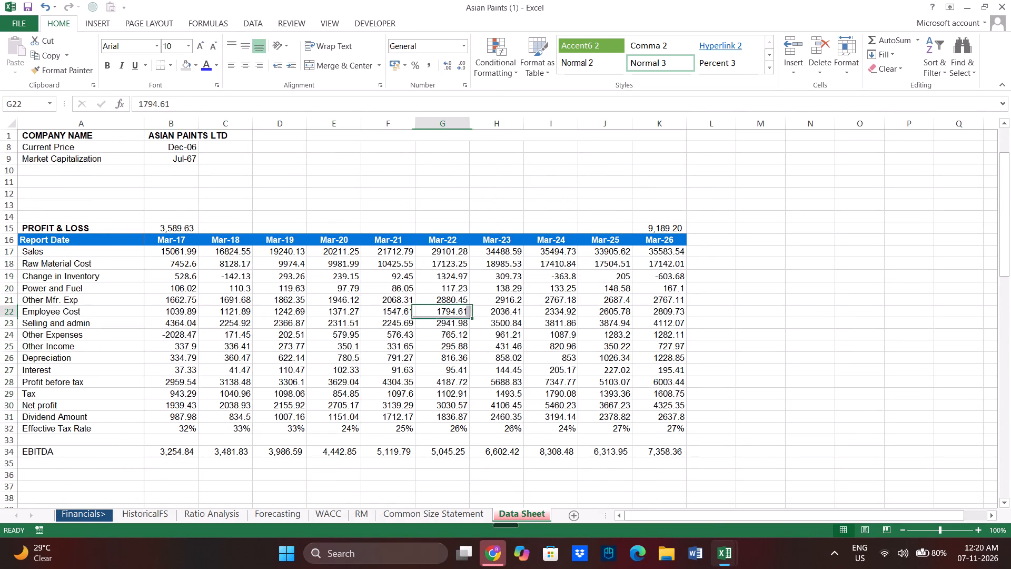
# Set the META values B6:B9, from Number of shares to Market Capitalization, to the General number format.
pyautogui.scroll(3, 252, 273)
pyautogui.moveTo(167, 192); pyautogui.dragTo(167, 208)
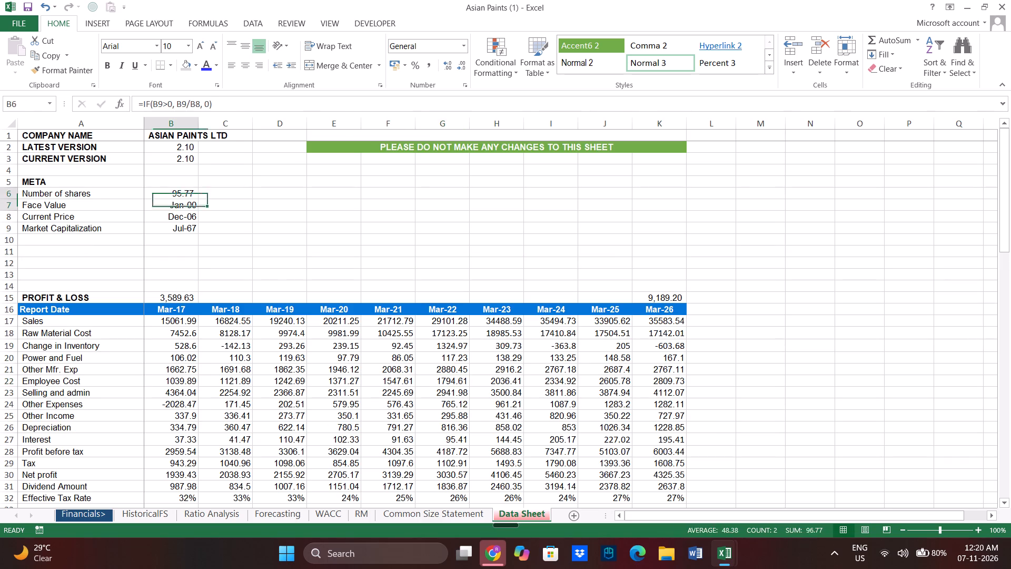
pyautogui.moveTo(167, 208); pyautogui.dragTo(174, 232)
pyautogui.click(463, 43)
pyautogui.click(442, 66)
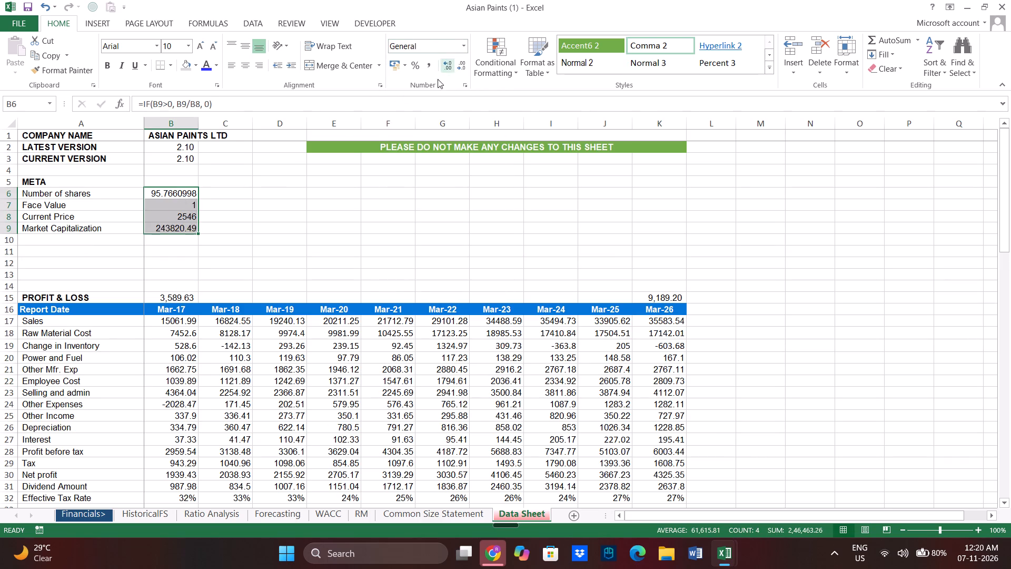
pyautogui.click(293, 221)
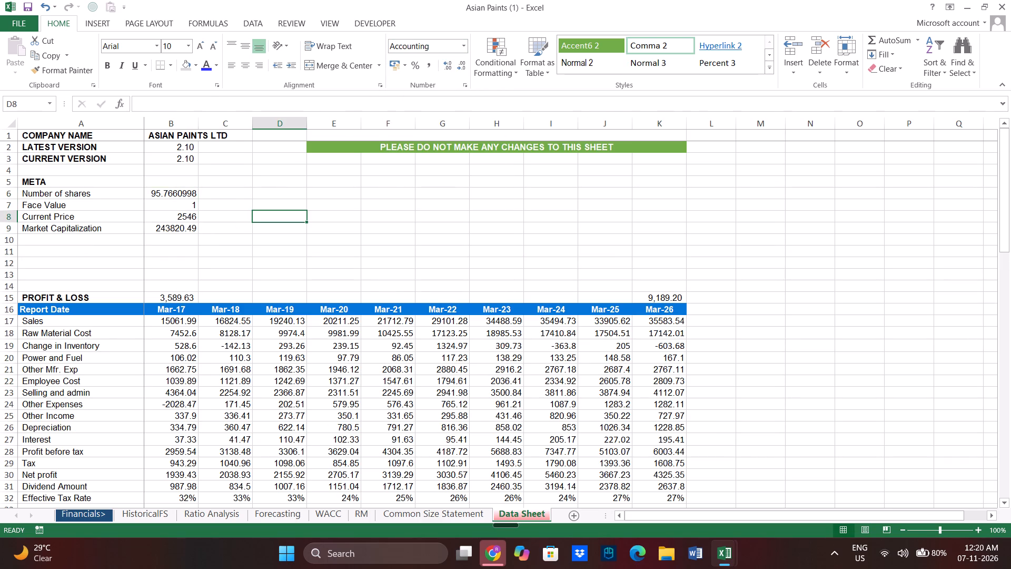
# Set the Quarters figures B42:K50 on the Data Sheet, from Sales to Operating Profit, to the General number format.
pyautogui.scroll(-5, 196, 200)
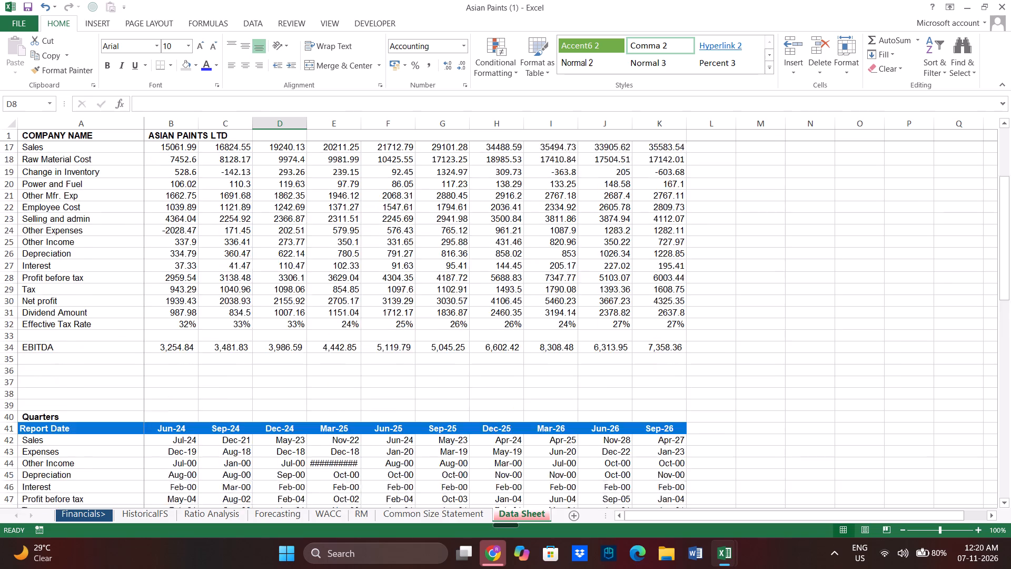
pyautogui.scroll(-6, 196, 201)
pyautogui.moveTo(174, 229); pyautogui.dragTo(646, 322)
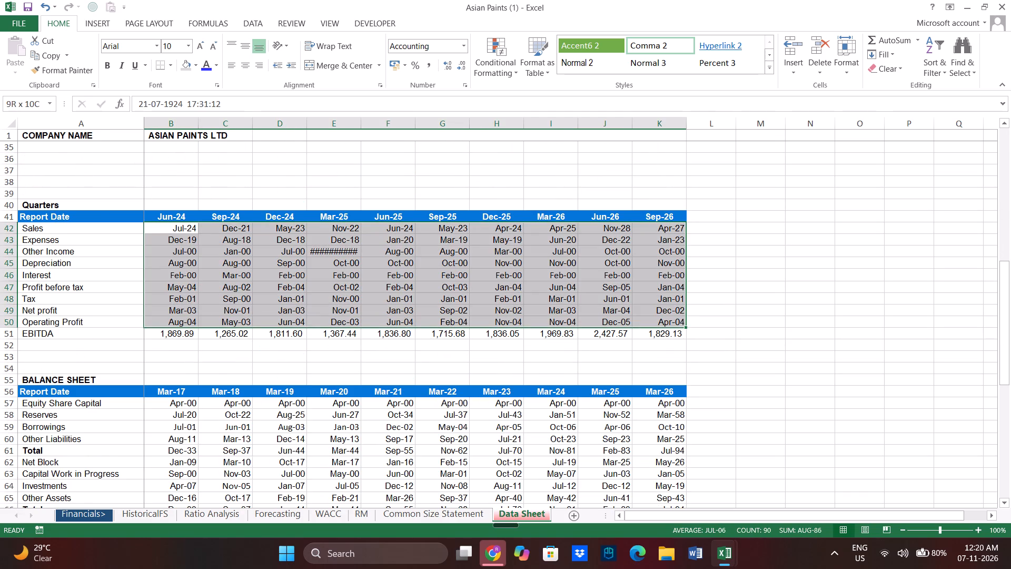
pyautogui.moveTo(646, 322); pyautogui.dragTo(647, 324)
pyautogui.click(465, 48)
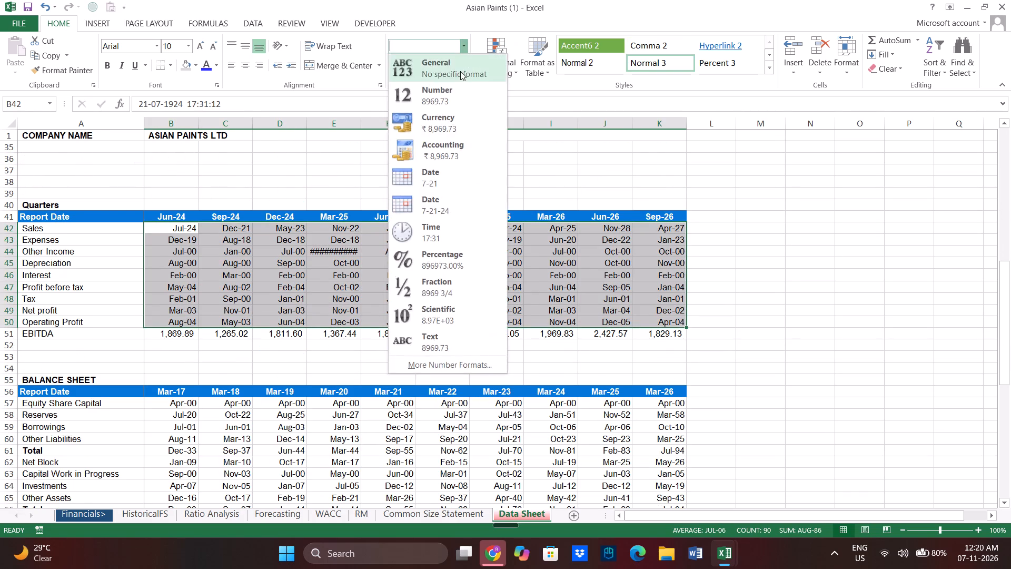
pyautogui.click(460, 71)
# Set the balance sheet figures B57:K73 on the Data Sheet to the General number format.
pyautogui.scroll(-5, 294, 288)
pyautogui.moveTo(180, 229); pyautogui.dragTo(663, 385)
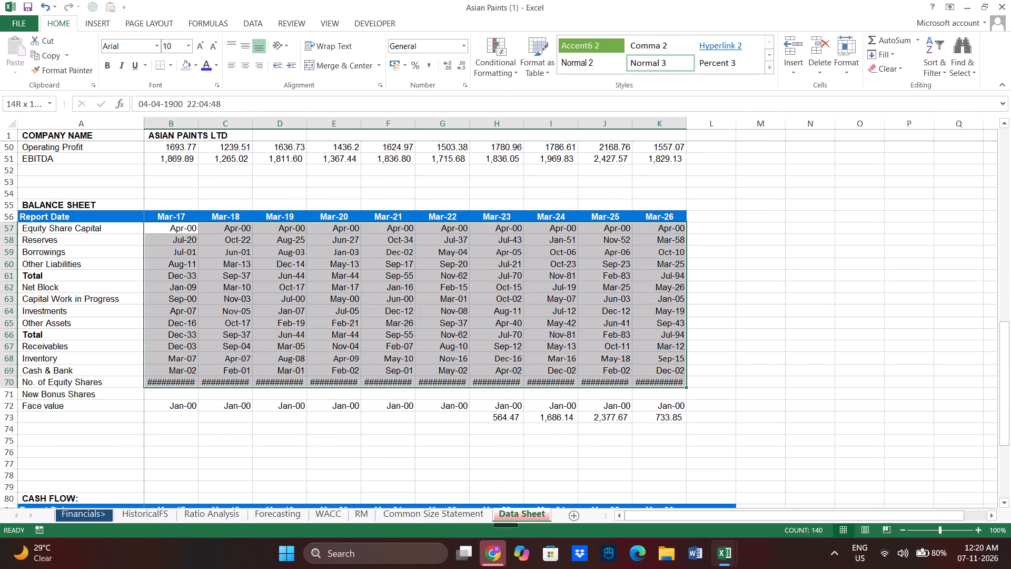
pyautogui.moveTo(663, 385); pyautogui.dragTo(667, 403)
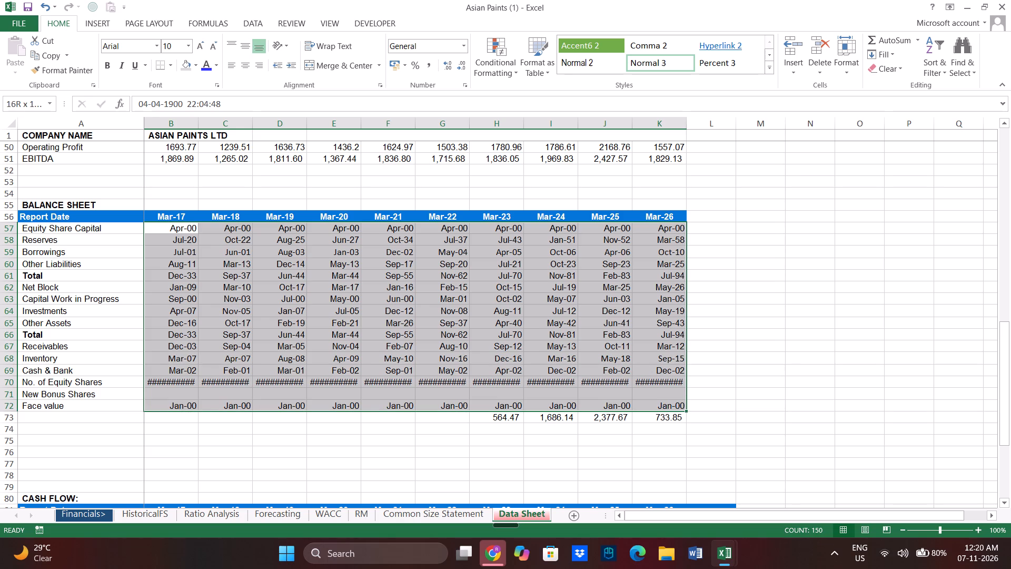
pyautogui.moveTo(667, 403); pyautogui.dragTo(668, 416)
pyautogui.click(462, 52)
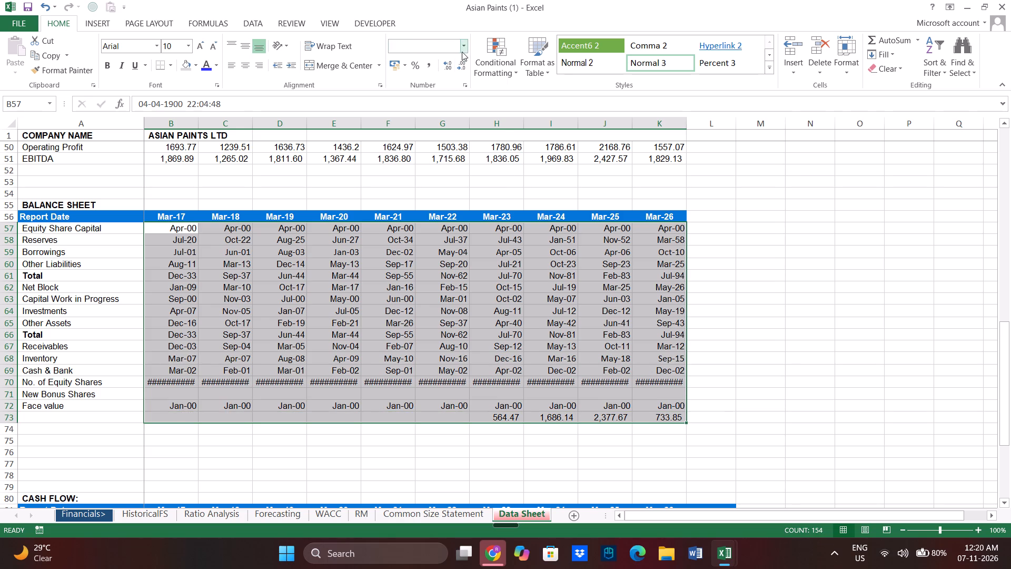
pyautogui.click(448, 70)
pyautogui.scroll(-2, 457, 338)
pyautogui.click(457, 338)
# Set the cash flow, price and derived figures B82:K93 on the Data Sheet to the General number format.
pyautogui.scroll(-2, 457, 338)
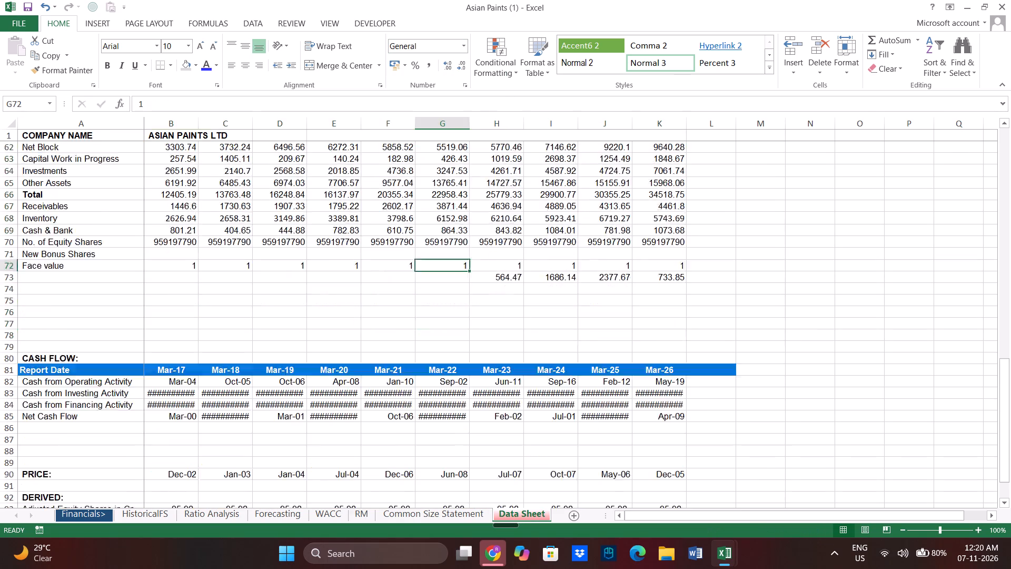
pyautogui.scroll(-5, 457, 338)
pyautogui.moveTo(175, 210); pyautogui.dragTo(641, 312)
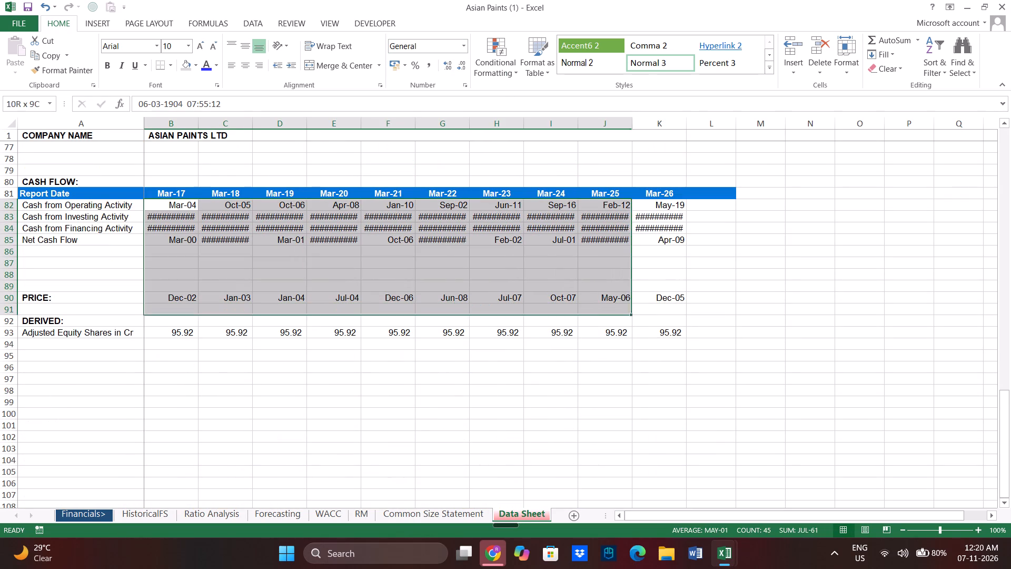
pyautogui.moveTo(641, 312); pyautogui.dragTo(669, 334)
pyautogui.click(464, 47)
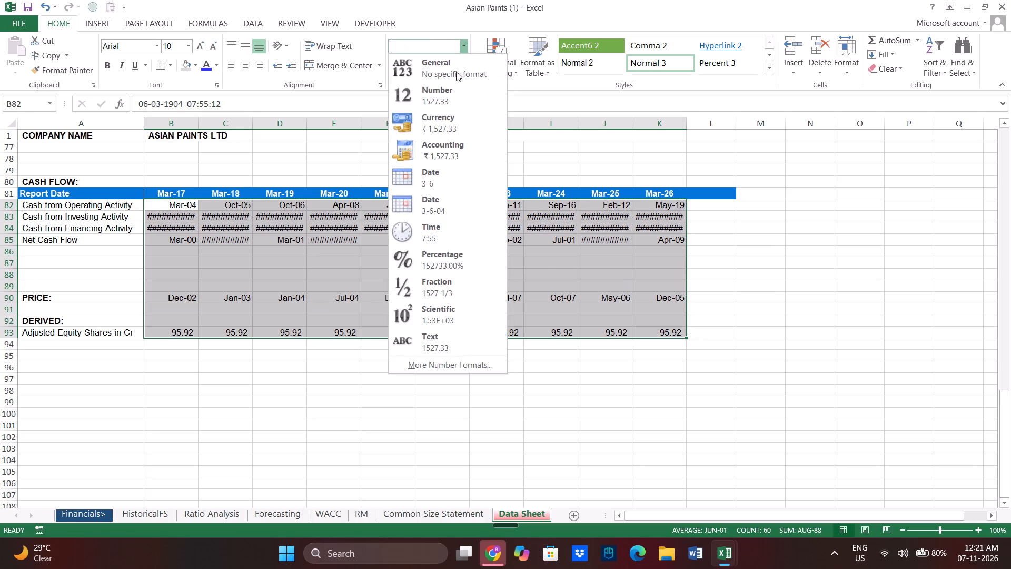
pyautogui.click(456, 72)
pyautogui.click(361, 326)
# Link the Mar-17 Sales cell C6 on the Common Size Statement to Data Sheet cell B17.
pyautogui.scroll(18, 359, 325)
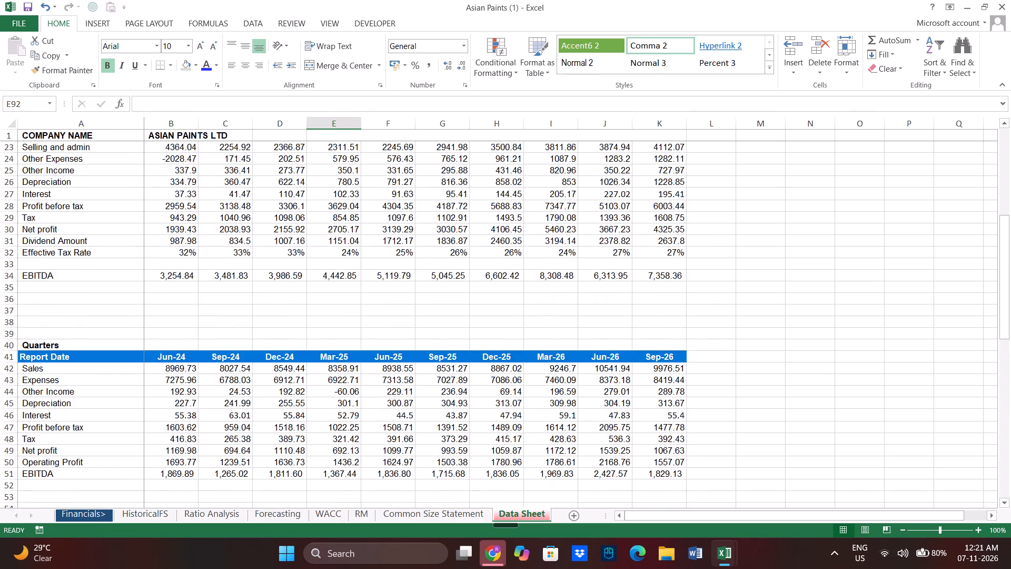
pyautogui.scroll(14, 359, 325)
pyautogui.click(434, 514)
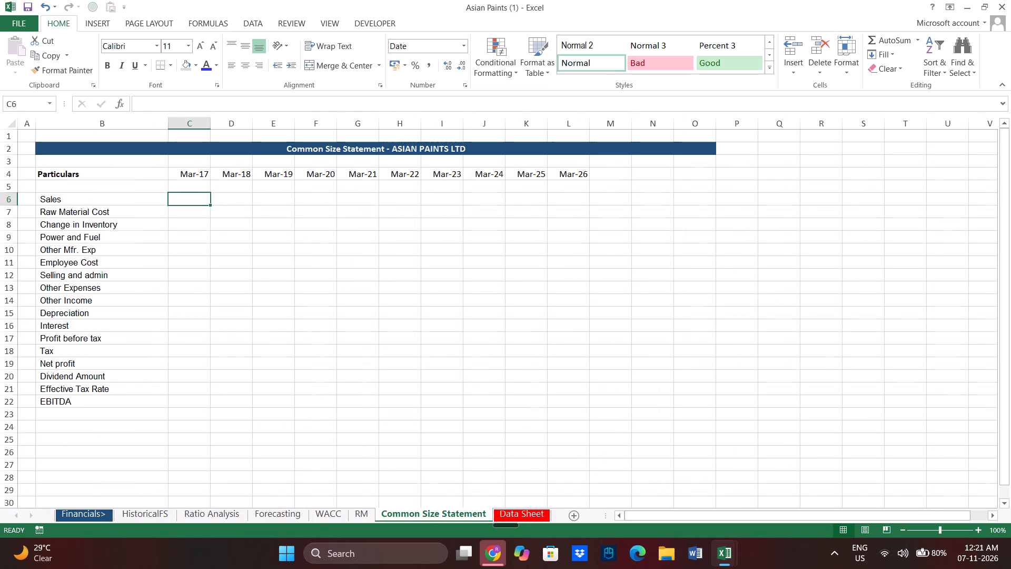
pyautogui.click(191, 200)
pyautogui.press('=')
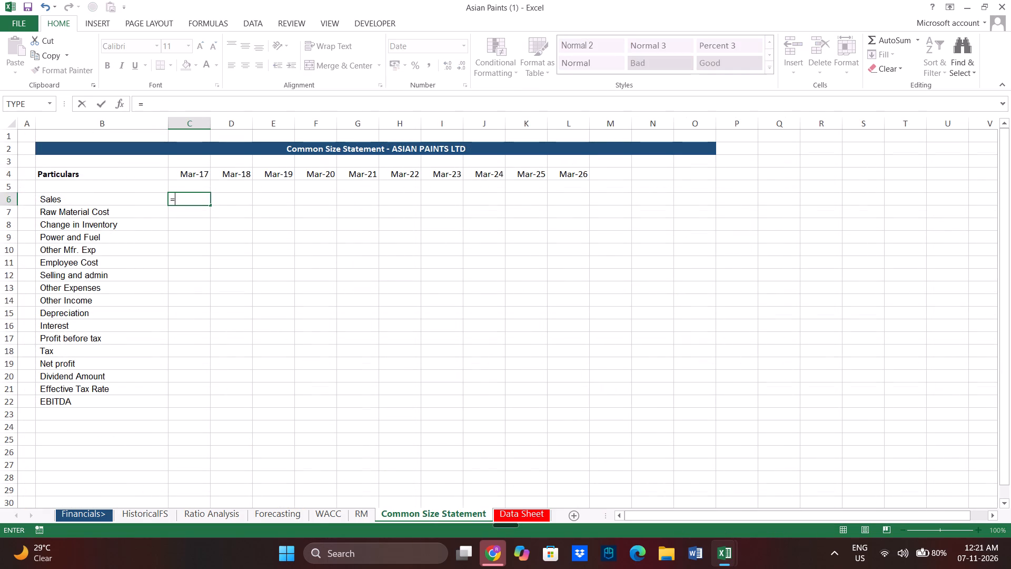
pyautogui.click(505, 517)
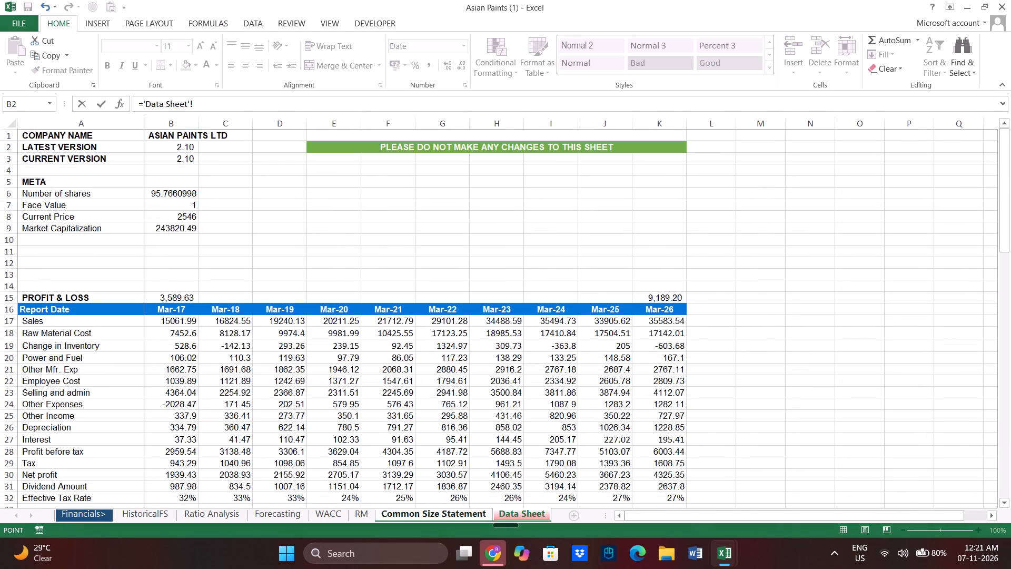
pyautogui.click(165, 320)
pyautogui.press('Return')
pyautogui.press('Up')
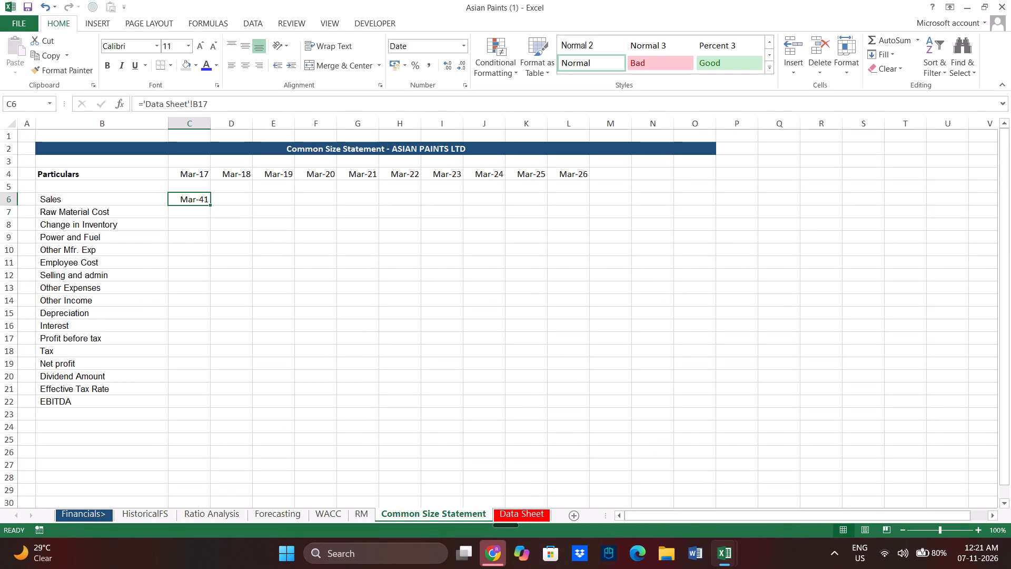
# Set the Mar-17 Sales cell C6 on the Common Size Statement to the General number format.
pyautogui.click(461, 44)
pyautogui.click(462, 72)
pyautogui.click(329, 297)
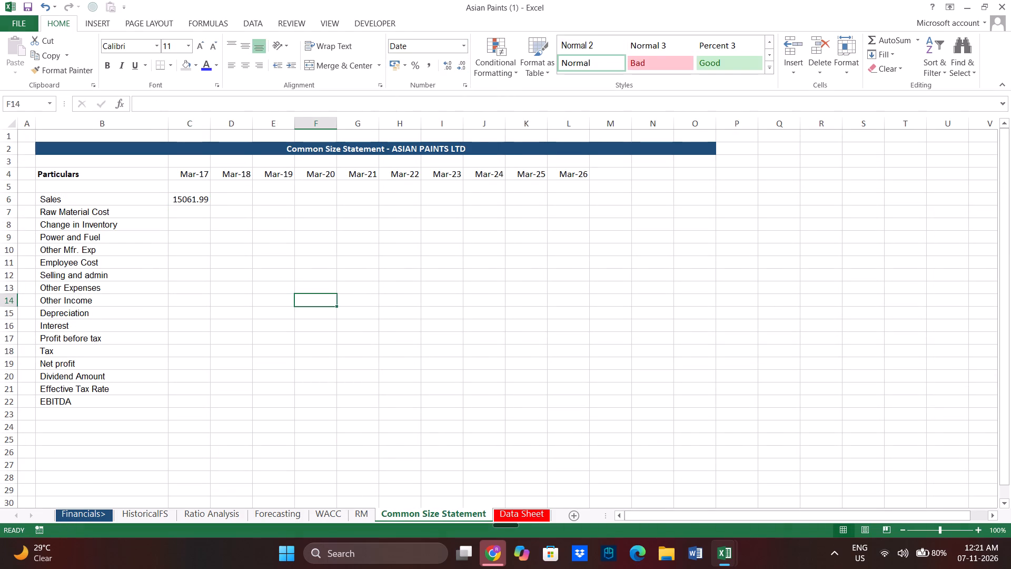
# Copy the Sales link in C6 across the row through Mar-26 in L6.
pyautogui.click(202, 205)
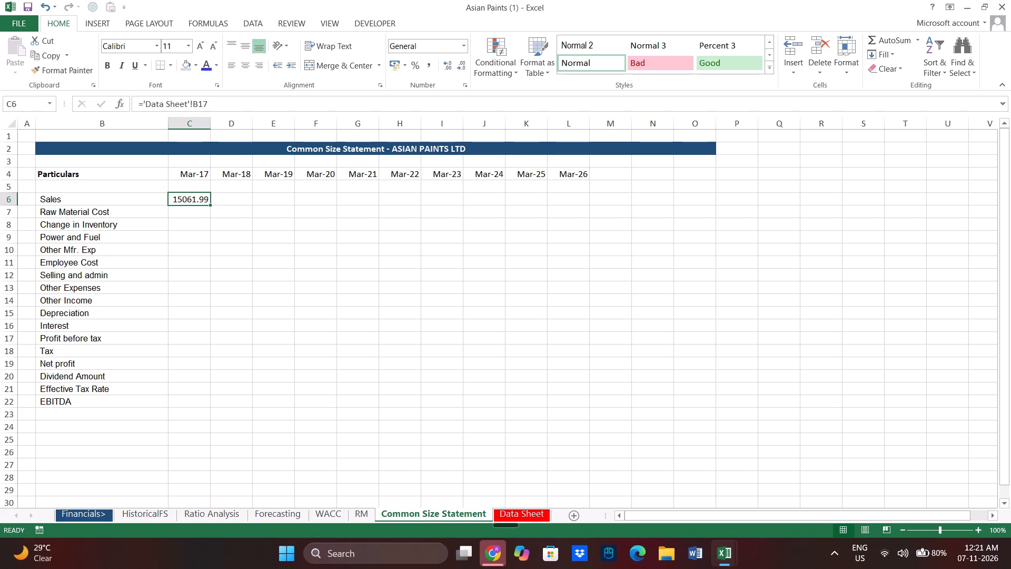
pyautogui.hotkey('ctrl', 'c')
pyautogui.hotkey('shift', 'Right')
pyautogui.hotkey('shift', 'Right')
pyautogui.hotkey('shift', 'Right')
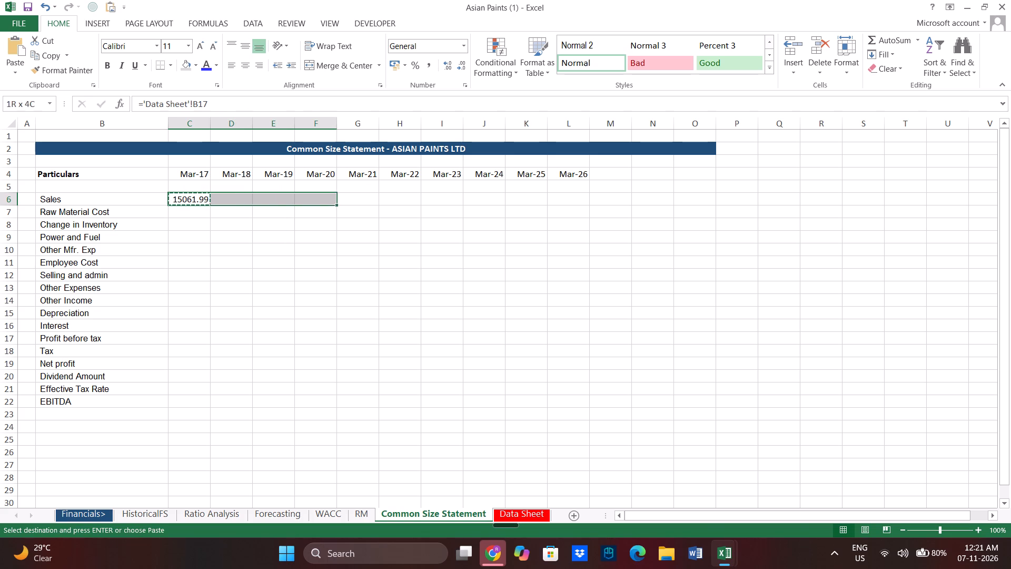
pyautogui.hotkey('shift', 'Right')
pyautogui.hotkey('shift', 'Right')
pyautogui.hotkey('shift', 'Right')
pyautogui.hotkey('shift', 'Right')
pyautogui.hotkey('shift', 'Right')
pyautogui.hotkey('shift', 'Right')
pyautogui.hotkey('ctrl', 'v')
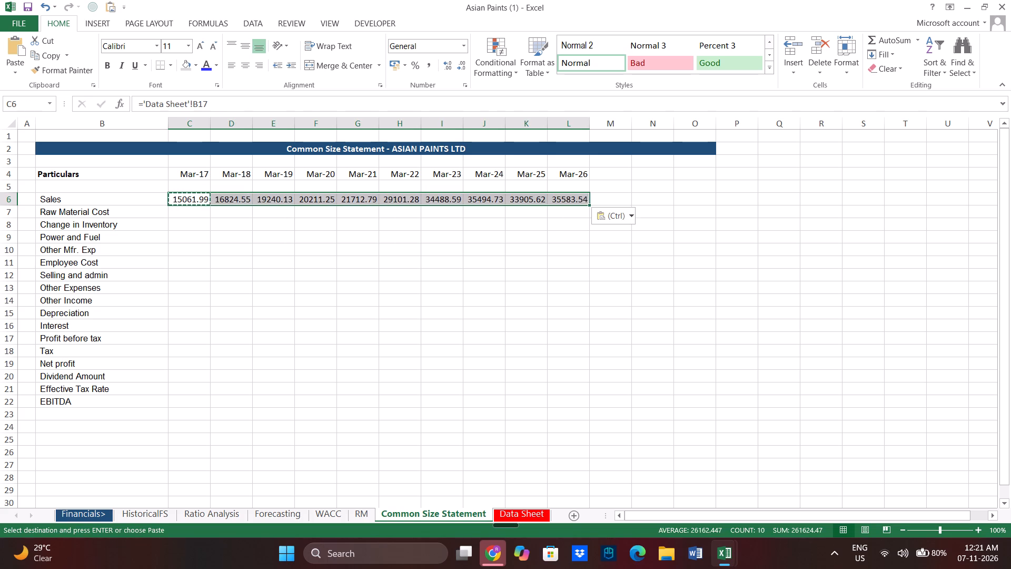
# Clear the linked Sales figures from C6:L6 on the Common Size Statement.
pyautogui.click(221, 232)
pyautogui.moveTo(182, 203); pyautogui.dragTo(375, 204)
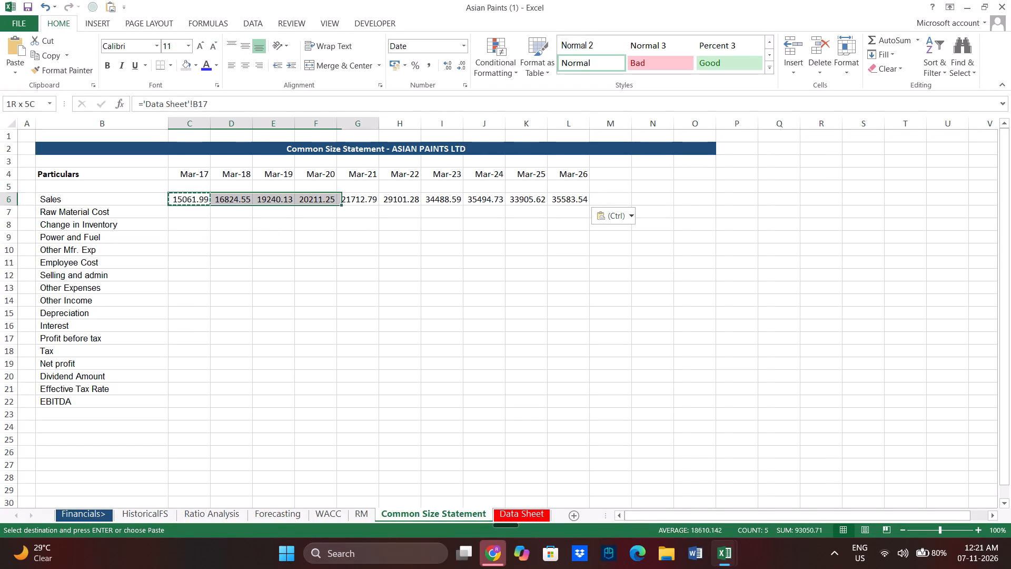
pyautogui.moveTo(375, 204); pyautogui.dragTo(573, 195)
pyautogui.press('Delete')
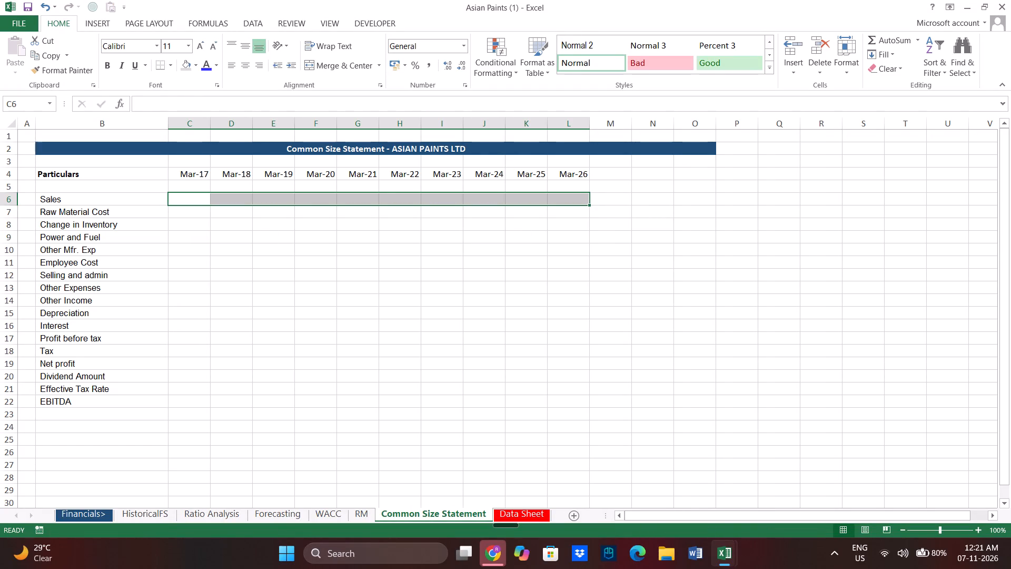
# Enter the Mar-17 Sales common size formula ='Data Sheet'!B17/'Data Sheet'!B$17 in C6, locking only the divisor's row.
pyautogui.click(176, 201)
pyautogui.press('=')
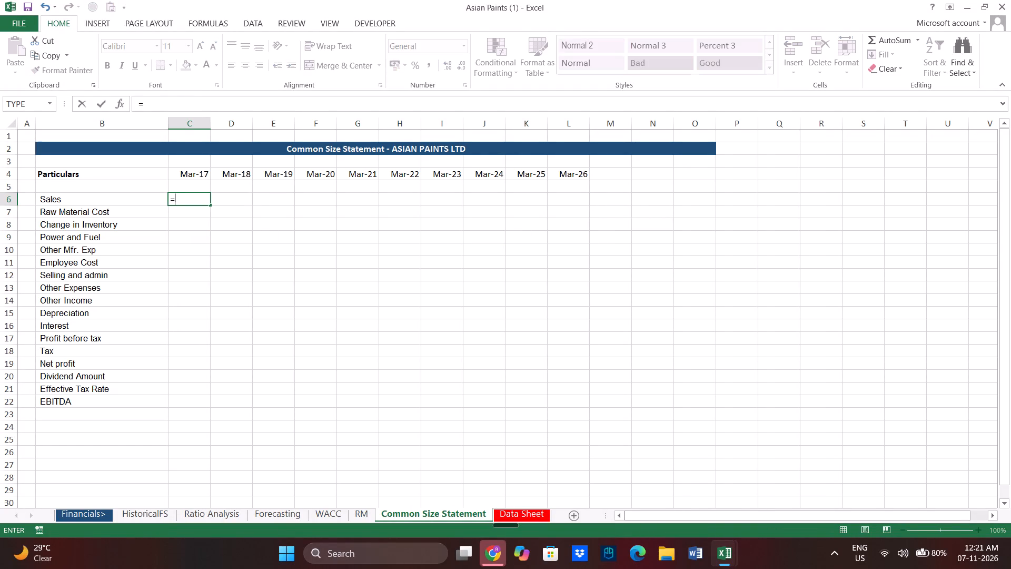
pyautogui.click(526, 521)
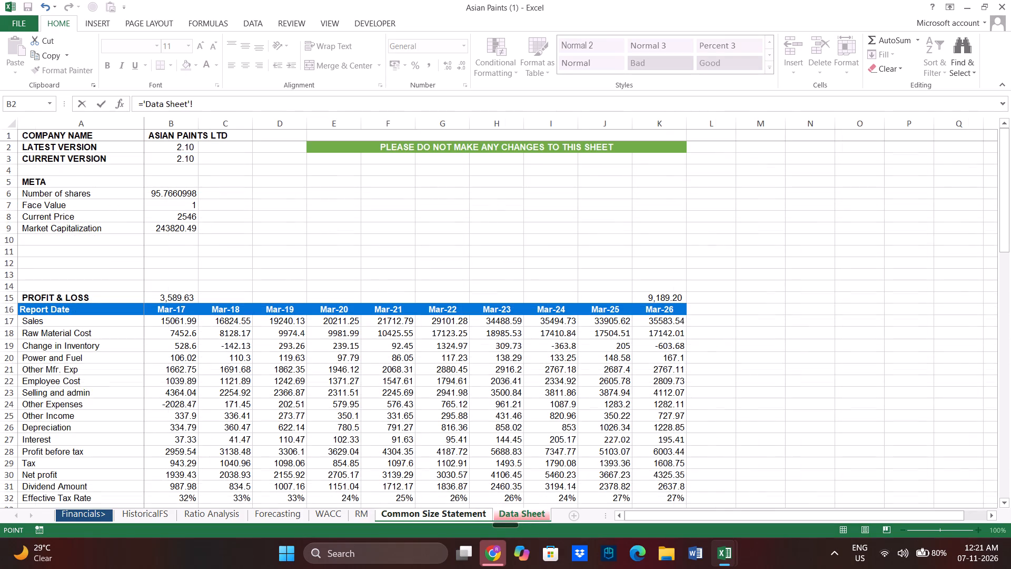
pyautogui.click(177, 322)
pyautogui.press('/')
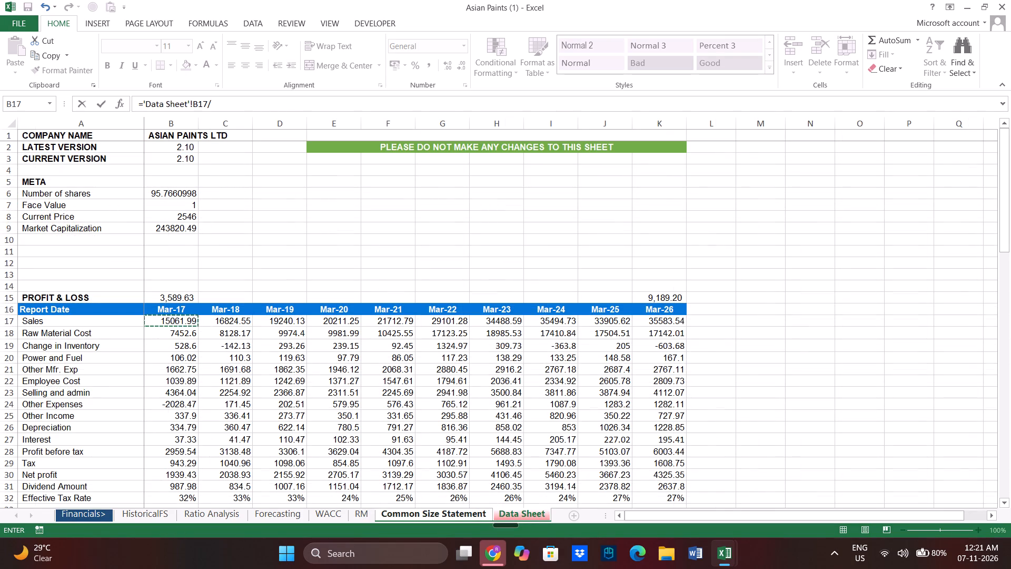
pyautogui.click(177, 322)
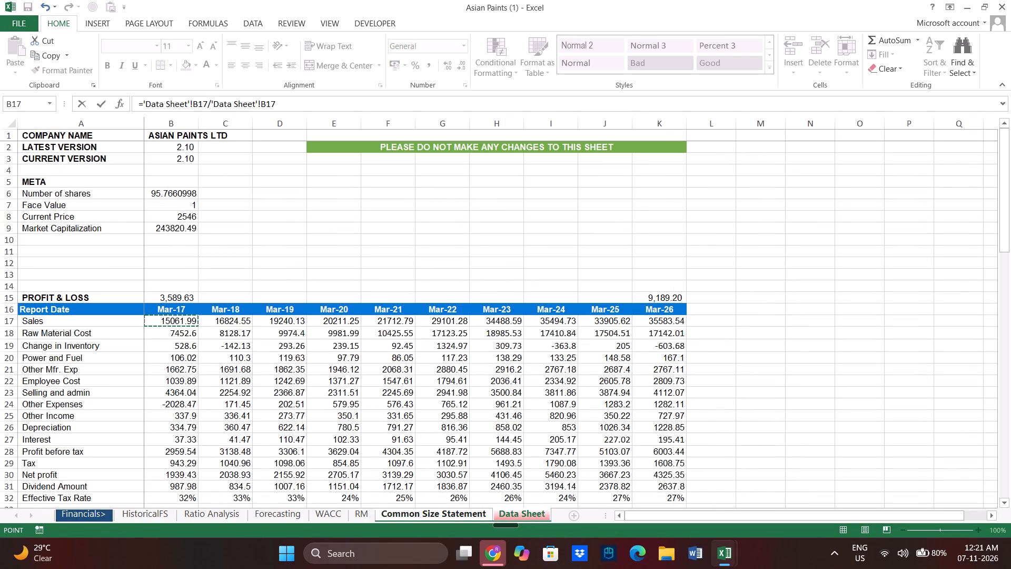
pyautogui.click(269, 106)
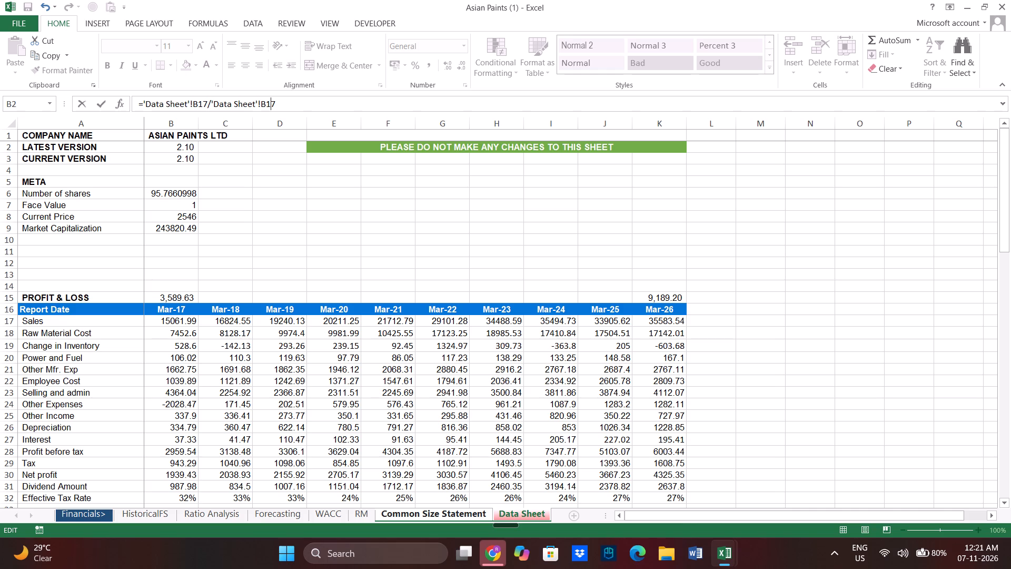
pyautogui.click(273, 102)
pyautogui.press('F4')
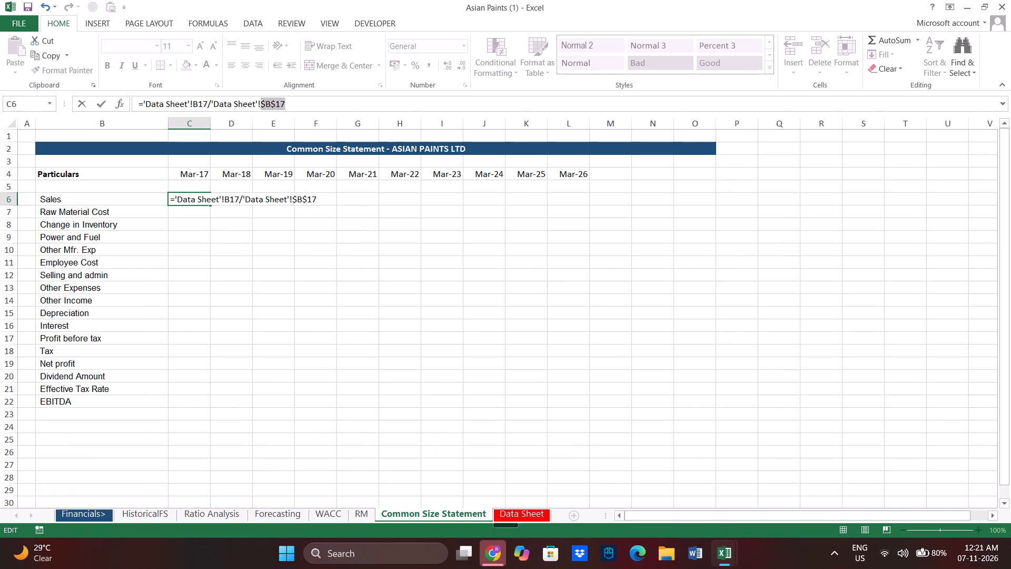
pyautogui.press('F4')
pyautogui.press('Return')
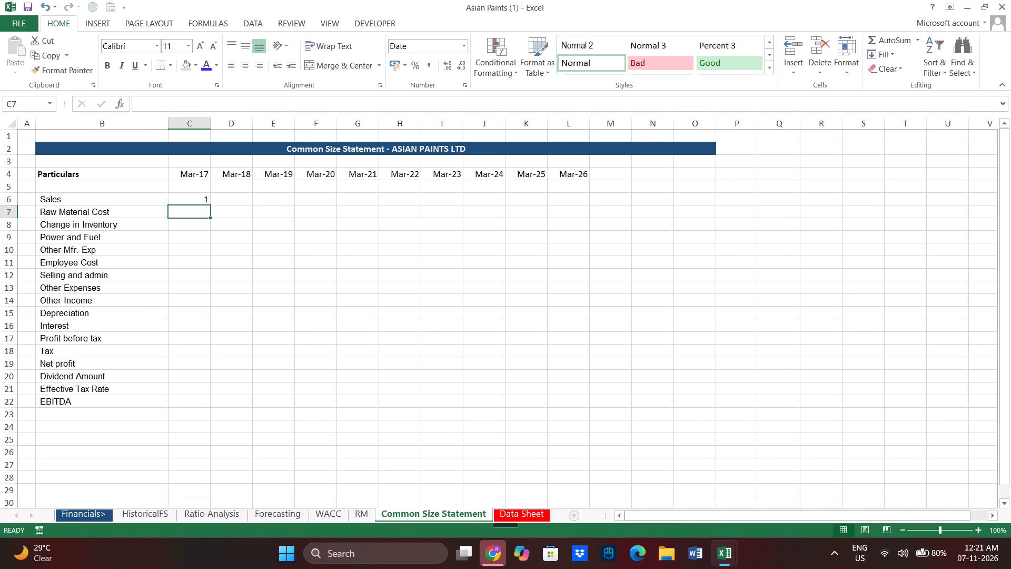
# Copy the Sales common size formula from C6 across to L6, covering Mar-17 to Mar-26.
pyautogui.press('Up')
pyautogui.hotkey('ctrl', 'c')
pyautogui.hotkey('shift', 'Right')
pyautogui.hotkey('shift', 'Right')
pyautogui.hotkey('shift', 'Right')
pyautogui.hotkey('shift', 'Right')
pyautogui.hotkey('shift', 'Right')
pyautogui.hotkey('shift', 'Right')
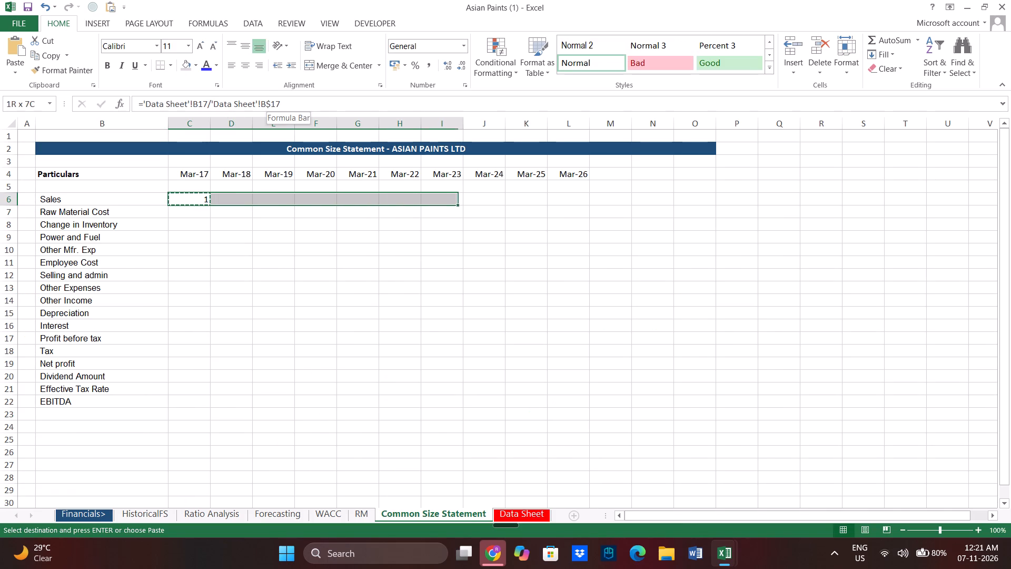
pyautogui.hotkey('shift', 'Right')
pyautogui.hotkey('shift', 'Right')
pyautogui.hotkey('shift', 'Right')
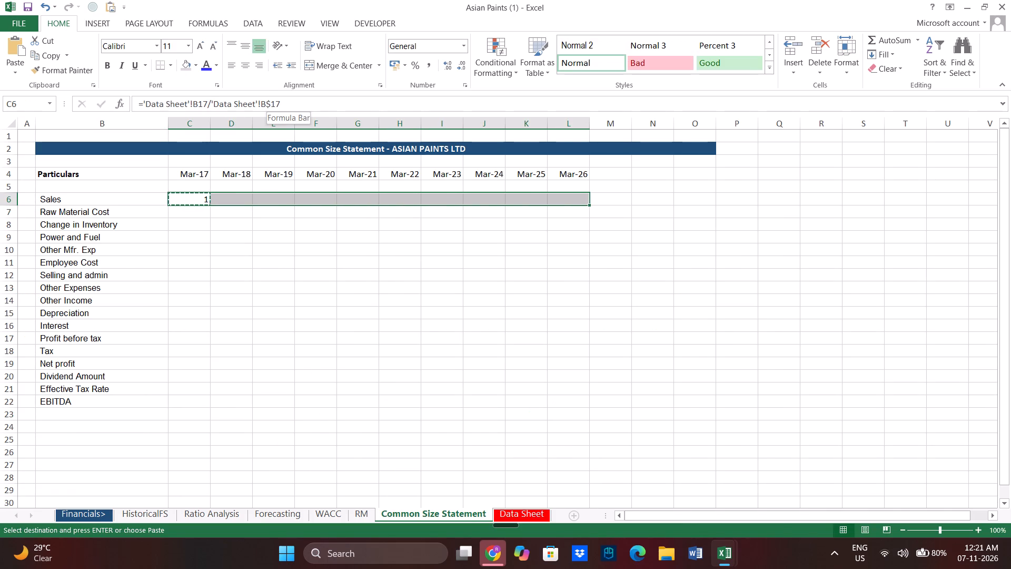
pyautogui.hotkey('ctrl', 'v')
pyautogui.click(222, 257)
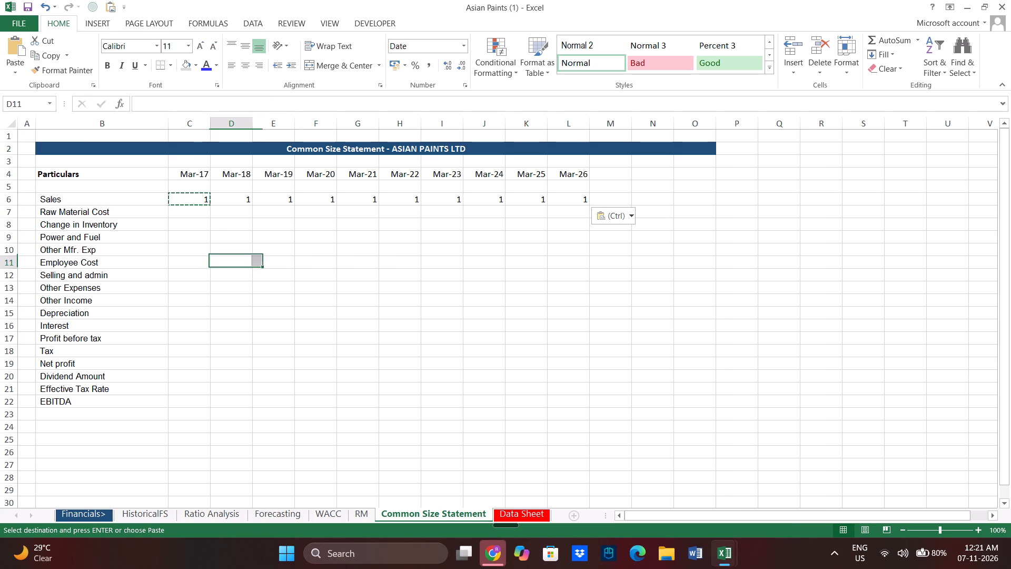
# Check the Sales formula in C11 of the Exercise Sheet - Common Size Analysis workbook for reference, and return to the Asian Paints workbook.
pyautogui.click(187, 195)
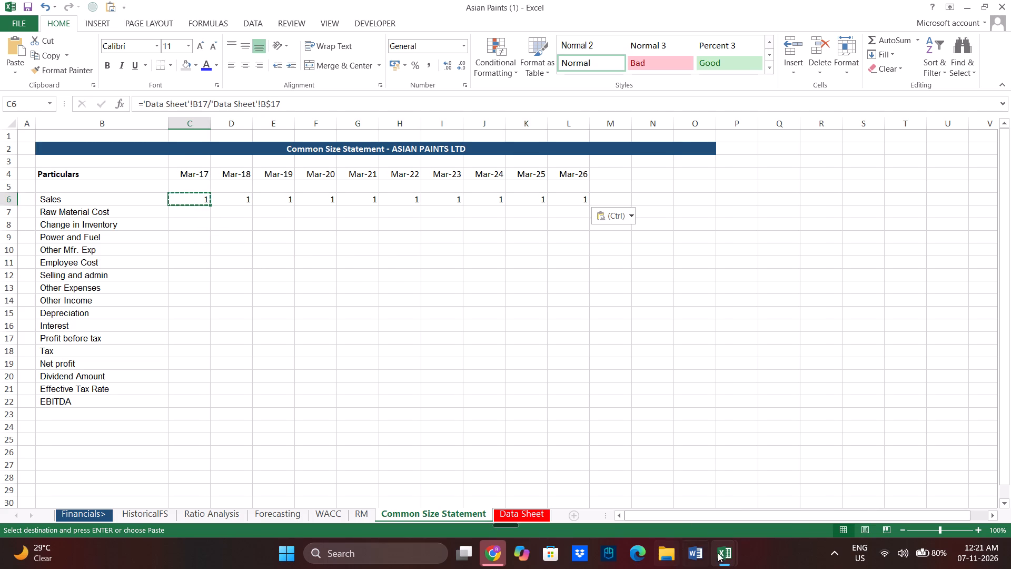
pyautogui.click(794, 475)
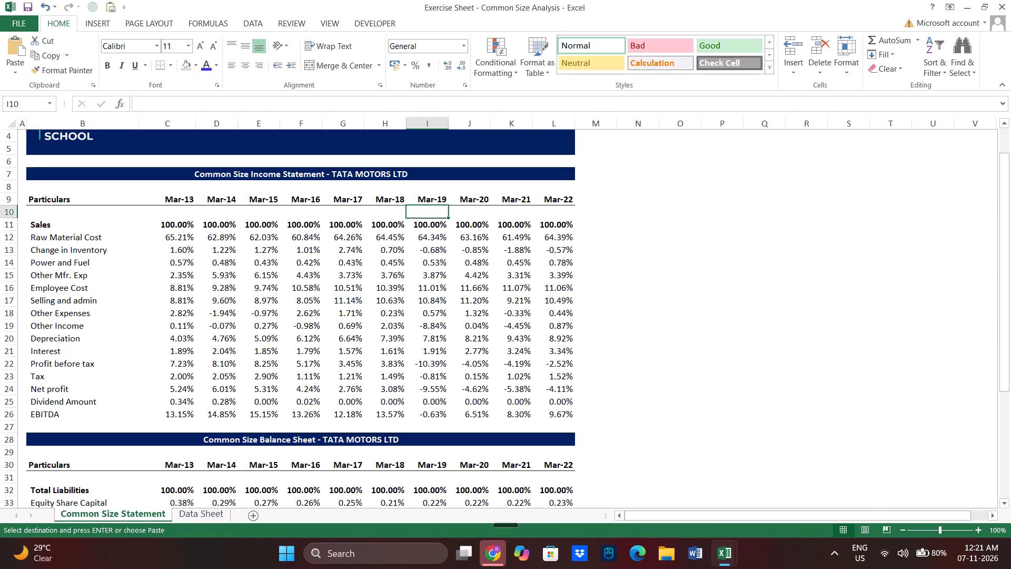
pyautogui.doubleClick(181, 225)
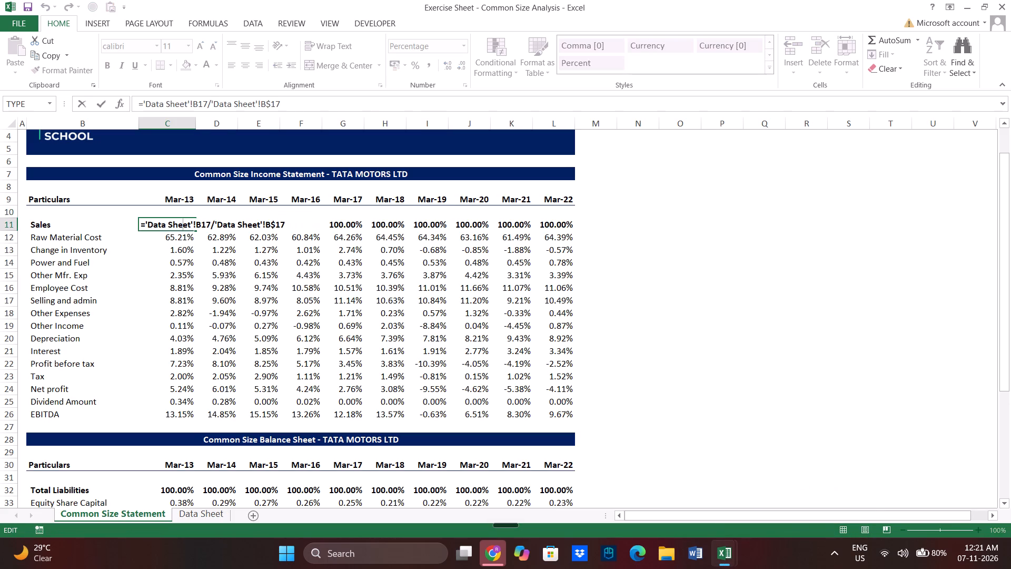
pyautogui.press('Return')
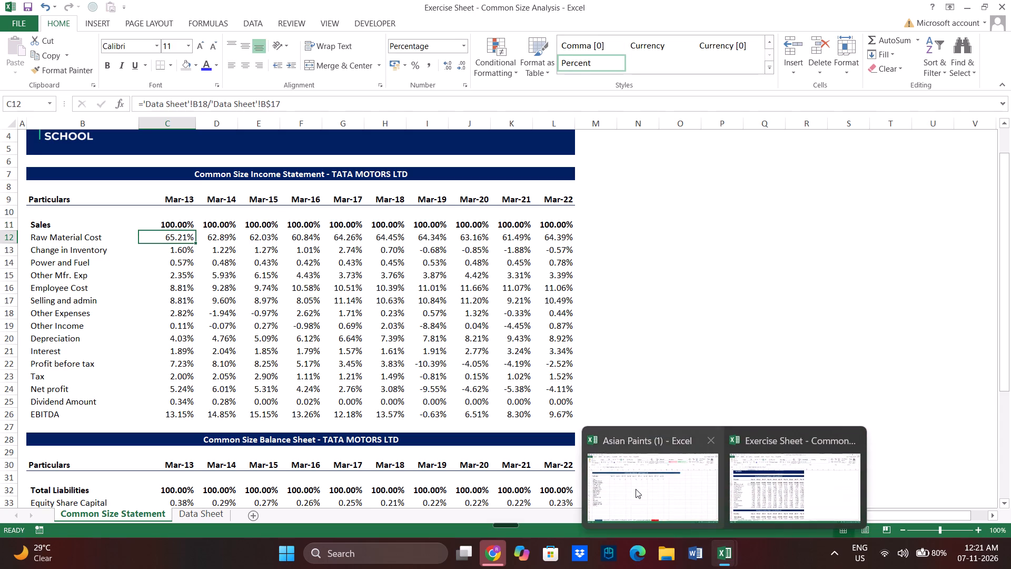
pyautogui.click(636, 489)
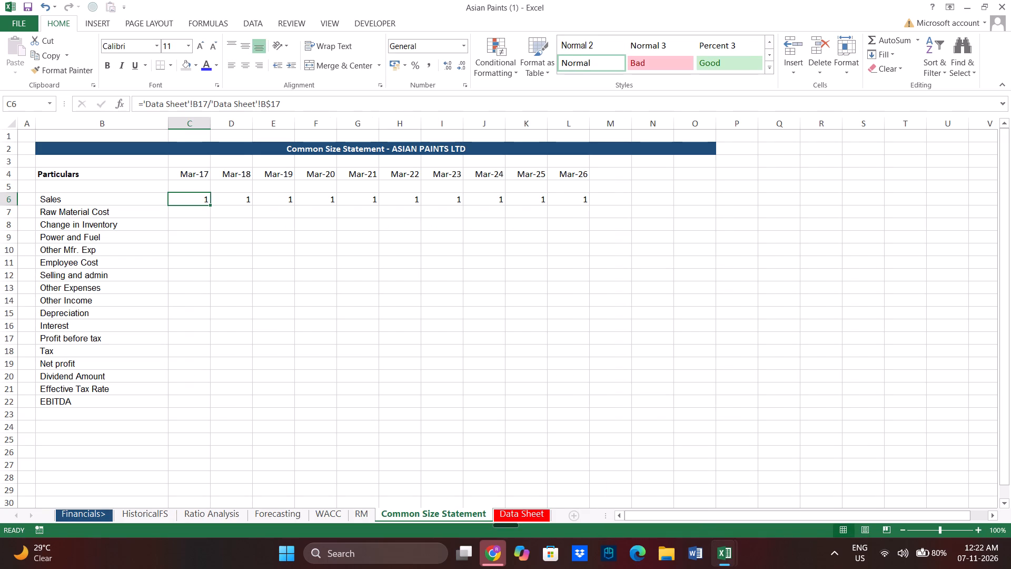
# Copy the Sales common size formula from C6 over C6:L21, covering every line down to Effective Tax Rate for Mar-17 to Mar-26.
pyautogui.hotkey('ctrl', 'c')
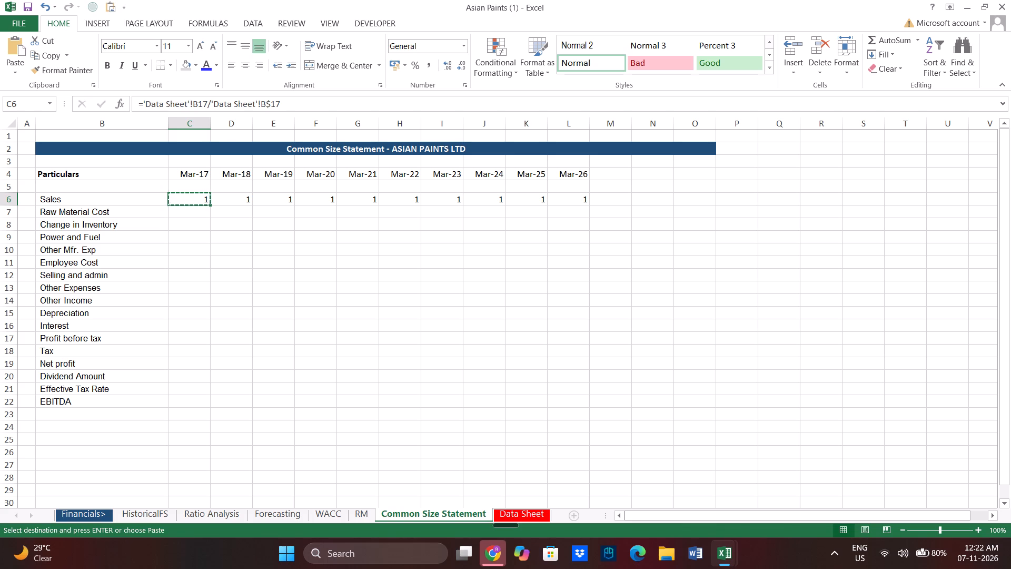
pyautogui.hotkey('shift', 'Right')
pyautogui.hotkey('shift', 'Right')
pyautogui.hotkey('shift', 'Right')
pyautogui.hotkey('shift', 'Right')
pyautogui.hotkey('shift', 'Right')
pyautogui.hotkey('shift', 'Right')
pyautogui.hotkey('shift', 'Right')
pyautogui.hotkey('shift', 'Right')
pyautogui.hotkey('shift', 'Right')
pyautogui.hotkey('shift', 'Right')
pyautogui.hotkey('shift', 'Right')
pyautogui.hotkey('shift', 'Left')
pyautogui.hotkey('shift', 'Left')
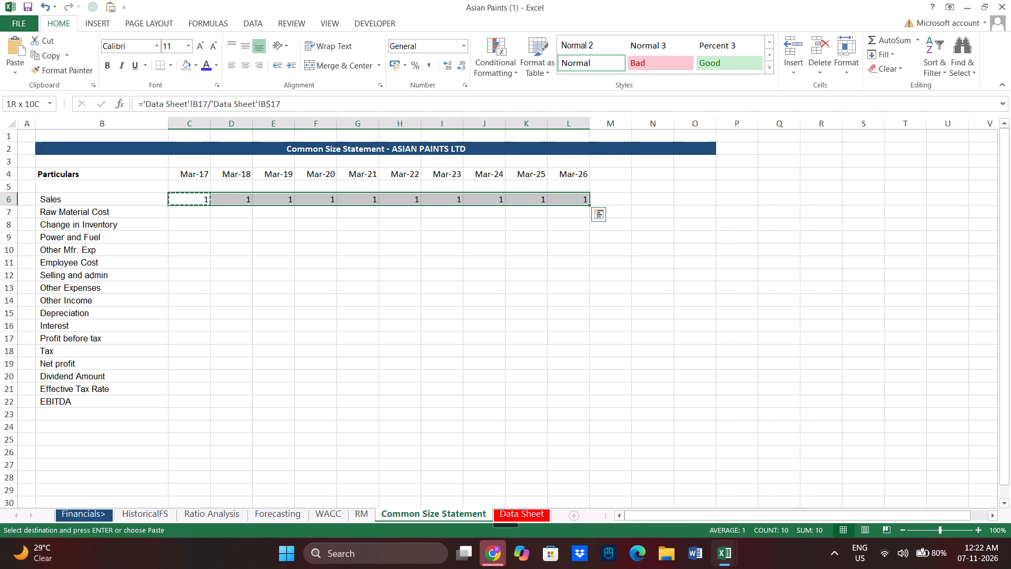
pyautogui.hotkey('shift', 'Down')
pyautogui.hotkey('shift', 'Down')
pyautogui.hotkey('shift', 'Down')
pyautogui.hotkey('shift', 'Down')
pyautogui.hotkey('shift', 'Down')
pyautogui.hotkey('shift', 'Down')
pyautogui.hotkey('shift', 'Down')
pyautogui.hotkey('shift', 'Down')
pyautogui.hotkey('shift', 'Down')
pyautogui.hotkey('shift', 'Down')
pyautogui.hotkey('shift', 'Down')
pyautogui.hotkey('shift', 'Down')
pyautogui.hotkey('shift', 'Down')
pyautogui.hotkey('shift', 'Down')
pyautogui.hotkey('shift', 'Down')
pyautogui.hotkey('shift', 'Down')
pyautogui.hotkey('shift', 'Up')
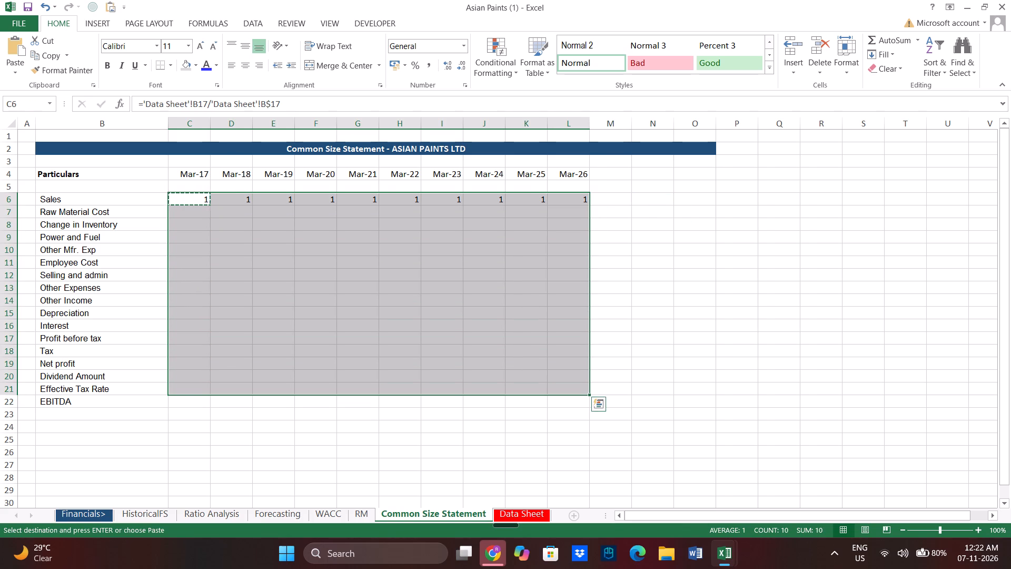
pyautogui.hotkey('ctrl', 'v')
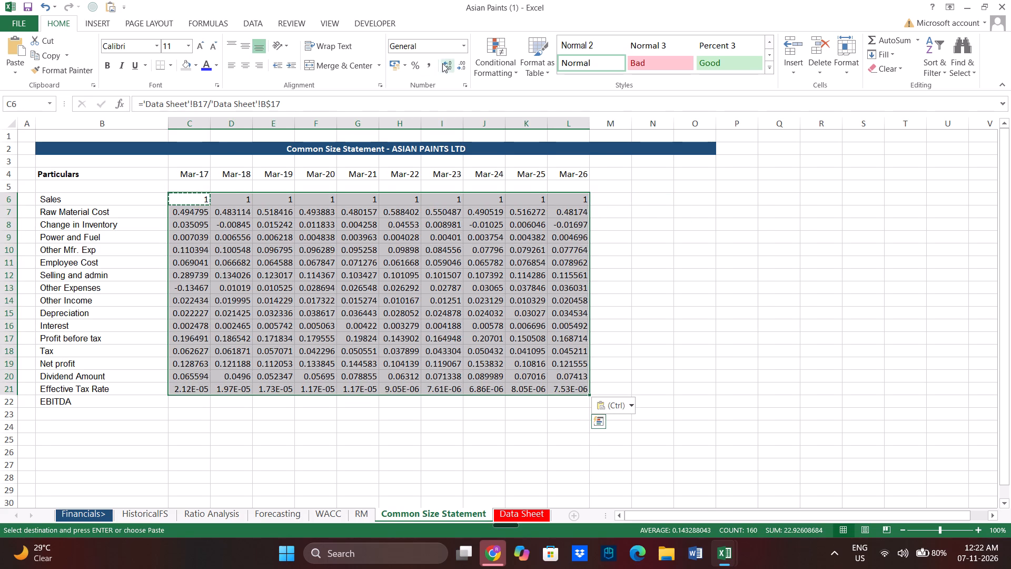
# Format the common size figures in C6:L21 as percentages with two decimal places.
pyautogui.doubleClick(444, 64)
pyautogui.tripleClick(457, 64)
pyautogui.doubleClick(457, 64)
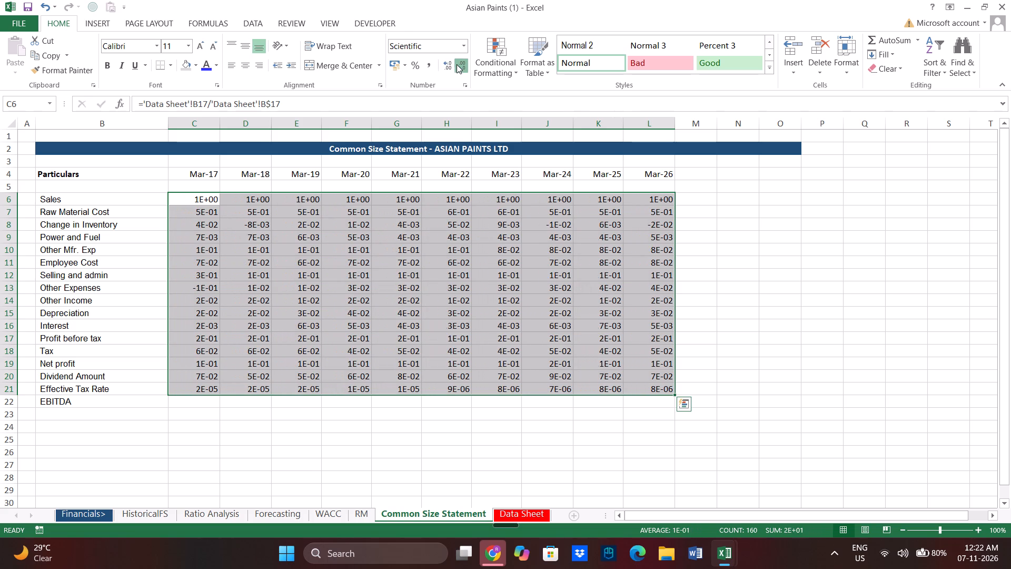
pyautogui.click(414, 68)
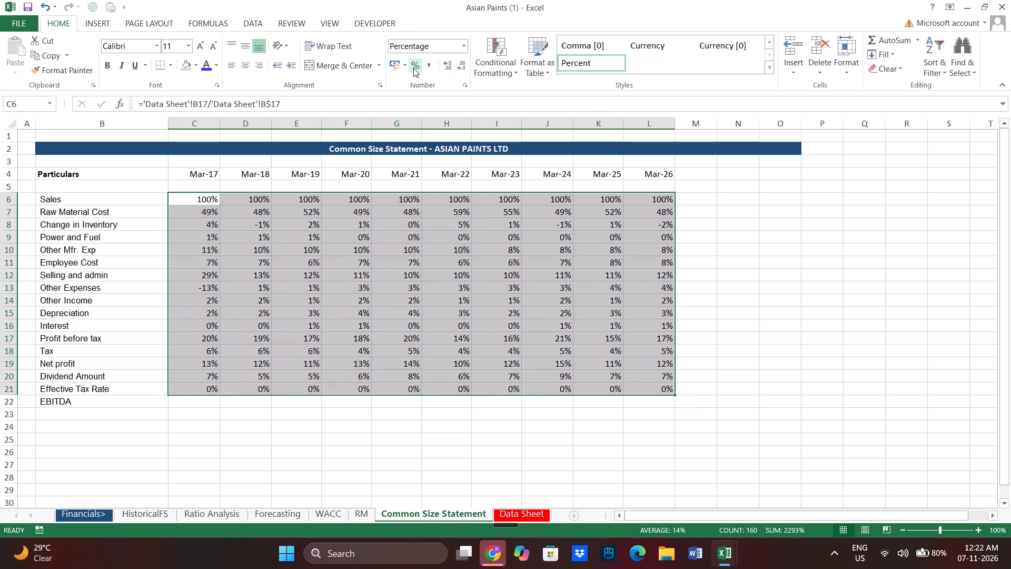
pyautogui.doubleClick(458, 65)
pyautogui.doubleClick(443, 66)
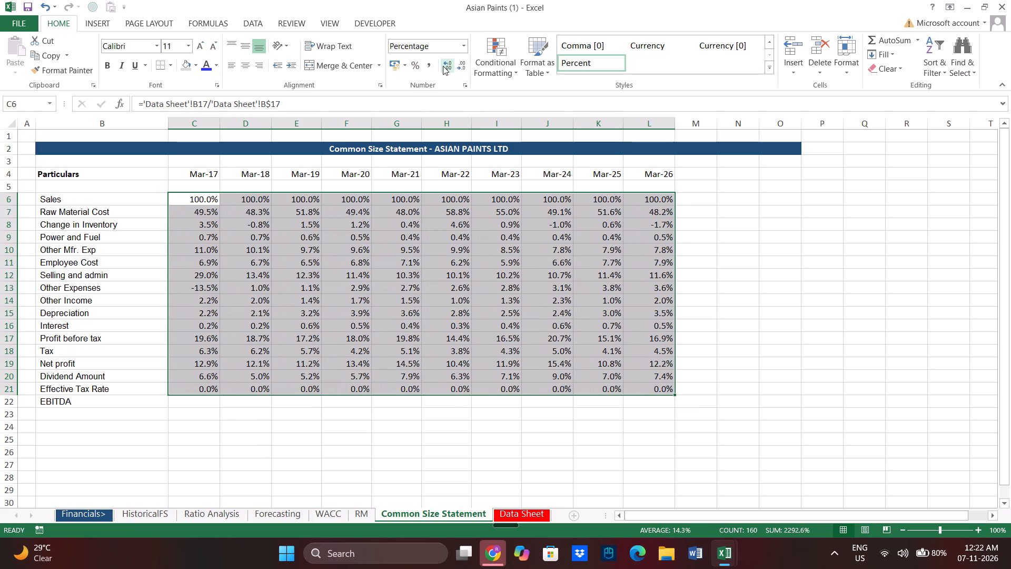
pyautogui.click(456, 397)
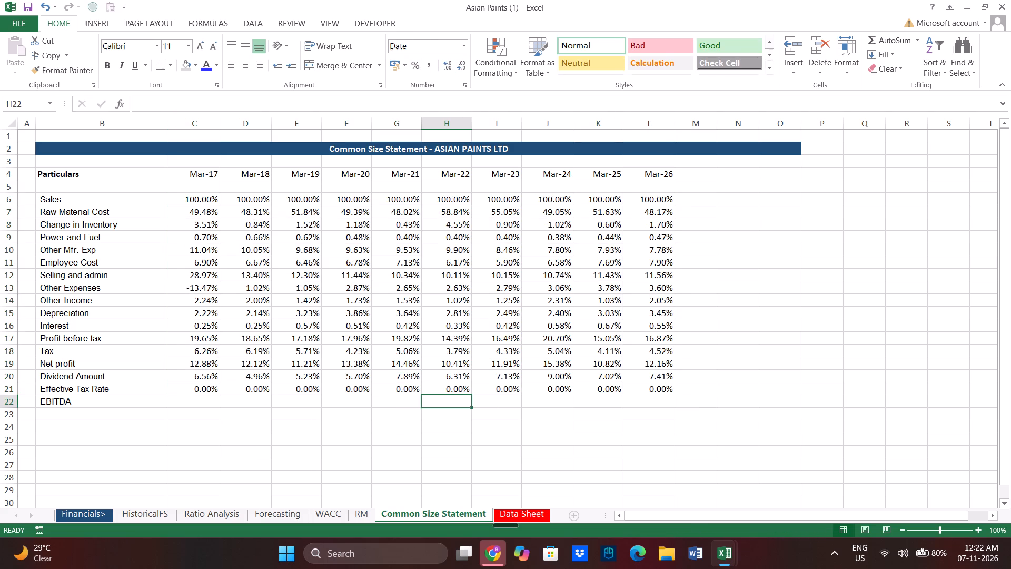
# Check the Raw Material Cost and Effective Tax Rate formulas in C7 and C21 against their source rows on the Data Sheet.
pyautogui.click(197, 213)
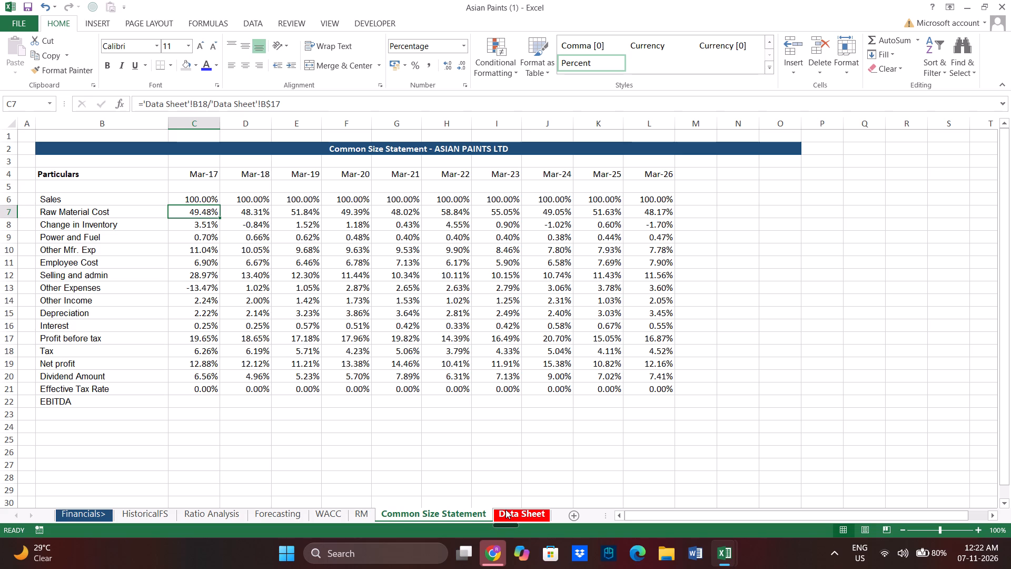
pyautogui.click(507, 509)
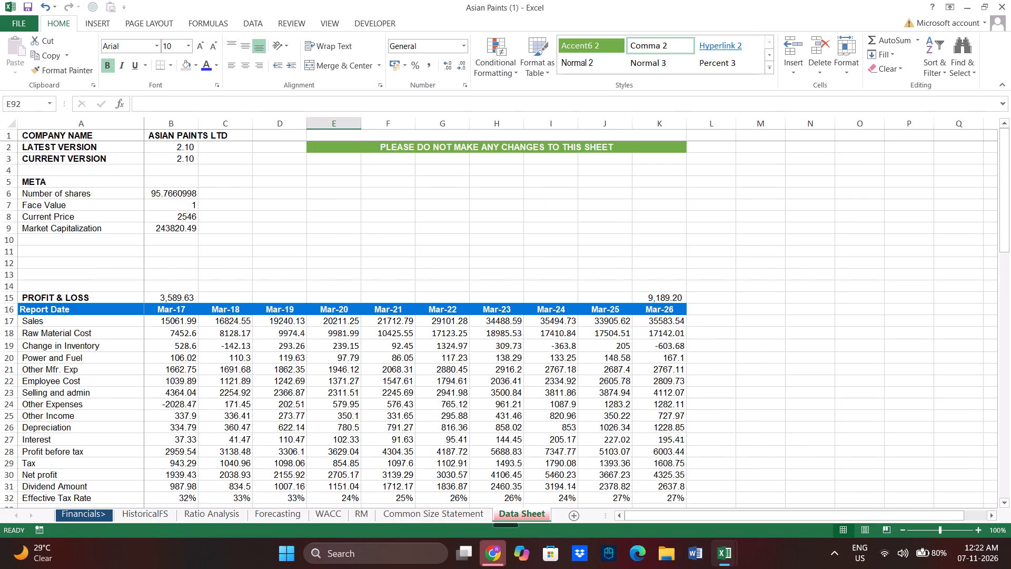
pyautogui.click(192, 330)
pyautogui.click(177, 326)
pyautogui.click(461, 518)
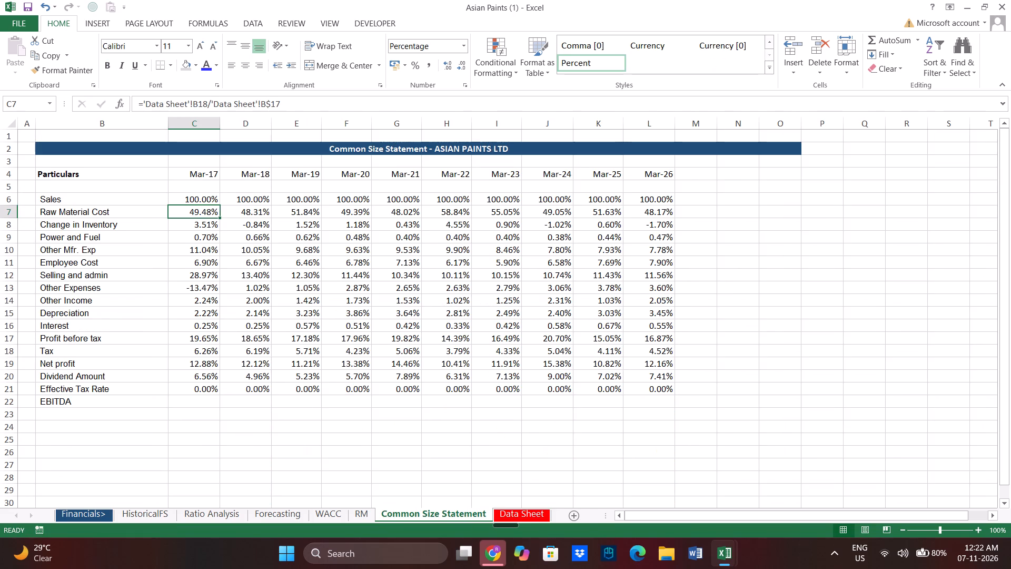
pyautogui.click(195, 389)
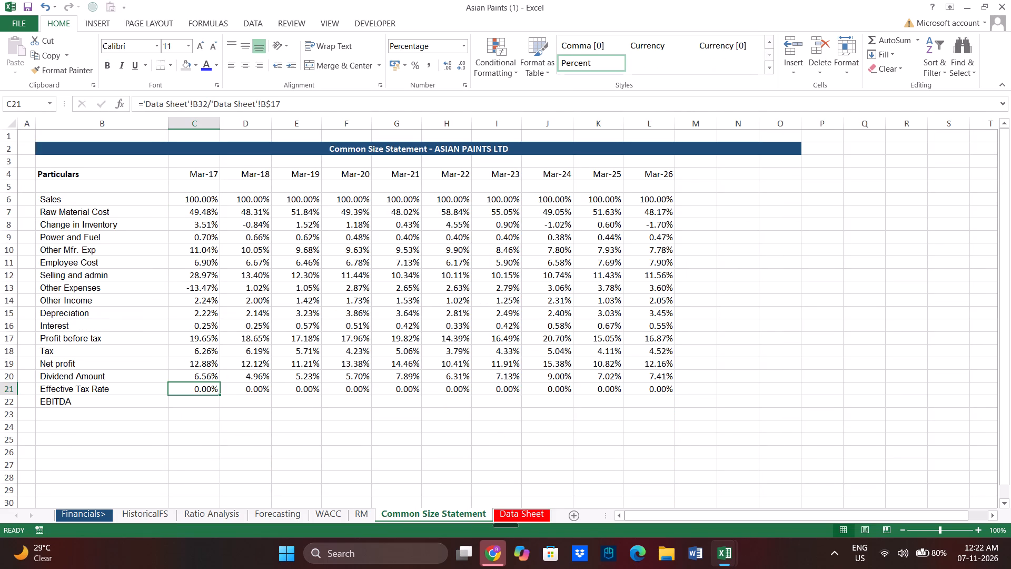
pyautogui.click(509, 511)
pyautogui.click(471, 512)
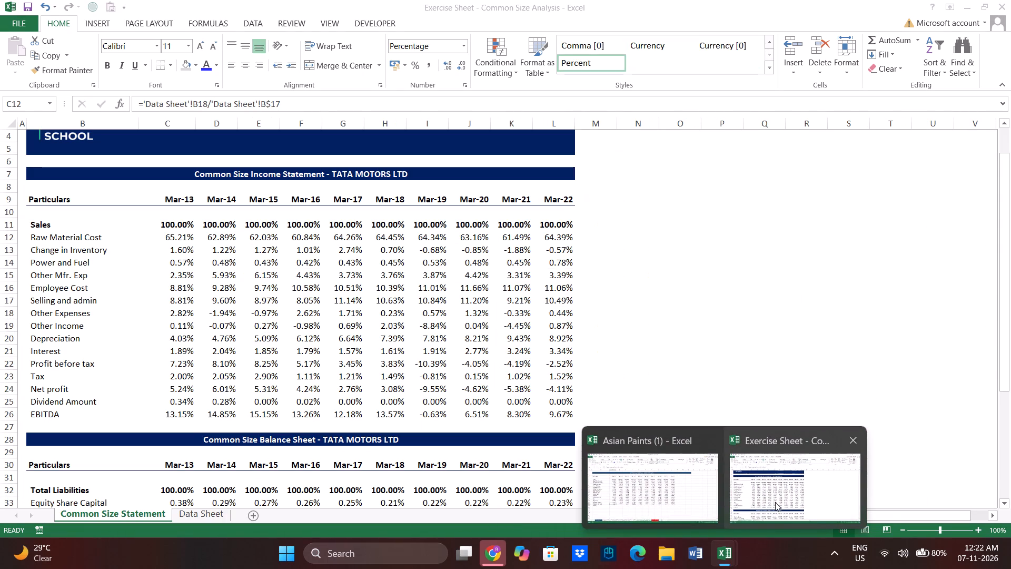
# Delete the Effective Tax Rate row, row 21, from the Common Size Statement.
pyautogui.click(61, 384)
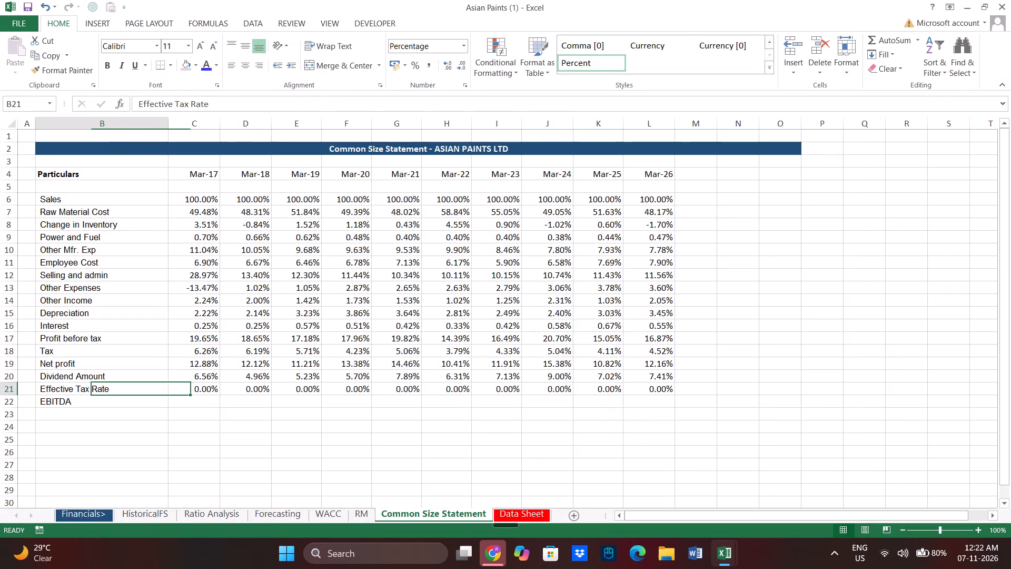
pyautogui.click(4, 388)
pyautogui.rightClick(4, 388)
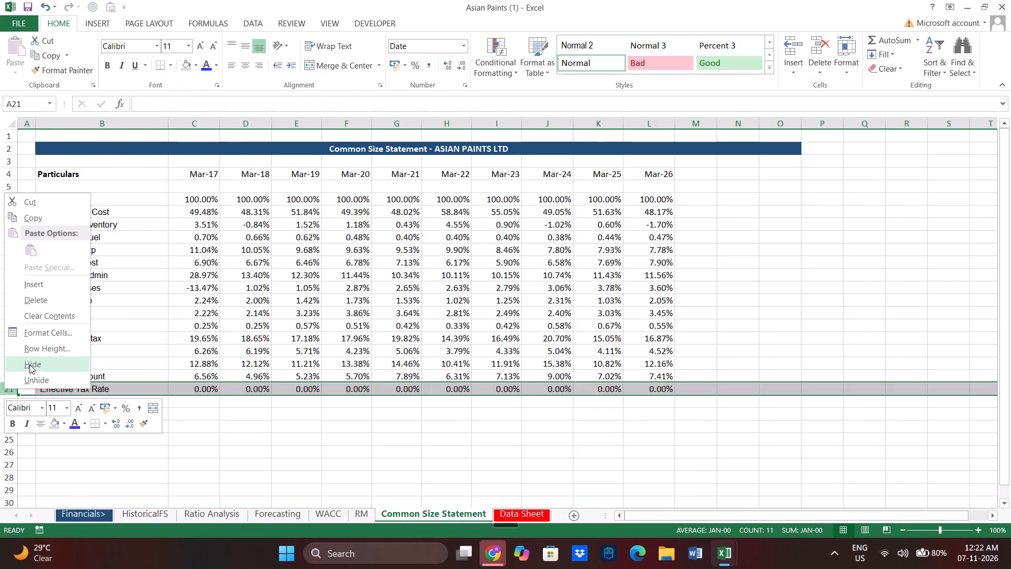
pyautogui.click(41, 305)
pyautogui.click(135, 387)
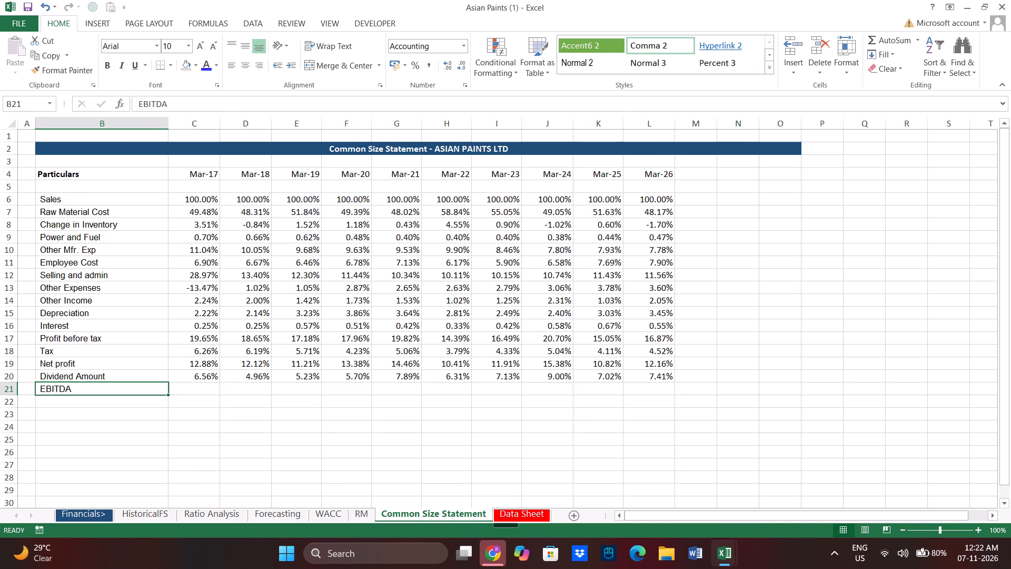
# Enter the Mar-17 EBITDA common size formula ='Data Sheet'!B34/'Data Sheet'!B$17 in C21, locking only the divisor's row.
pyautogui.click(197, 388)
pyautogui.press('=')
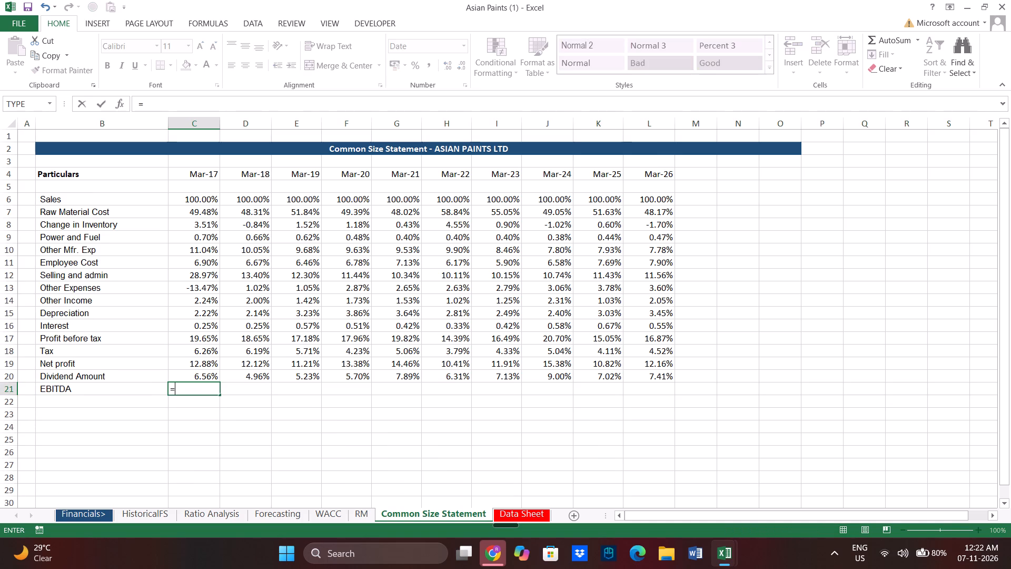
pyautogui.click(524, 511)
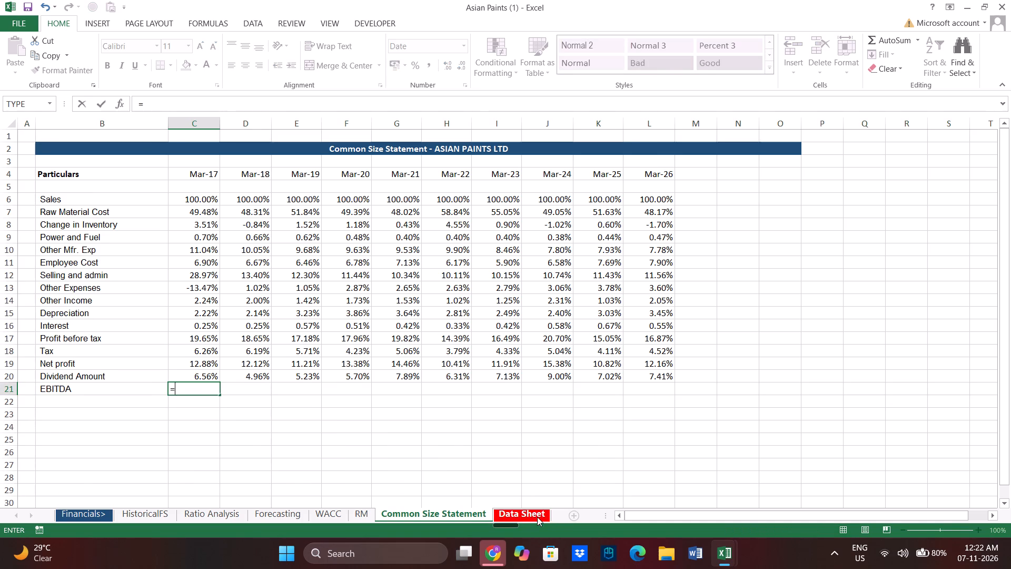
pyautogui.click(533, 515)
pyautogui.scroll(-1, 201, 447)
pyautogui.click(181, 485)
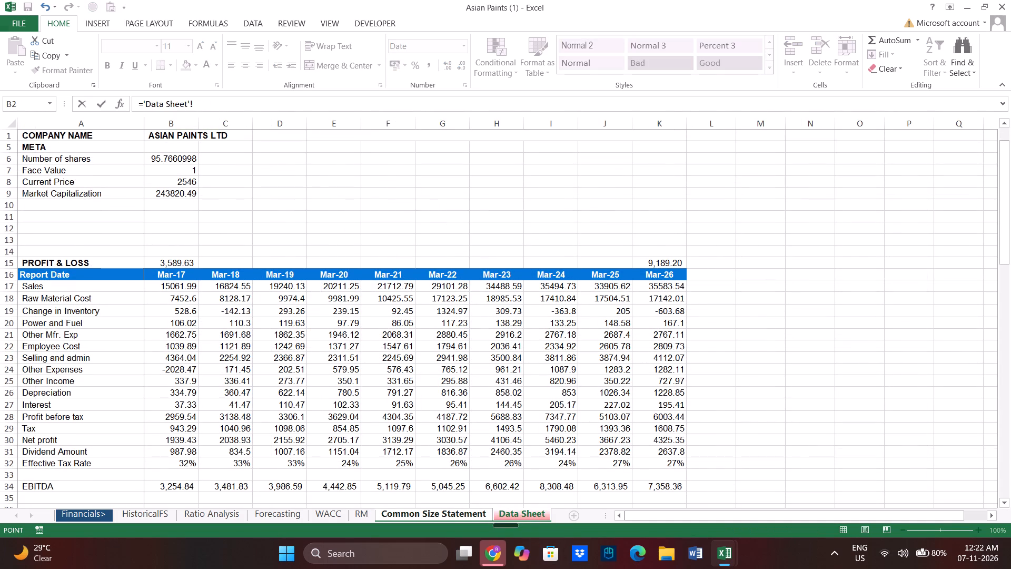
pyautogui.press('/')
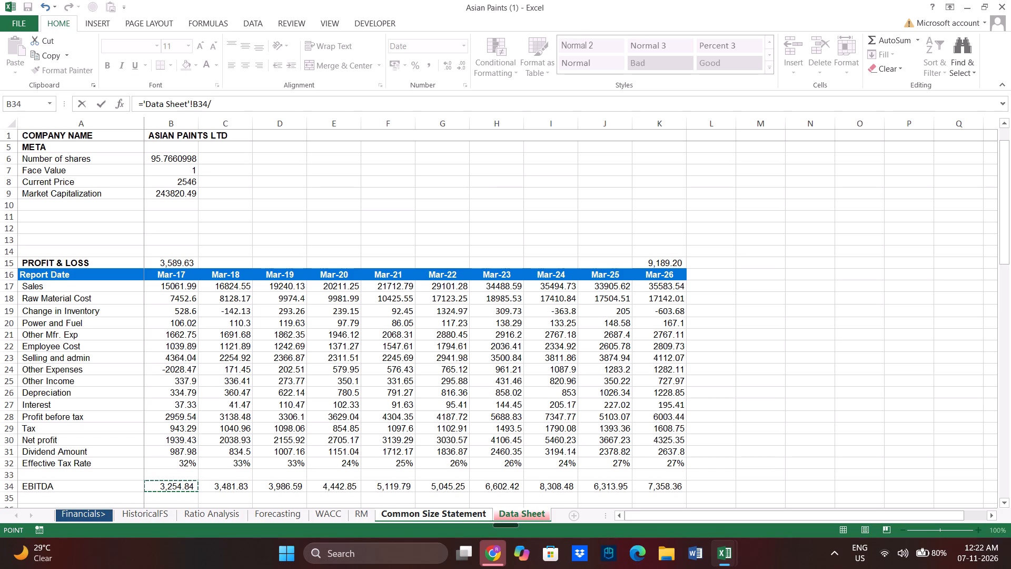
pyautogui.click(171, 289)
pyautogui.click(269, 105)
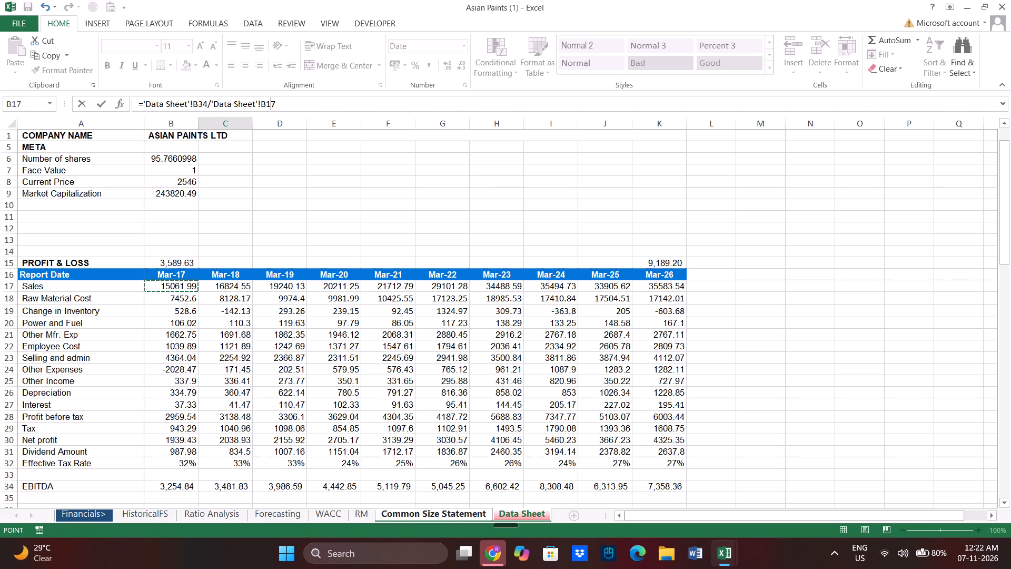
pyautogui.press('F4')
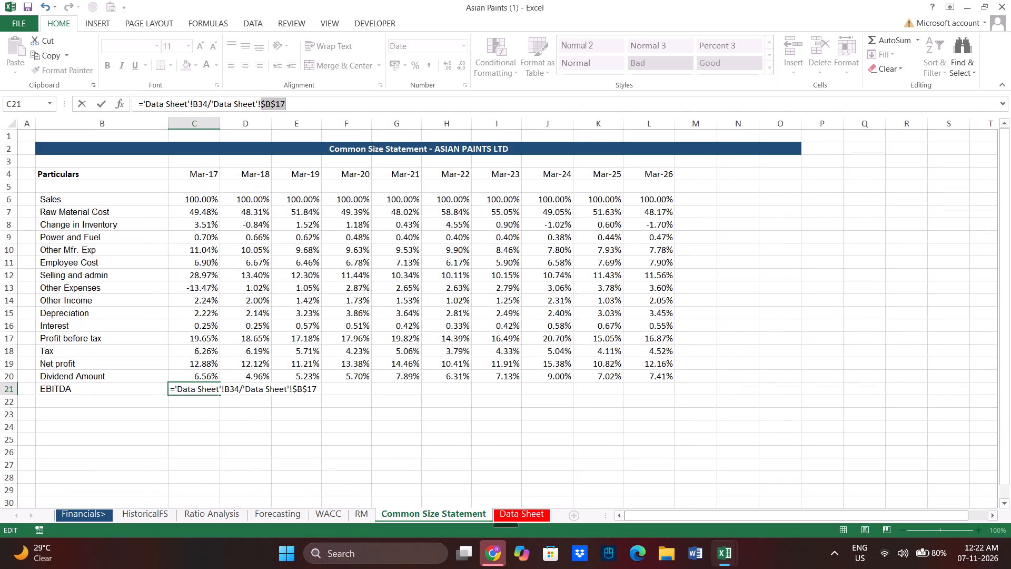
pyautogui.press('F4')
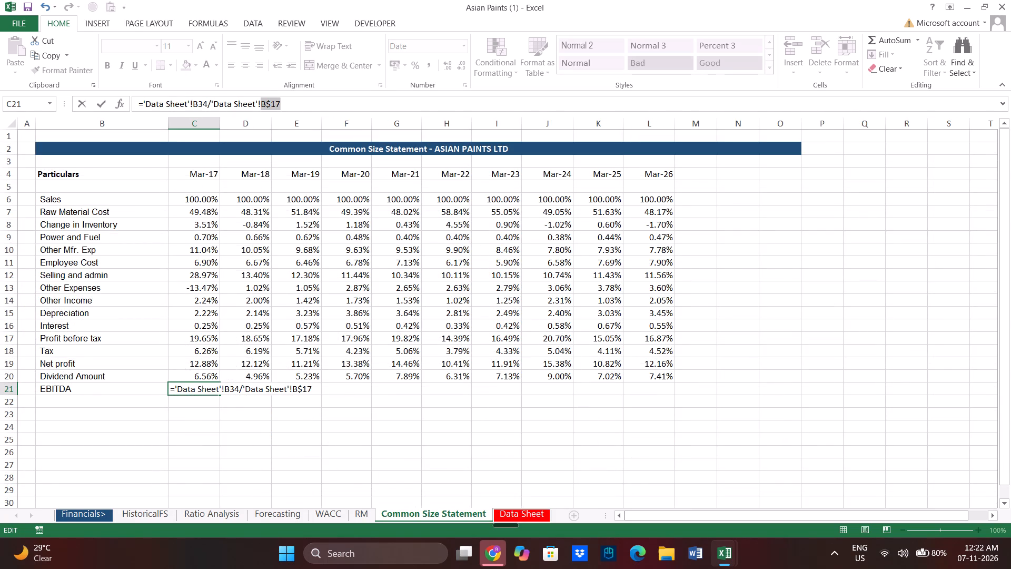
pyautogui.press('Return')
# Copy the EBITDA common size formula from C21 across to L21, covering Mar-17 to Mar-26.
pyautogui.press('Up')
pyautogui.hotkey('ctrl', 'c')
pyautogui.hotkey('shift', 'Right')
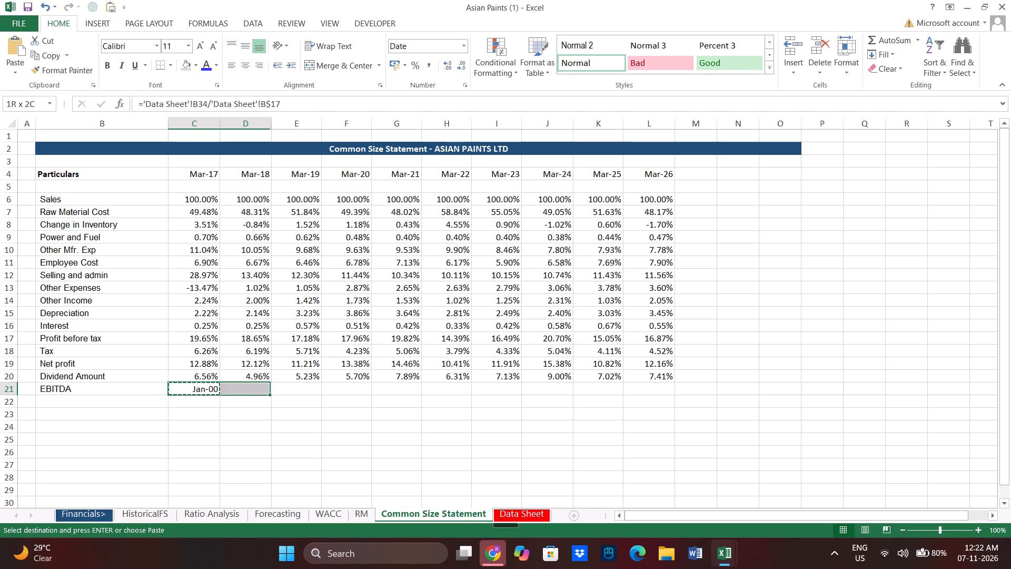
pyautogui.hotkey('shift', 'Right')
pyautogui.hotkey('shift', 'Right')
pyautogui.hotkey('shift', 'Right')
pyautogui.hotkey('shift', 'Right')
pyautogui.hotkey('shift', 'Right')
pyautogui.hotkey('shift', 'Right')
pyautogui.hotkey('shift', 'Right')
pyautogui.hotkey('shift', 'Right')
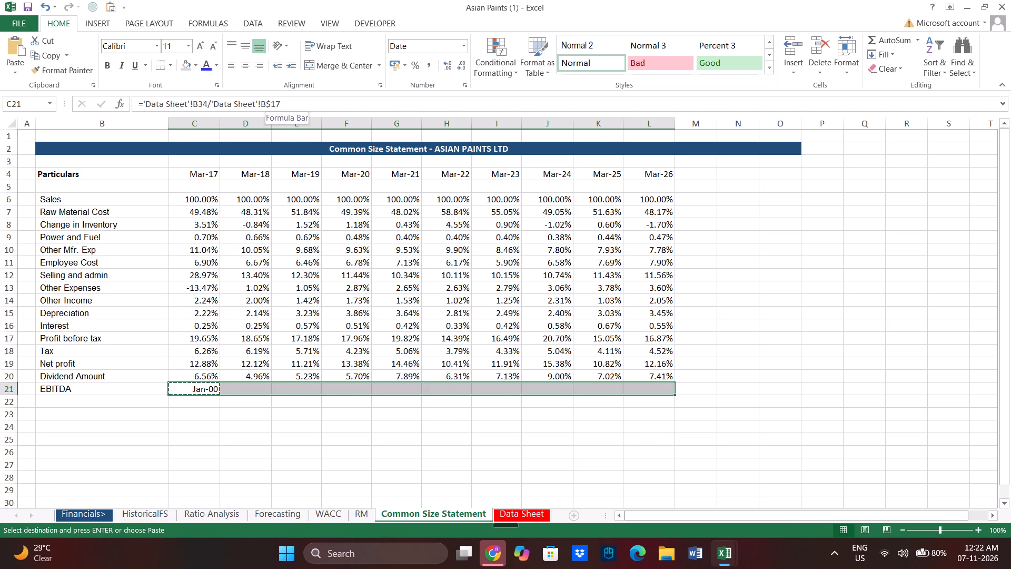
pyautogui.hotkey('ctrl', 'v')
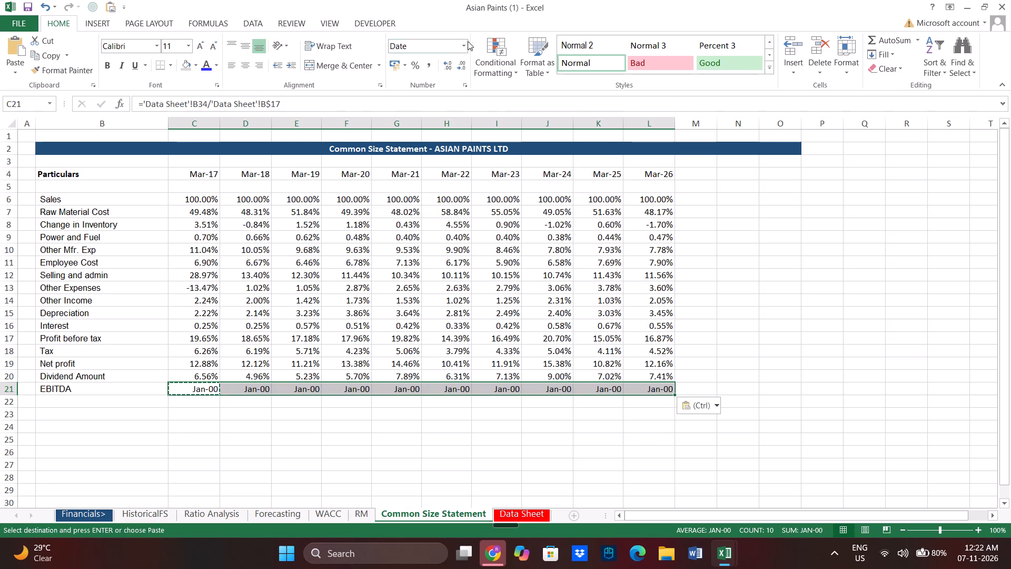
# Format the EBITDA figures in C21:L21 as percentages.
pyautogui.click(465, 43)
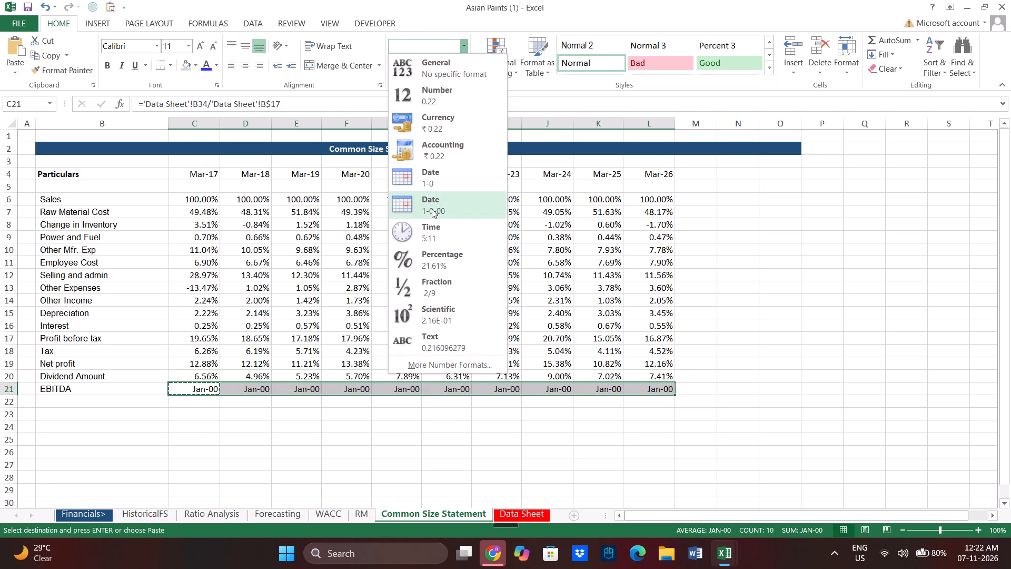
pyautogui.click(433, 262)
pyautogui.click(450, 289)
# Make the Sales row B6:L6 bold, as in the Tata Motors example.
pyautogui.scroll(-1, 393, 367)
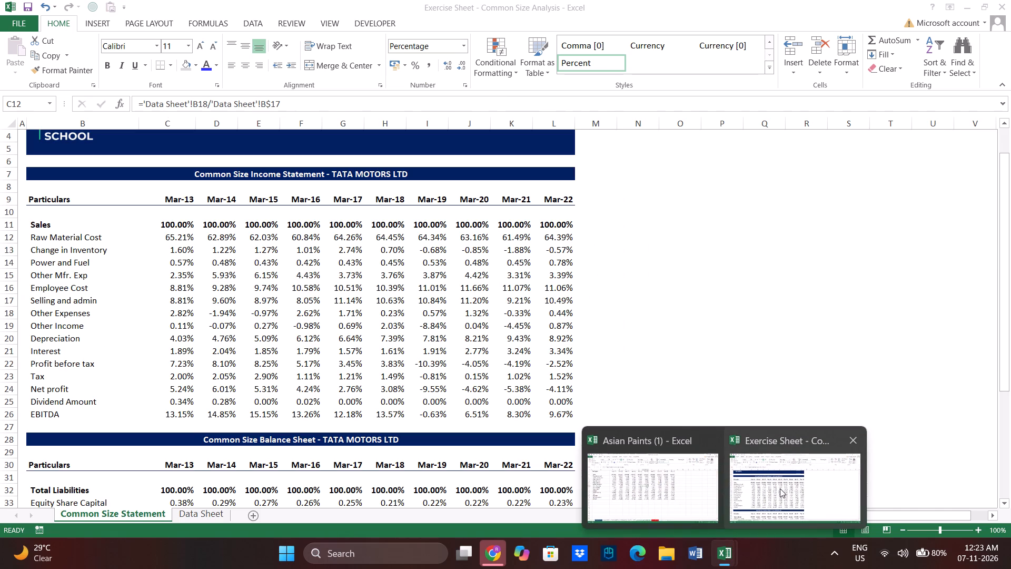
pyautogui.moveTo(71, 163); pyautogui.dragTo(181, 165)
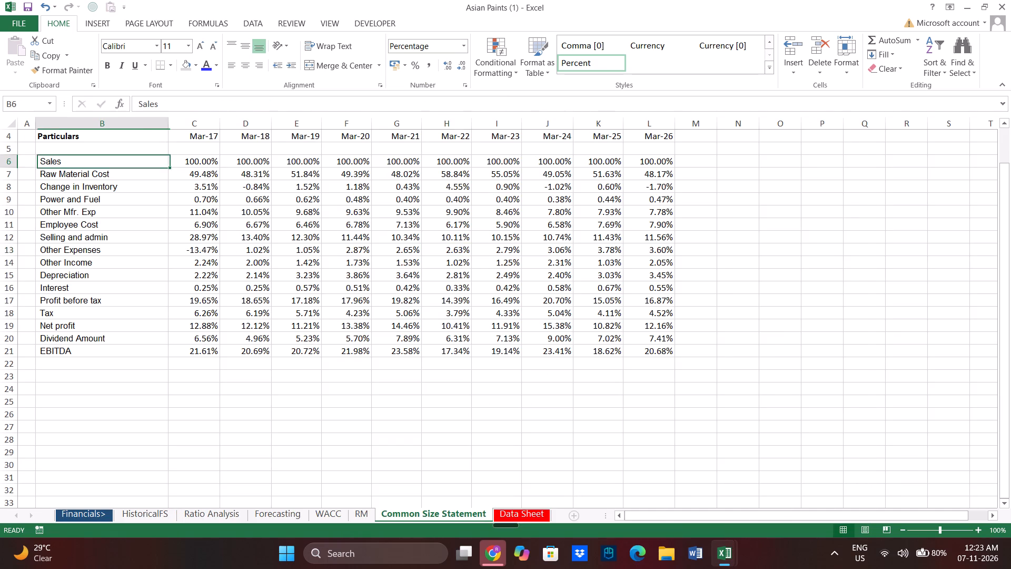
pyautogui.moveTo(181, 165); pyautogui.dragTo(630, 165)
pyautogui.hotkey('ctrl', 'b')
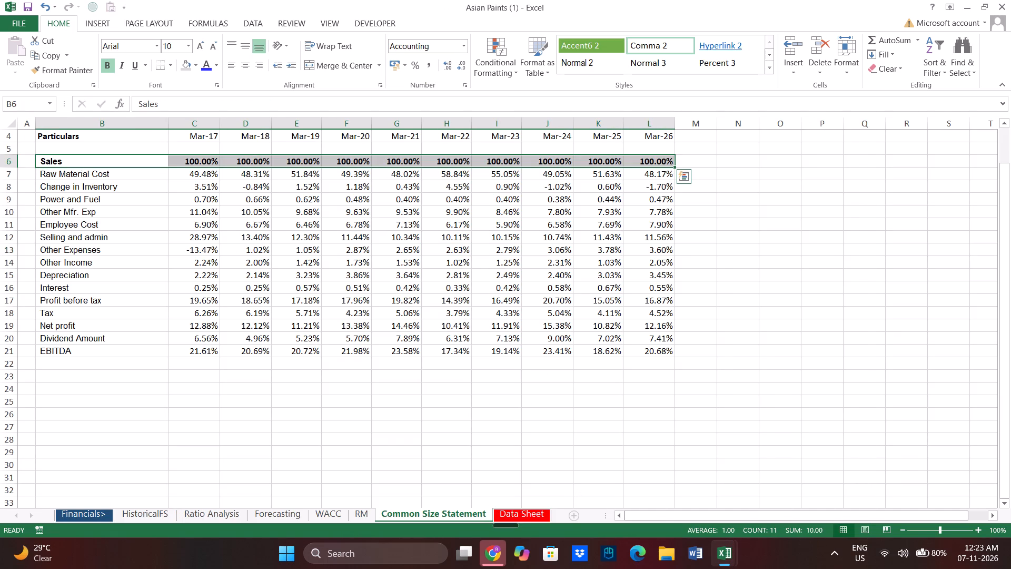
pyautogui.click(492, 297)
# Change the title text in B2's formula to "Common Size Income Statement - ", keeping the company name link.
pyautogui.scroll(2, 96, 387)
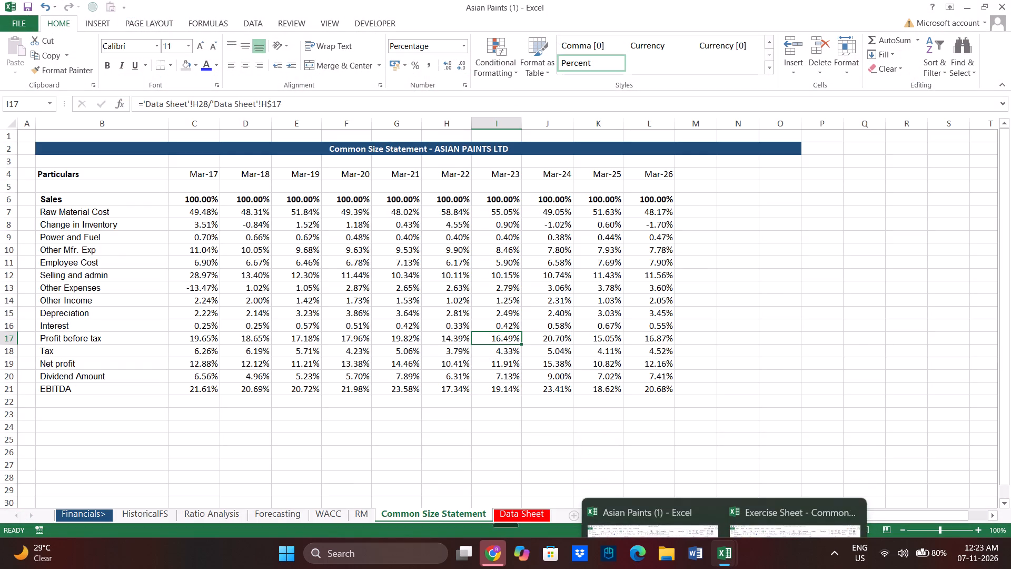
pyautogui.click(395, 151)
pyautogui.click(392, 150)
pyautogui.click(381, 152)
pyautogui.doubleClick(383, 148)
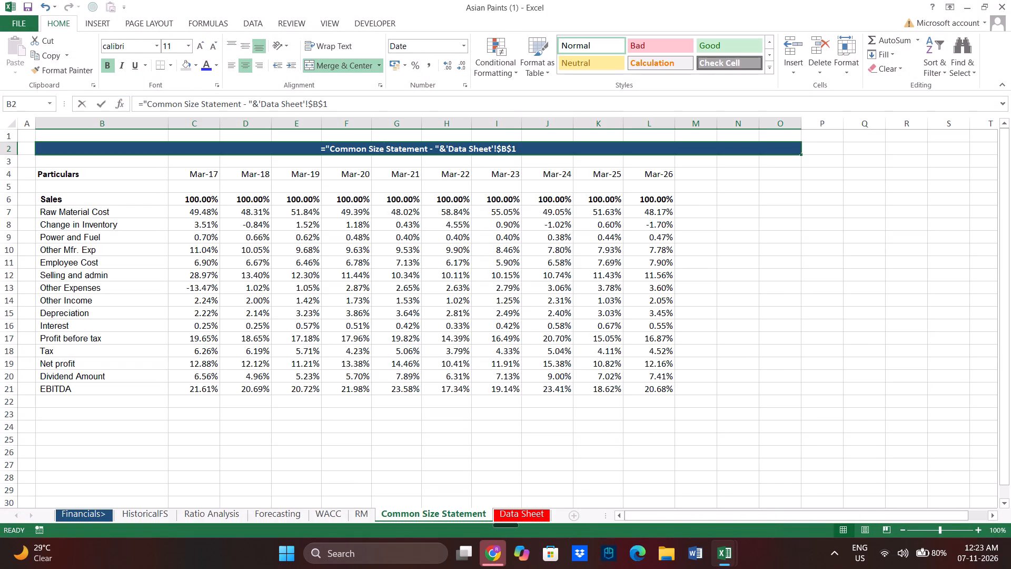
pyautogui.click(386, 149)
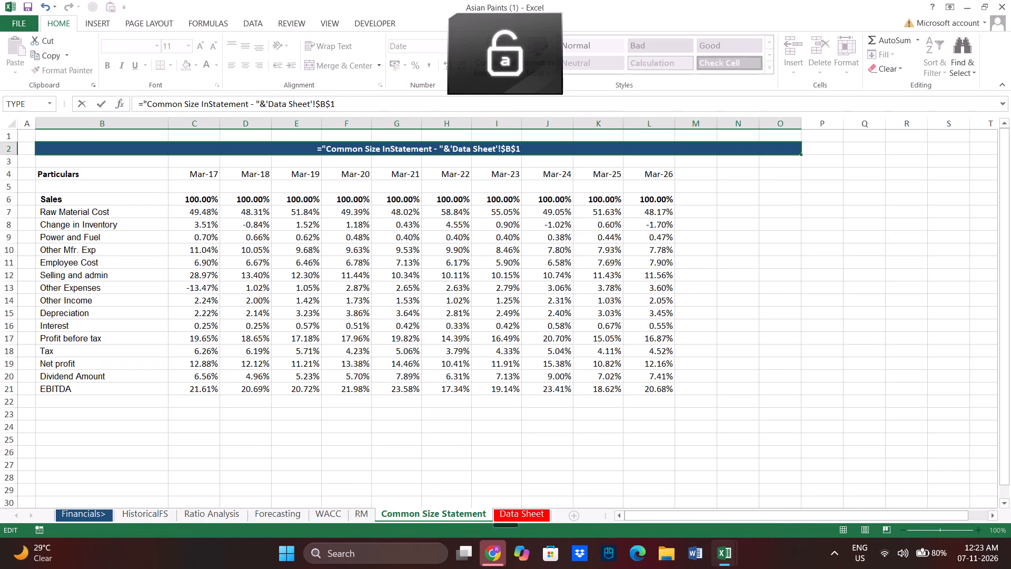
pyautogui.write('come')
pyautogui.press('space')
pyautogui.press('Return')
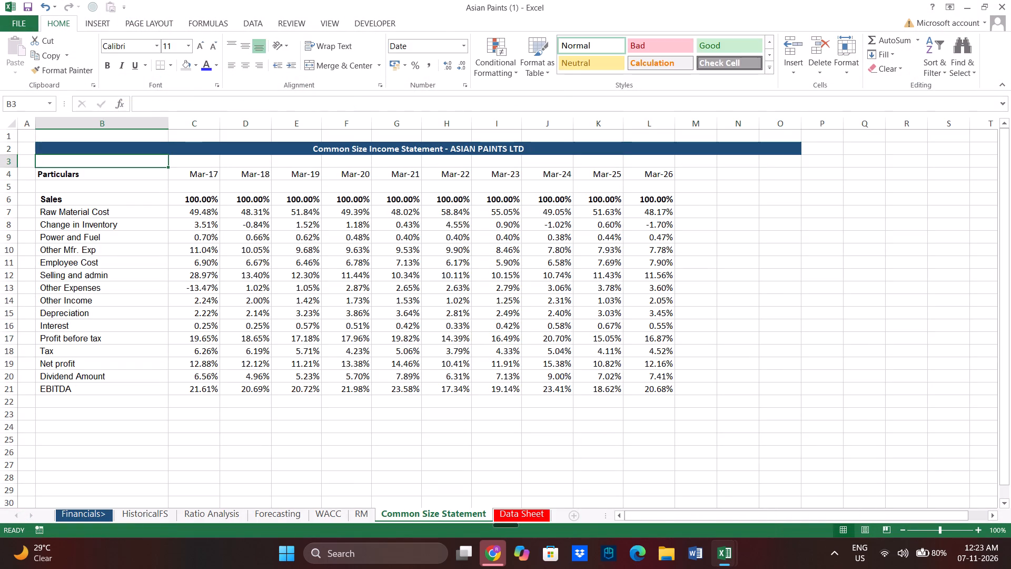
# Copy the Common Size Income Statement title banner from B2 to B23, below the EBITDA row.
pyautogui.click(96, 150)
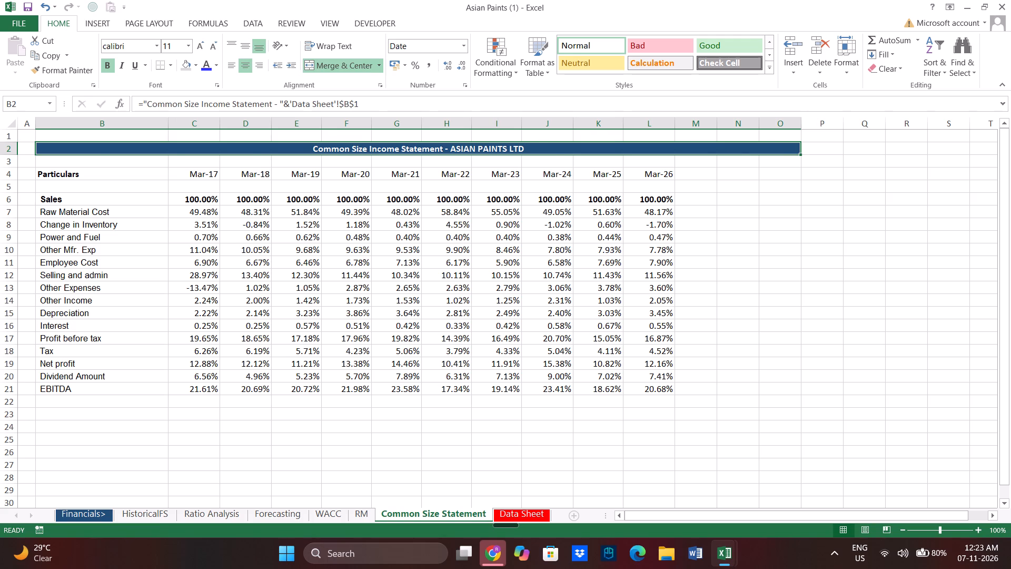
pyautogui.hotkey('ctrl', 'c')
pyautogui.click(65, 413)
pyautogui.hotkey('ctrl', 'v')
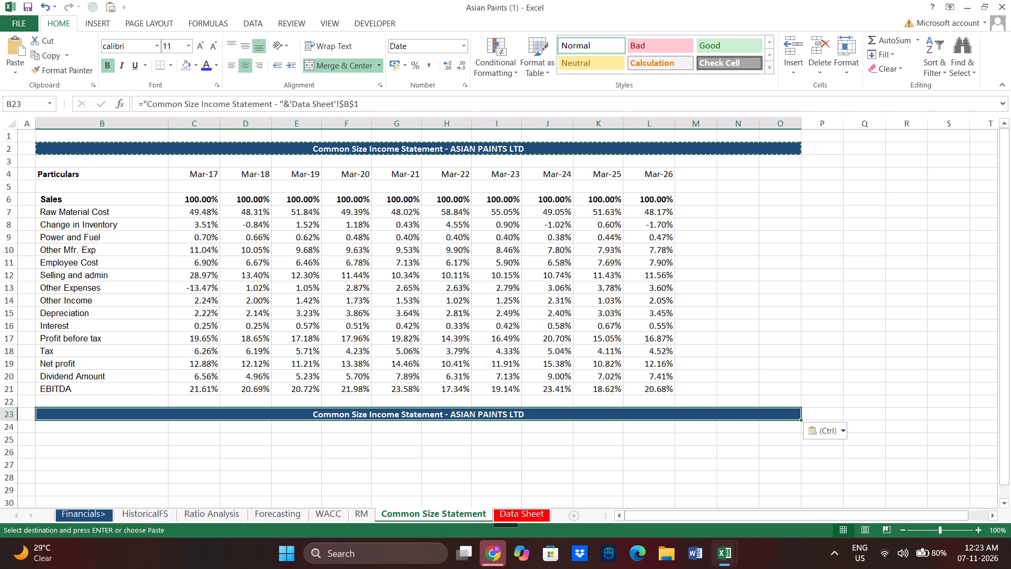
# Change the title text in B23's formula to "Common Size Balance Sheet - ", keeping the company name link.
pyautogui.doubleClick(379, 413)
pyautogui.click(404, 415)
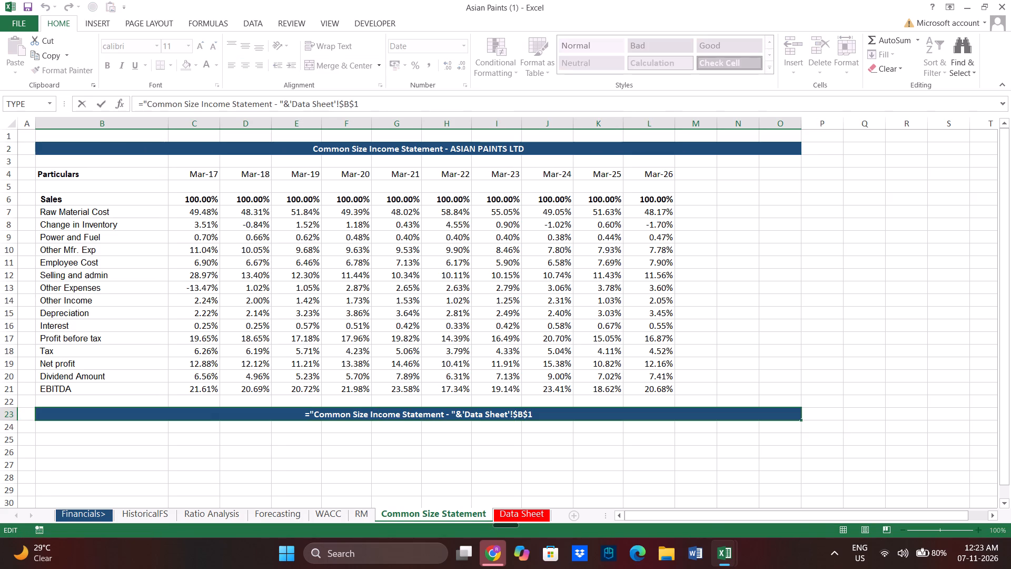
pyautogui.click(444, 414)
pyautogui.press('BackSpace')
pyautogui.press('BackSpace')
pyautogui.press('BackSpace')
pyautogui.press('BackSpace')
pyautogui.press('BackSpace')
pyautogui.press('BackSpace')
pyautogui.press('BackSpace')
pyautogui.press('BackSpace')
pyautogui.press('BackSpace')
pyautogui.press('BackSpace')
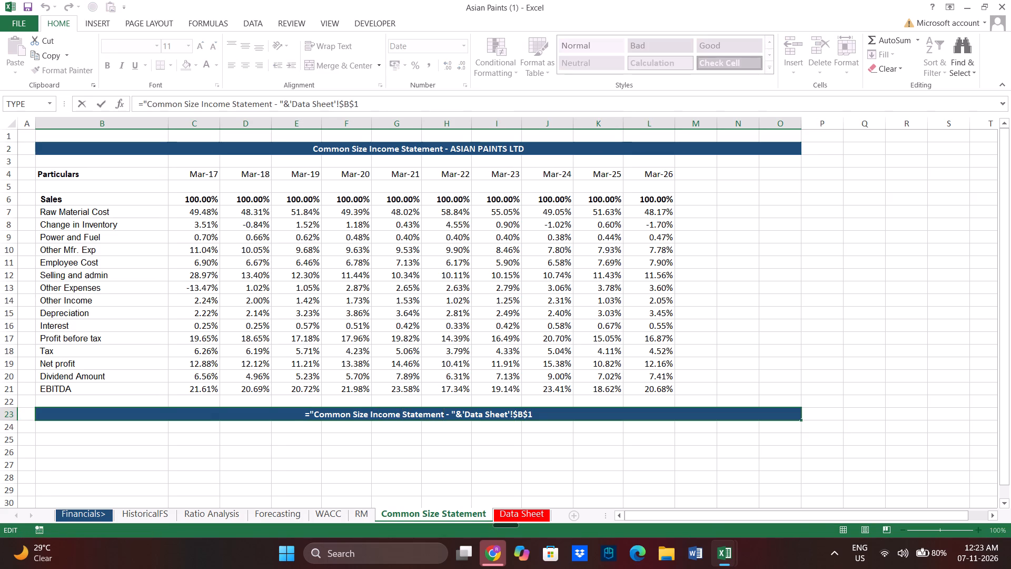
pyautogui.press('BackSpace')
pyautogui.press('BackSpace')
pyautogui.press('BackSpace')
pyautogui.press('BackSpace')
pyautogui.press('BackSpace')
pyautogui.press('BackSpace')
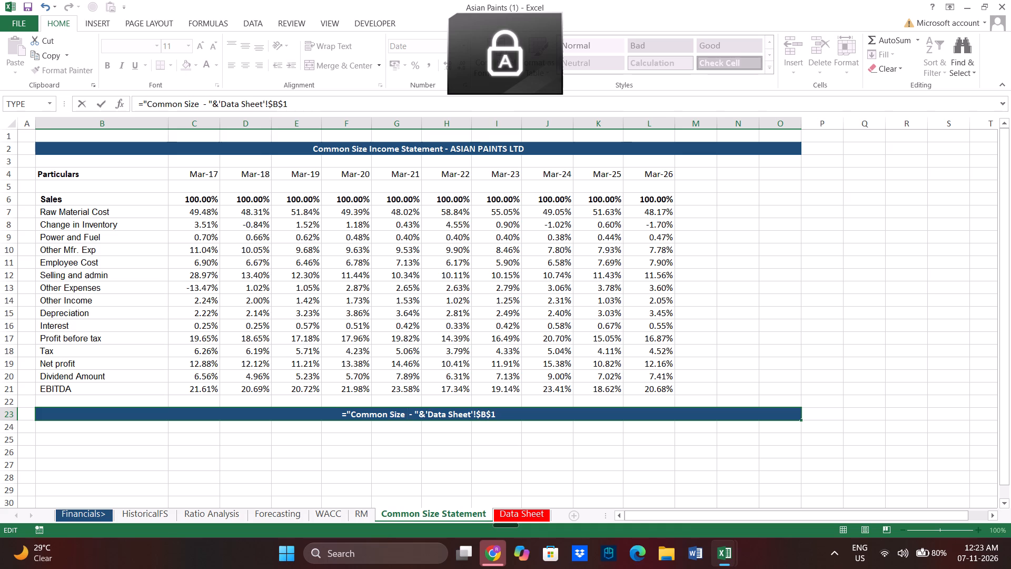
pyautogui.press('BackSpace')
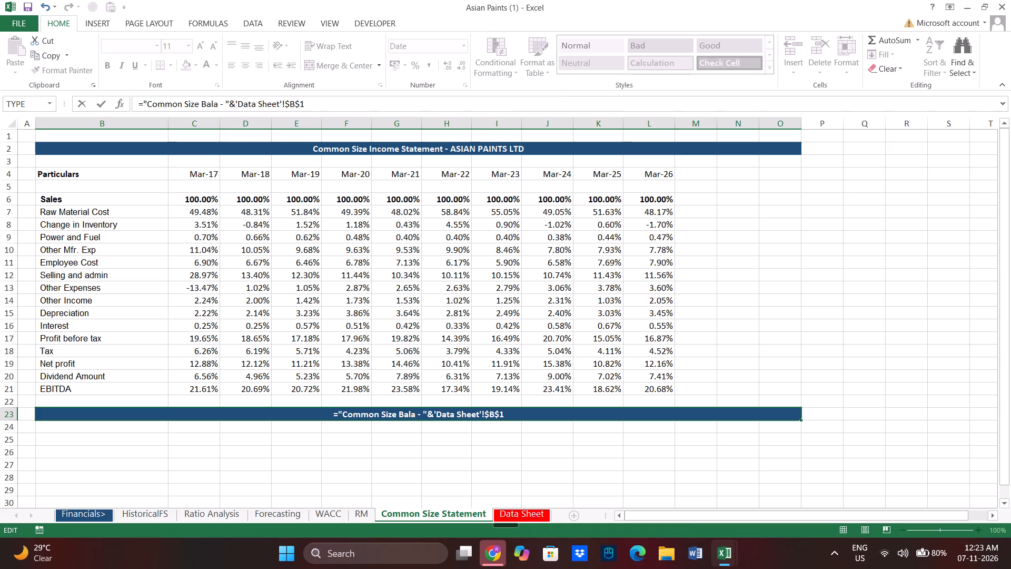
pyautogui.write('ance')
pyautogui.press('space')
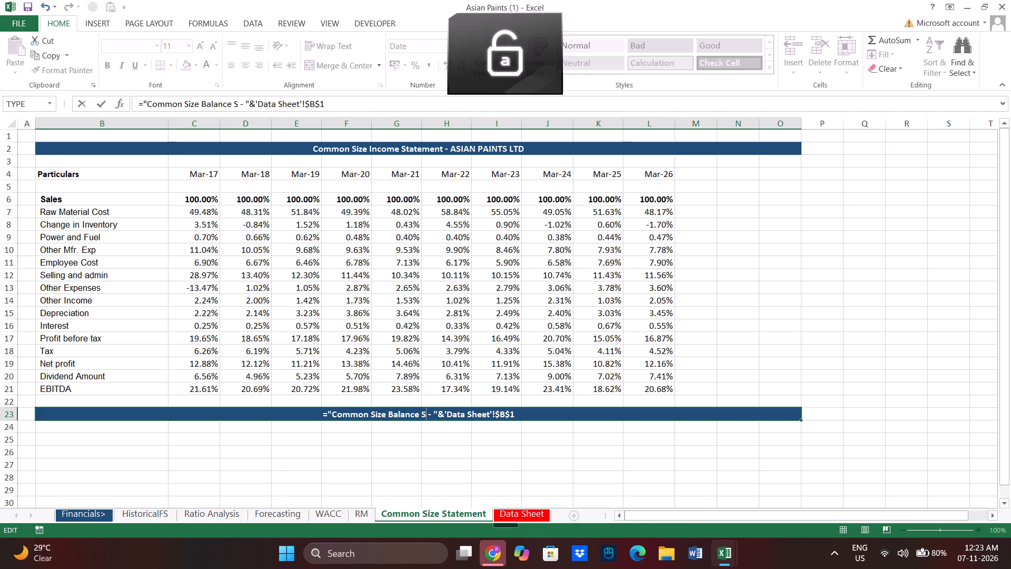
pyautogui.write('heet')
pyautogui.press('Return')
pyautogui.click(444, 414)
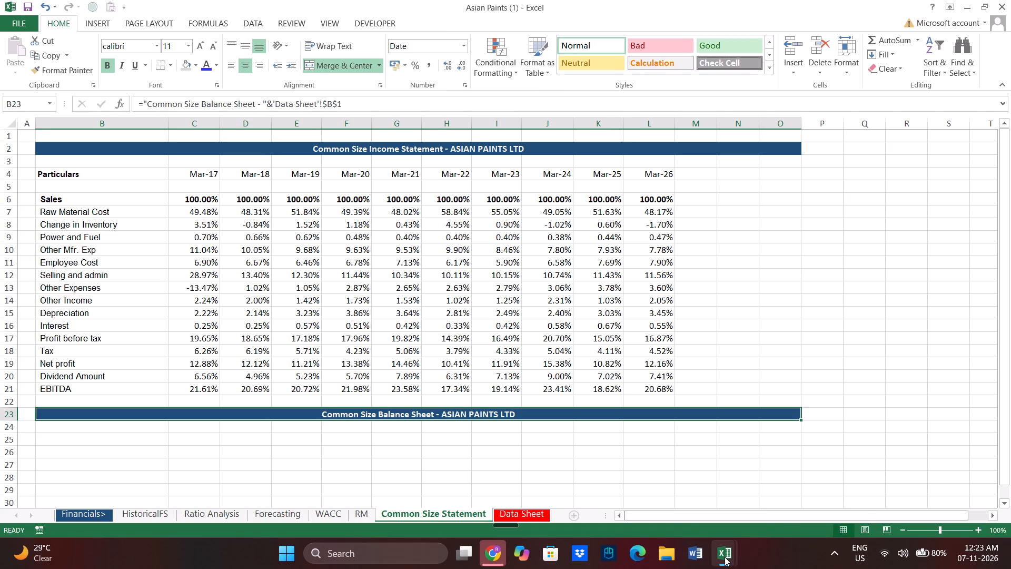
# Examine the Common Size Balance Sheet layout and Total Liabilities formula in the Tata Motors exercise workbook, and return to the Asian Paints workbook.
pyautogui.click(786, 486)
pyautogui.scroll(-4, 365, 380)
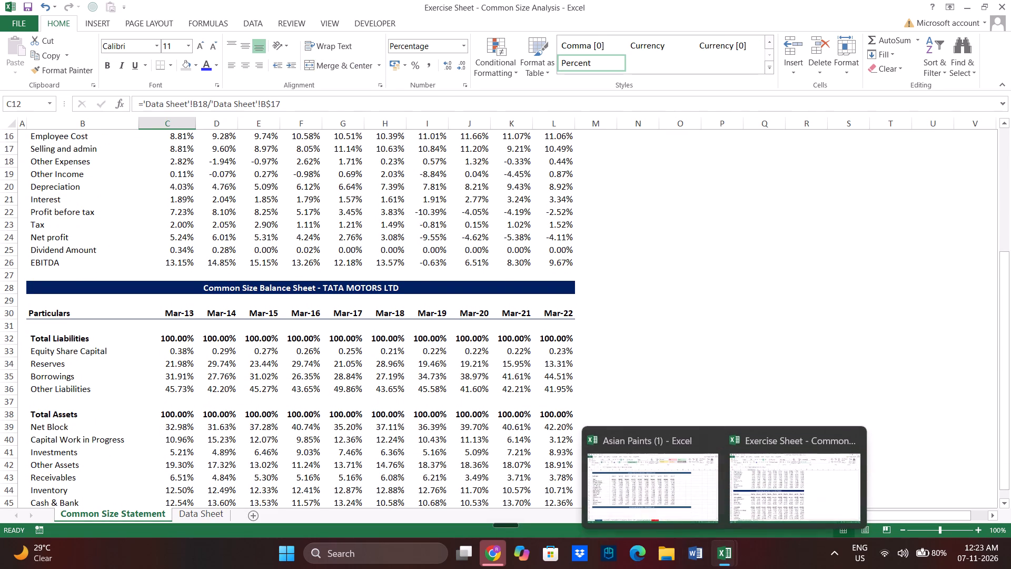
pyautogui.click(172, 335)
pyautogui.doubleClick(173, 338)
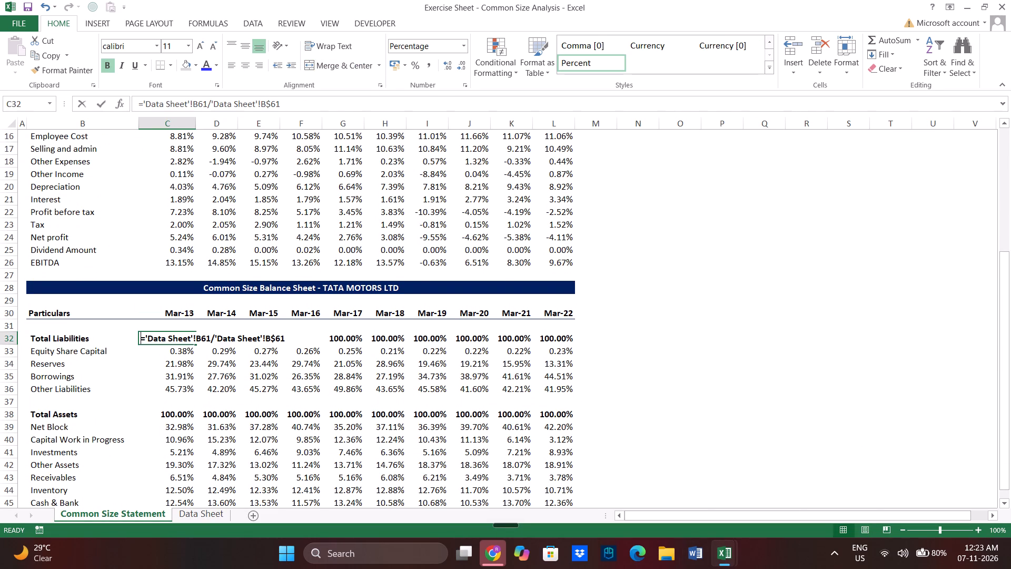
pyautogui.press('Return')
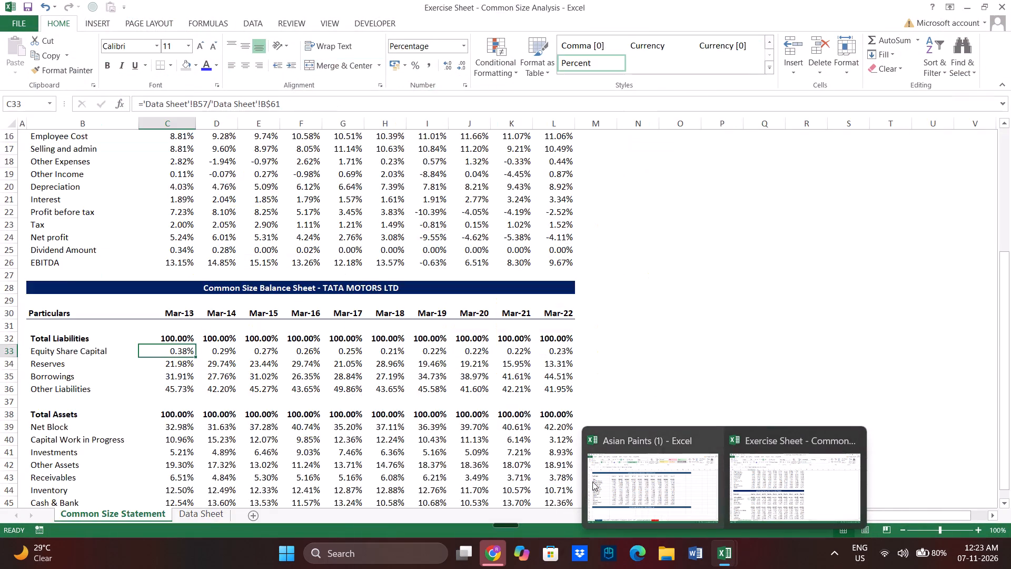
pyautogui.click(621, 481)
pyautogui.scroll(-3, 172, 409)
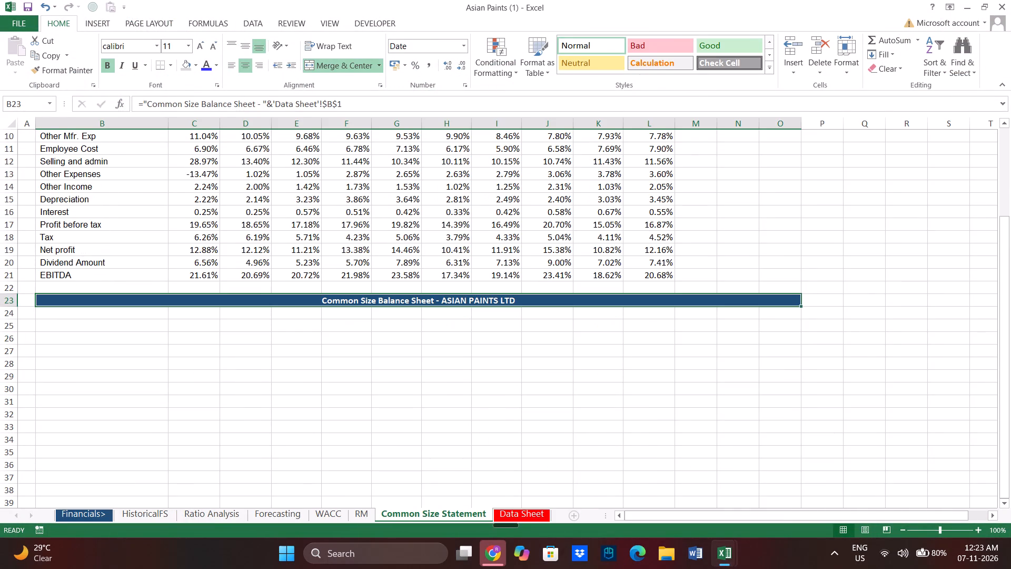
pyautogui.click(82, 321)
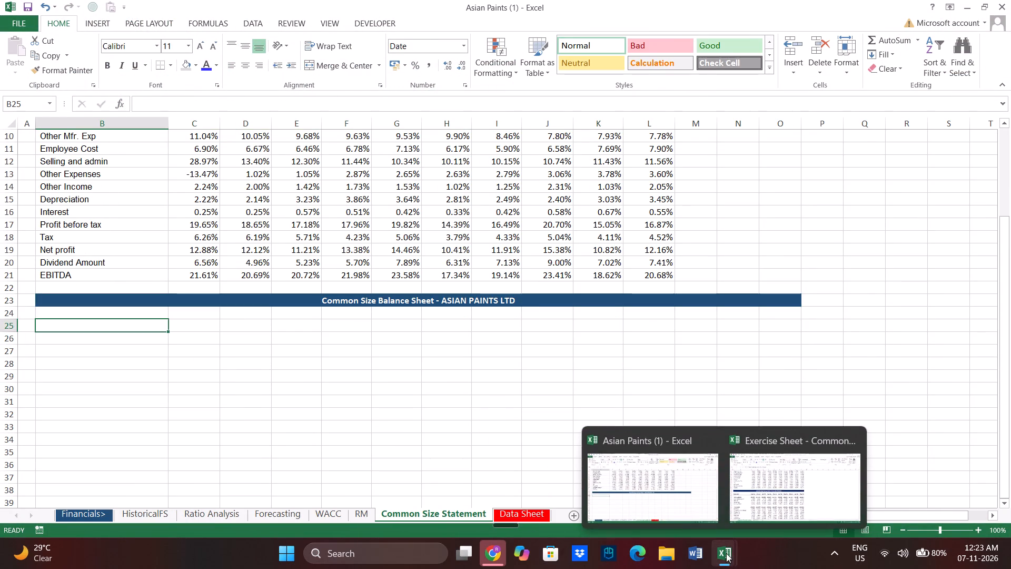
# Copy the labels Equity Share Capital through Other Liabilities from the Data Sheet's balance sheet (A57:A60) to B26:B29 of Common Size Statement.
pyautogui.click(525, 512)
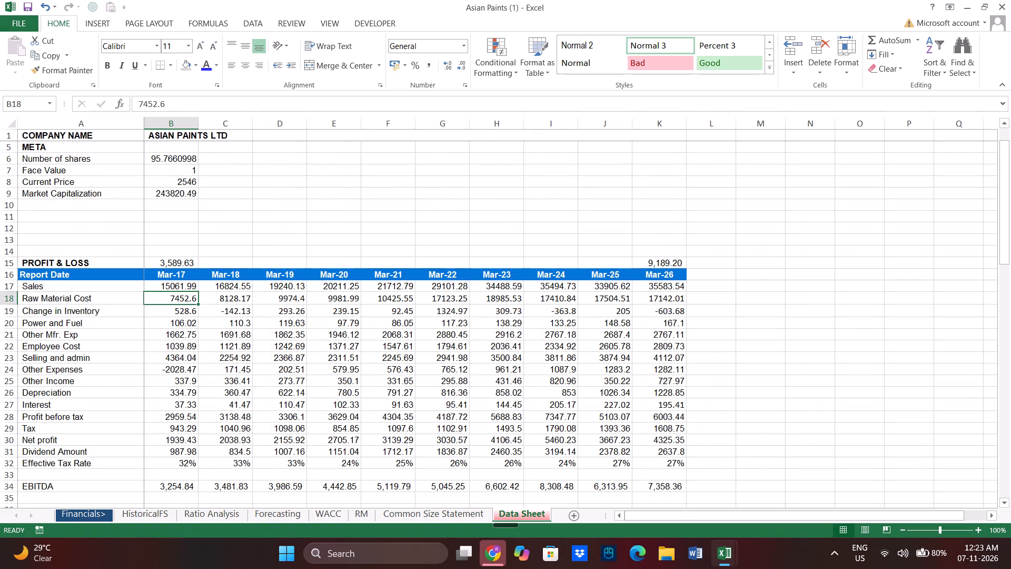
pyautogui.scroll(-13, 182, 331)
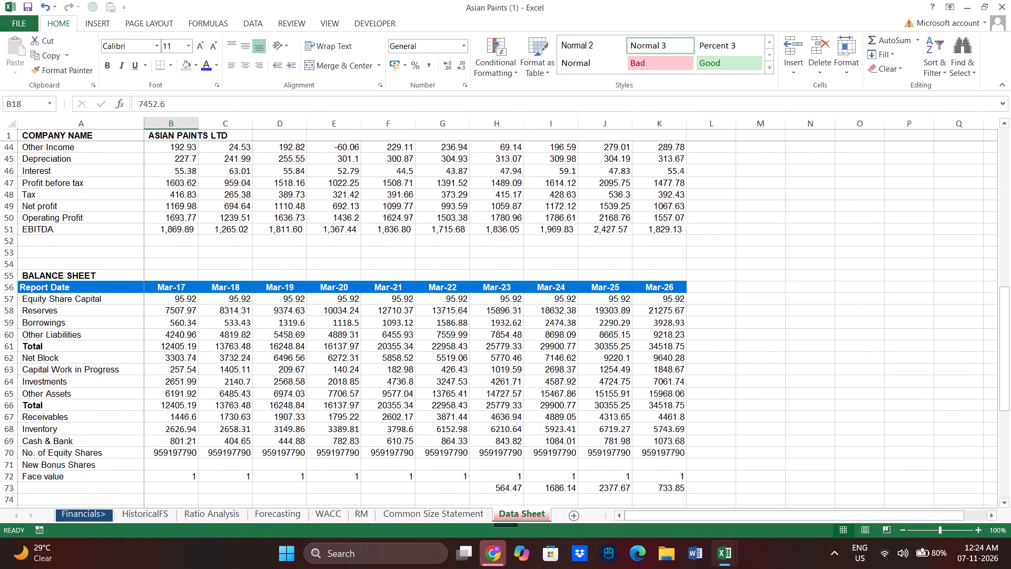
pyautogui.scroll(-8, 165, 359)
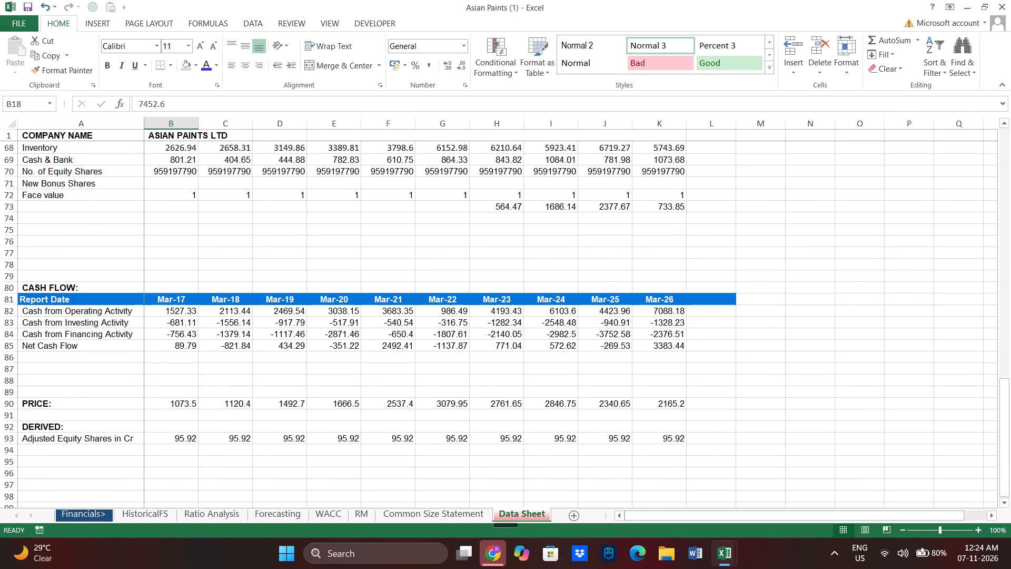
pyautogui.scroll(7, 165, 359)
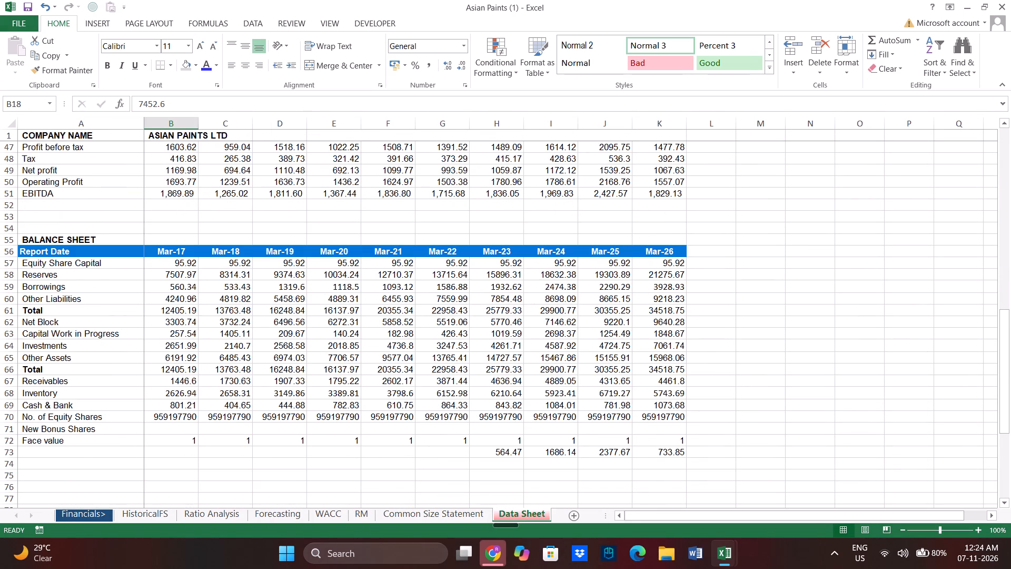
pyautogui.moveTo(26, 262); pyautogui.dragTo(45, 297)
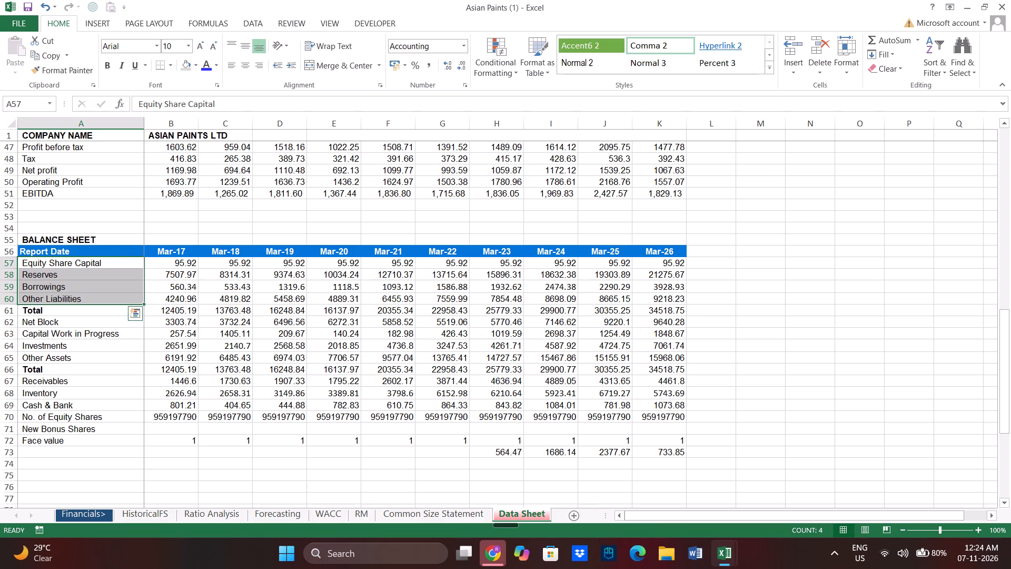
pyautogui.hotkey('ctrl', 'c')
pyautogui.click(475, 511)
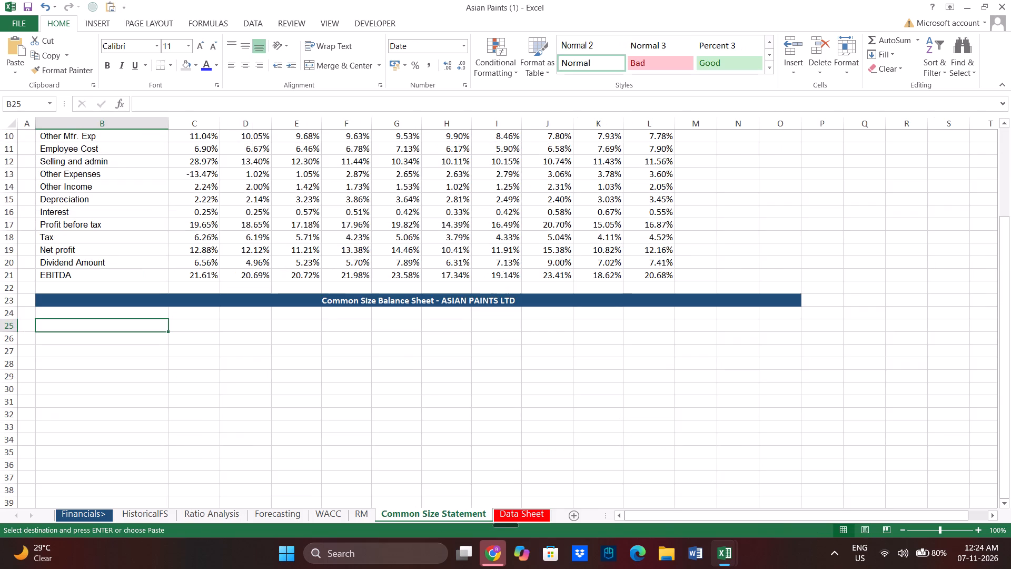
pyautogui.click(81, 342)
pyautogui.hotkey('ctrl', 'v')
# Enter the label "Total Liabilities" in B25, above Equity Share Capital.
pyautogui.click(76, 322)
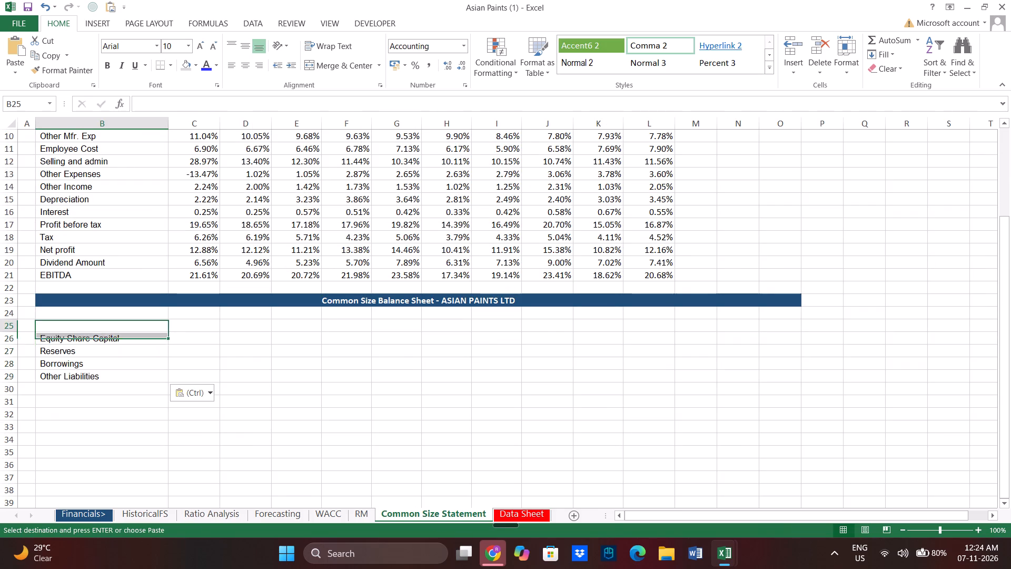
pyautogui.press('o')
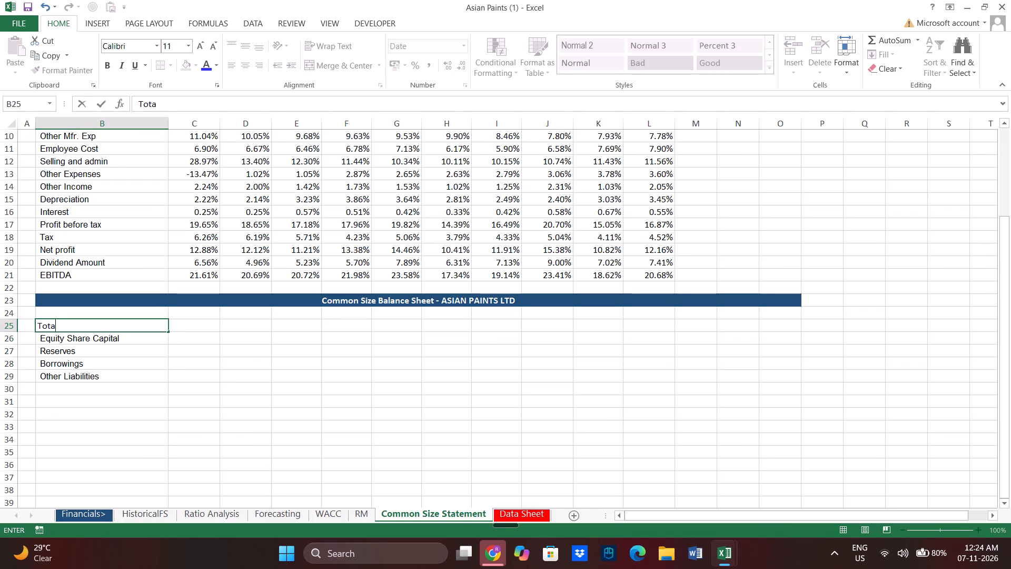
pyautogui.press('a')
pyautogui.write('bi')
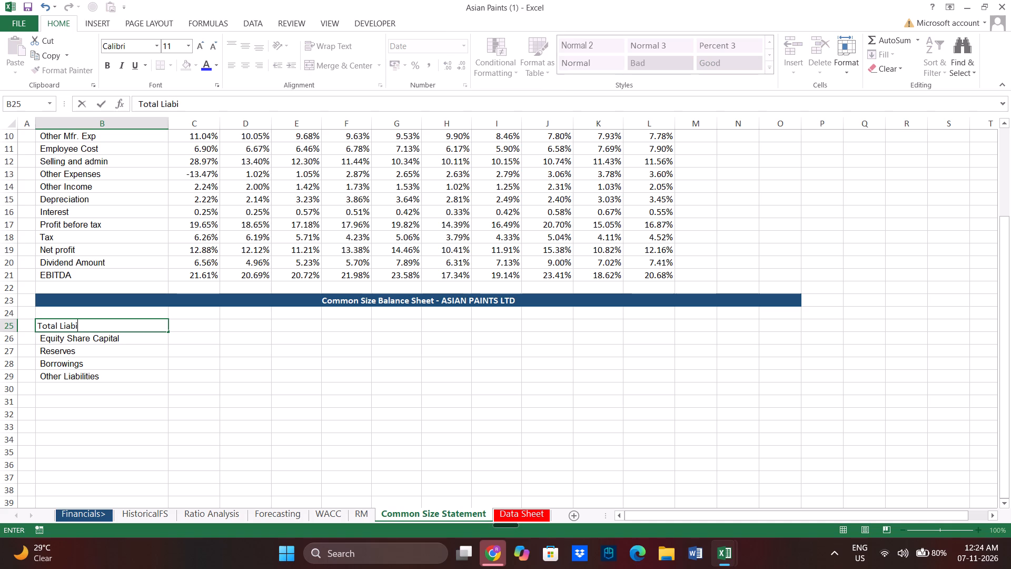
pyautogui.press('l')
pyautogui.write('it')
pyautogui.press('BackSpace')
pyautogui.press('i')
pyautogui.press('BackSpace')
pyautogui.write('to')
pyautogui.write('es')
pyautogui.press('BackSpace')
pyautogui.press('BackSpace')
pyautogui.press('BackSpace')
pyautogui.write('ies')
pyautogui.press('Return')
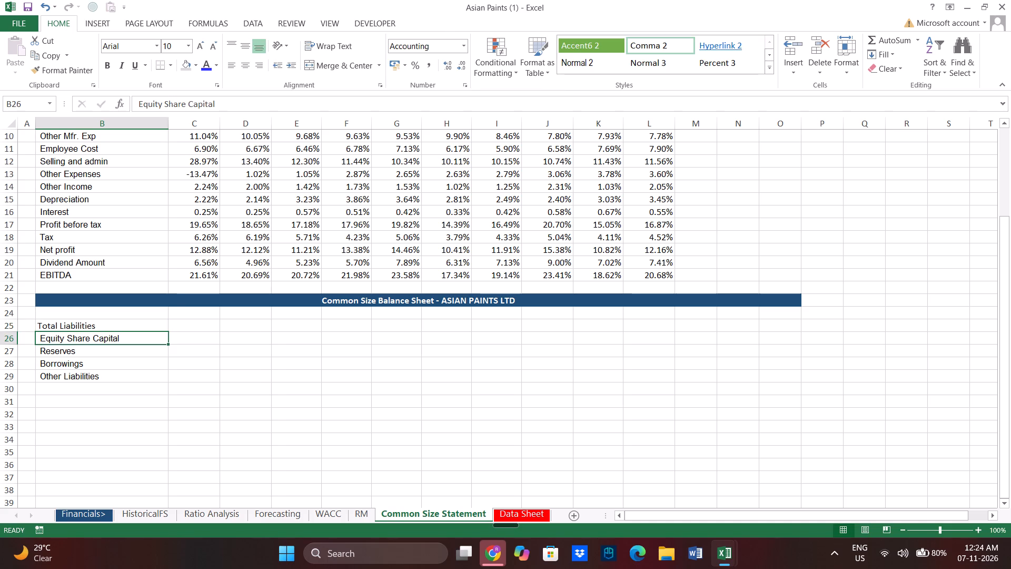
# Enter the Total Liabilities common size formula ='Data Sheet'!B61/'Data Sheet'!B$61 in C25.
pyautogui.click(212, 326)
pyautogui.press('=')
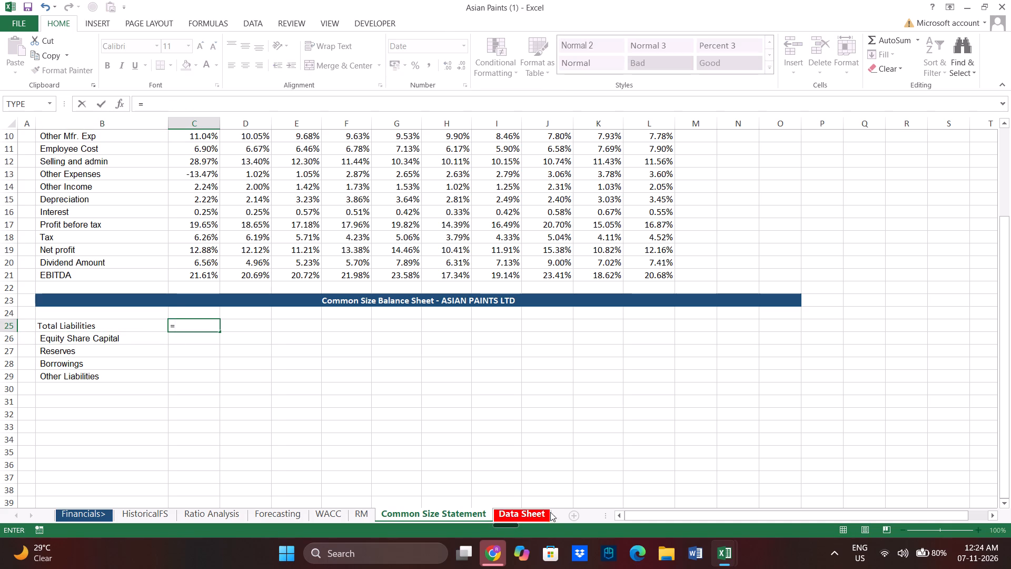
pyautogui.click(520, 512)
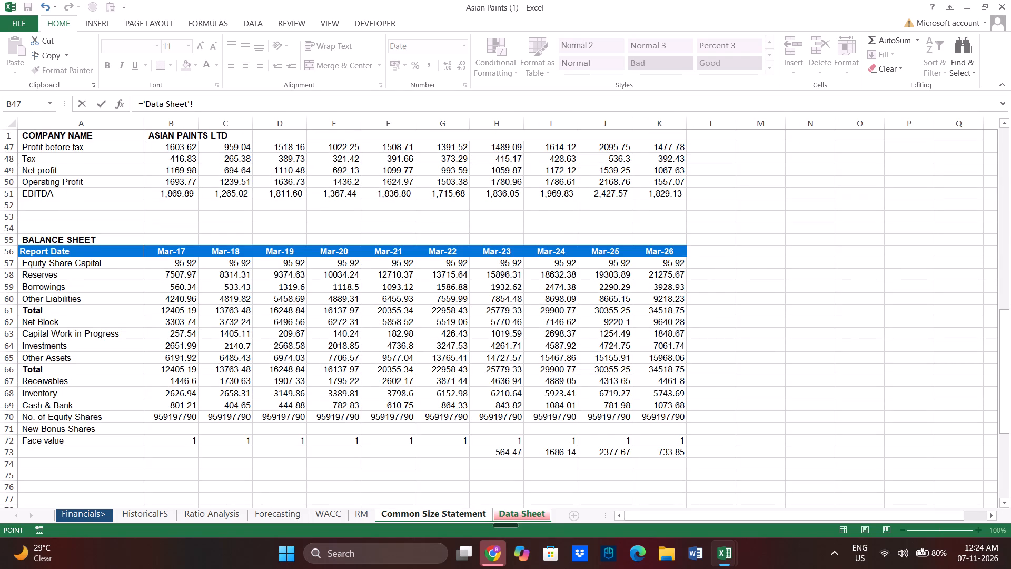
pyautogui.scroll(-1, 158, 391)
pyautogui.click(176, 276)
pyautogui.press('/')
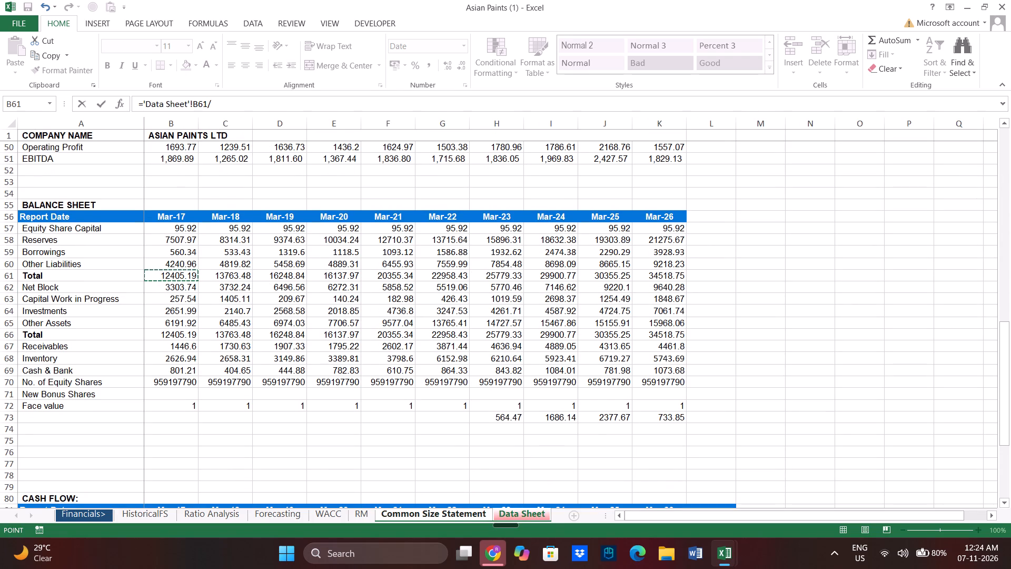
pyautogui.click(176, 275)
pyautogui.click(271, 102)
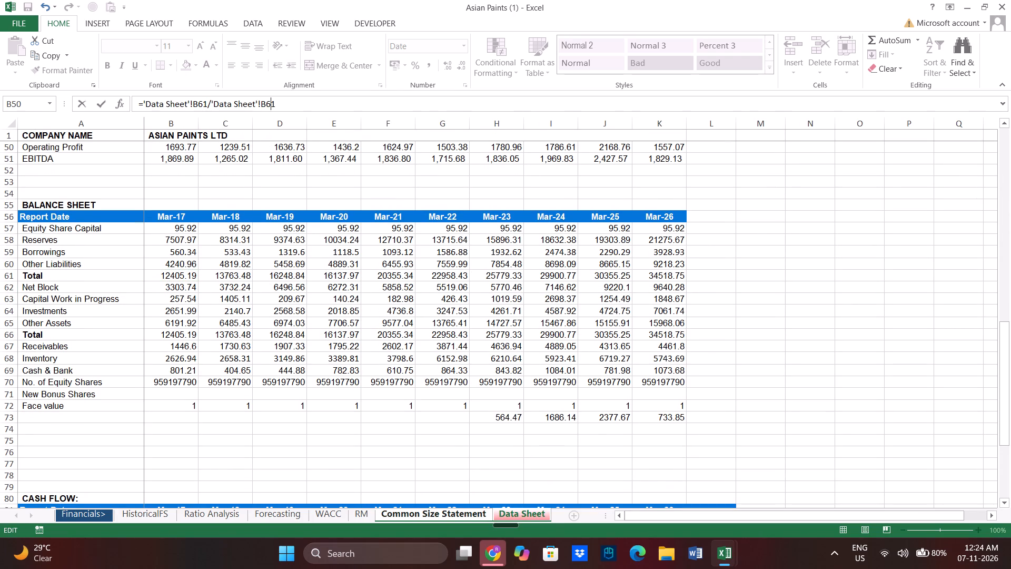
pyautogui.press('F4')
pyautogui.press('F4')
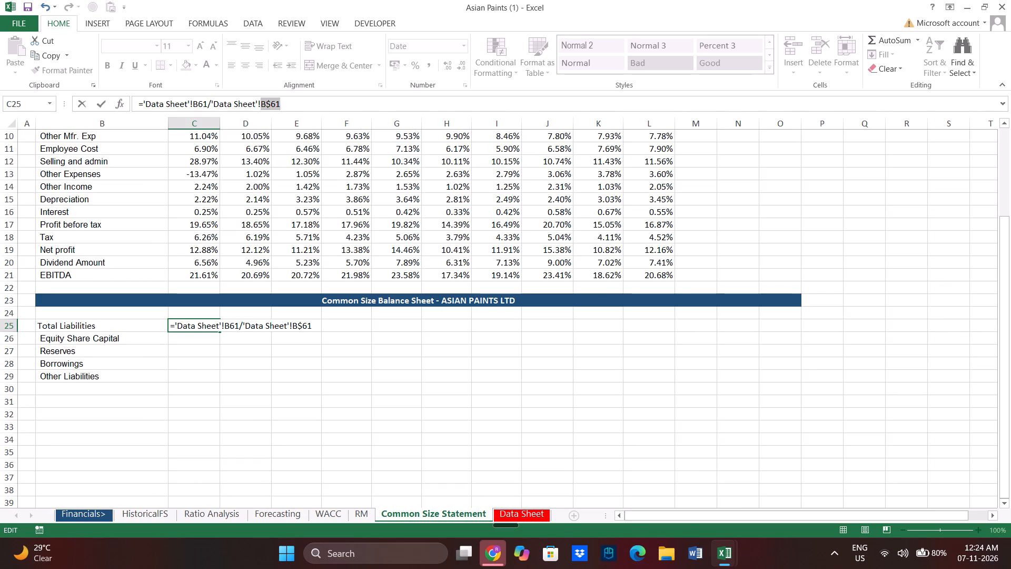
pyautogui.press('Return')
# Copy the Total Liabilities formula from C25 across to L25.
pyautogui.press('Up')
pyautogui.hotkey('ctrl', 'c')
pyautogui.hotkey('shift', 'Right')
pyautogui.hotkey('shift', 'Right')
pyautogui.hotkey('shift', 'Right')
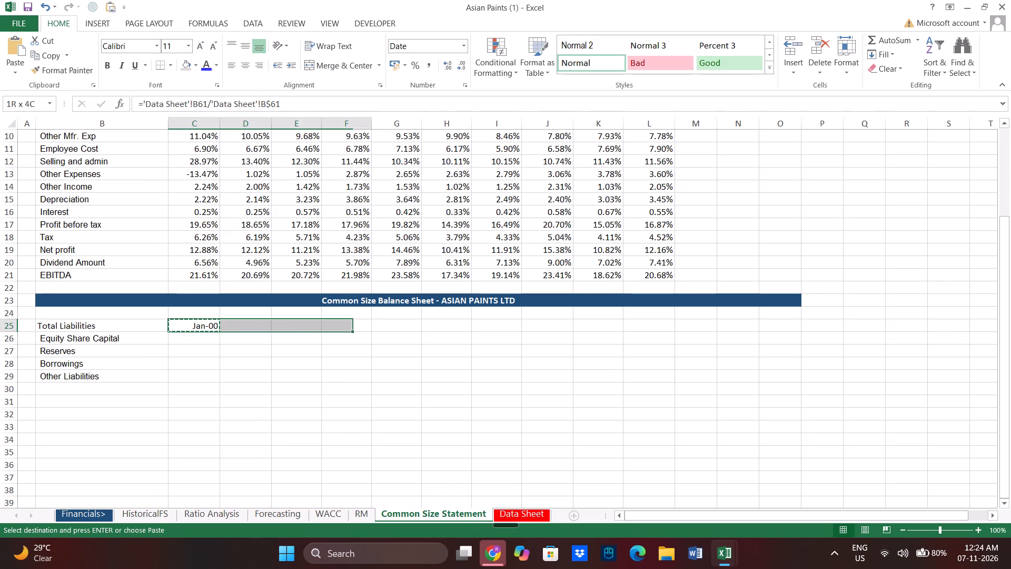
pyautogui.hotkey('shift', 'Right')
pyautogui.hotkey('shift', 'Right')
pyautogui.hotkey('shift', 'Right')
pyautogui.hotkey('shift', 'Right')
pyautogui.hotkey('shift', 'Right')
pyautogui.hotkey('shift', 'Right')
pyautogui.hotkey('ctrl', 'v')
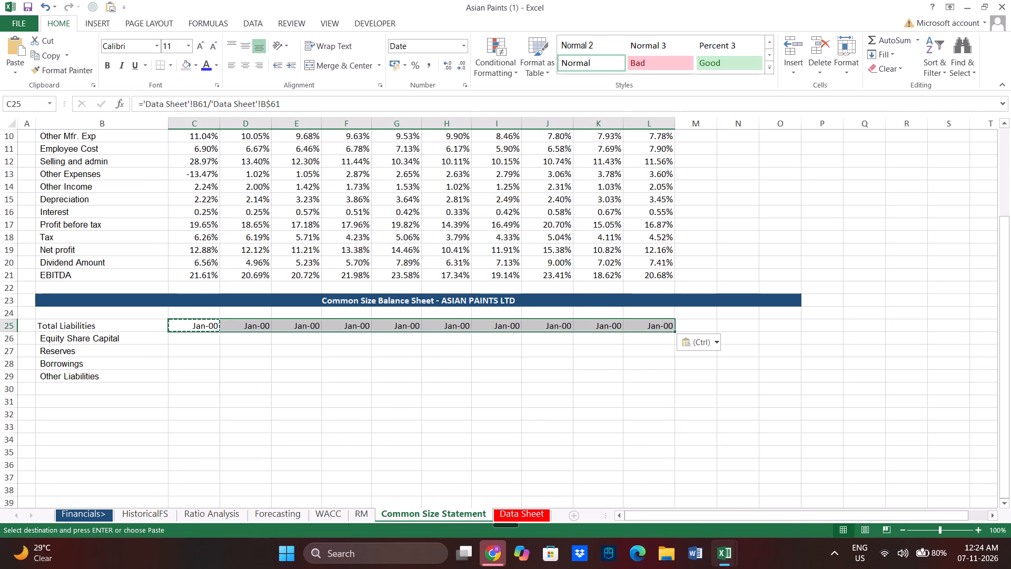
# Format the Total Liabilities figures in C25:L25 as percentages.
pyautogui.click(462, 45)
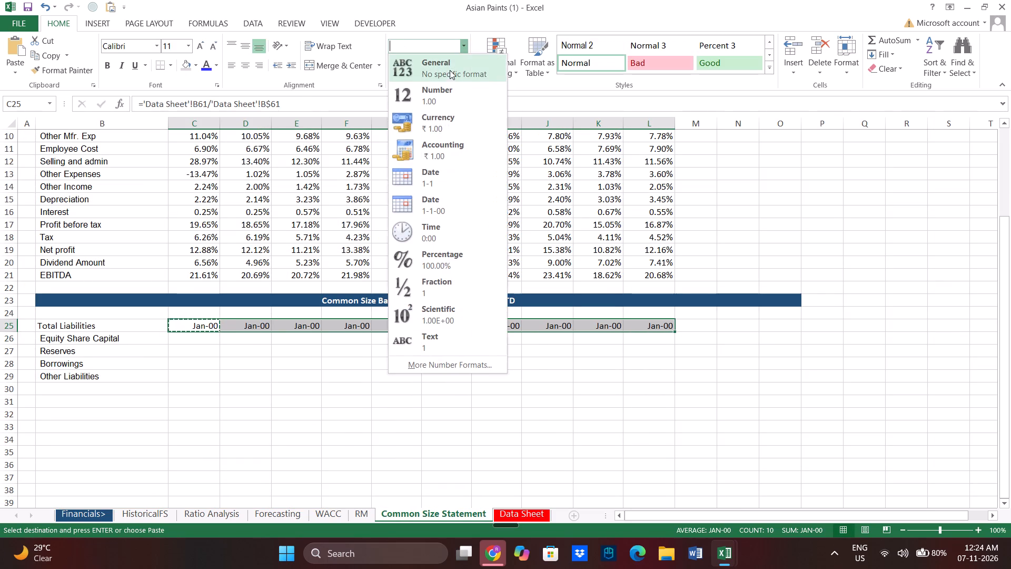
pyautogui.click(438, 270)
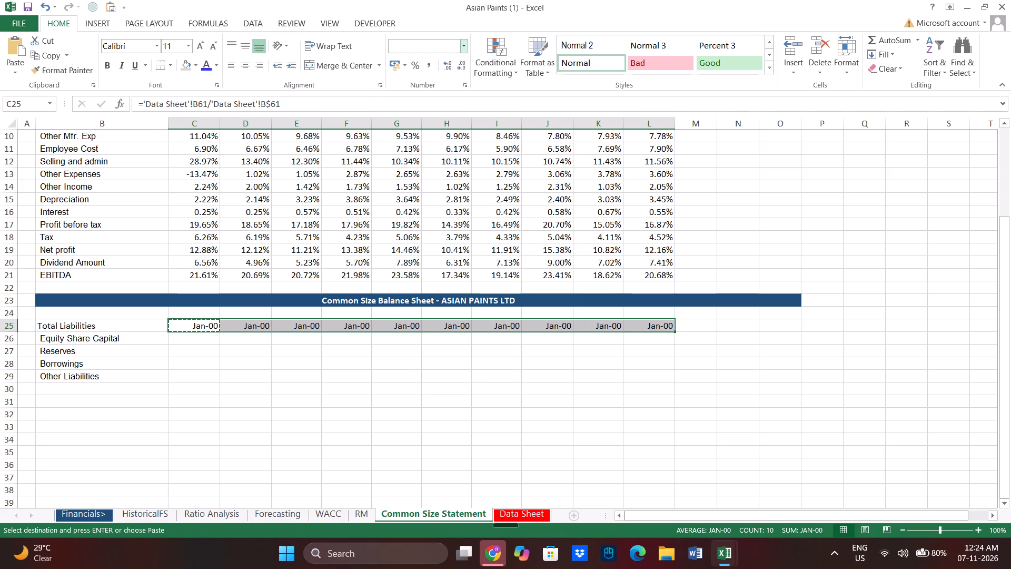
# Make the Total Liabilities row bold across B25:L25.
pyautogui.click(404, 381)
pyautogui.click(183, 339)
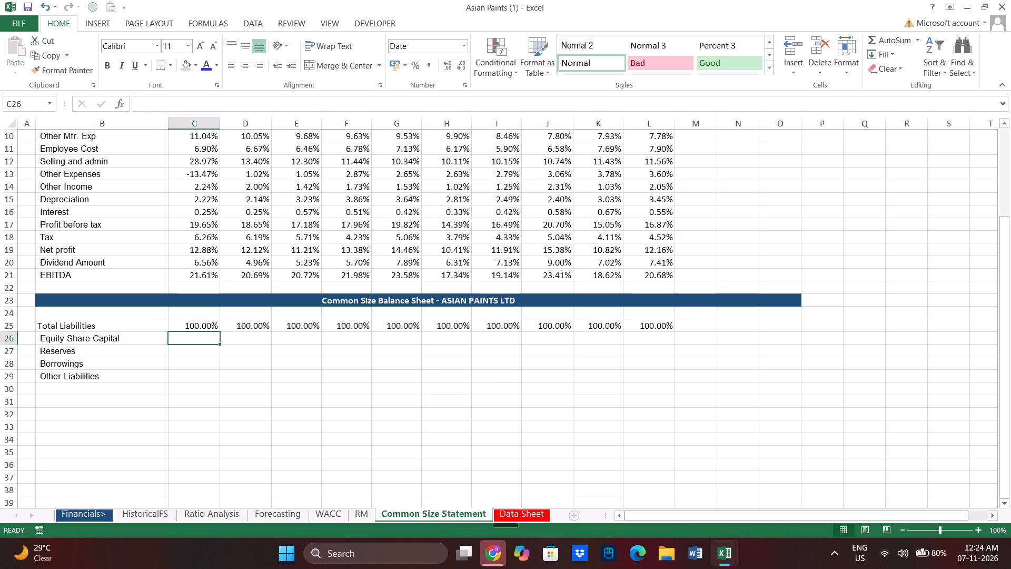
pyautogui.moveTo(72, 327); pyautogui.dragTo(633, 328)
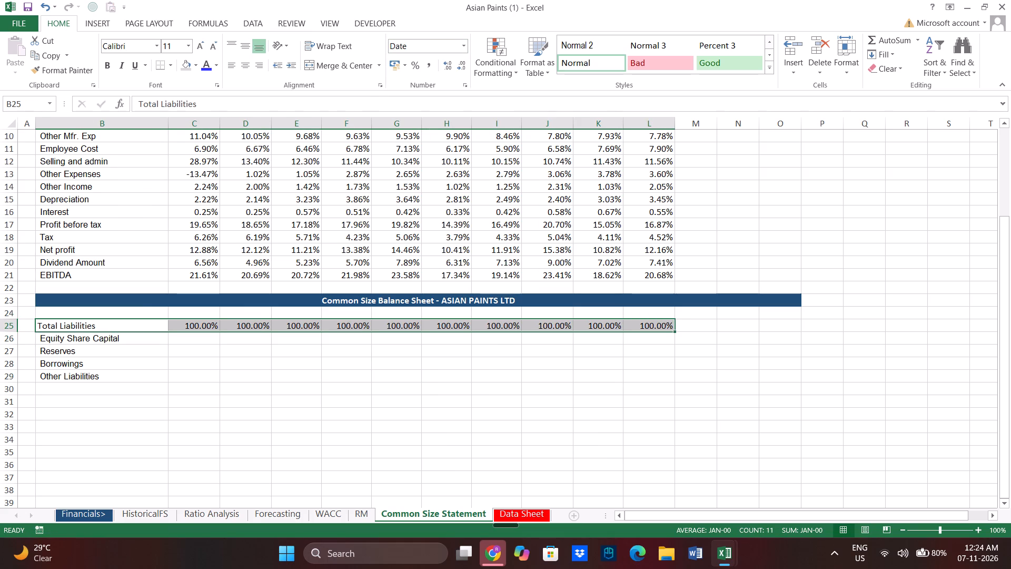
pyautogui.hotkey('ctrl', 'b')
pyautogui.click(597, 386)
# Enter the Equity Share Capital common size formula ='Data Sheet'!B57/'Data Sheet'!B$61 in C26.
pyautogui.click(201, 332)
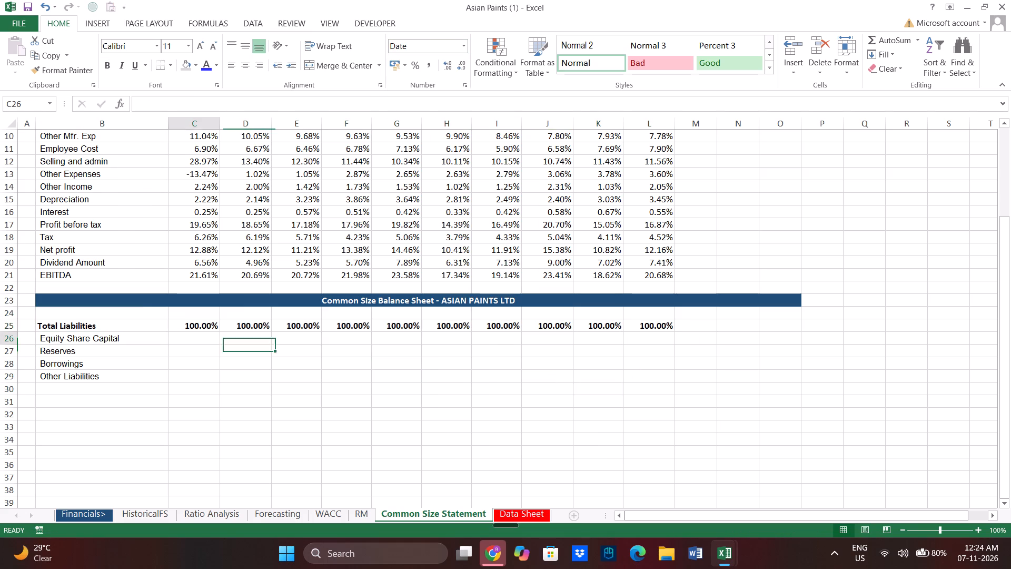
pyautogui.press('=')
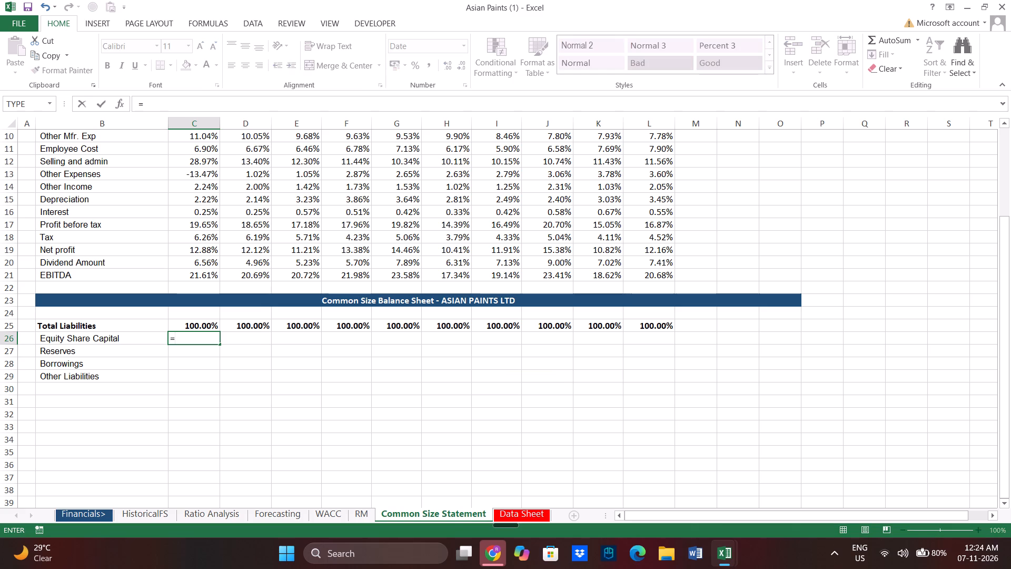
pyautogui.click(521, 515)
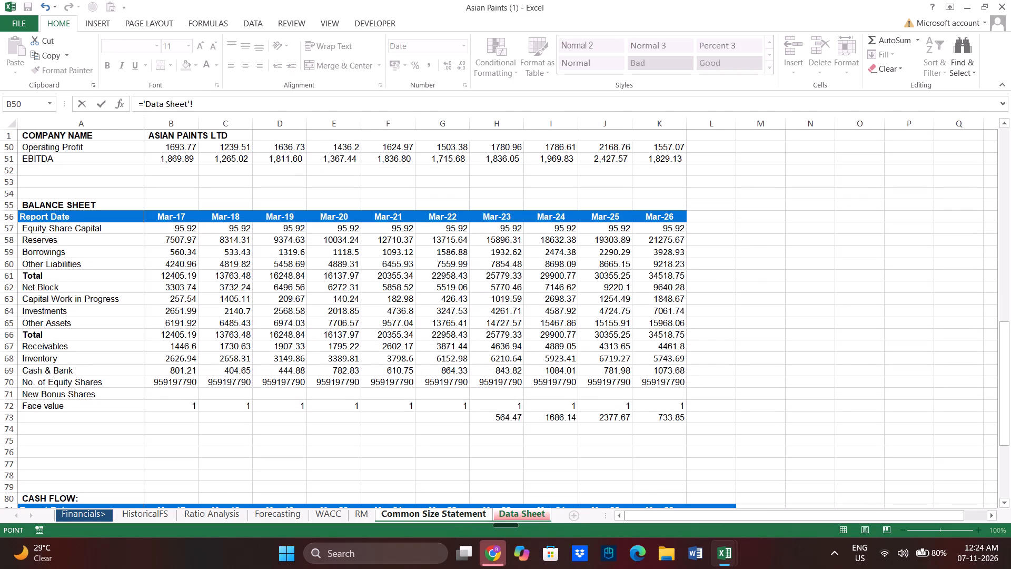
pyautogui.click(174, 228)
pyautogui.press('/')
pyautogui.click(180, 275)
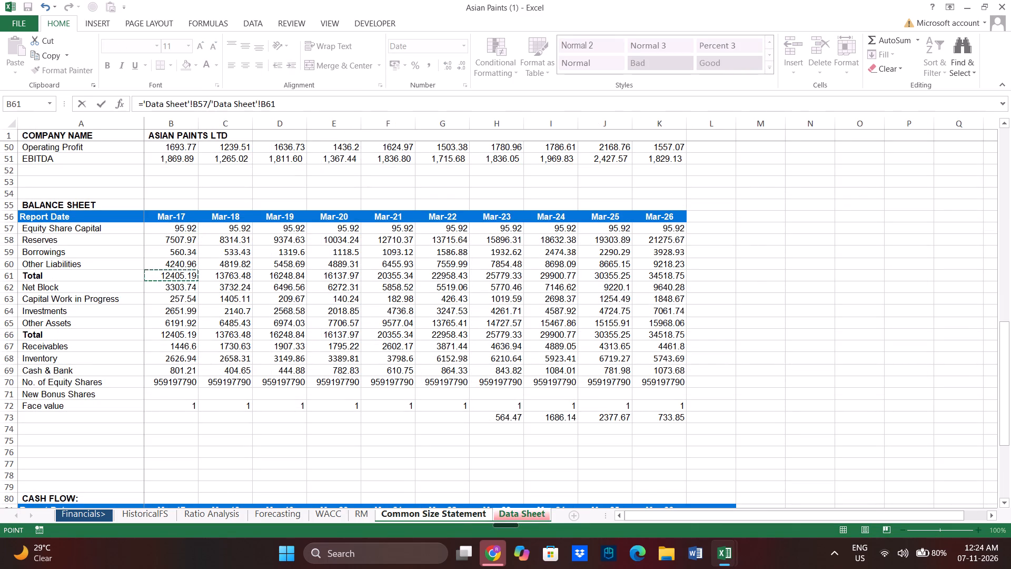
pyautogui.click(269, 105)
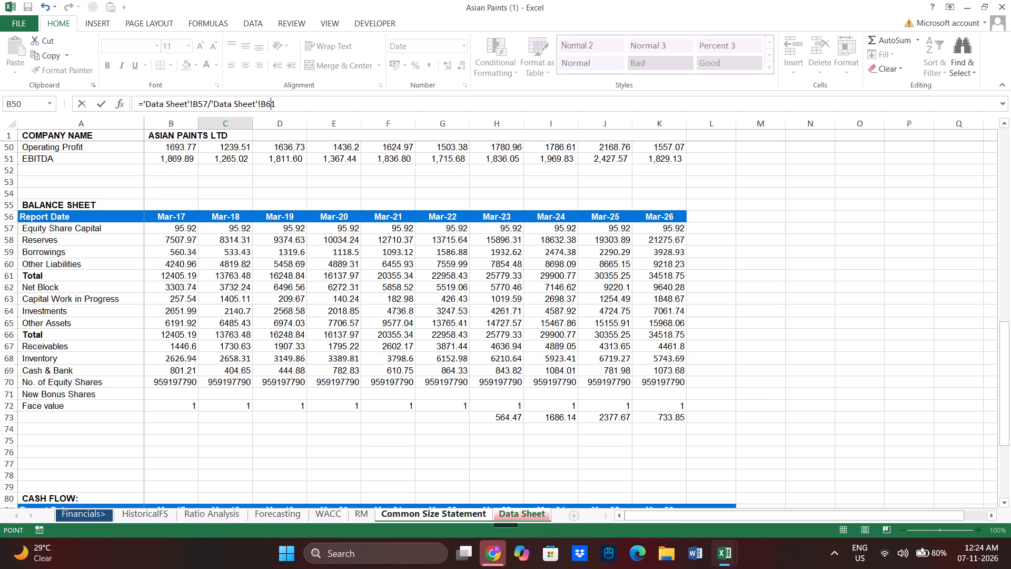
pyautogui.press('F4')
pyautogui.press('F4')
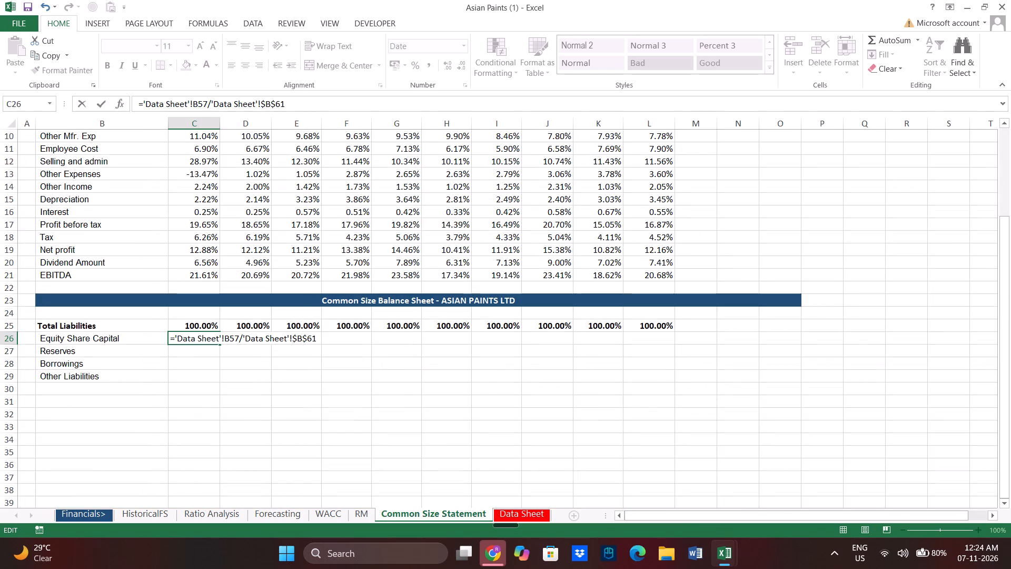
pyautogui.press('Return')
# Copy the C26 formula across C26:L29 to fill Equity Share Capital, Reserves, Borrowings and Other Liabilities for all years.
pyautogui.press('Up')
pyautogui.hotkey('ctrl', 'c')
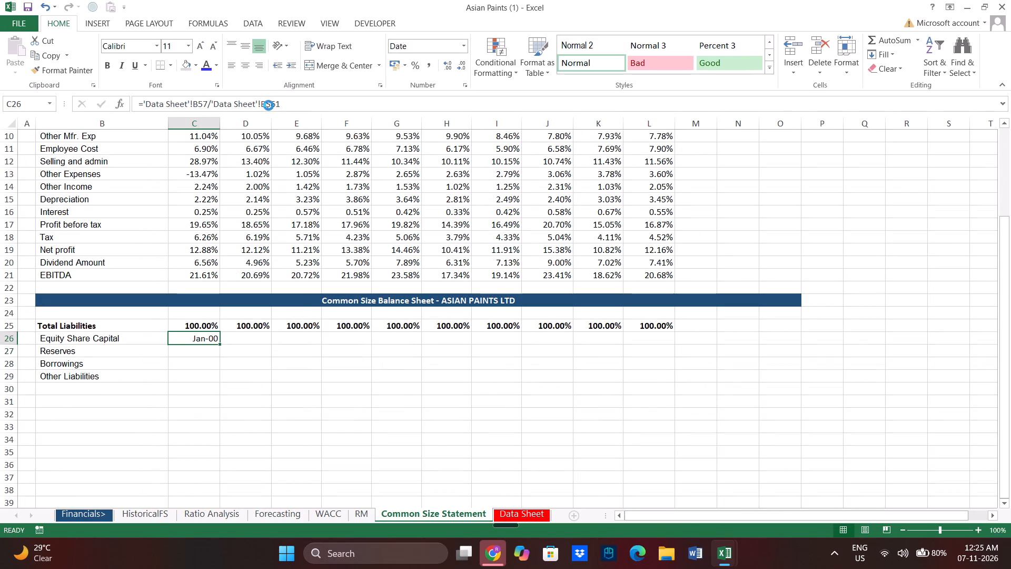
pyautogui.hotkey('shift', 'Right')
pyautogui.hotkey('shift', 'Right')
pyautogui.hotkey('shift', 'Right')
pyautogui.hotkey('shift', 'Right')
pyautogui.hotkey('shift', 'Right')
pyautogui.hotkey('shift', 'Right')
pyautogui.hotkey('shift', 'Right')
pyautogui.hotkey('shift', 'Right')
pyautogui.hotkey('shift', 'Right')
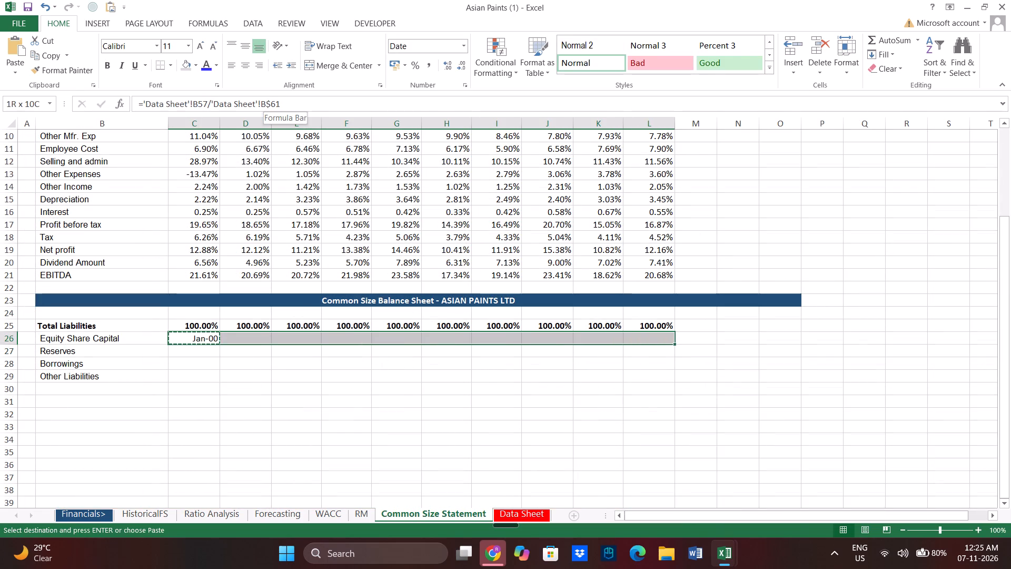
pyautogui.hotkey('shift', 'Down')
pyautogui.hotkey('shift', 'Down')
pyautogui.hotkey('shift', 'Down')
pyautogui.hotkey('ctrl', 'v')
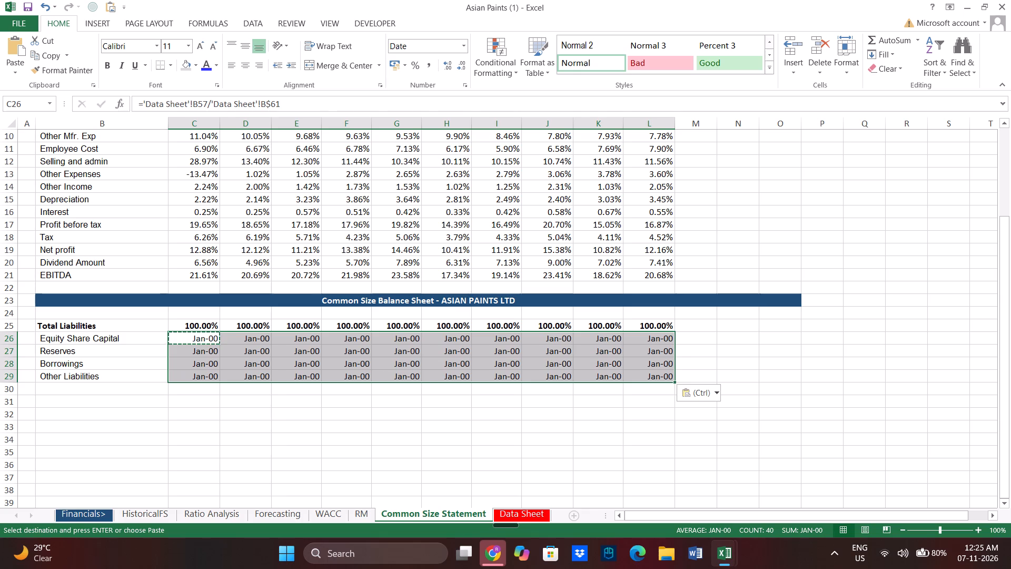
# Format the liability component figures in C26:L29 as percentages.
pyautogui.click(467, 43)
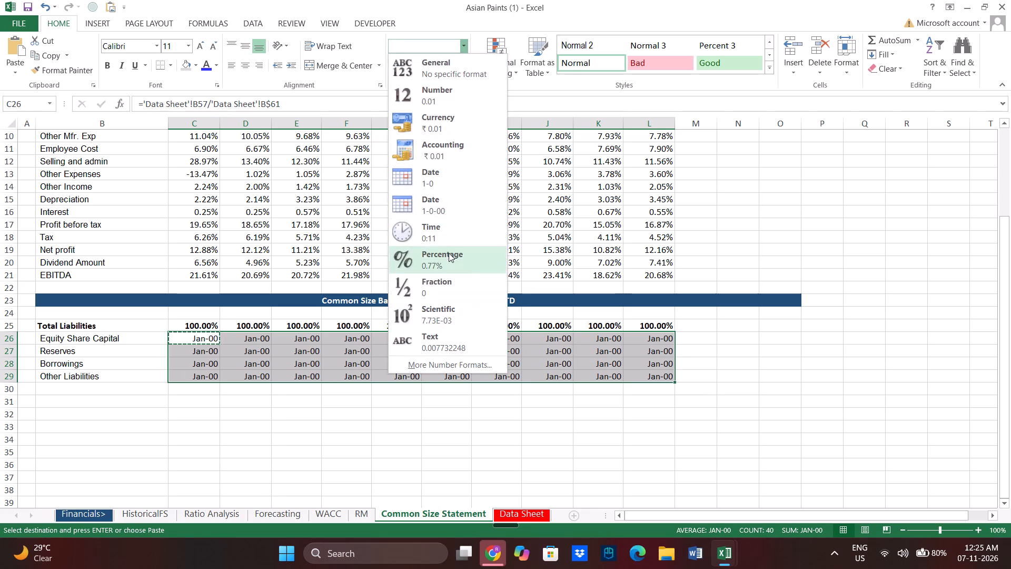
pyautogui.click(449, 253)
pyautogui.click(422, 380)
pyautogui.click(442, 435)
# Enter the label "Total Assests" in B31, below the liabilities block.
pyautogui.scroll(-1, 433, 335)
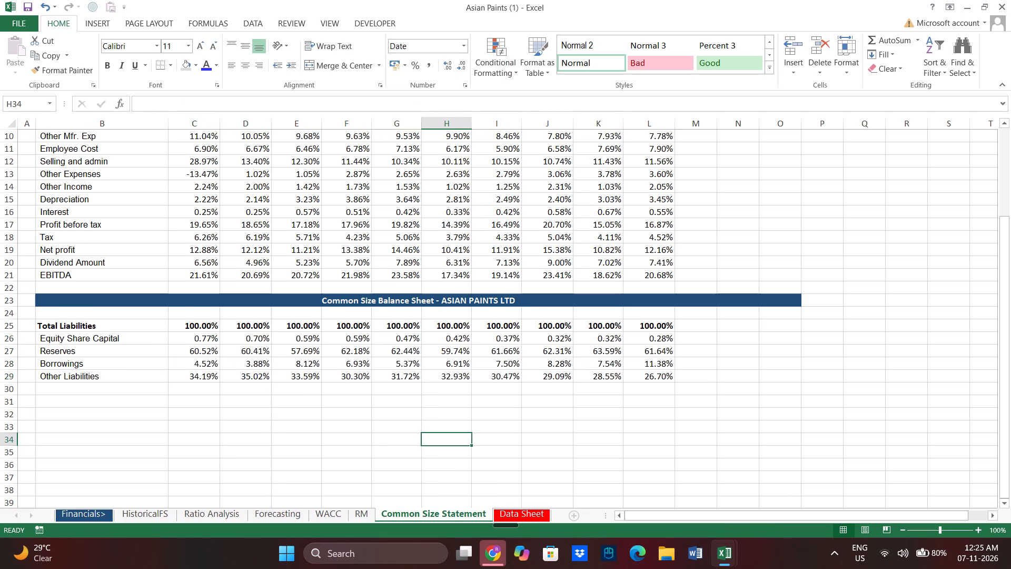
pyautogui.scroll(-1, 433, 335)
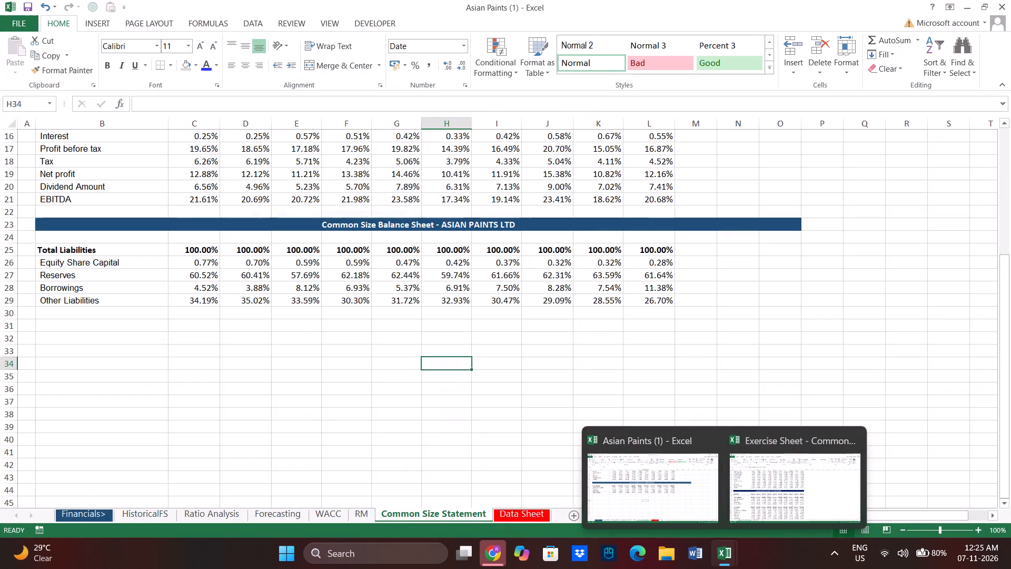
pyautogui.click(79, 326)
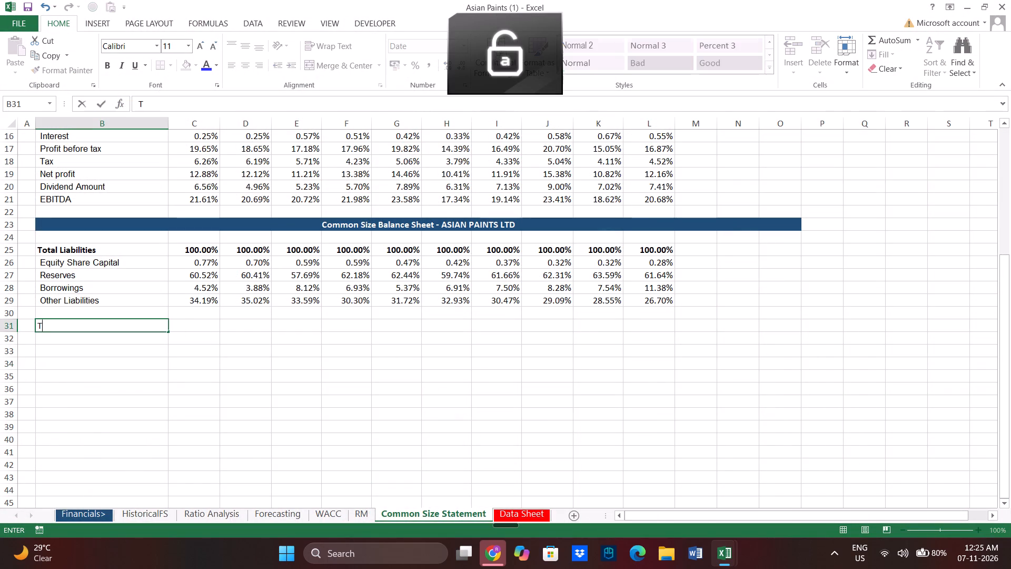
pyautogui.press('o')
pyautogui.press('Return')
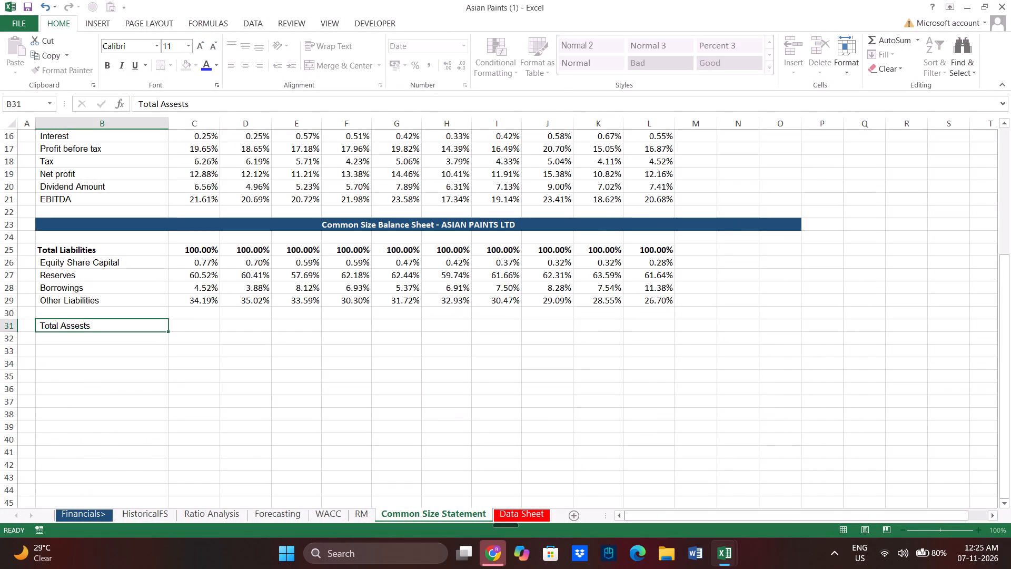
# Enter the total assets common size formula ='Data Sheet'!B66/'Data Sheet'!B$66 in C31.
pyautogui.click(189, 327)
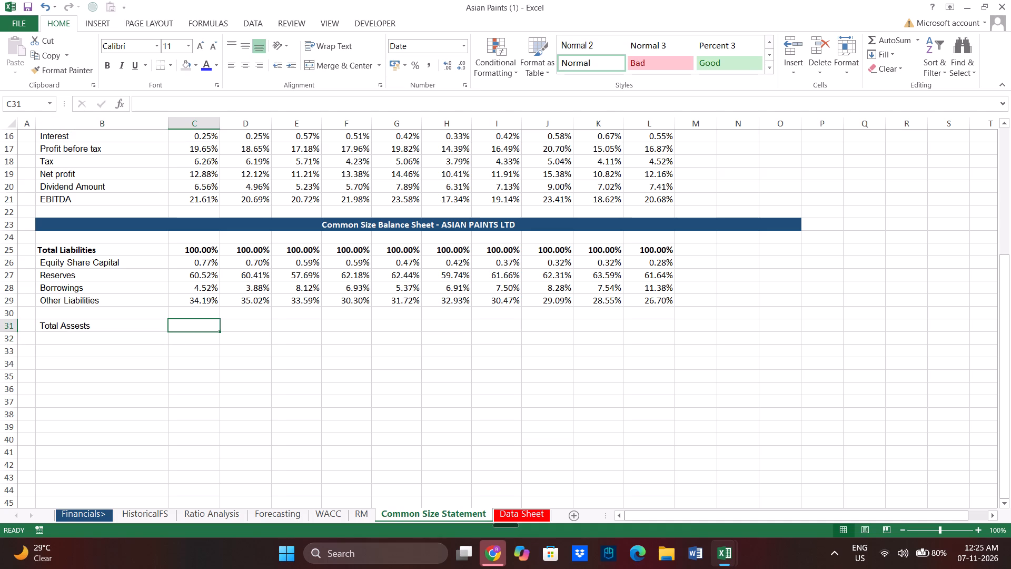
pyautogui.press('=')
pyautogui.click(526, 511)
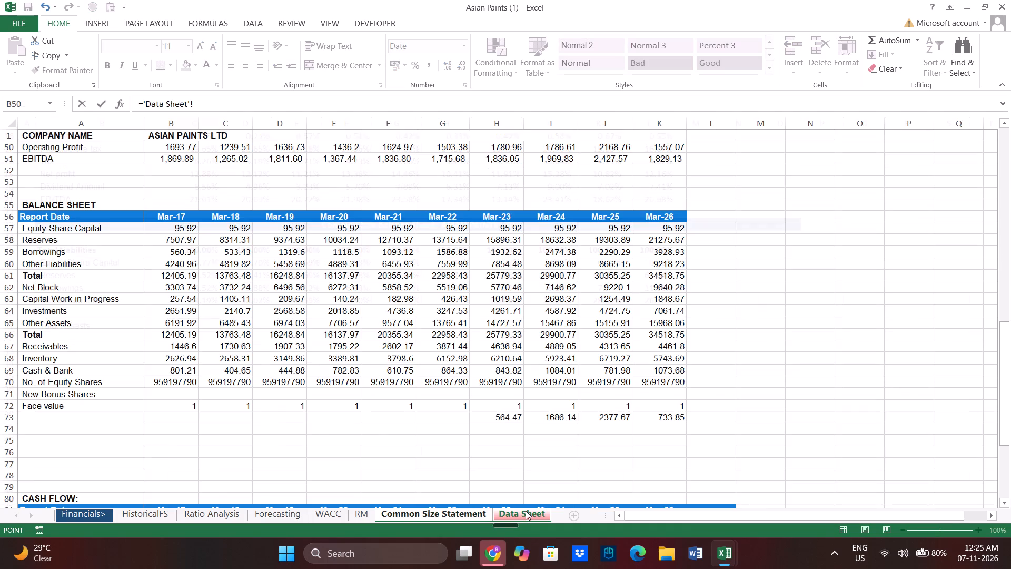
pyautogui.click(162, 334)
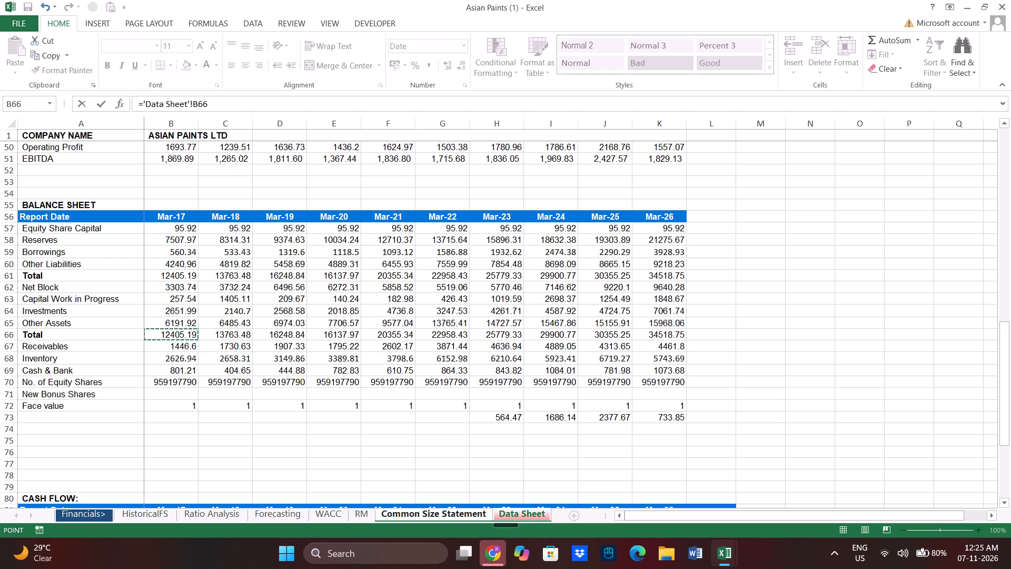
pyautogui.press('/')
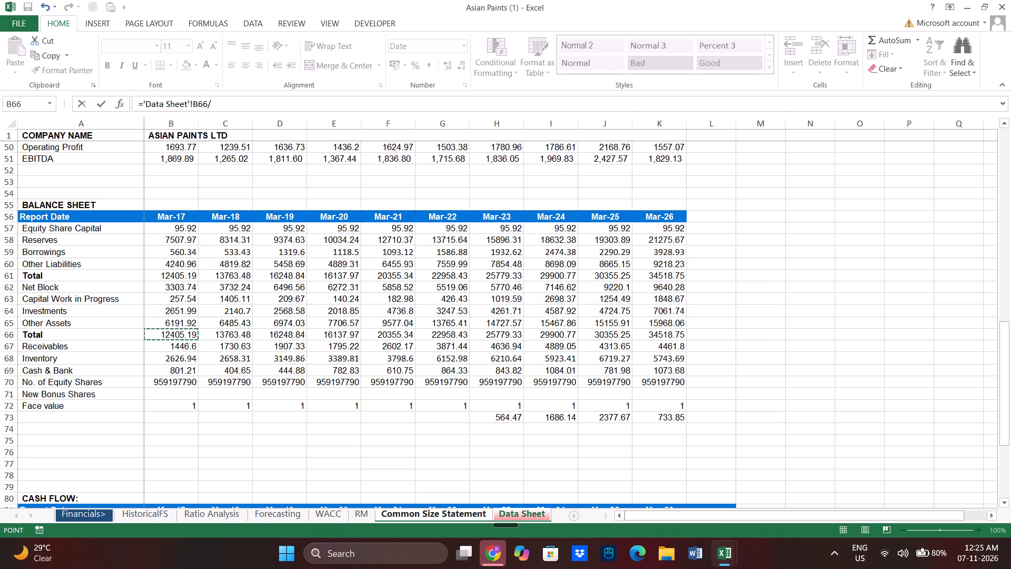
pyautogui.click(164, 332)
pyautogui.click(271, 105)
pyautogui.press('F4')
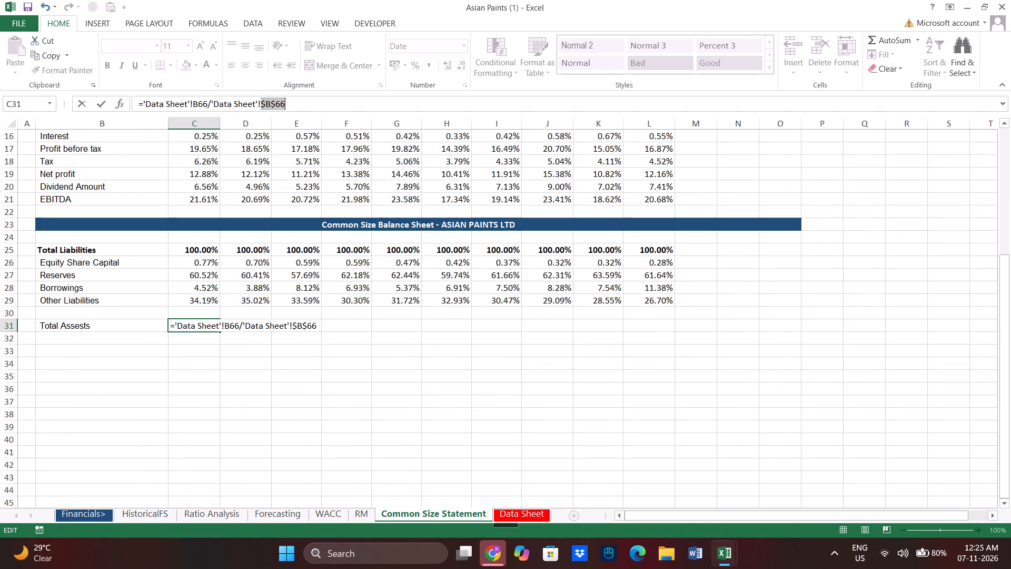
pyautogui.press('F4')
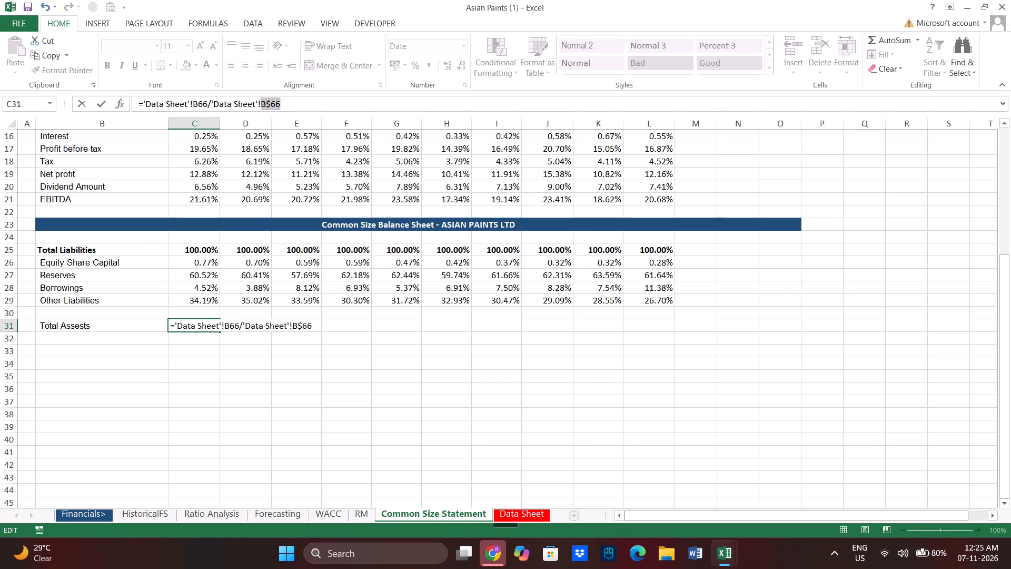
pyautogui.press('Return')
# Copy the total assets formula from C31 across to L31.
pyautogui.press('Up')
pyautogui.hotkey('ctrl', 'c')
pyautogui.hotkey('shift', 'Right')
pyautogui.hotkey('shift', 'Right')
pyautogui.hotkey('shift', 'Right')
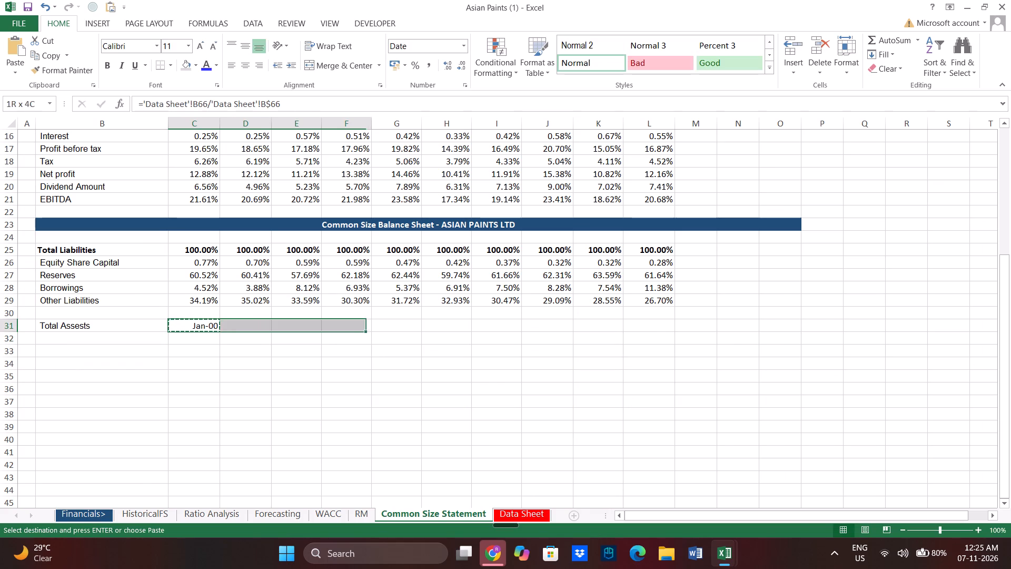
pyautogui.hotkey('shift', 'Right')
pyautogui.hotkey('shift', 'Right')
pyautogui.hotkey('shift', 'Right')
pyautogui.hotkey('shift', 'Right')
pyautogui.hotkey('shift', 'Right')
pyautogui.hotkey('shift', 'Right')
pyautogui.hotkey('ctrl', 'v')
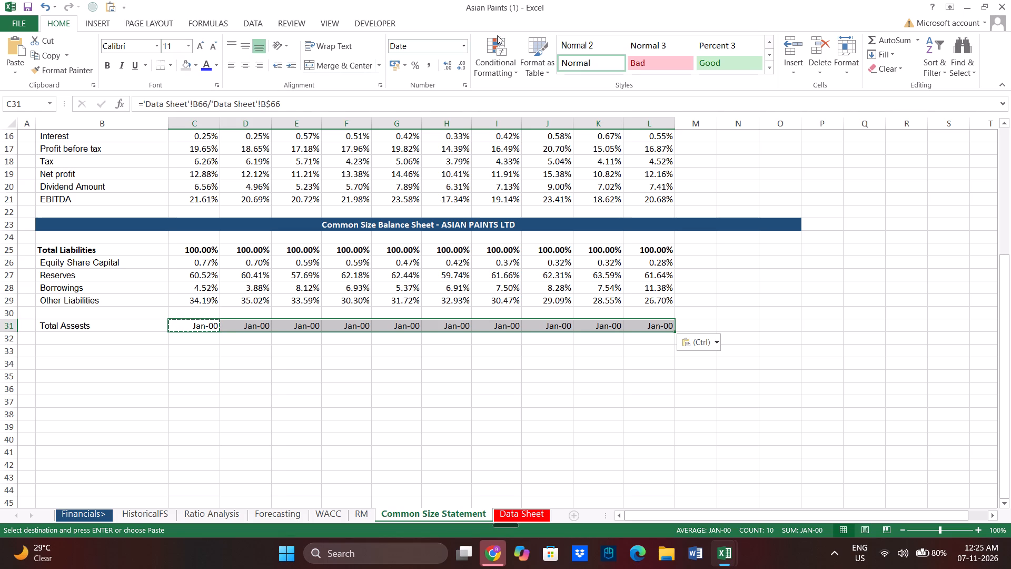
# Format the total assets figures in C31:L31 as percentages.
pyautogui.click(462, 44)
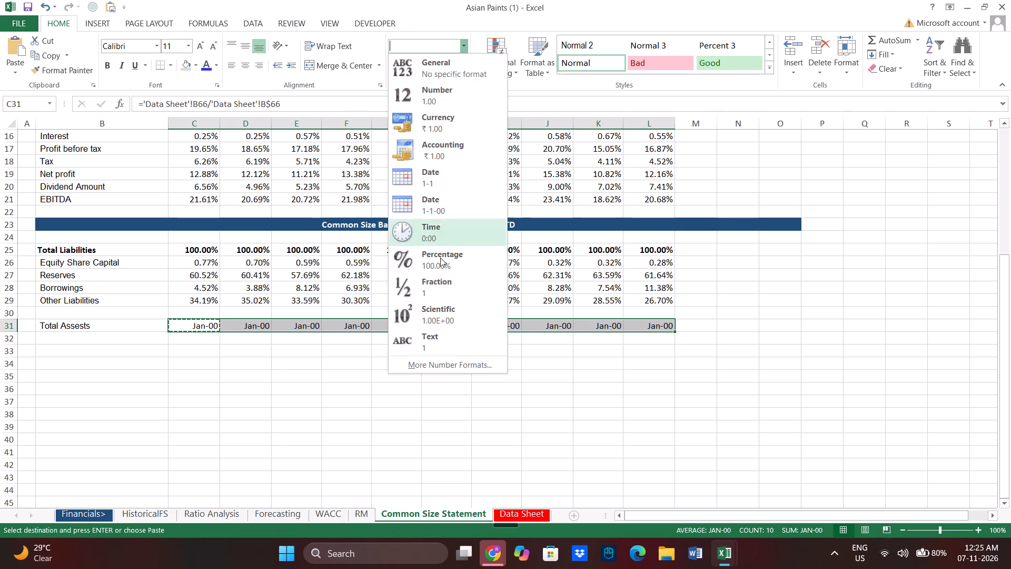
pyautogui.click(438, 266)
pyautogui.click(364, 349)
# Copy the Net Block, Capital Work in Progress, Investments and Other Assets labels from Data Sheet A62:A65 into the Common Size Statement from B32.
pyautogui.click(106, 341)
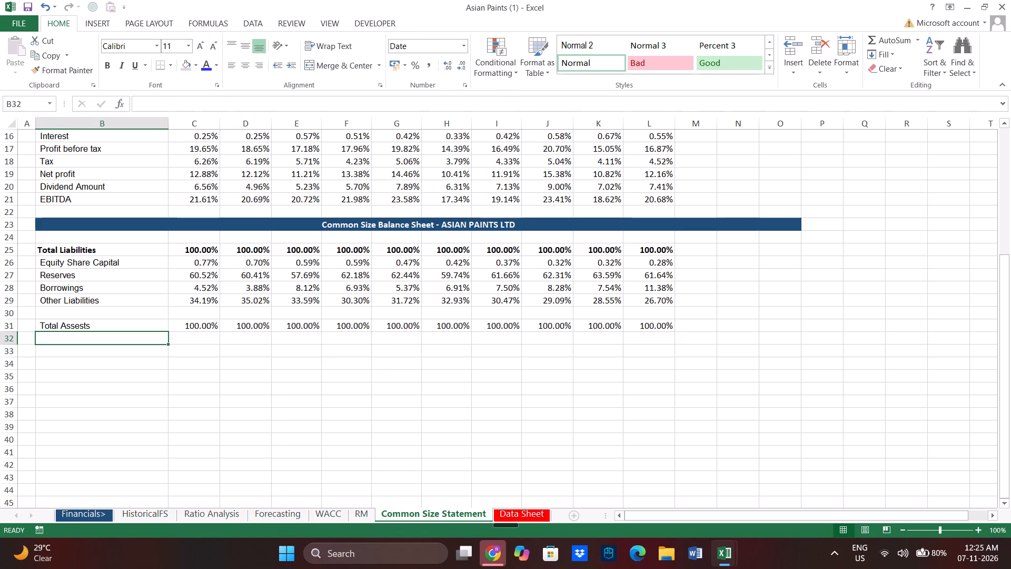
pyautogui.click(526, 514)
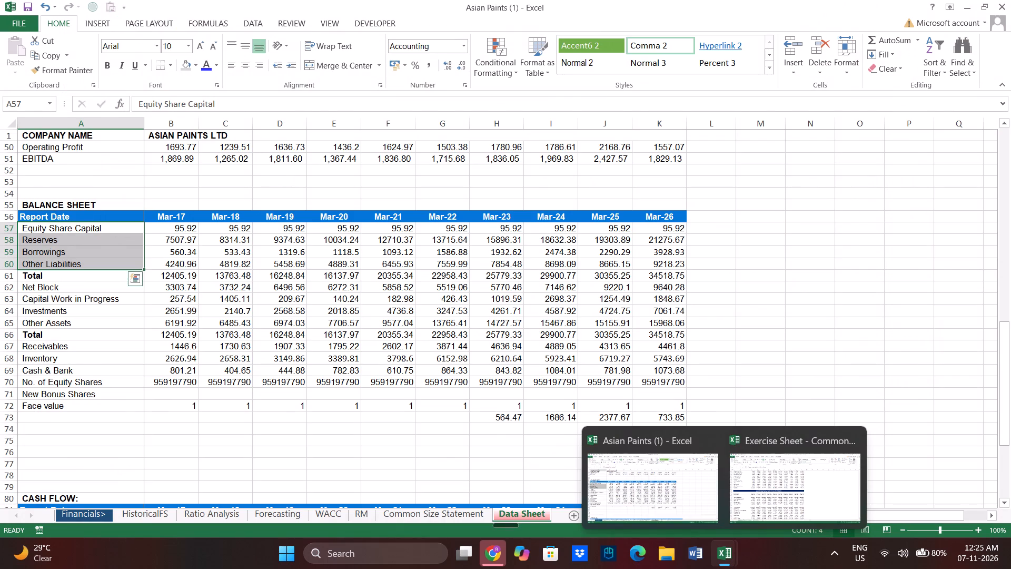
pyautogui.moveTo(45, 286); pyautogui.dragTo(64, 325)
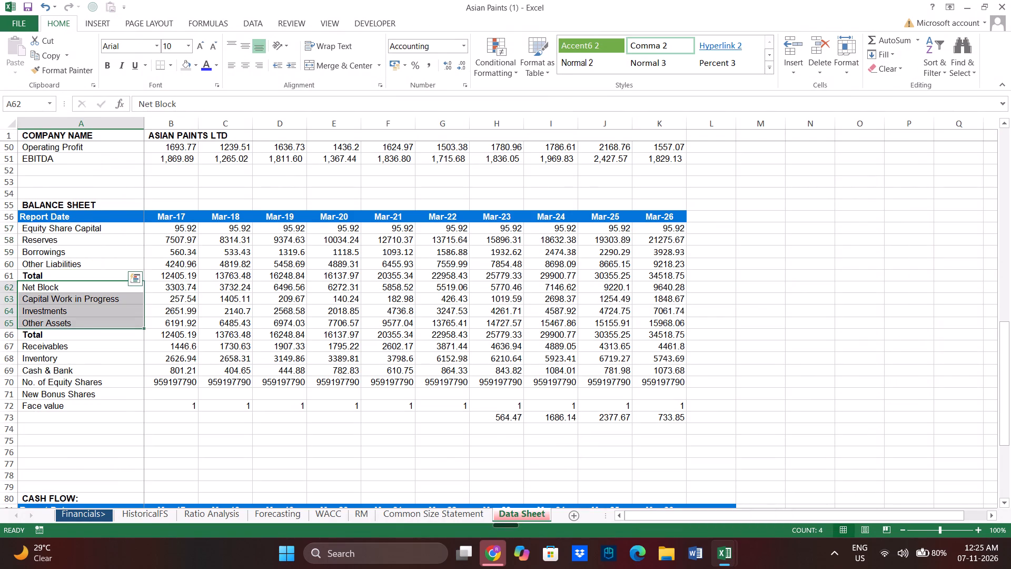
pyautogui.hotkey('ctrl', 'c')
pyautogui.click(397, 515)
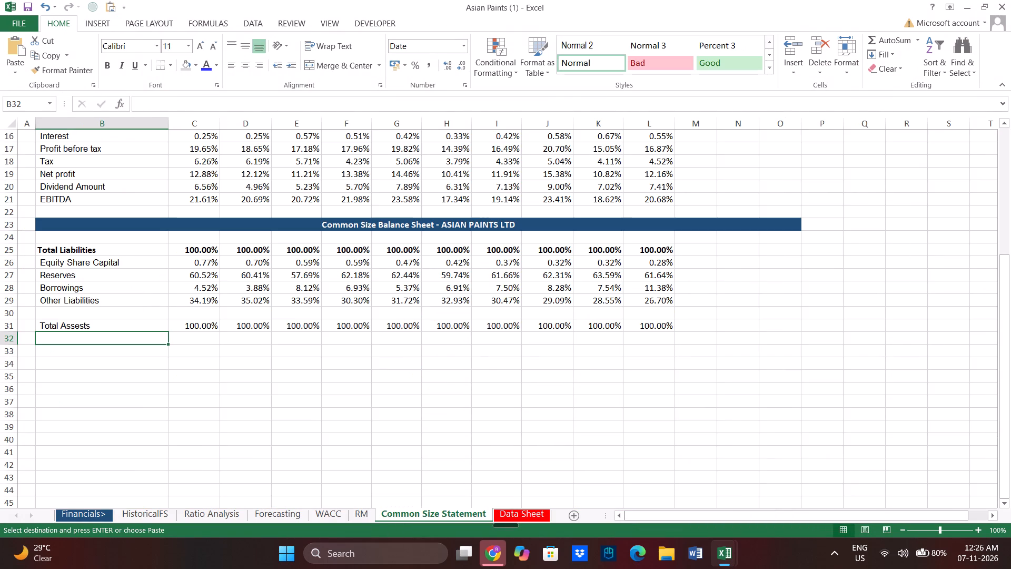
pyautogui.hotkey('ctrl', 'v')
# Copy the Receivables, Inventory and Cash & Bank labels from Data Sheet A67:A69 into the Common Size Statement from B36.
pyautogui.click(511, 513)
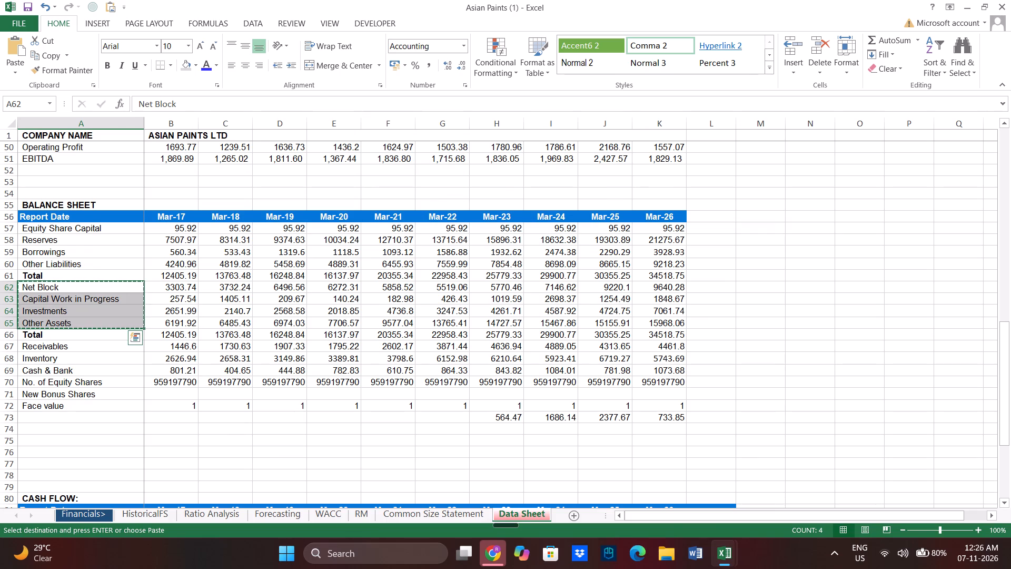
pyautogui.moveTo(68, 349); pyautogui.dragTo(71, 360)
pyautogui.click(67, 347)
pyautogui.moveTo(67, 347); pyautogui.dragTo(72, 366)
pyautogui.click(94, 369)
pyautogui.moveTo(94, 369); pyautogui.dragTo(86, 346)
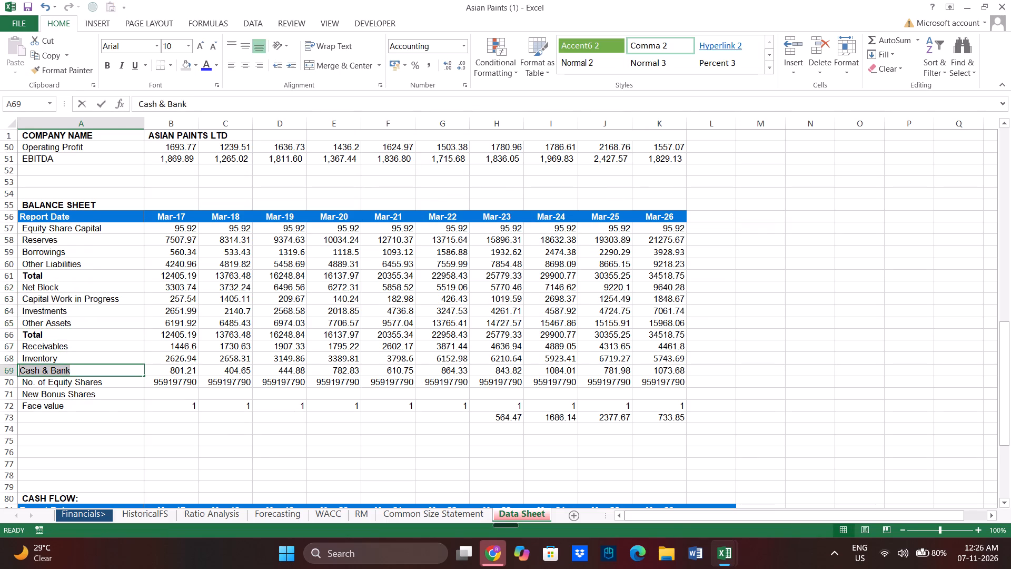
pyautogui.click(86, 346)
pyautogui.moveTo(28, 347); pyautogui.dragTo(65, 368)
pyautogui.hotkey('ctrl', 'c')
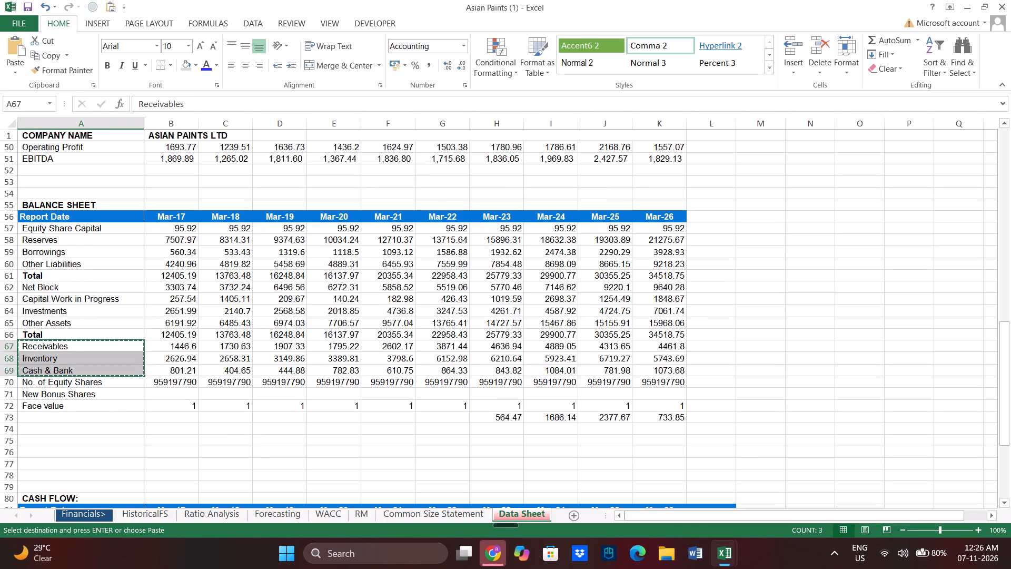
pyautogui.click(476, 513)
pyautogui.click(97, 390)
pyautogui.hotkey('ctrl', 'v')
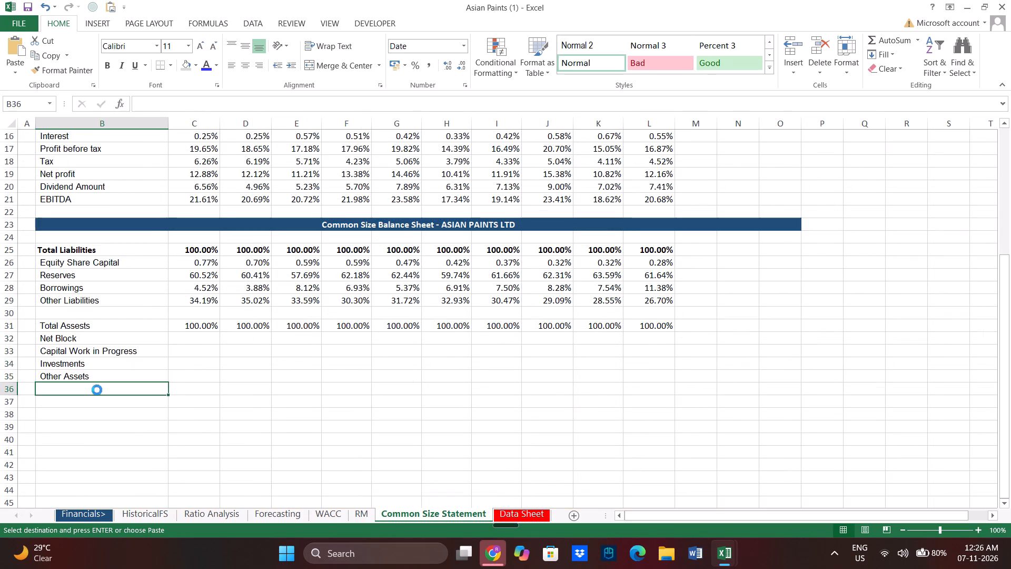
# Check the Tata Motors example workbook and enter the Net Block common size formula ='Data Sheet'!B62/'Data Sheet'!B$66 in C32.
pyautogui.click(207, 388)
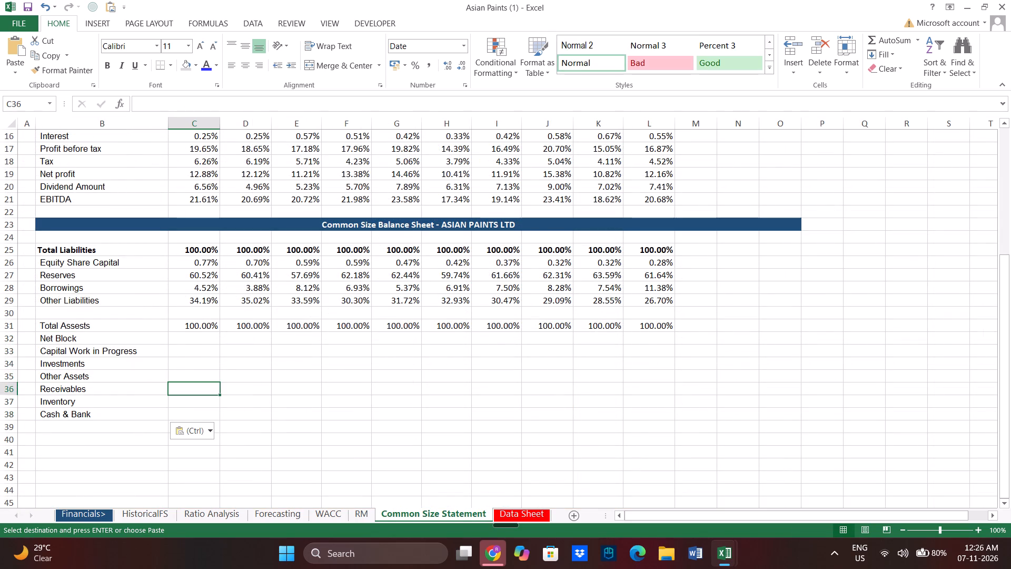
pyautogui.click(200, 341)
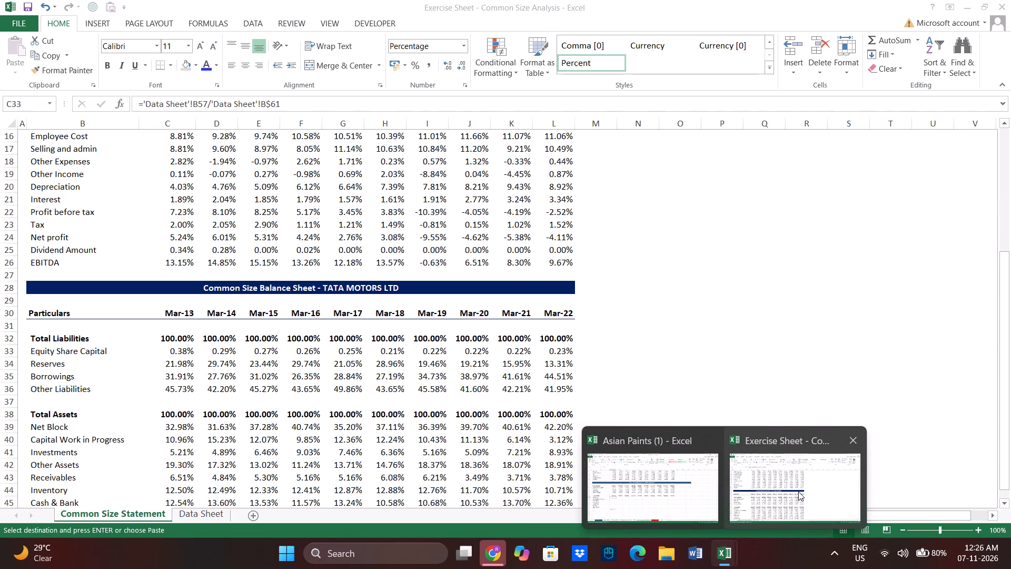
pyautogui.click(798, 492)
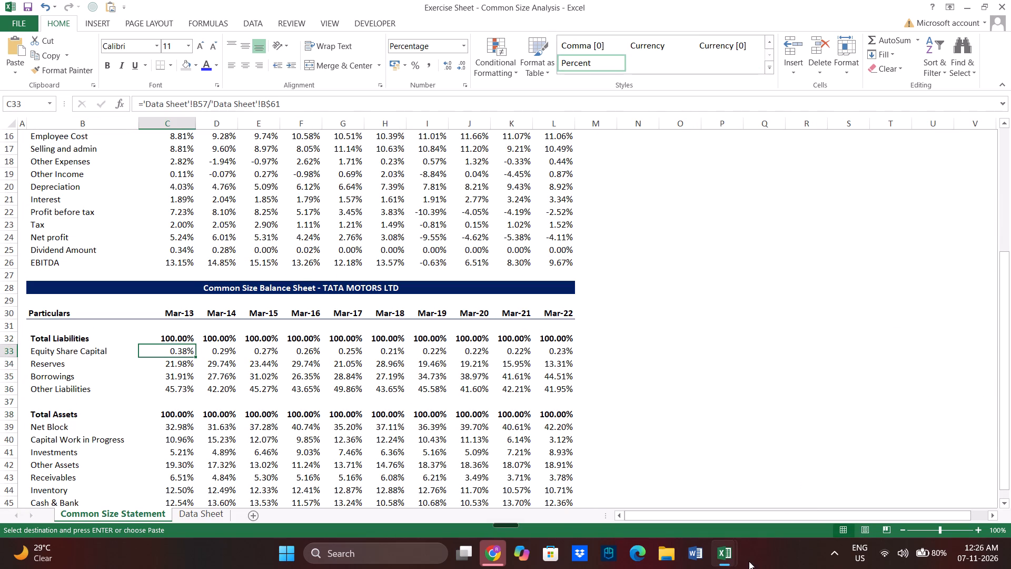
pyautogui.click(640, 501)
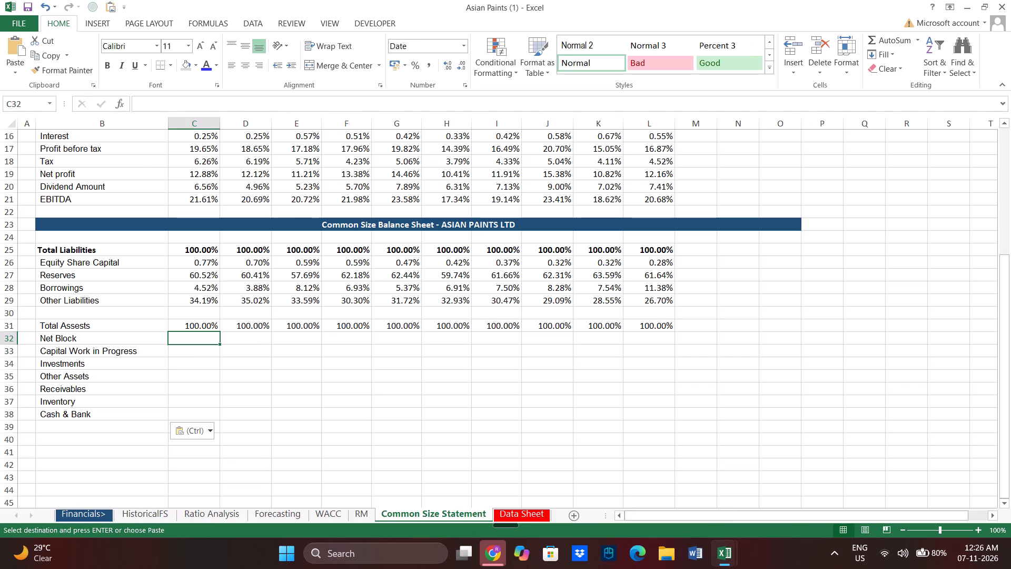
pyautogui.press('=')
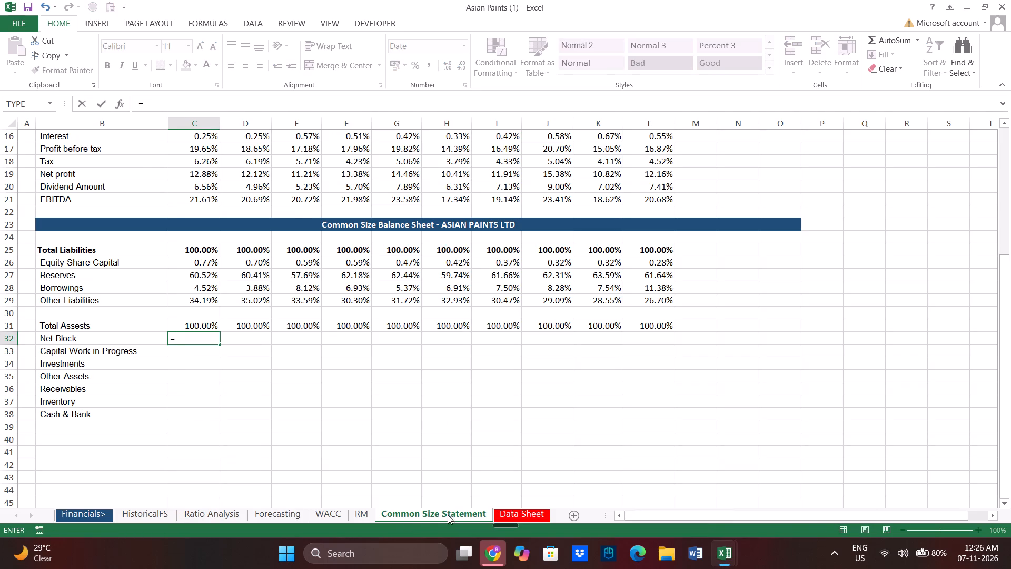
pyautogui.click(519, 512)
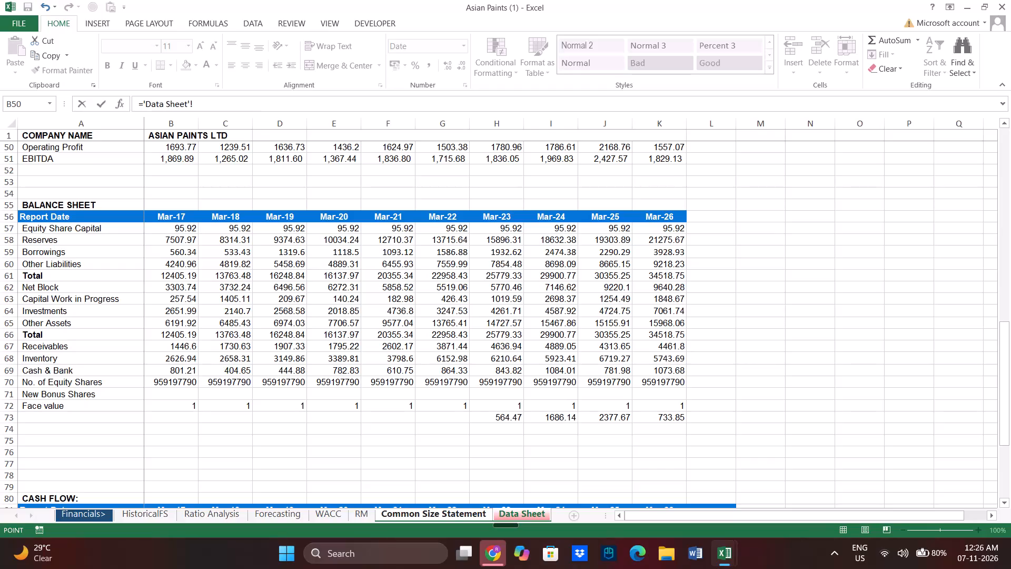
pyautogui.click(177, 289)
pyautogui.press('/')
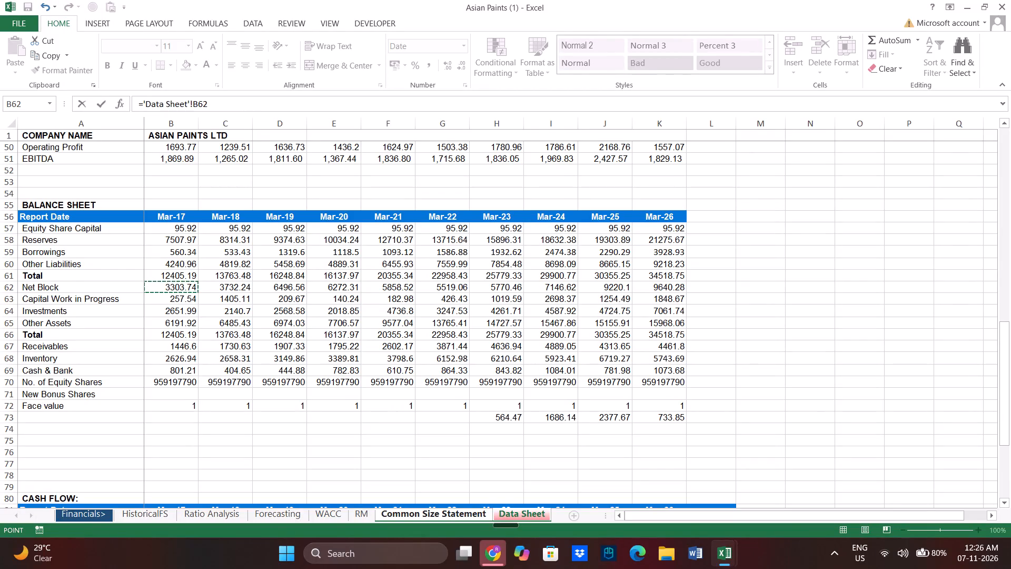
pyautogui.click(181, 337)
pyautogui.click(267, 104)
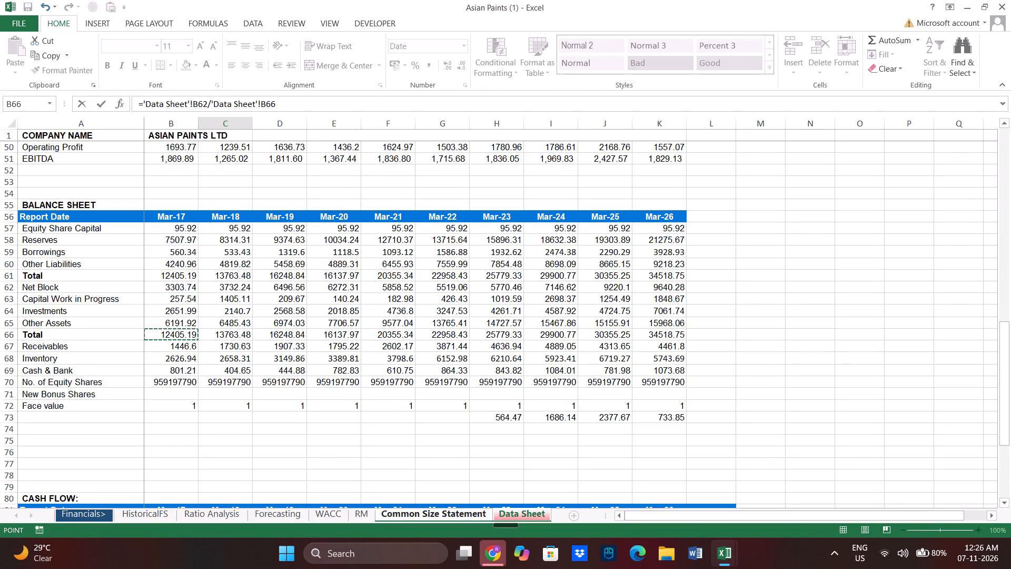
pyautogui.press('F4')
pyautogui.press('F4')
pyautogui.press('Return')
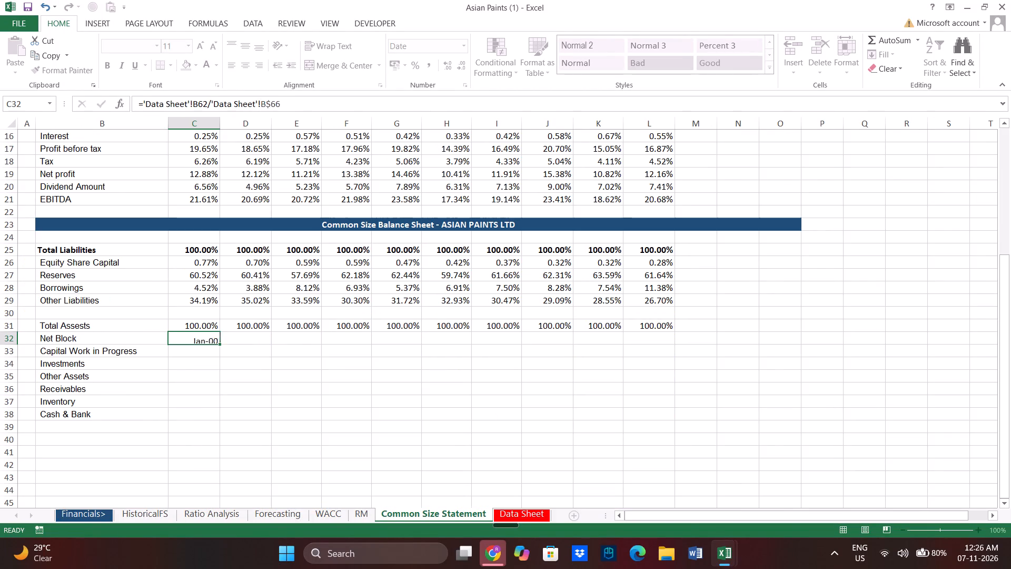
# Copy the Net Block formula from C32 across and down to fill C32:L35.
pyautogui.press('Up')
pyautogui.hotkey('ctrl', 'c')
pyautogui.hotkey('shift', 'Right')
pyautogui.hotkey('shift', 'Right')
pyautogui.hotkey('shift', 'Right')
pyautogui.hotkey('shift', 'Right')
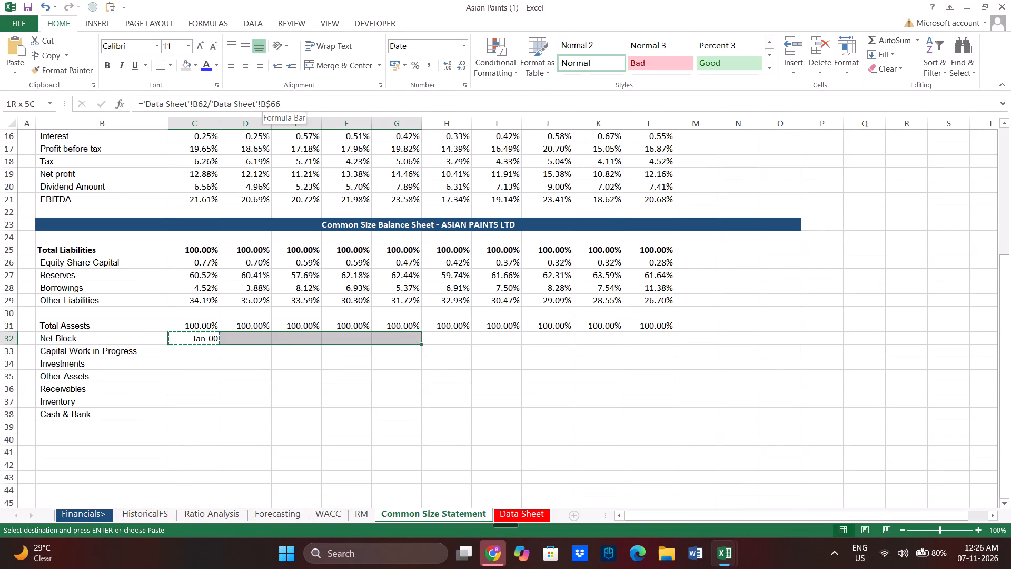
pyautogui.hotkey('shift', 'Right')
pyautogui.hotkey('shift', 'Right')
pyautogui.hotkey('shift', 'Right')
pyautogui.hotkey('shift', 'Right')
pyautogui.hotkey('shift', 'Right')
pyautogui.hotkey('shift', 'Down')
pyautogui.hotkey('shift', 'Down')
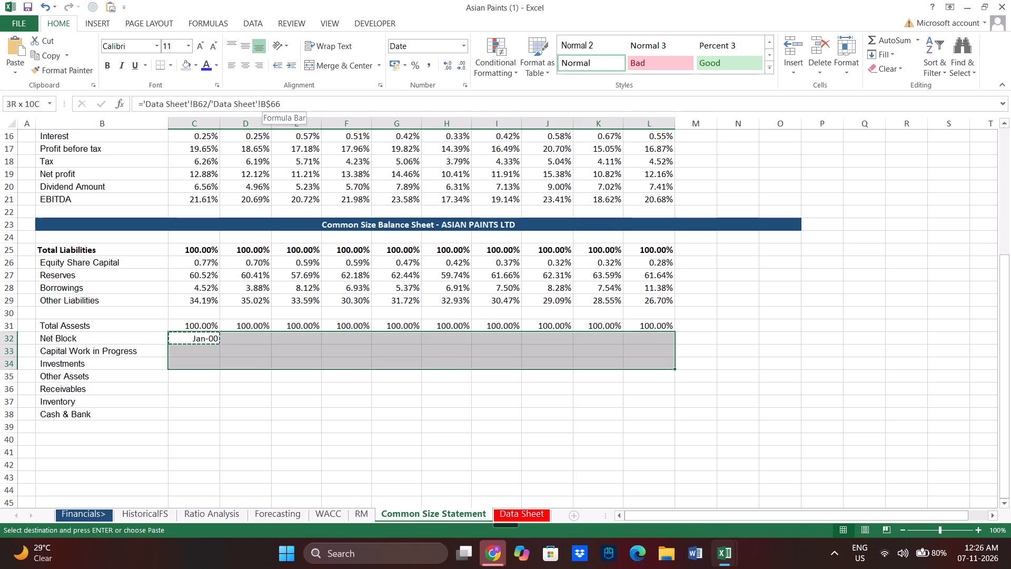
pyautogui.hotkey('shift', 'Down')
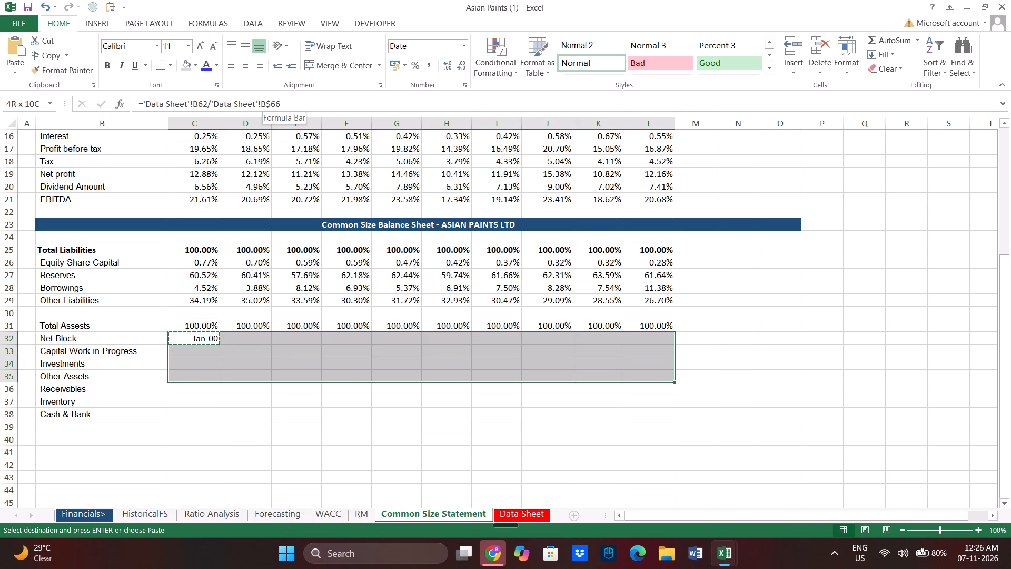
pyautogui.hotkey('ctrl', 'v')
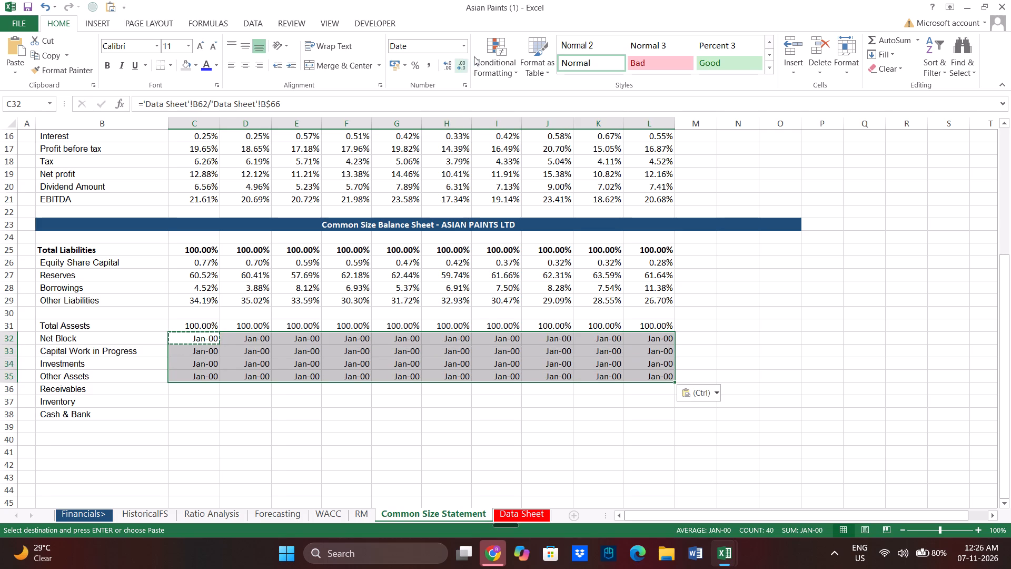
# Format the asset figures in C32:L35 as percentages with two decimal places.
pyautogui.click(419, 68)
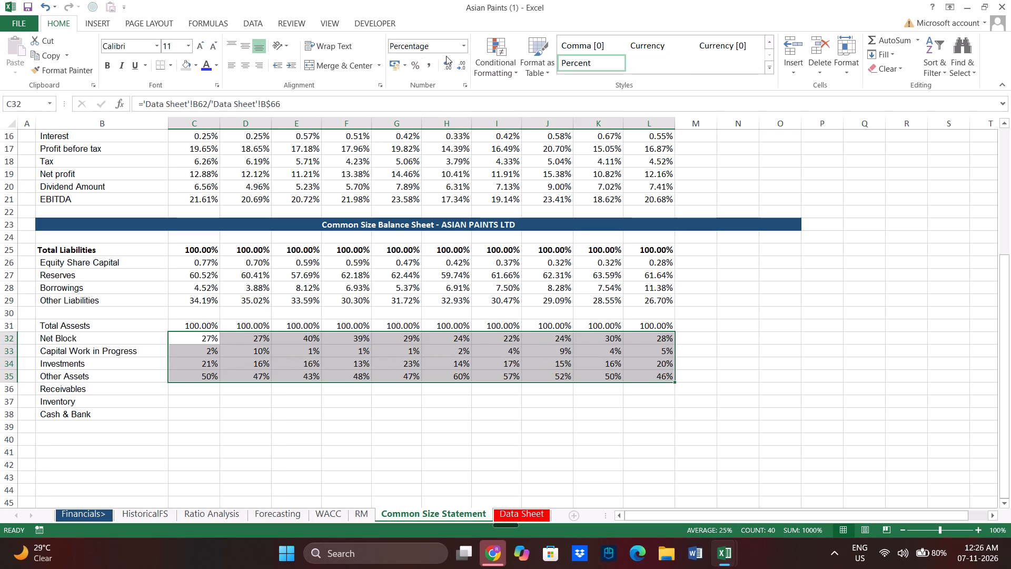
pyautogui.doubleClick(448, 67)
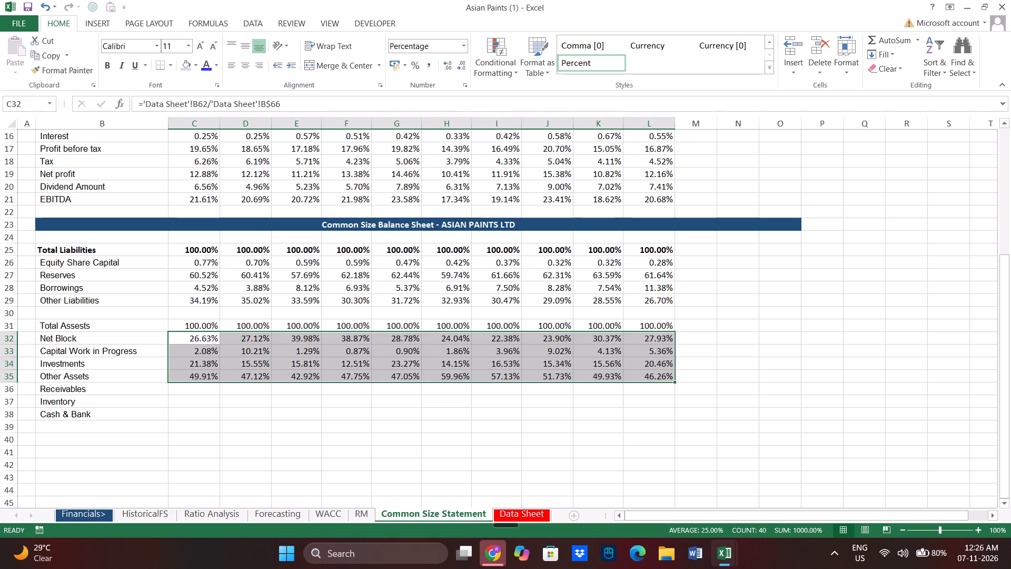
pyautogui.click(352, 435)
# Enter the Receivables common size formula ='Data Sheet'!B67/'Data Sheet'!B$66 in C36.
pyautogui.click(182, 388)
pyautogui.press('=')
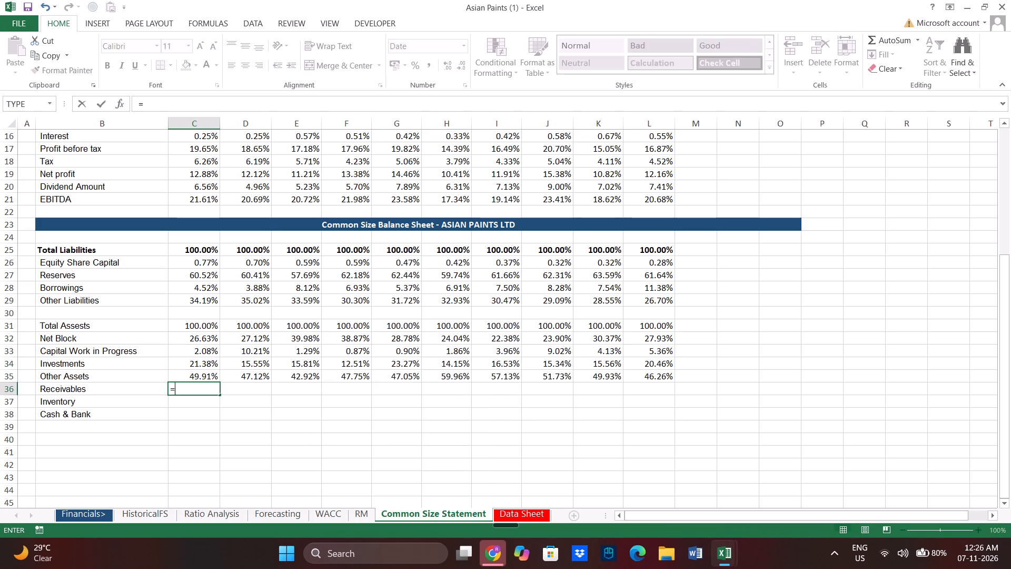
pyautogui.click(507, 512)
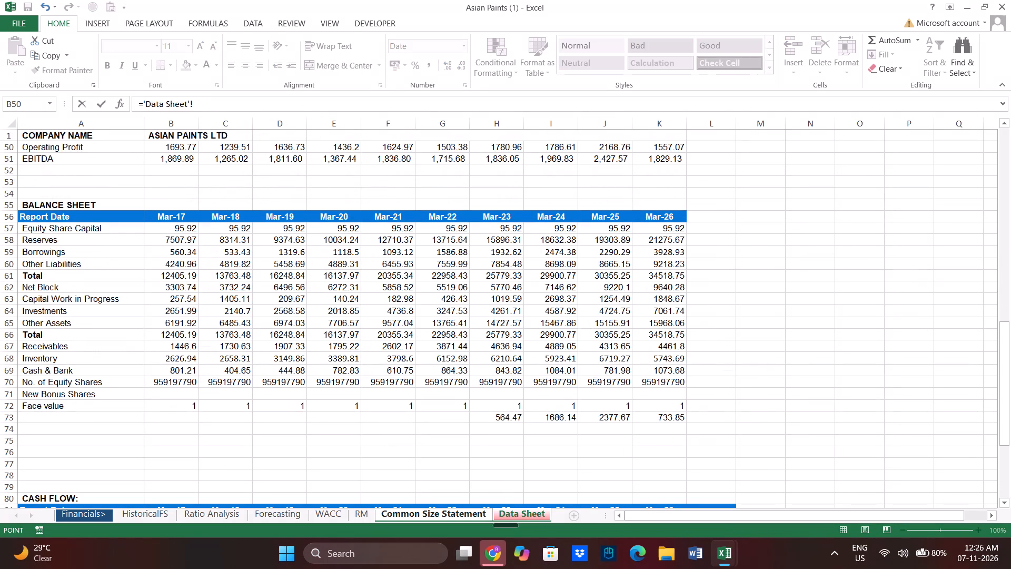
pyautogui.click(174, 346)
pyautogui.press('/')
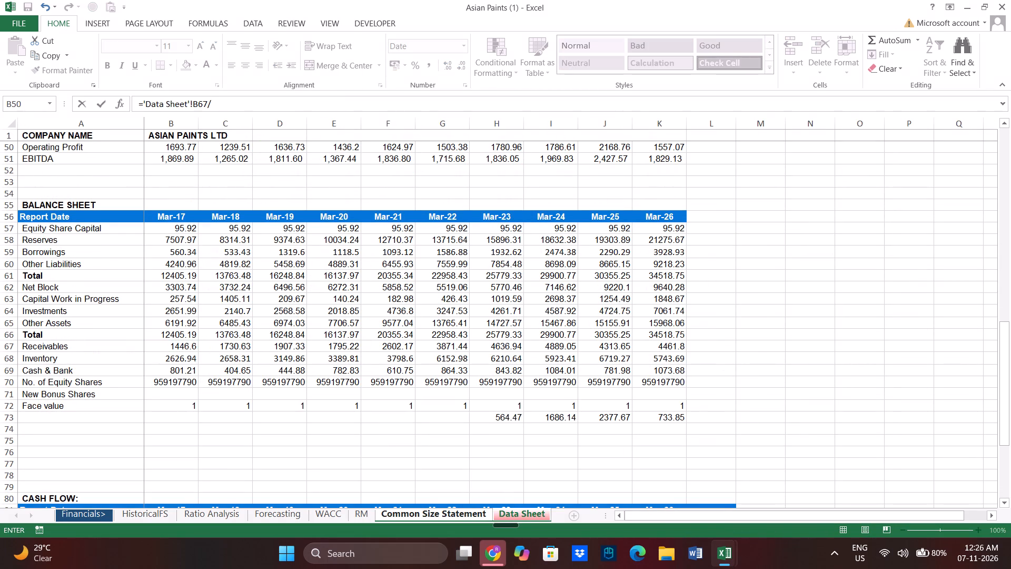
pyautogui.click(178, 334)
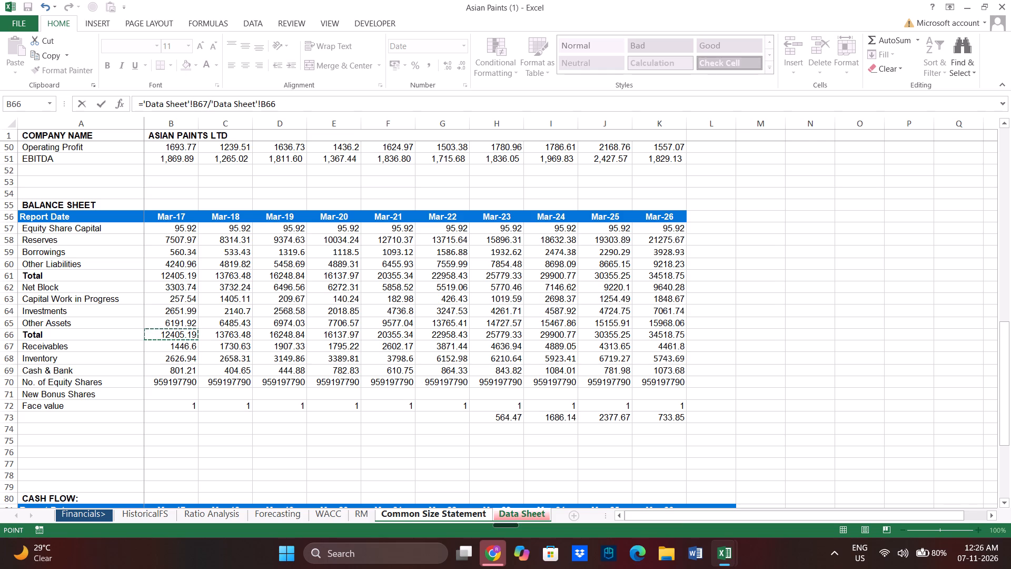
pyautogui.press('F4')
pyautogui.press('F4')
pyautogui.press('Return')
# Format the Receivables, Inventory and Cash & Bank cells C36:L38 as percentages.
pyautogui.press('Up')
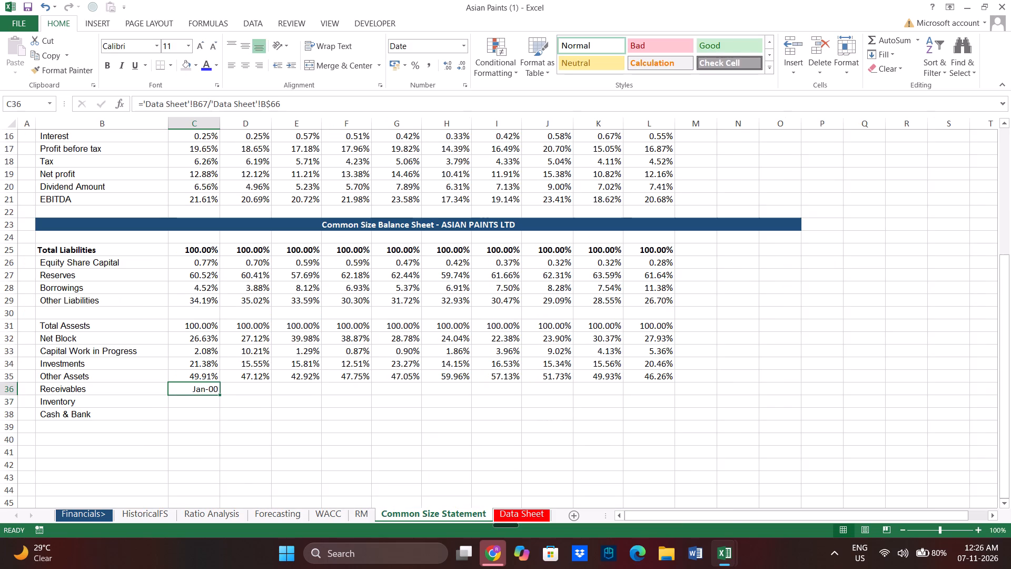
pyautogui.hotkey('ctrl', 'c')
pyautogui.hotkey('shift', 'Right')
pyautogui.hotkey('shift', 'Right')
pyautogui.hotkey('shift', 'Right')
pyautogui.hotkey('shift', 'Right')
pyautogui.hotkey('shift', 'Right')
pyautogui.hotkey('shift', 'Right')
pyautogui.hotkey('shift', 'Right')
pyautogui.hotkey('shift', 'Right')
pyautogui.hotkey('shift', 'Right')
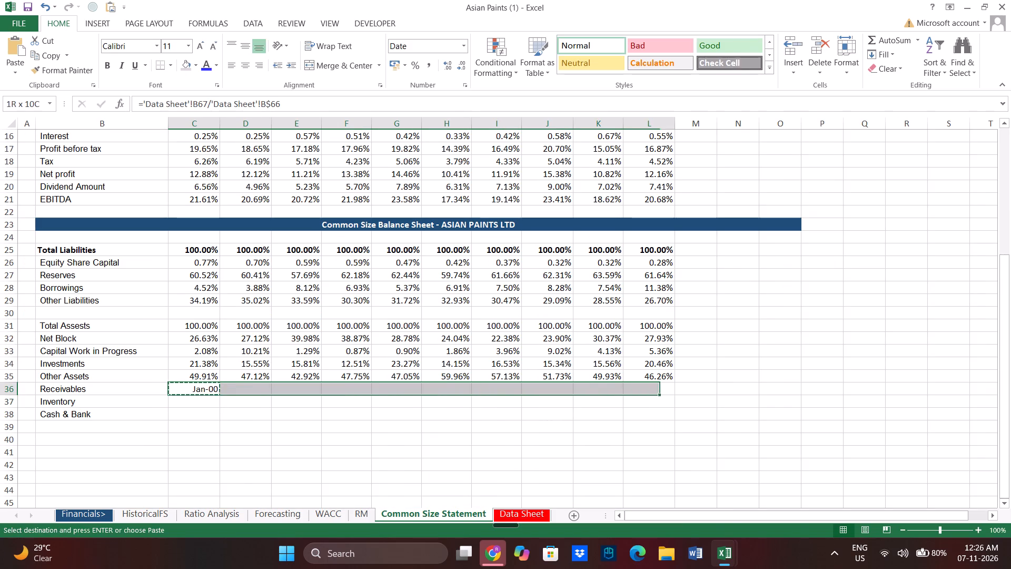
pyautogui.hotkey('shift', 'Down')
pyautogui.hotkey('shift', 'Down')
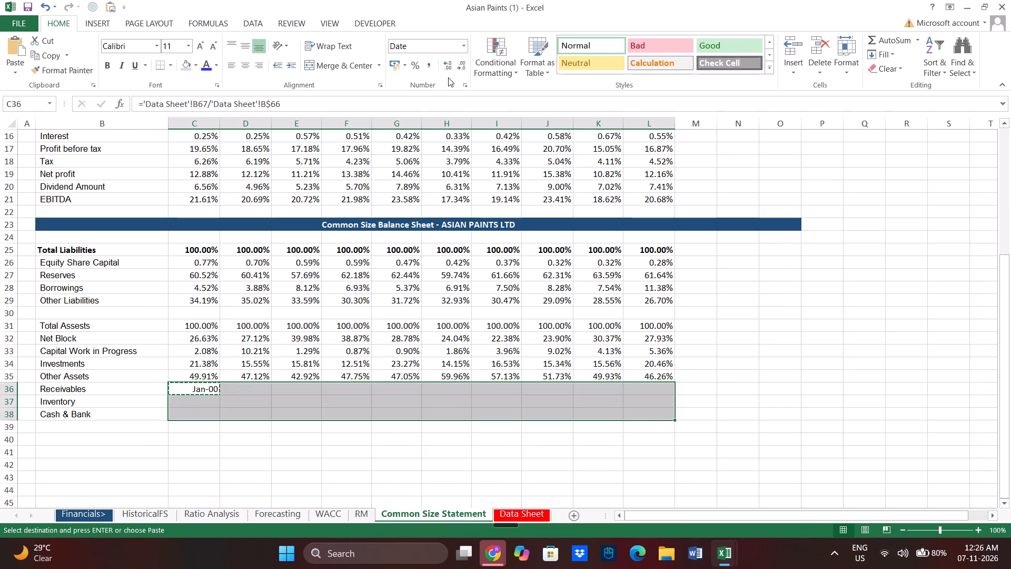
pyautogui.click(414, 67)
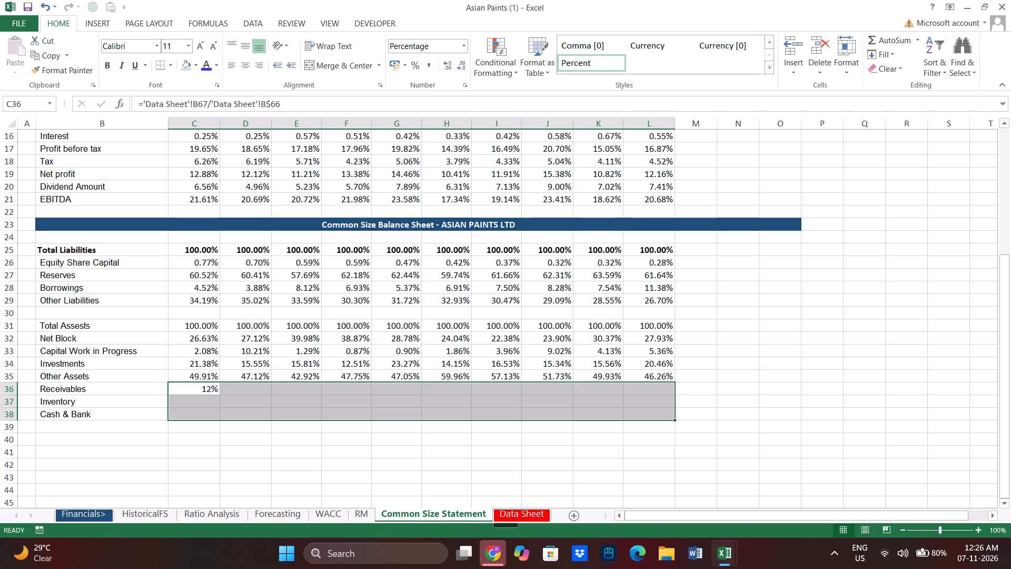
# Copy the Receivables formula from C36 across and down to fill C36:L38.
pyautogui.hotkey('ctrl', 'v')
pyautogui.click(190, 379)
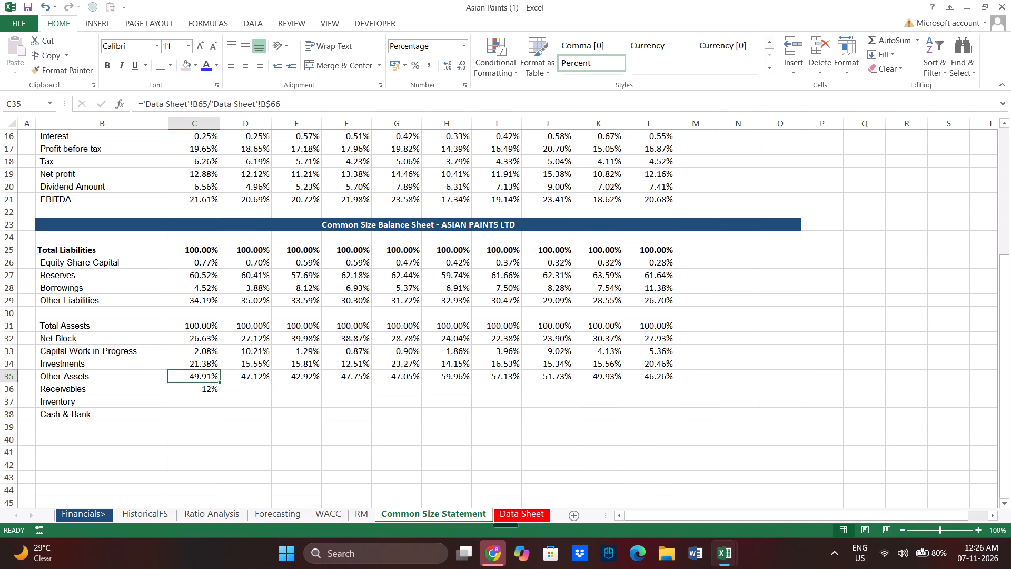
pyautogui.click(198, 392)
pyautogui.hotkey('ctrl', 'c')
pyautogui.moveTo(199, 387); pyautogui.dragTo(625, 416)
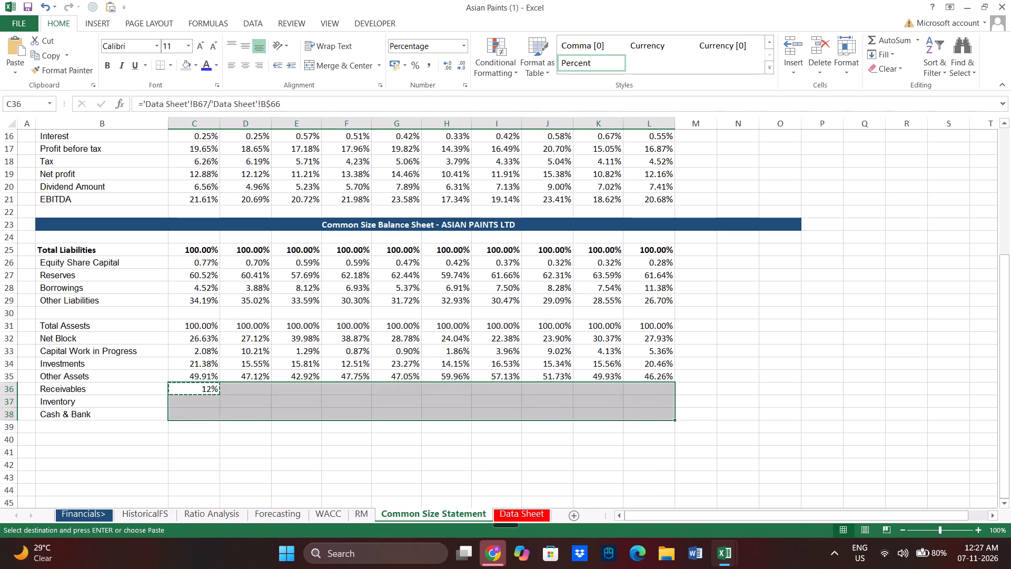
pyautogui.hotkey('ctrl', 'v')
# Show the percentages in C36:L38 with two decimal places.
pyautogui.doubleClick(451, 71)
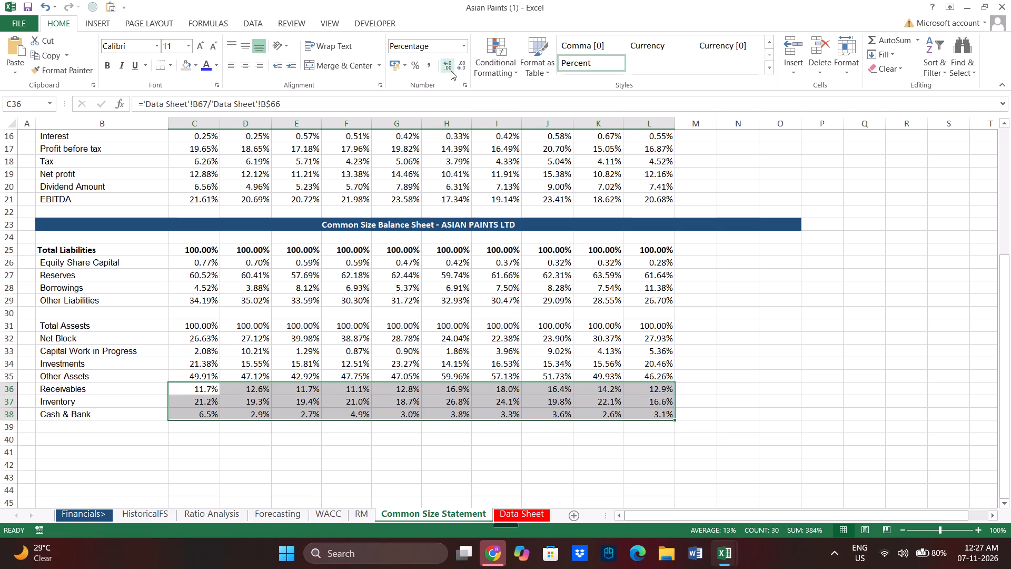
pyautogui.click(512, 401)
pyautogui.click(443, 472)
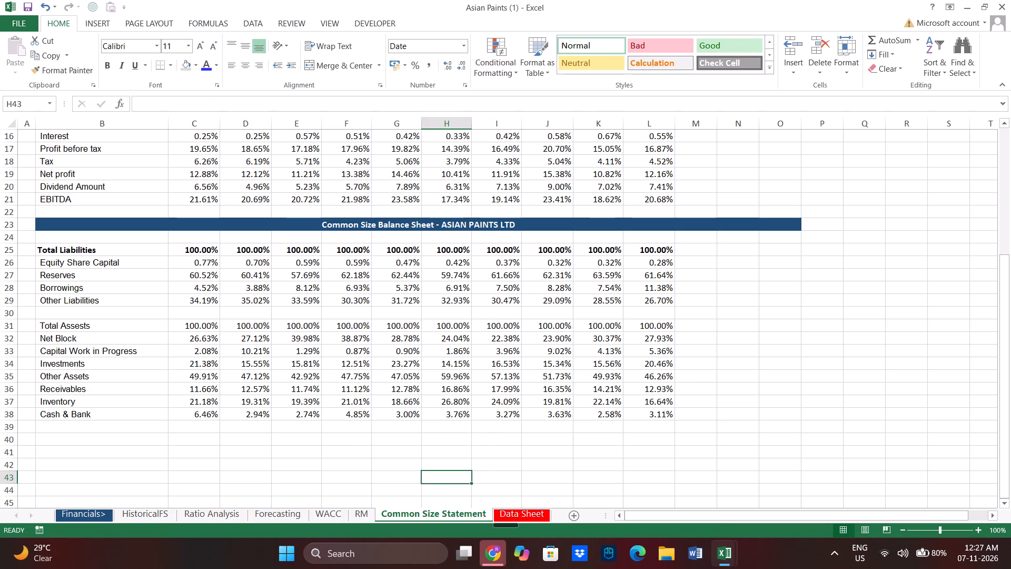
# Check the Cash & Bank formula in C38 against its Data Sheet source cells B69 and B66.
pyautogui.click(206, 416)
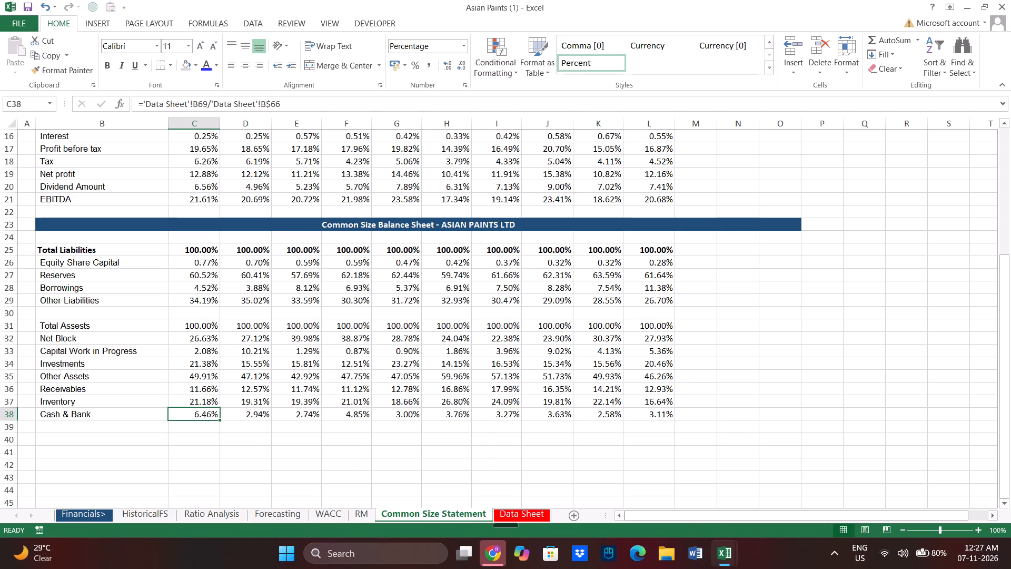
pyautogui.click(511, 513)
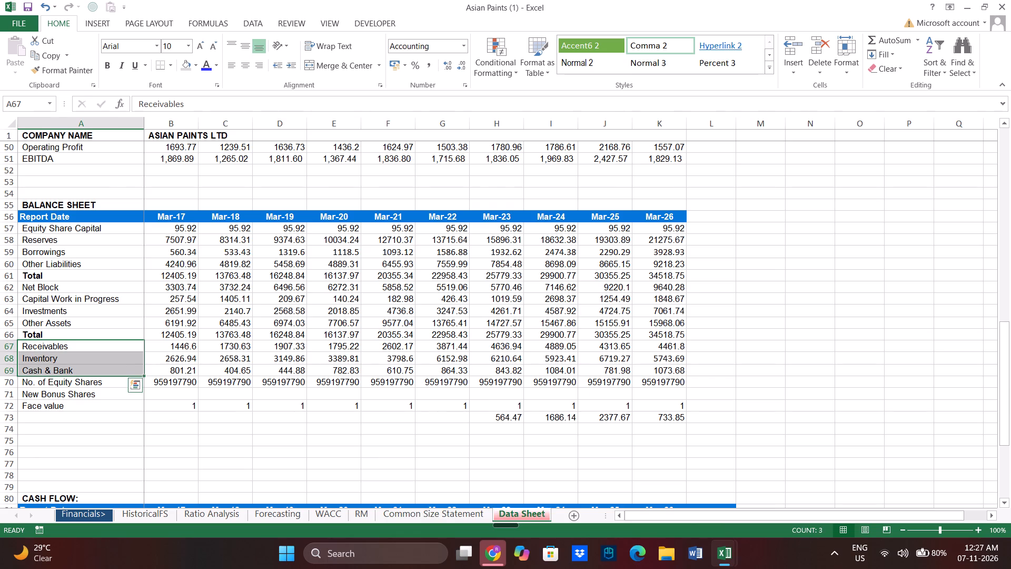
pyautogui.click(173, 371)
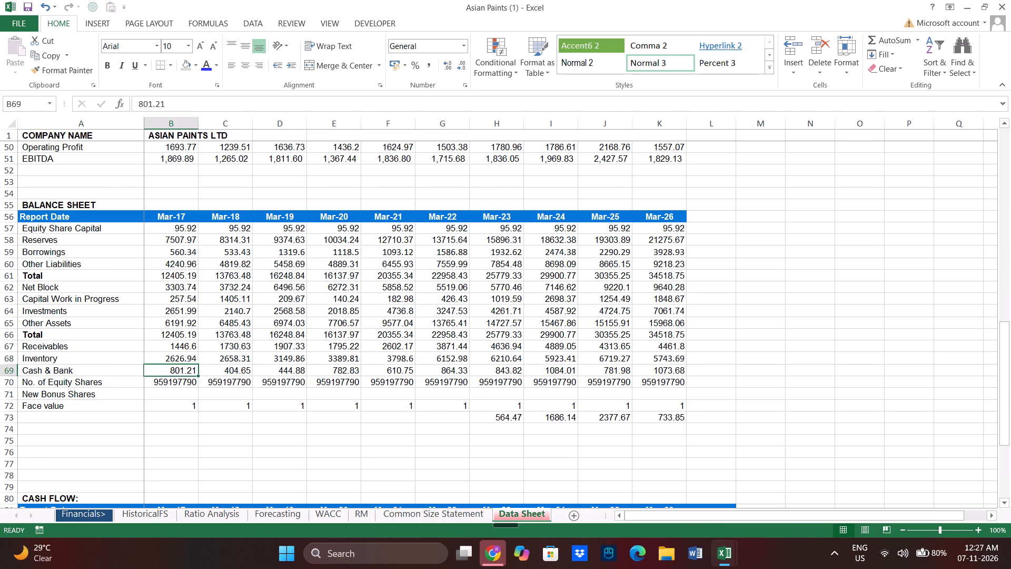
pyautogui.click(170, 334)
pyautogui.click(174, 377)
pyautogui.click(170, 336)
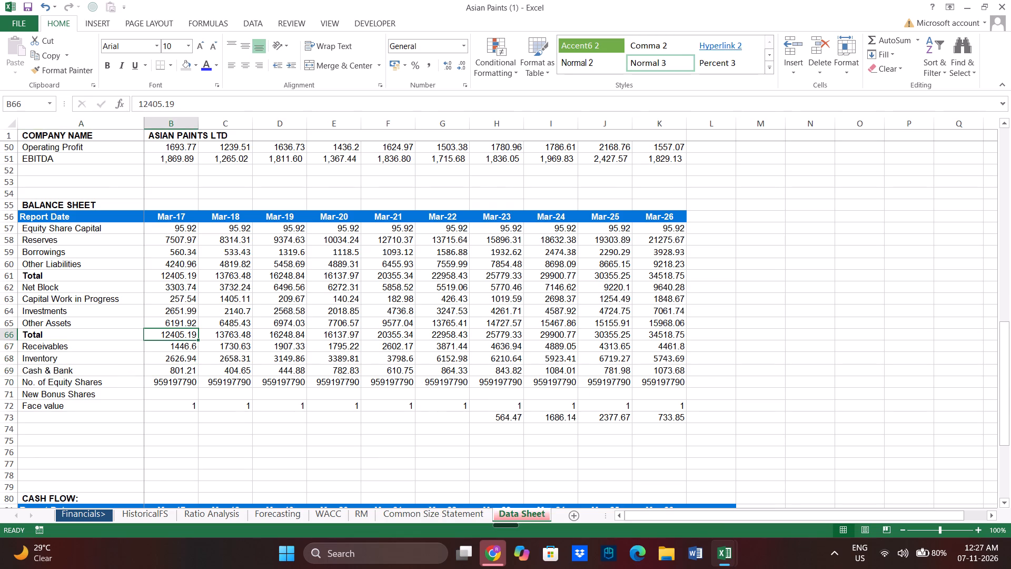
# Check the Cash & Bank source cell B69 and total B66 on the Data Sheet, and return to the Common Size Statement.
pyautogui.click(168, 372)
pyautogui.click(175, 337)
pyautogui.click(163, 372)
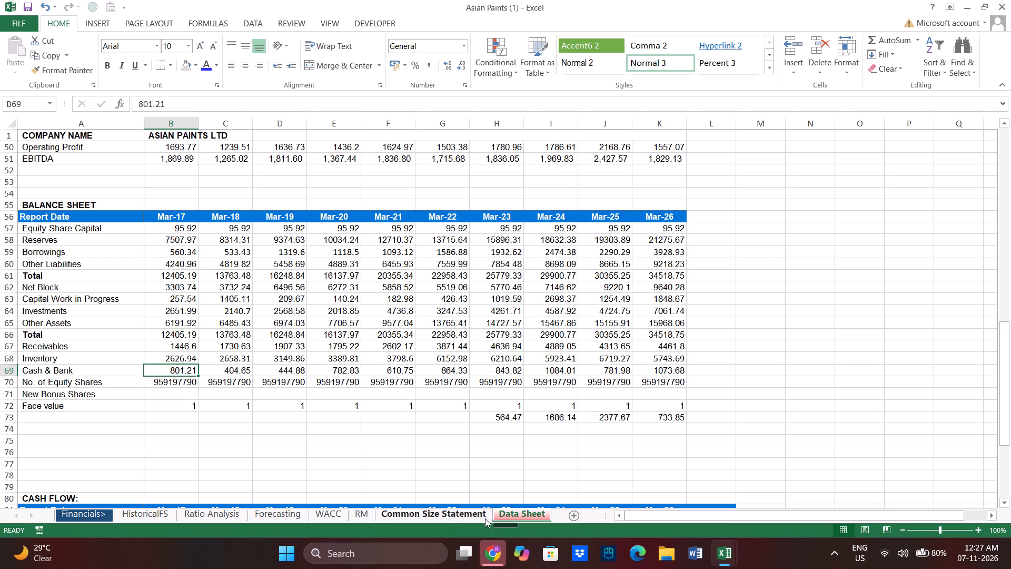
pyautogui.click(447, 512)
pyautogui.click(496, 518)
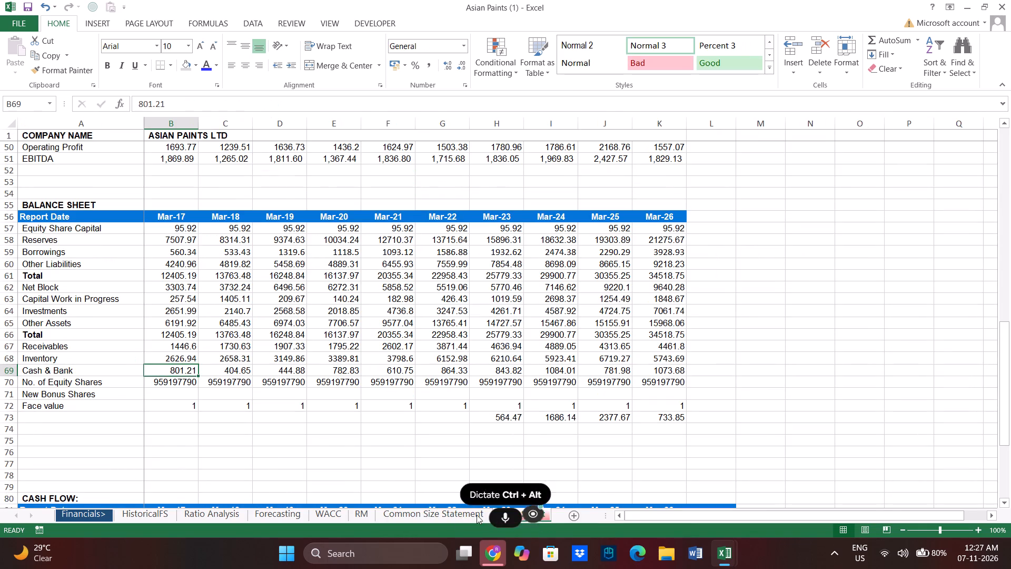
pyautogui.click(527, 514)
pyautogui.click(468, 515)
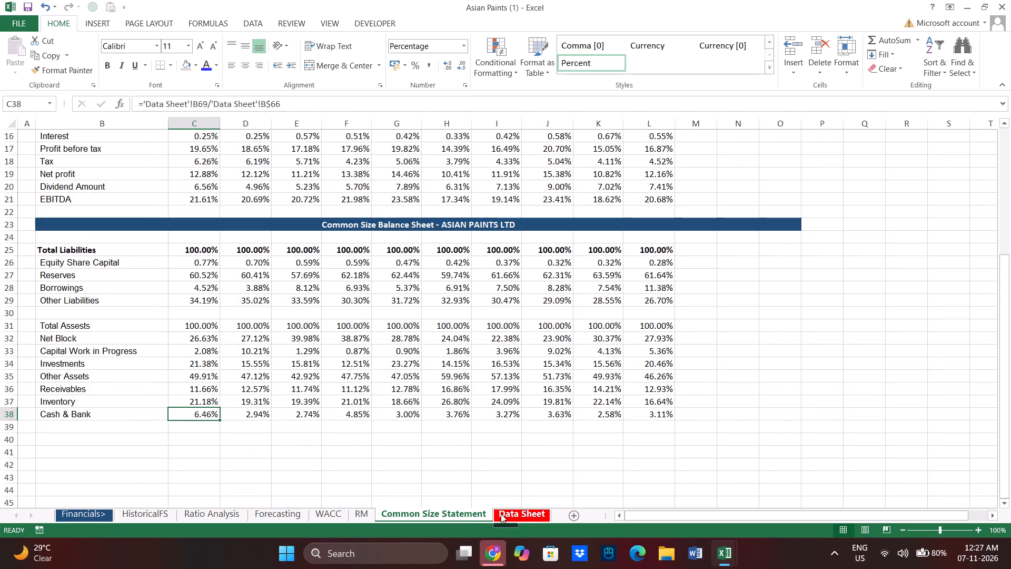
pyautogui.click(477, 519)
# Make the Total Assests row B31:L31 bold in the common size balance sheet.
pyautogui.moveTo(67, 325); pyautogui.dragTo(621, 325)
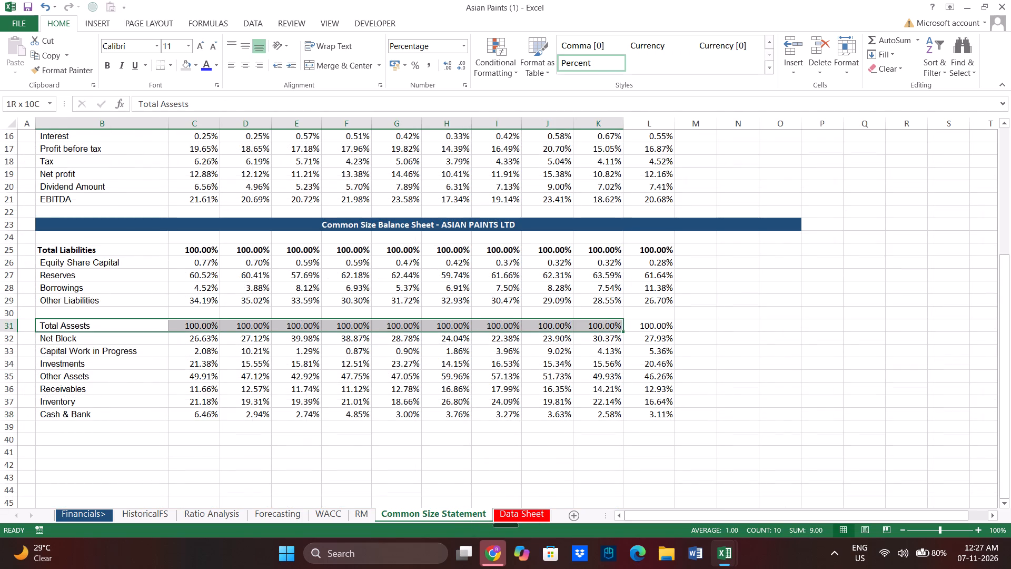
pyautogui.moveTo(621, 325); pyautogui.dragTo(630, 327)
pyautogui.hotkey('ctrl', 'b')
pyautogui.click(599, 374)
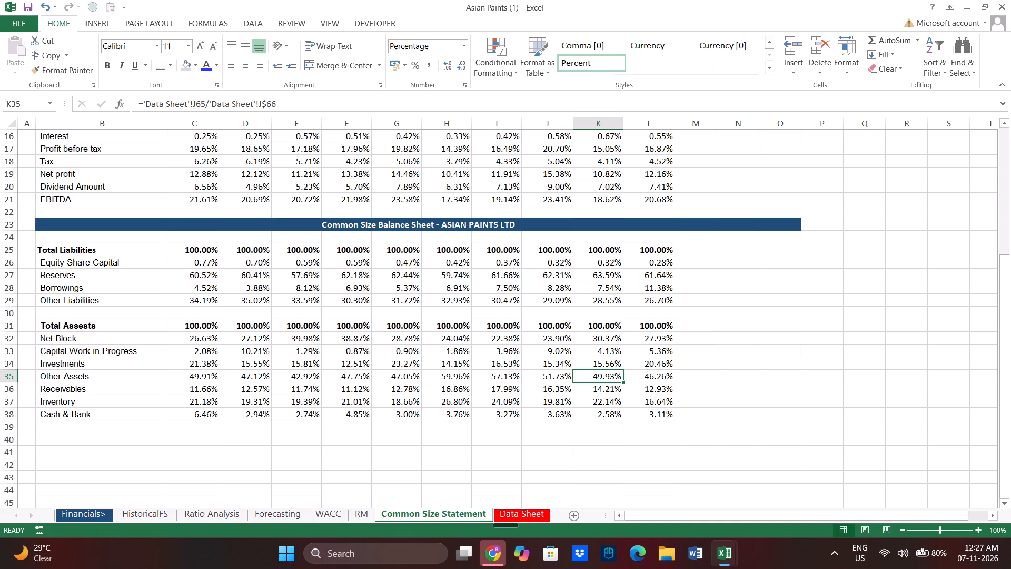
# Hide the gridlines on the Asian Paints Common Size Statement sheet, following the look of the Tata Motors example.
pyautogui.click(794, 490)
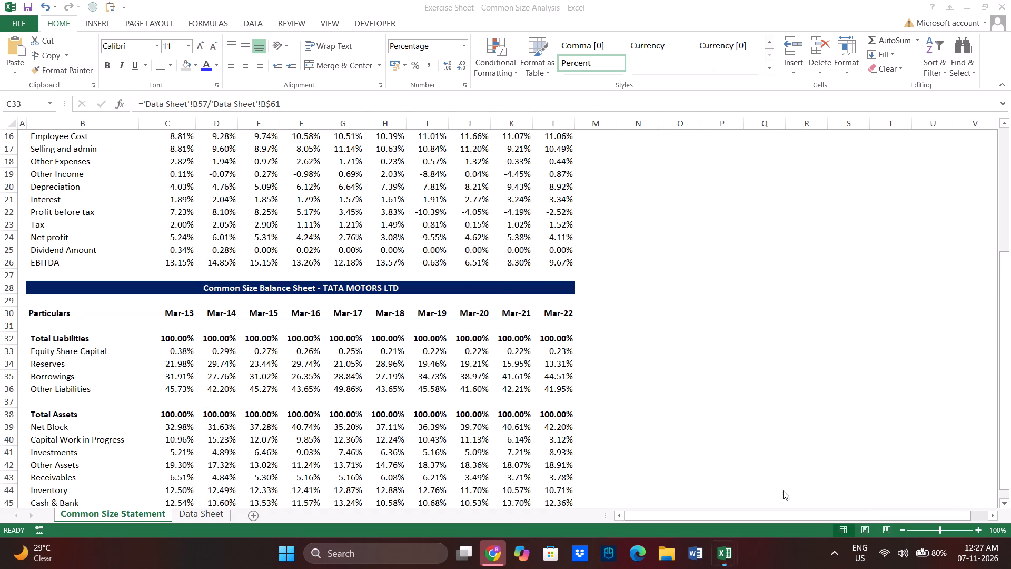
pyautogui.scroll(-2, 253, 398)
pyautogui.scroll(-2, 140, 390)
pyautogui.scroll(15, 140, 390)
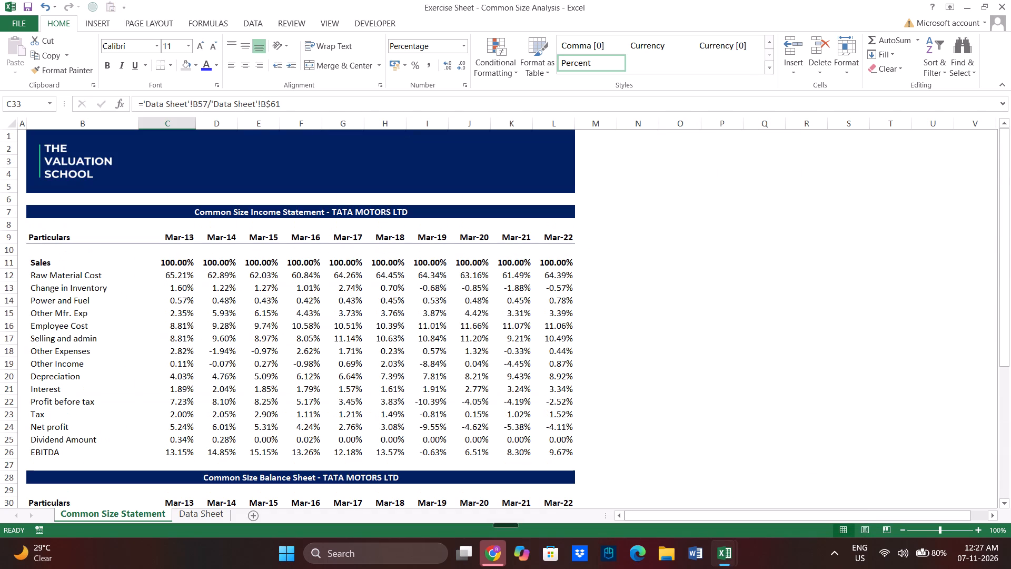
pyautogui.click(716, 545)
pyautogui.click(603, 489)
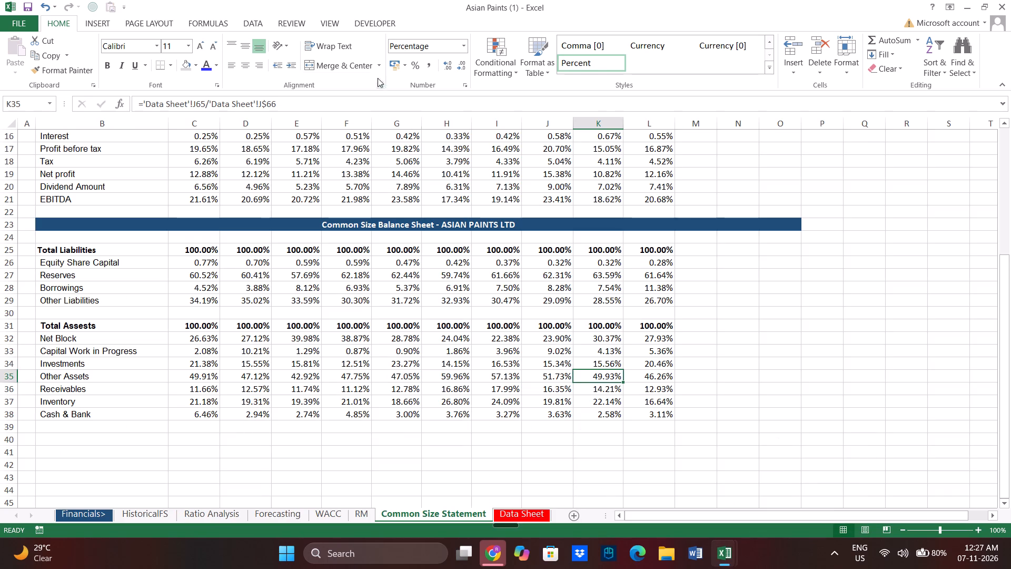
pyautogui.click(334, 22)
pyautogui.click(156, 61)
pyautogui.scroll(4, 157, 378)
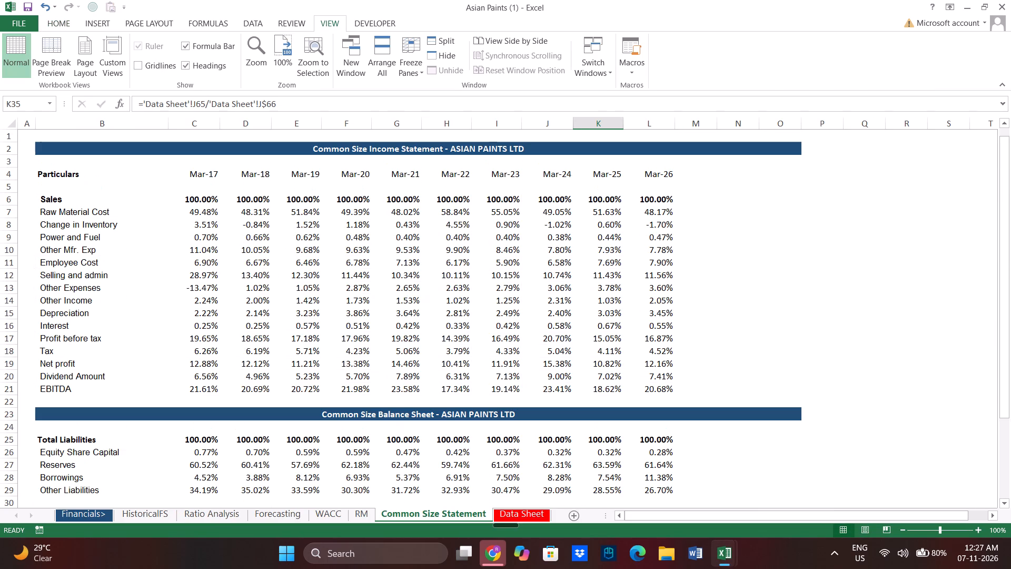
pyautogui.scroll(5, 157, 378)
pyautogui.scroll(-1, 155, 284)
pyautogui.scroll(2, 155, 284)
pyautogui.click(428, 272)
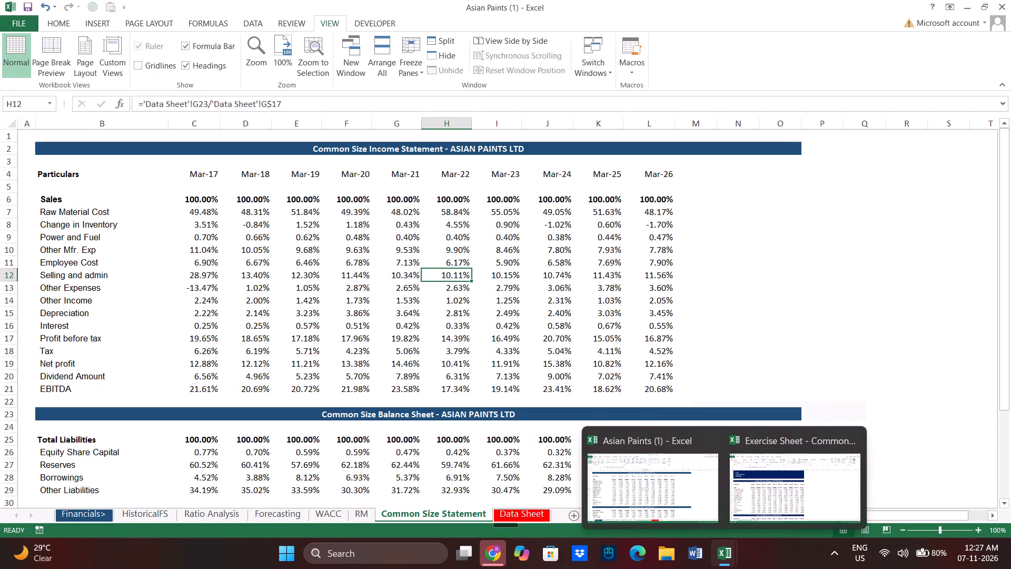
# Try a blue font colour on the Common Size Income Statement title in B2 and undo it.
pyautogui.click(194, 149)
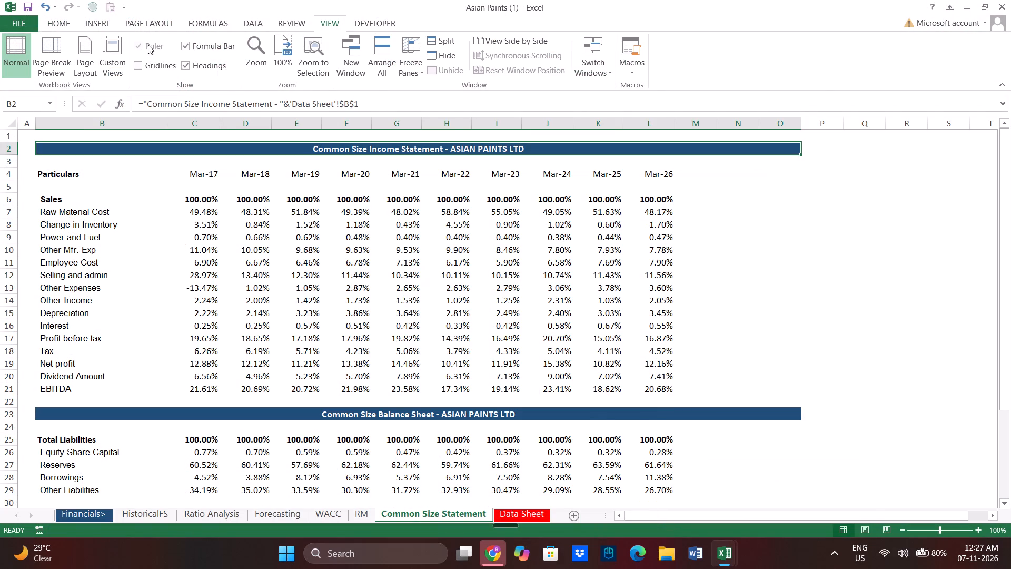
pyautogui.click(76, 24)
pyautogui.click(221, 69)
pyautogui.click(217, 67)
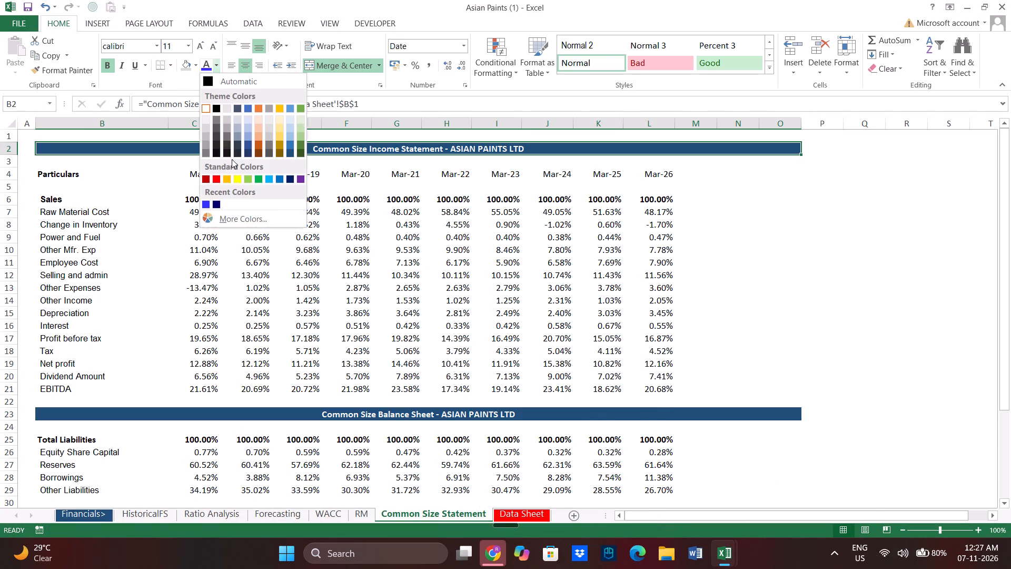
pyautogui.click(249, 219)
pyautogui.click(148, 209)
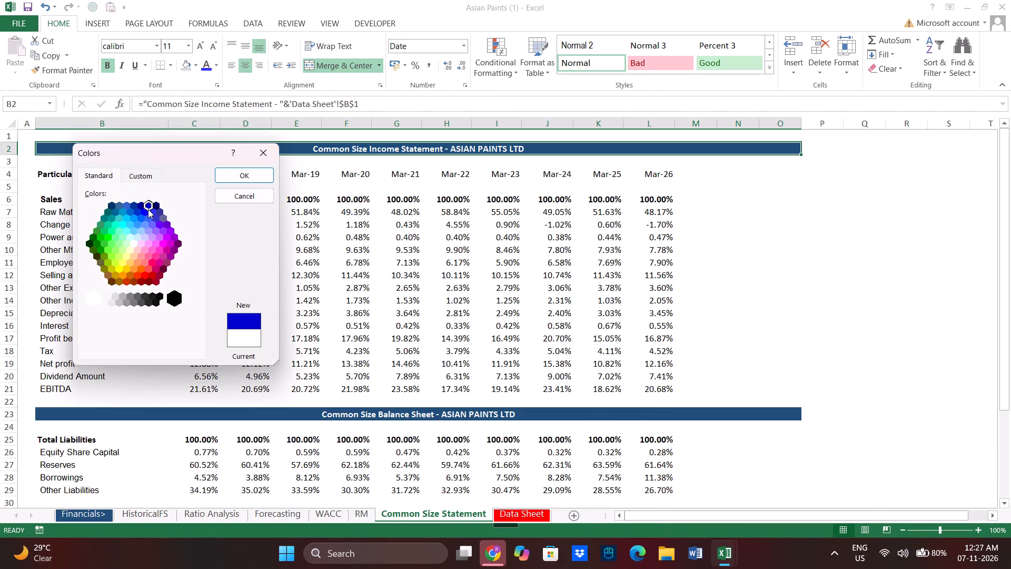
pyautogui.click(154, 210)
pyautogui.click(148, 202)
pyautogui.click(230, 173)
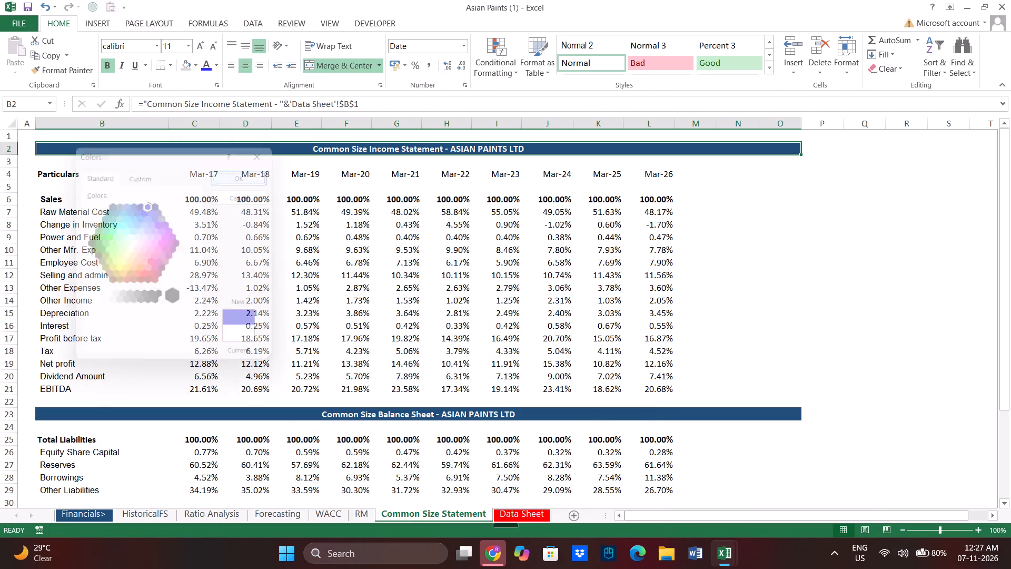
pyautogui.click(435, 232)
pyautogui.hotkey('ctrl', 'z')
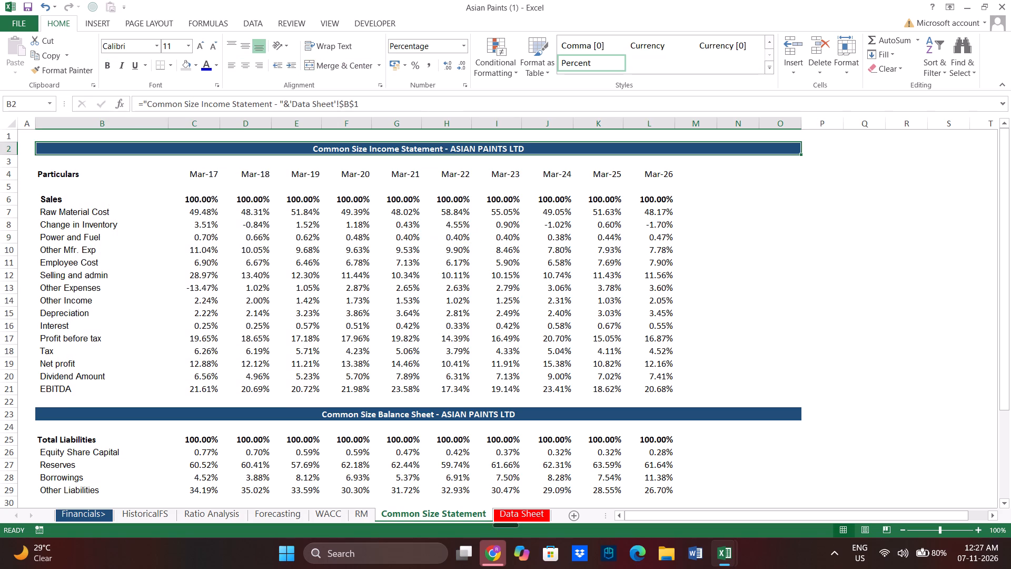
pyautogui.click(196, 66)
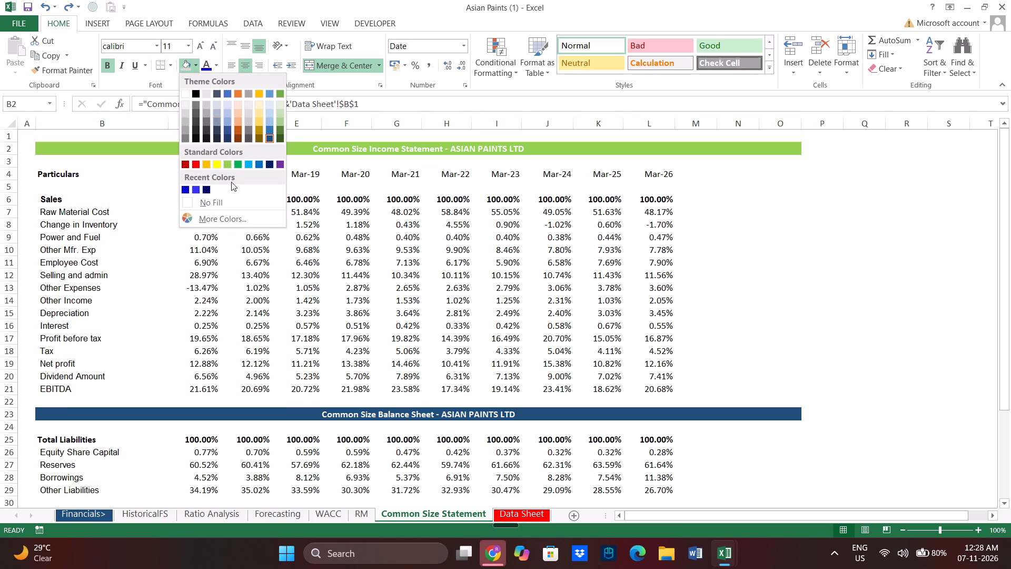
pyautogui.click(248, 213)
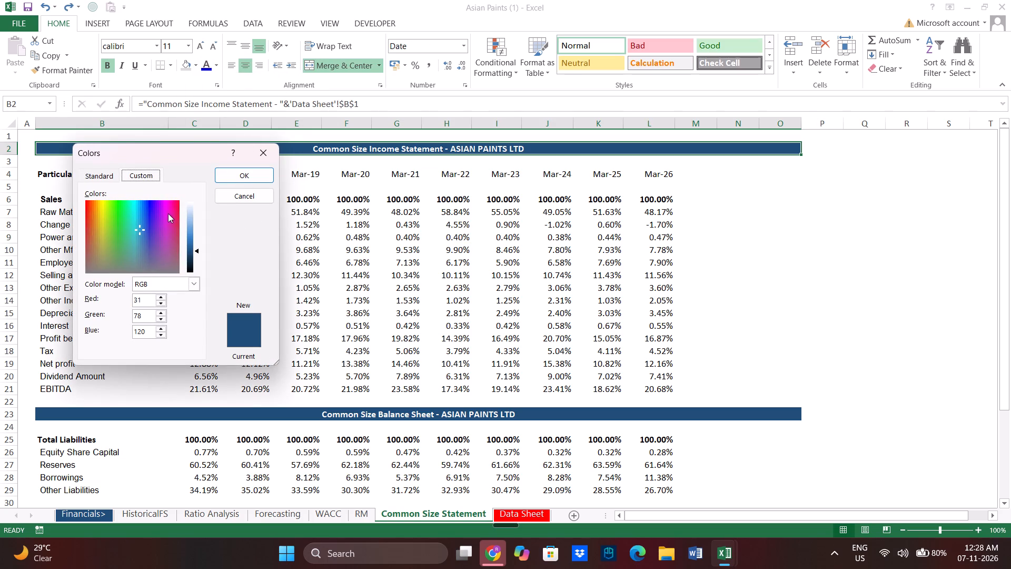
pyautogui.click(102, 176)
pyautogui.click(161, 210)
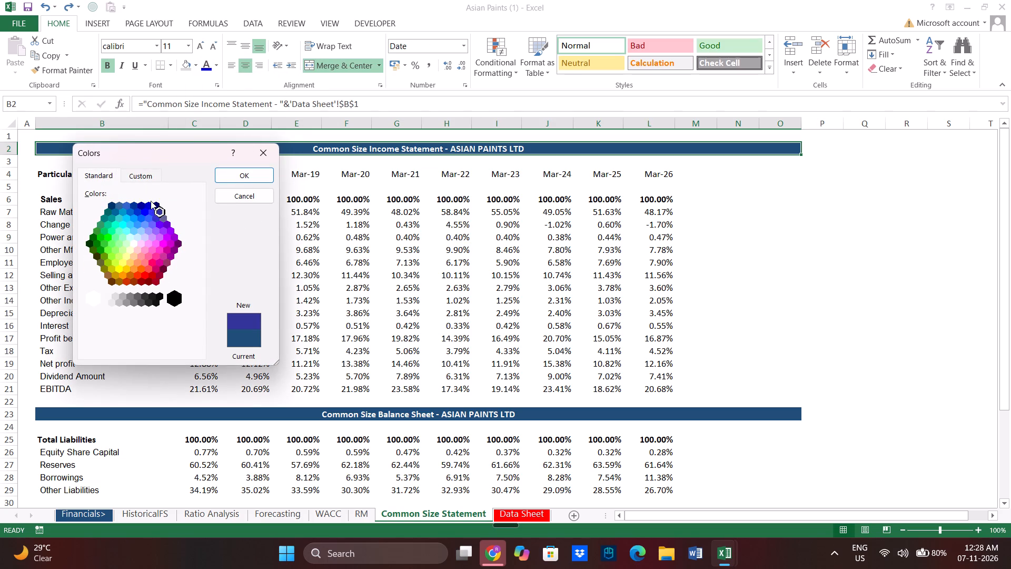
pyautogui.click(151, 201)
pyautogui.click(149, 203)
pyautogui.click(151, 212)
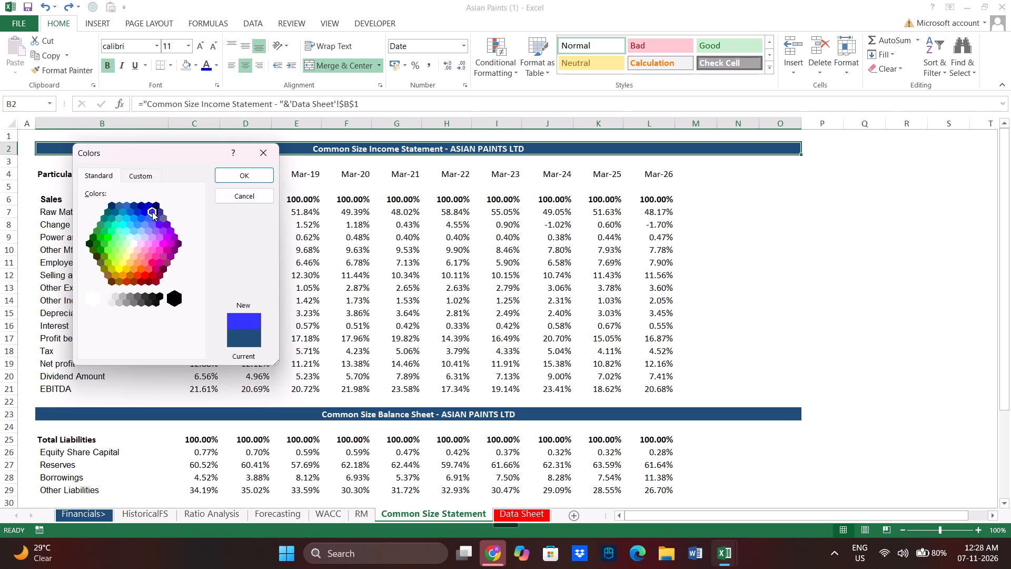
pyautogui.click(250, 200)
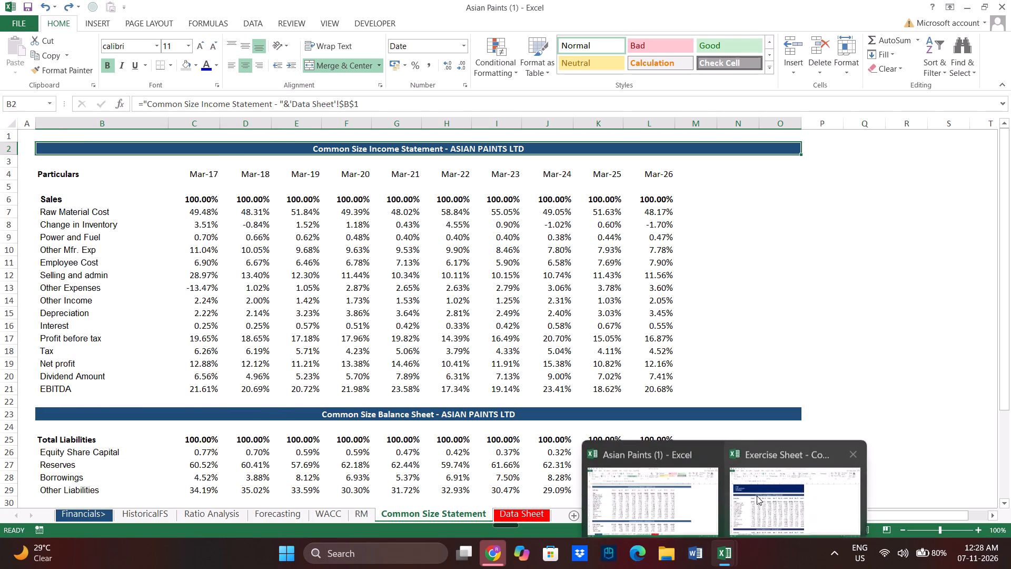
# Examine the font and fill colours of the income statement title bar B7 in the Tata Motors exercise workbook.
pyautogui.click(759, 494)
pyautogui.click(433, 212)
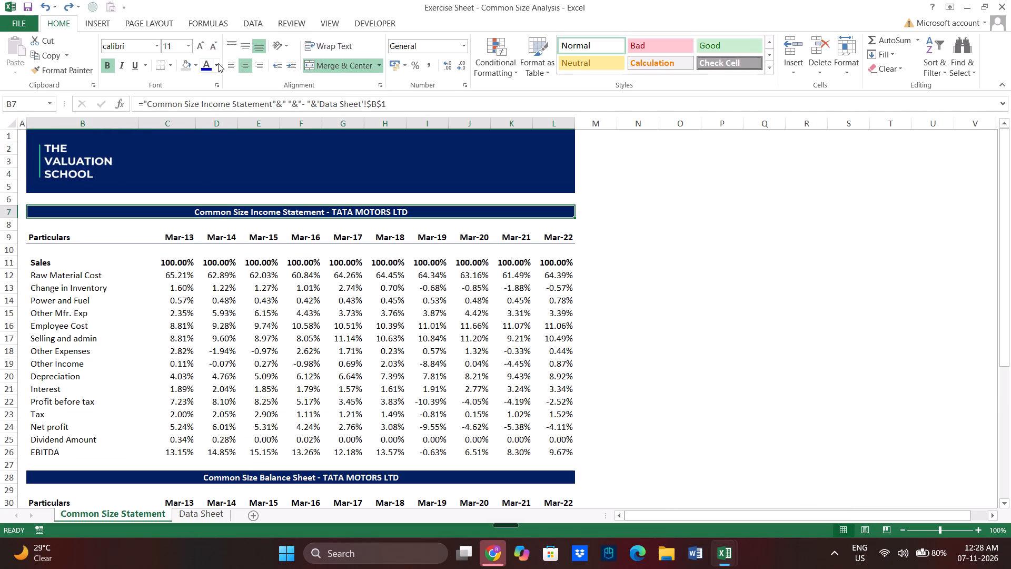
pyautogui.click(218, 63)
pyautogui.click(240, 196)
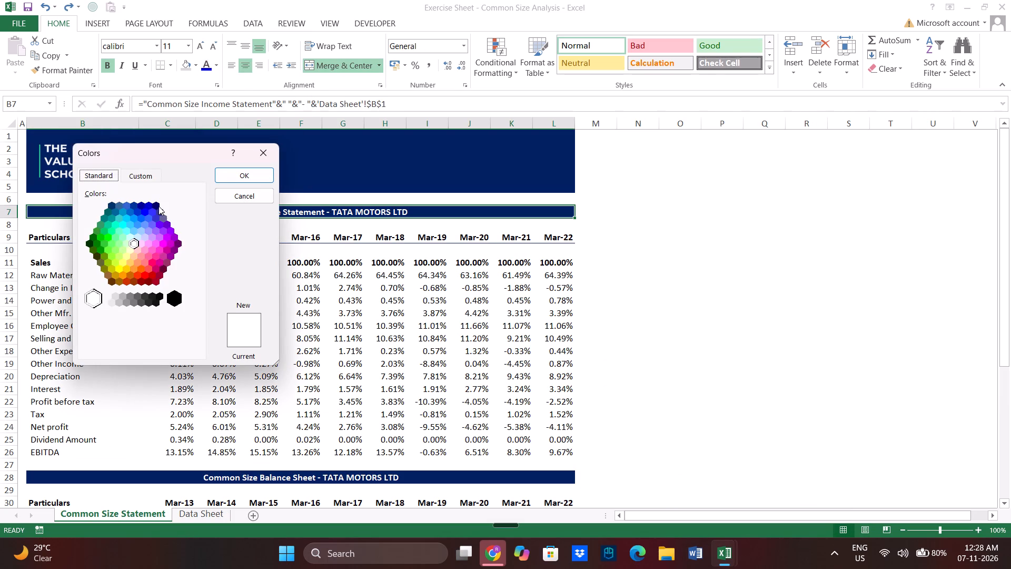
pyautogui.click(262, 152)
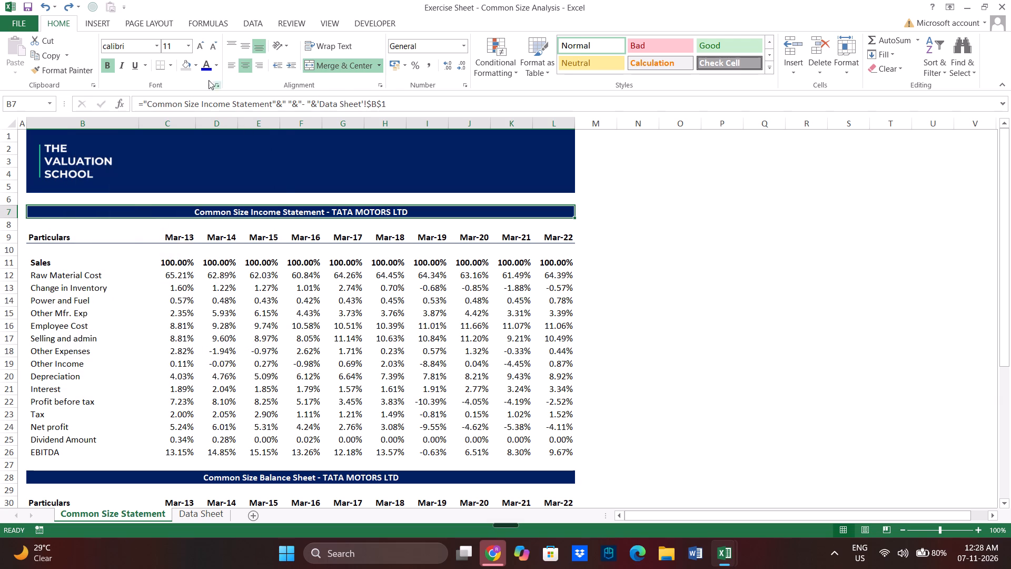
pyautogui.click(195, 62)
pyautogui.click(233, 194)
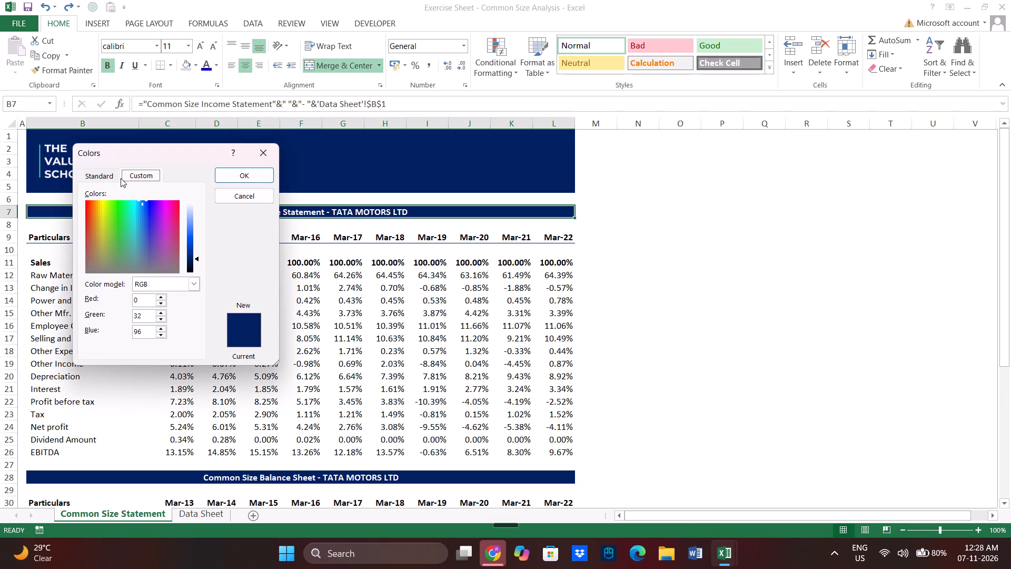
pyautogui.click(112, 175)
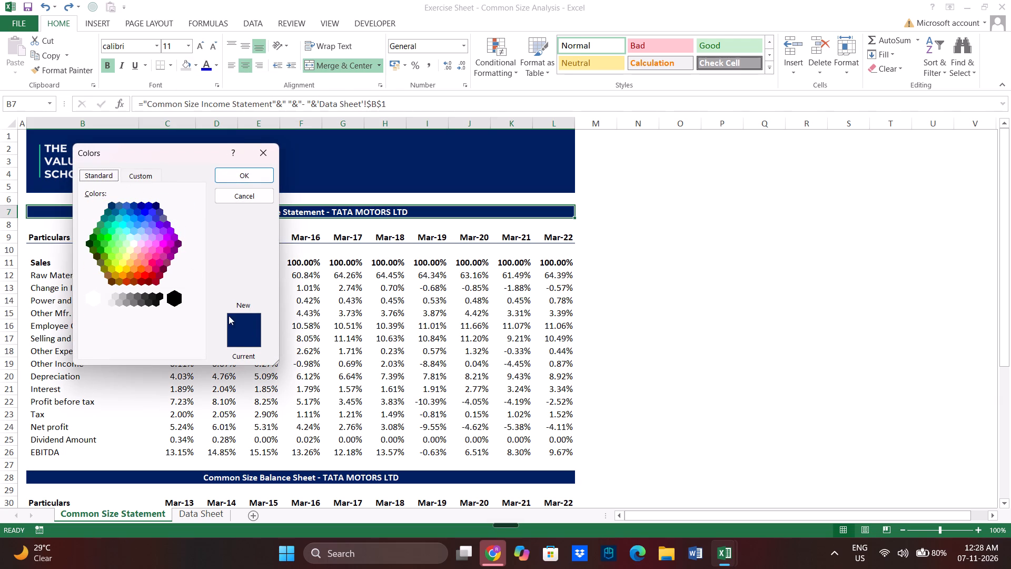
pyautogui.click(247, 332)
pyautogui.click(146, 205)
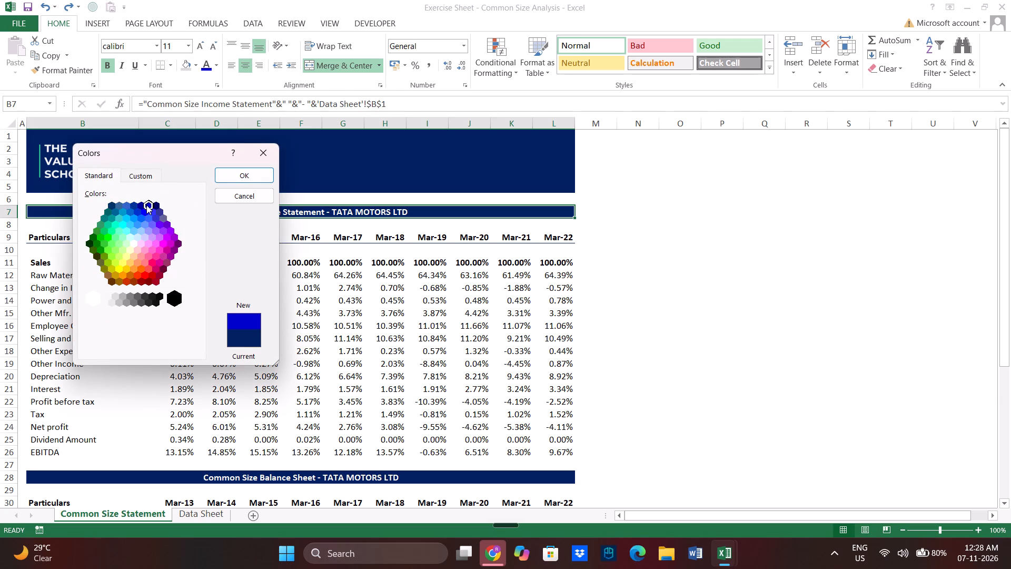
pyautogui.click(156, 205)
pyautogui.click(231, 193)
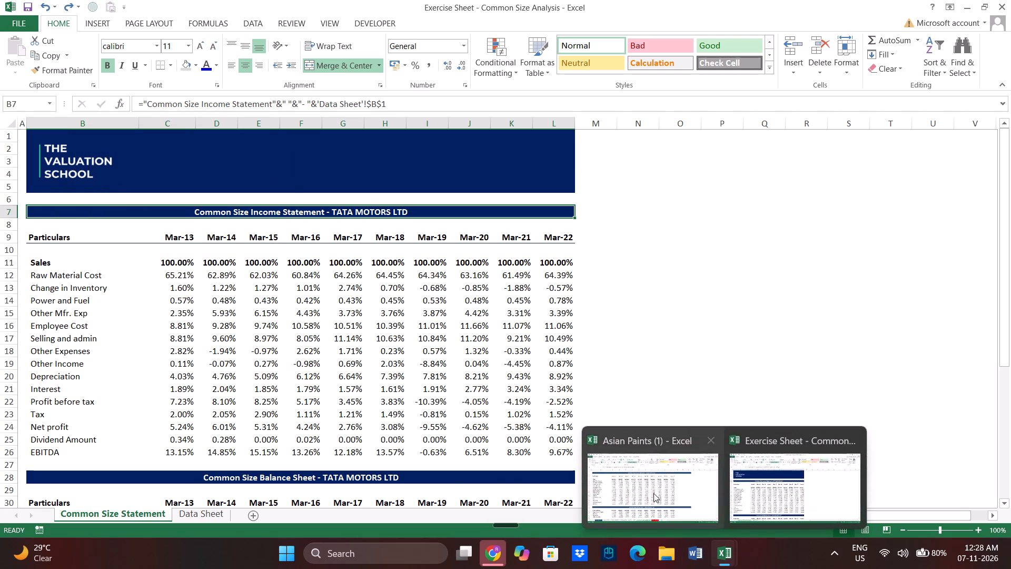
# Fill the Common Size Income Statement title bar B2 in the Asian Paints workbook with dark navy blue from the standard colours.
pyautogui.click(643, 487)
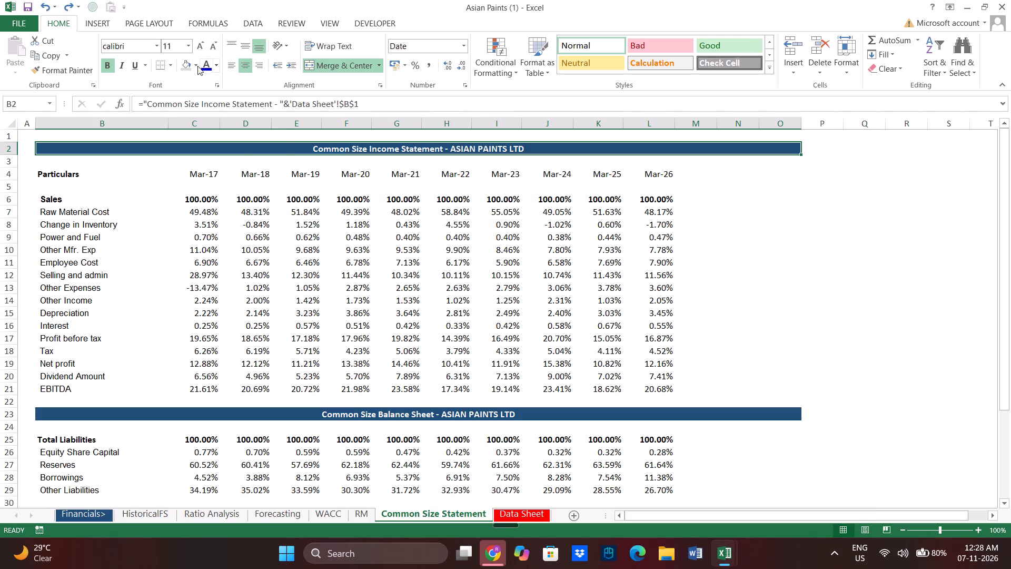
pyautogui.click(194, 64)
pyautogui.click(244, 219)
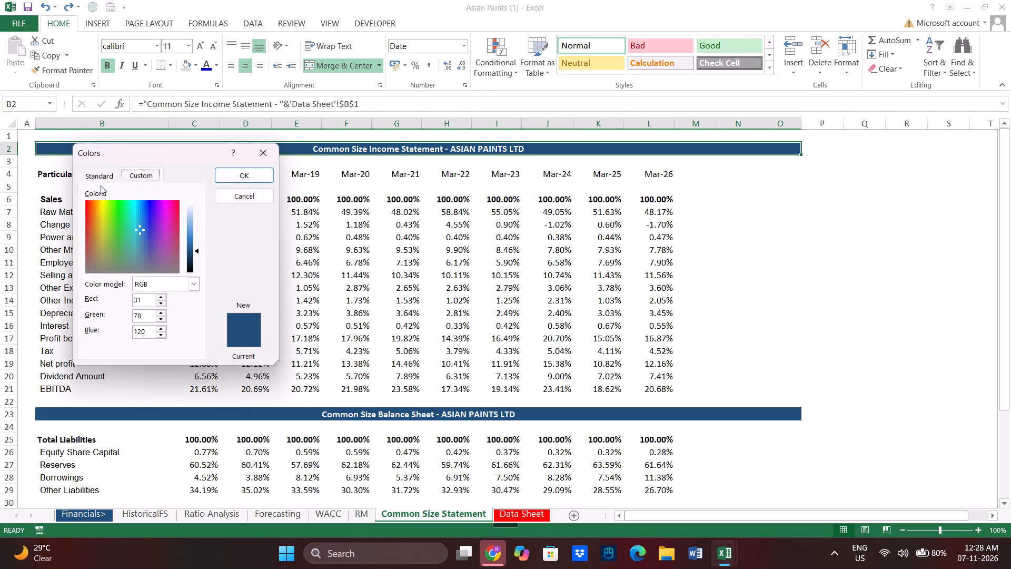
pyautogui.click(87, 168)
pyautogui.click(100, 172)
pyautogui.click(158, 205)
pyautogui.click(254, 176)
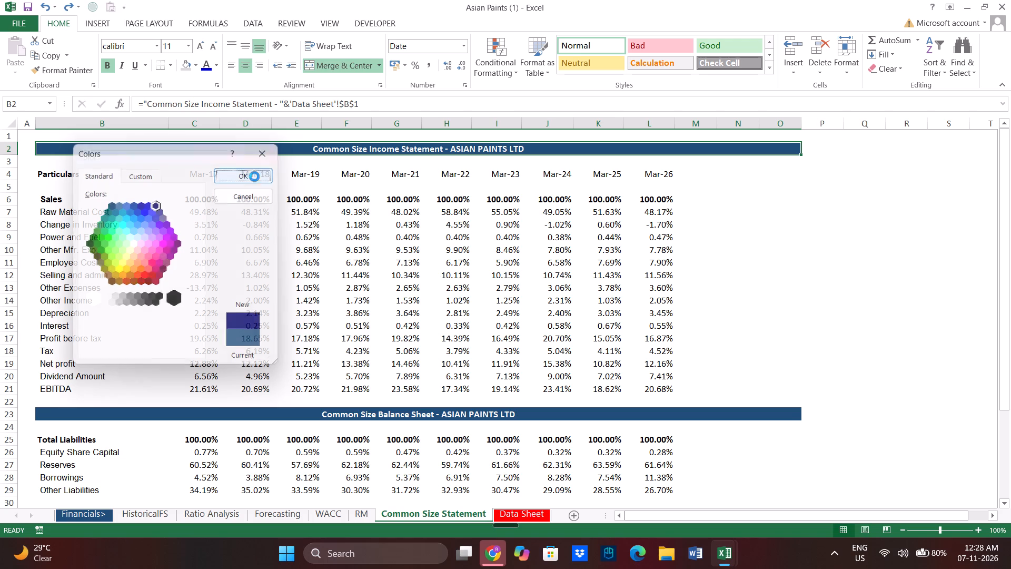
pyautogui.click(318, 219)
# Copy the formatting of title bar B2 onto the Common Size Balance Sheet title bar in B23.
pyautogui.click(166, 145)
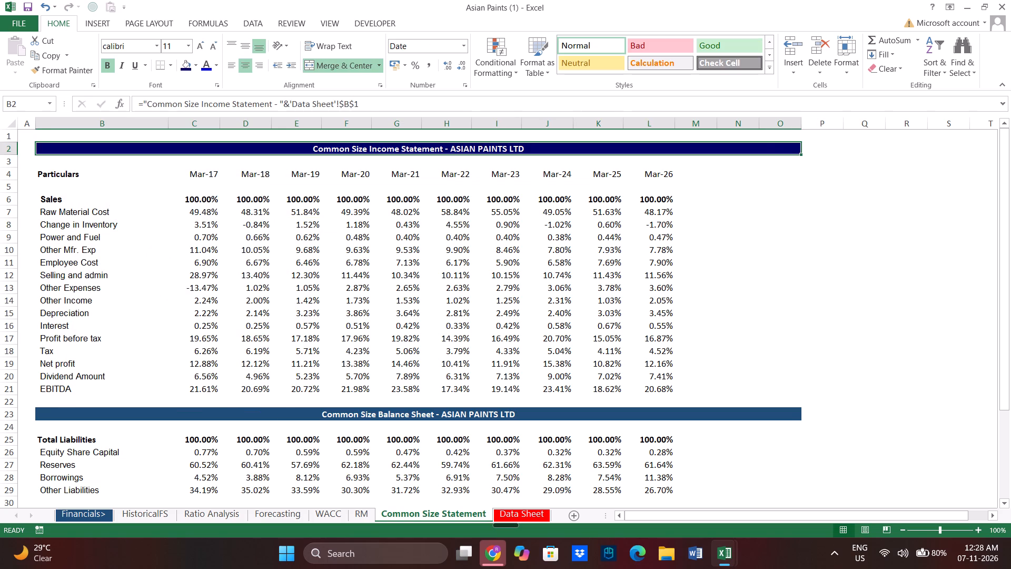
pyautogui.hotkey('ctrl', 'c')
pyautogui.click(306, 415)
pyautogui.rightClick(306, 415)
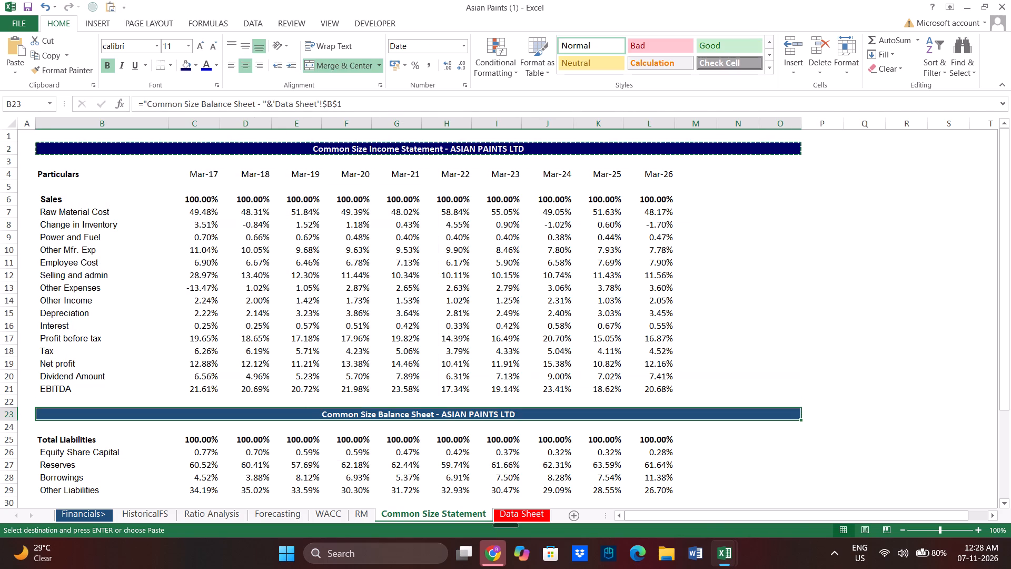
pyautogui.click(409, 214)
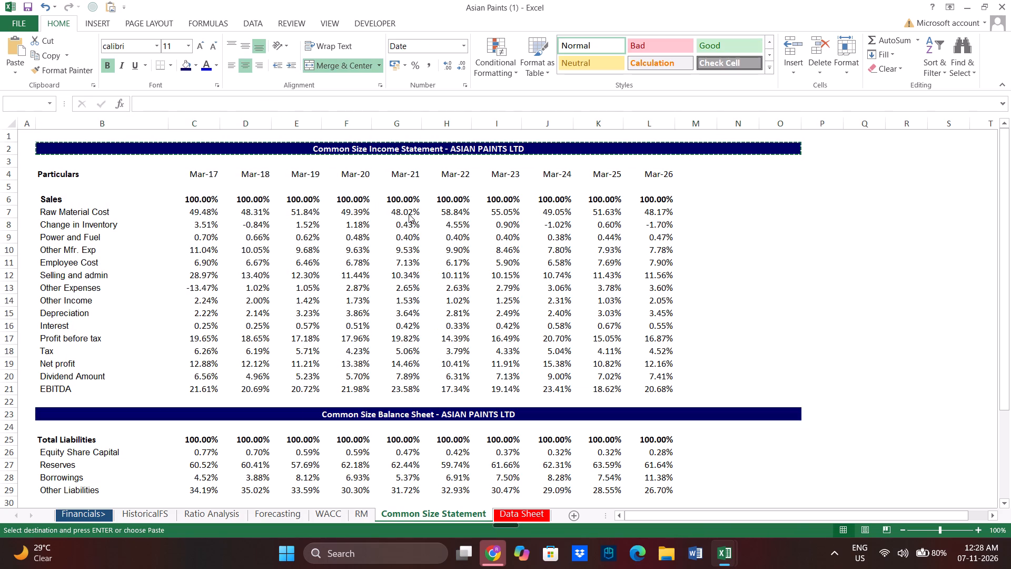
# Check the title formatting on the WACC sheet.
pyautogui.click(497, 350)
pyautogui.click(368, 512)
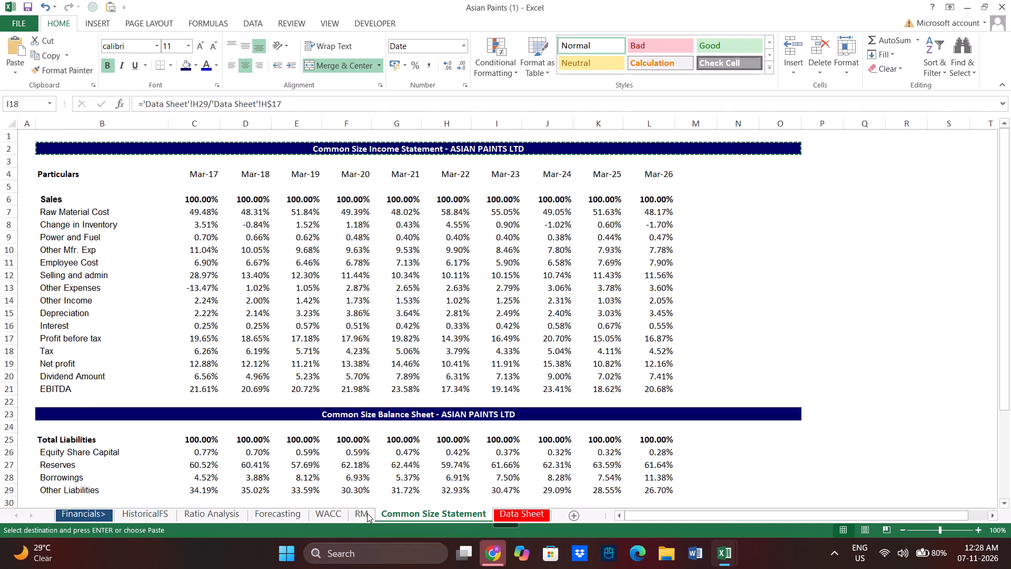
pyautogui.click(410, 509)
pyautogui.click(310, 513)
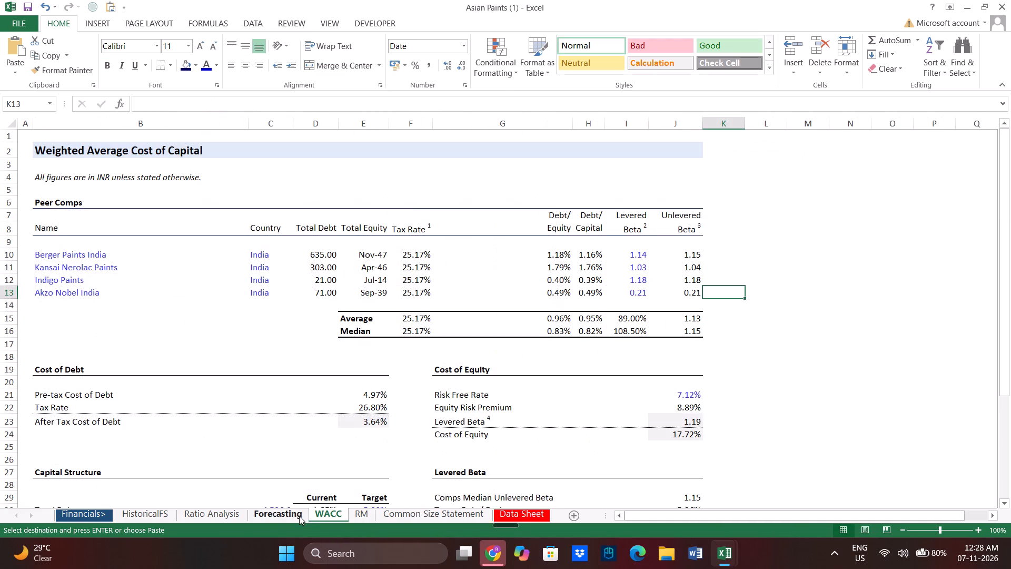
pyautogui.click(175, 154)
pyautogui.scroll(4, 225, 272)
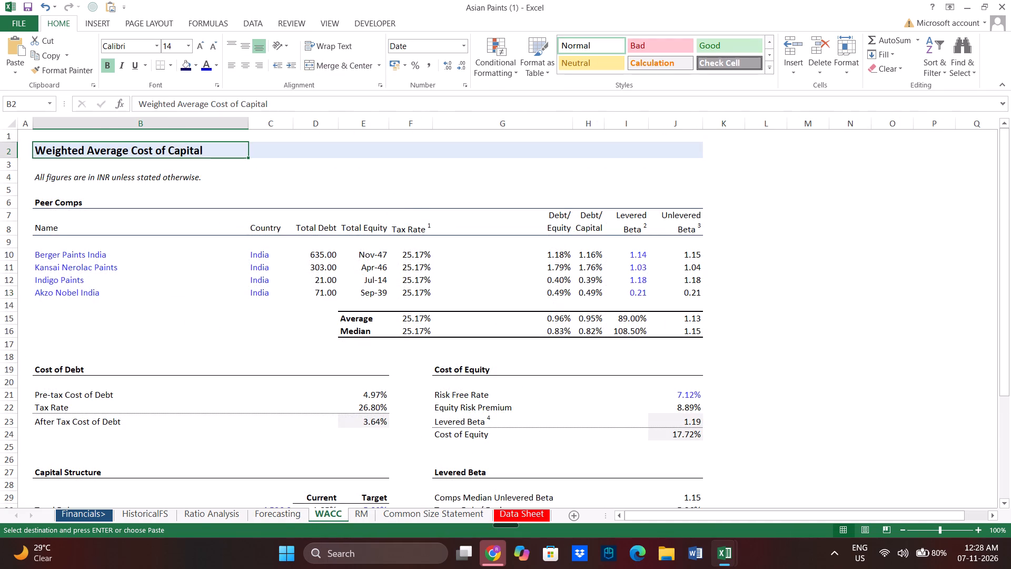
pyautogui.scroll(-5, 263, 490)
# Fill the Sales, Operating Cost and Profitability title bars on the Forecasting sheet with the dark navy blue, including F21:I21.
pyautogui.click(284, 520)
pyautogui.scroll(1, 138, 212)
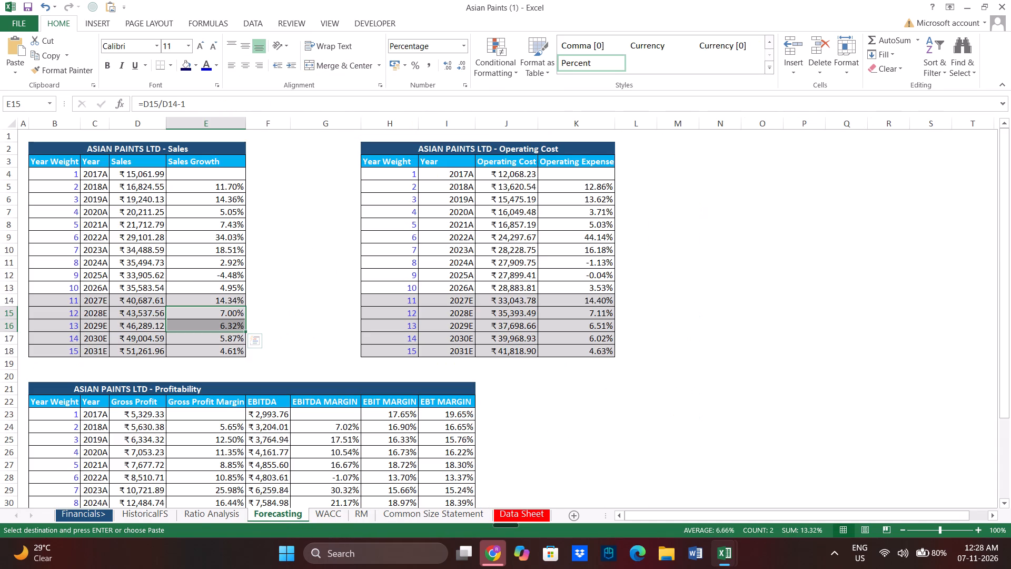
pyautogui.click(82, 148)
pyautogui.click(185, 65)
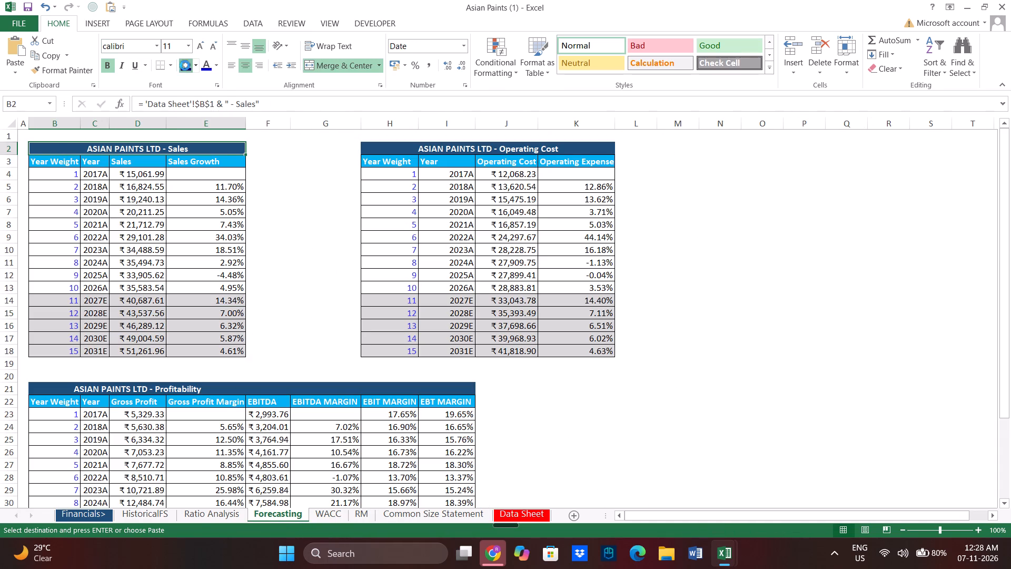
pyautogui.click(380, 152)
pyautogui.click(185, 64)
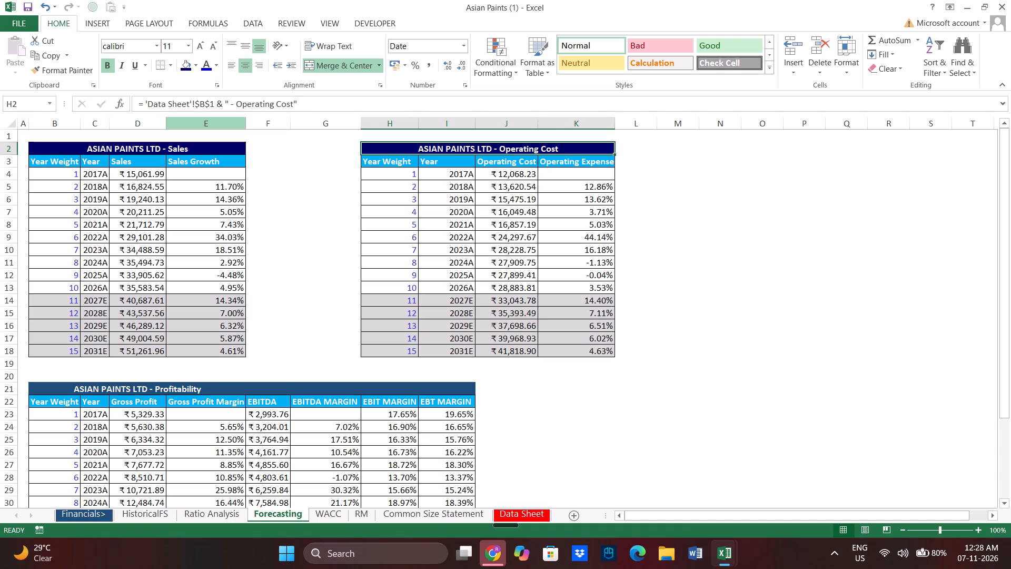
pyautogui.click(168, 388)
pyautogui.click(186, 65)
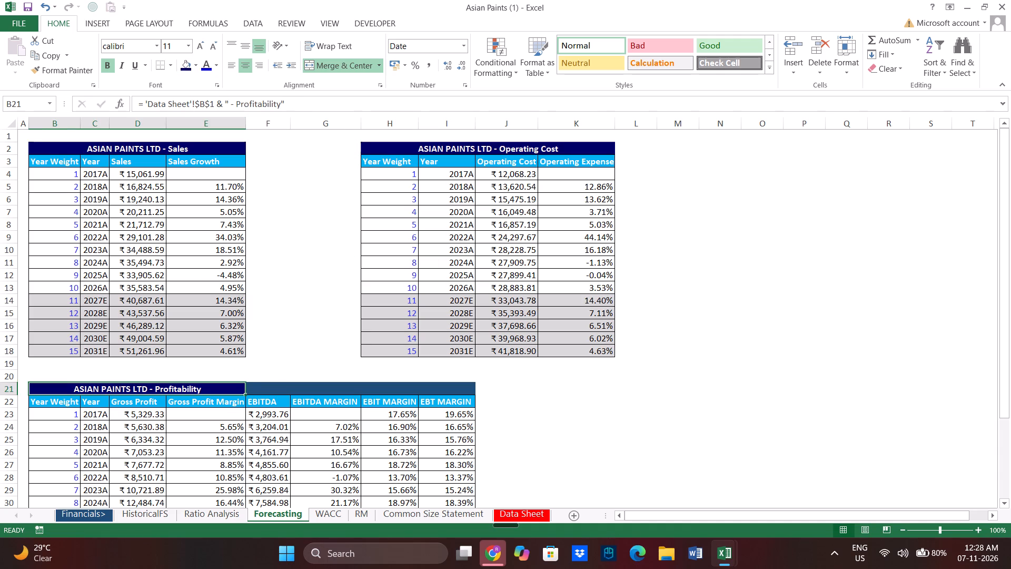
pyautogui.click(290, 394)
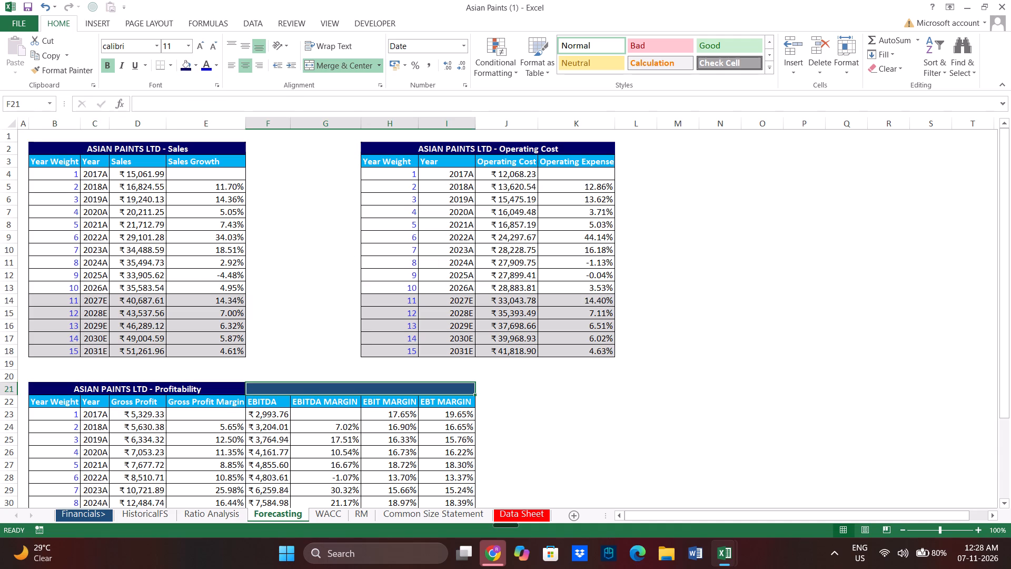
pyautogui.click(185, 68)
pyautogui.click(305, 336)
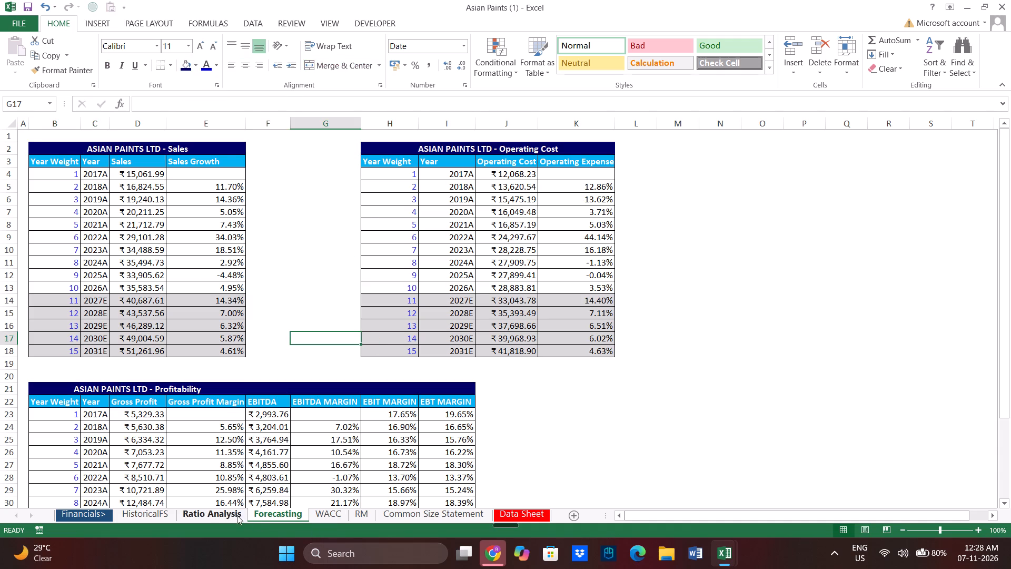
# Merge and center the Profitability title across B21:I21 on the Forecasting sheet.
pyautogui.click(226, 513)
pyautogui.click(280, 512)
pyautogui.moveTo(73, 391); pyautogui.dragTo(73, 391)
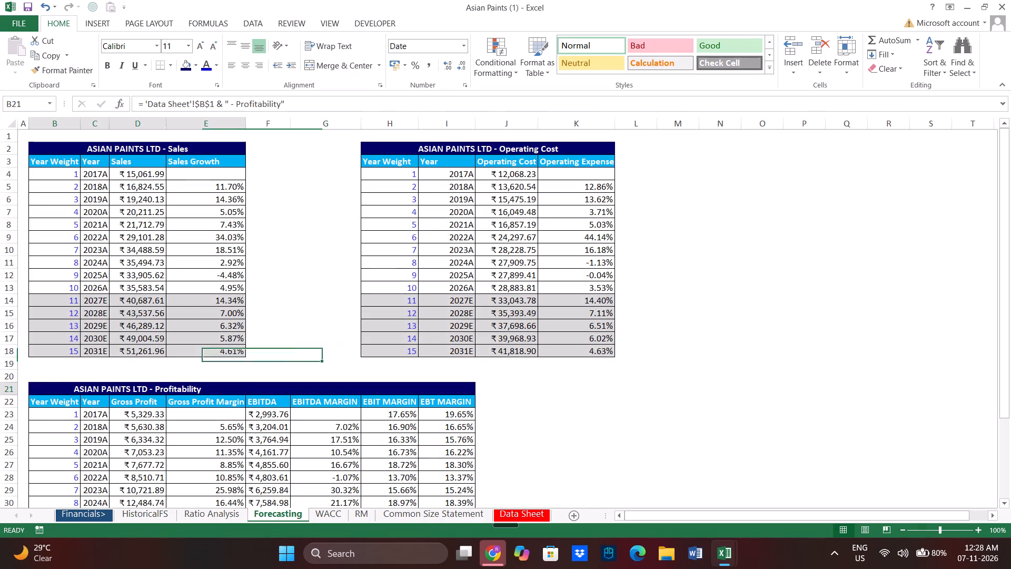
pyautogui.moveTo(73, 391); pyautogui.dragTo(386, 390)
pyautogui.doubleClick(351, 65)
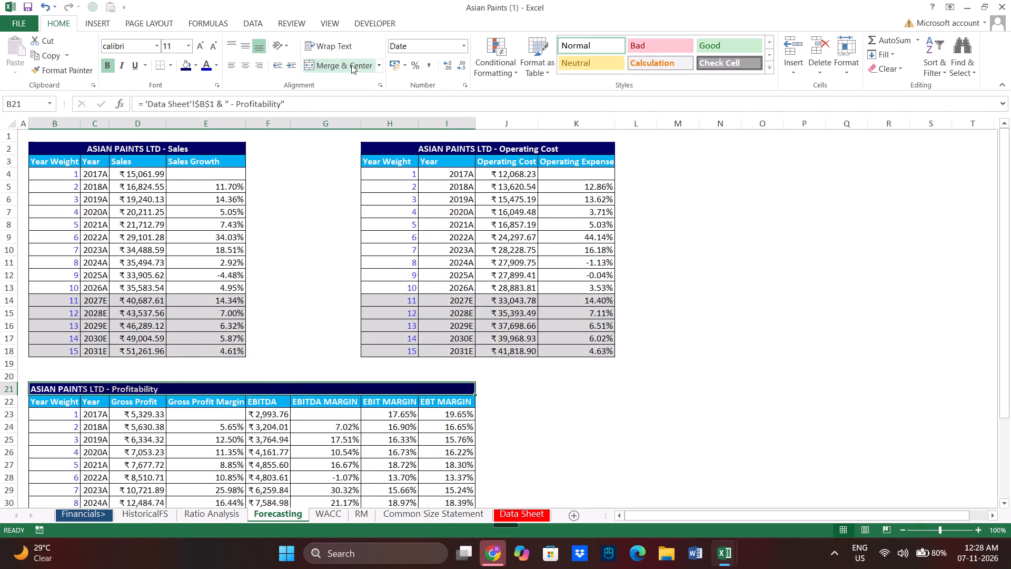
pyautogui.click(393, 347)
# Fill the title bar in row 2 and the Years header B3:O3 on the Ratio Analysis sheet with dark navy blue.
pyautogui.click(215, 514)
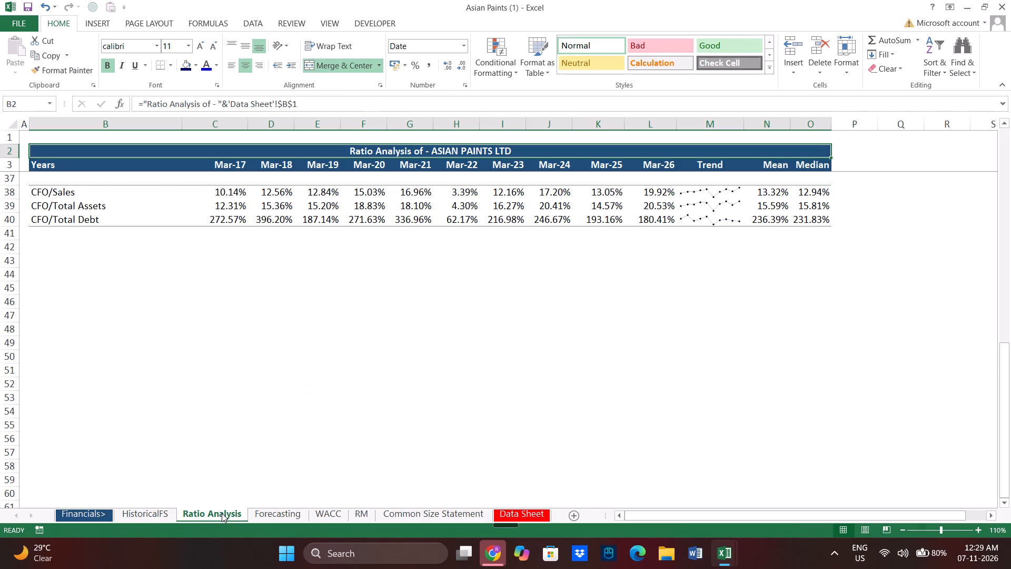
pyautogui.click(182, 62)
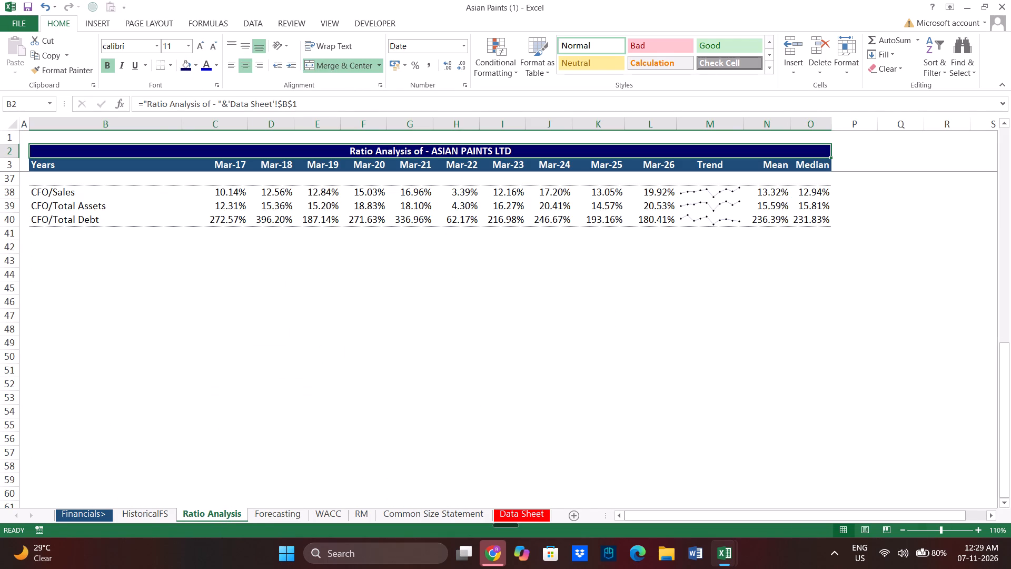
pyautogui.click(211, 168)
pyautogui.moveTo(74, 163); pyautogui.dragTo(812, 173)
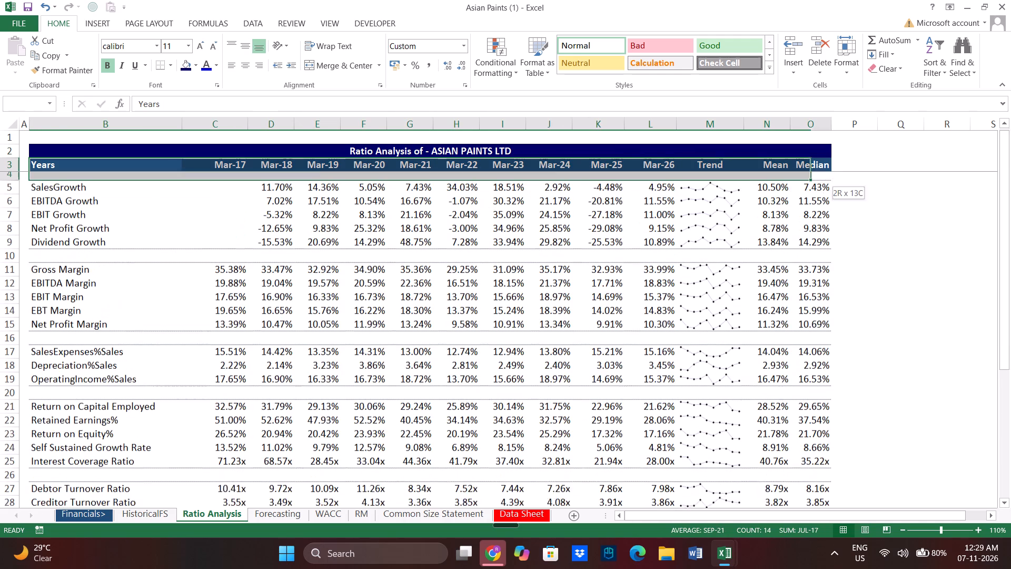
pyautogui.moveTo(812, 173); pyautogui.dragTo(809, 165)
pyautogui.click(181, 70)
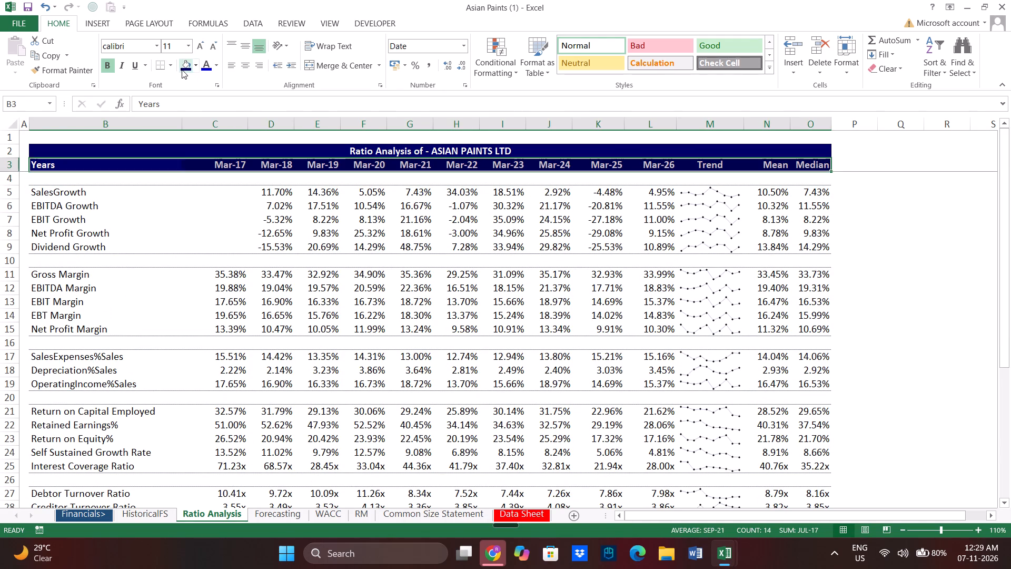
pyautogui.click(258, 235)
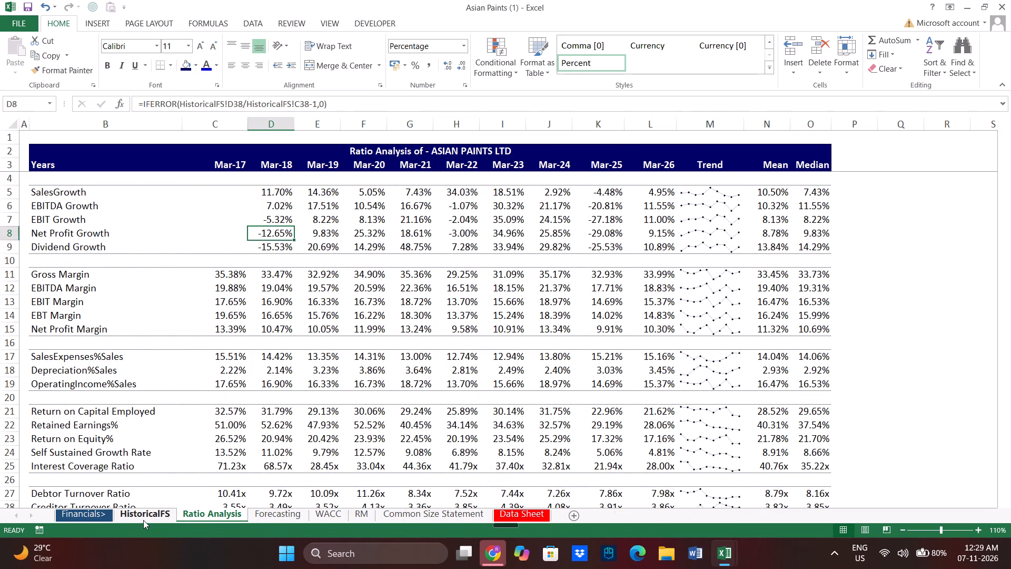
# Fill the title and Years header rows B2:M3 on the HistoricalFS sheet with dark navy blue.
pyautogui.click(143, 520)
pyautogui.moveTo(66, 144); pyautogui.dragTo(92, 155)
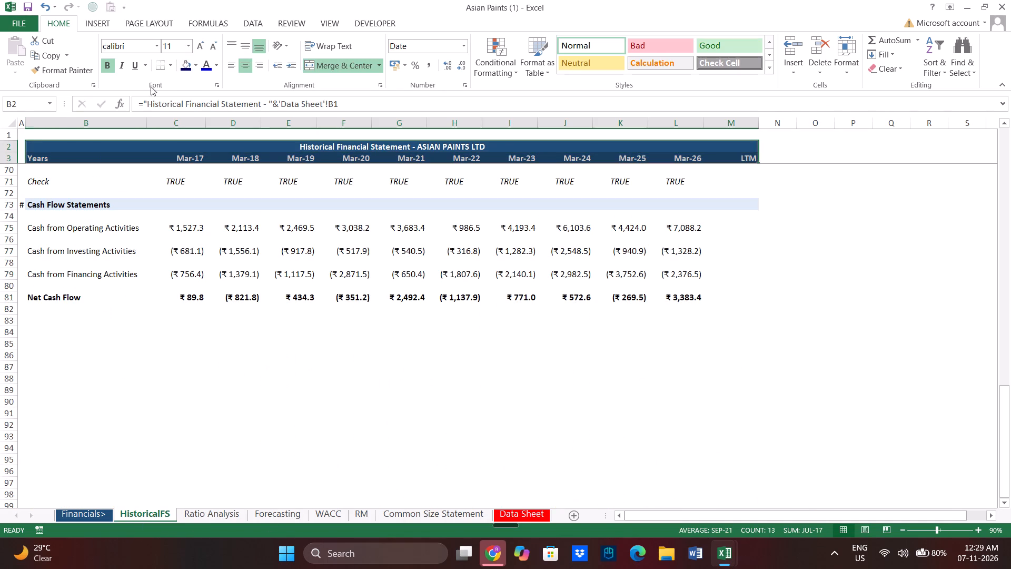
pyautogui.click(186, 67)
pyautogui.scroll(19, 281, 384)
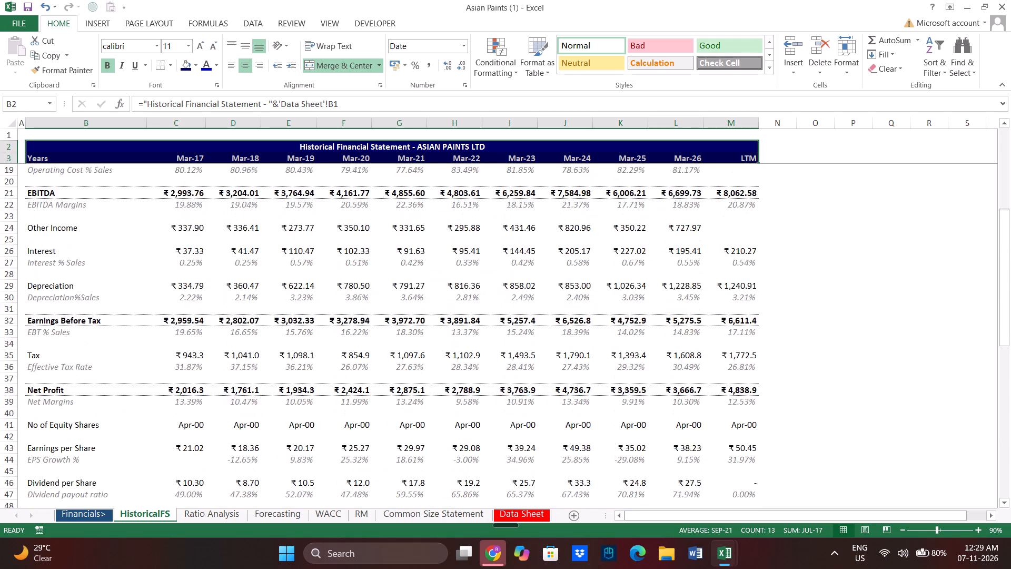
pyautogui.scroll(12, 280, 384)
pyautogui.click(277, 386)
pyautogui.scroll(-3, 277, 386)
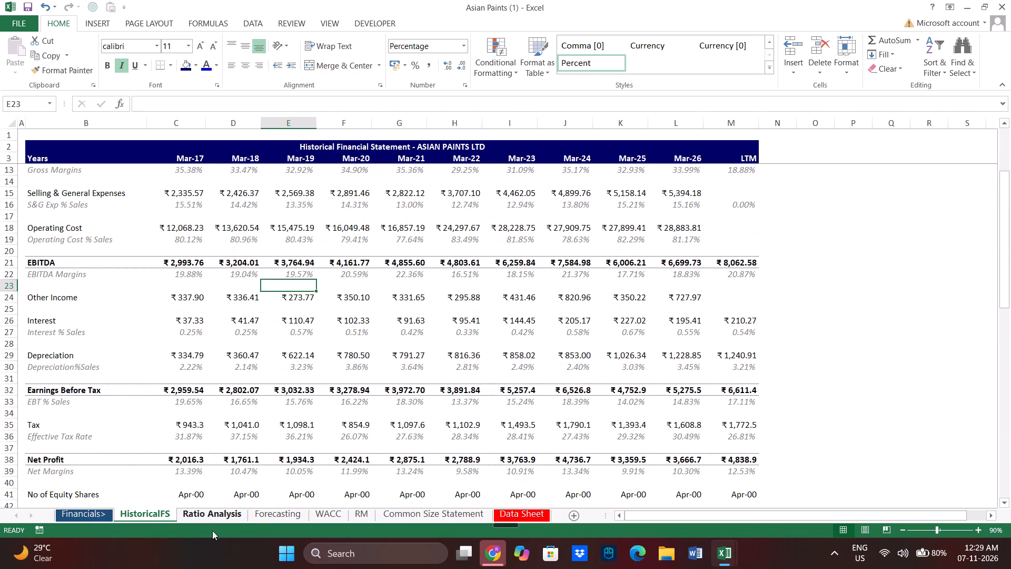
# Review the header bar colours across the HistoricalFS, Ratio Analysis and Forecasting sheets.
pyautogui.click(87, 516)
pyautogui.click(148, 521)
pyautogui.click(192, 521)
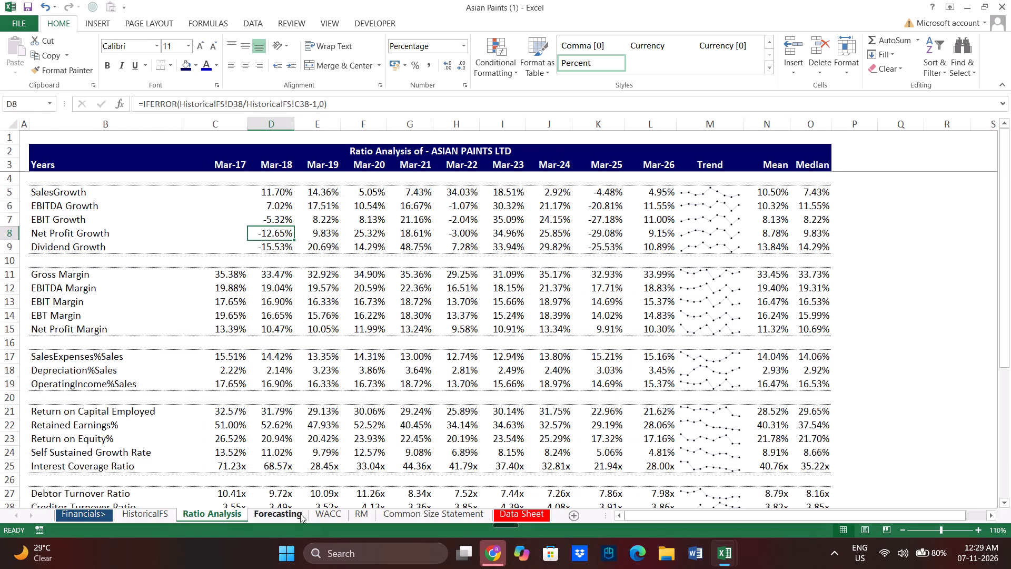
pyautogui.click(300, 513)
pyautogui.click(205, 514)
pyautogui.click(127, 517)
pyautogui.click(227, 517)
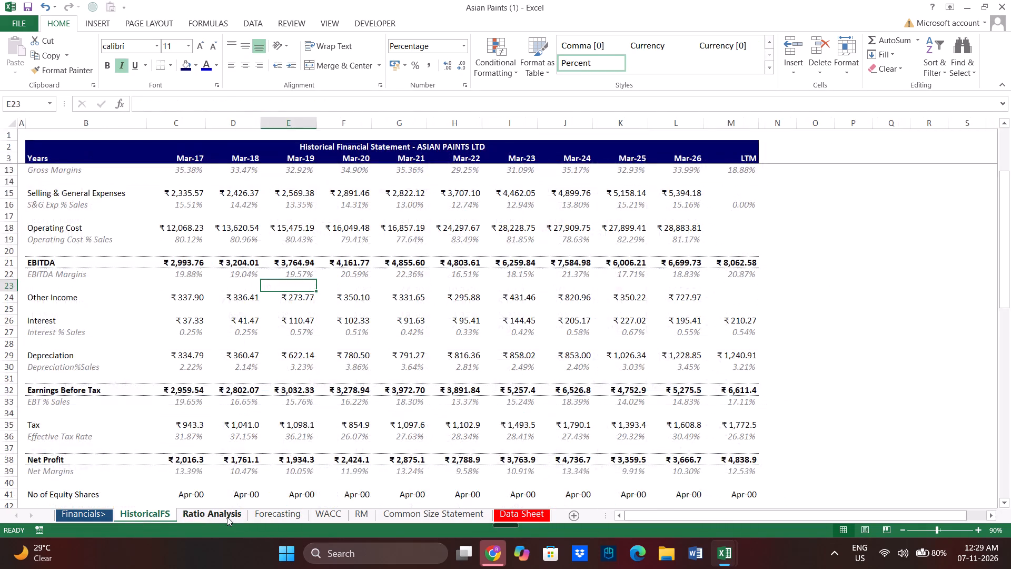
pyautogui.click(152, 518)
pyautogui.click(207, 515)
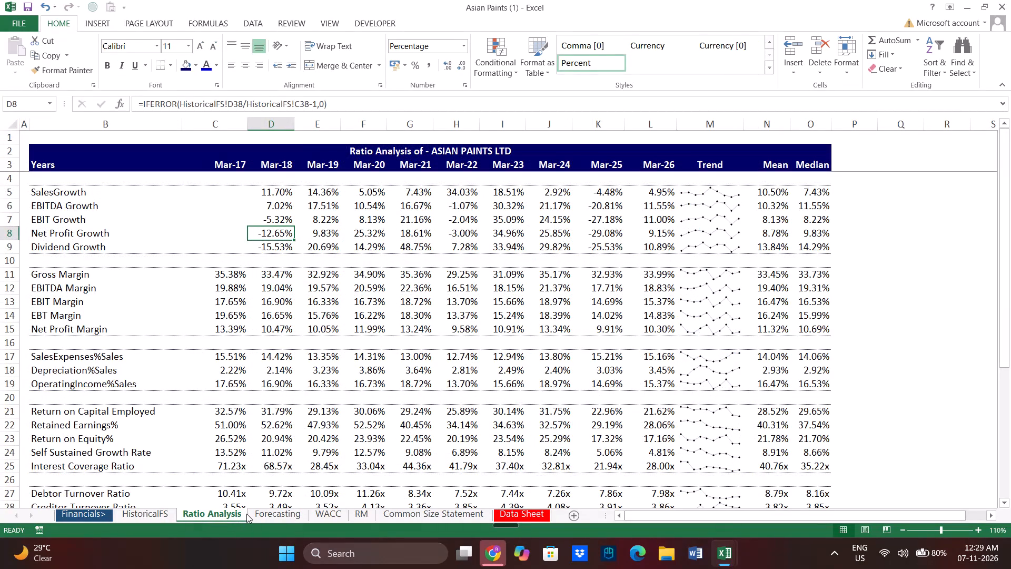
# Insert a new sheet after Ratio Analysis and name it DCF.
pyautogui.click(573, 516)
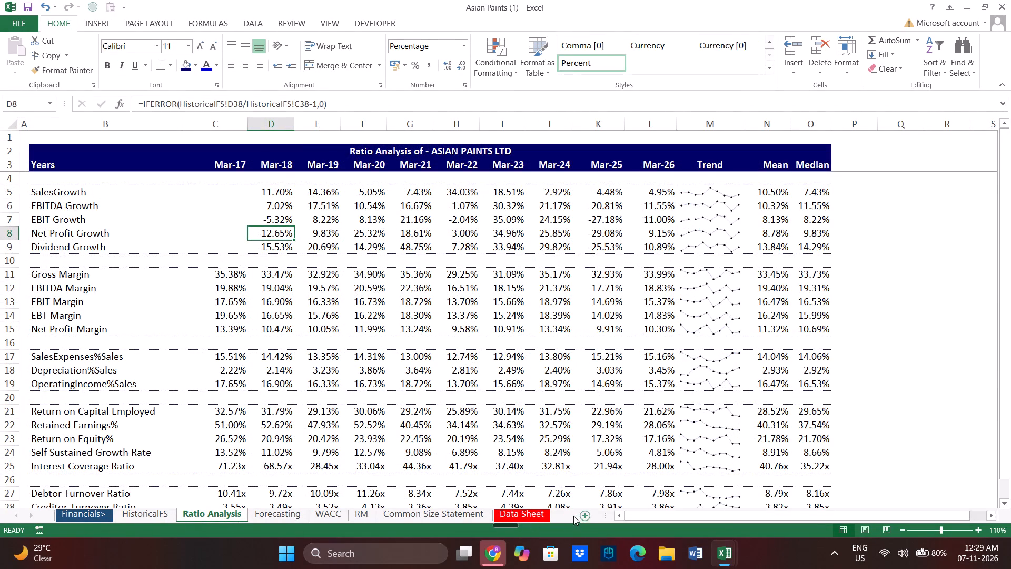
pyautogui.doubleClick(267, 514)
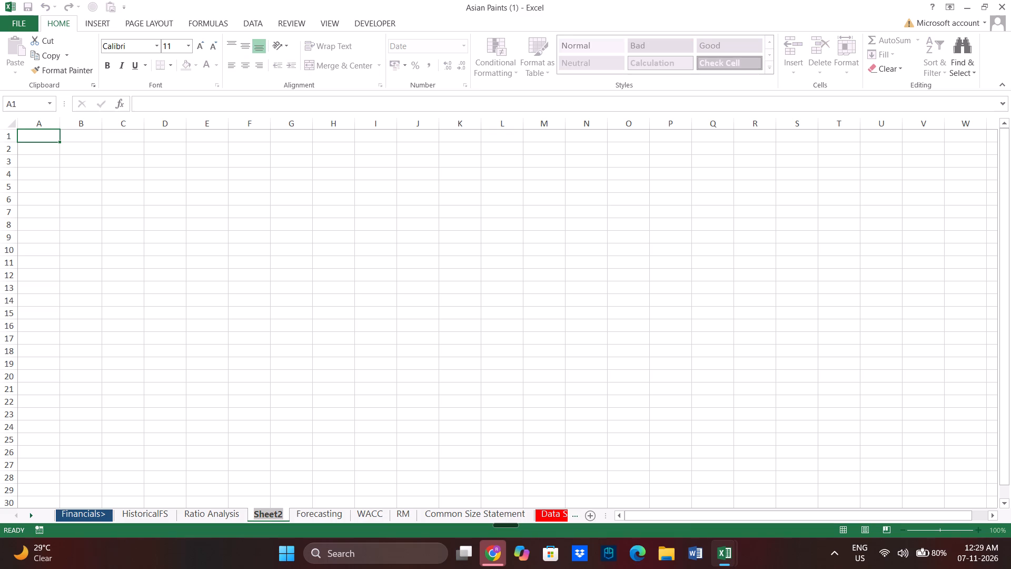
pyautogui.press('Return')
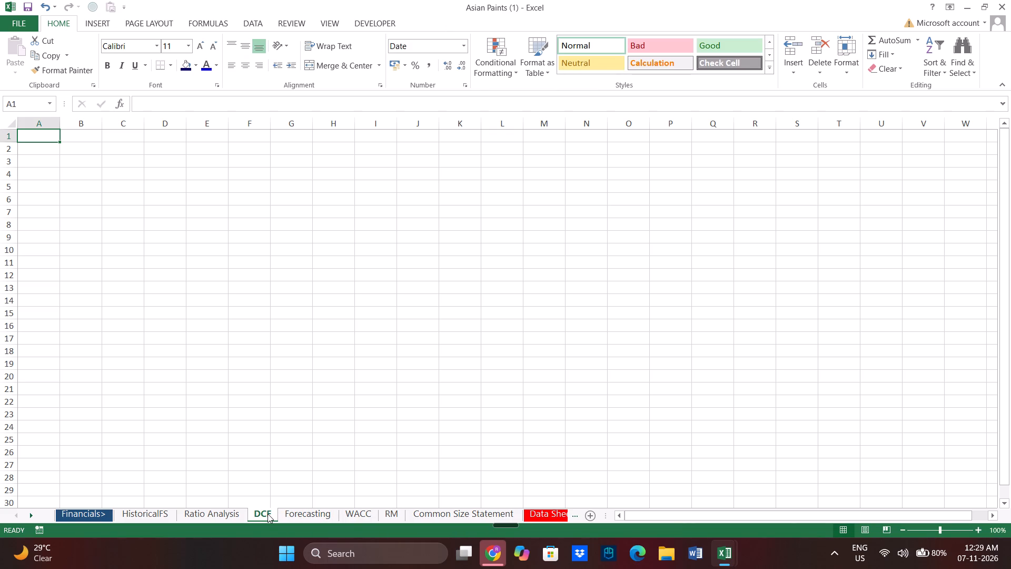
# Rename the DCF sheet as DCF>>.
pyautogui.doubleClick(267, 514)
pyautogui.click(274, 512)
pyautogui.click(272, 512)
pyautogui.hotkey('shift', '>')
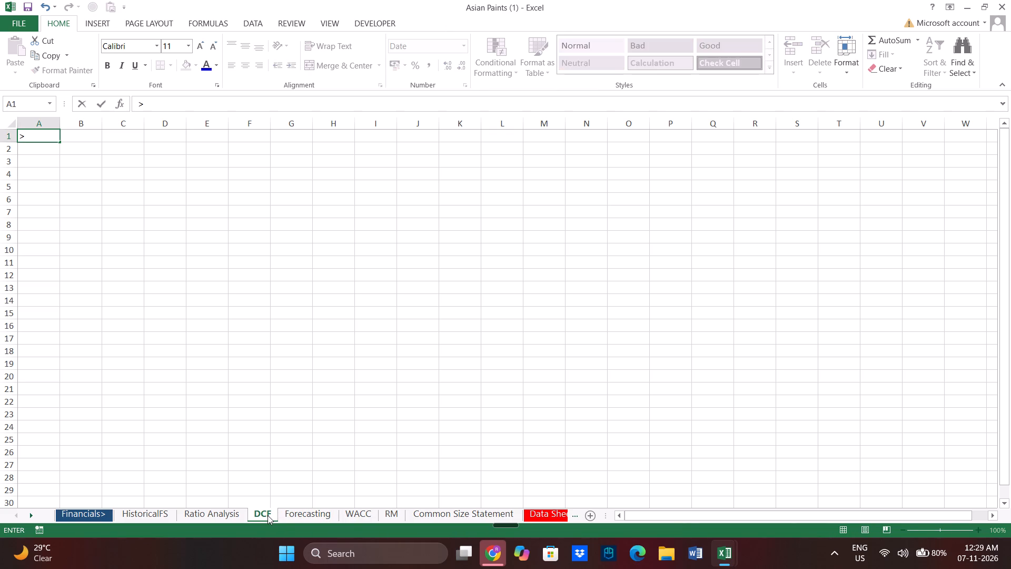
pyautogui.doubleClick(271, 515)
pyautogui.click(273, 514)
pyautogui.doubleClick(270, 514)
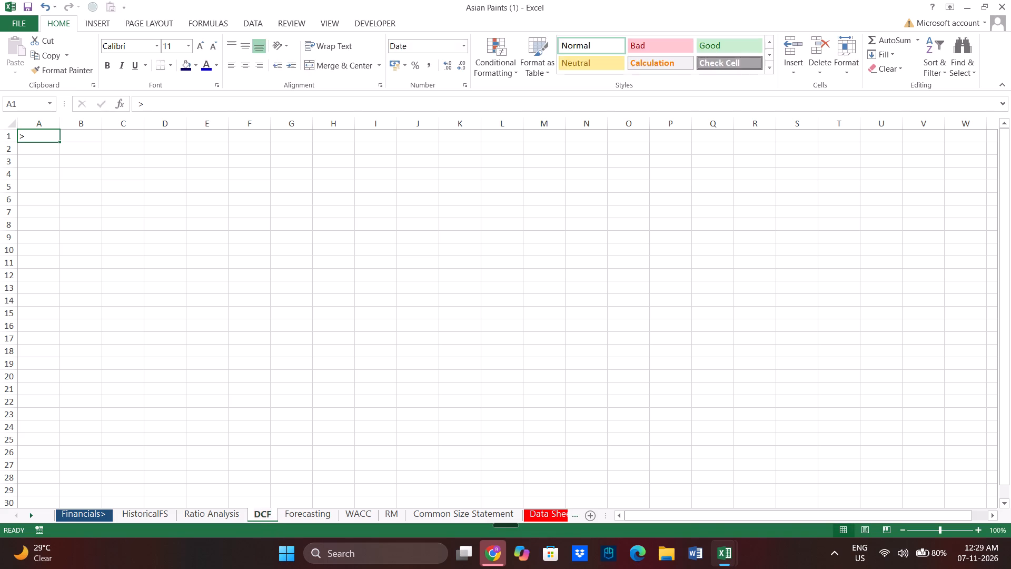
pyautogui.write('DCF>>')
pyautogui.press('Return')
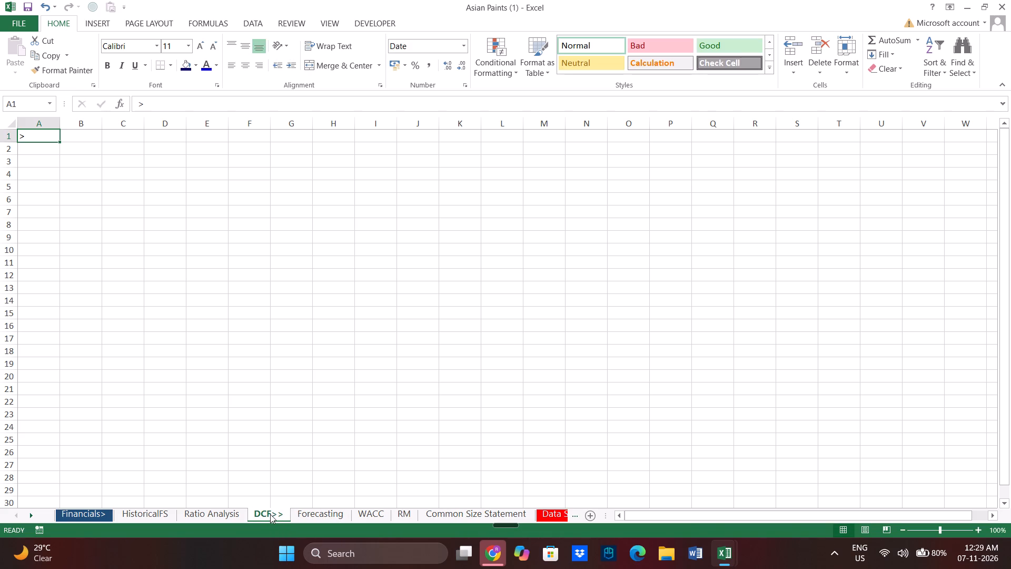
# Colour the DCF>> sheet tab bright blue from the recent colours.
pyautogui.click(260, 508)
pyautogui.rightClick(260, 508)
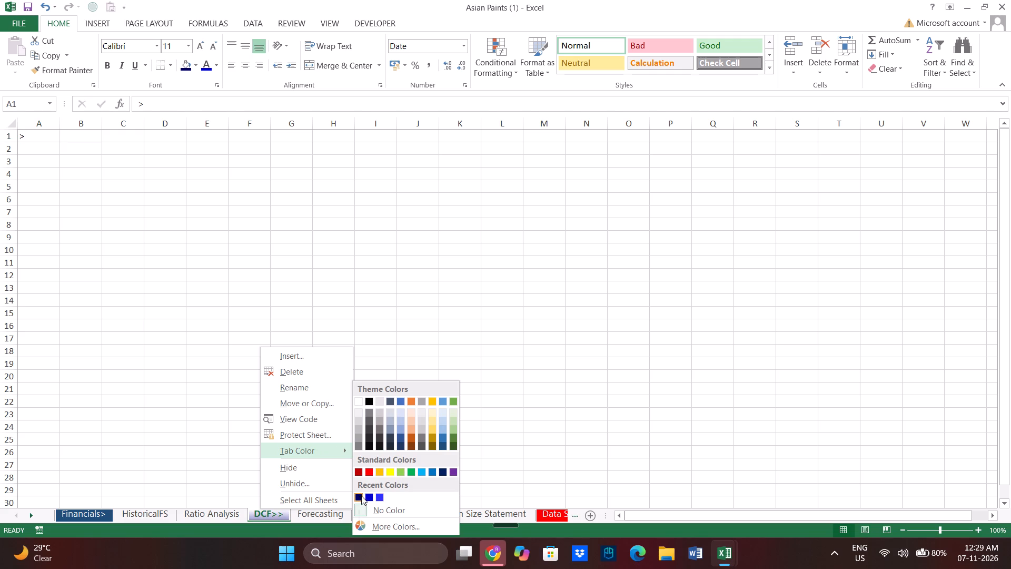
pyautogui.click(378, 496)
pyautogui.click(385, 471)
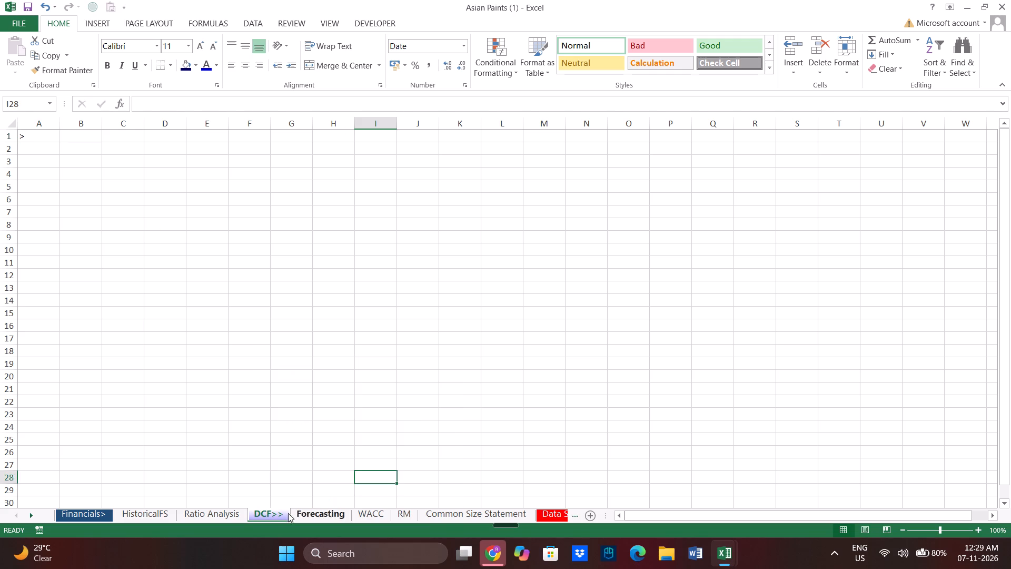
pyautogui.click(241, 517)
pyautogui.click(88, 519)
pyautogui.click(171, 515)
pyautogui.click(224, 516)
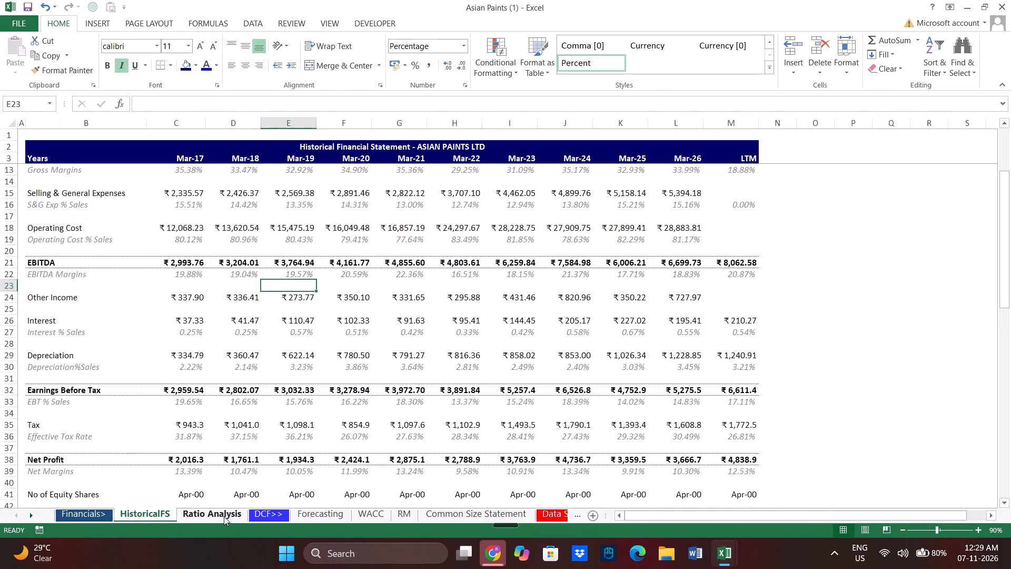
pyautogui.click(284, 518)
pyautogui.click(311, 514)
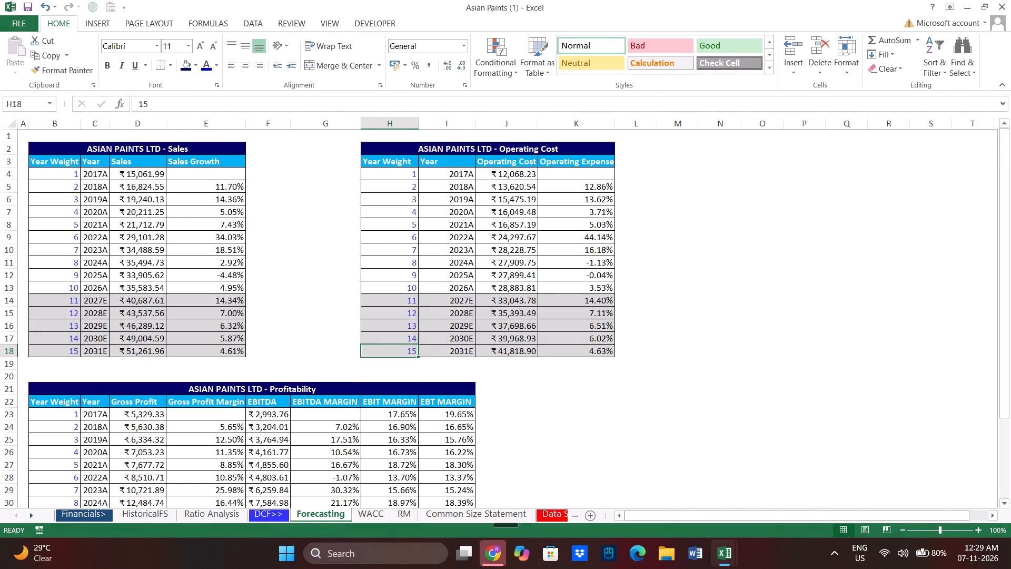
# Set the DCF>> sheet tab colour to the darkest shade of theme blue, matching the Financials> tab.
pyautogui.click(283, 514)
pyautogui.rightClick(272, 515)
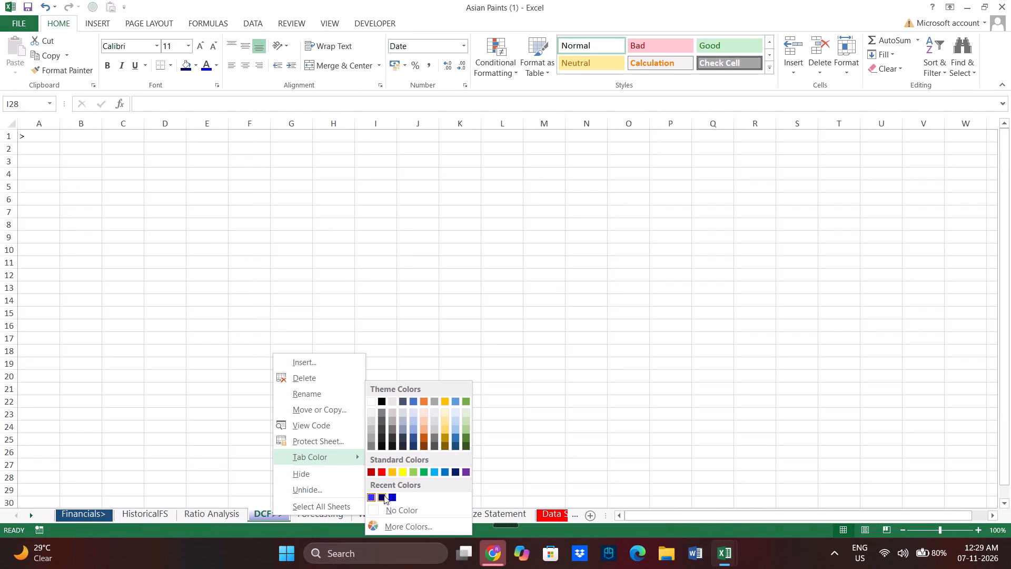
pyautogui.click(455, 449)
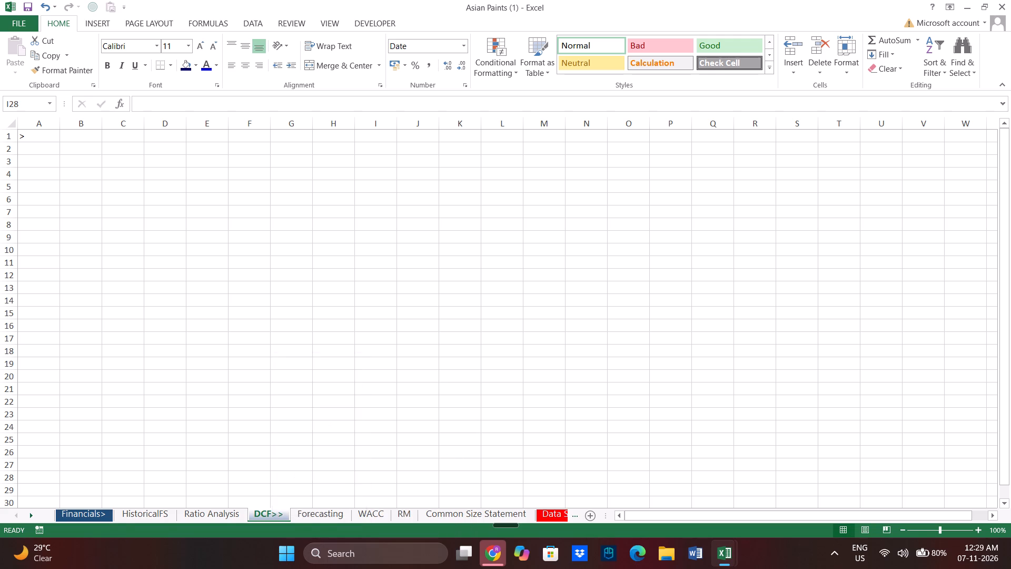
# Look through the Ratio Analysis, Forecasting, WACC, RM and Common Size Statement sheets to check their contents and order.
pyautogui.click(353, 476)
pyautogui.click(222, 514)
pyautogui.click(315, 509)
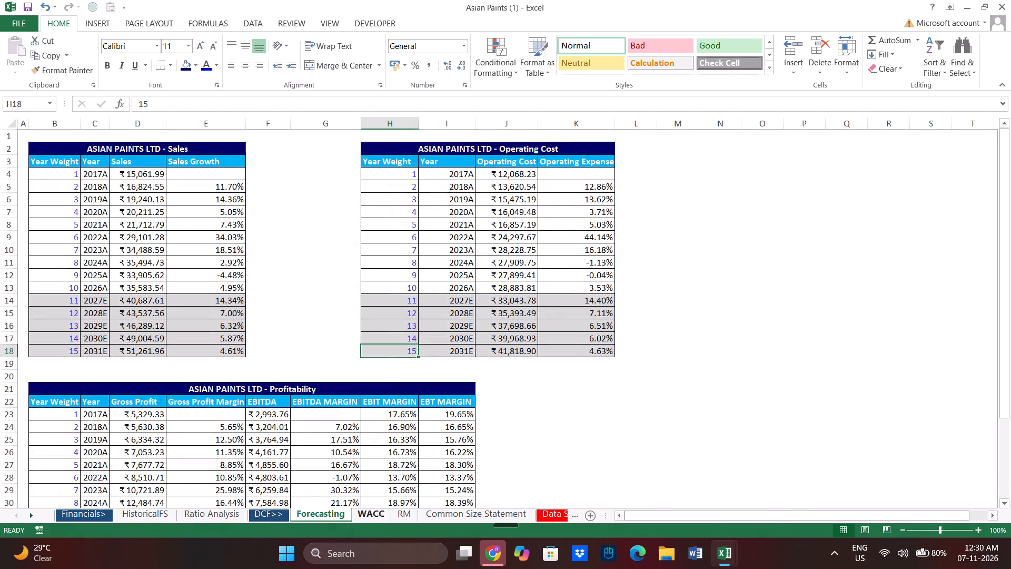
pyautogui.click(387, 507)
pyautogui.click(373, 516)
pyautogui.click(394, 517)
pyautogui.click(449, 513)
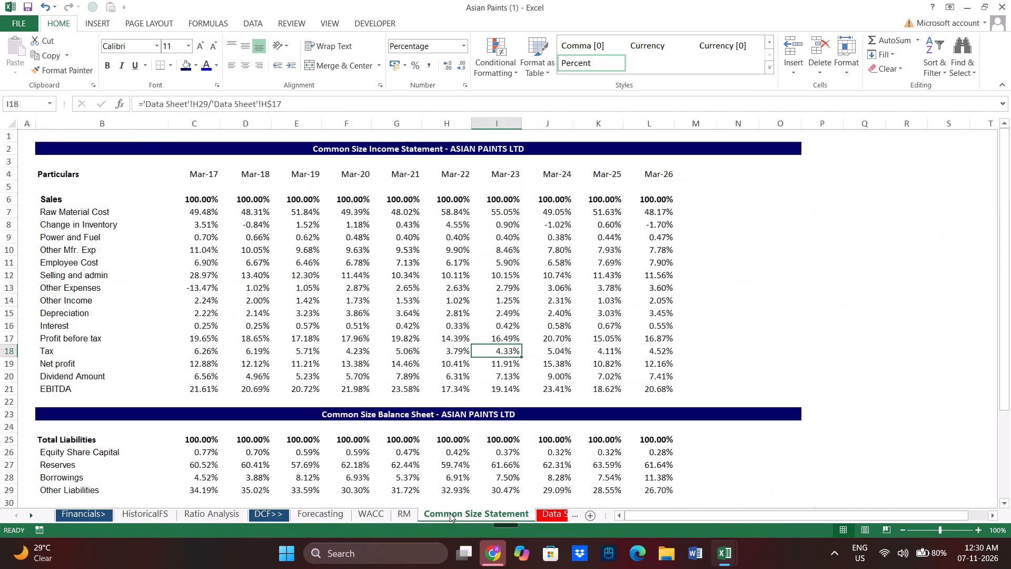
pyautogui.click(324, 519)
pyautogui.click(377, 514)
pyautogui.click(404, 513)
pyautogui.click(362, 520)
pyautogui.click(324, 520)
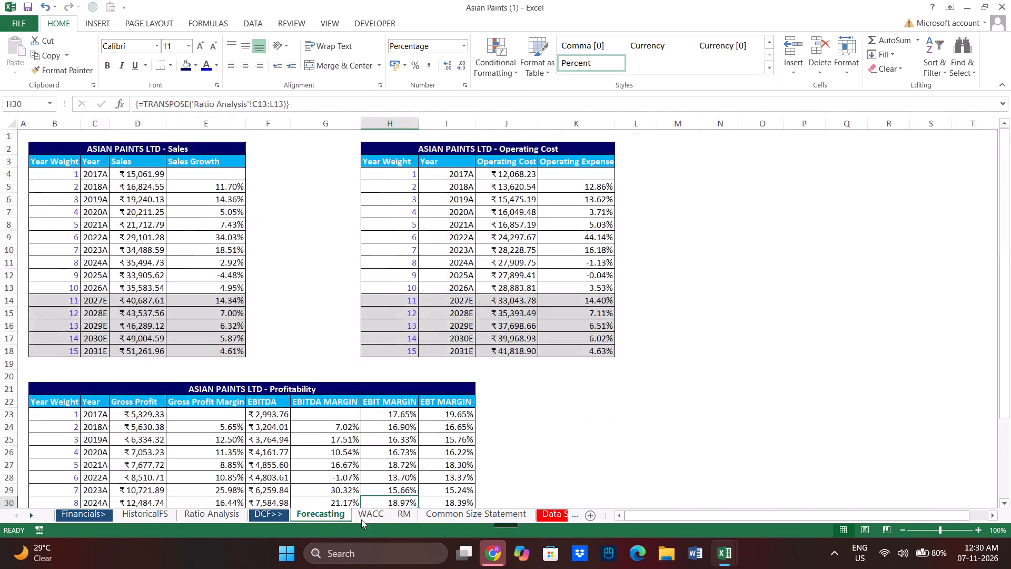
pyautogui.click(362, 519)
# Move the Common Size Statement sheet directly after the DCF>> divider, ahead of Forecasting.
pyautogui.moveTo(449, 516); pyautogui.dragTo(299, 518)
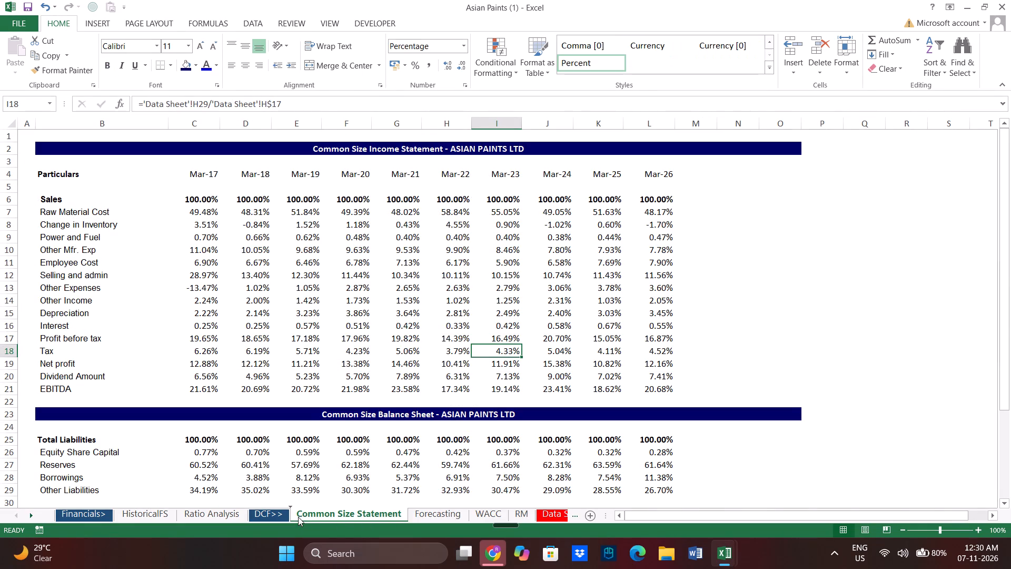
# Examine the Forecasting, WACC, RM and Data Sheet tabs in the new sheet order, including the full Return On Market table.
pyautogui.click(413, 517)
pyautogui.click(490, 511)
pyautogui.click(513, 510)
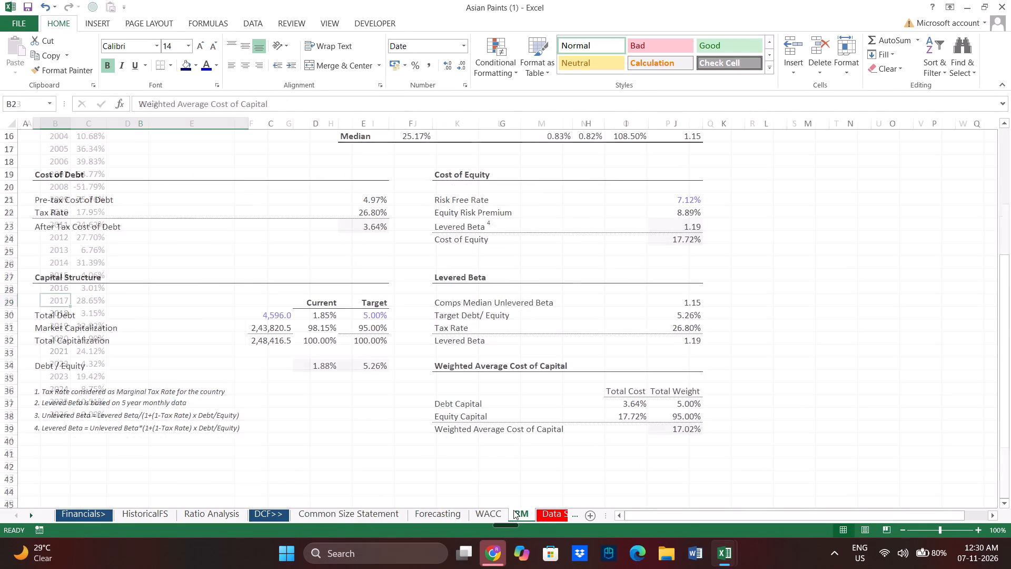
pyautogui.click(543, 514)
pyautogui.click(380, 522)
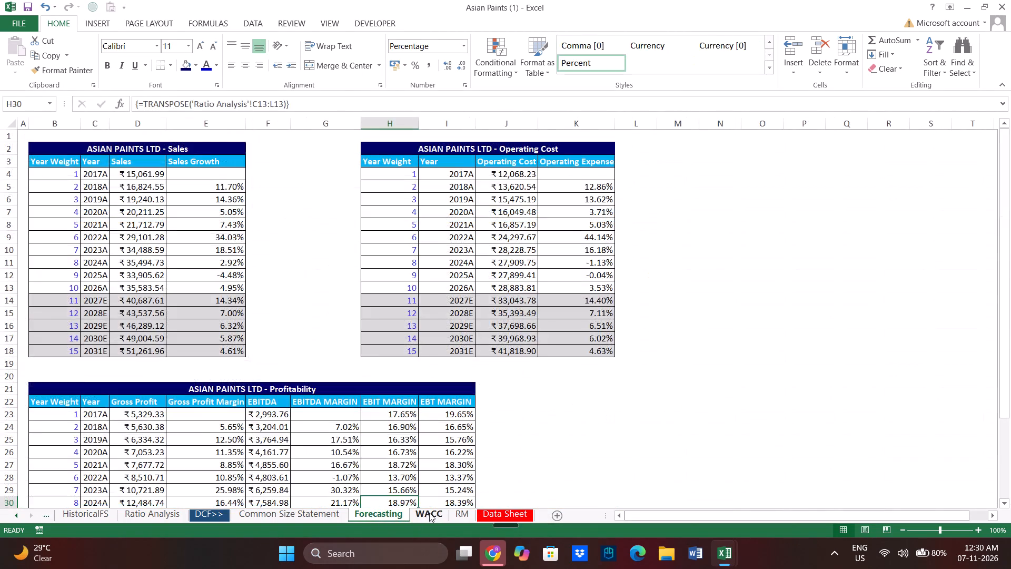
pyautogui.click(429, 513)
pyautogui.click(442, 509)
pyautogui.click(460, 512)
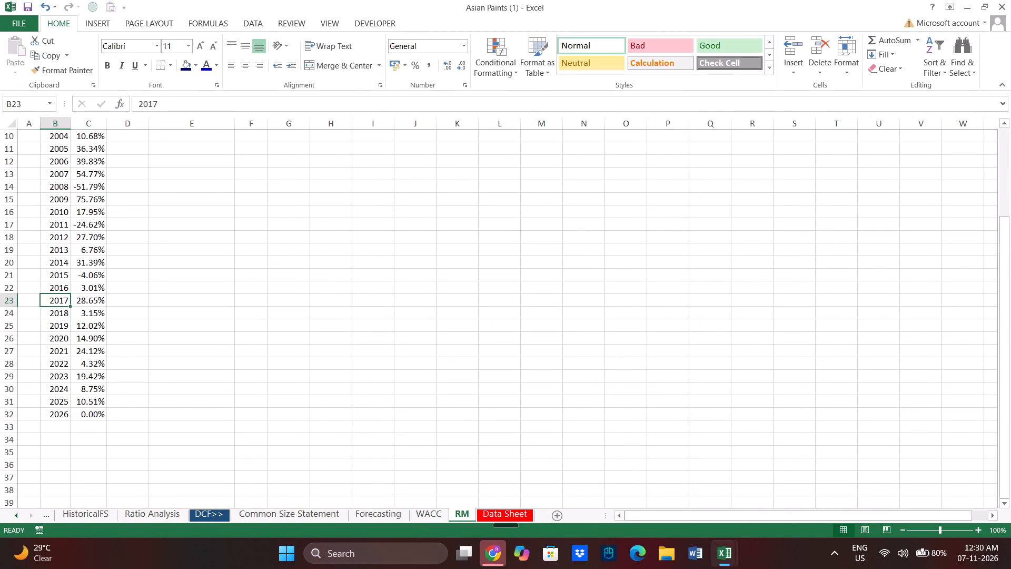
pyautogui.scroll(11, 305, 366)
pyautogui.scroll(-1, 214, 312)
pyautogui.scroll(3, 214, 312)
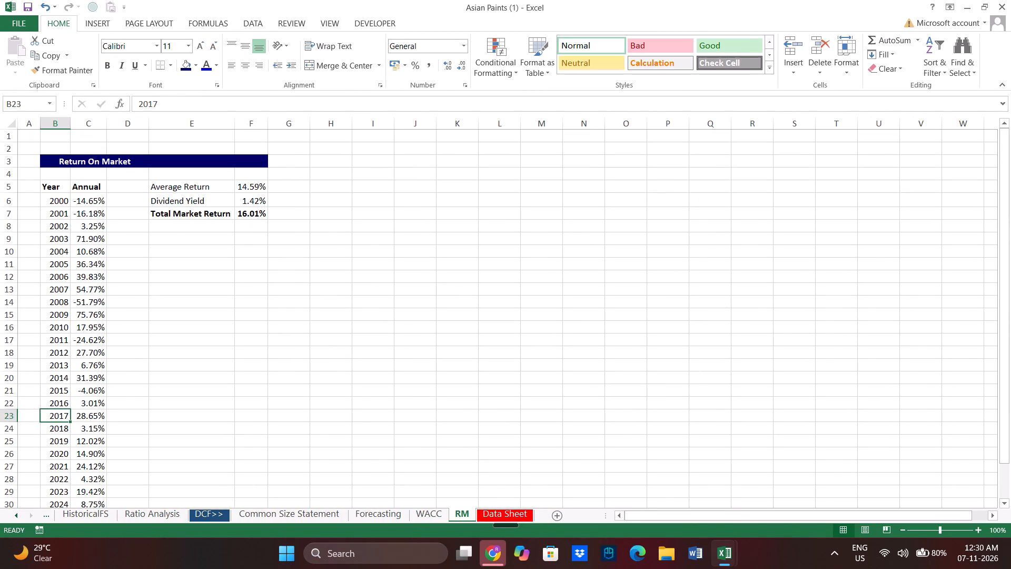
pyautogui.click(358, 364)
pyautogui.scroll(-4, 358, 361)
# Switch to Chrome, cancel the pending save of Exercise Sheet - Common Size Analysis (3), and return to the Excel workbook.
pyautogui.click(500, 549)
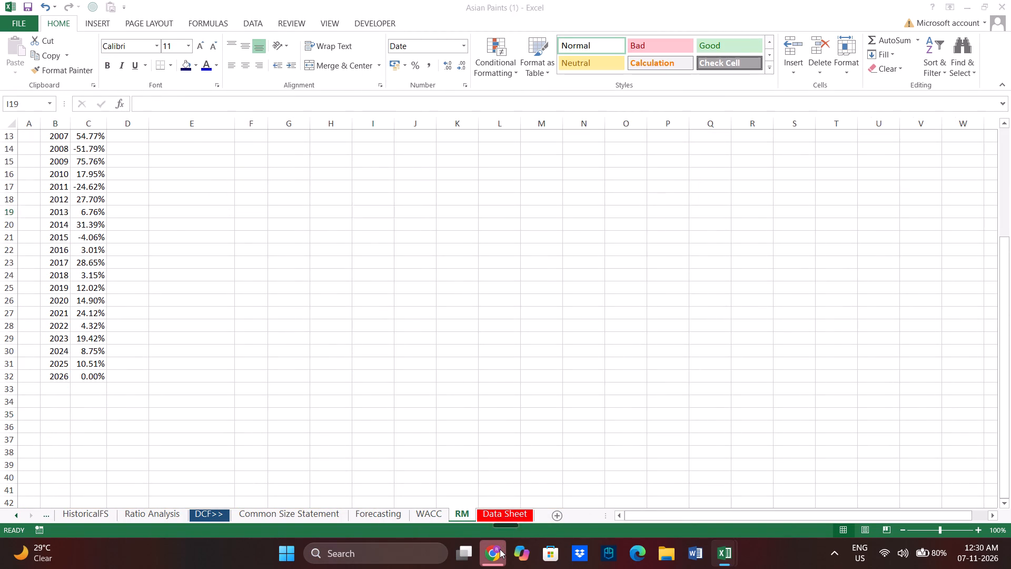
pyautogui.click(739, 410)
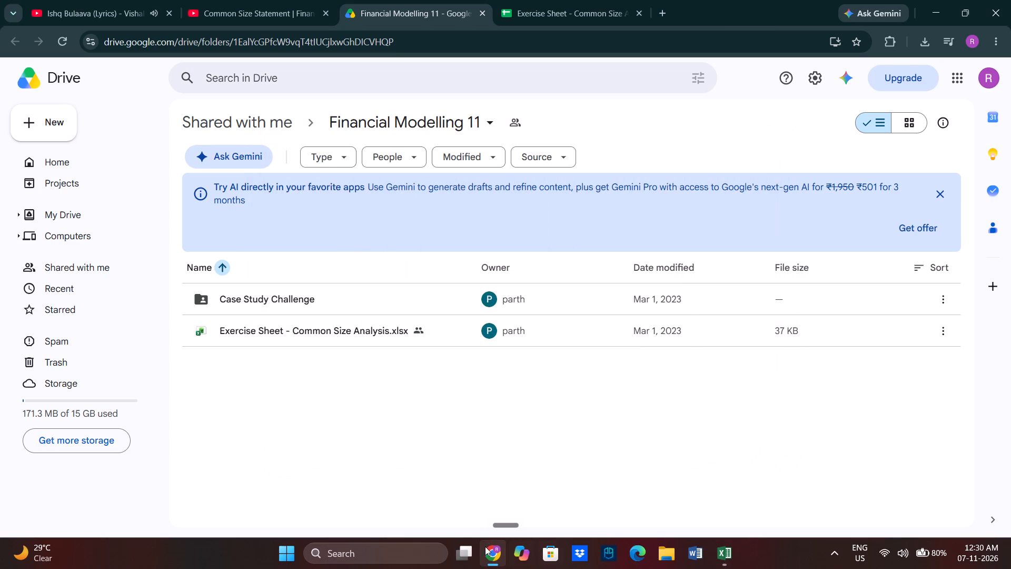
pyautogui.click(485, 546)
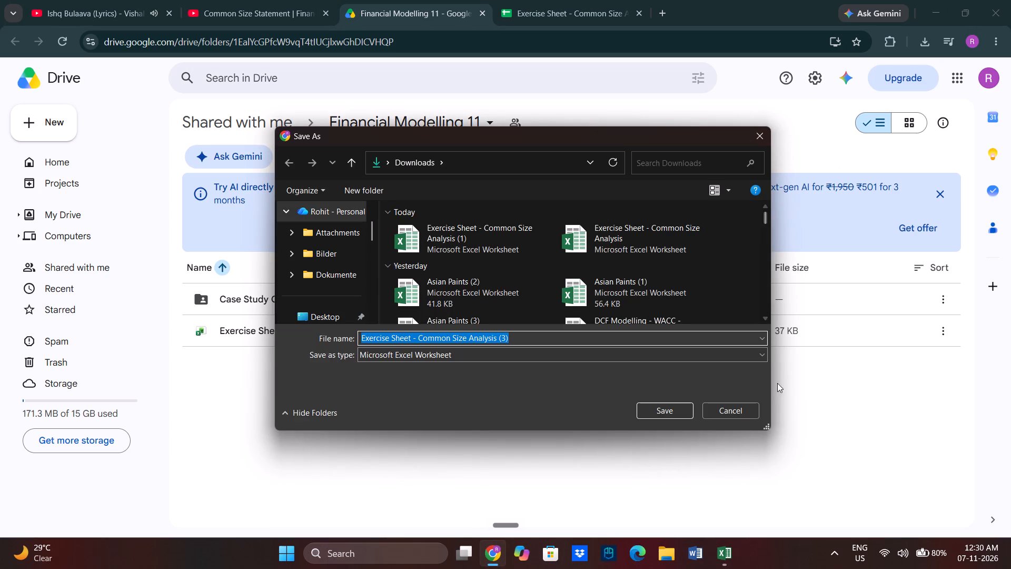
pyautogui.click(746, 417)
pyautogui.click(942, 12)
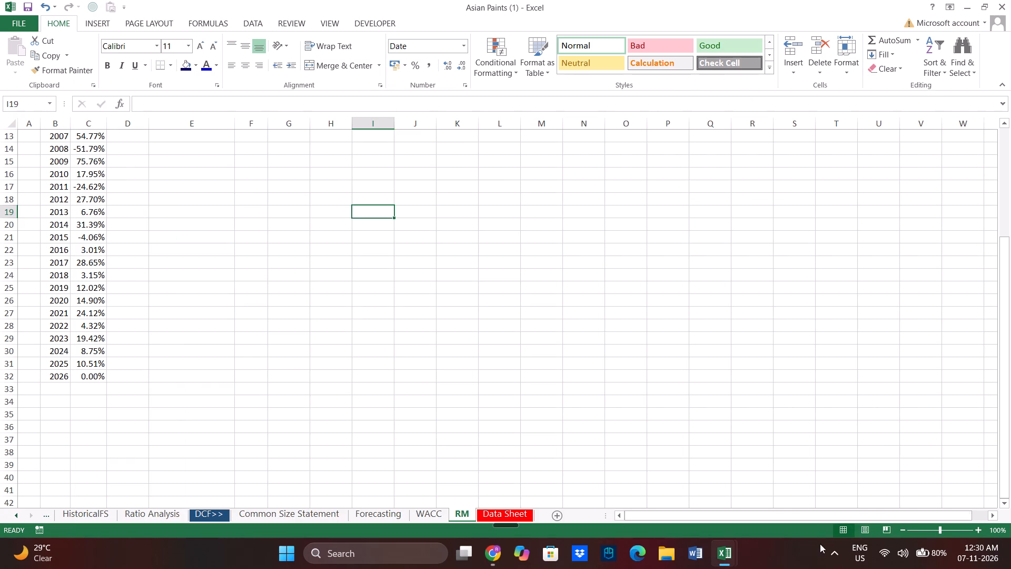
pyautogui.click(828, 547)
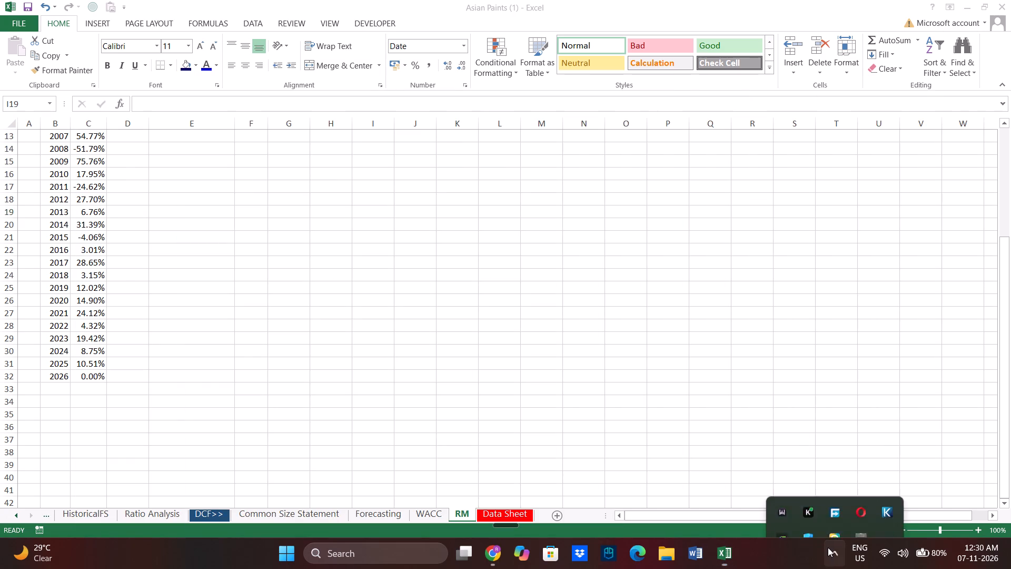
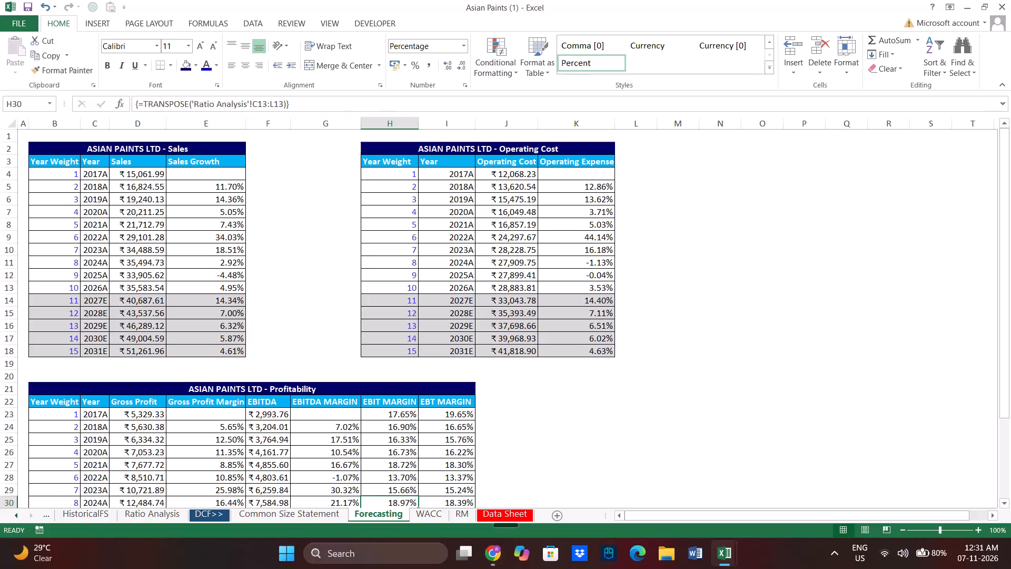
# Save the Asian Paints (1) workbook with its current changes.
pyautogui.click(228, 301)
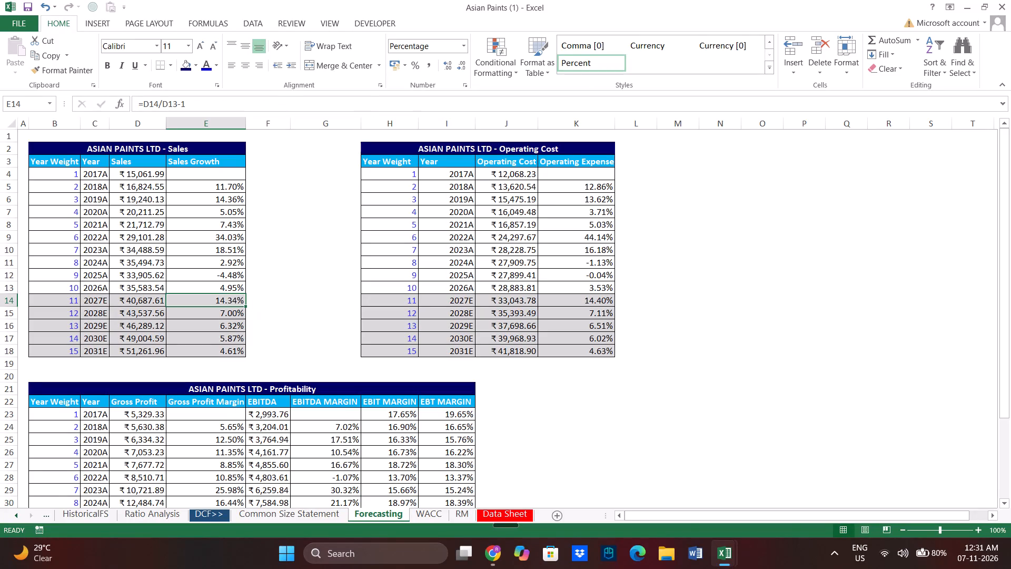
pyautogui.hotkey('ctrl', 's')
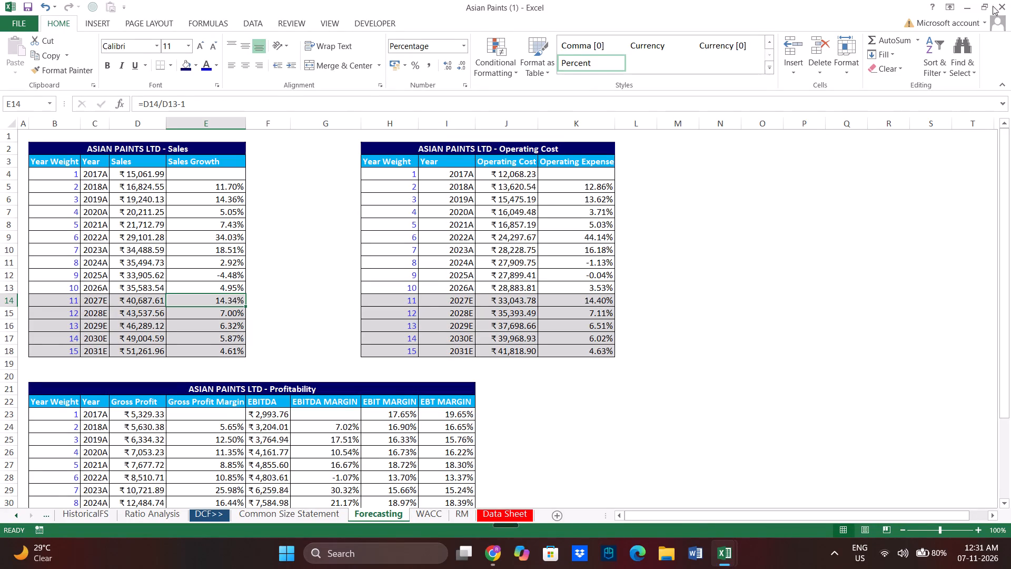
# Minimise the Asian Paints workbook and close Exercise Sheet - Common Size Analysis without saving its changes.
pyautogui.click(968, 4)
pyautogui.click(1010, 0)
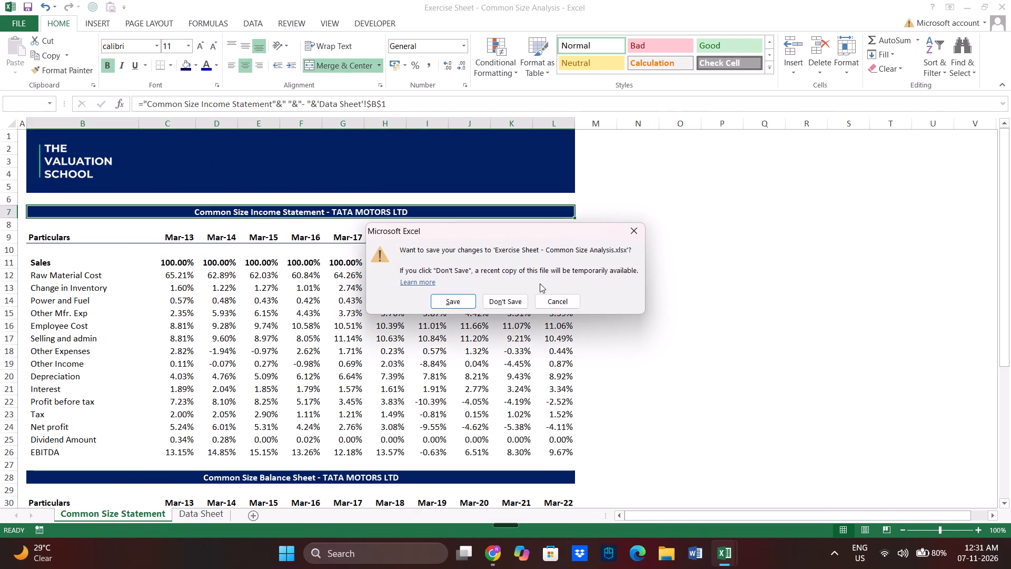
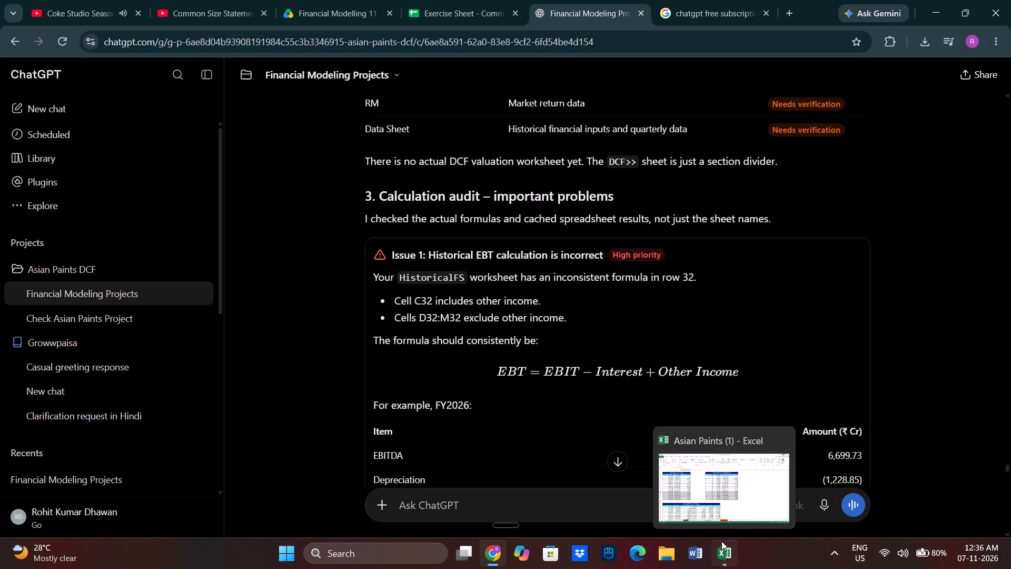
# Switch to the Asian Paints workbook in Excel and open the income statement on the HistoricalFS sheet.
pyautogui.click(709, 497)
pyautogui.click(298, 513)
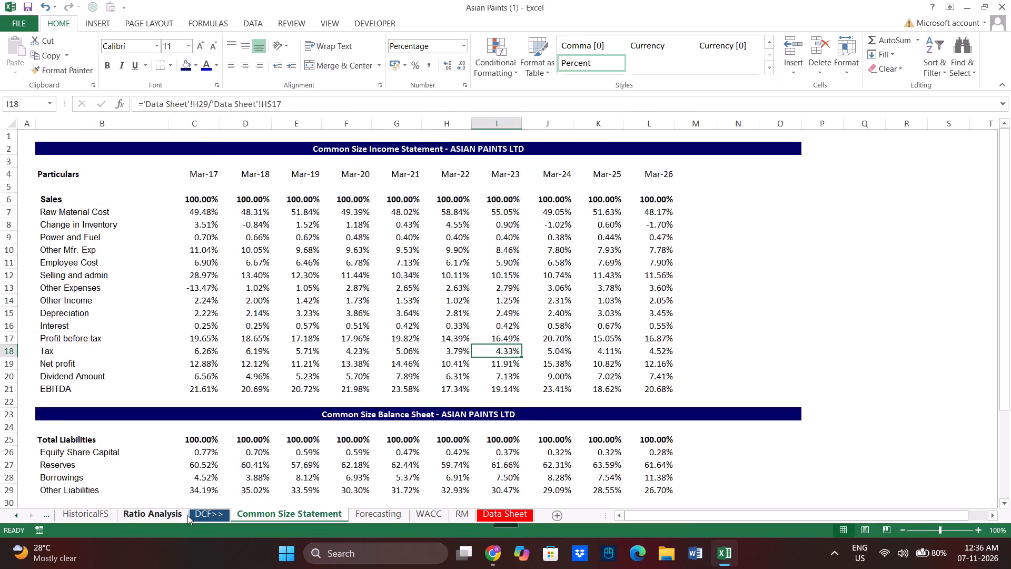
pyautogui.click(187, 515)
pyautogui.click(154, 516)
pyautogui.click(93, 515)
pyautogui.scroll(4, 173, 298)
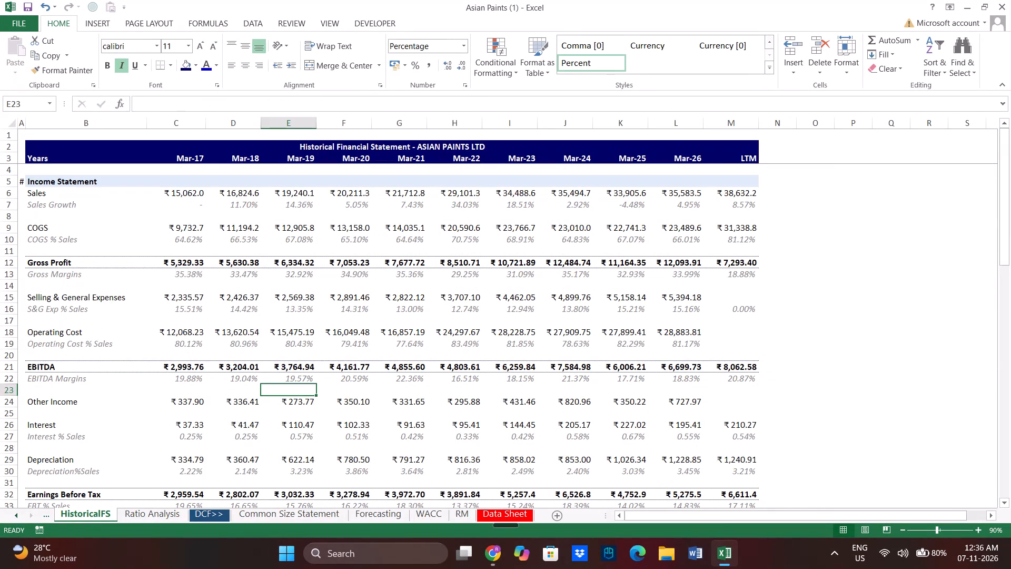
pyautogui.scroll(2, 173, 298)
pyautogui.scroll(-1, 210, 277)
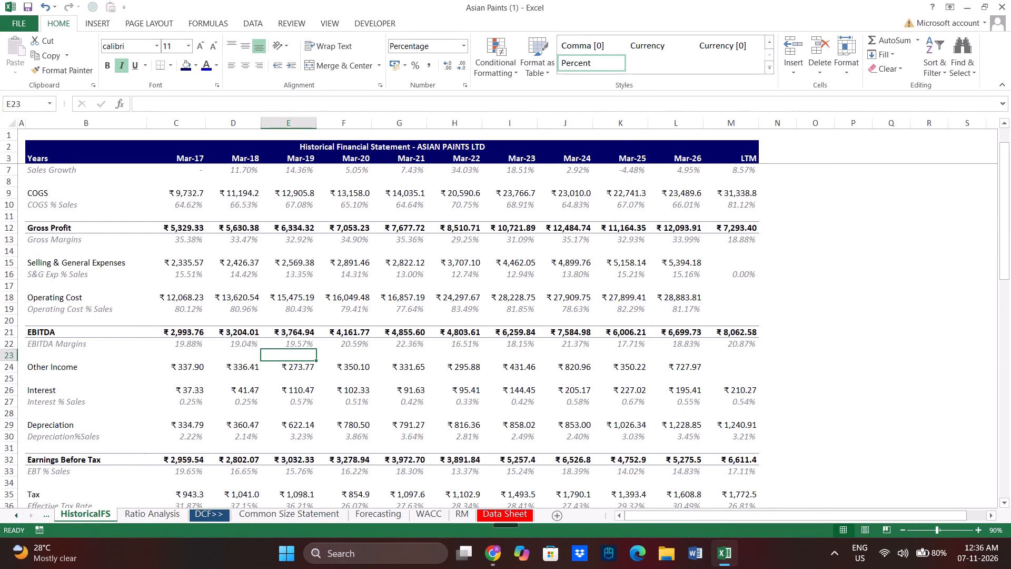
# Copy the Mar-17 Earnings Before Tax formula, which adds Other Income, across row 32 through Mar-26.
pyautogui.click(188, 364)
pyautogui.click(231, 366)
pyautogui.click(191, 460)
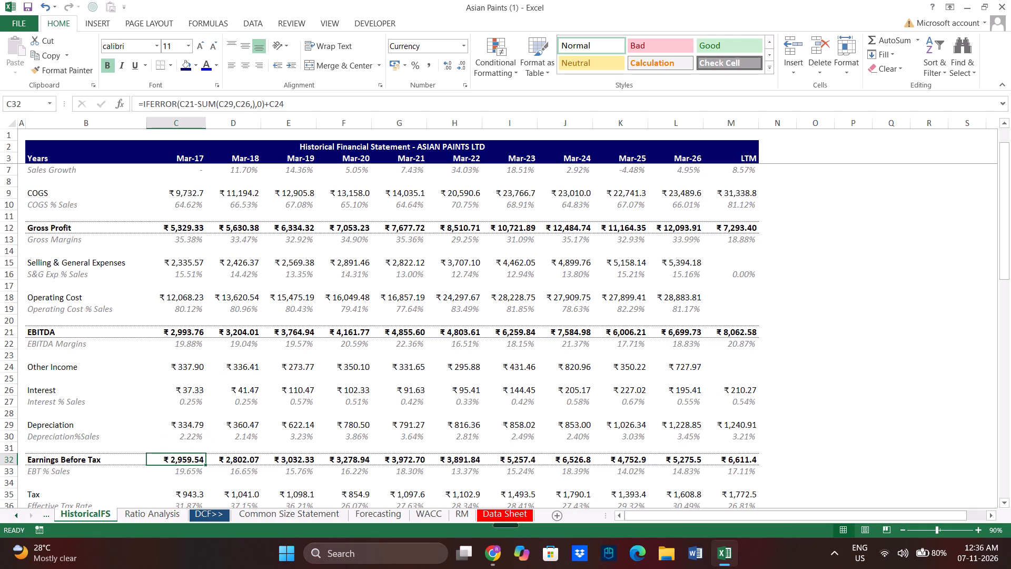
pyautogui.doubleClick(191, 460)
pyautogui.press('Return')
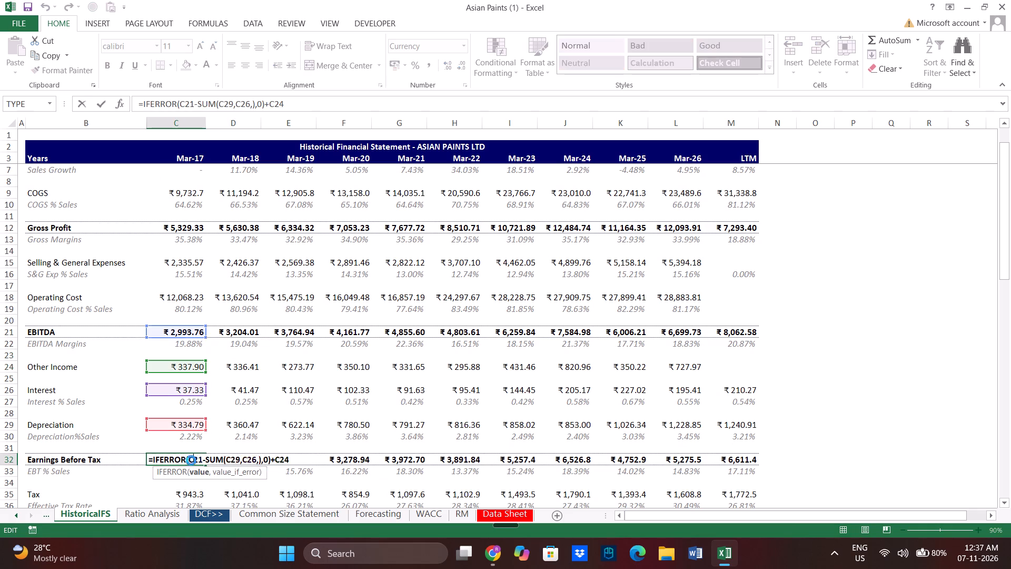
pyautogui.press('Up')
pyautogui.hotkey('ctrl', 'c')
pyautogui.hotkey('shift', 'Right')
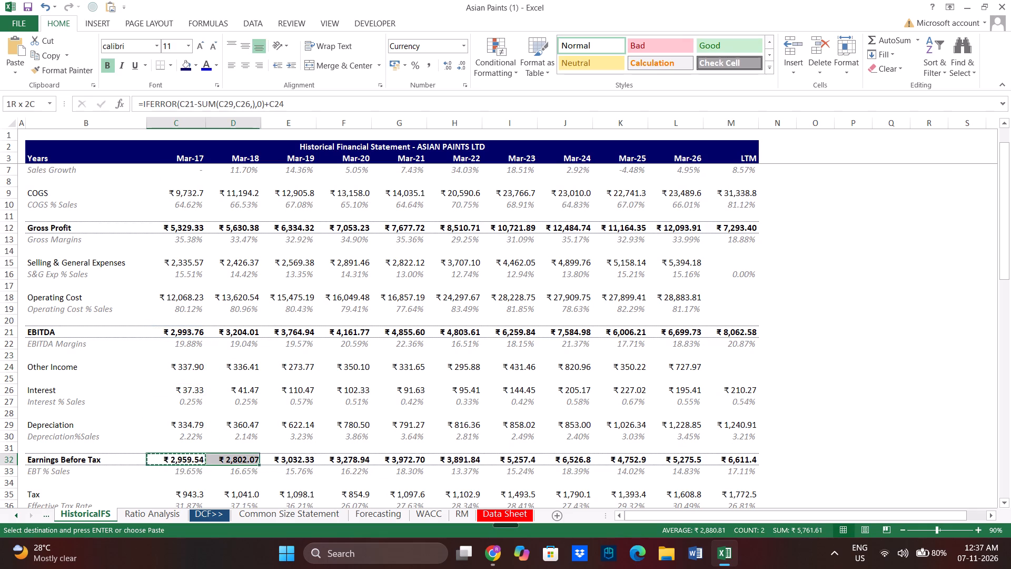
pyautogui.hotkey('shift', 'Right')
pyautogui.hotkey('shift', 'Right')
pyautogui.hotkey('shift', 'Right')
pyautogui.hotkey('shift', 'Right')
pyautogui.hotkey('shift', 'Right')
pyautogui.hotkey('shift', 'Right')
pyautogui.hotkey('shift', 'Right')
pyautogui.hotkey('shift', 'Right')
pyautogui.hotkey('shift', 'Right')
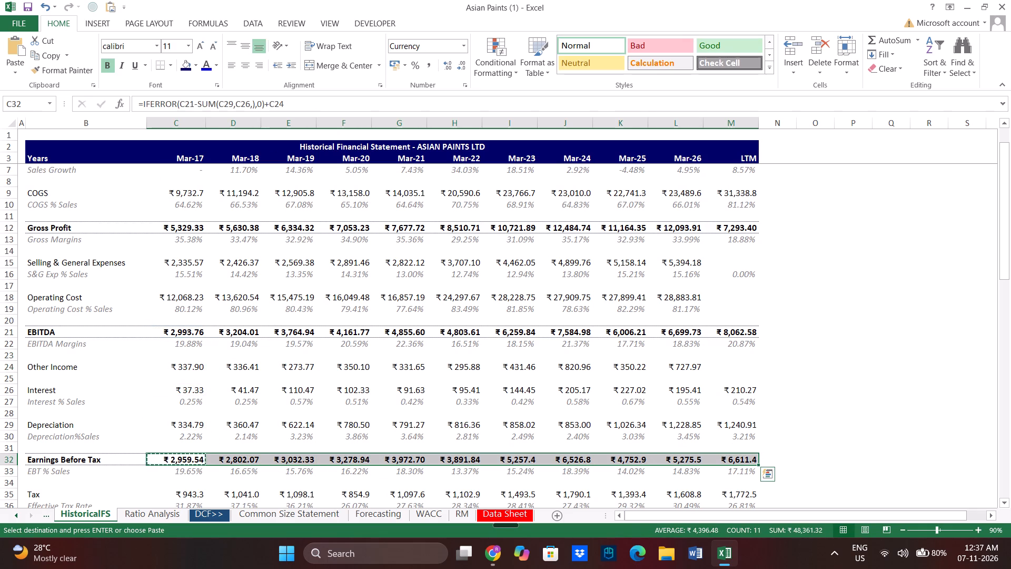
pyautogui.hotkey('shift', 'Left')
pyautogui.hotkey('ctrl', 'v')
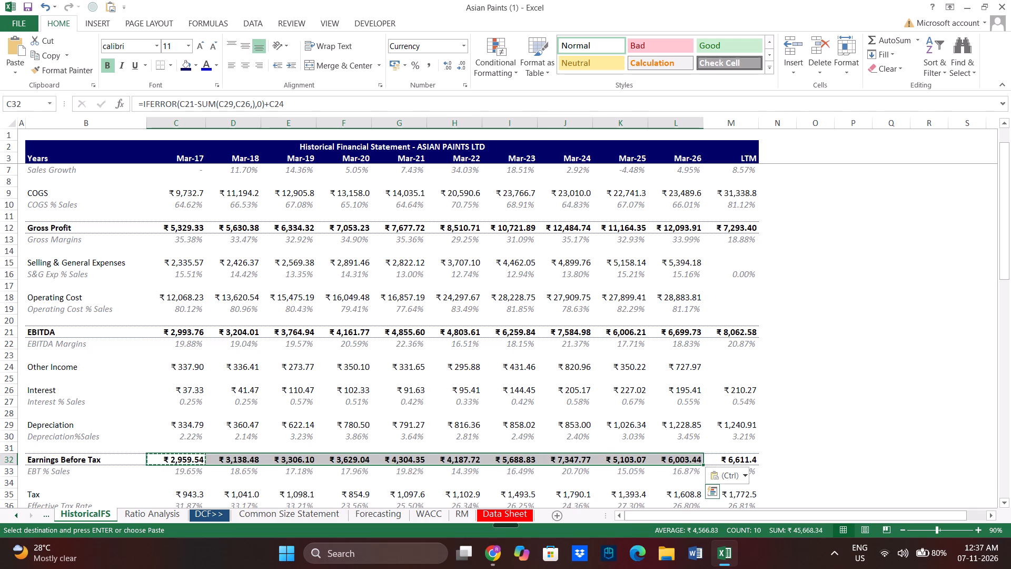
# Inspect the Net Profit formula for Mar-17 in the rows below Earnings Before Tax.
pyautogui.press('Down')
pyautogui.press('Down')
pyautogui.press('Down')
pyautogui.press('Down')
pyautogui.press('Down')
pyautogui.press('Down')
pyautogui.press('Down')
pyautogui.press('Down')
pyautogui.press('Down')
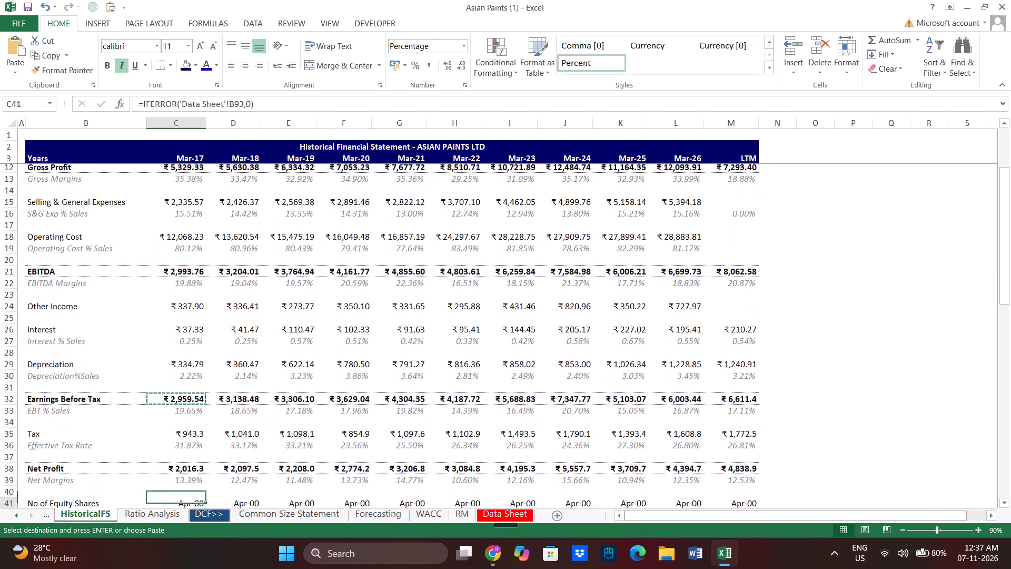
pyautogui.press('Up')
pyautogui.press('Up')
pyautogui.press('Up')
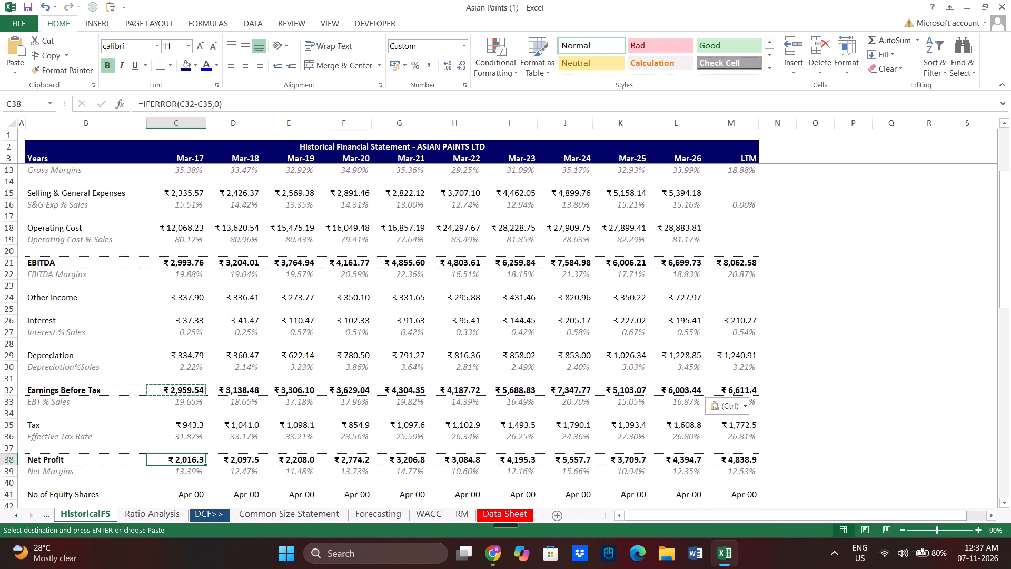
pyautogui.doubleClick(191, 460)
pyautogui.press('Return')
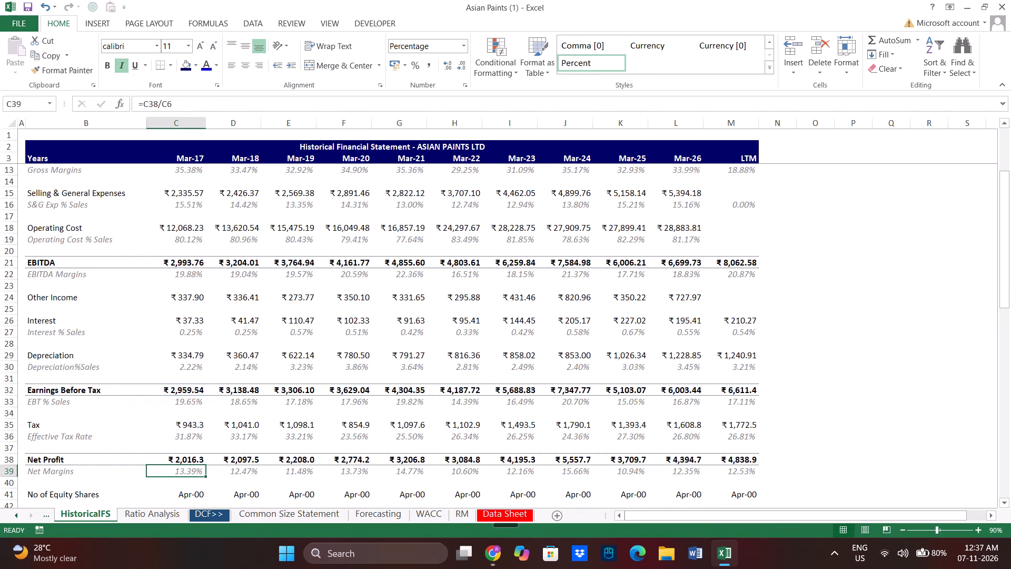
# Set the No of Equity Shares row on the HistoricalFS sheet, Mar-17 through LTM, to the General number format.
pyautogui.press('Down')
pyautogui.press('Down')
pyautogui.press('Down')
pyautogui.press('Down')
pyautogui.press('Down')
pyautogui.press('Down')
pyautogui.press('Up')
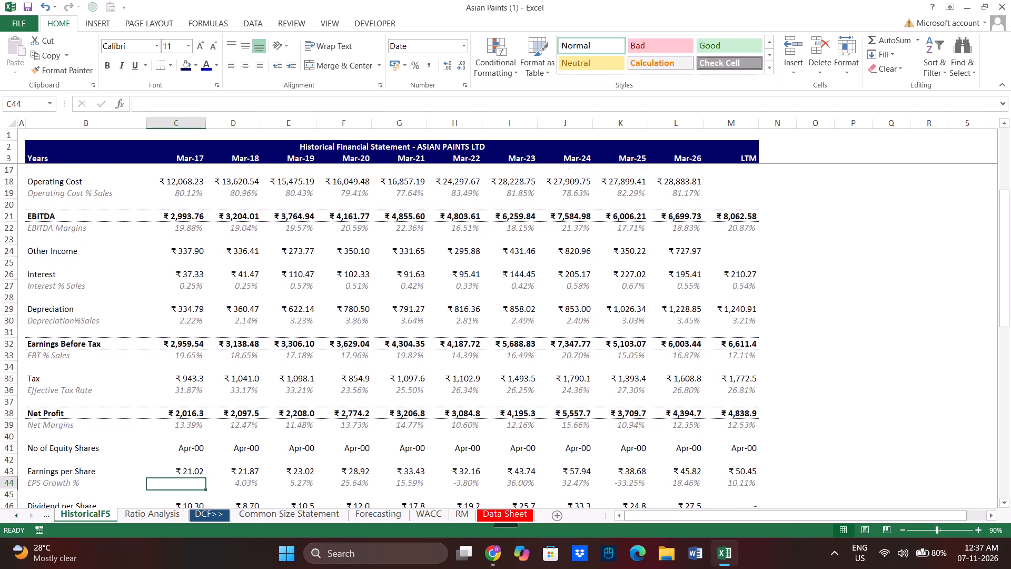
pyautogui.press('Up')
pyautogui.press('Up')
pyautogui.press('Up')
pyautogui.hotkey('shift', 'Right')
pyautogui.hotkey('shift', 'Right')
pyautogui.hotkey('shift', 'Right')
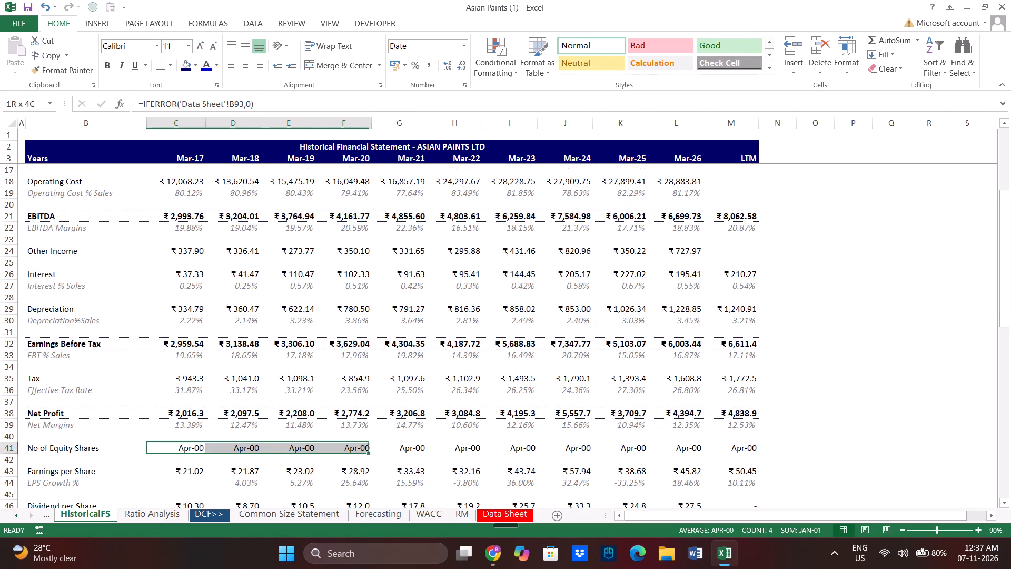
pyautogui.hotkey('shift', 'Right')
pyautogui.hotkey('shift', 'Right')
pyautogui.hotkey('shift', 'Right')
pyautogui.hotkey('shift', 'Right')
pyautogui.hotkey('shift', 'Right')
pyautogui.hotkey('shift', 'Right')
pyautogui.hotkey('shift', 'Right')
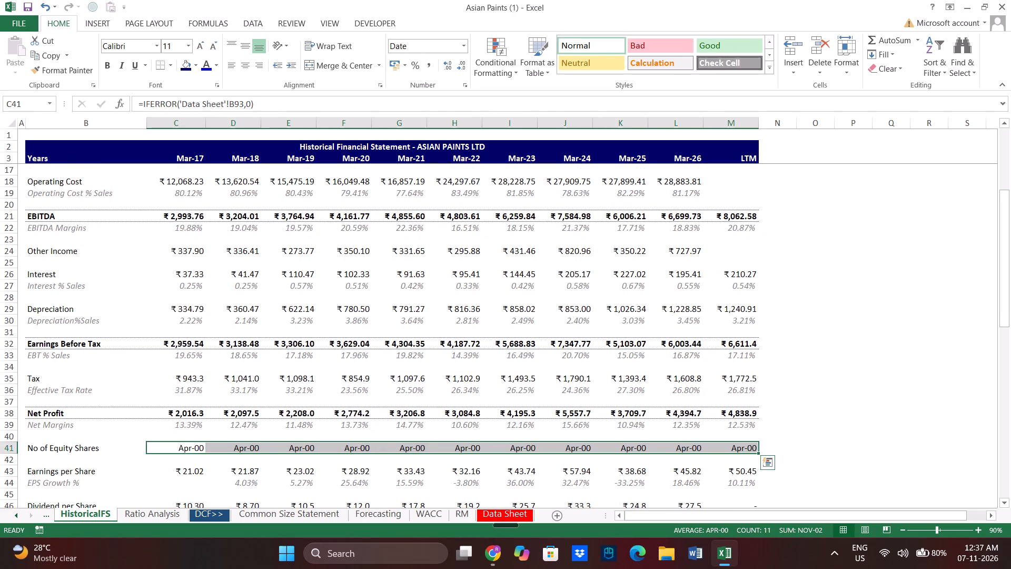
pyautogui.click(464, 47)
pyautogui.click(447, 70)
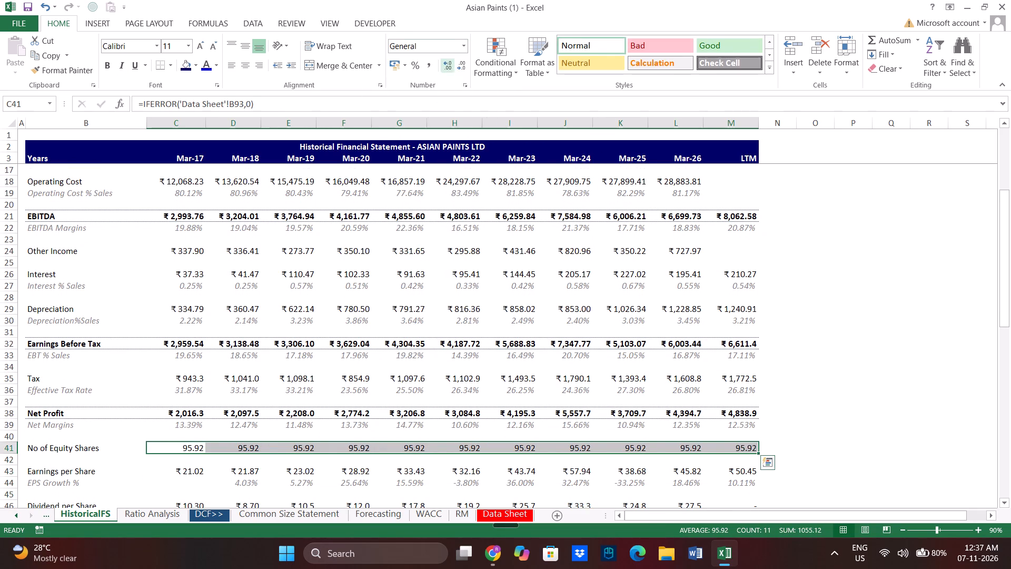
# Inspect the Mar-18 Earnings per Share formula and the surrounding rows.
pyautogui.scroll(-5, 260, 298)
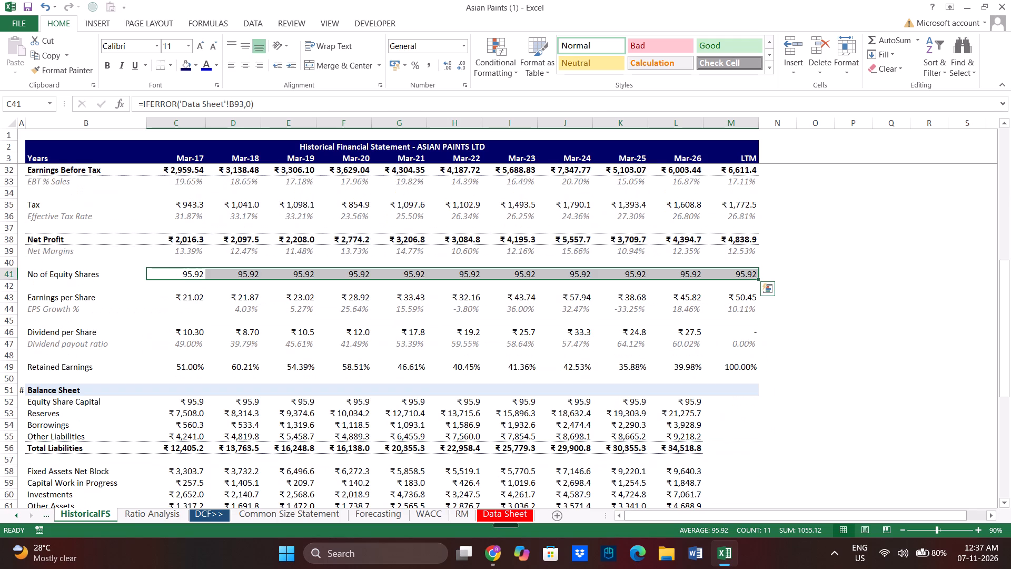
pyautogui.click(259, 298)
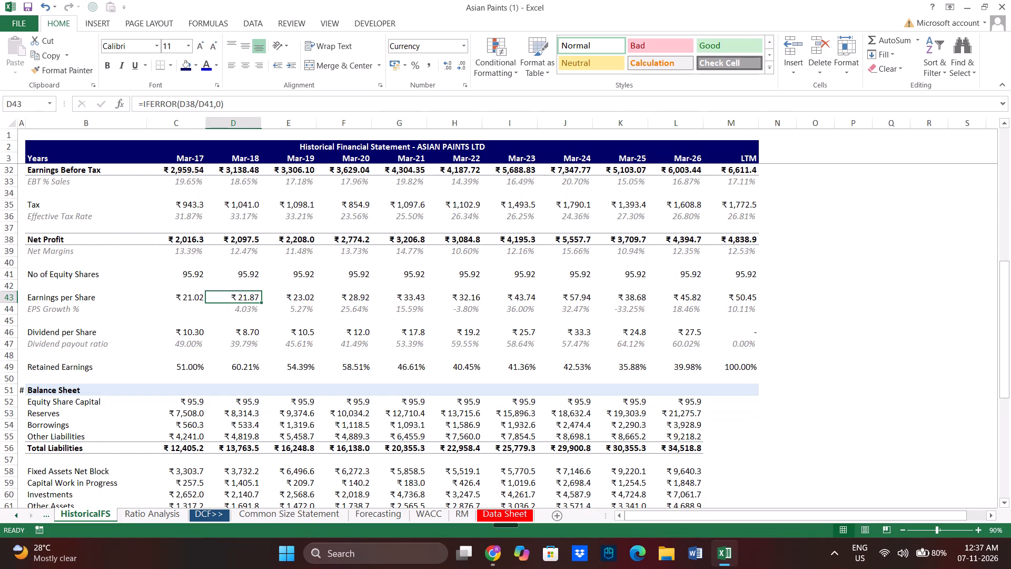
pyautogui.scroll(3, 277, 324)
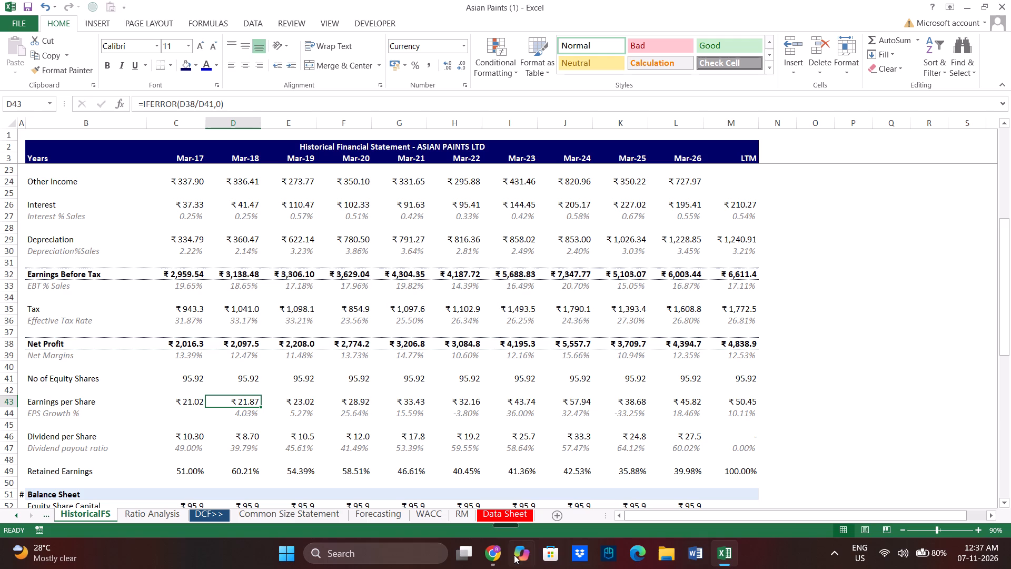
# Switch to the ChatGPT review in Chrome and read the rest of Issue 1 and Issue 2 on the WACC peer equity inputs.
pyautogui.moveTo(500, 552); pyautogui.dragTo(699, 550)
pyautogui.click(692, 551)
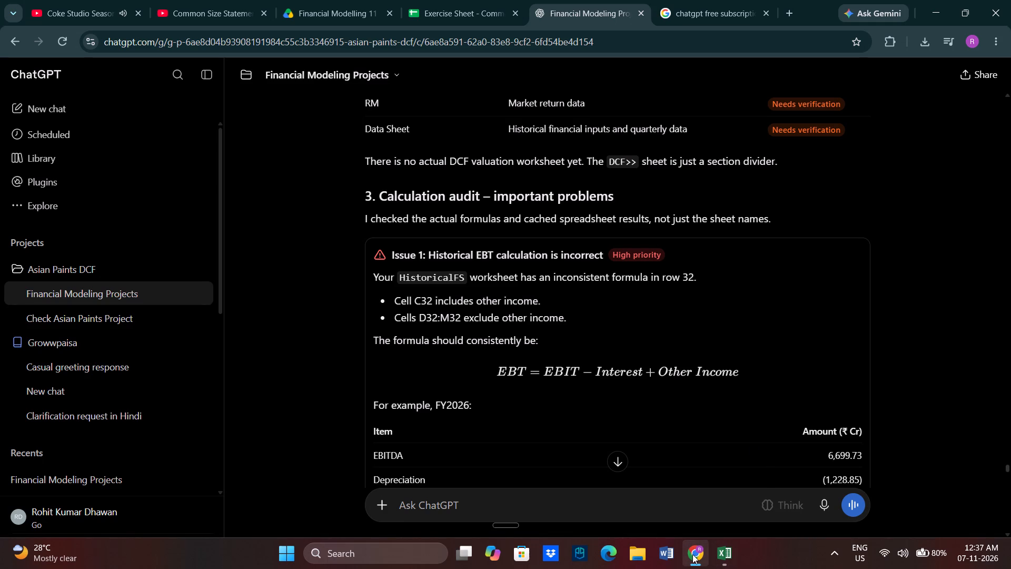
pyautogui.click(693, 554)
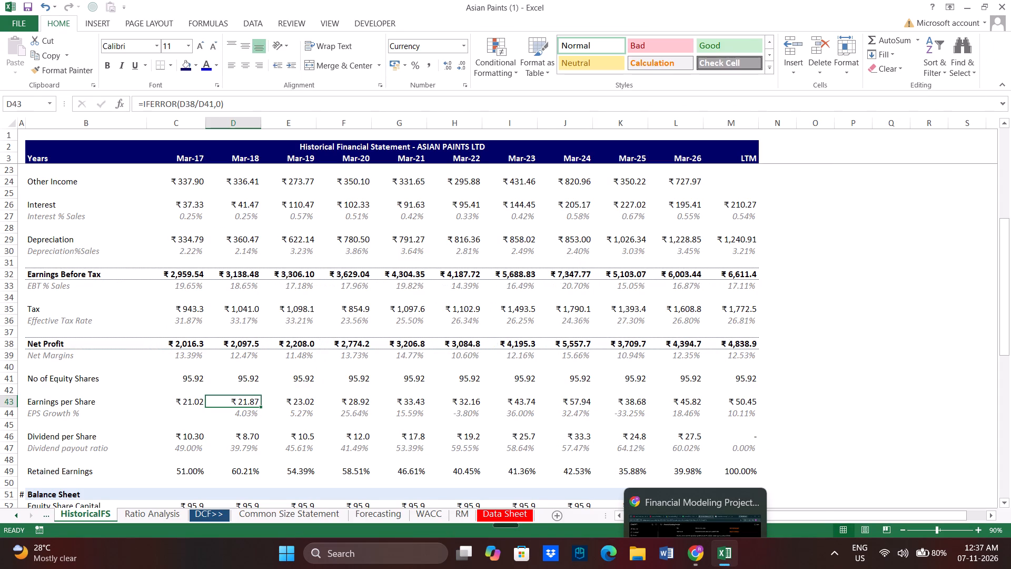
pyautogui.click(244, 274)
pyautogui.click(692, 554)
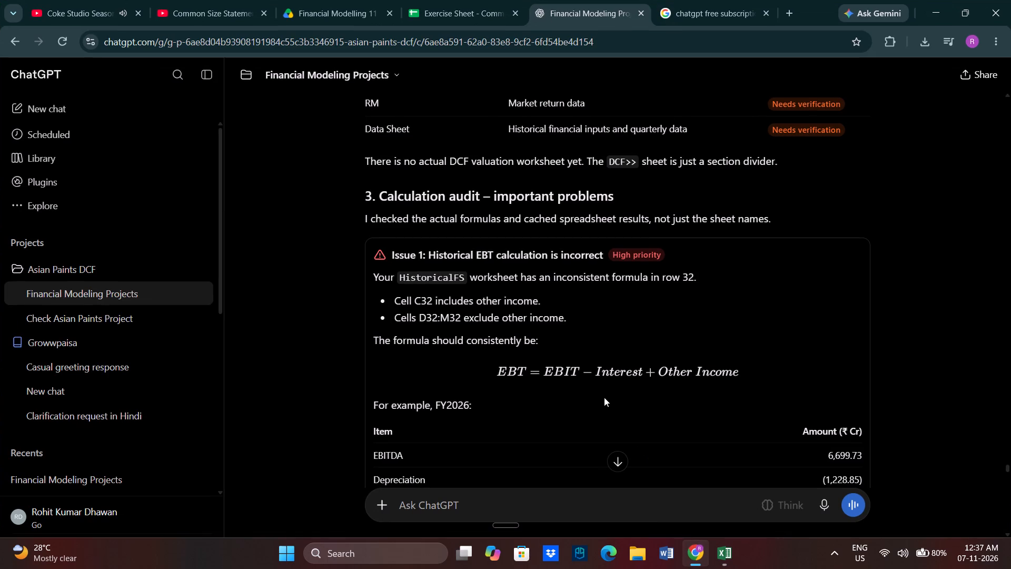
pyautogui.scroll(-3, 603, 397)
pyautogui.click(527, 413)
pyautogui.scroll(-3, 527, 409)
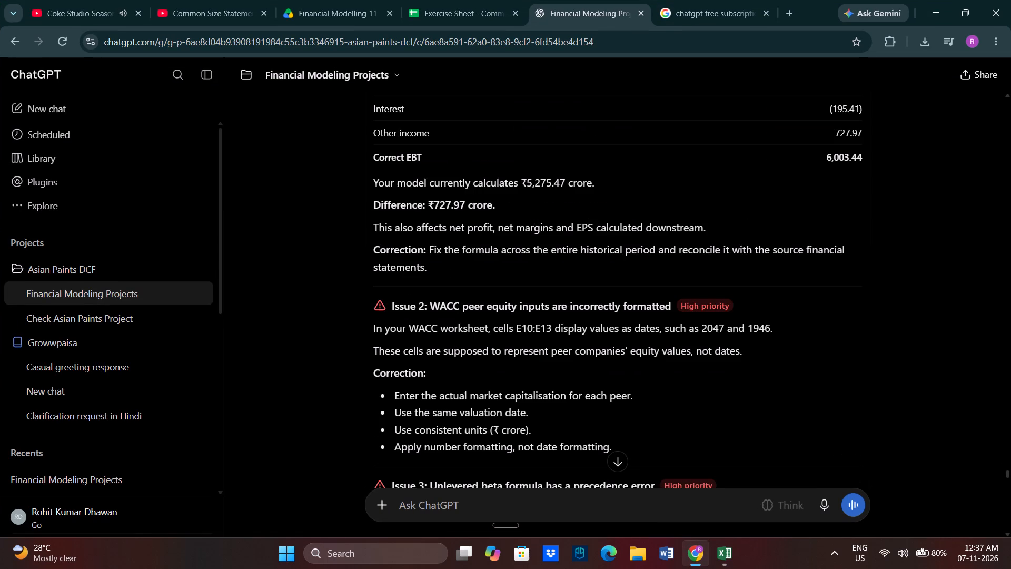
pyautogui.scroll(1, 527, 409)
pyautogui.scroll(-1, 535, 378)
# Return to Excel and format the peer Total Equity values in E10:E13 of the WACC sheet as Number with one decimal place.
pyautogui.click(727, 537)
pyautogui.click(719, 544)
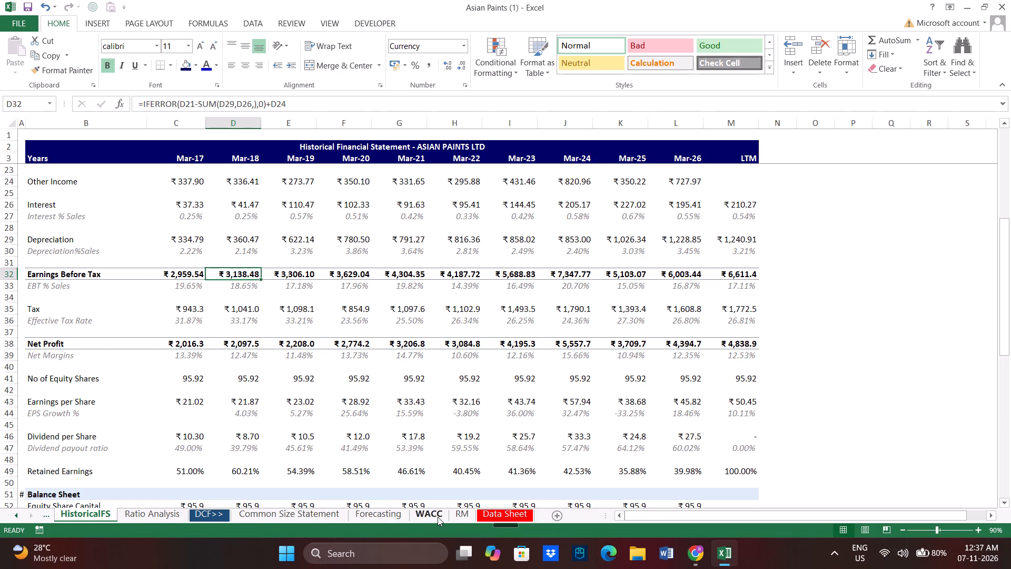
pyautogui.click(438, 517)
pyautogui.scroll(2, 299, 400)
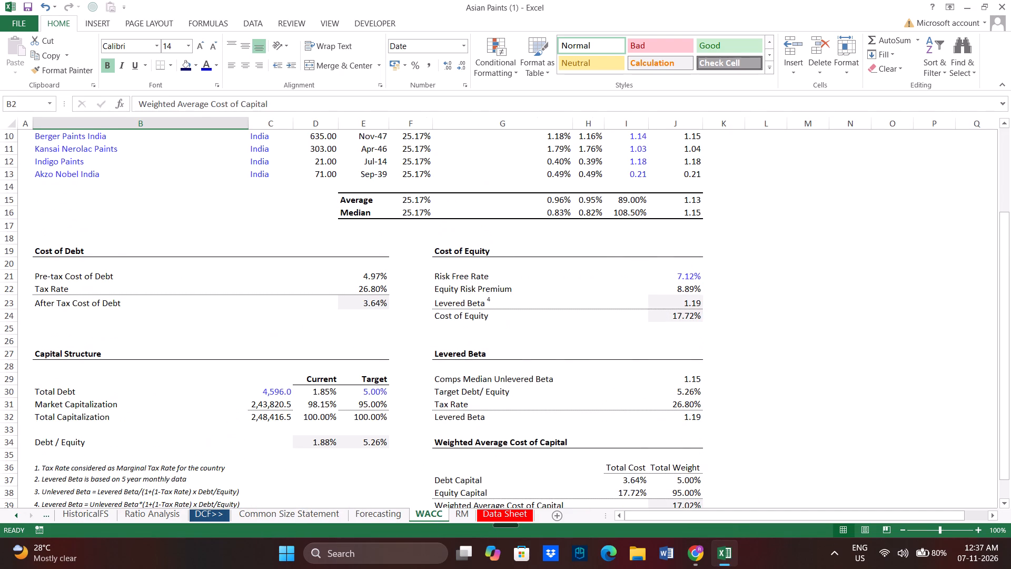
pyautogui.scroll(4, 527, 393)
pyautogui.moveTo(374, 254); pyautogui.dragTo(382, 291)
pyautogui.click(460, 52)
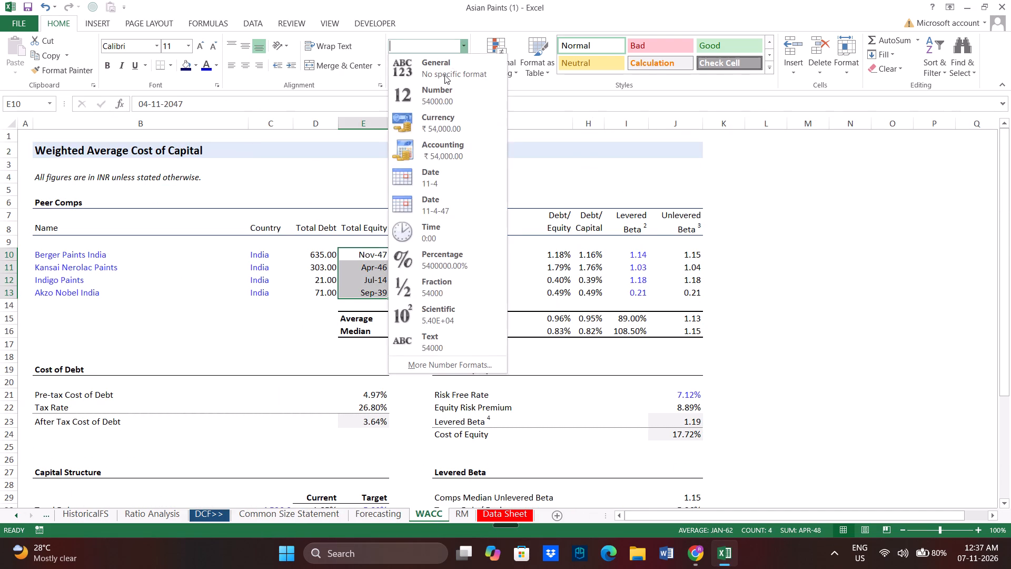
pyautogui.click(444, 75)
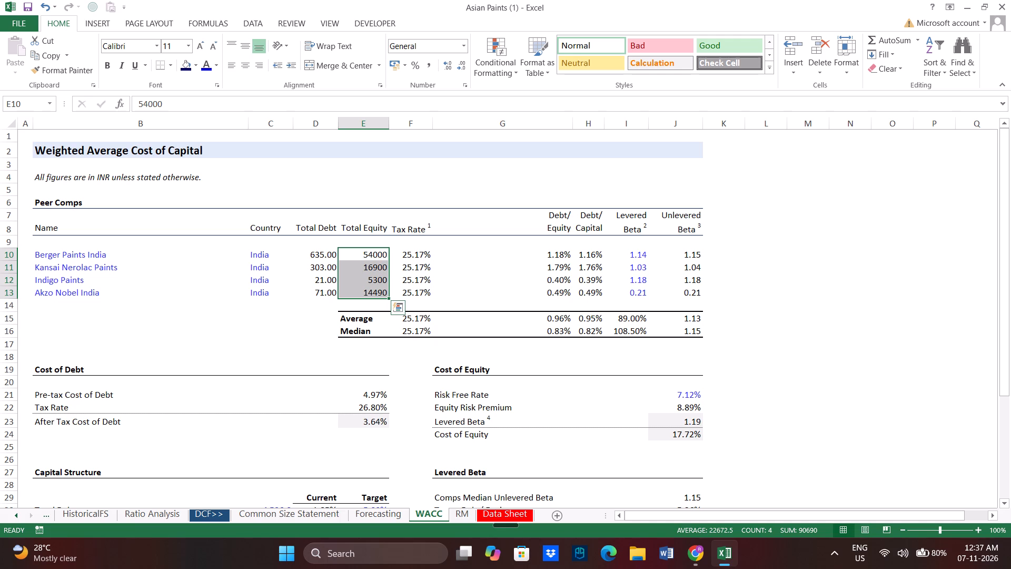
pyautogui.doubleClick(448, 67)
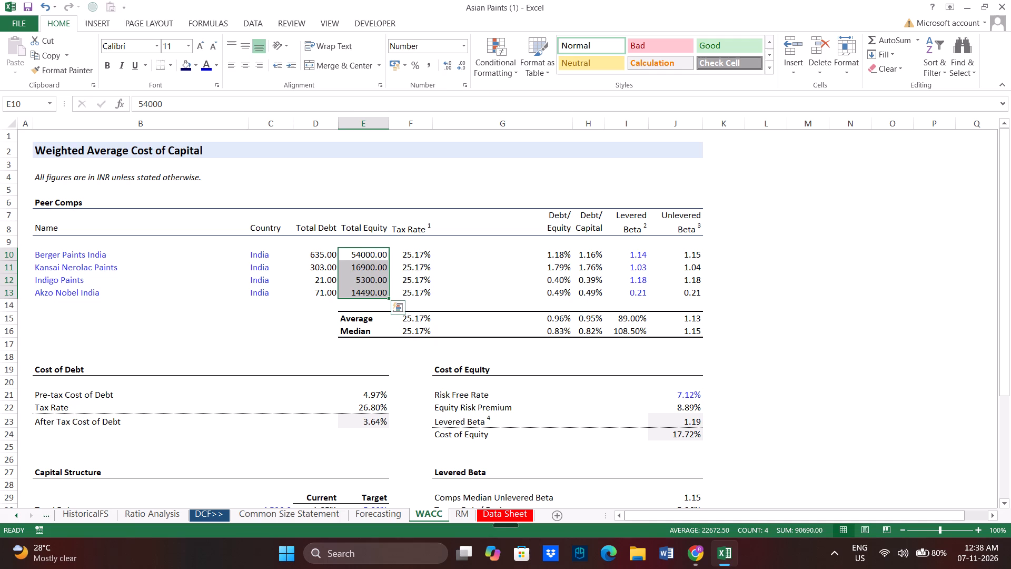
pyautogui.click(454, 61)
pyautogui.doubleClick(464, 63)
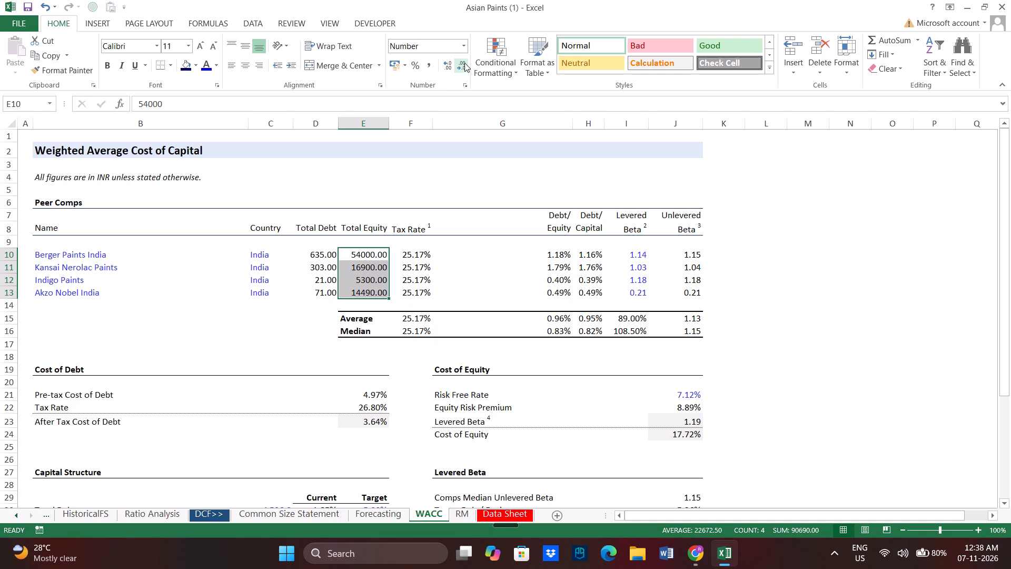
pyautogui.click(509, 251)
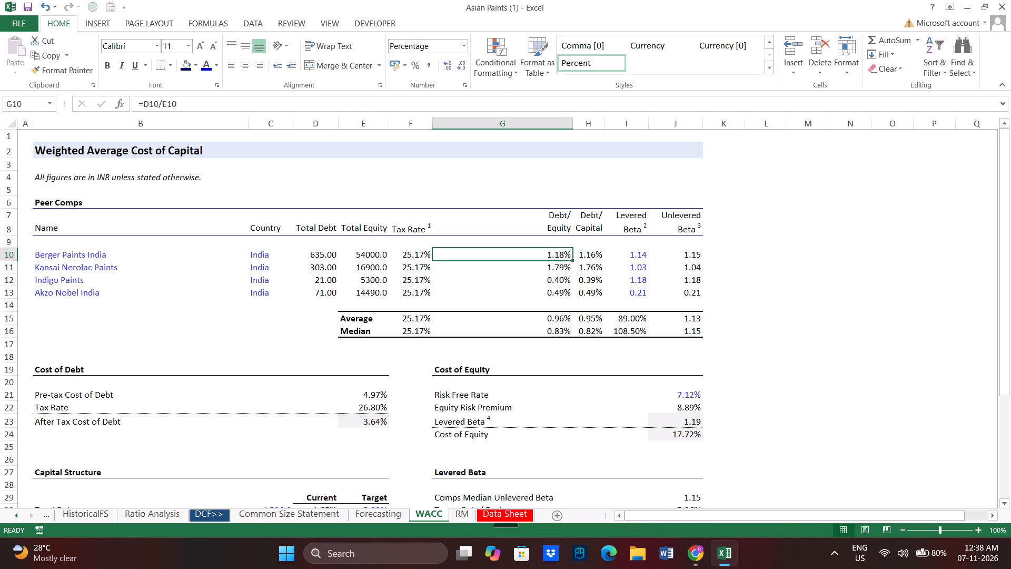
# Switch to the ChatGPT review in Chrome and read Issue 3 on the unlevered beta formula.
pyautogui.scroll(-3, 363, 299)
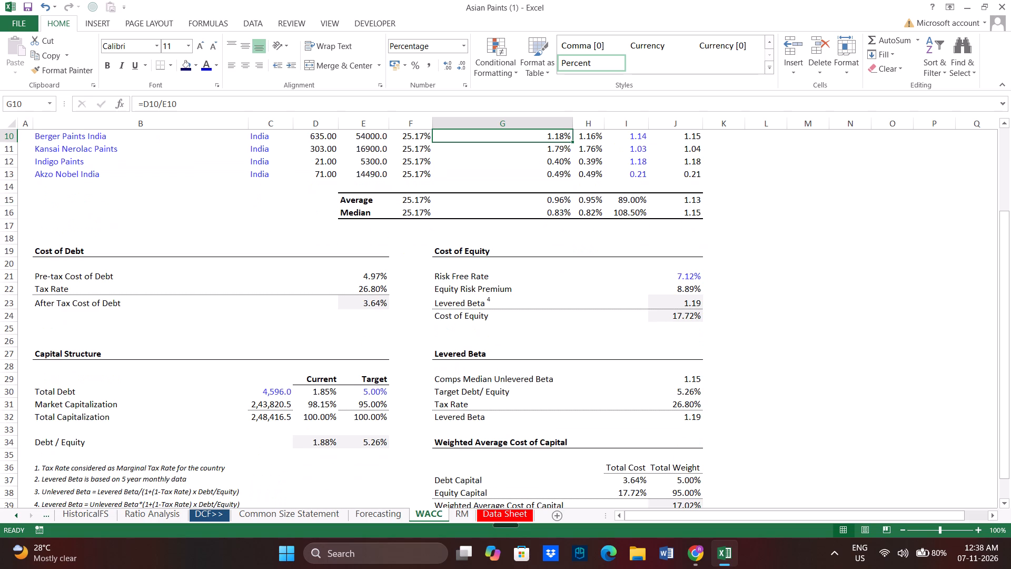
pyautogui.click(700, 554)
pyautogui.scroll(-1, 513, 319)
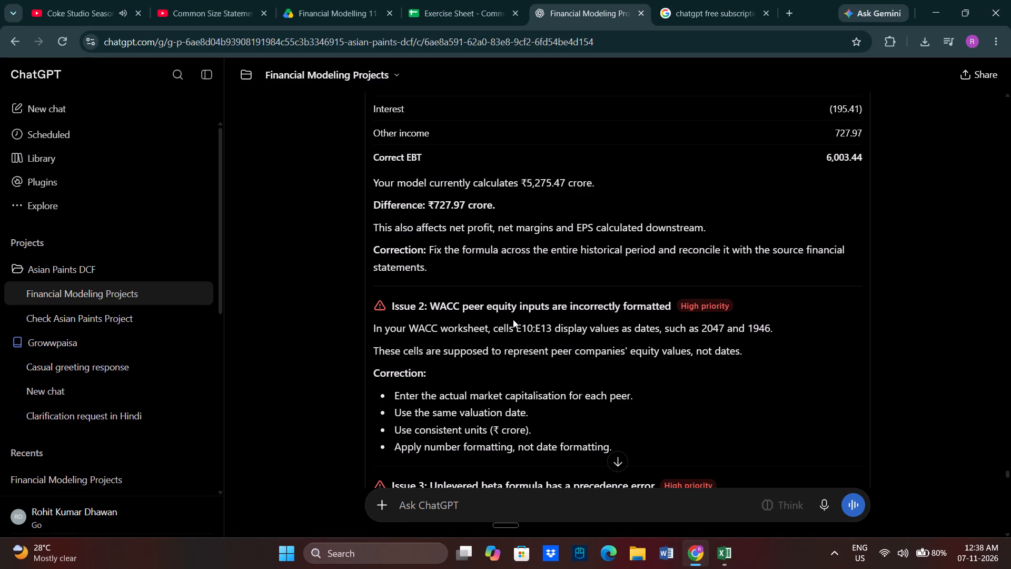
pyautogui.scroll(-2, 513, 319)
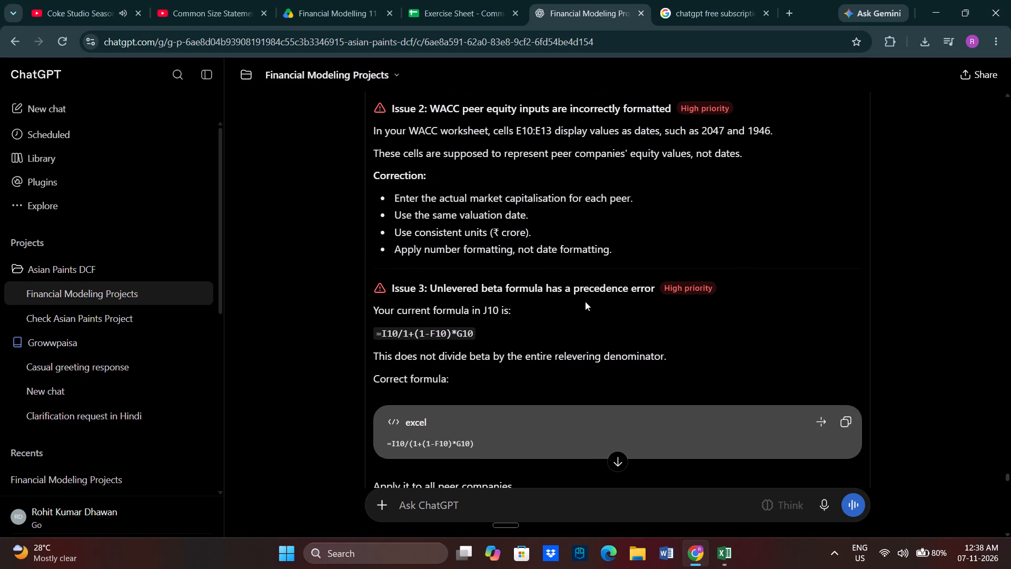
pyautogui.scroll(-1, 447, 315)
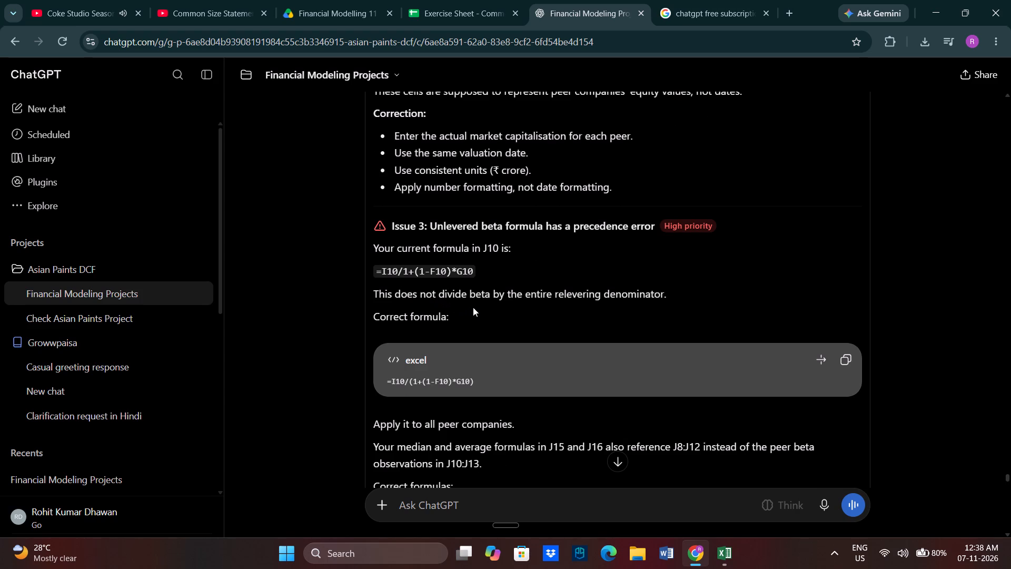
# Return to Excel and correct Berger Paints' unlevered beta formula in J10 of the WACC sheet to =I10/(1+(1-F10)*G10).
pyautogui.click(729, 554)
pyautogui.scroll(4, 632, 299)
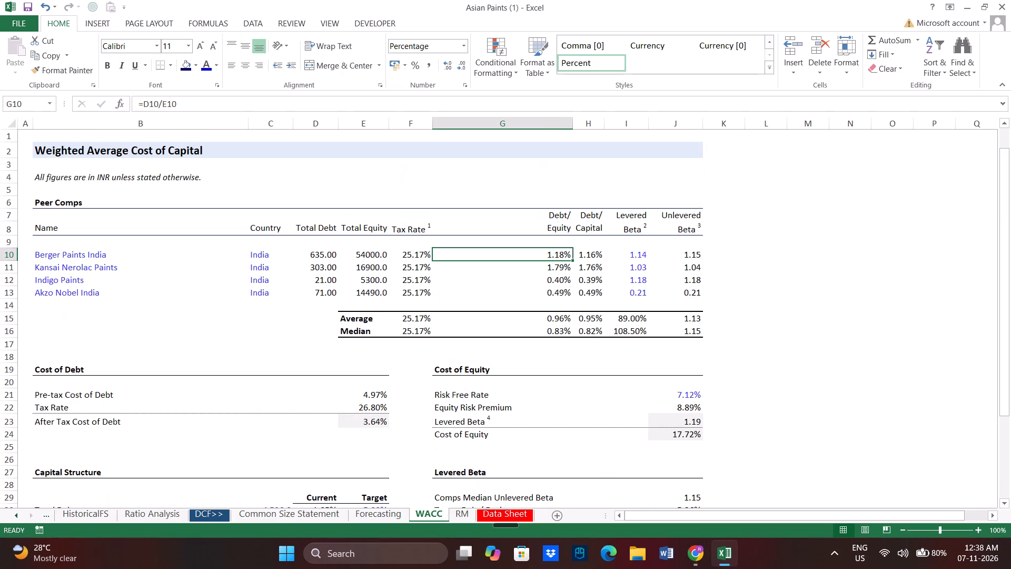
pyautogui.doubleClick(679, 257)
pyautogui.click(670, 256)
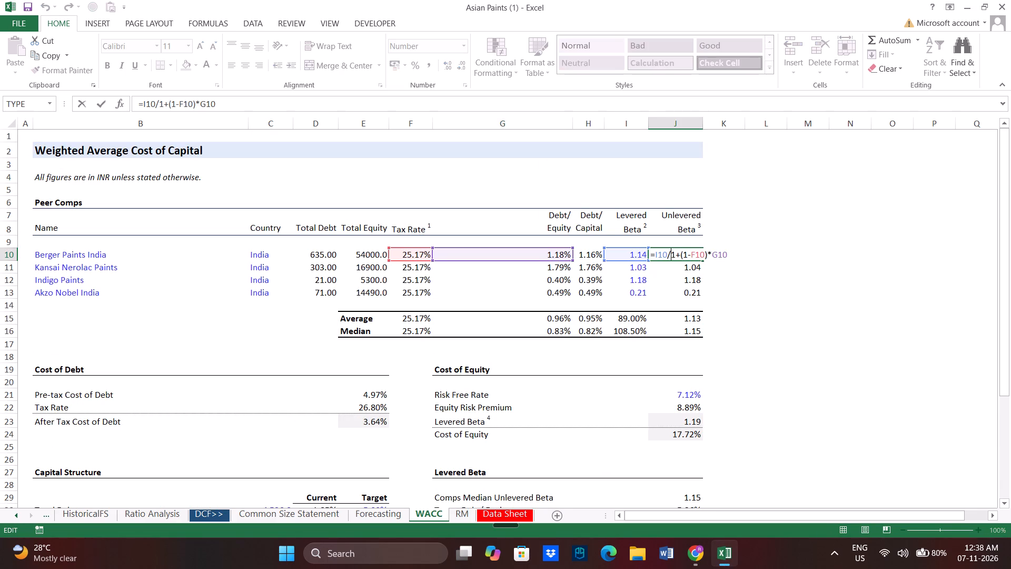
pyautogui.hotkey('shift', '(')
pyautogui.press('Return')
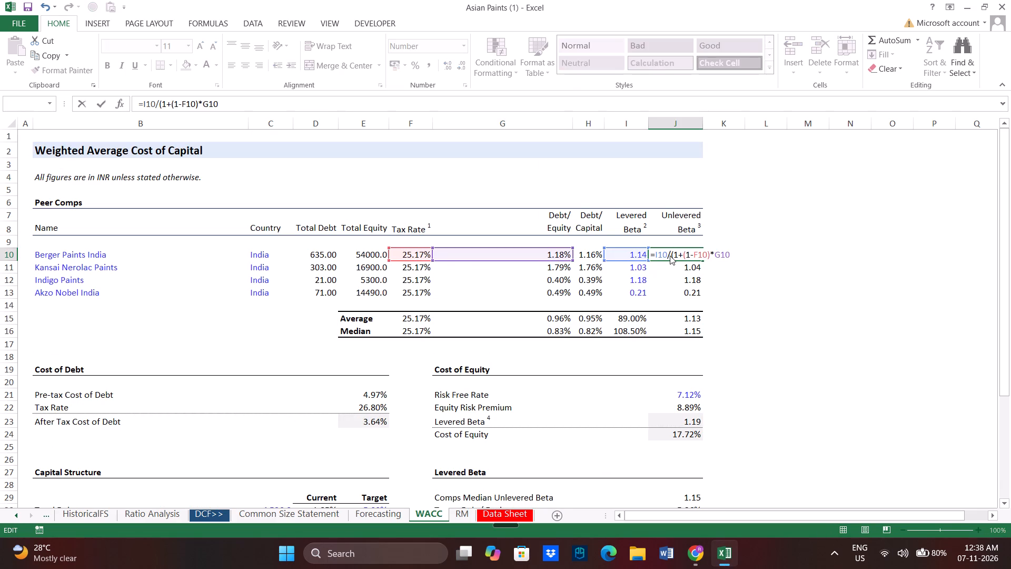
pyautogui.press('Return')
pyautogui.press('Up')
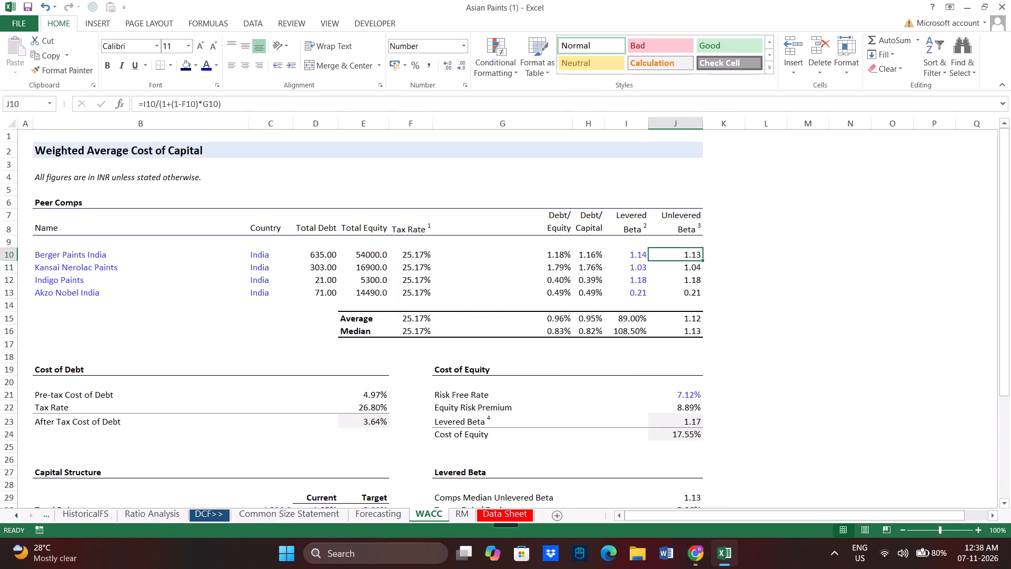
# Copy the corrected unlevered beta formula from J10 down to the other peer companies, through J13.
pyautogui.hotkey('ctrl', 'c')
pyautogui.hotkey('shift', 'Down')
pyautogui.hotkey('shift', 'Down')
pyautogui.hotkey('shift', 'Down')
pyautogui.hotkey('ctrl', 'v')
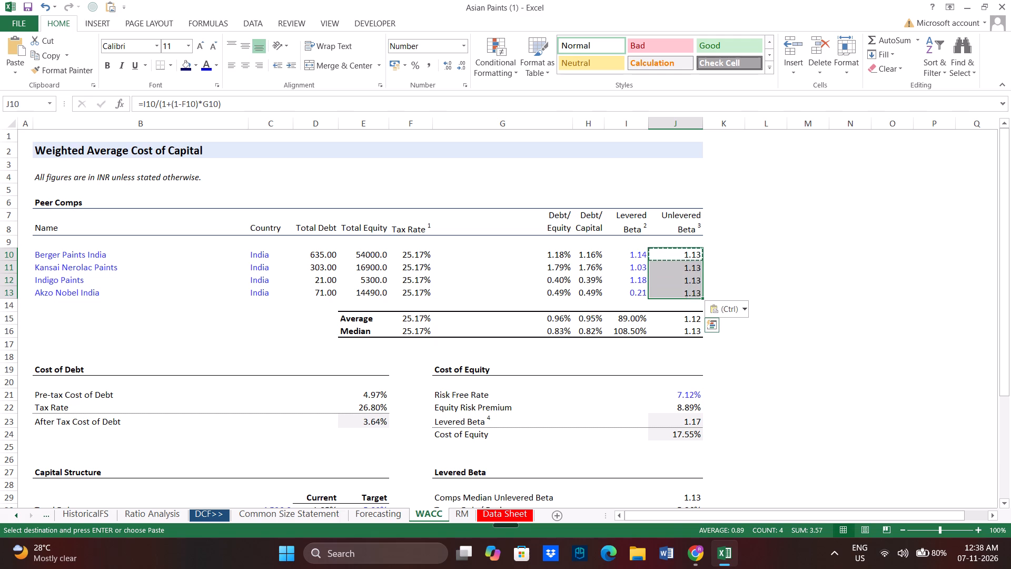
pyautogui.click(795, 275)
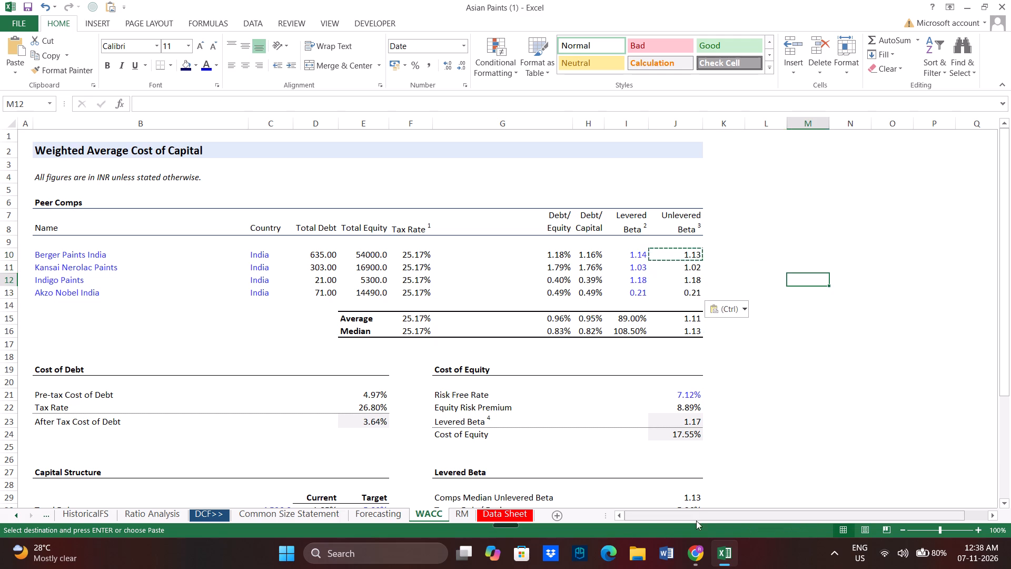
# Switch to the ChatGPT review and read the AVERAGE and MEDIAN corrections for unlevered beta and the start of Issue 4.
pyautogui.click(703, 556)
pyautogui.scroll(-2, 533, 406)
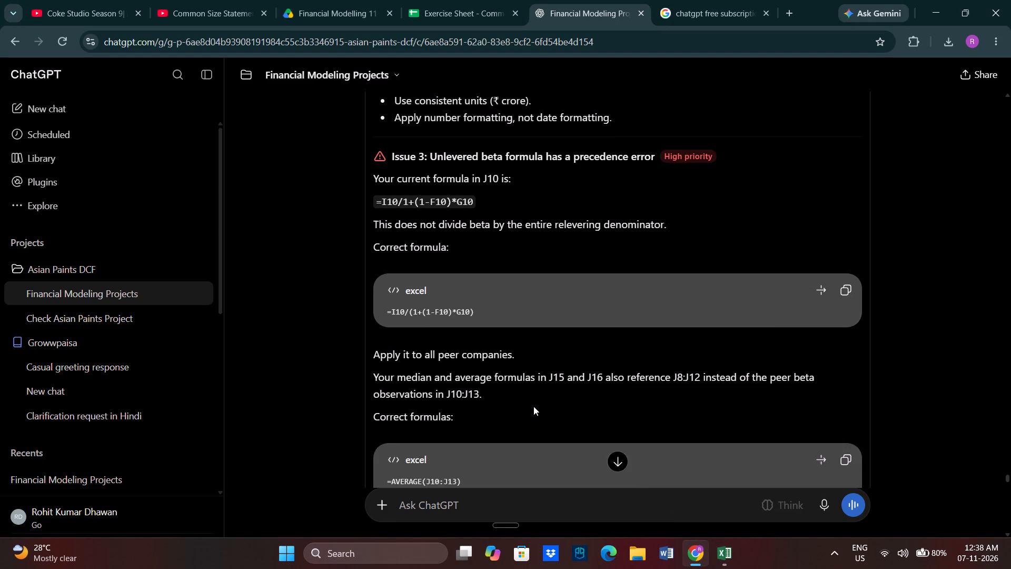
pyautogui.scroll(-1, 488, 332)
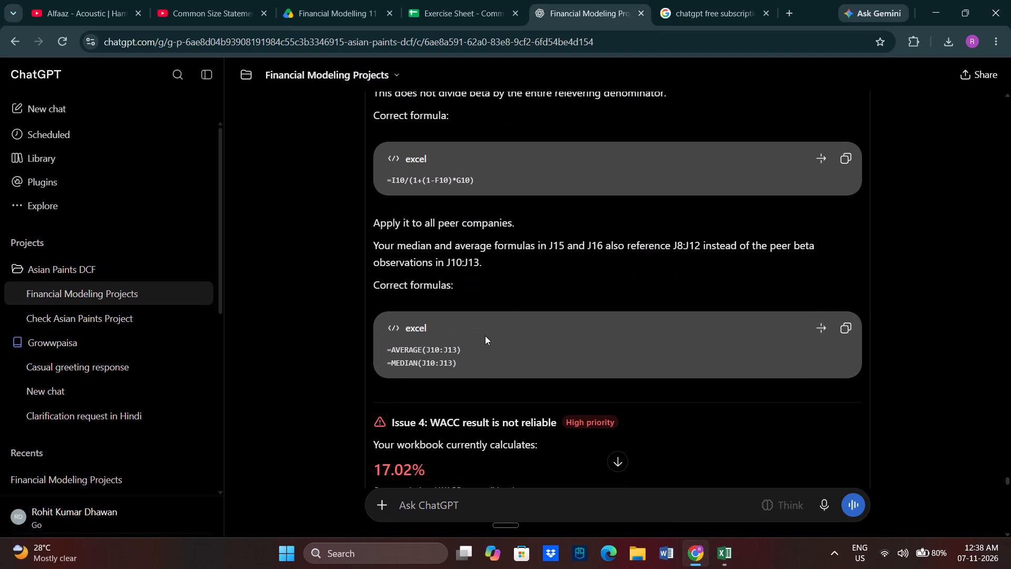
pyautogui.scroll(-1, 480, 344)
pyautogui.click(533, 390)
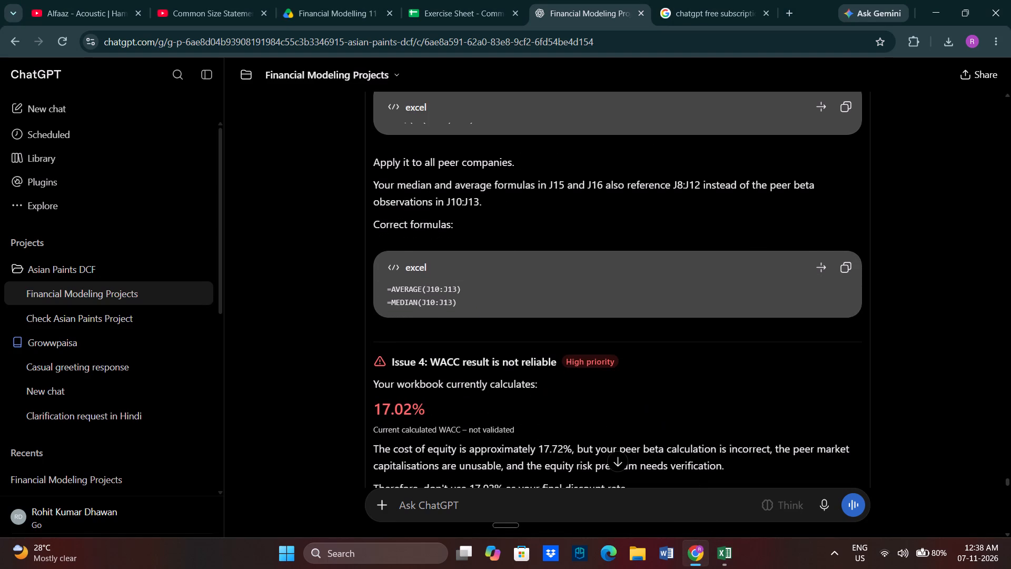
# Return to Excel and check the average and median formulas for tax rate, debt/equity and debt/capital in F15:H16 of the WACC sheet.
pyautogui.click(722, 550)
pyautogui.click(569, 320)
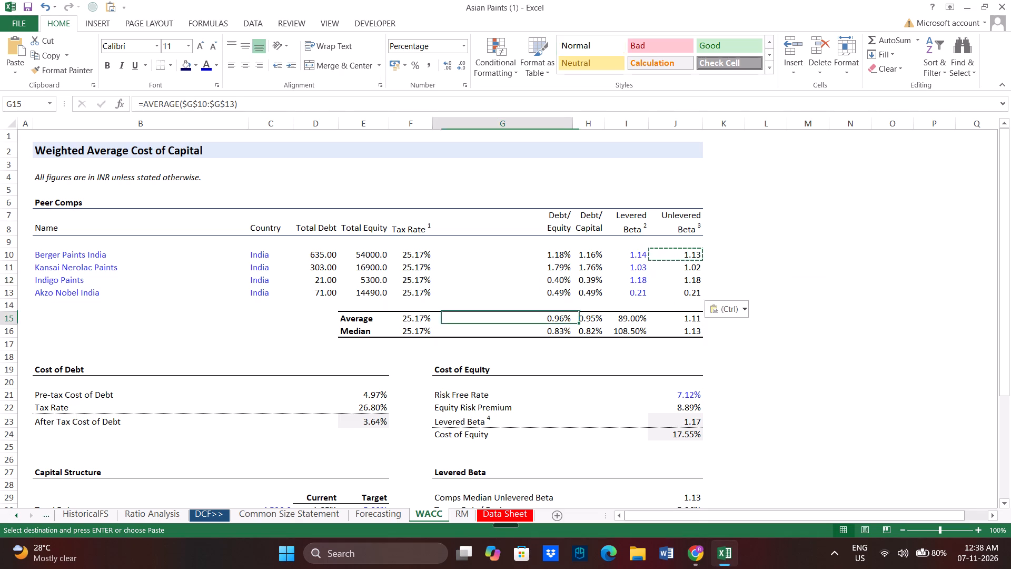
pyautogui.doubleClick(410, 322)
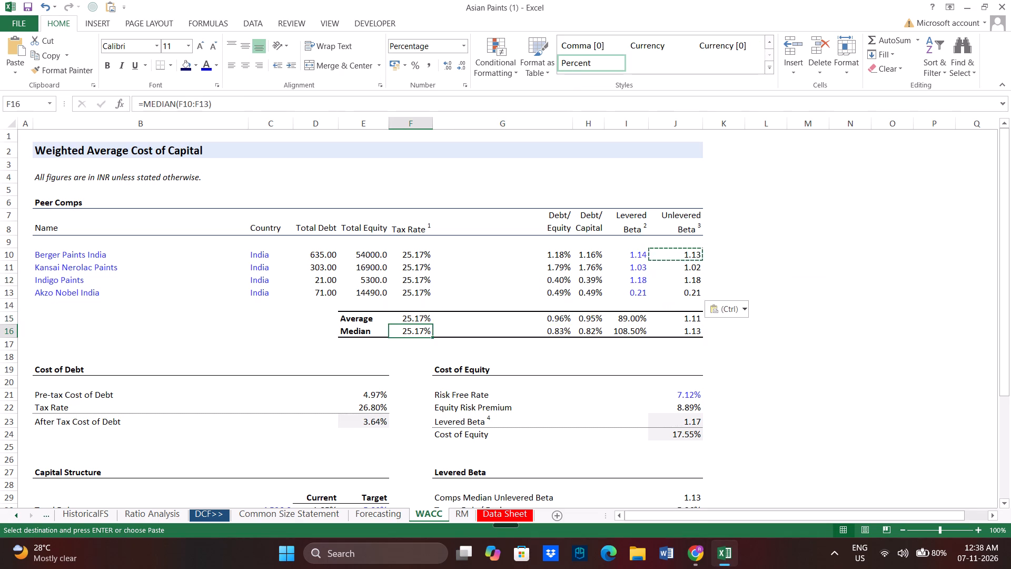
pyautogui.doubleClick(411, 318)
pyautogui.press('Return')
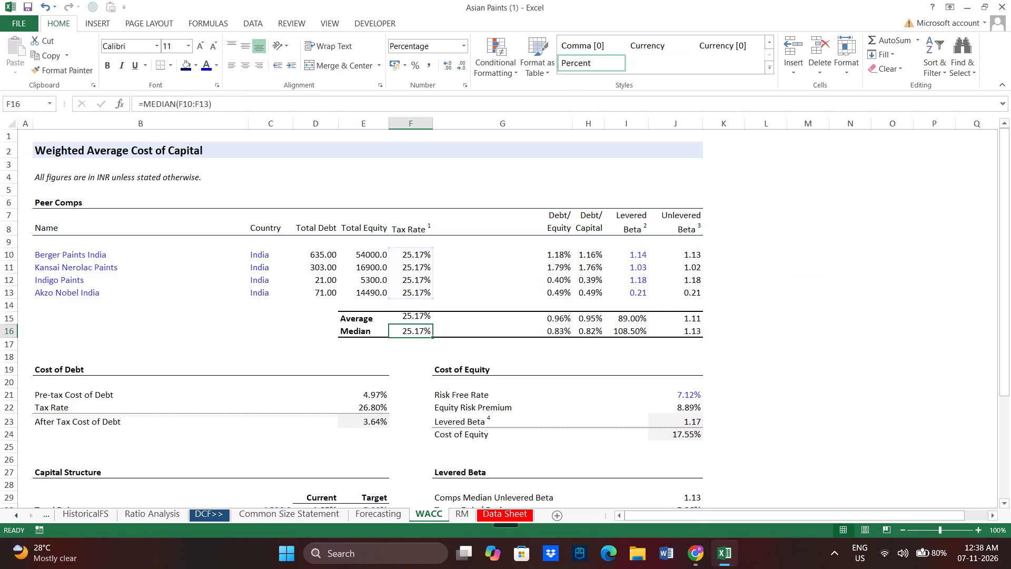
pyautogui.doubleClick(540, 321)
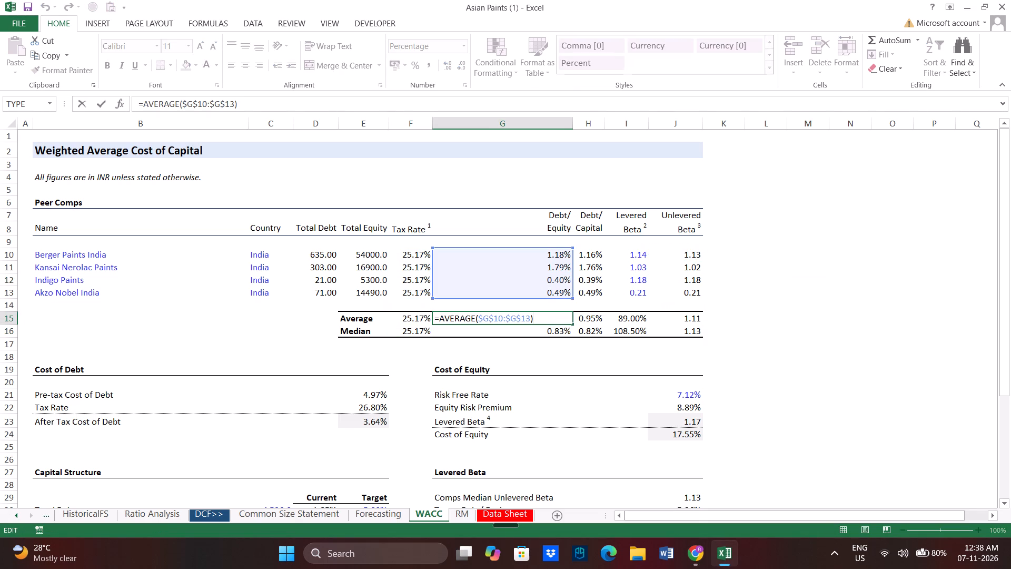
pyautogui.press('Return')
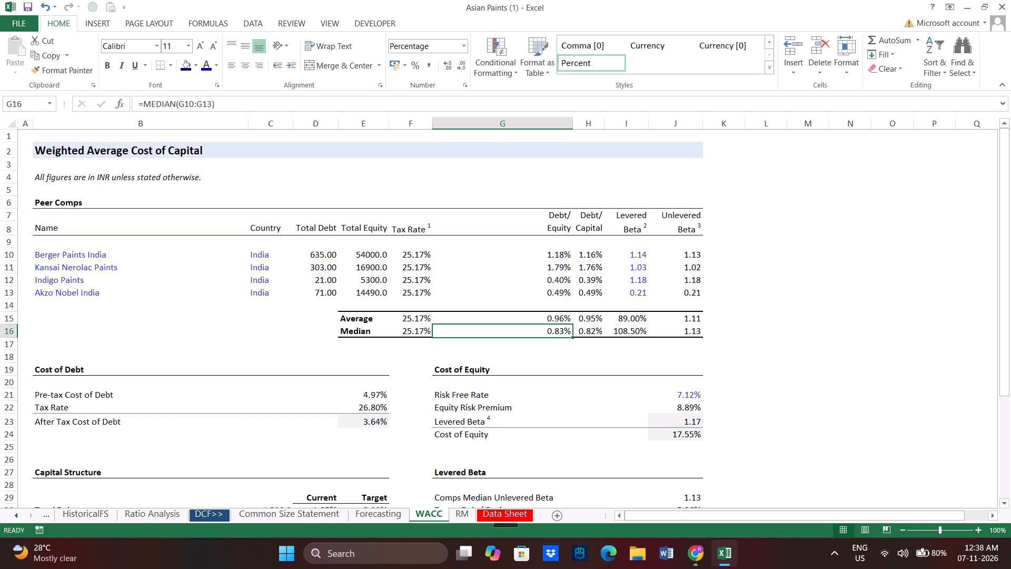
pyautogui.doubleClick(551, 329)
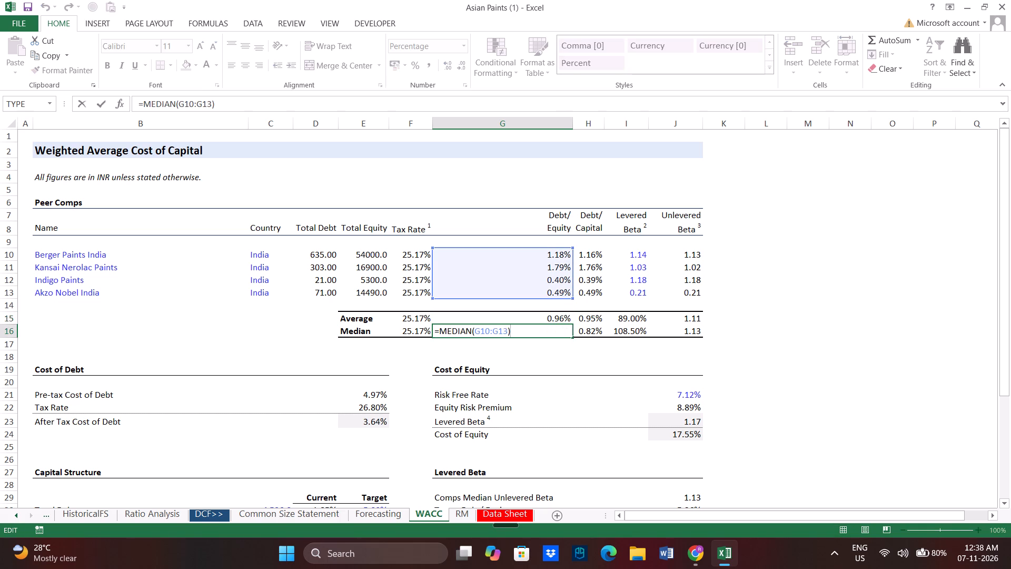
pyautogui.press('Return')
pyautogui.press('Right')
pyautogui.press('Up')
pyautogui.press('Return')
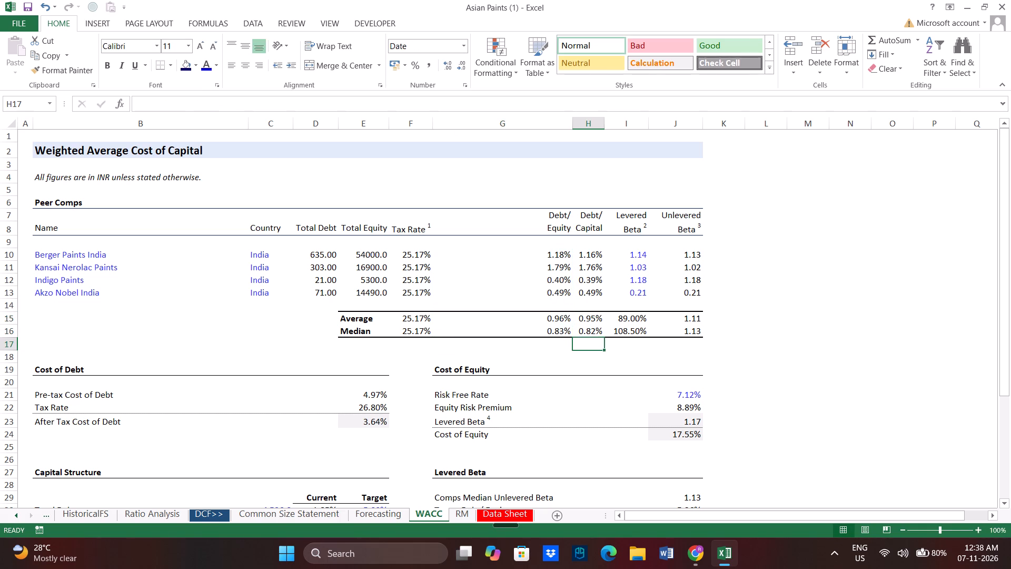
pyautogui.click(603, 315)
pyautogui.doubleClick(591, 319)
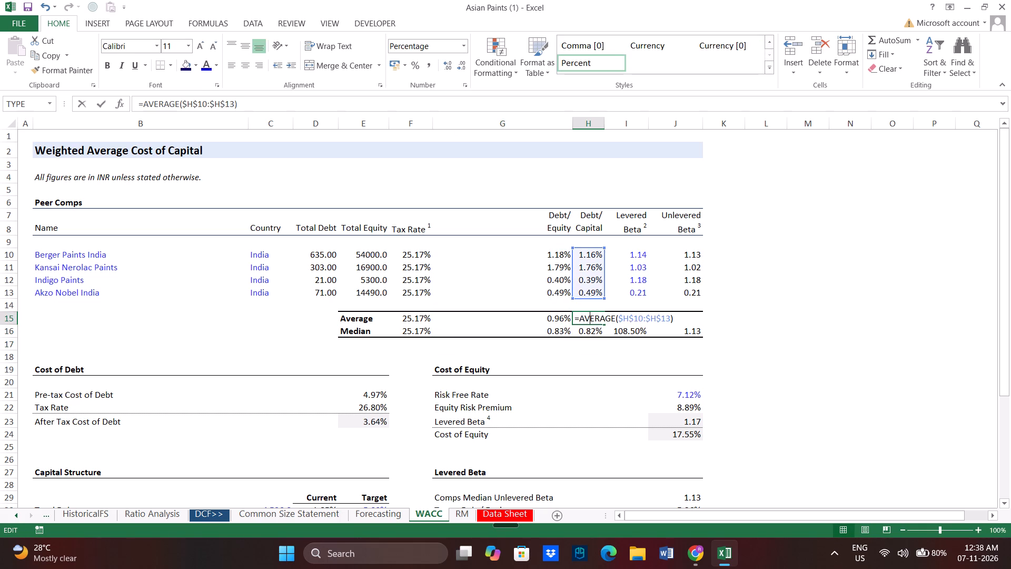
pyautogui.press('Return')
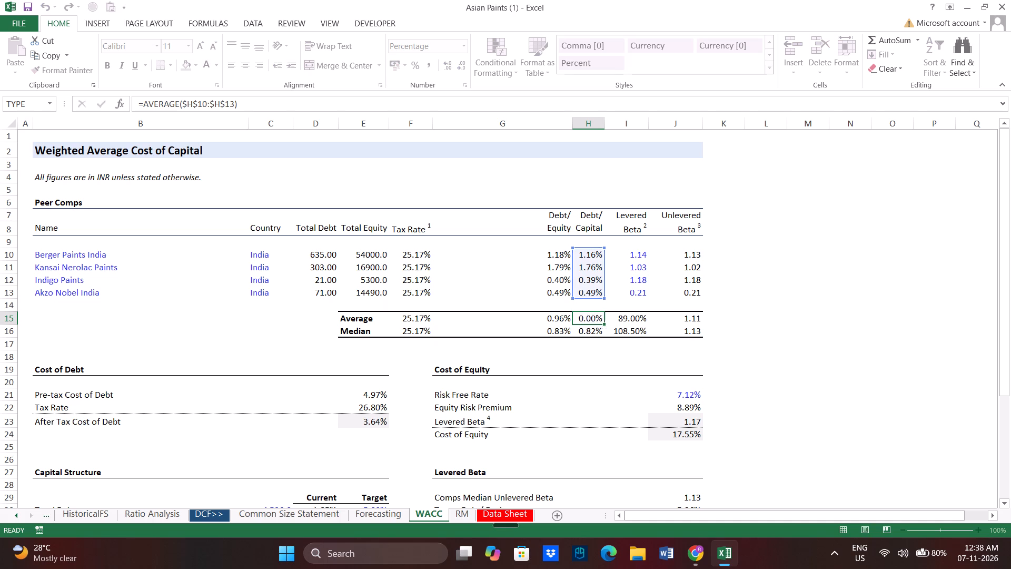
pyautogui.doubleClick(595, 333)
pyautogui.press('Return')
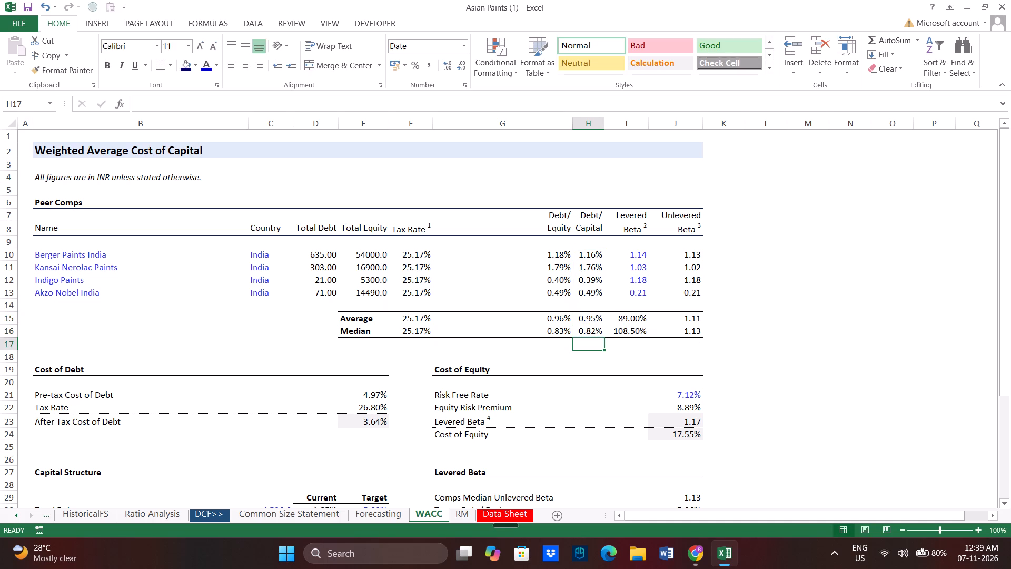
# Correct the unlevered beta average in J15 and median in J16 so both formulas reference J10:J13.
pyautogui.doubleClick(693, 318)
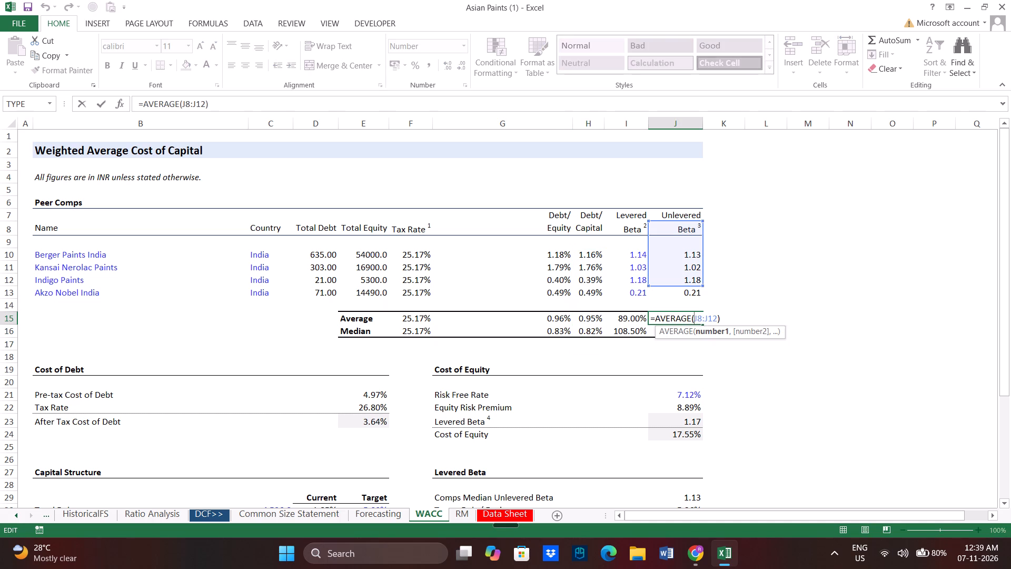
pyautogui.moveTo(702, 286); pyautogui.dragTo(700, 296)
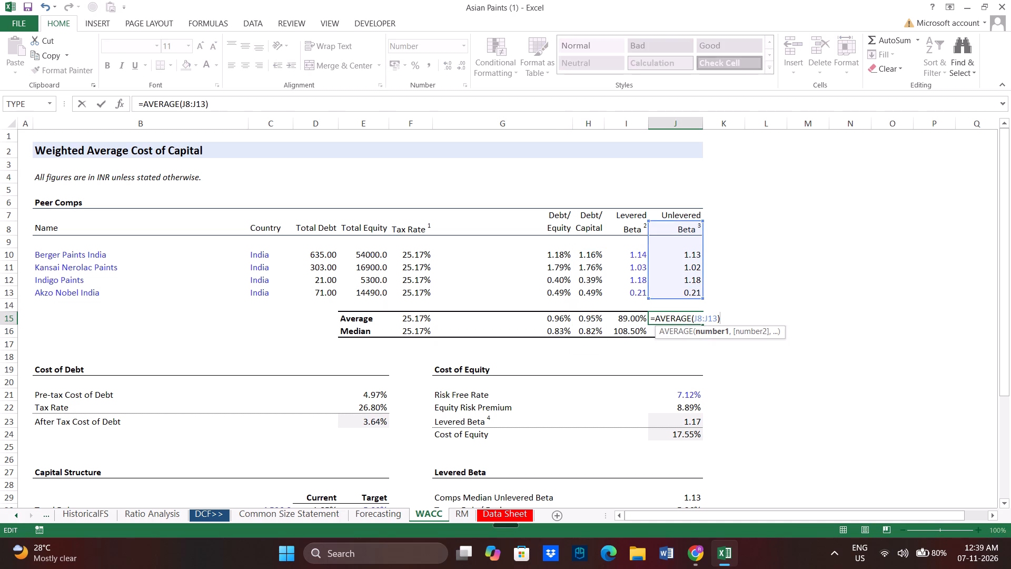
pyautogui.moveTo(703, 222); pyautogui.dragTo(705, 245)
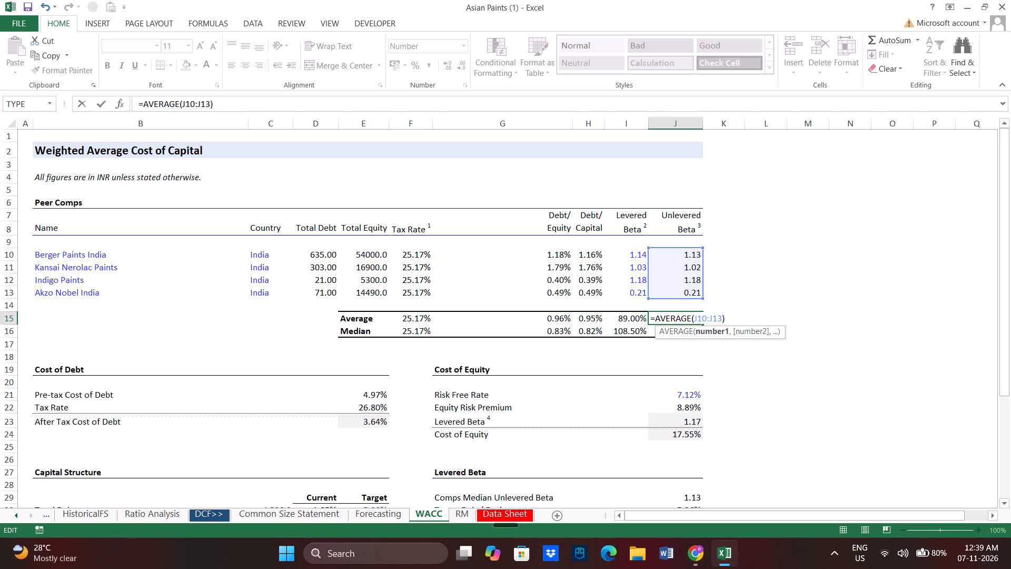
pyautogui.press('Return')
pyautogui.doubleClick(695, 332)
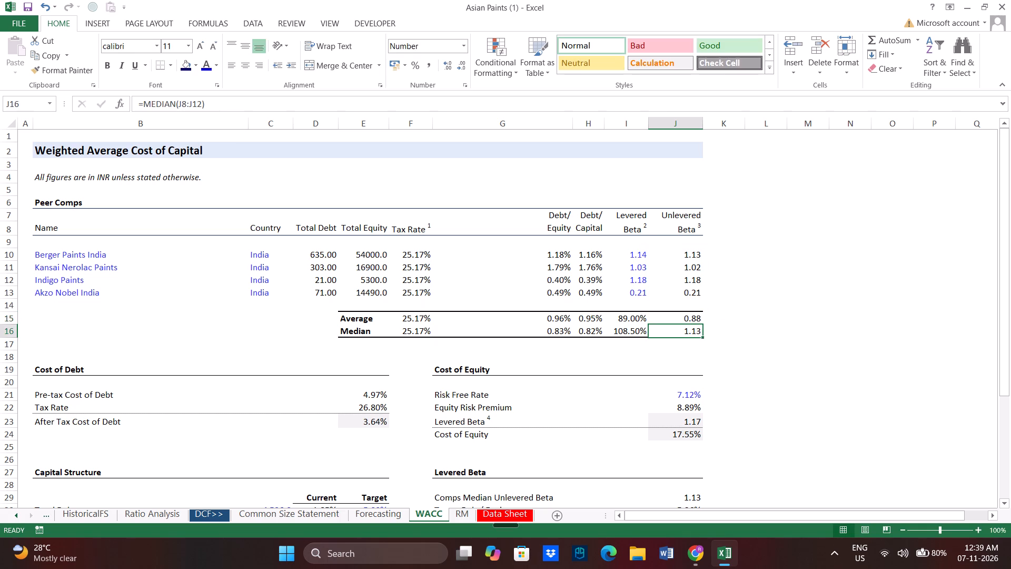
pyautogui.moveTo(686, 221); pyautogui.dragTo(694, 255)
pyautogui.moveTo(704, 311); pyautogui.dragTo(702, 299)
pyautogui.press('Return')
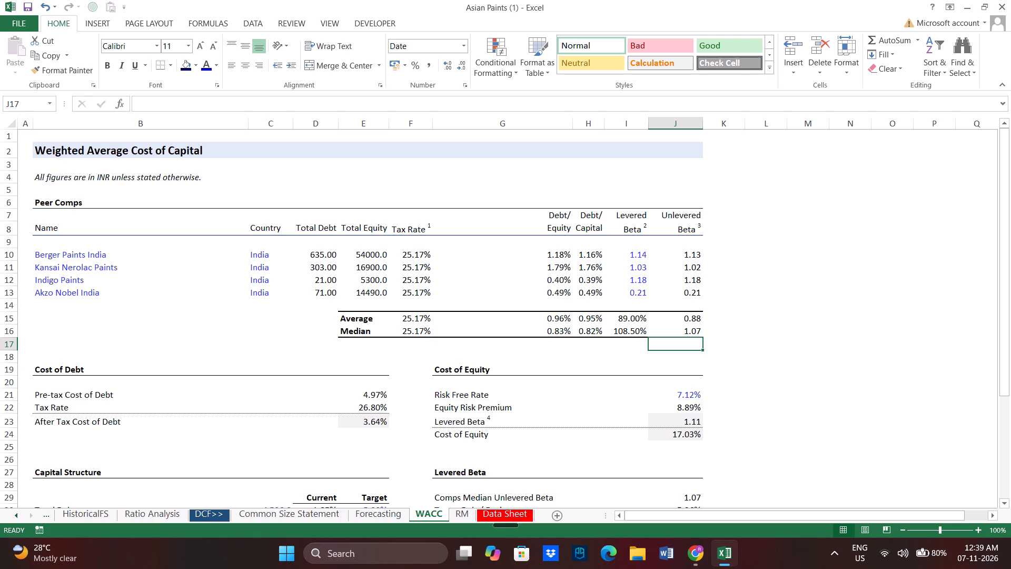
# Check the levered beta average and median formulas in I15:I16 and format both cells as plain numbers with two decimals.
pyautogui.click(643, 316)
pyautogui.doubleClick(641, 319)
pyautogui.doubleClick(639, 319)
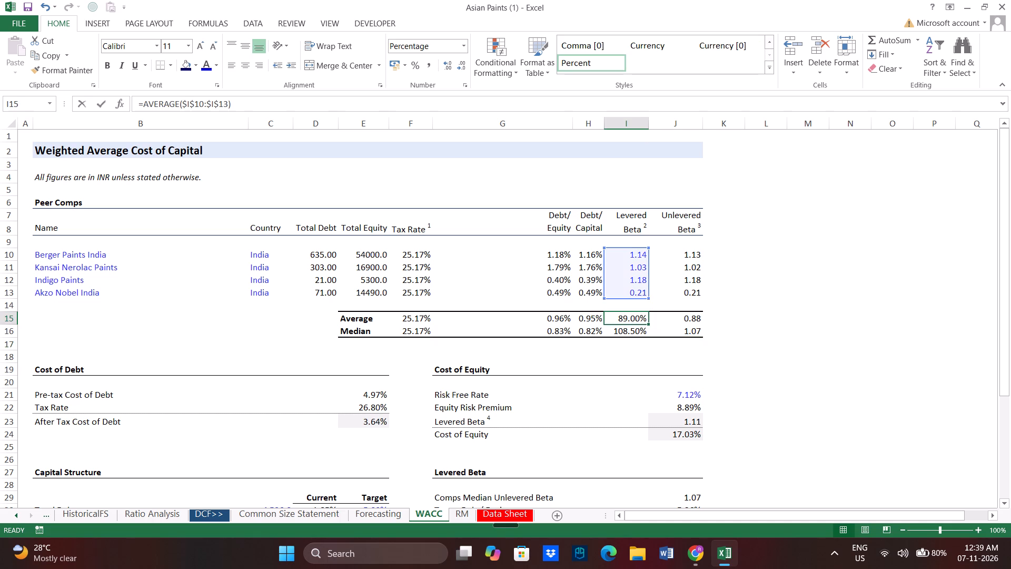
pyautogui.press('Return')
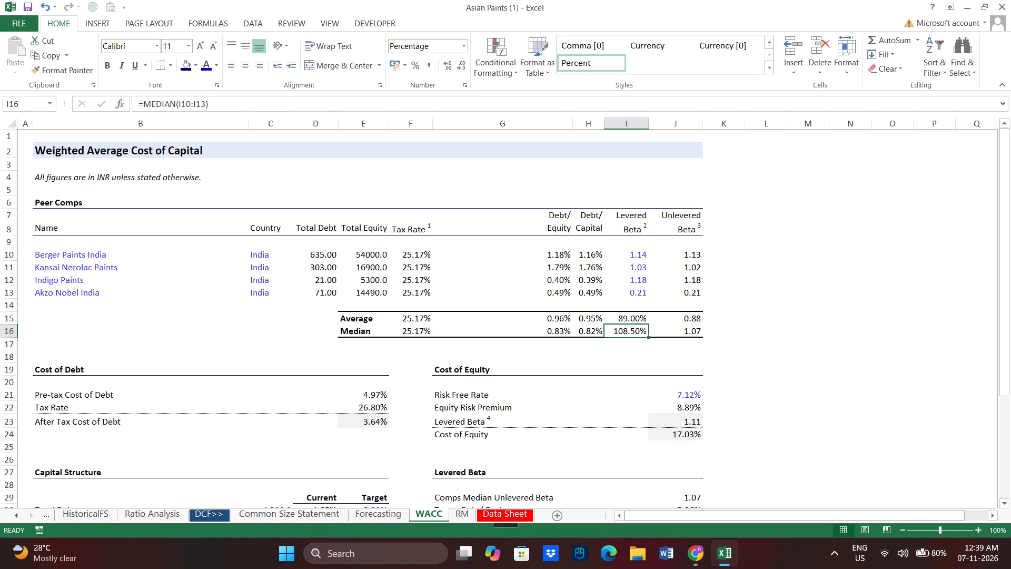
pyautogui.doubleClick(640, 329)
pyautogui.press('Return')
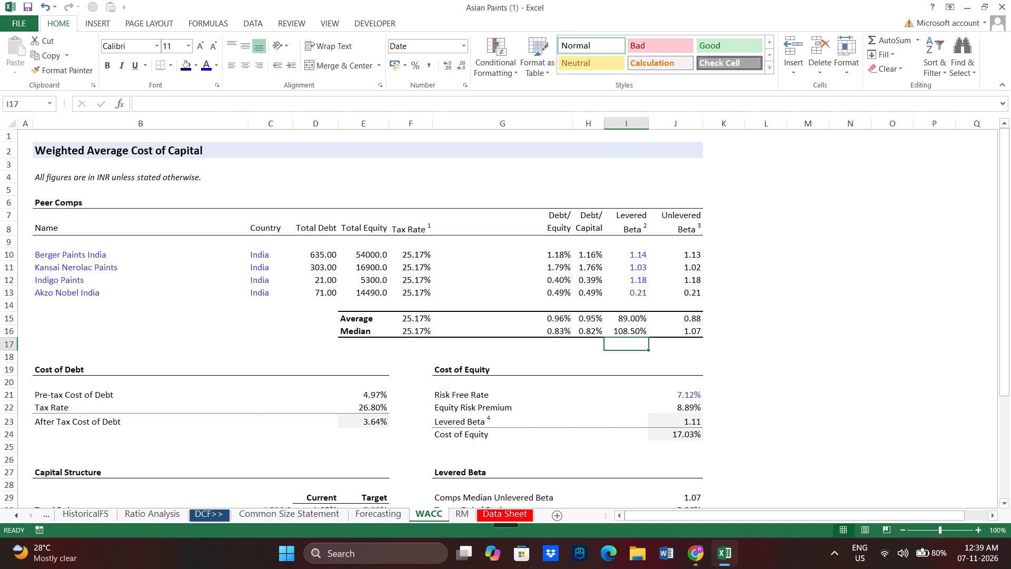
pyautogui.click(640, 329)
pyautogui.moveTo(633, 319); pyautogui.dragTo(632, 330)
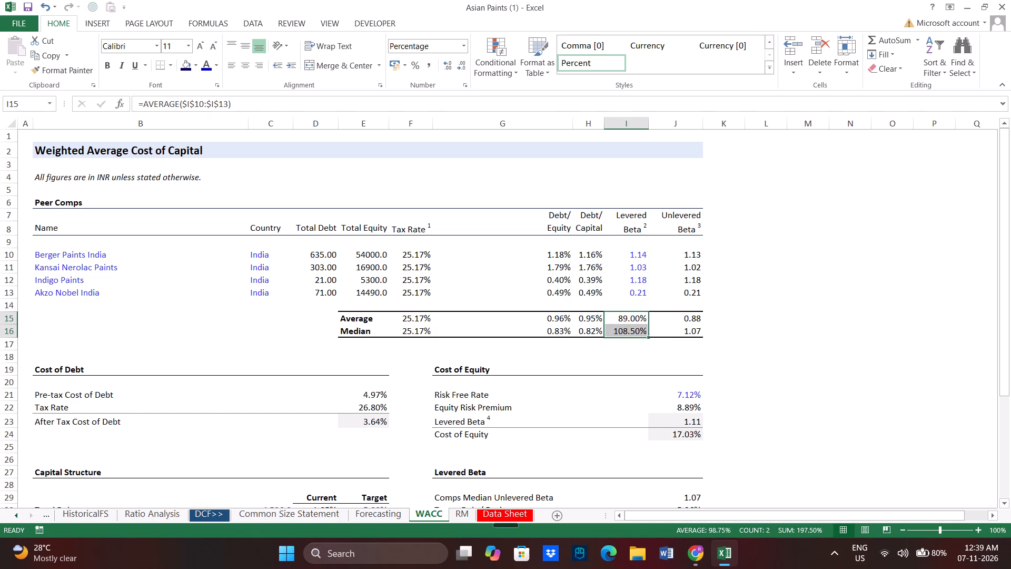
pyautogui.click(461, 48)
pyautogui.click(452, 76)
pyautogui.click(799, 337)
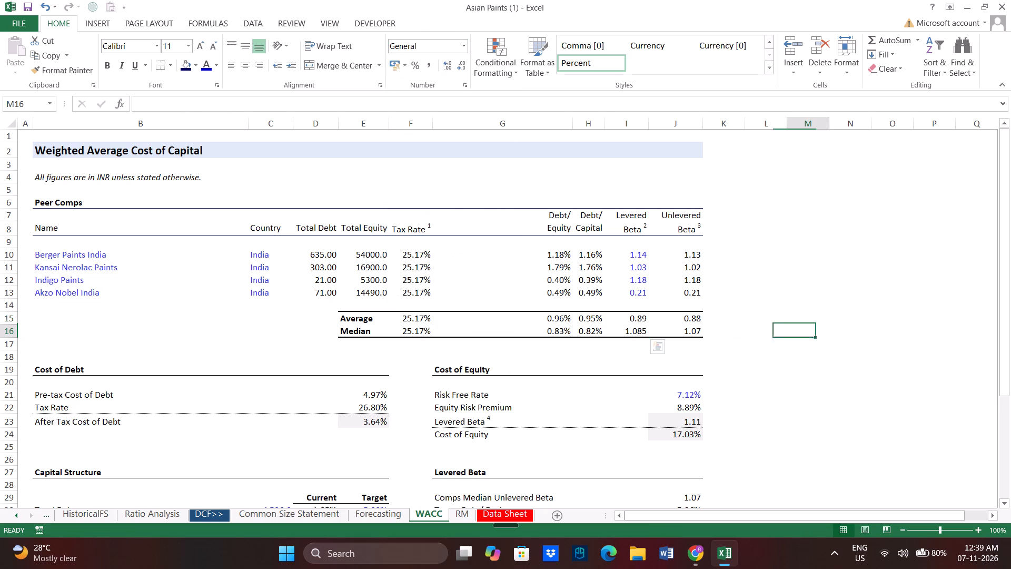
pyautogui.click(645, 330)
pyautogui.moveTo(641, 319); pyautogui.dragTo(639, 329)
pyautogui.click(458, 66)
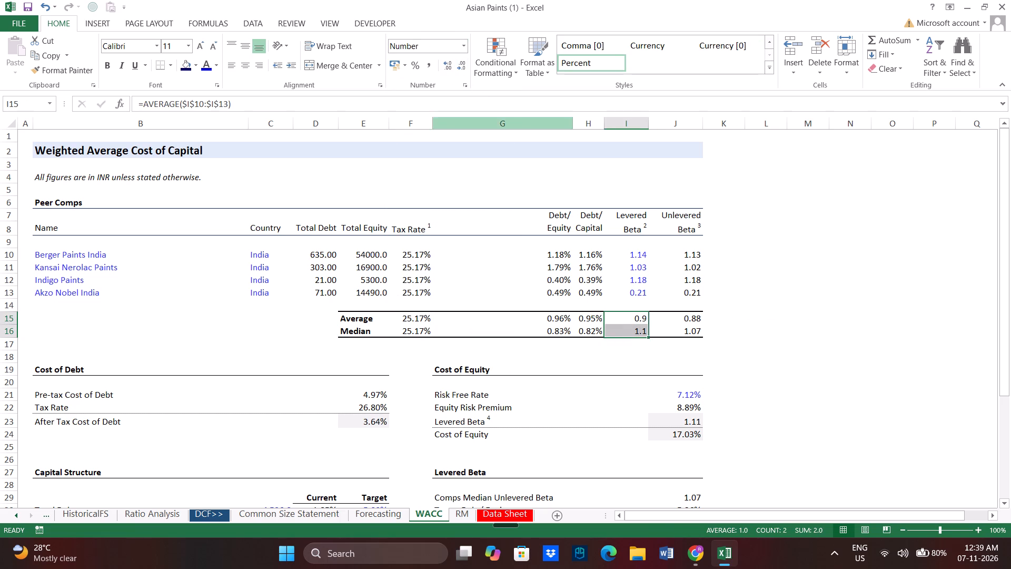
pyautogui.click(445, 67)
pyautogui.click(802, 254)
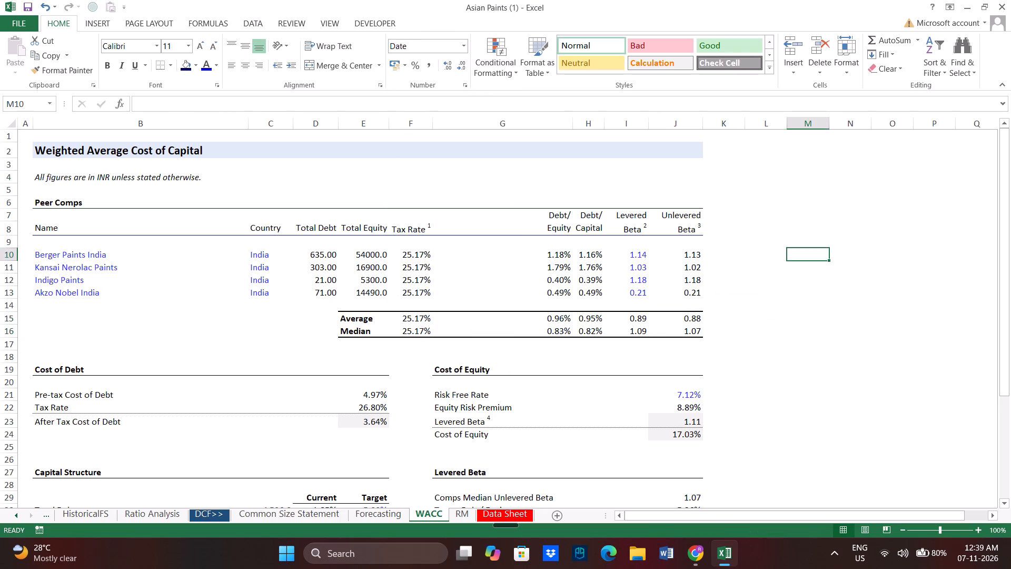
# Compare the WACC sheet's cost of equity and WACC result in J39 with Issue 4 of the ChatGPT review in Chrome.
pyautogui.click(590, 319)
pyautogui.scroll(-1, 673, 356)
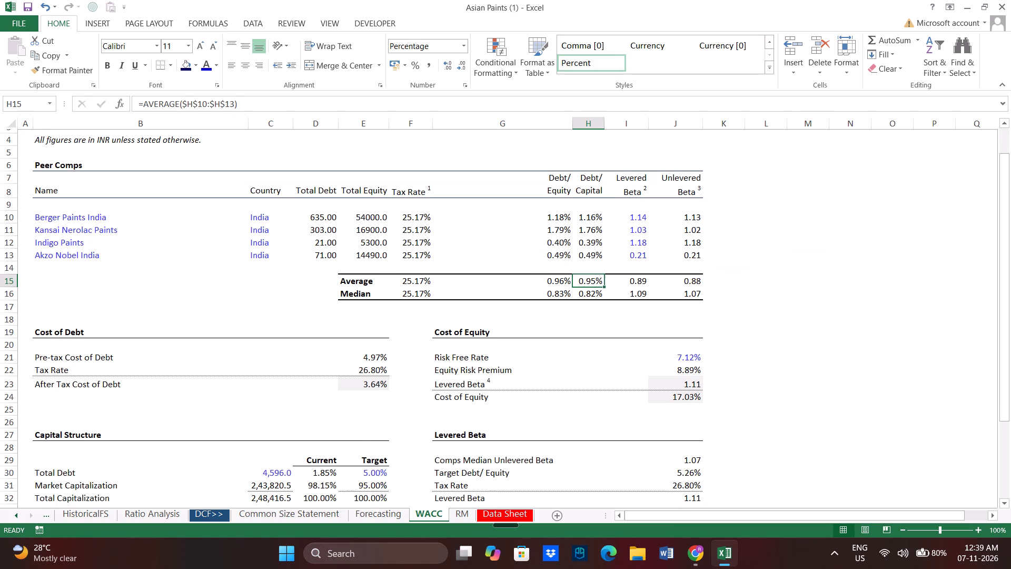
pyautogui.scroll(-5, 672, 356)
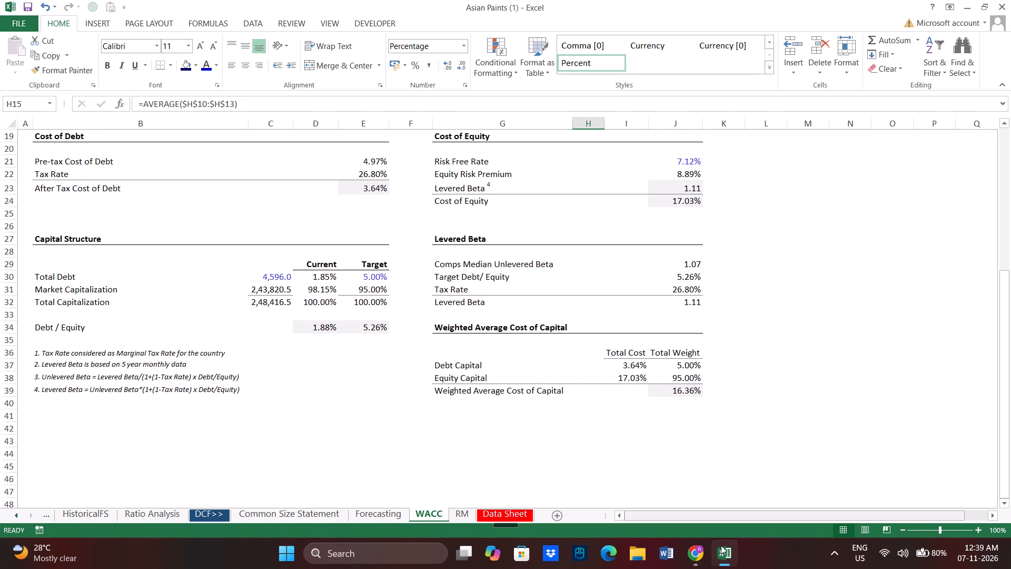
pyautogui.click(701, 563)
pyautogui.scroll(-1, 546, 367)
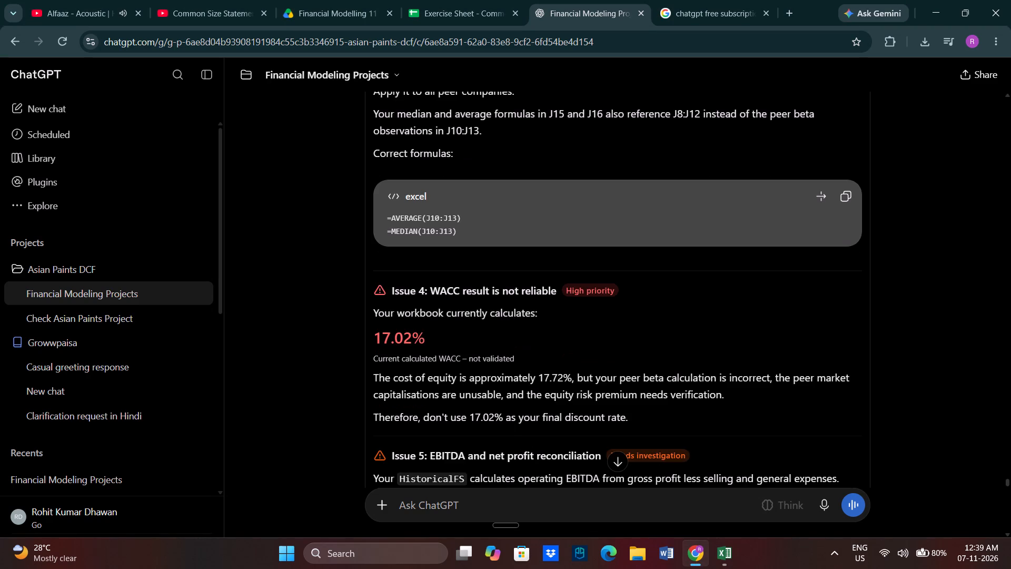
pyautogui.scroll(-1, 518, 361)
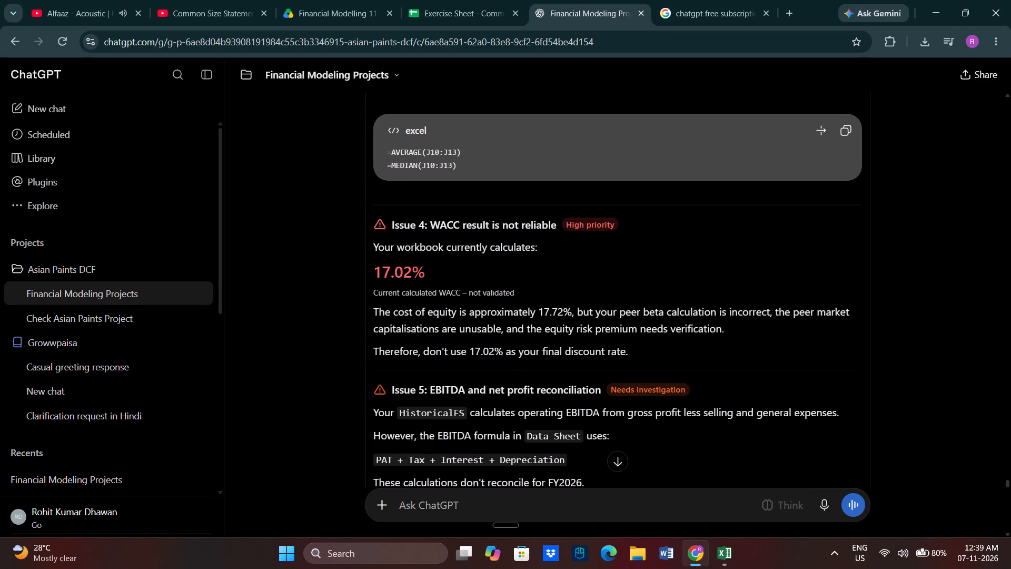
pyautogui.moveTo(536, 306); pyautogui.dragTo(703, 311)
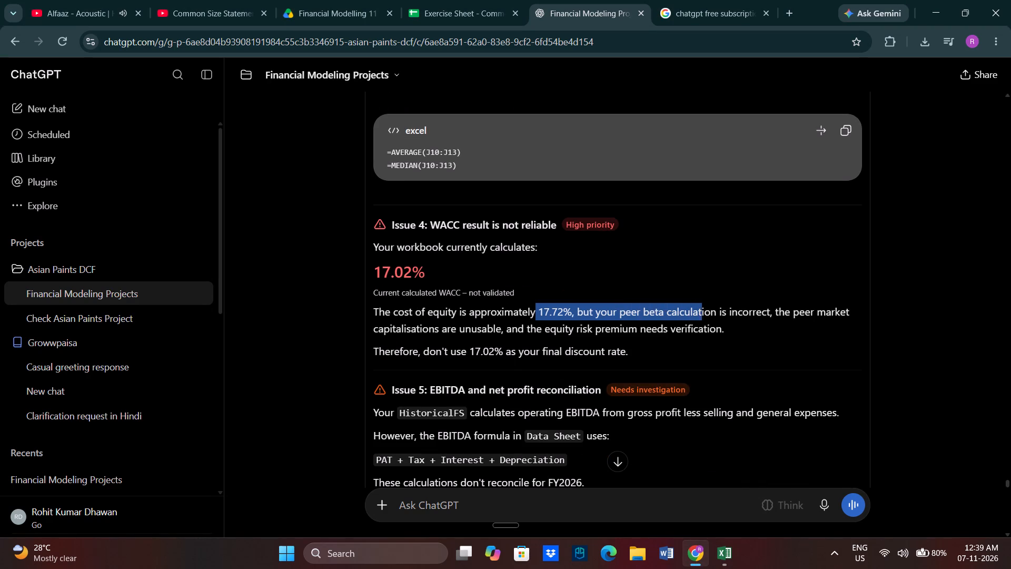
pyautogui.moveTo(703, 311); pyautogui.dragTo(767, 312)
pyautogui.click(767, 312)
pyautogui.click(730, 564)
pyautogui.click(689, 392)
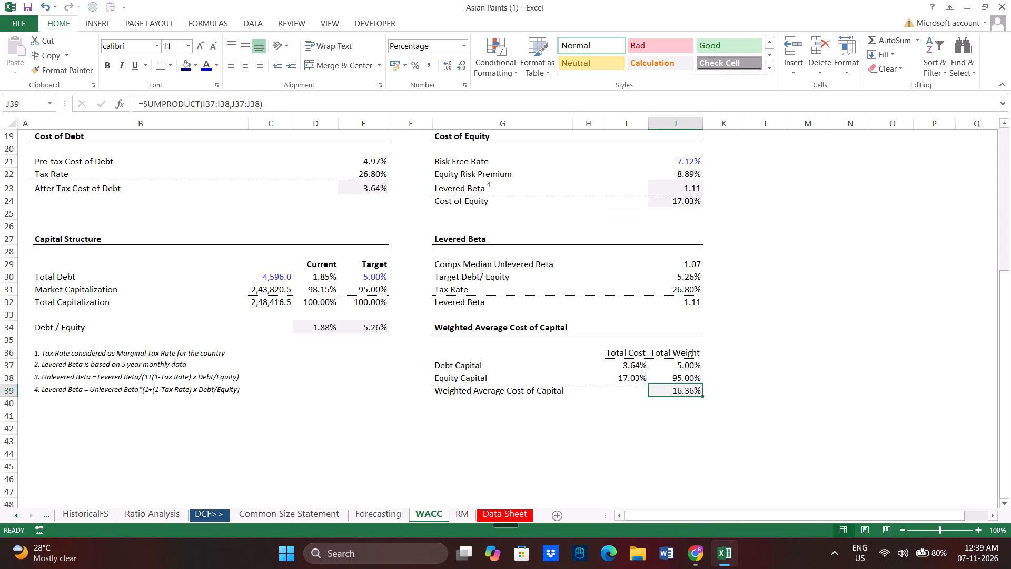
pyautogui.click(686, 555)
pyautogui.scroll(-1, 548, 375)
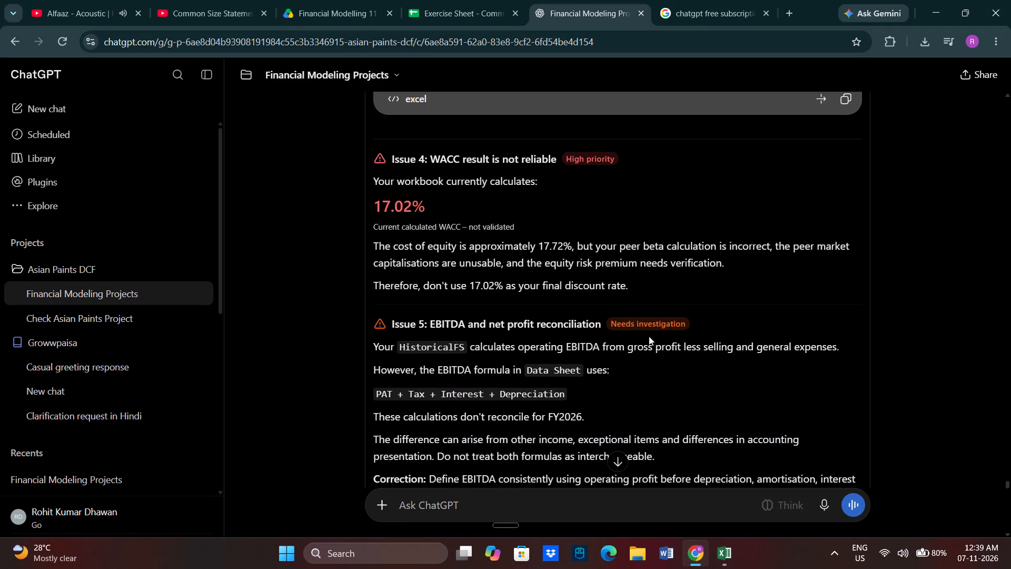
pyautogui.scroll(-2, 483, 328)
pyautogui.scroll(1, 482, 329)
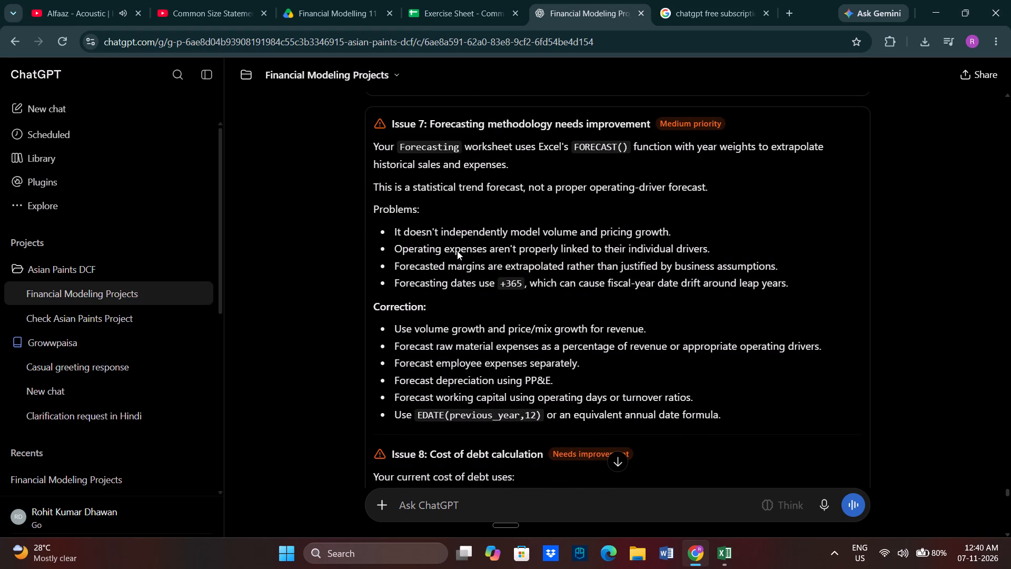
pyautogui.scroll(-2, 491, 274)
# Switch to the Excel workbook and inspect the first year's formula in C4 of the Forecasting sheet.
pyautogui.click(738, 556)
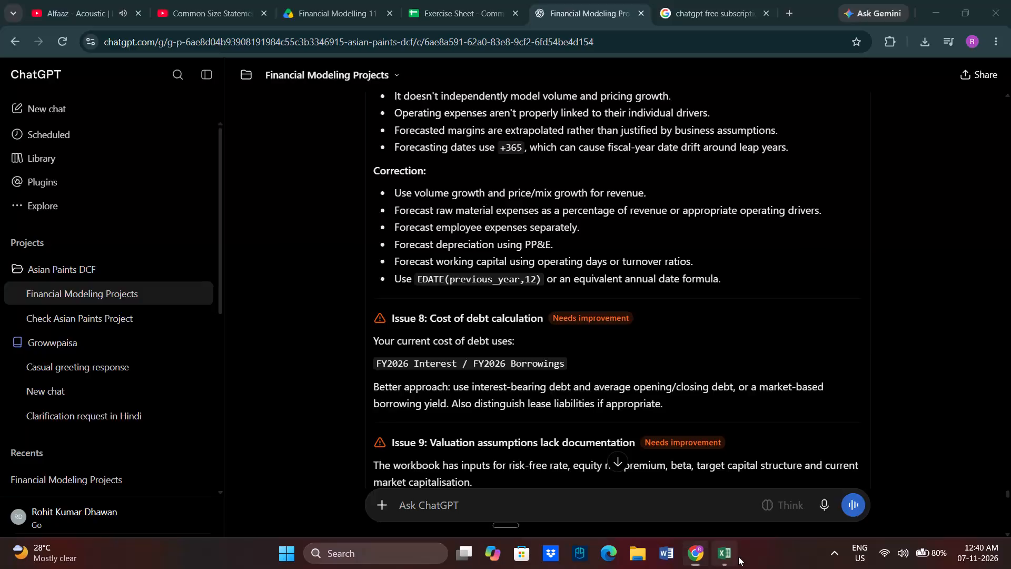
pyautogui.click(404, 514)
pyautogui.click(319, 510)
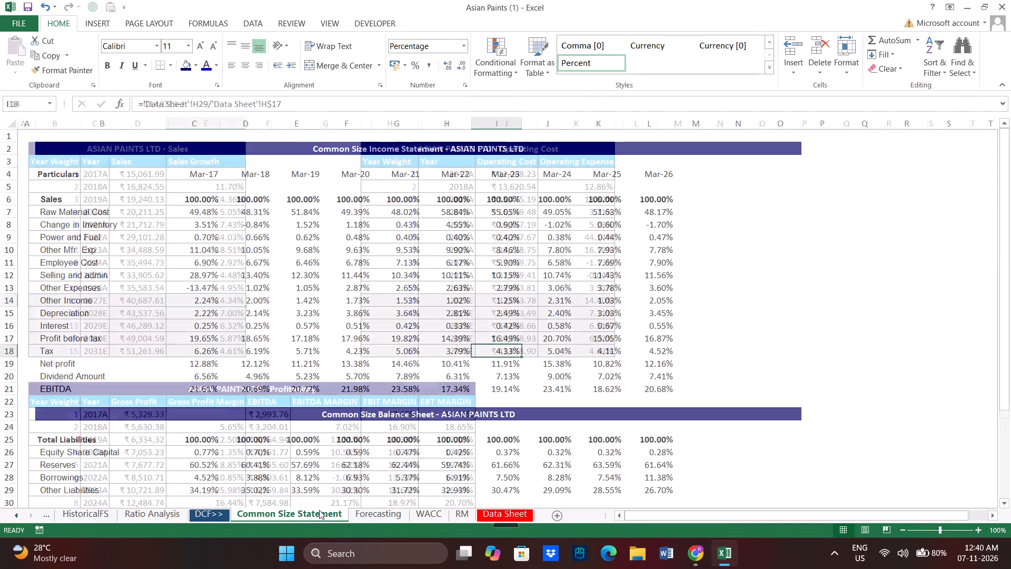
pyautogui.click(372, 513)
pyautogui.doubleClick(96, 177)
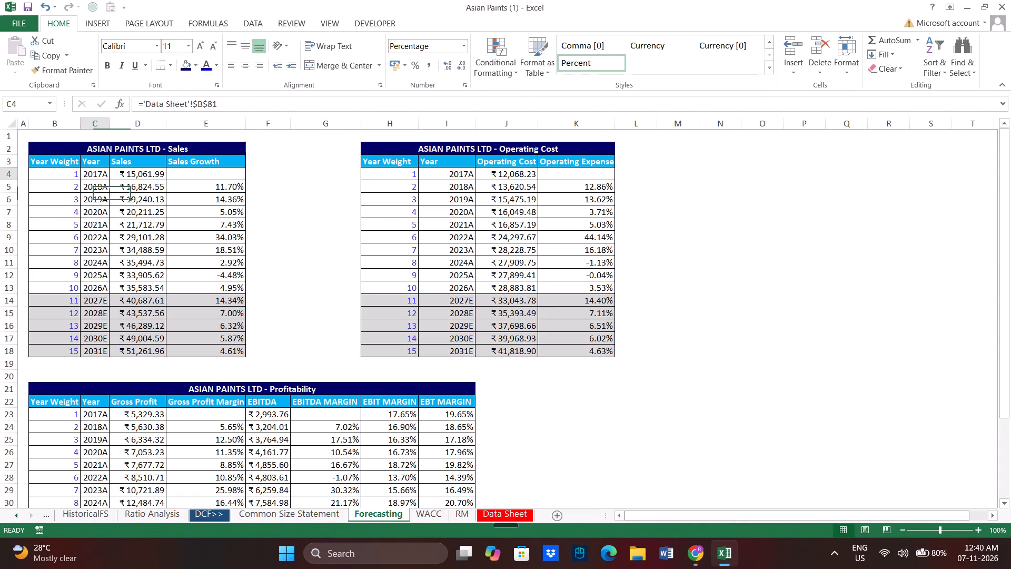
pyautogui.press('Return')
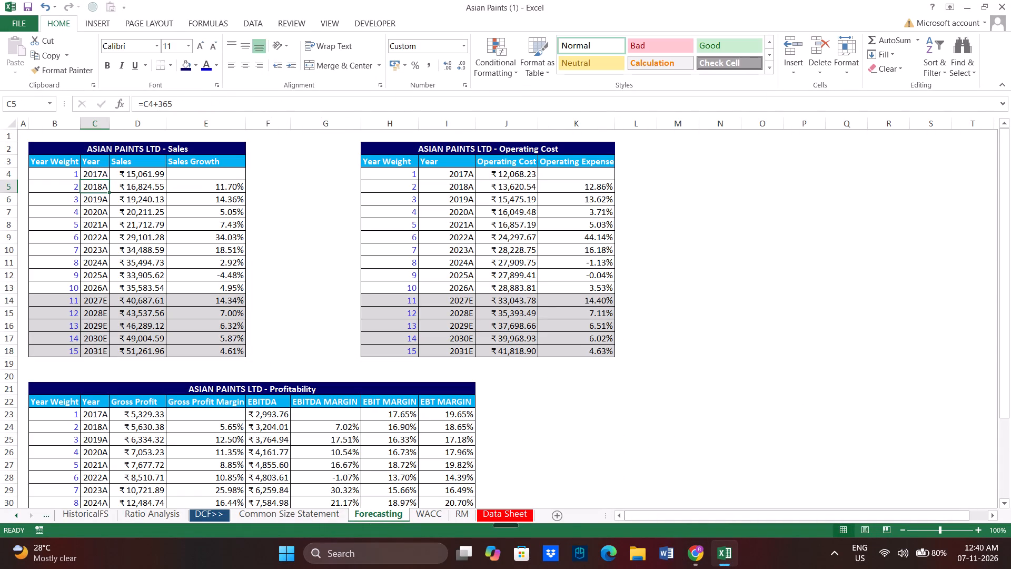
# Replace the +365 year formula in C5 of the Sales table with =EDATE(C4,12).
pyautogui.doubleClick(95, 188)
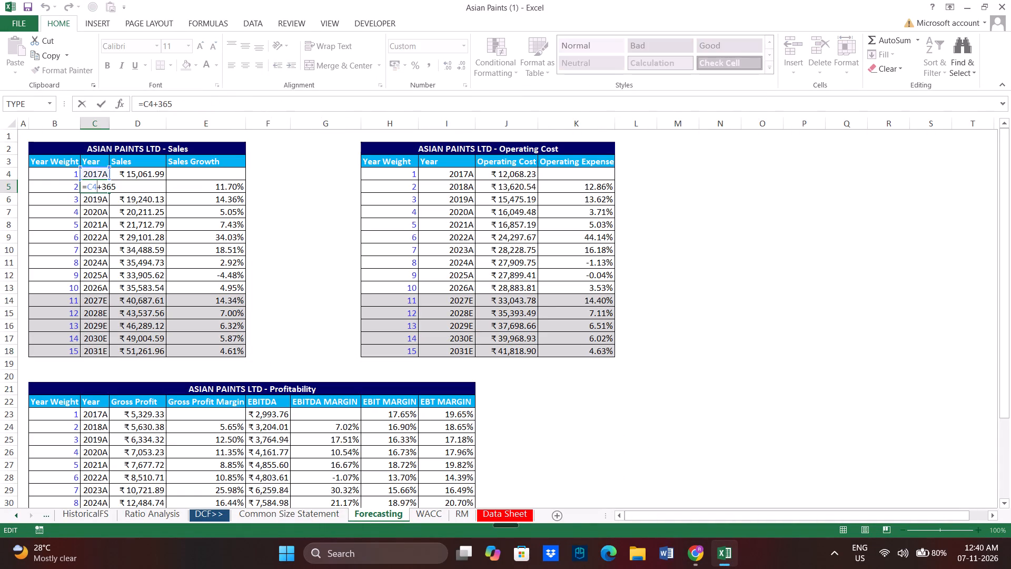
pyautogui.click(120, 184)
pyautogui.press('BackSpace')
pyautogui.press('BackSpace')
pyautogui.press('BackSpace')
pyautogui.press('BackSpace')
pyautogui.press('BackSpace')
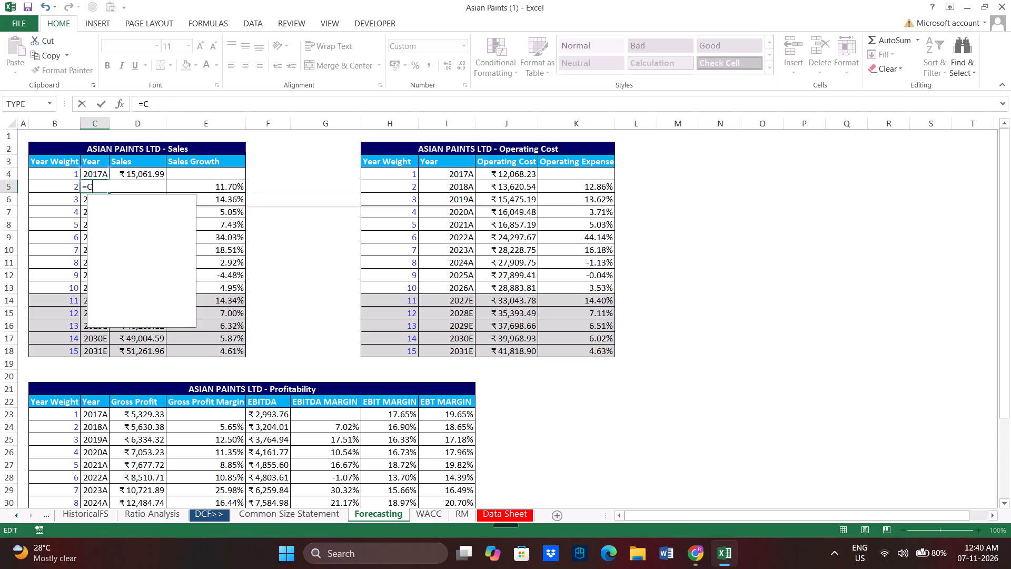
pyautogui.press('BackSpace')
pyautogui.write('edate(')
pyautogui.press('Up')
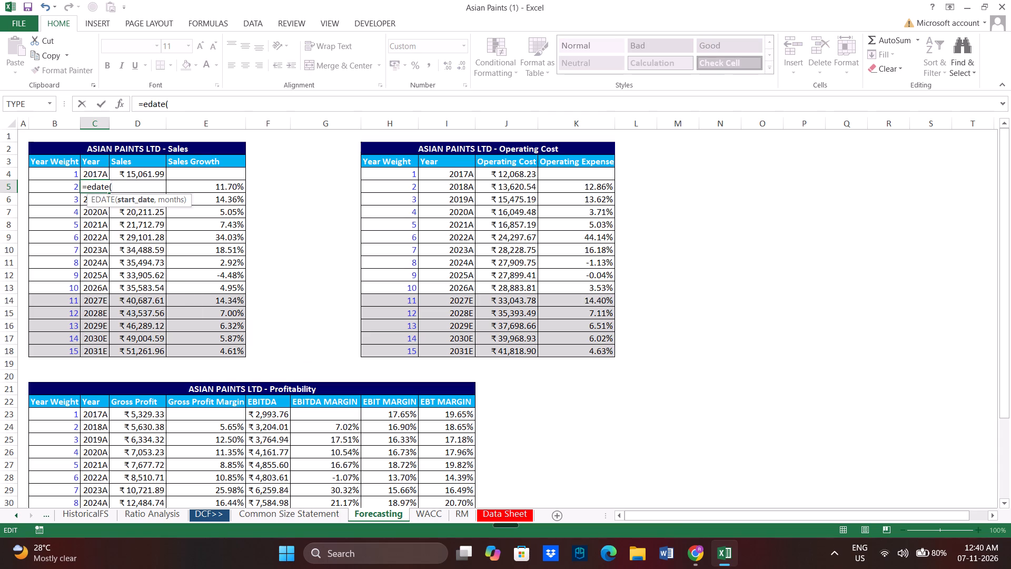
pyautogui.click(103, 174)
pyautogui.write(',12')
pyautogui.press('Return')
pyautogui.press('Up')
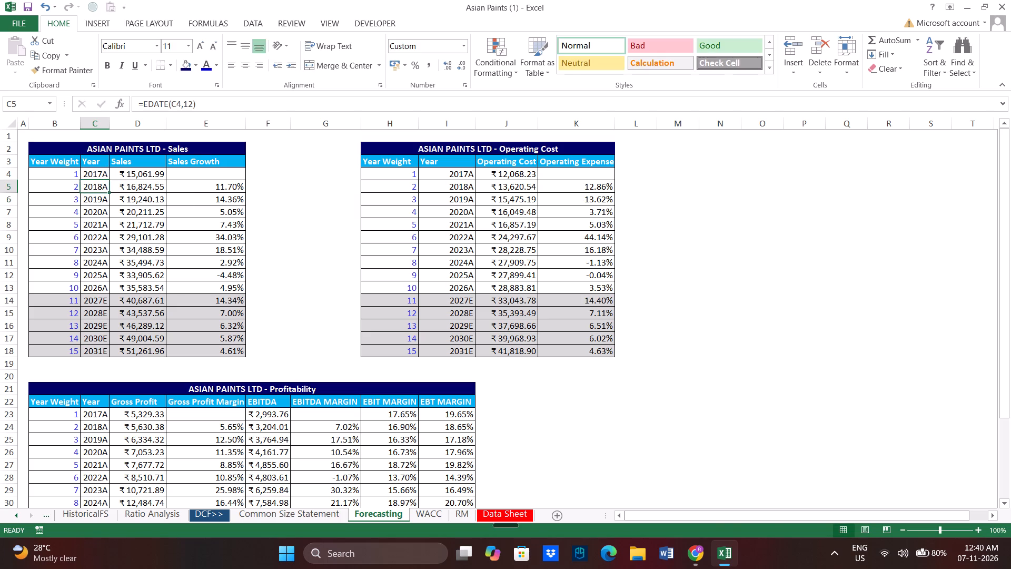
# Copy the EDATE formula from C5 down the Sales table's Year column through C18.
pyautogui.hotkey('ctrl', 'c')
pyautogui.hotkey('shift', 'Down')
pyautogui.hotkey('shift', 'Down')
pyautogui.hotkey('shift', 'Down')
pyautogui.hotkey('shift', 'Down')
pyautogui.hotkey('shift', 'Down')
pyautogui.hotkey('shift', 'Down')
pyautogui.hotkey('shift', 'Down')
pyautogui.hotkey('shift', 'Down')
pyautogui.hotkey('shift', 'Down')
pyautogui.hotkey('shift', 'Down')
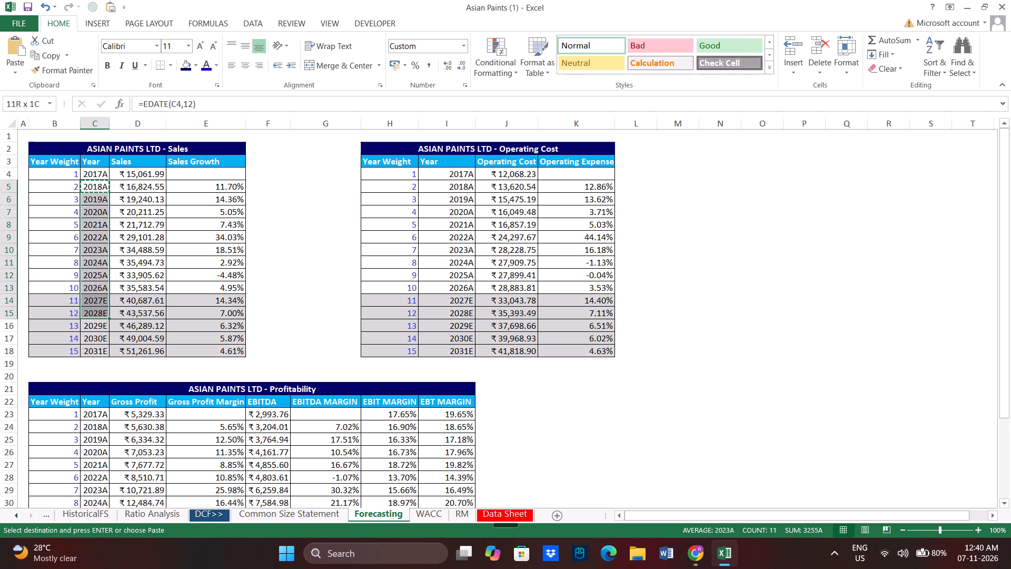
pyautogui.hotkey('shift', 'Down')
pyautogui.hotkey('shift', 'Down')
pyautogui.hotkey('shift', 'Down')
pyautogui.hotkey('ctrl', 'v')
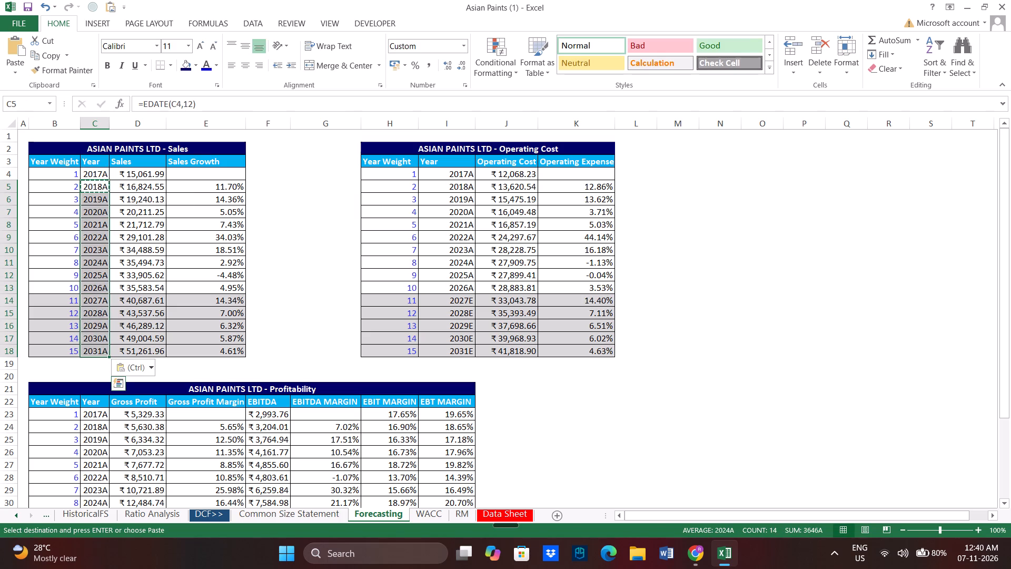
# Copy the Sales table's years C4:C18 into the Operating Cost years I4:I18 and the Profitability years C23:C37.
pyautogui.moveTo(103, 174); pyautogui.dragTo(100, 354)
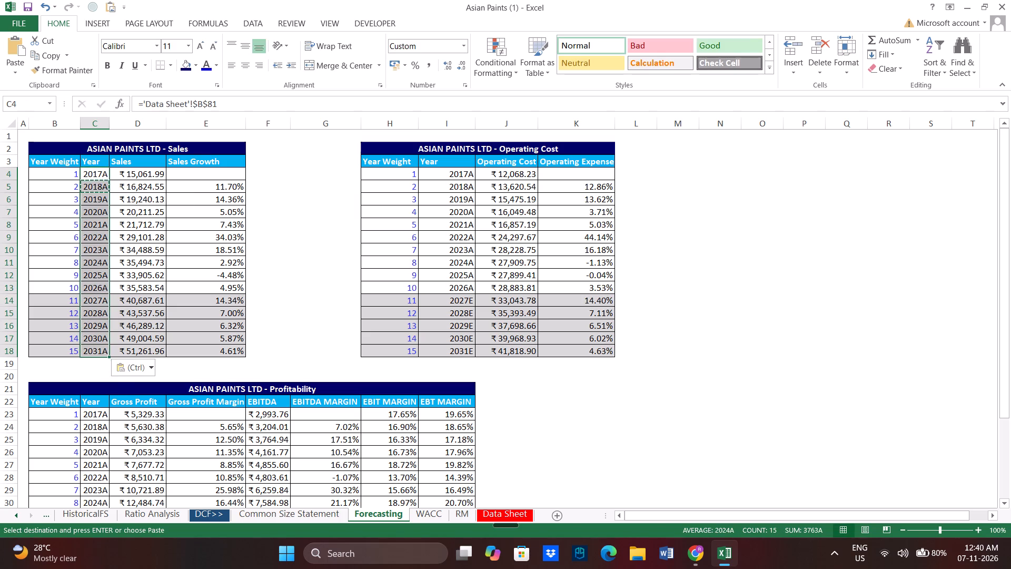
pyautogui.hotkey('ctrl', 'c')
pyautogui.moveTo(468, 172); pyautogui.dragTo(468, 348)
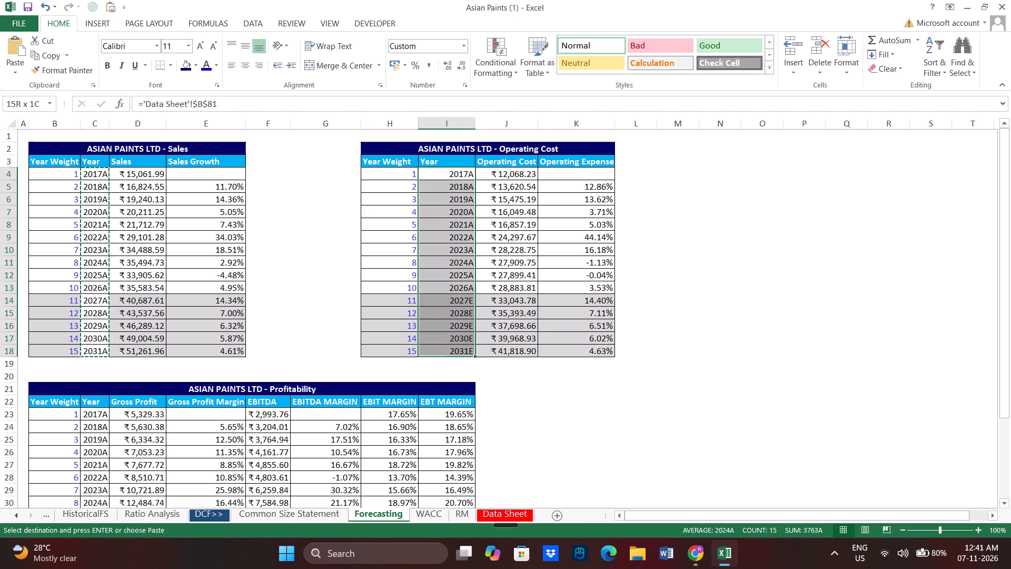
pyautogui.moveTo(468, 348); pyautogui.dragTo(467, 348)
pyautogui.hotkey('ctrl', 'v')
pyautogui.scroll(-2, 249, 287)
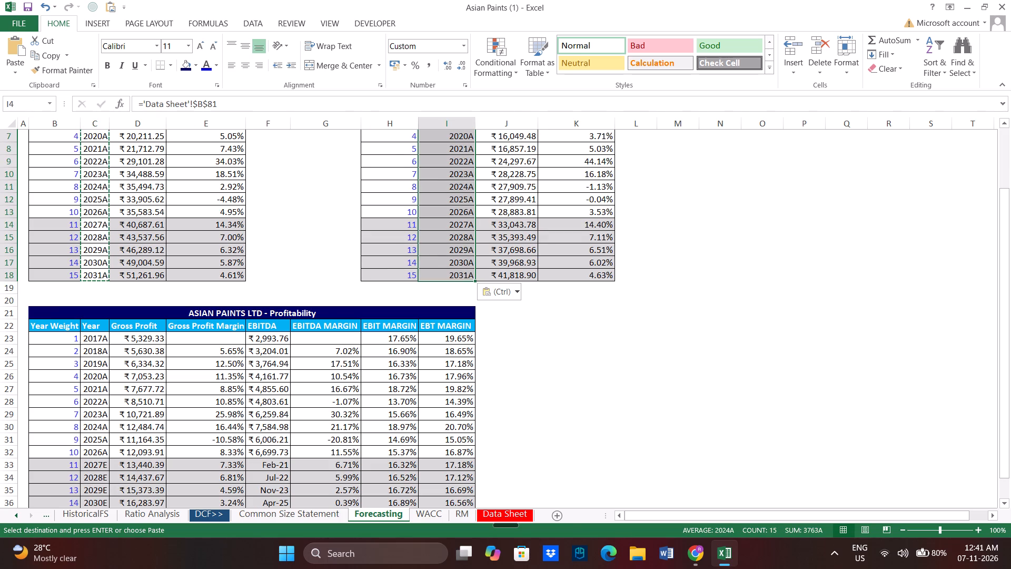
pyautogui.moveTo(93, 340); pyautogui.dragTo(98, 476)
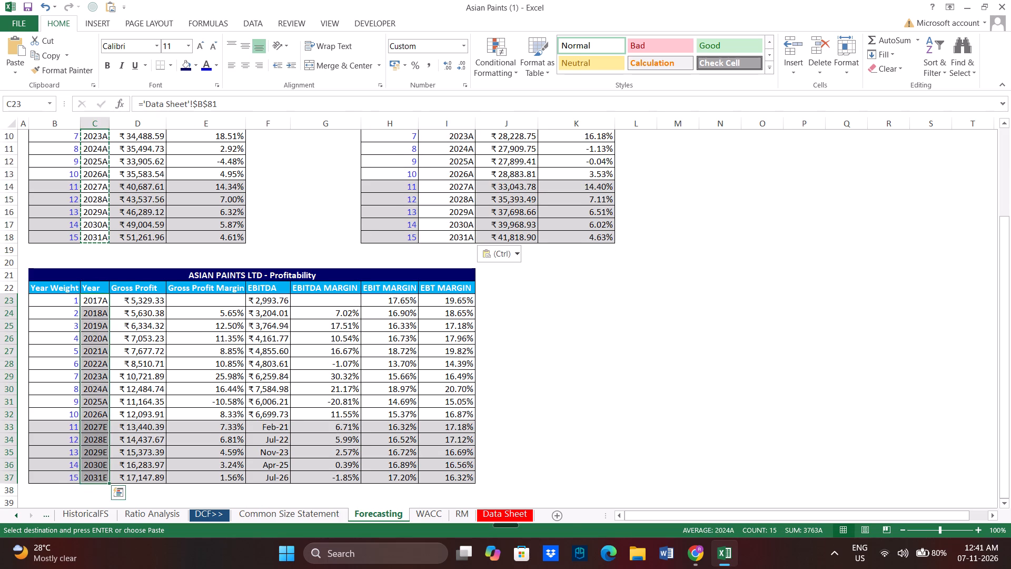
pyautogui.hotkey('ctrl', 'v')
pyautogui.click(534, 368)
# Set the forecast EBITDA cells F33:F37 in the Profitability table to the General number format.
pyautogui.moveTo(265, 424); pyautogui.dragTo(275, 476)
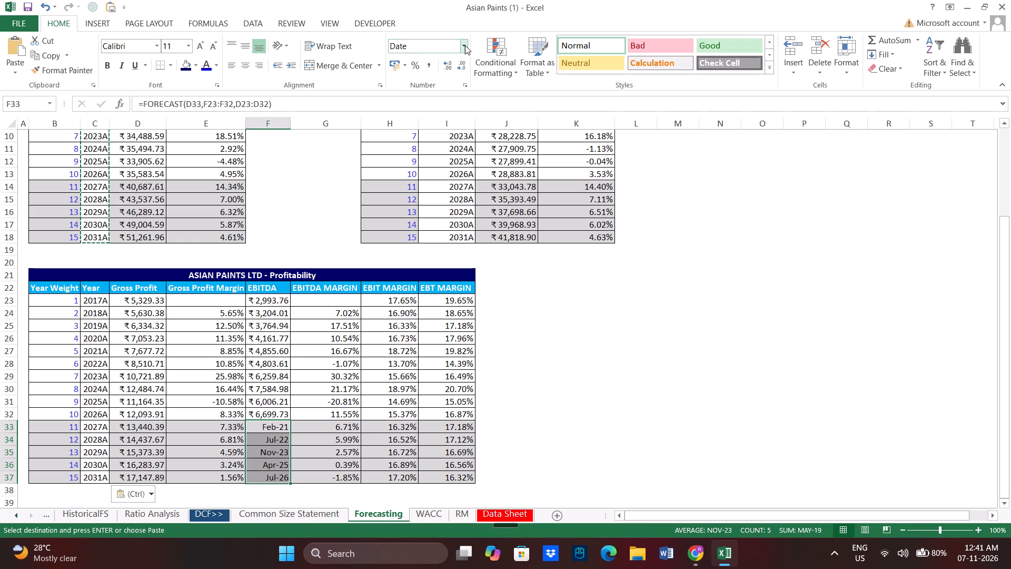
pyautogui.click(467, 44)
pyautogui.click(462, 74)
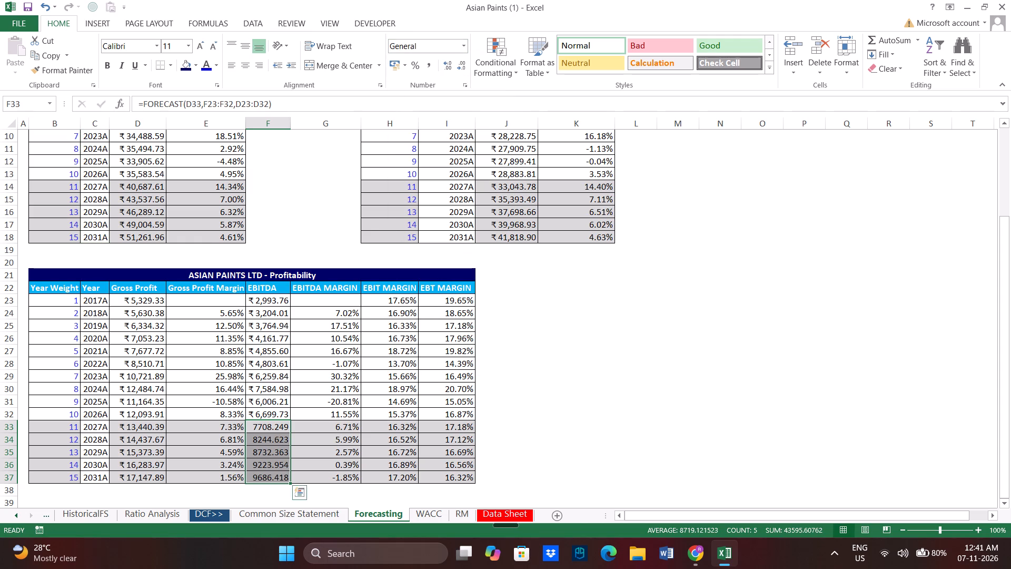
# Paste only the formatting of the 2026 EBITDA cell F32 onto the forecast EBITDA cells F33:F37.
pyautogui.click(255, 410)
pyautogui.hotkey('ctrl', 'c')
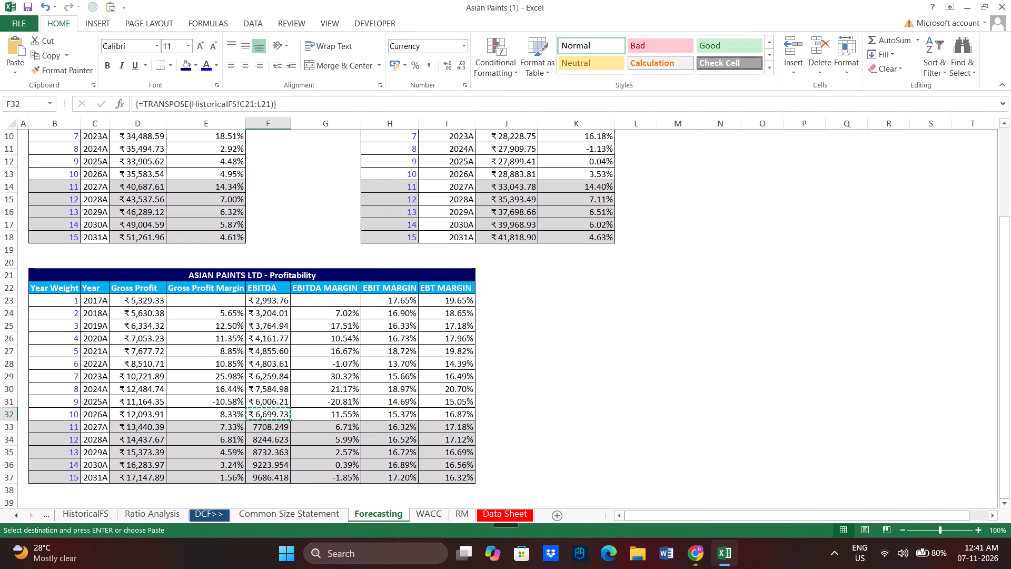
pyautogui.moveTo(265, 428); pyautogui.dragTo(267, 480)
pyautogui.rightClick(271, 456)
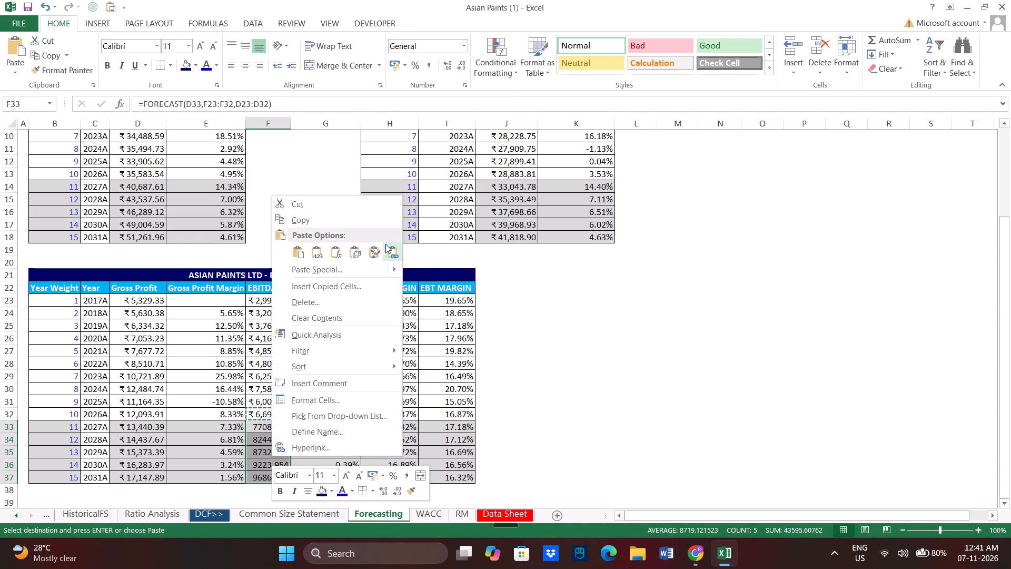
pyautogui.click(375, 249)
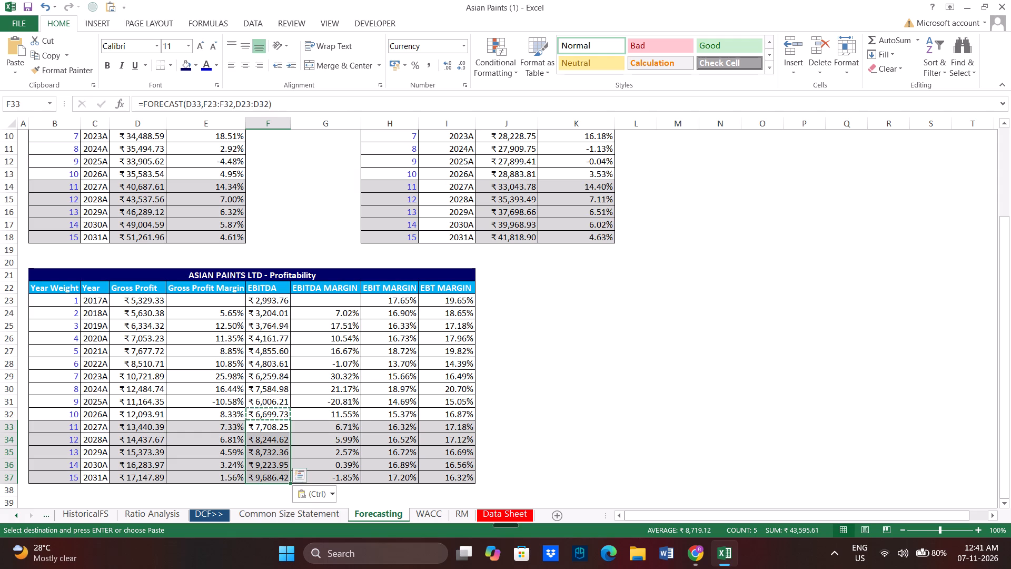
# Switch to the ChatGPT review in Chrome and reread the problems listed under Issue 7 on forecasting methodology.
pyautogui.click(695, 547)
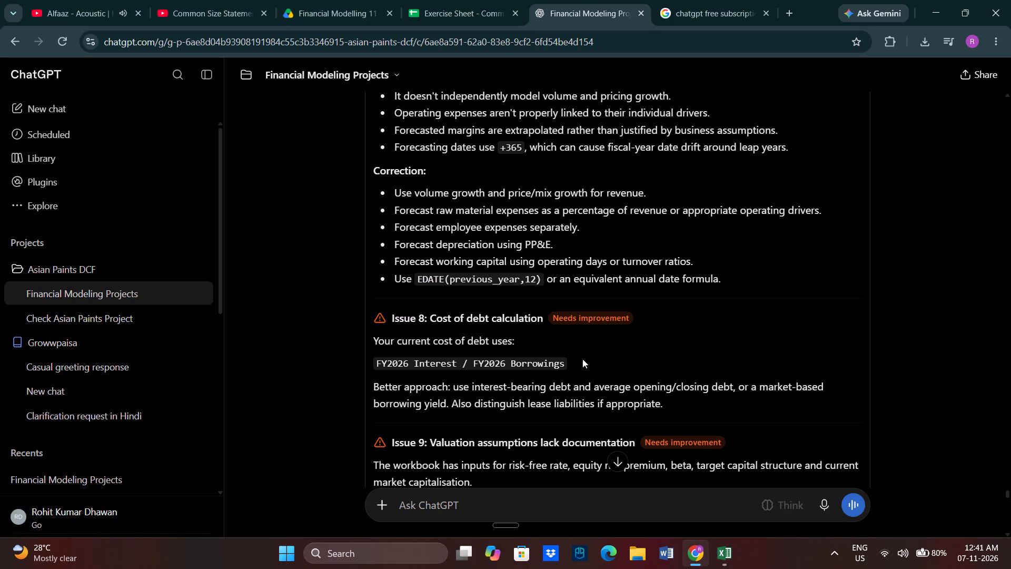
pyautogui.scroll(1, 444, 213)
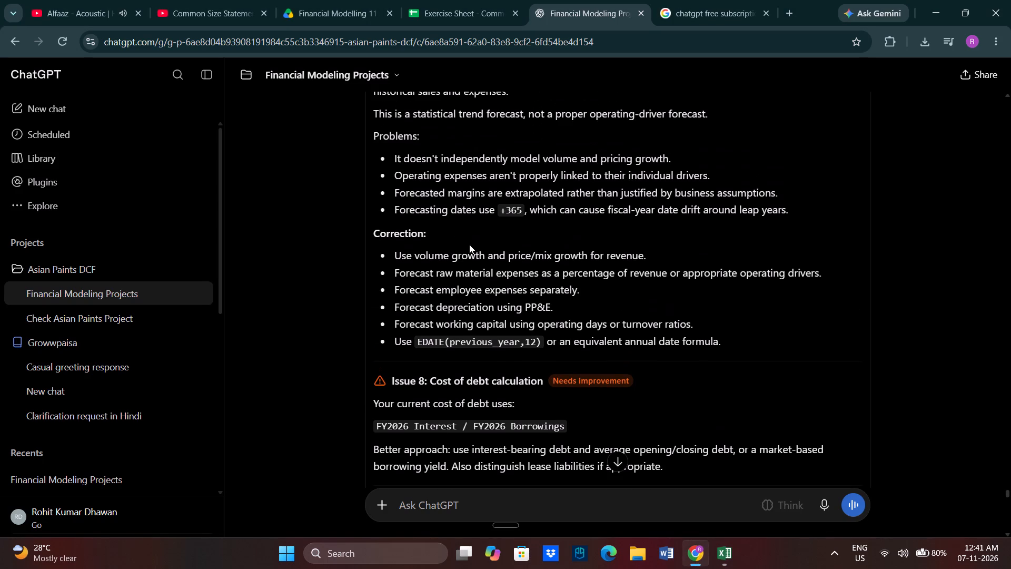
pyautogui.click(469, 244)
pyautogui.moveTo(434, 164); pyautogui.dragTo(609, 158)
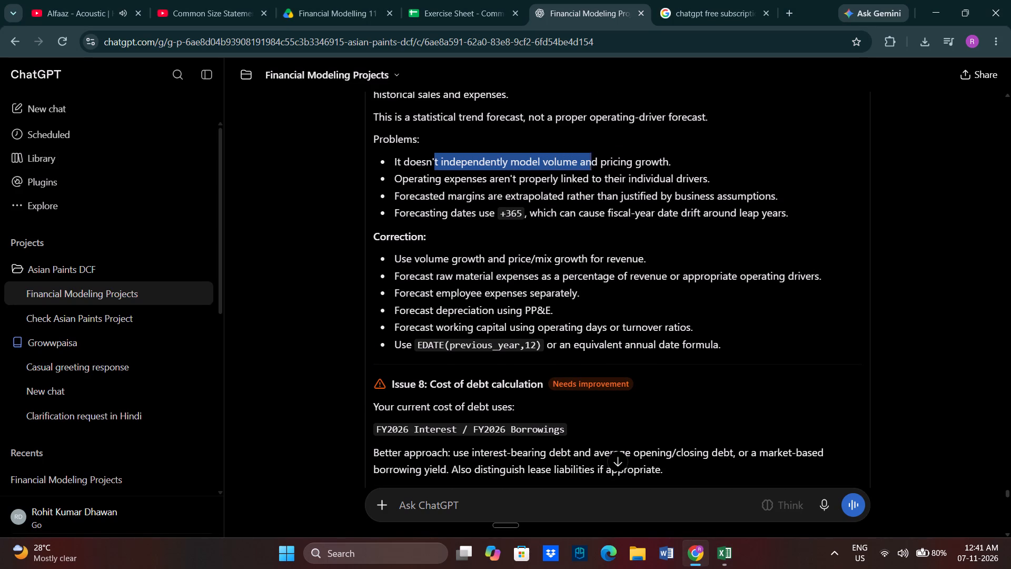
pyautogui.moveTo(609, 158); pyautogui.dragTo(668, 156)
pyautogui.click(668, 156)
pyautogui.moveTo(508, 179); pyautogui.dragTo(510, 179)
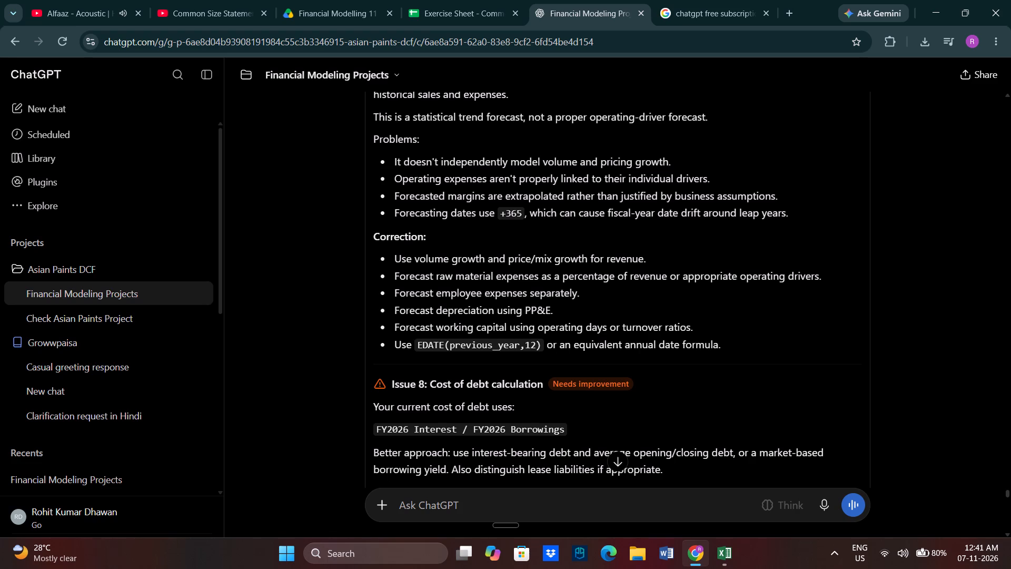
pyautogui.moveTo(510, 179); pyautogui.dragTo(729, 182)
pyautogui.click(729, 182)
pyautogui.moveTo(394, 198); pyautogui.dragTo(786, 203)
pyautogui.click(785, 201)
# Study Issue 7's correction on using volume growth and price/mix growth for revenue.
pyautogui.scroll(1, 559, 179)
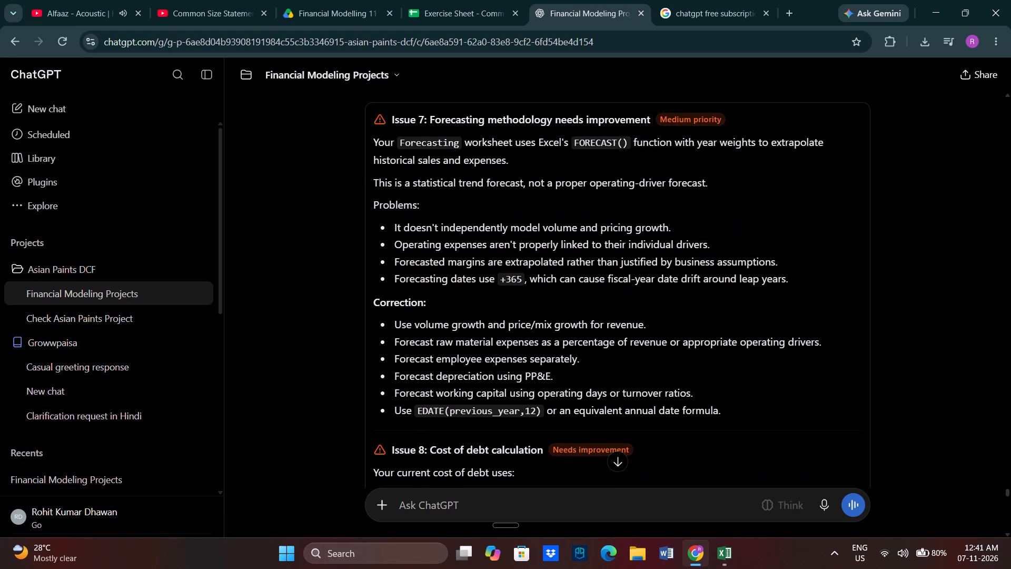
pyautogui.scroll(-1, 546, 184)
pyautogui.moveTo(395, 256); pyautogui.dragTo(435, 257)
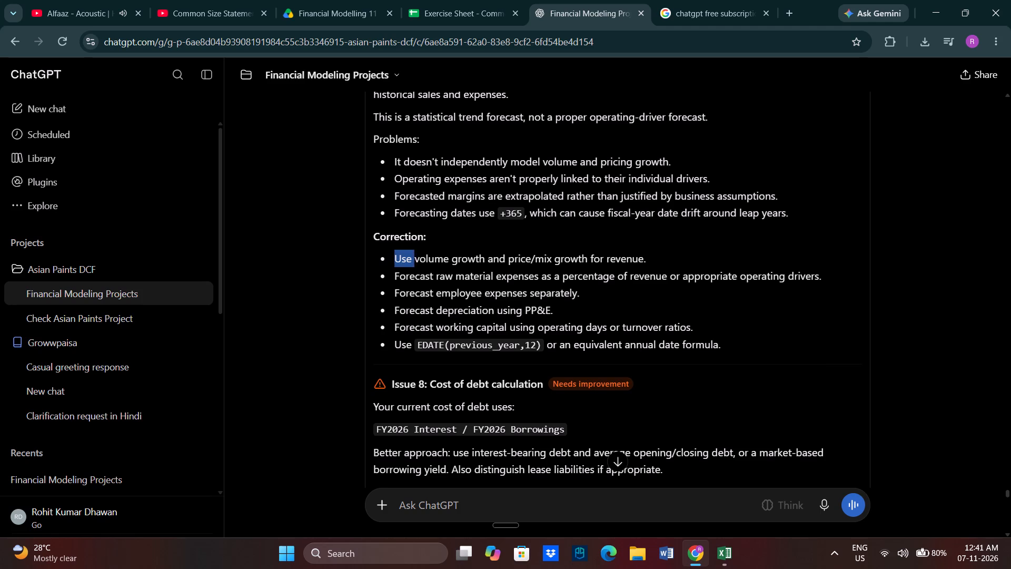
pyautogui.moveTo(435, 257); pyautogui.dragTo(485, 255)
pyautogui.click(490, 257)
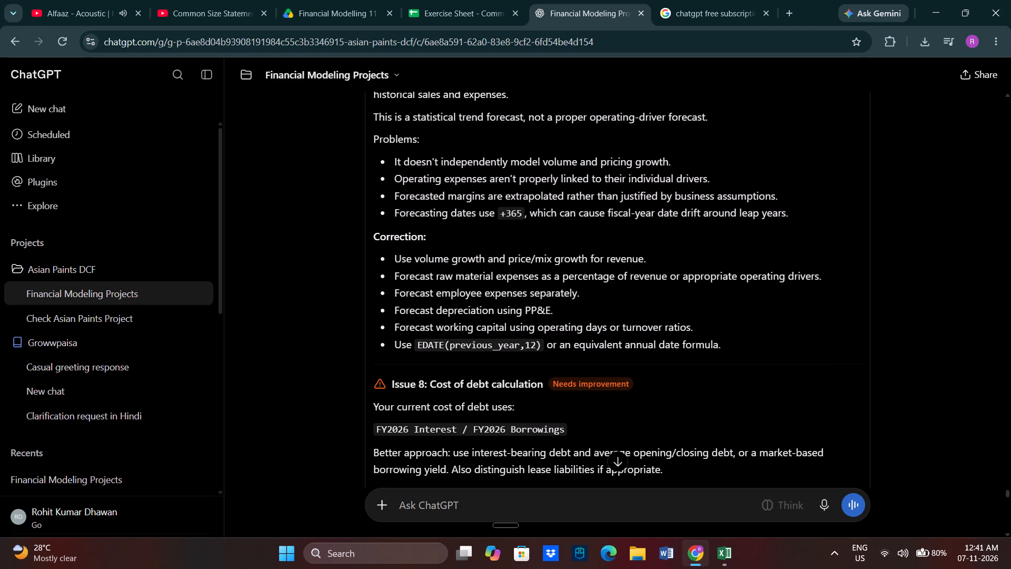
pyautogui.moveTo(502, 257); pyautogui.dragTo(648, 258)
pyautogui.click(648, 258)
# Read Issue 8 on the cost of debt calculation and the start of Issue 9 on valuation assumptions documentation.
pyautogui.scroll(-1, 540, 270)
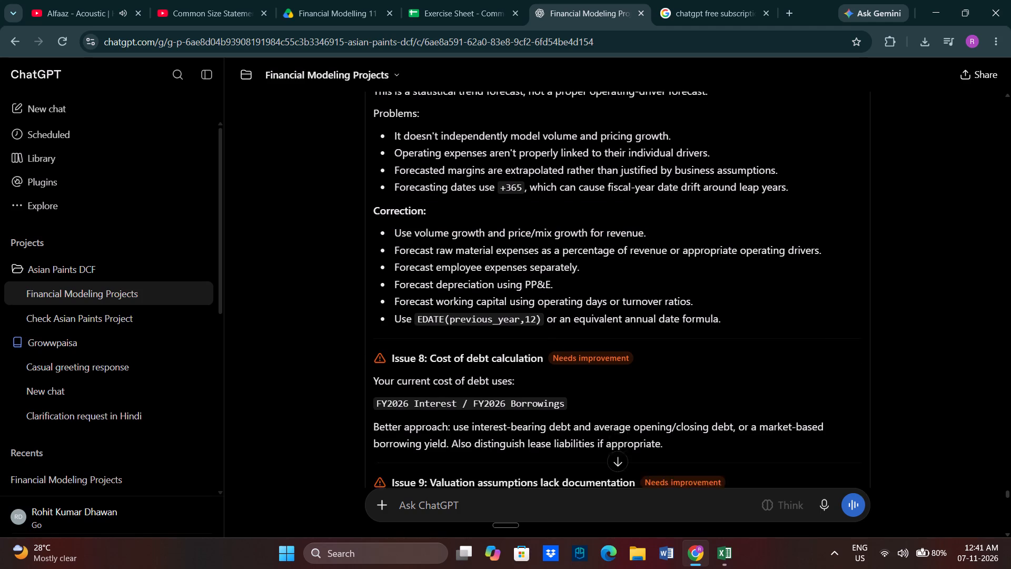
pyautogui.scroll(-2, 502, 221)
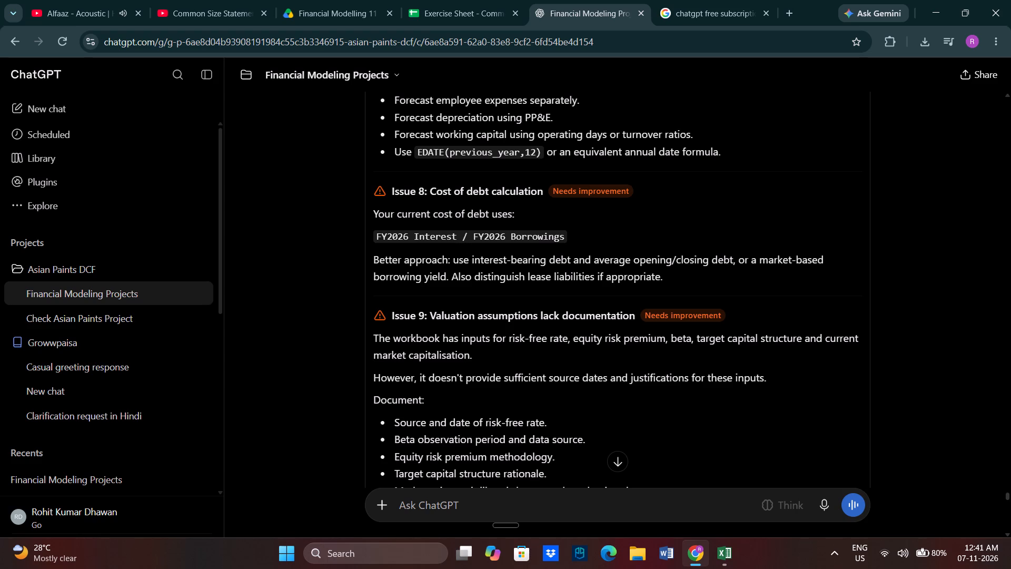
pyautogui.scroll(-1, 541, 244)
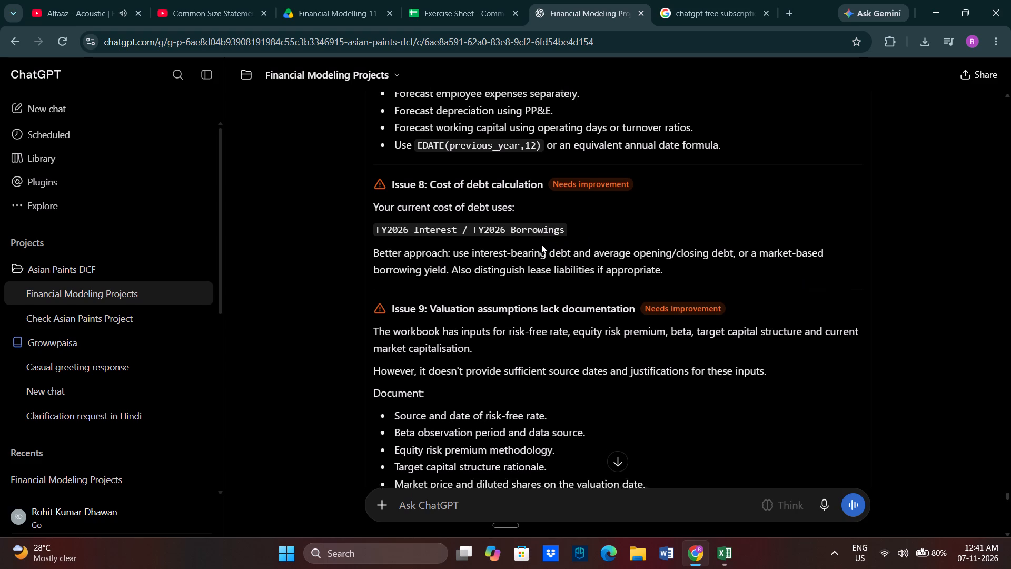
pyautogui.scroll(-1, 436, 236)
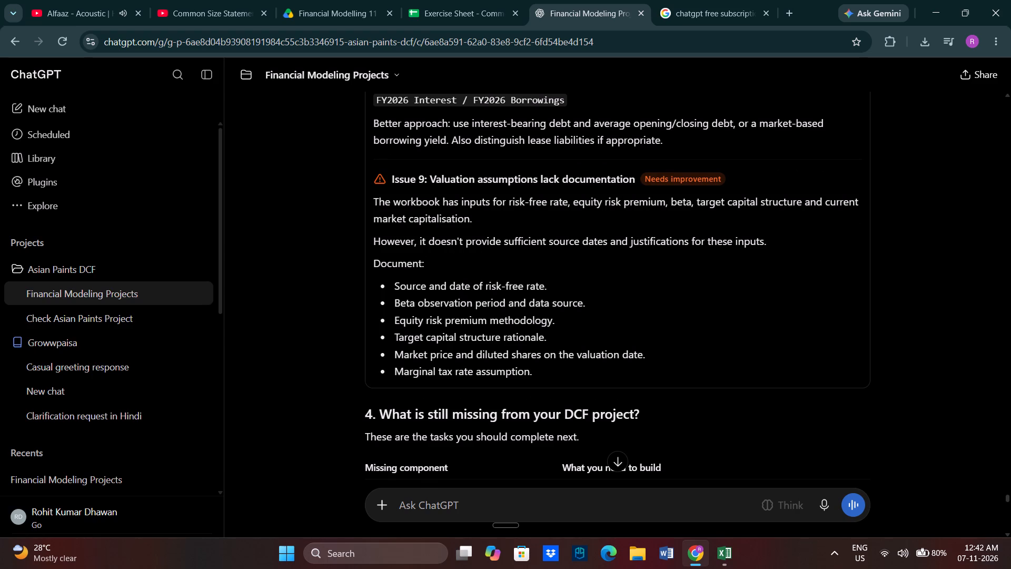
pyautogui.scroll(-3, 460, 238)
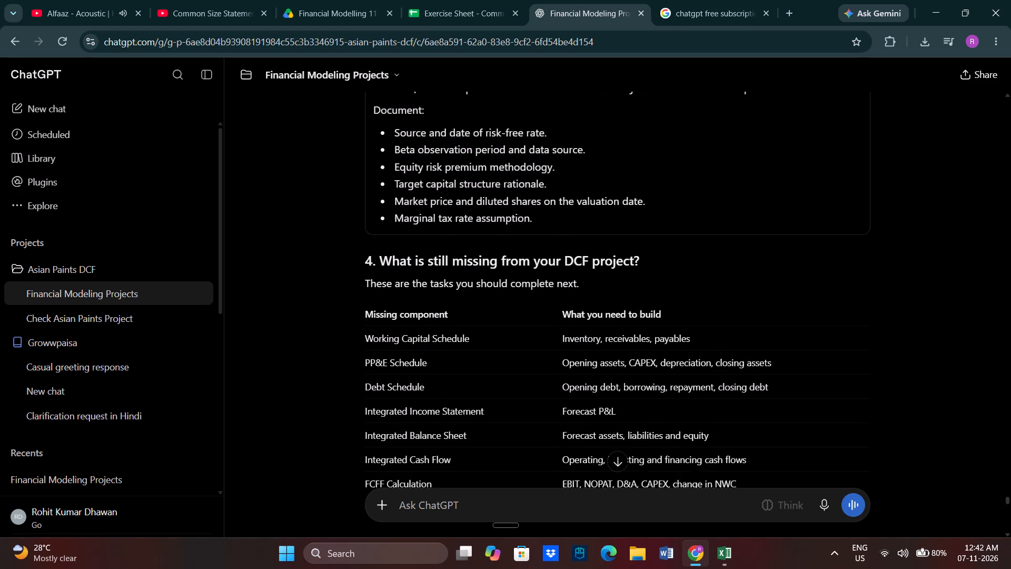
pyautogui.scroll(-1, 444, 233)
pyautogui.scroll(-7, 521, 223)
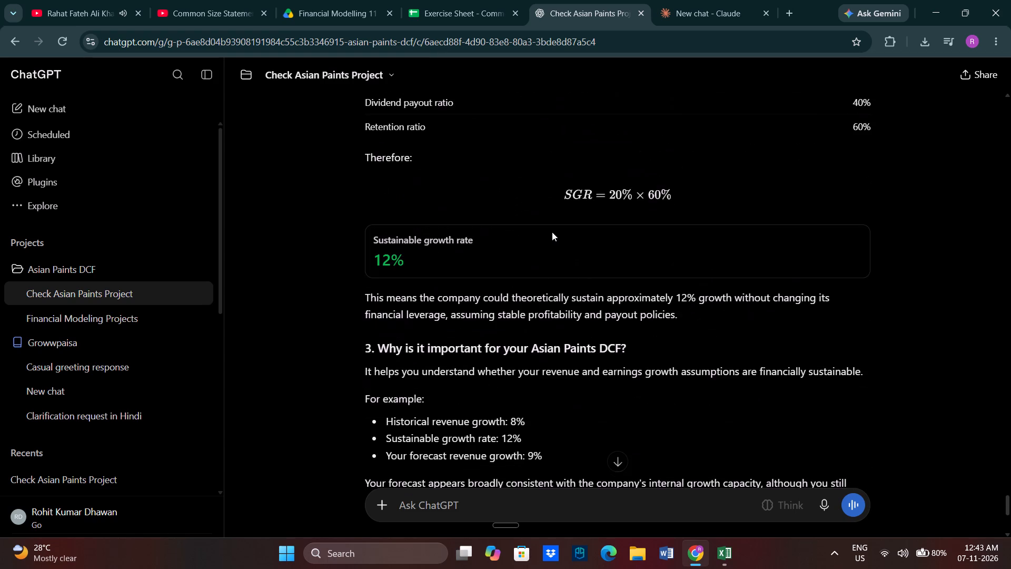
# Open the Session 12 Growth Rate video from The Valuation School's YouTube playlist and pause it at the start.
pyautogui.click(475, 0)
pyautogui.click(390, 3)
pyautogui.click(183, 0)
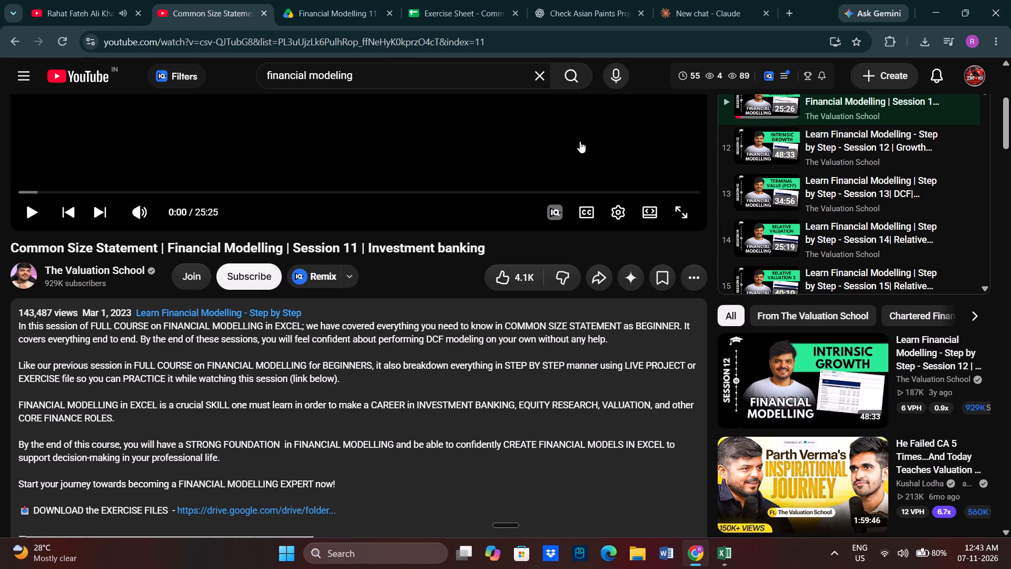
pyautogui.scroll(1, 797, 253)
pyautogui.click(822, 209)
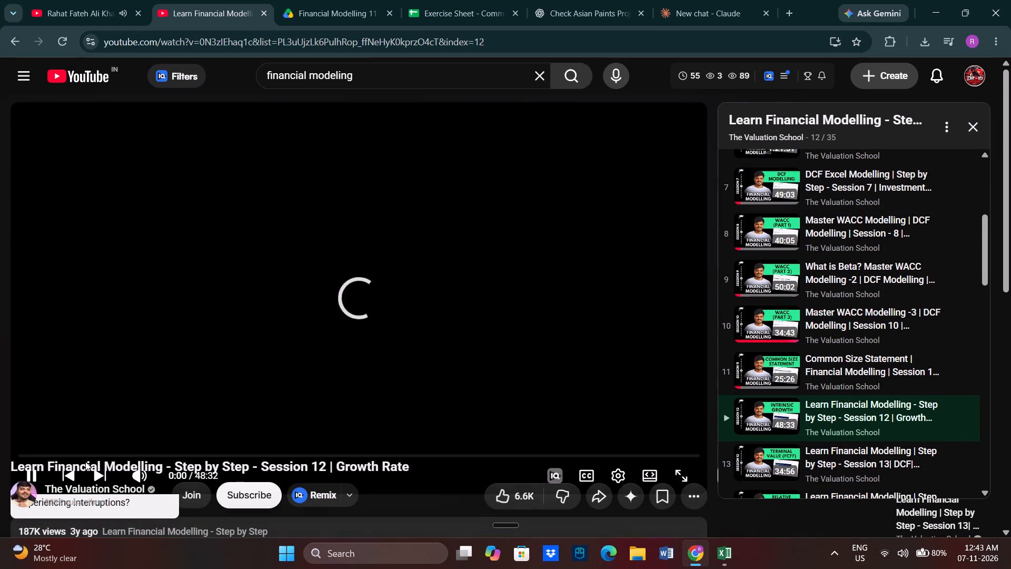
pyautogui.click(33, 476)
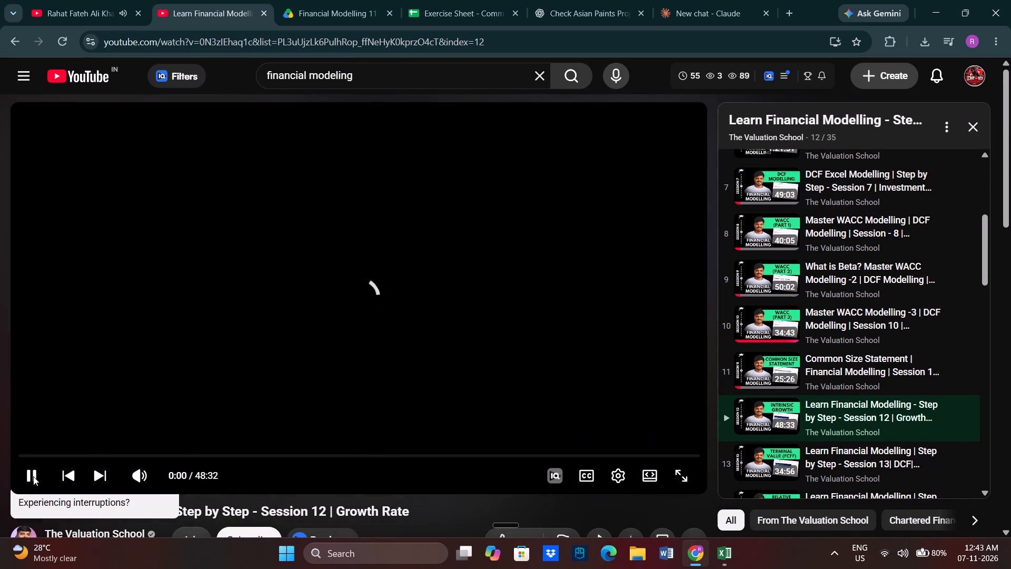
pyautogui.click(34, 475)
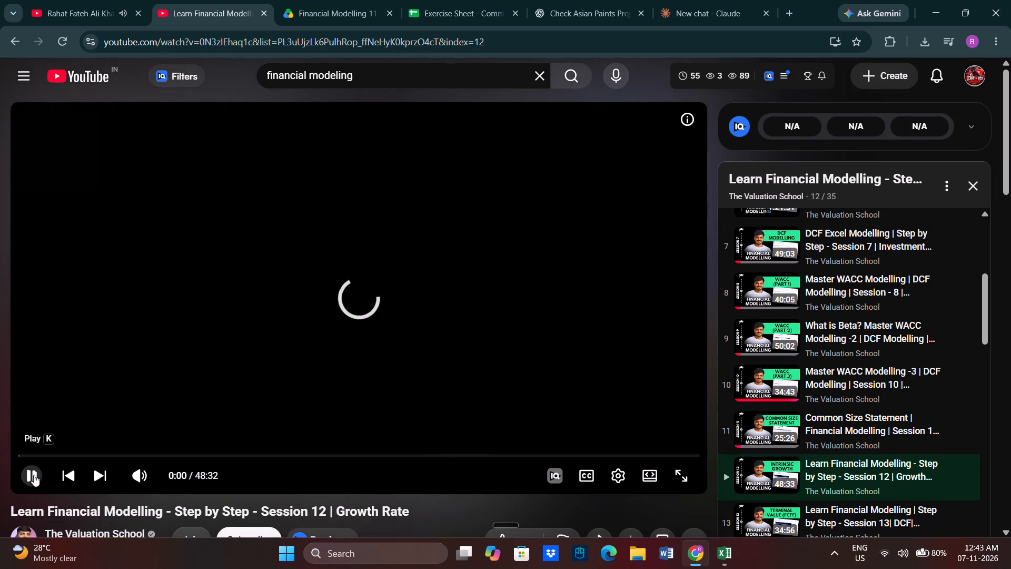
# Expand the Session 12 video description and open its linked exercise files folder in Google Drive.
pyautogui.scroll(-2, 109, 372)
pyautogui.click(177, 486)
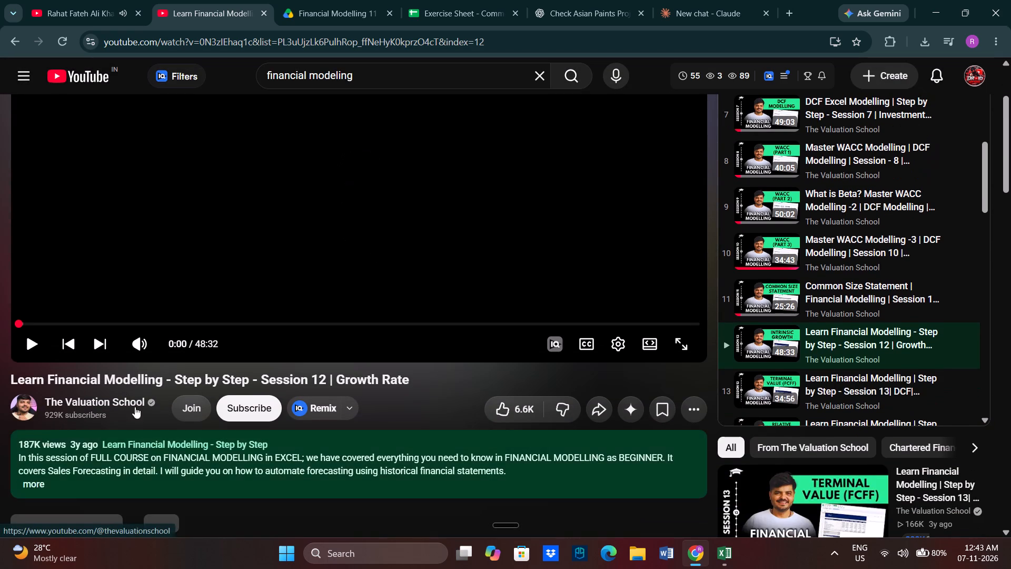
pyautogui.scroll(-1, 131, 391)
pyautogui.scroll(-3, 105, 432)
pyautogui.click(225, 379)
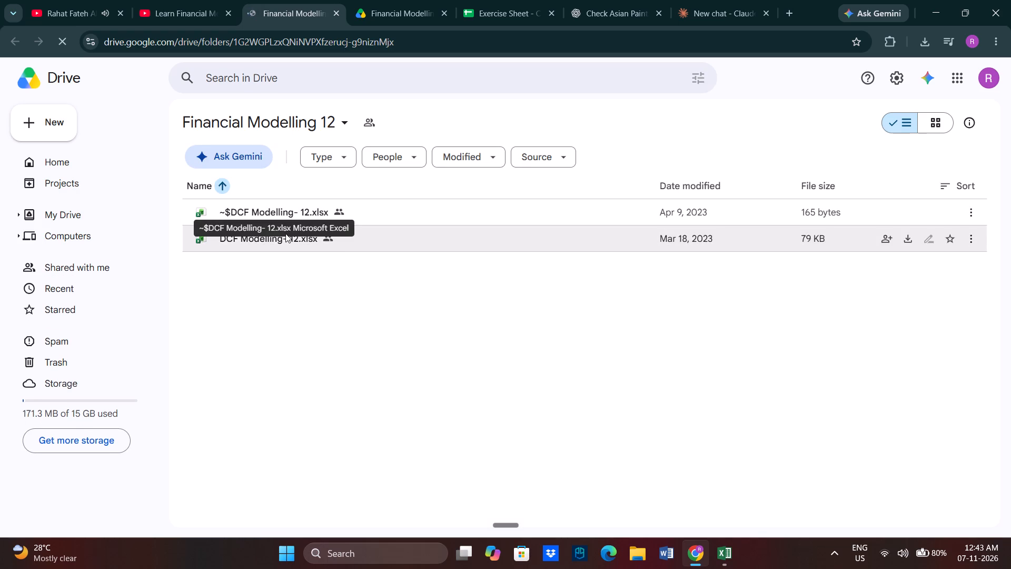
# Open DCF Modelling- 12.xlsx from the Financial Modelling 12 folder in Google Sheets, leaving no error tab open.
pyautogui.doubleClick(294, 296)
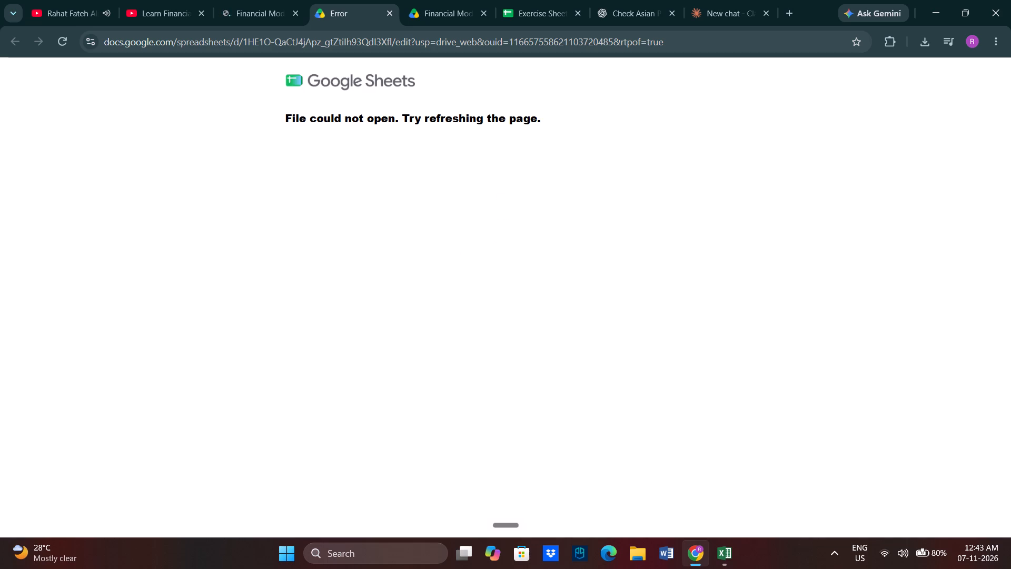
pyautogui.click(266, 5)
pyautogui.doubleClick(309, 329)
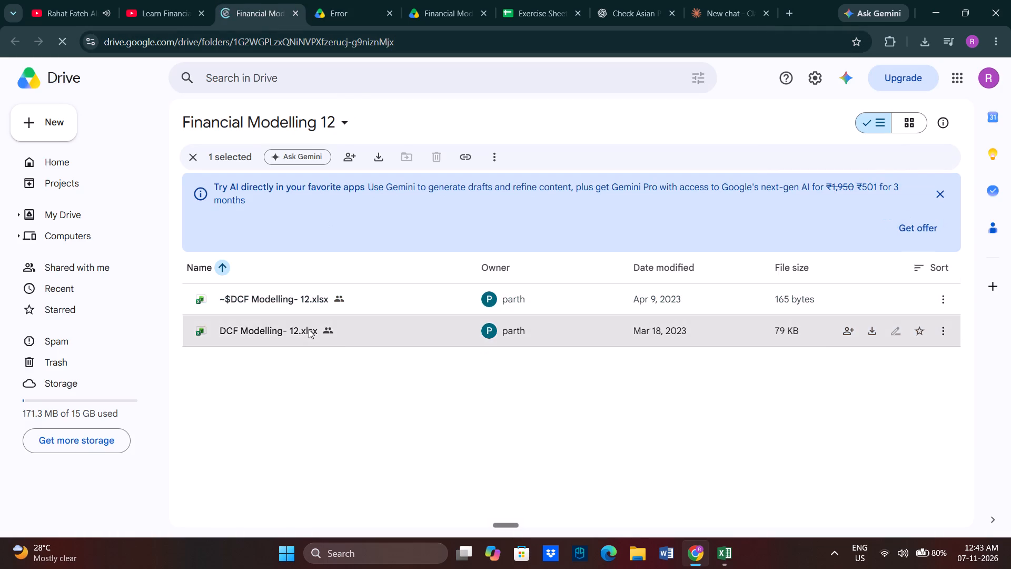
pyautogui.click(432, 14)
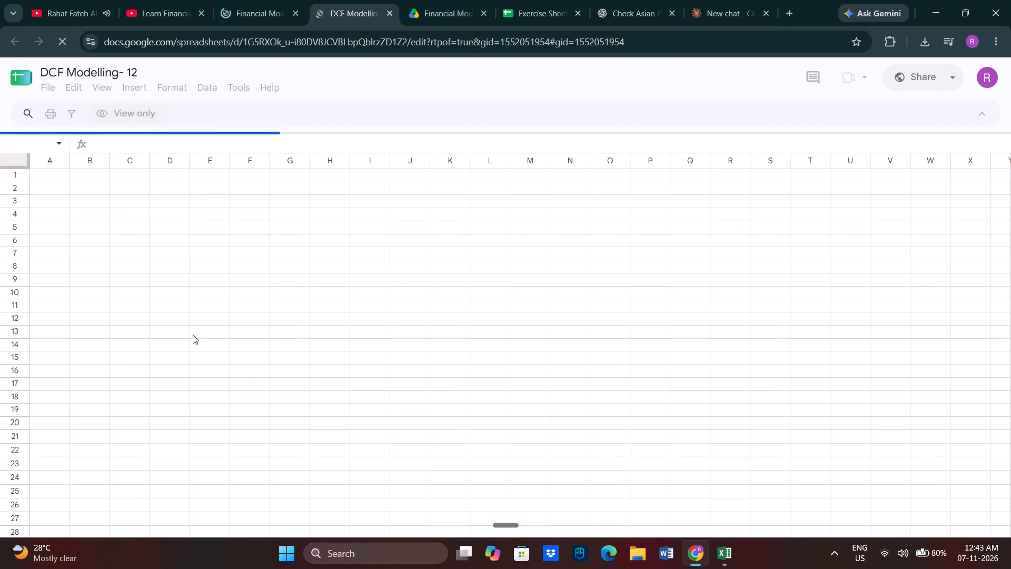
# Browse the DCF Modelling- 12 sheets from WACC to Intrinsic Growth, examining the ROIC, reinvestment rate and intrinsic growth calculations.
pyautogui.scroll(-1, 193, 335)
pyautogui.scroll(1, 193, 335)
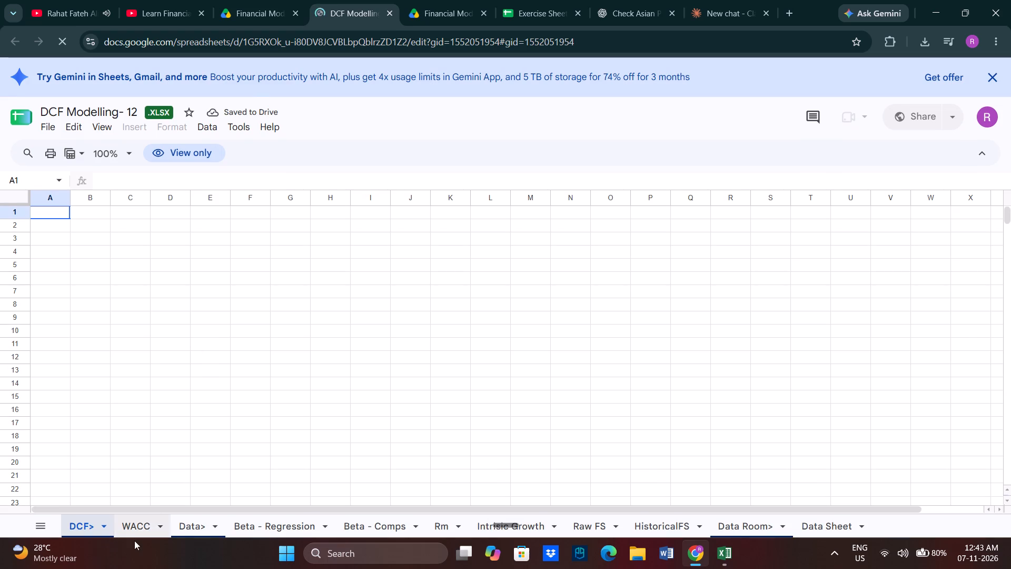
pyautogui.click(133, 526)
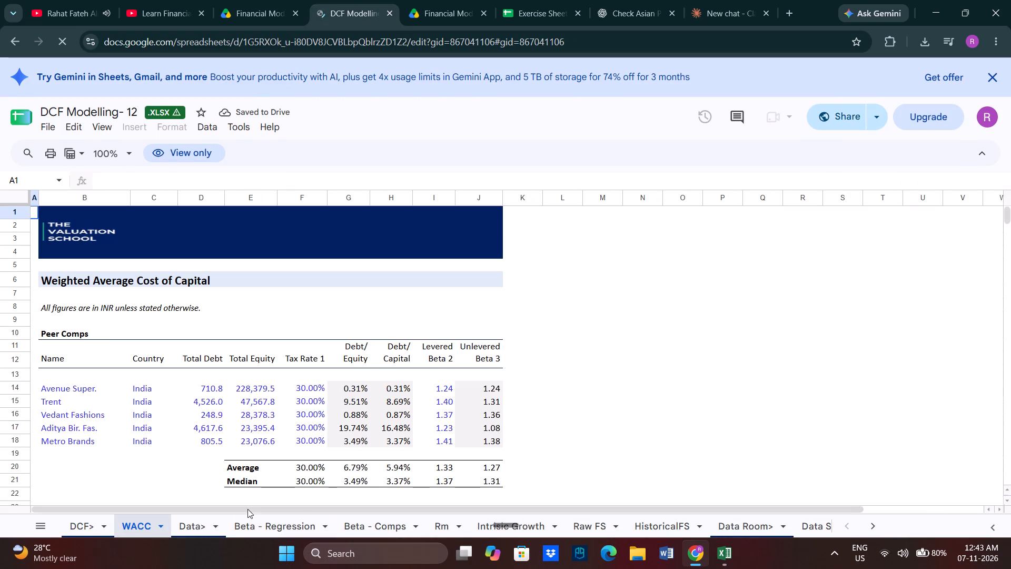
pyautogui.click(212, 526)
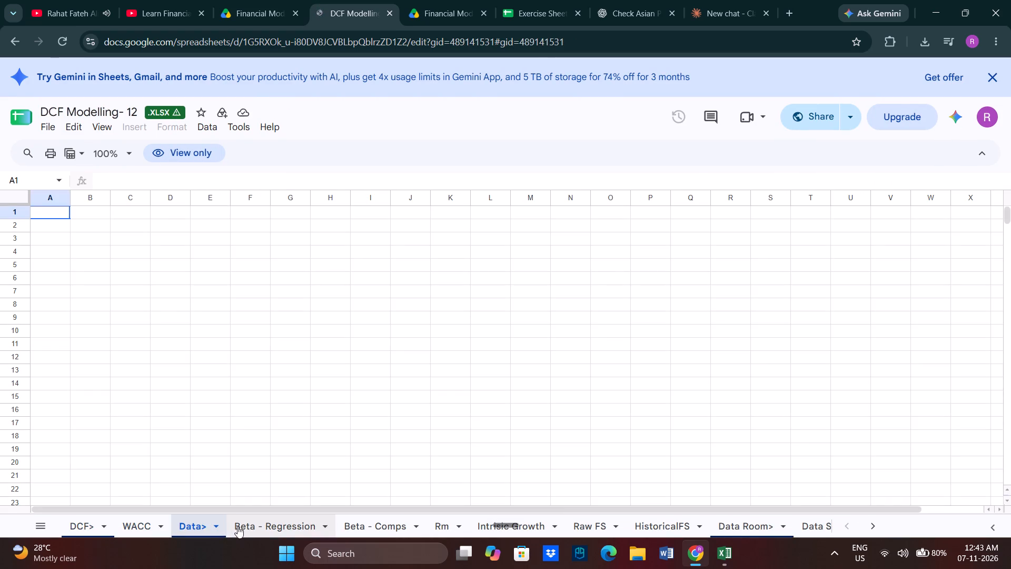
pyautogui.click(248, 526)
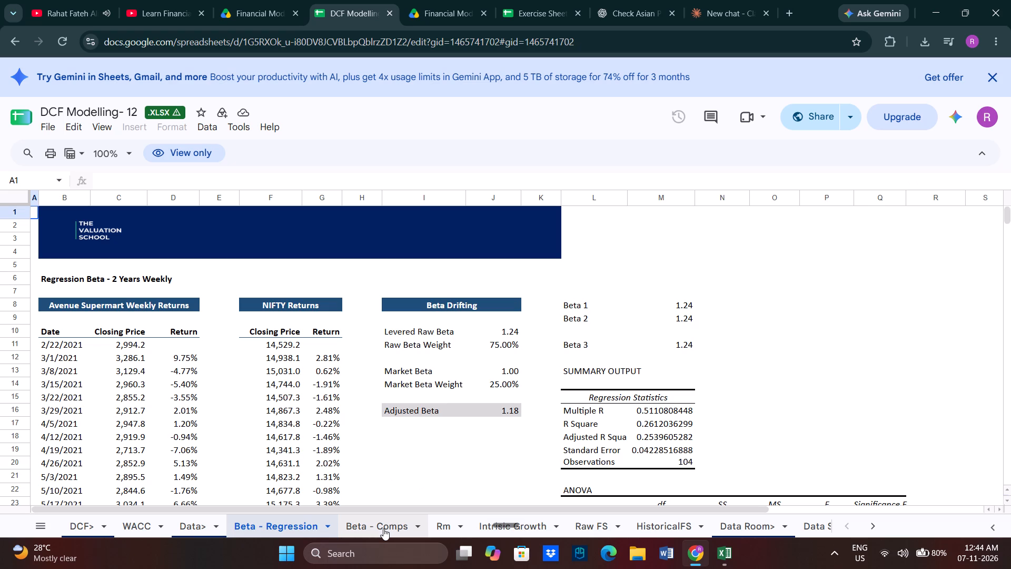
pyautogui.click(383, 528)
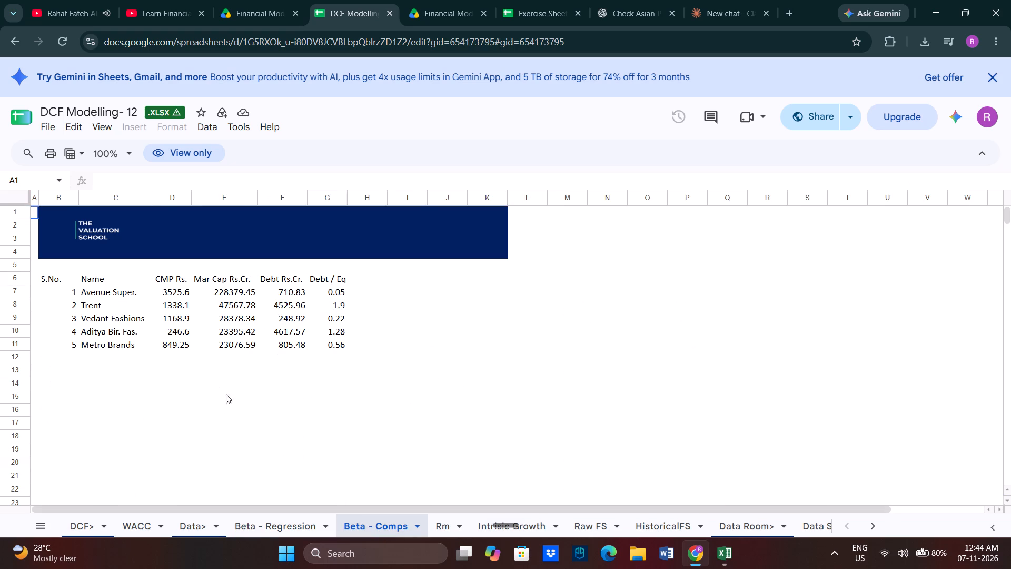
pyautogui.click(447, 518)
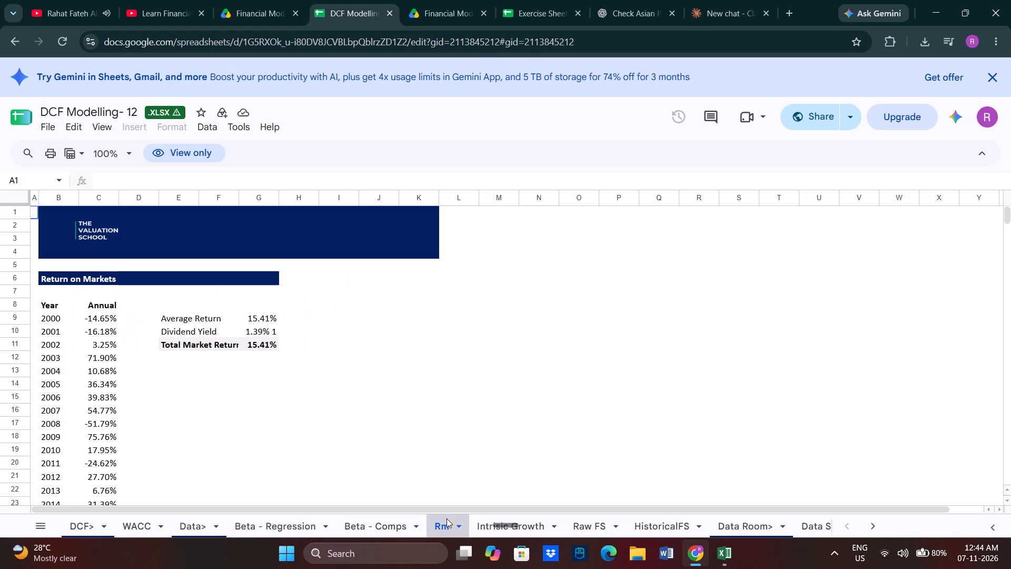
pyautogui.click(513, 518)
pyautogui.click(538, 528)
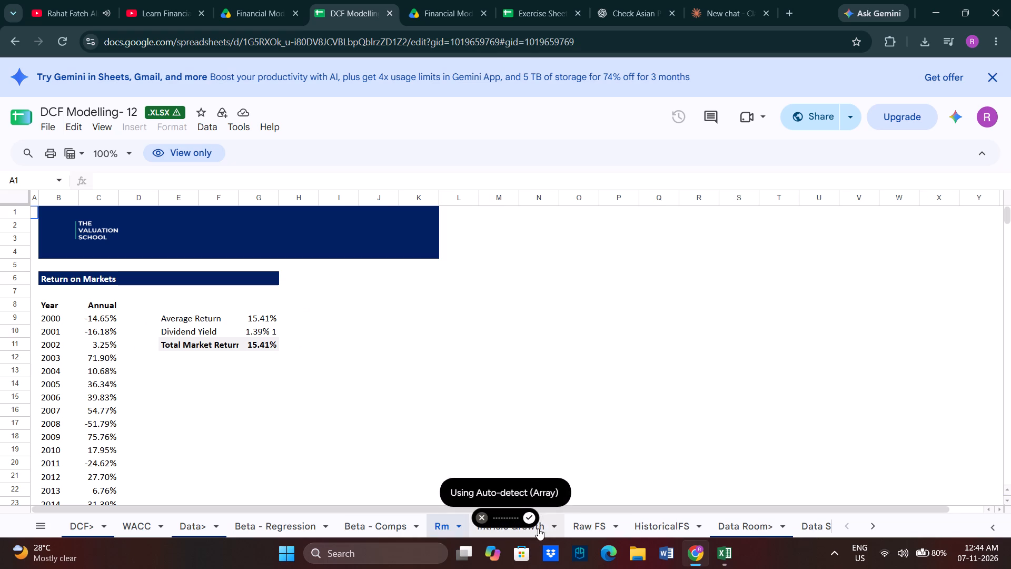
pyautogui.moveTo(500, 518); pyautogui.dragTo(469, 518)
pyautogui.click(473, 518)
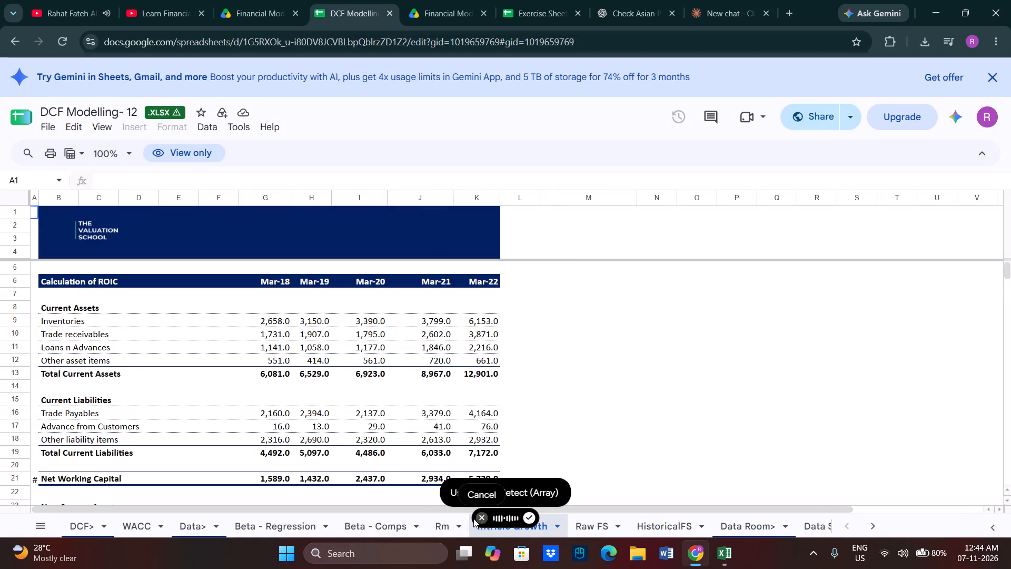
pyautogui.click(482, 519)
pyautogui.scroll(-2, 322, 362)
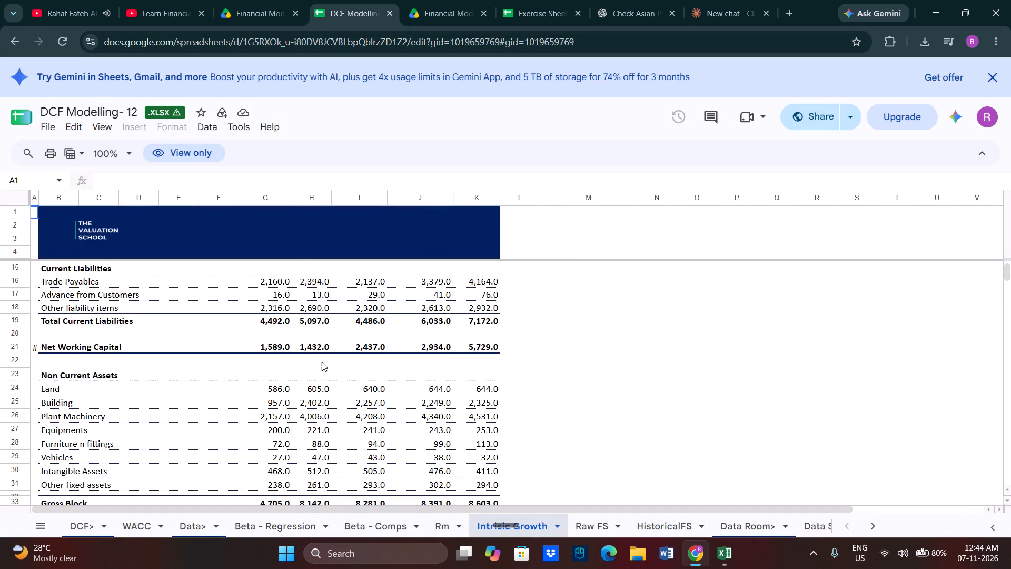
pyautogui.scroll(-7, 319, 365)
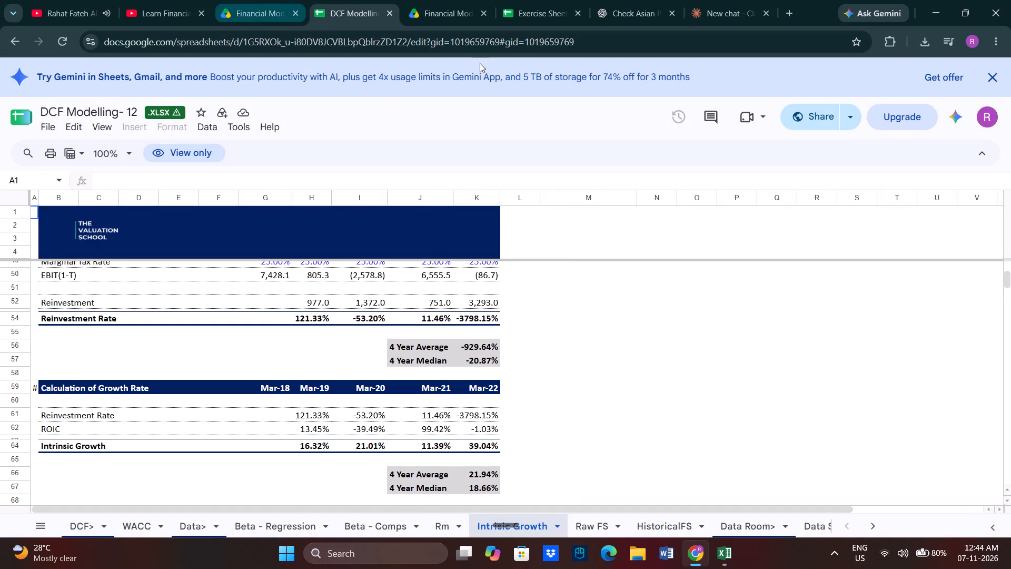
pyautogui.click(263, 0)
pyautogui.click(869, 327)
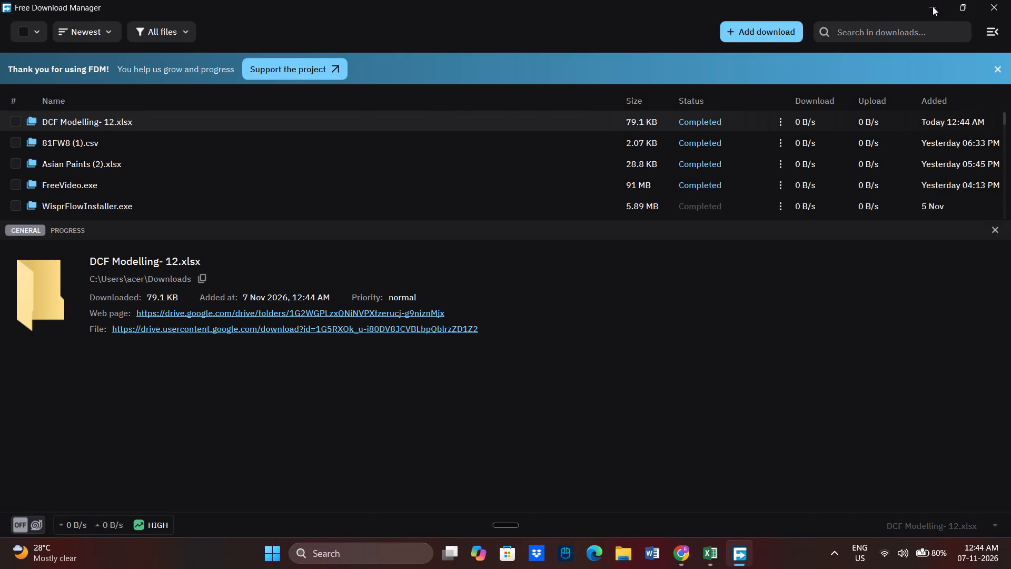
pyautogui.click(933, 11)
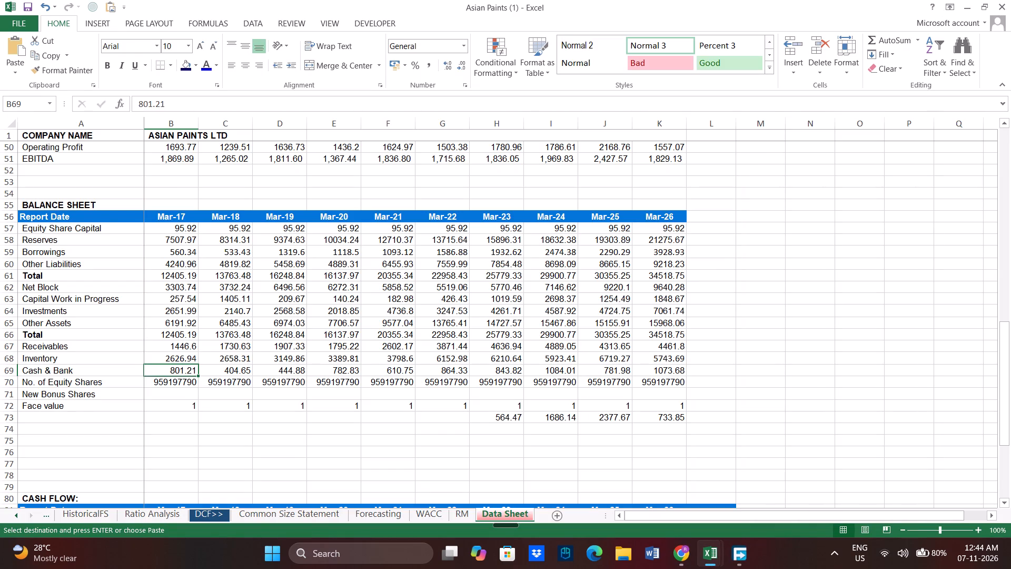
pyautogui.click(784, 473)
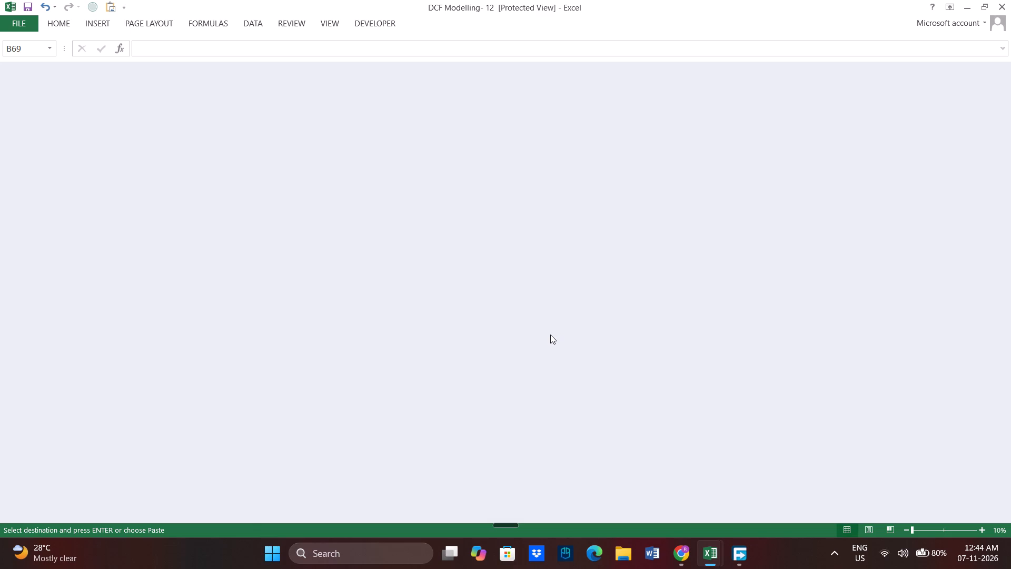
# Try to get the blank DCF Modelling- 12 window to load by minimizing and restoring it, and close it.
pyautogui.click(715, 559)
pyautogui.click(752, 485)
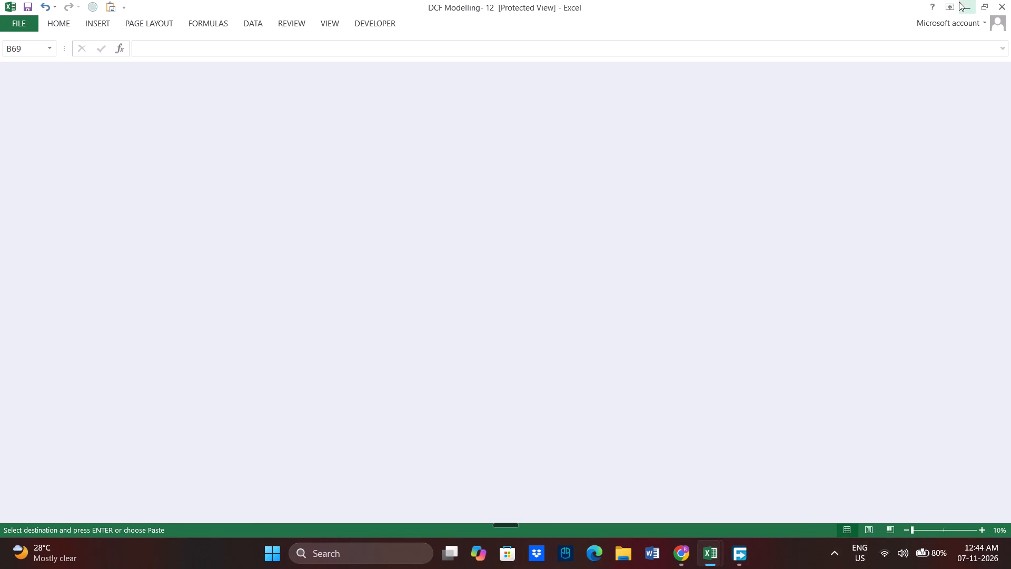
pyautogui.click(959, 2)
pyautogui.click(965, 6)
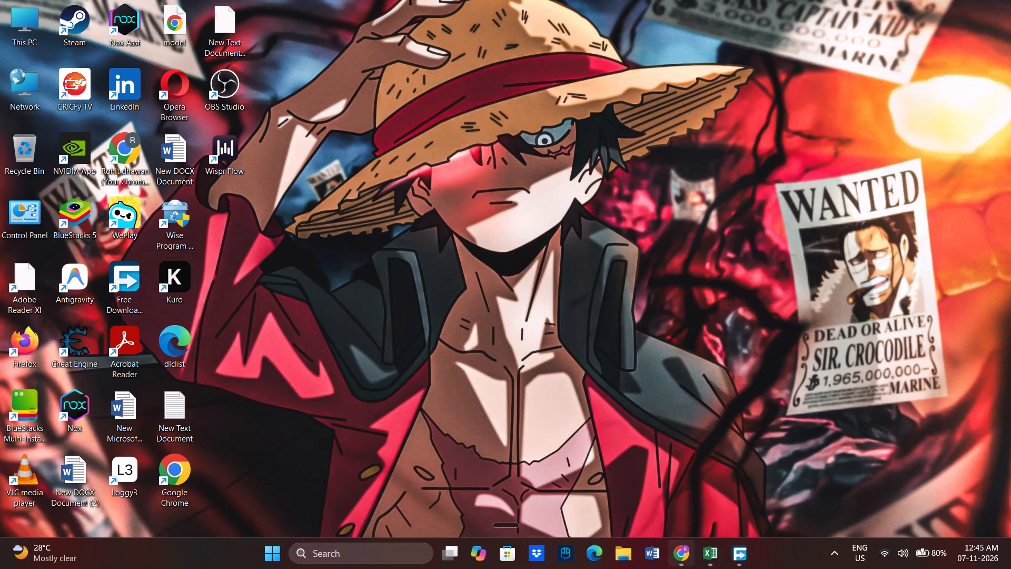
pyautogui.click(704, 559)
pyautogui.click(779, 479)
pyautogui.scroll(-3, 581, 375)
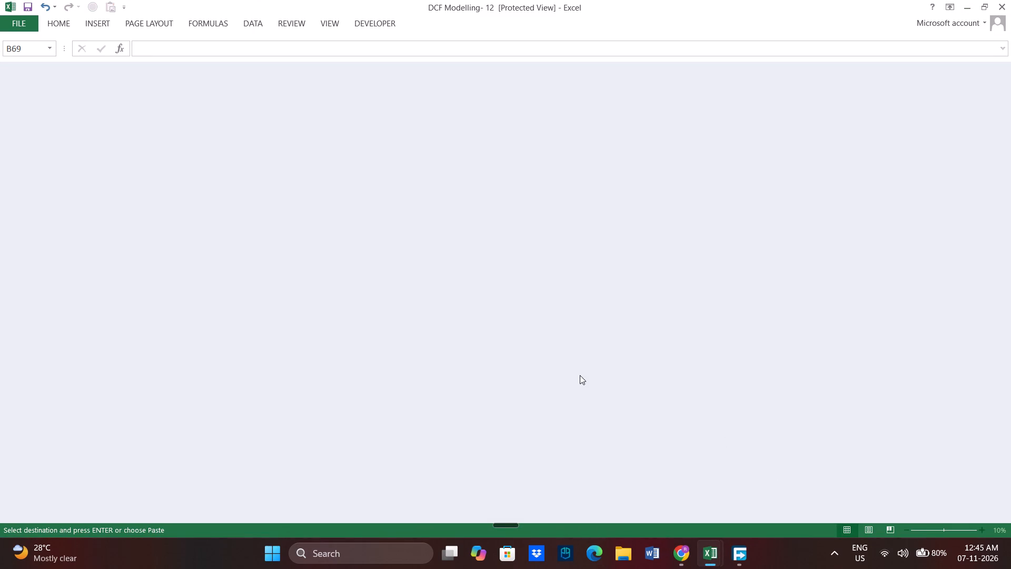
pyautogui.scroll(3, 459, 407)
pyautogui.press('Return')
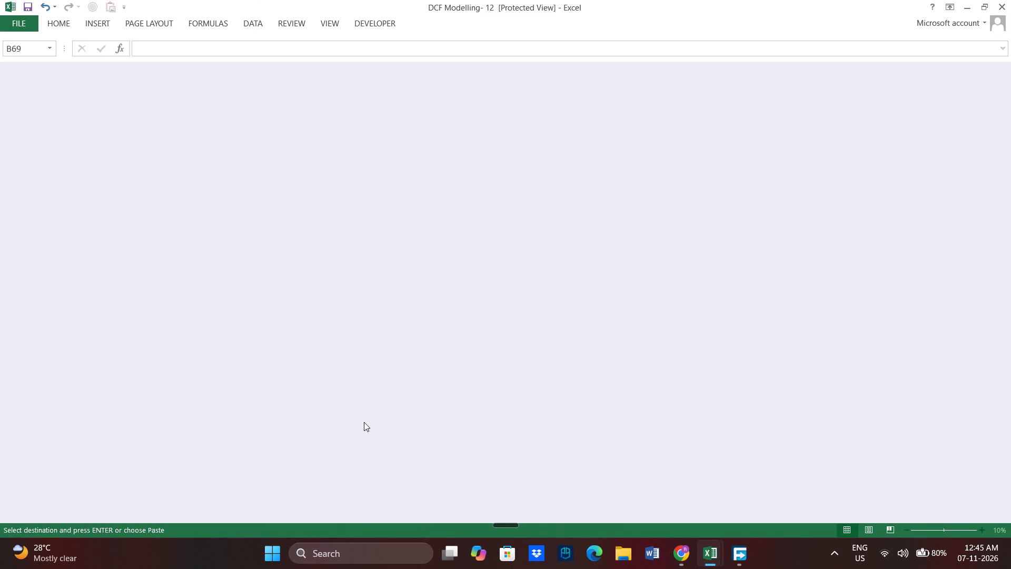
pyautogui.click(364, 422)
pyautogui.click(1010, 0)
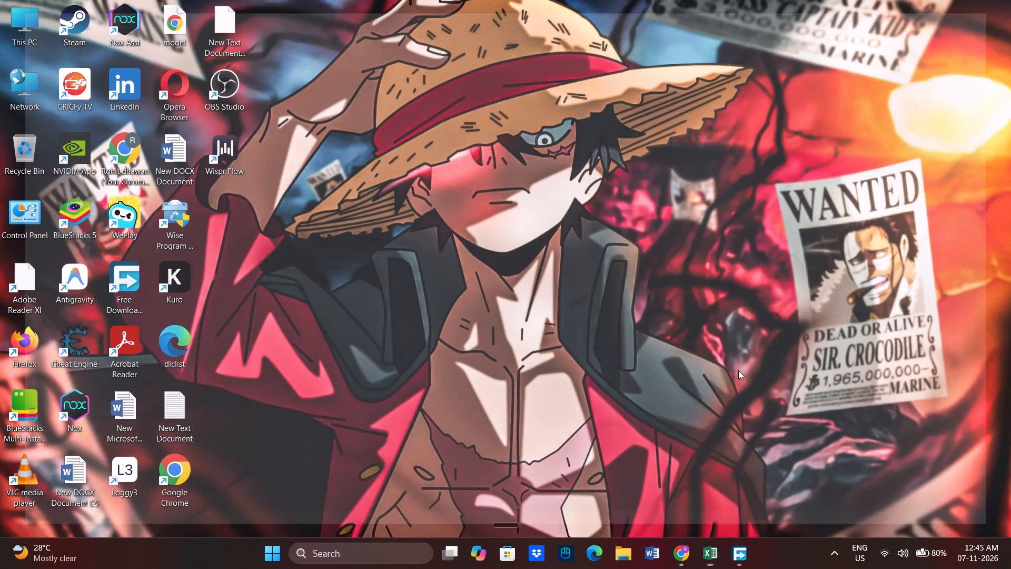
# Reopen DCF Modelling- 12 from the recent files in File Explorer and bring its Excel window to the front.
pyautogui.click(619, 552)
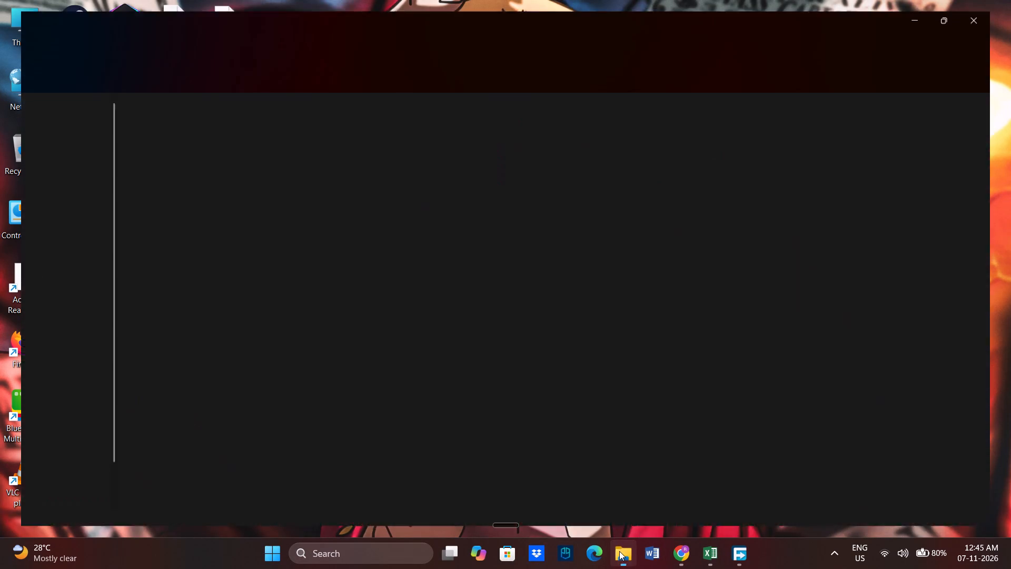
pyautogui.doubleClick(225, 339)
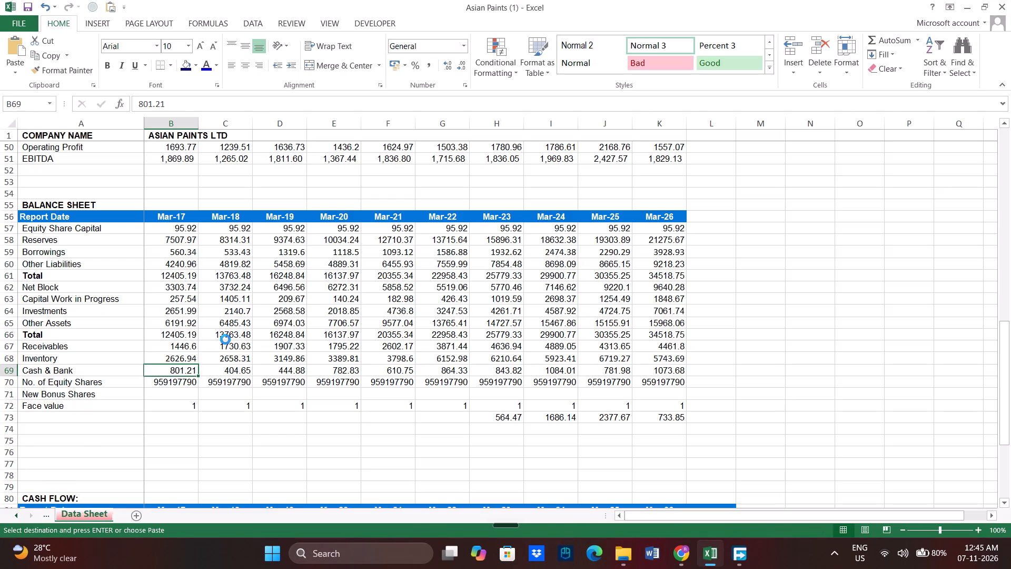
pyautogui.scroll(-1, 404, 346)
pyautogui.click(928, 0)
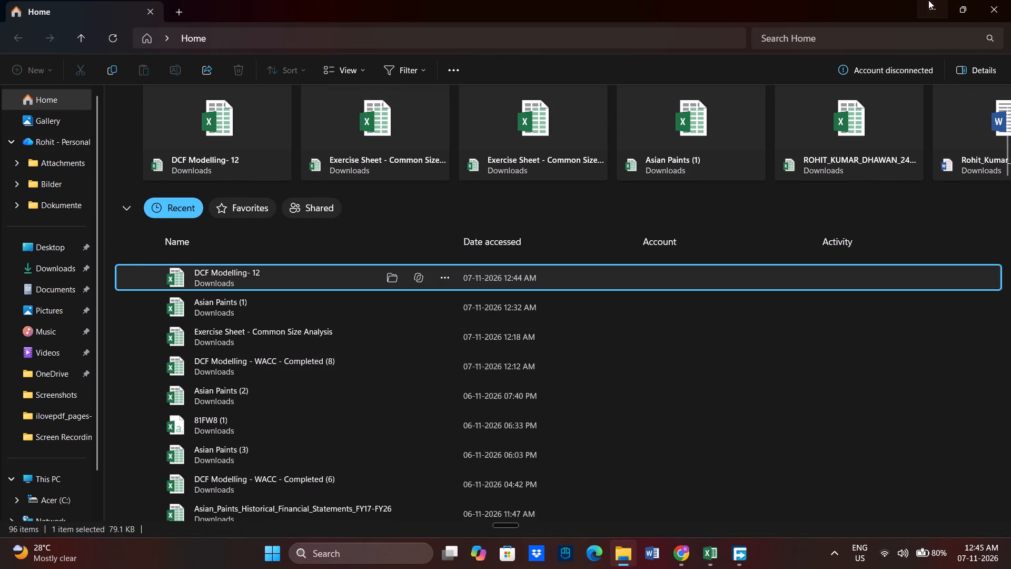
pyautogui.click(786, 484)
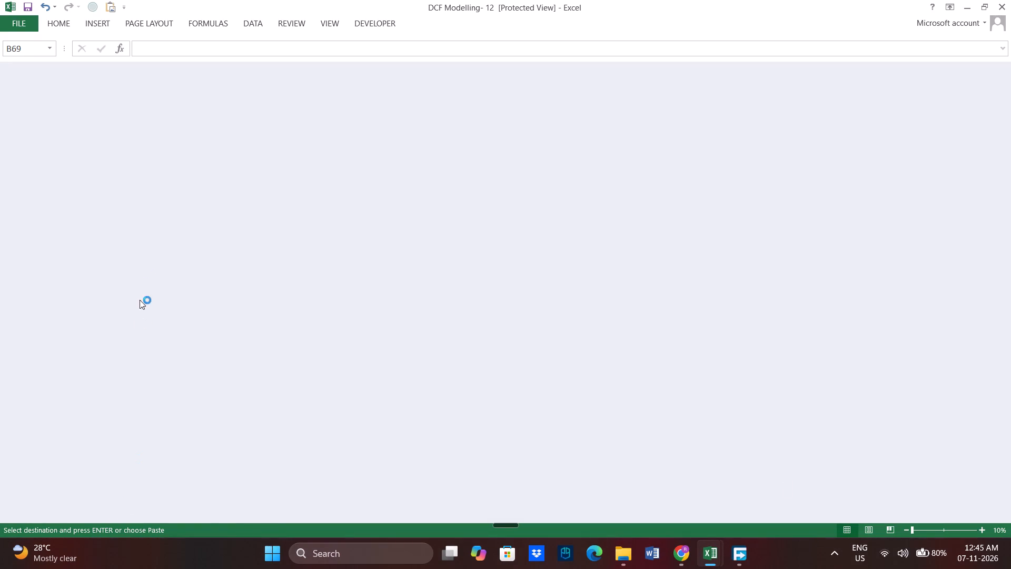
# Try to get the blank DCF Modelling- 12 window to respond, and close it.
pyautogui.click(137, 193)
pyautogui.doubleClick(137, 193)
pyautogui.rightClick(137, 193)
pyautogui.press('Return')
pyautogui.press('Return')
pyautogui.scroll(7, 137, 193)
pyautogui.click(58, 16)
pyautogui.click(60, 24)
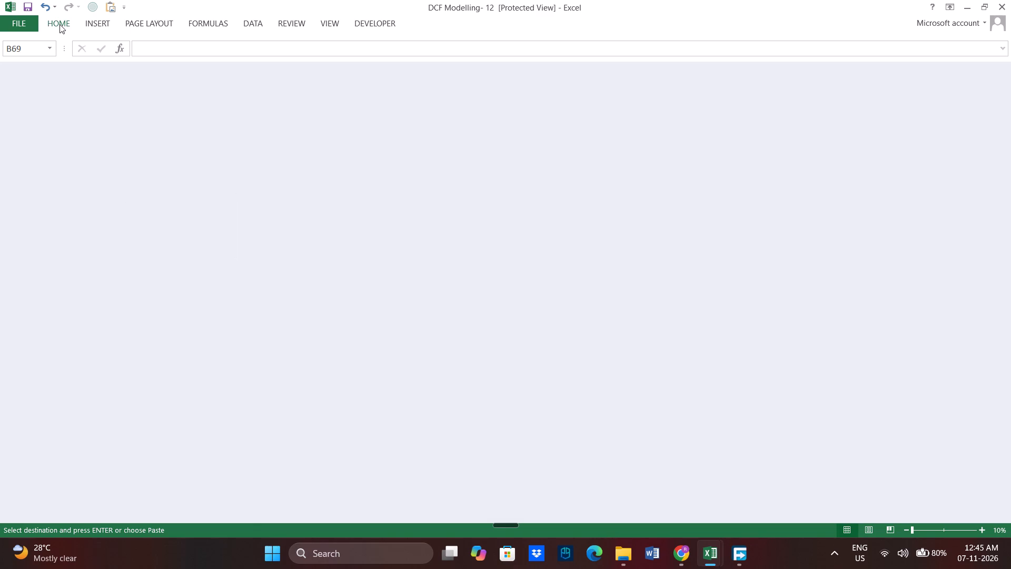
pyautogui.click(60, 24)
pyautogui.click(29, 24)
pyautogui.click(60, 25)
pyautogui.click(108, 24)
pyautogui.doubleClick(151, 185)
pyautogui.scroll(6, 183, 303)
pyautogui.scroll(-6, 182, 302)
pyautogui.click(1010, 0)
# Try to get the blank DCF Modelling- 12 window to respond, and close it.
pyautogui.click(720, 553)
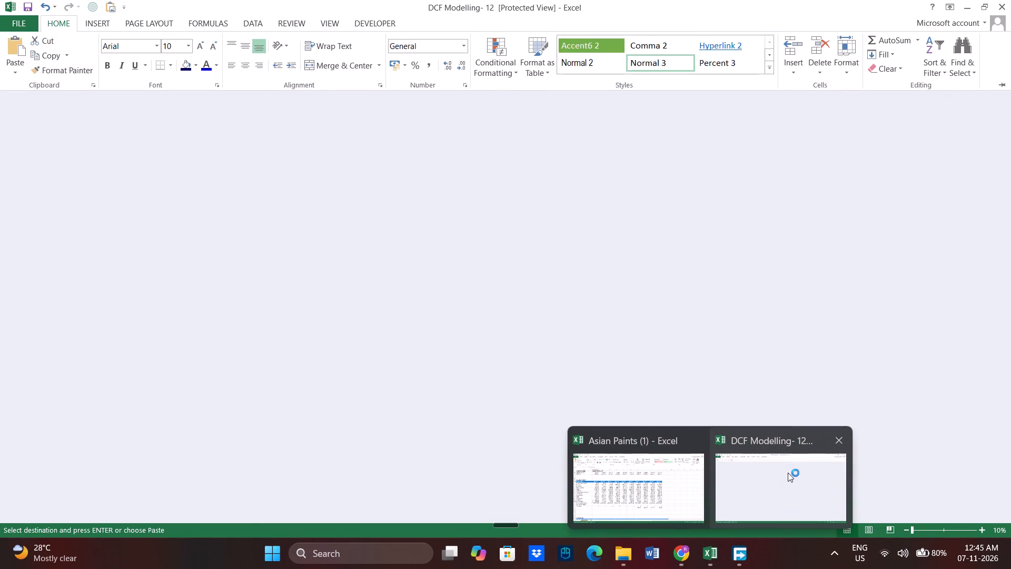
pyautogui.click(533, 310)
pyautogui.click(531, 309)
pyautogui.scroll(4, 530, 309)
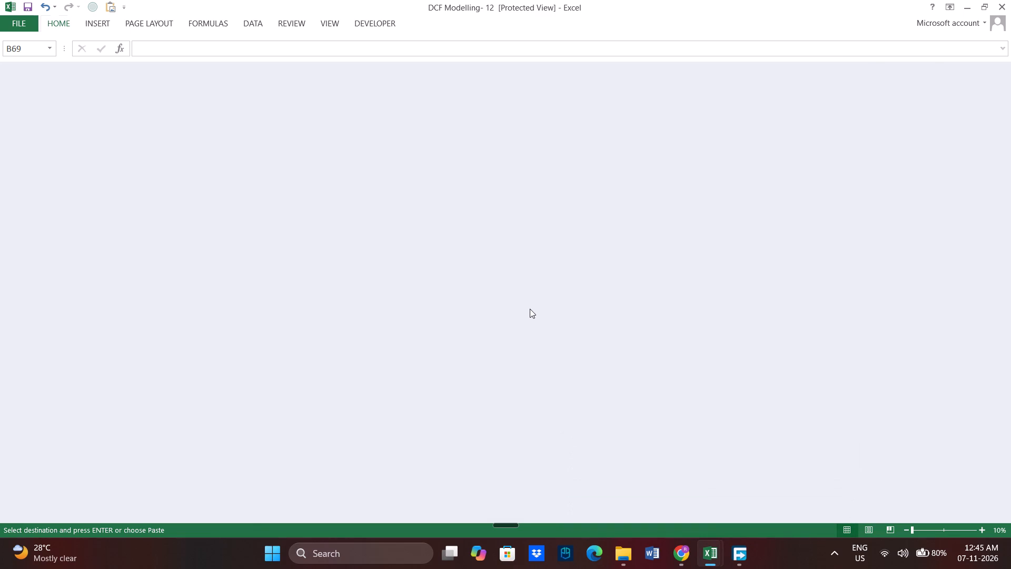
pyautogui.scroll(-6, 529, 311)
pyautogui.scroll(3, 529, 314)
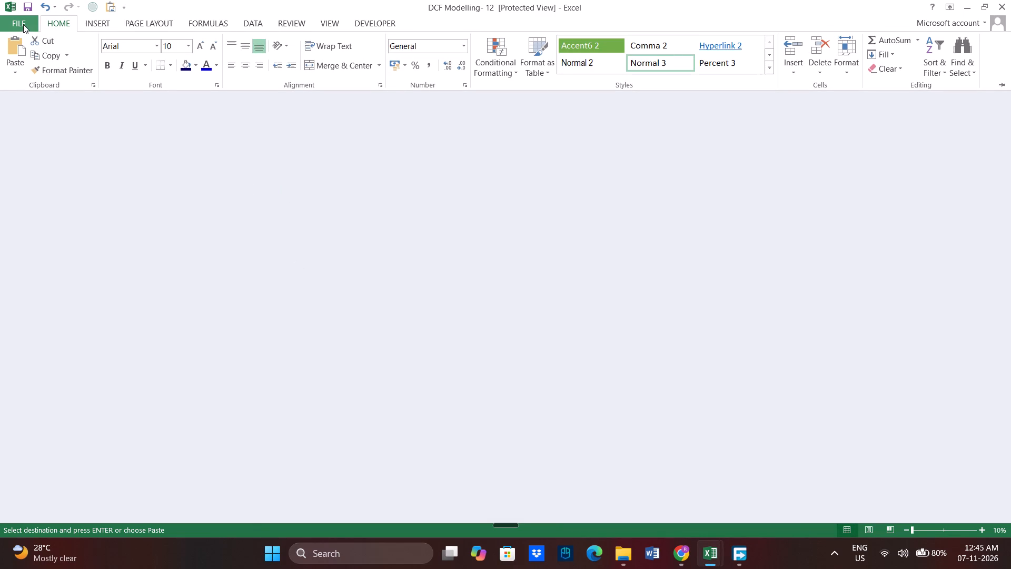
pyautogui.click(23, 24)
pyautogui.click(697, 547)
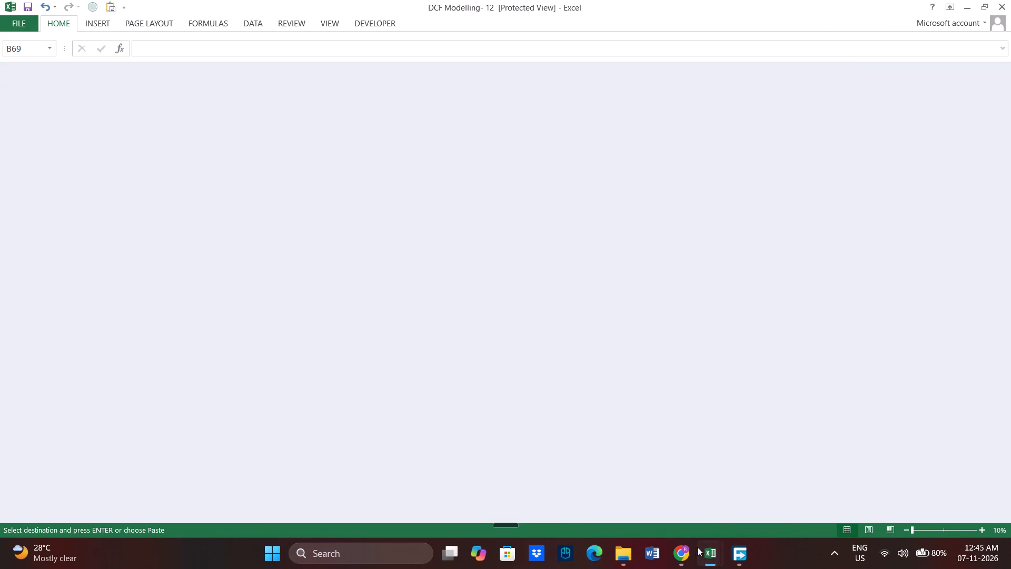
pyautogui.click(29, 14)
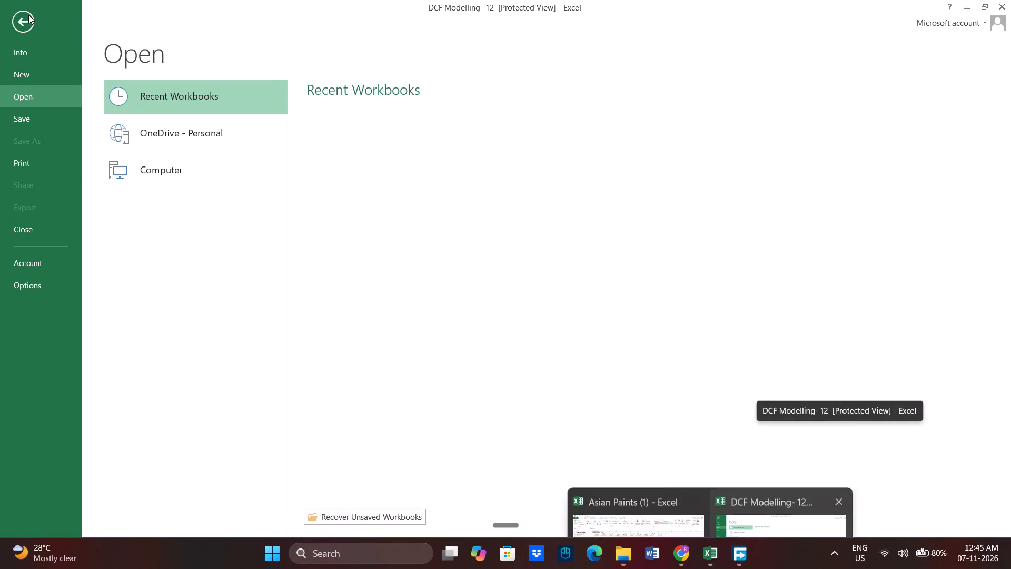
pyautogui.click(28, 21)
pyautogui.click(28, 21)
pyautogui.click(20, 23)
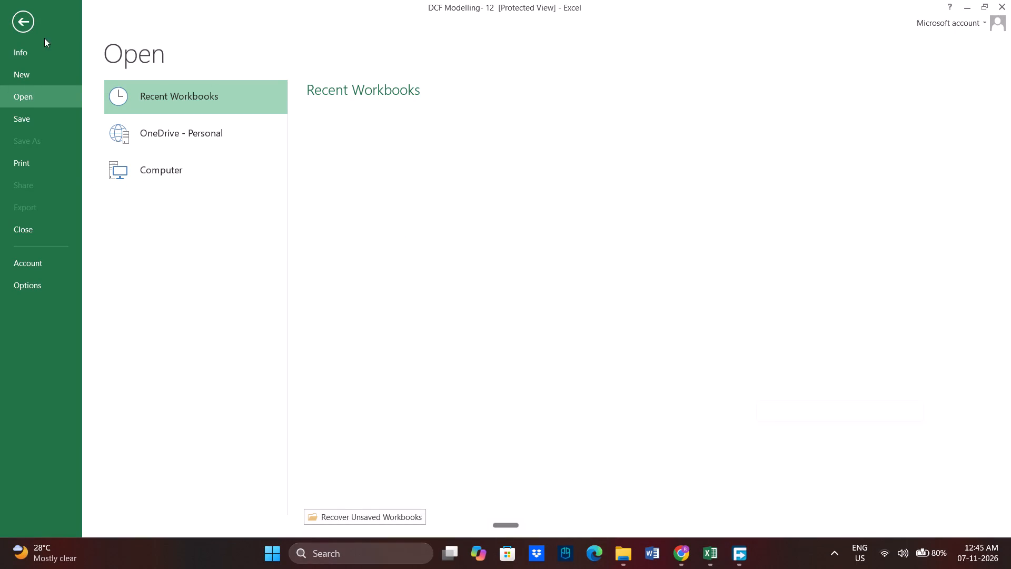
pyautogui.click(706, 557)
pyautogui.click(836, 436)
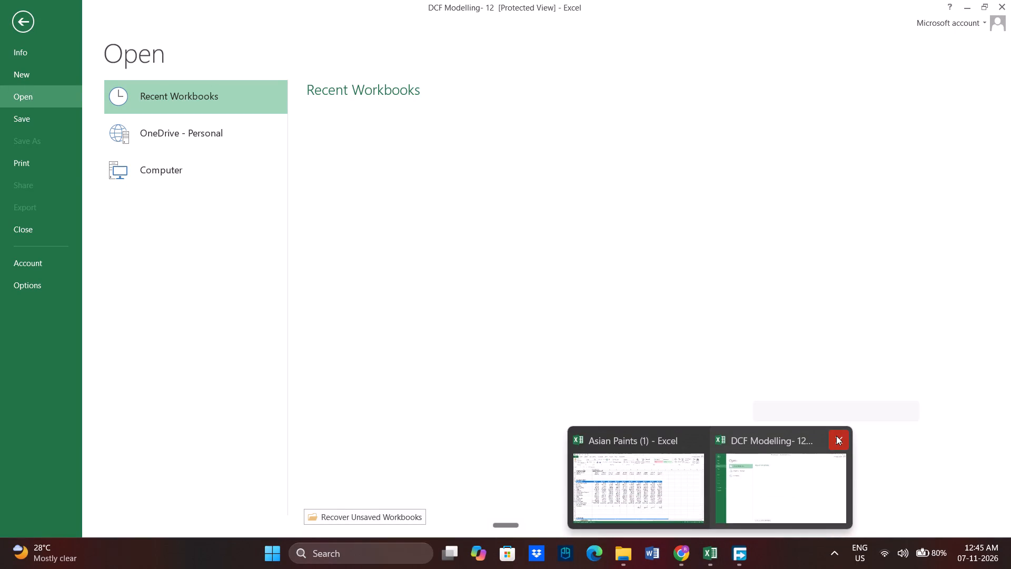
# Close the Asian Paints (1) workbook without saving its changes.
pyautogui.click(710, 490)
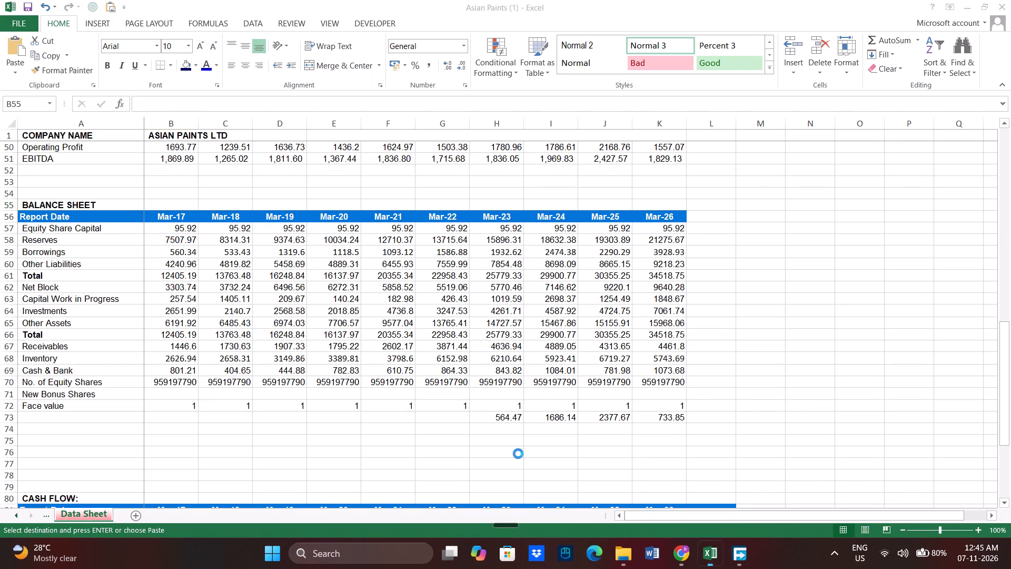
pyautogui.click(497, 302)
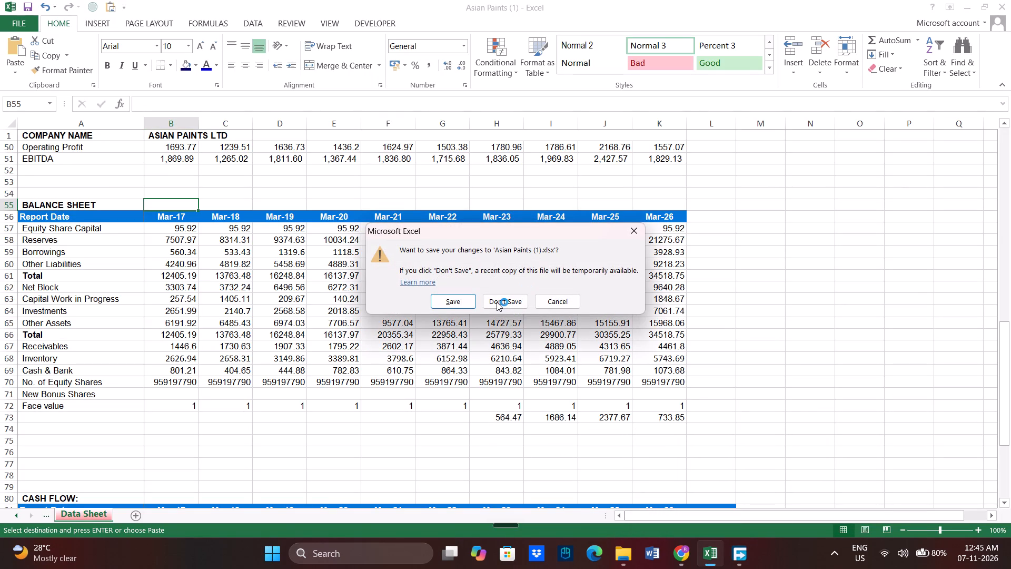
pyautogui.tripleClick(561, 347)
pyautogui.tripleClick(566, 400)
pyautogui.tripleClick(711, 553)
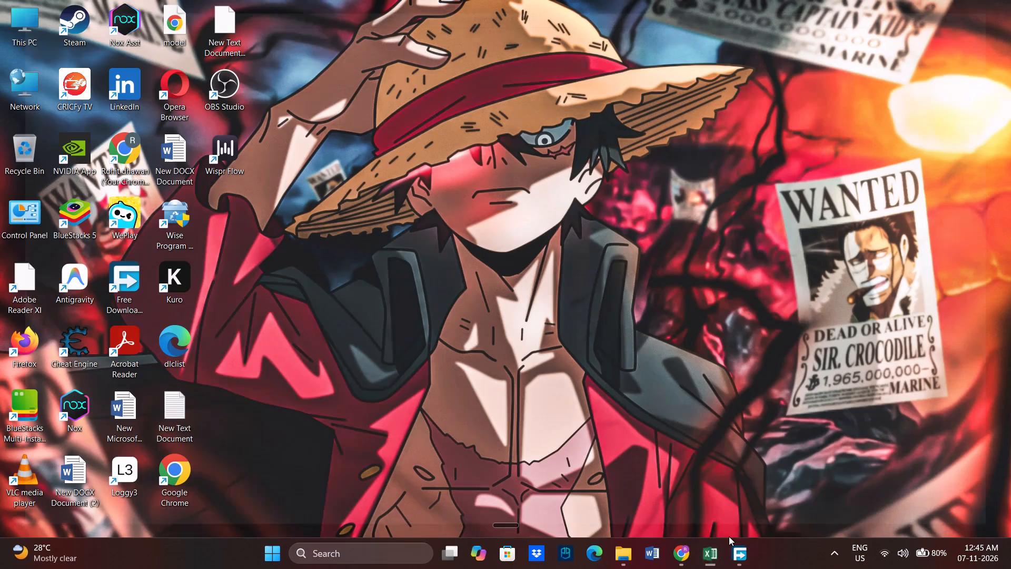
# Reopen Asian Paints (1) from the recent files in File Explorer.
pyautogui.click(706, 551)
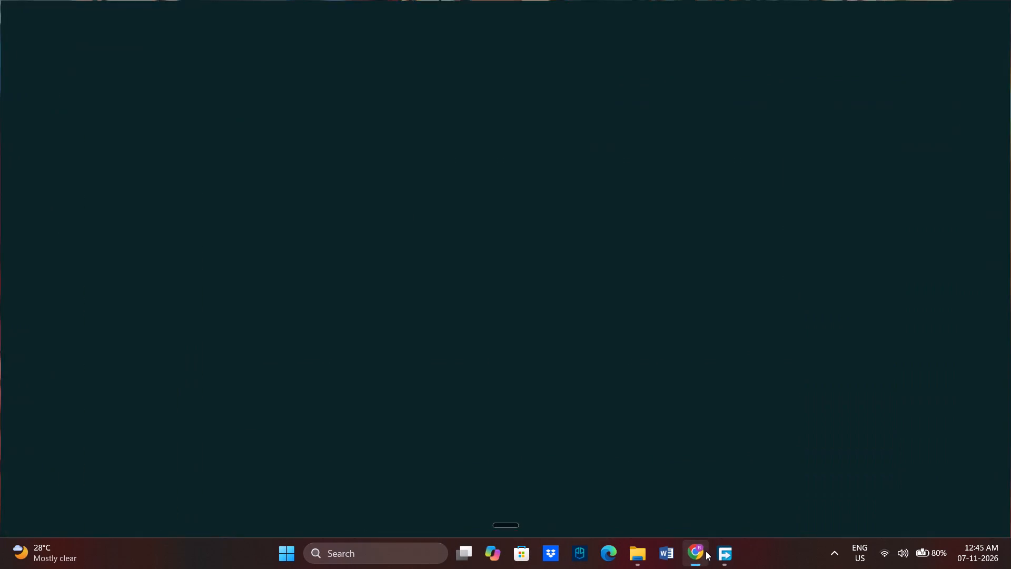
pyautogui.click(704, 554)
pyautogui.click(642, 555)
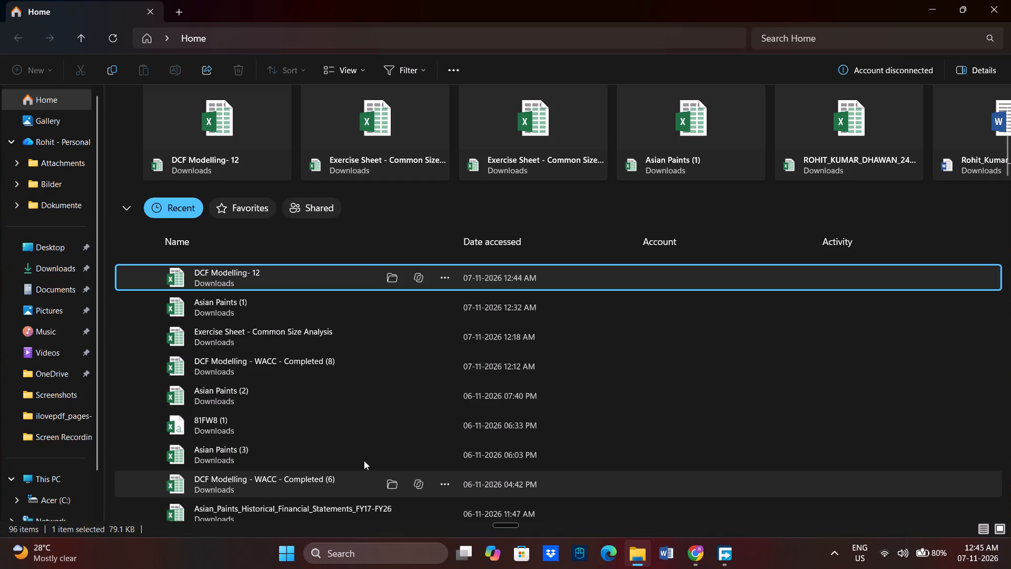
pyautogui.doubleClick(242, 313)
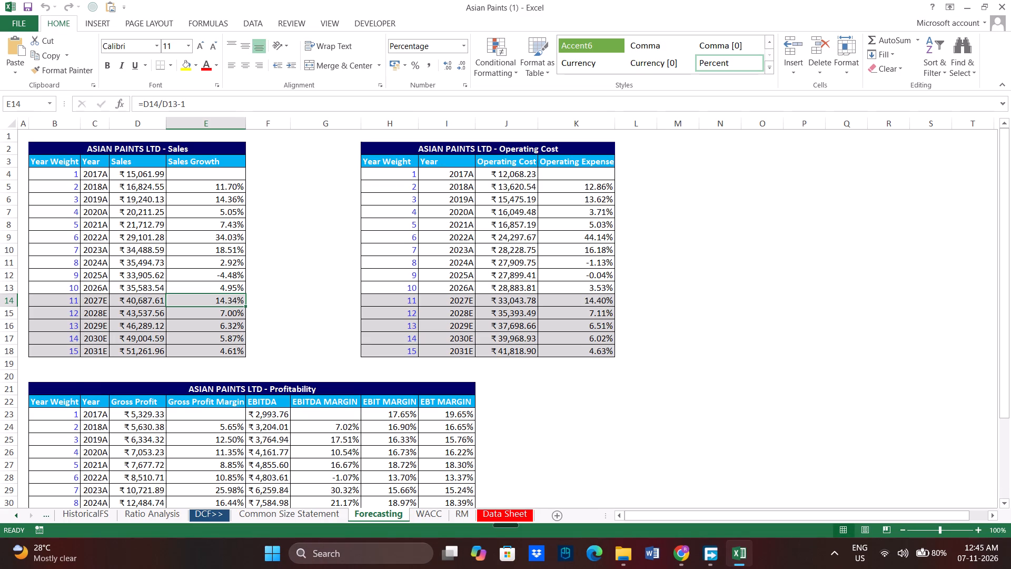
# Examine the year formulas on the Forecasting sheet and the Mar-17 EBITDA and Earnings Before Tax formulas on the HistoricalFS sheet.
pyautogui.click(455, 303)
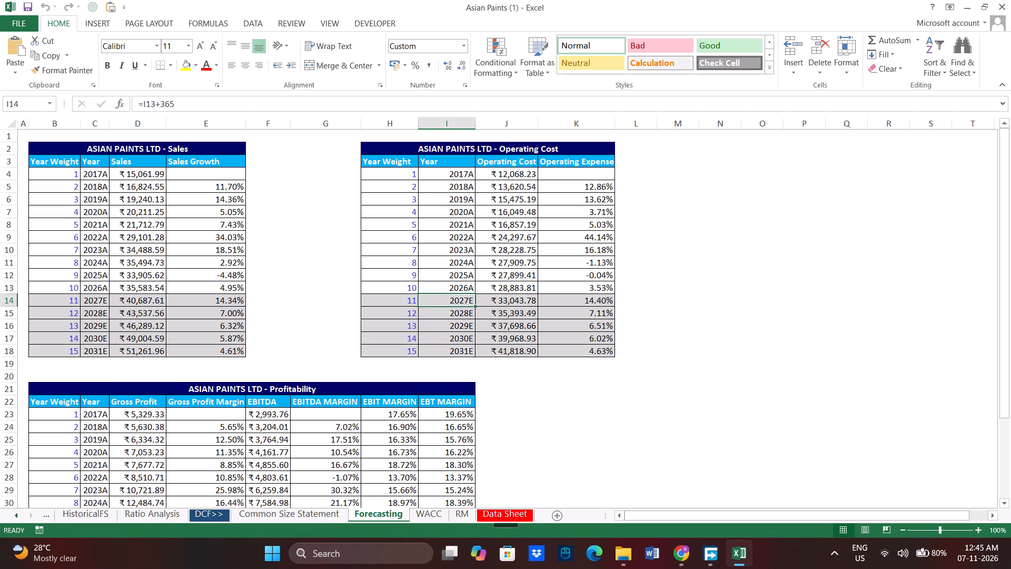
pyautogui.click(456, 176)
pyautogui.click(92, 180)
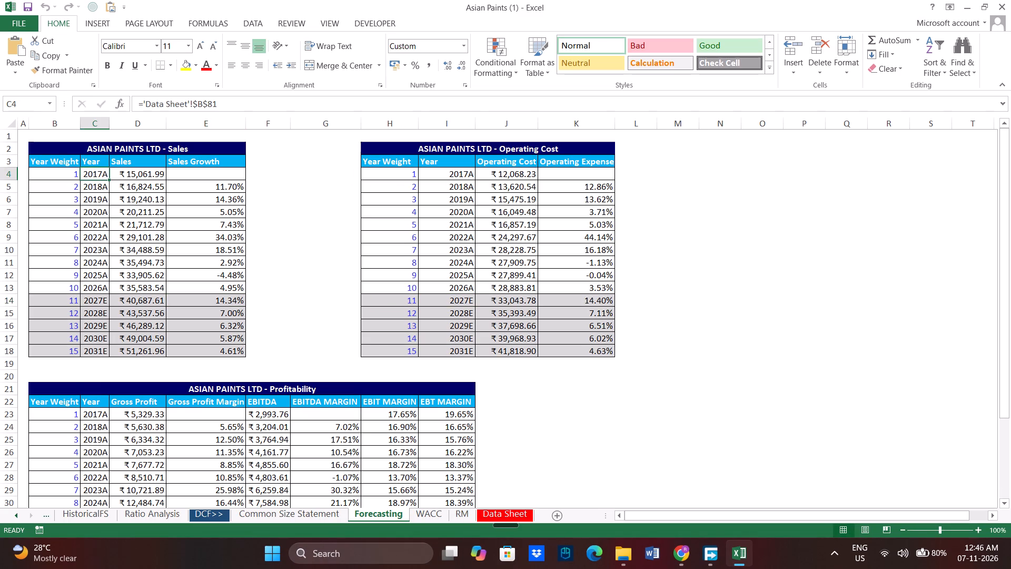
pyautogui.click(98, 192)
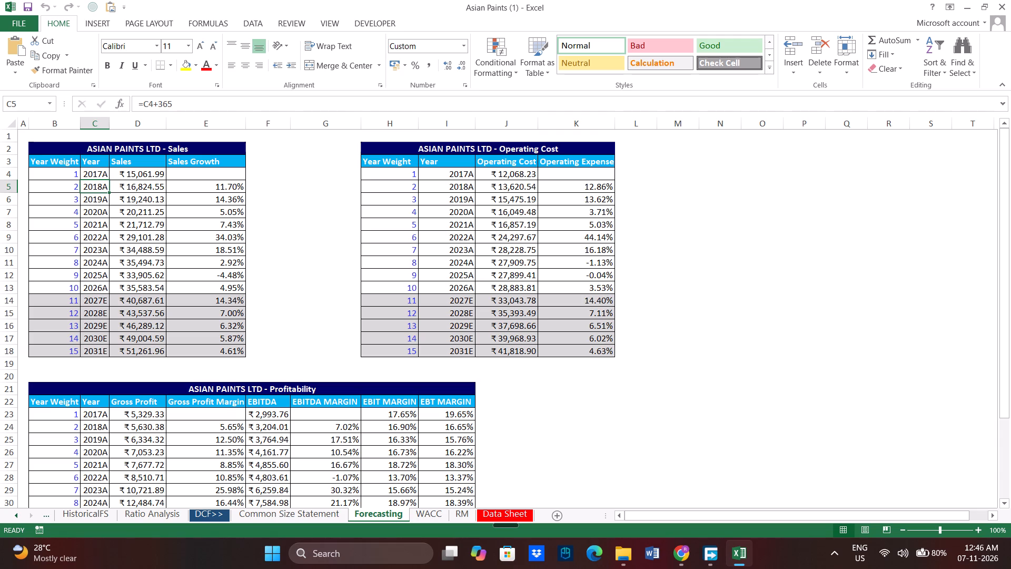
pyautogui.click(90, 512)
pyautogui.scroll(1, 241, 298)
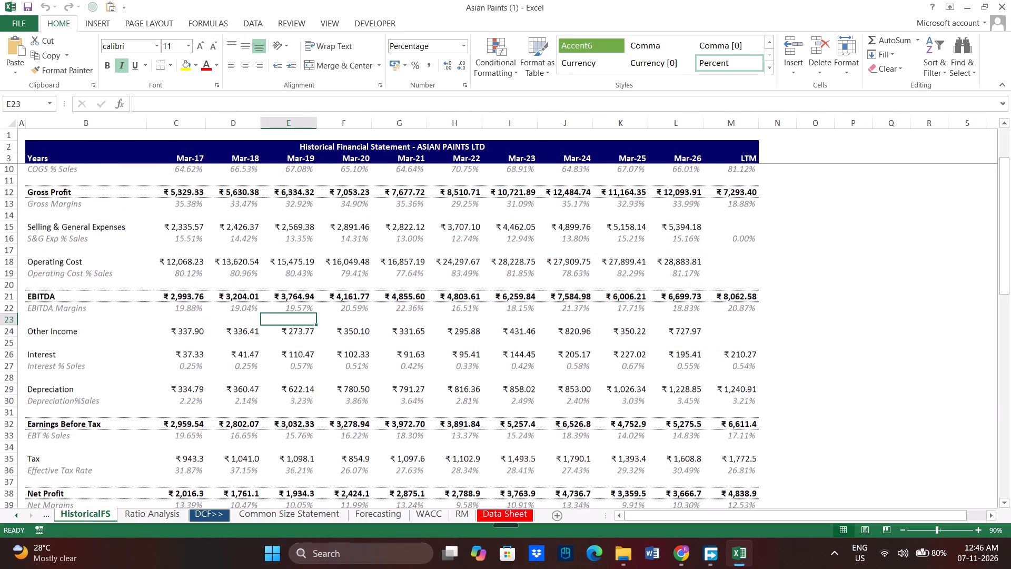
pyautogui.click(176, 301)
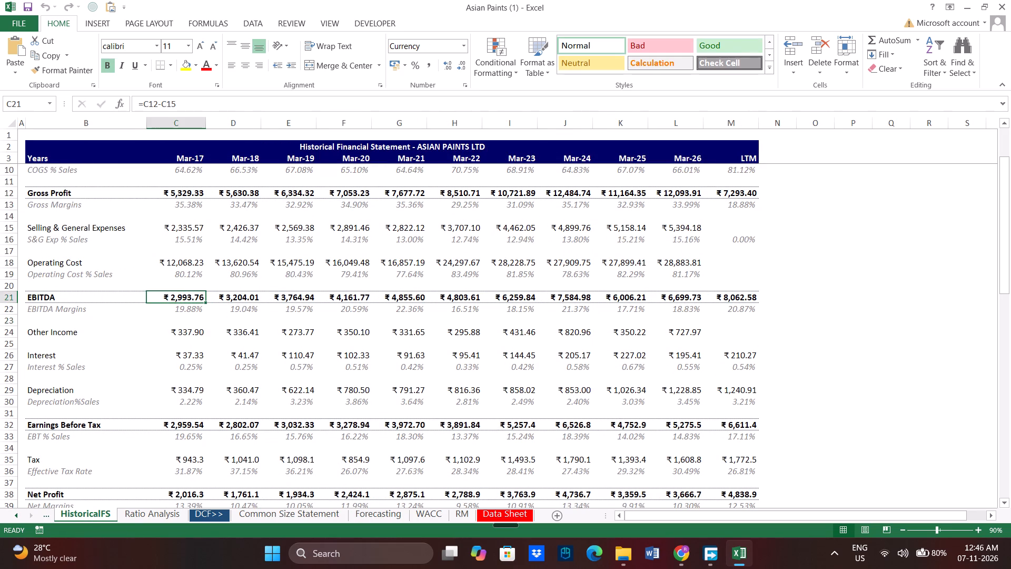
pyautogui.click(175, 421)
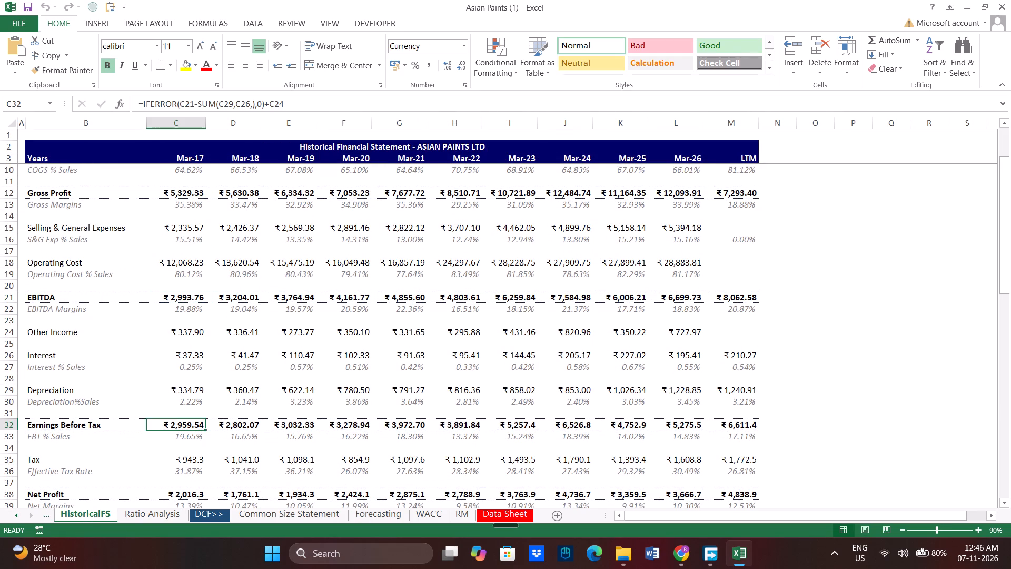
pyautogui.doubleClick(178, 420)
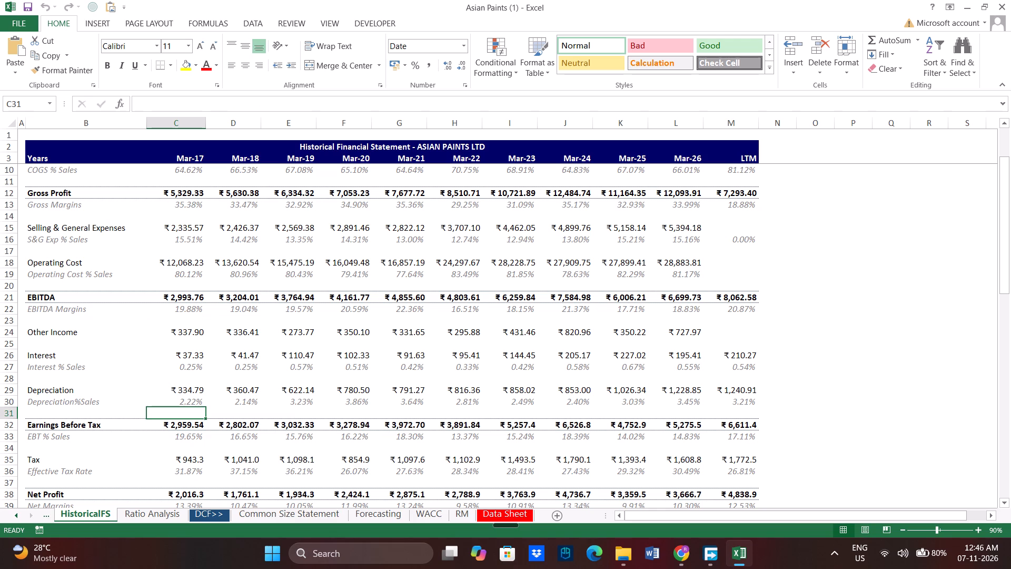
pyautogui.doubleClick(184, 428)
pyautogui.doubleClick(184, 426)
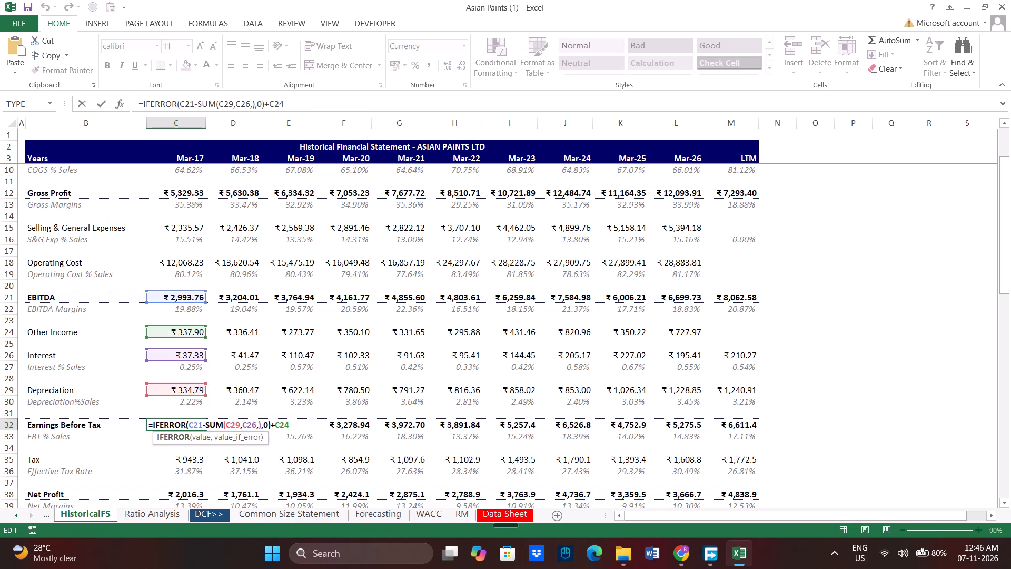
pyautogui.press('Return')
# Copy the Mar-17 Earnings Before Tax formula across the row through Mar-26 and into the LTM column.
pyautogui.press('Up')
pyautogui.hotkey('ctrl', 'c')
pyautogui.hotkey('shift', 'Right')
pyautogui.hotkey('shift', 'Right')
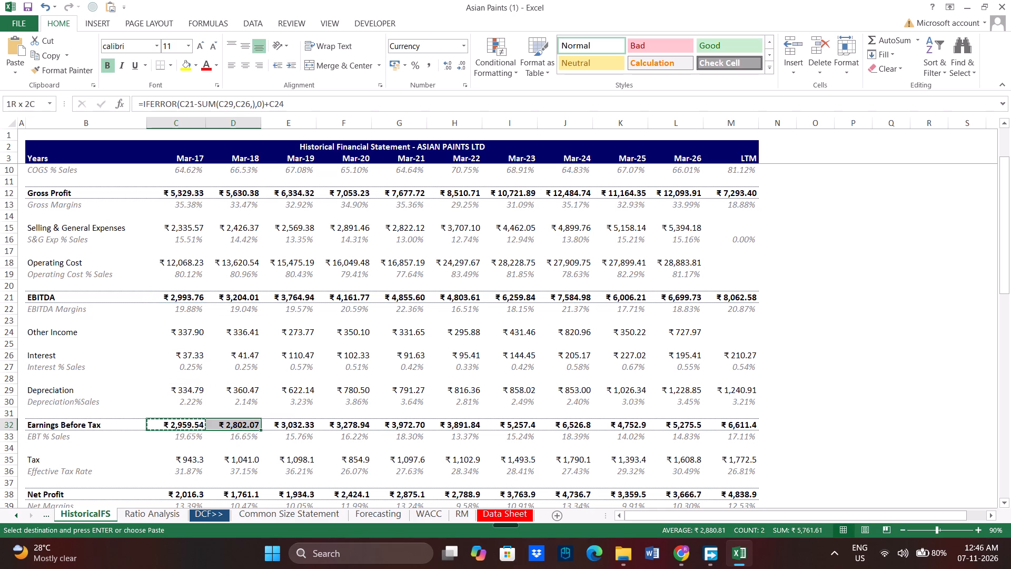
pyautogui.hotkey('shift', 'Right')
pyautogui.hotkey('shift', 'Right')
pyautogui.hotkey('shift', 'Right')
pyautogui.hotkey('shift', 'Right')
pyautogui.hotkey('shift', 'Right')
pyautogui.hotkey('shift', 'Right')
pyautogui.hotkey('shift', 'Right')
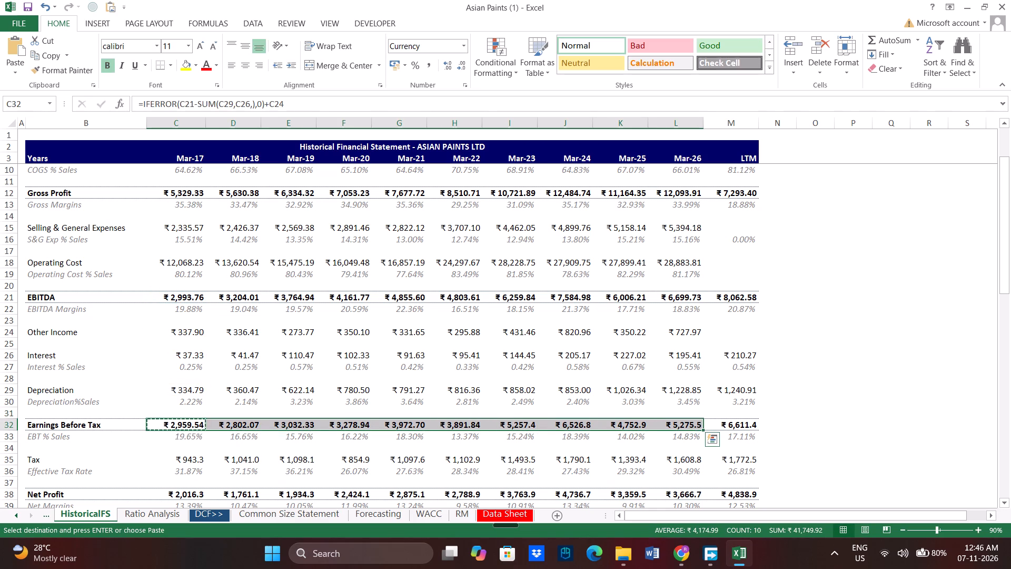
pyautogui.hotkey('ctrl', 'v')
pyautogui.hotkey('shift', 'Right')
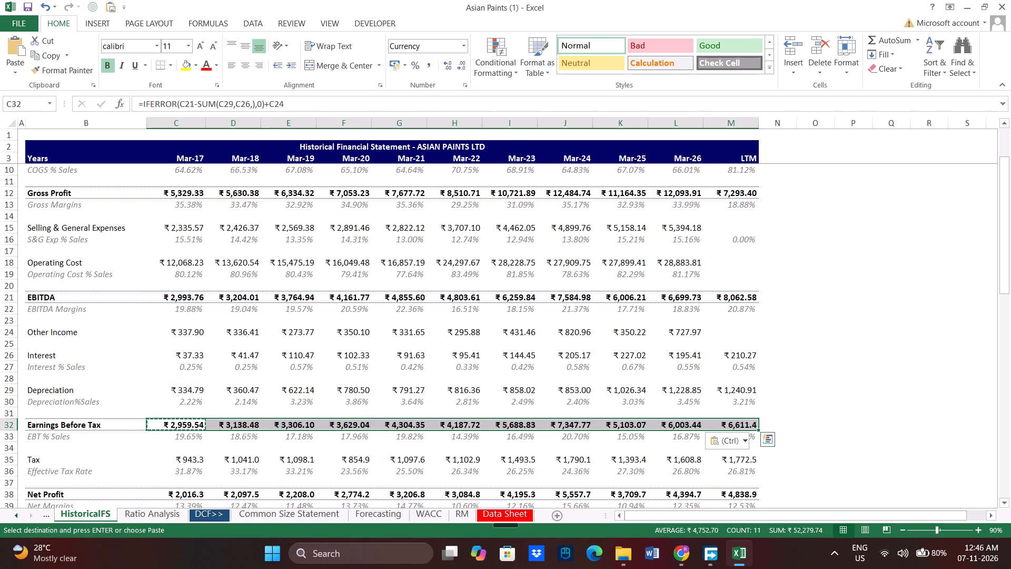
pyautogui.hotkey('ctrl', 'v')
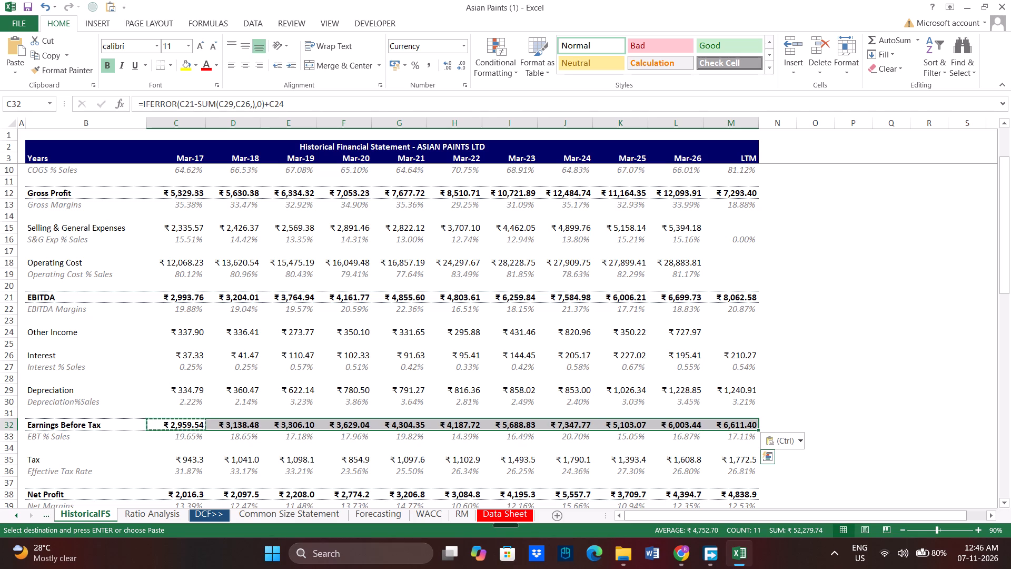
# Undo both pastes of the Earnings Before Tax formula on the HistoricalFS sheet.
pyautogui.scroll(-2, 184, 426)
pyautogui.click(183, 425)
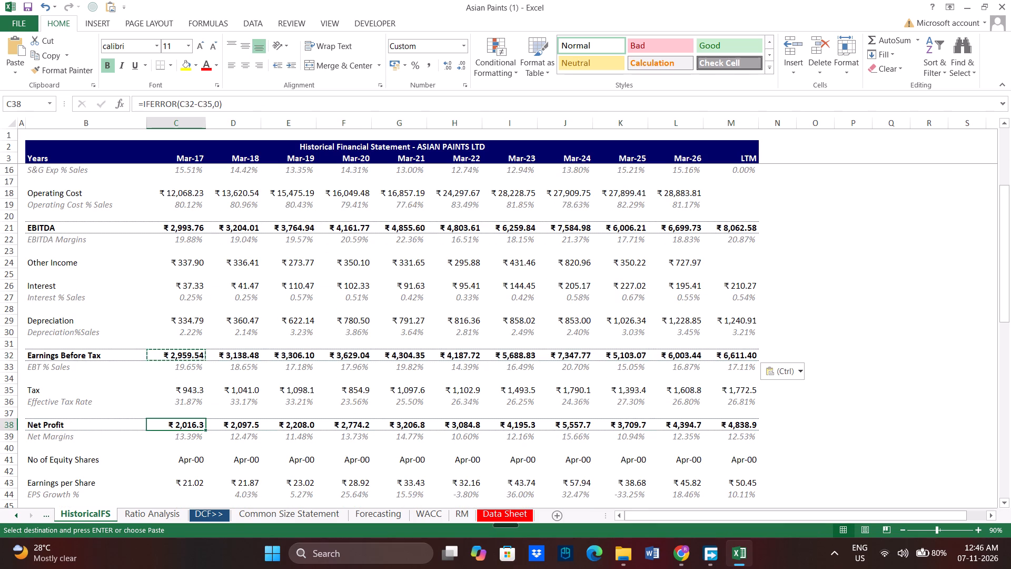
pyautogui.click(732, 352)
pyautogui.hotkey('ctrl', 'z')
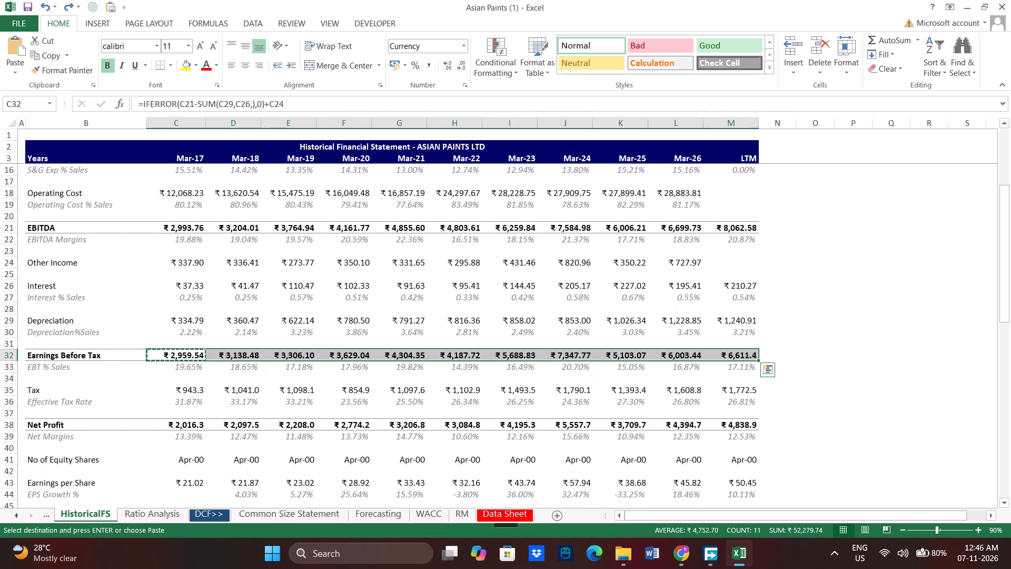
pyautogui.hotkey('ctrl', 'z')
# Inspect the LTM Earnings Before Tax formula on the HistoricalFS sheet.
pyautogui.tripleClick(737, 359)
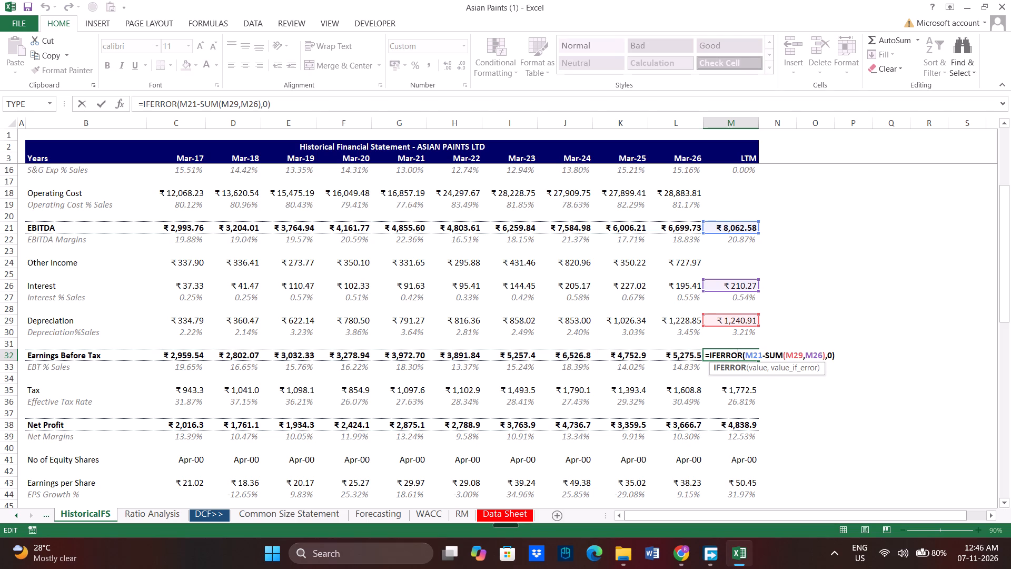
pyautogui.press('Return')
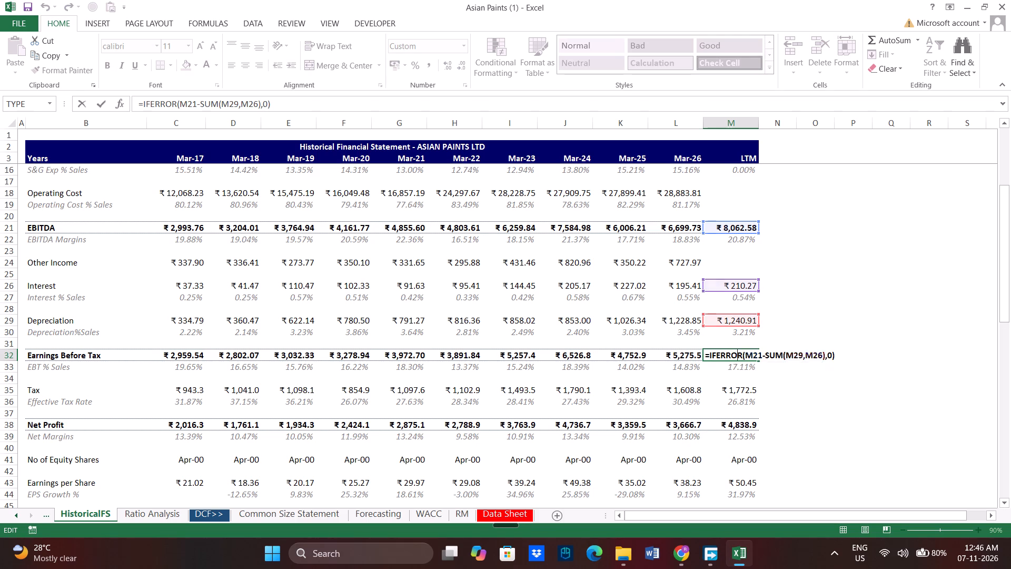
# Examine the balance sheet, cash flow, quarterly and annual profit figures on the Data Sheet.
pyautogui.click(440, 520)
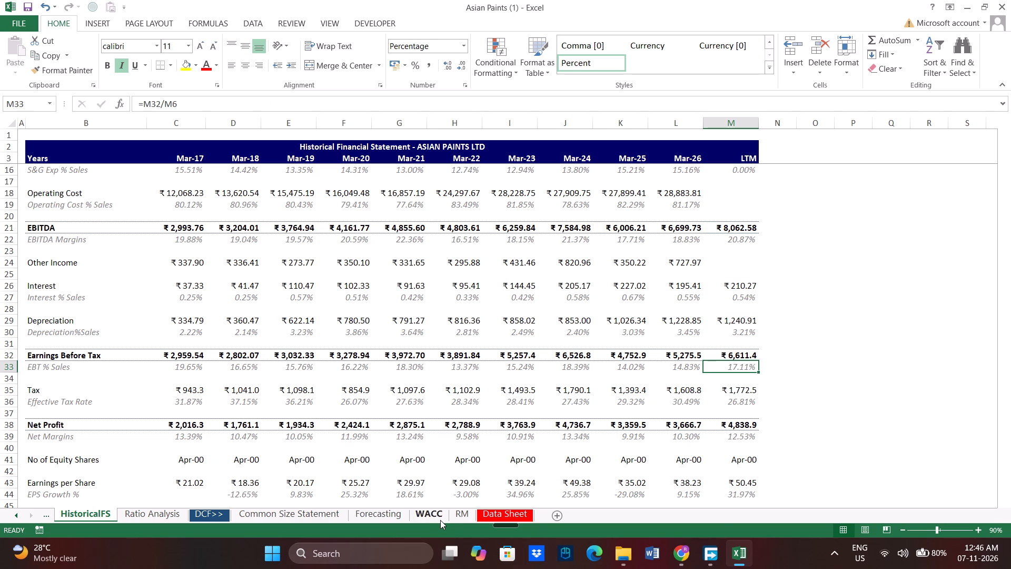
pyautogui.click(483, 517)
pyautogui.scroll(-6, 492, 424)
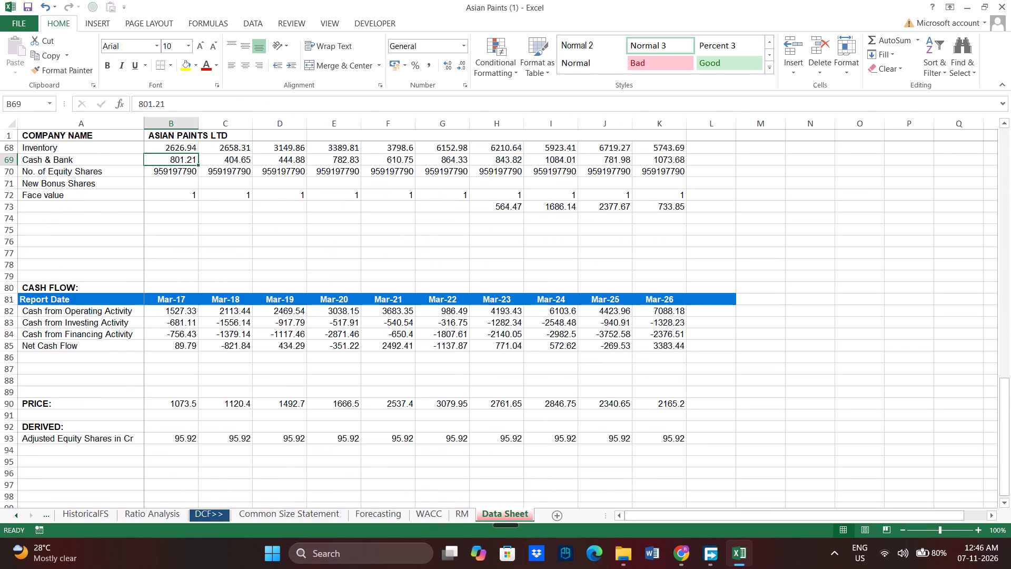
pyautogui.scroll(7, 47, 388)
pyautogui.click(47, 336)
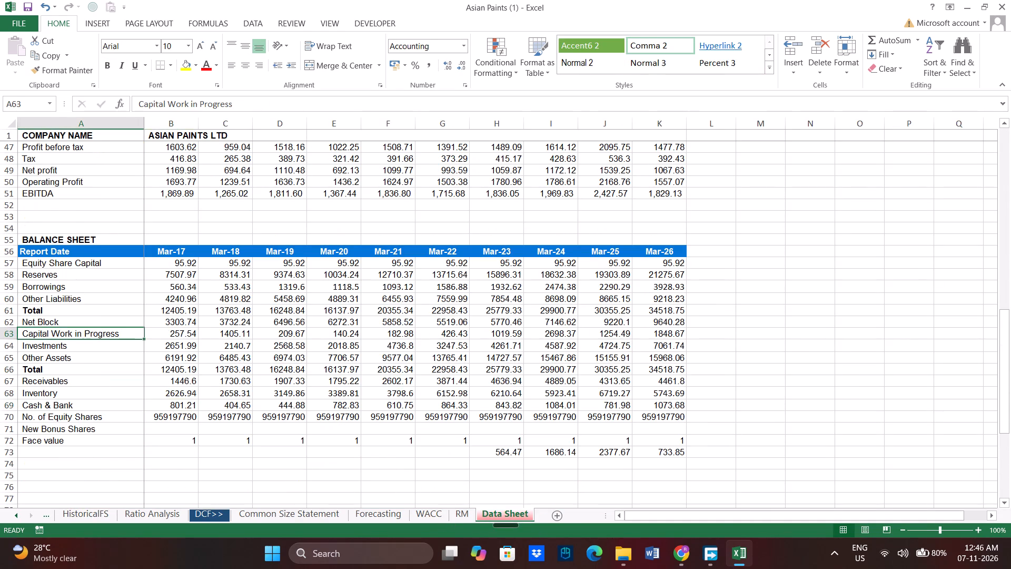
pyautogui.scroll(1, 73, 383)
pyautogui.scroll(-8, 73, 435)
pyautogui.scroll(8, 73, 435)
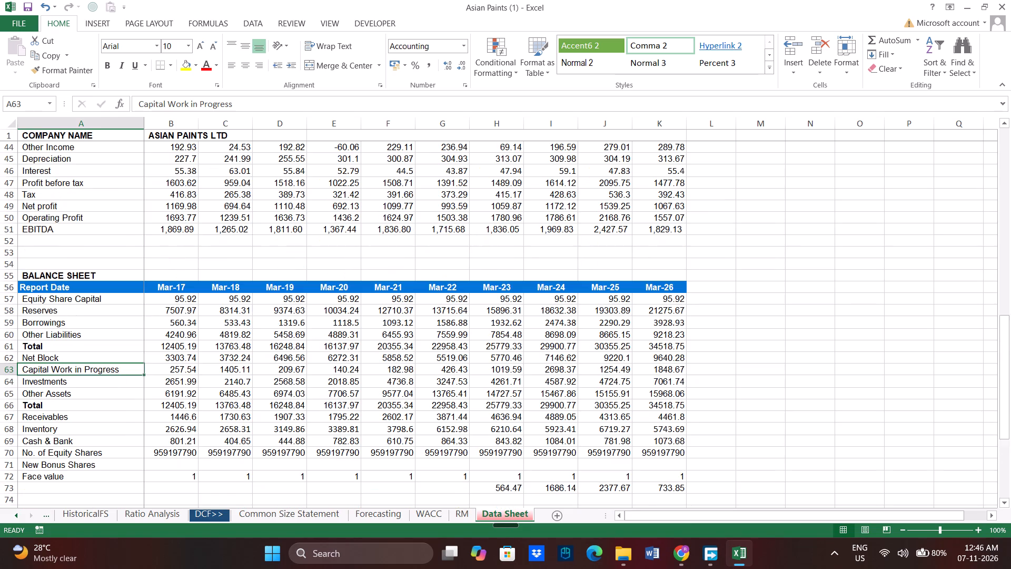
pyautogui.scroll(6, 172, 371)
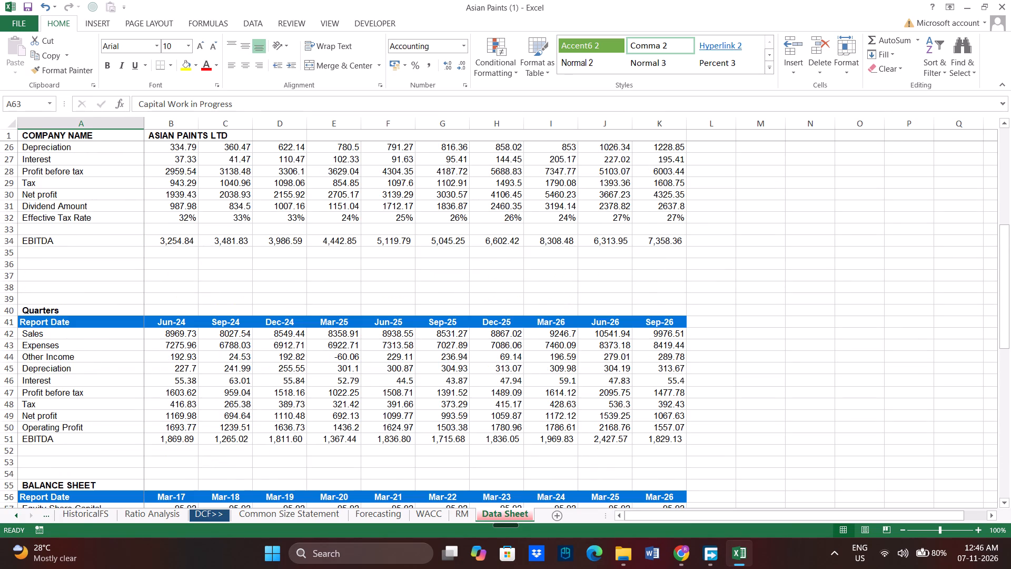
# Enter =IFERROR(SUM('Data Sheet'!H44:K44),0) in the LTM Other Income cell M24 on HistoricalFS, using the last four quarters' Other Income.
pyautogui.click(43, 359)
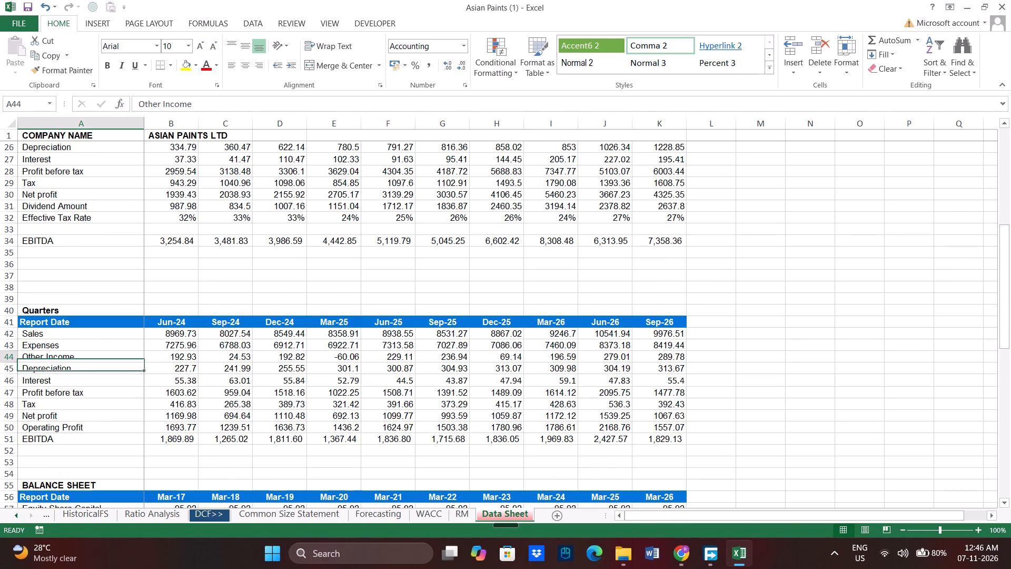
pyautogui.click(661, 354)
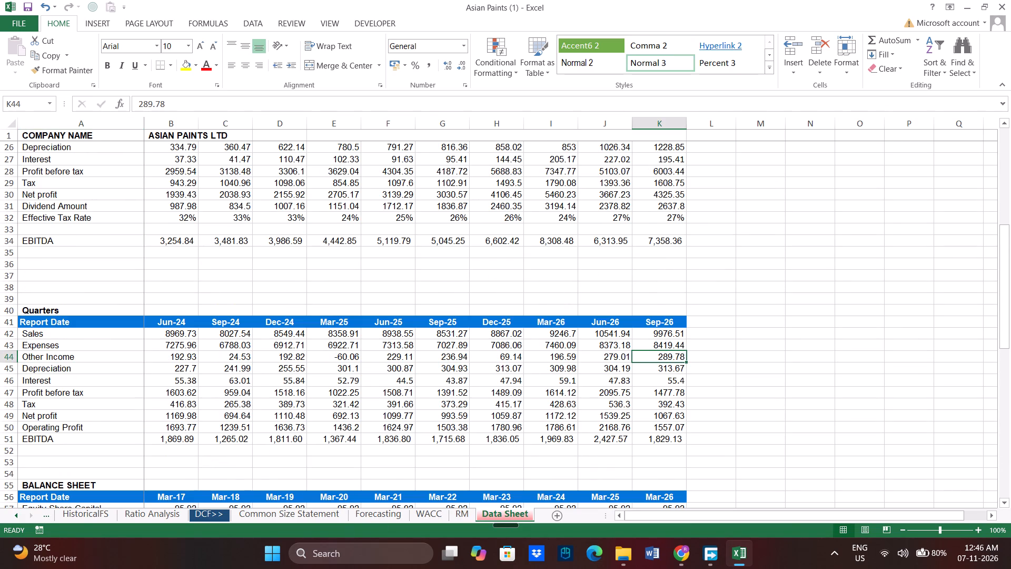
pyautogui.click(279, 510)
pyautogui.click(151, 515)
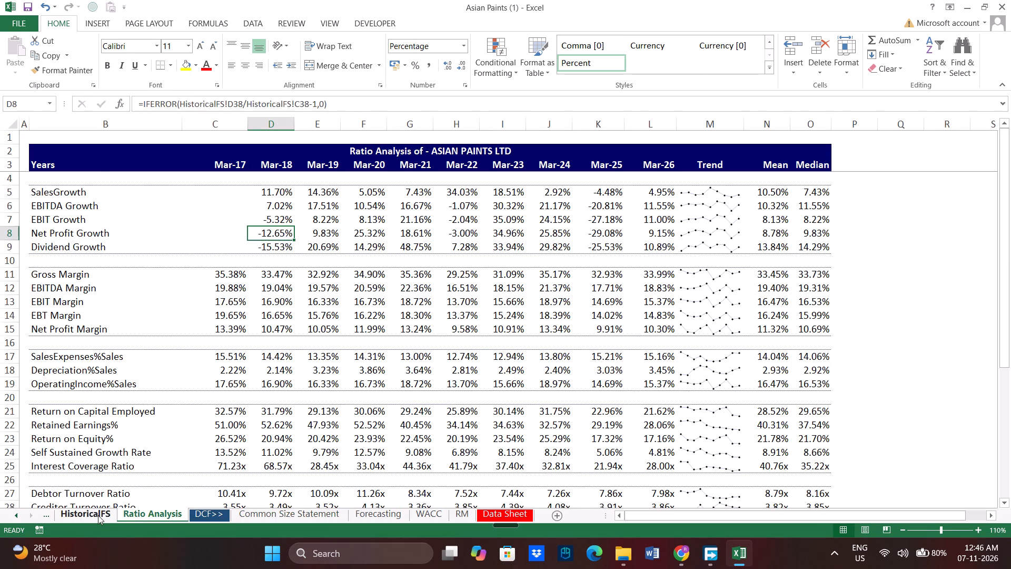
pyautogui.click(96, 515)
pyautogui.click(737, 263)
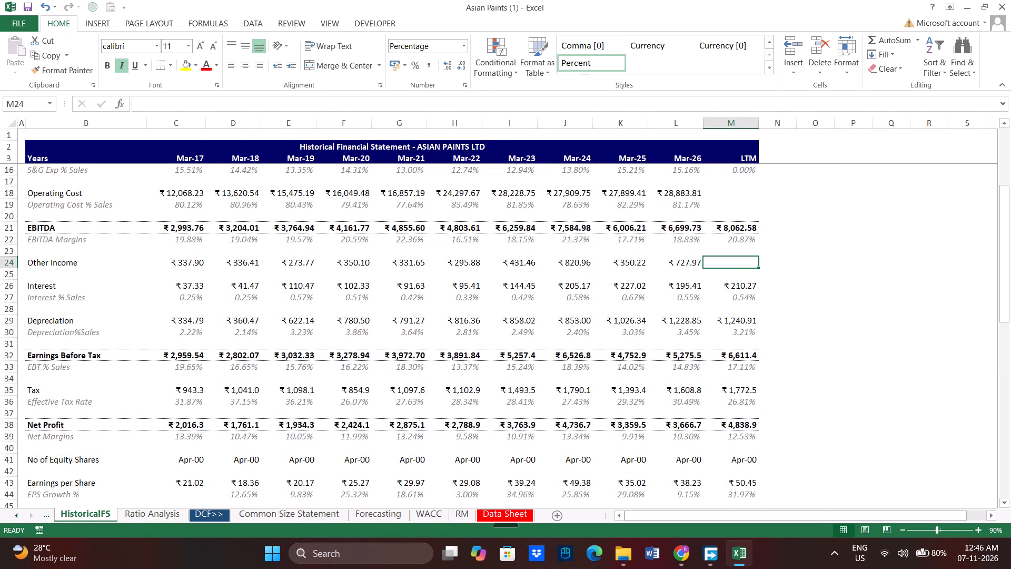
pyautogui.press('=')
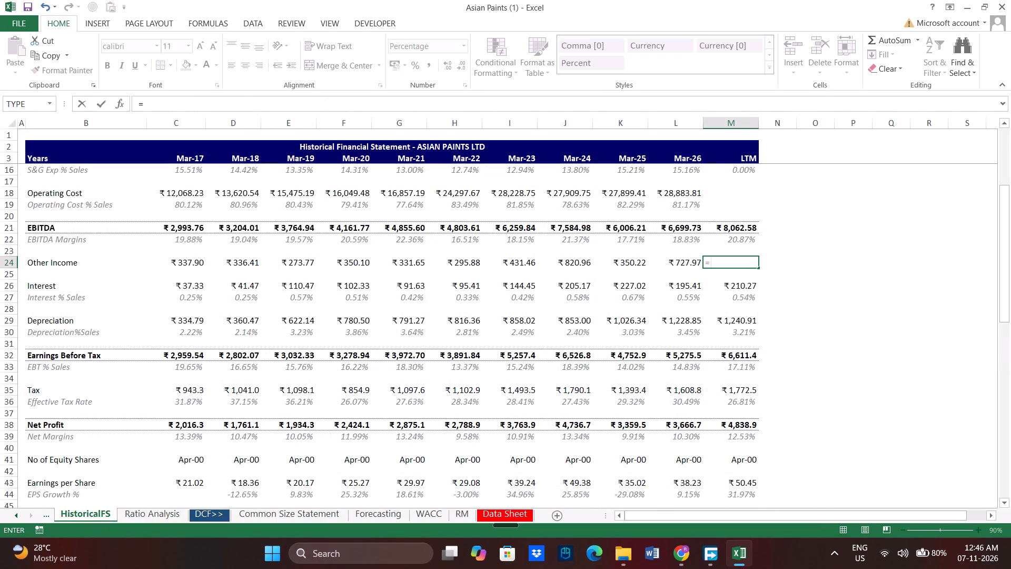
pyautogui.write('sum')
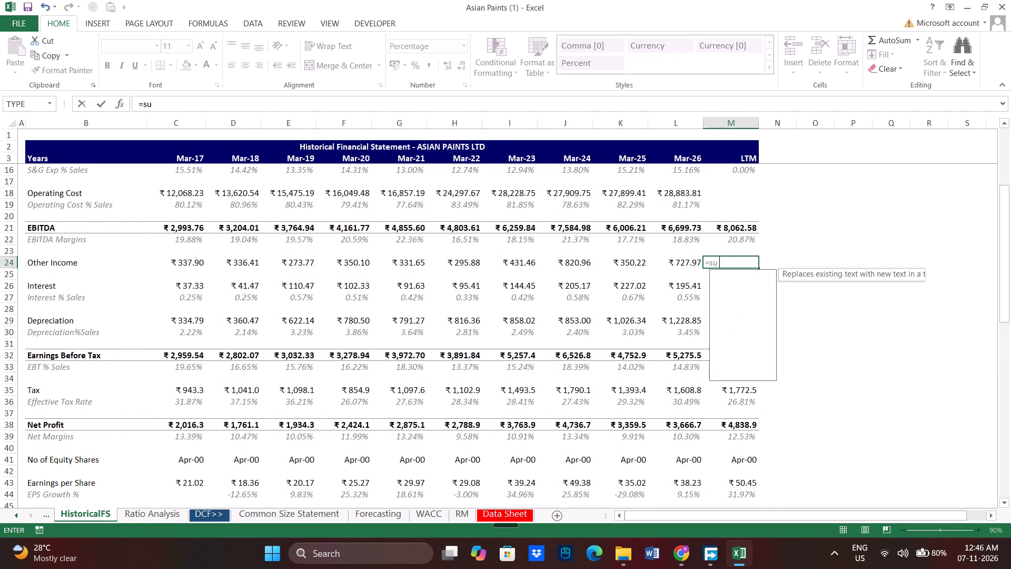
pyautogui.press('BackSpace')
pyautogui.press('BackSpace')
pyautogui.press('BackSpace')
pyautogui.write('iferror')
pyautogui.write('(sum')
pyautogui.hotkey('shift', '(')
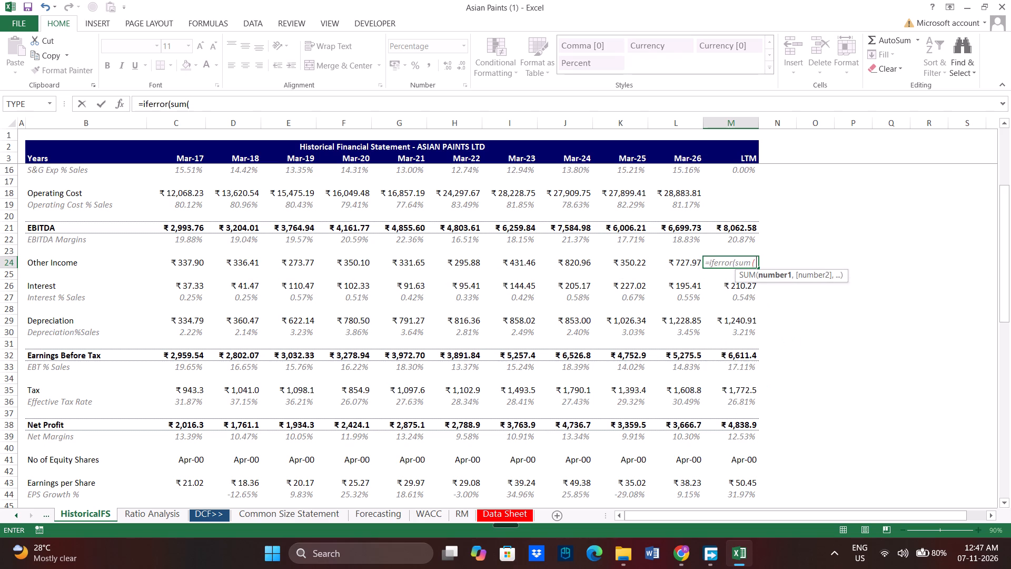
pyautogui.click(378, 517)
pyautogui.click(454, 516)
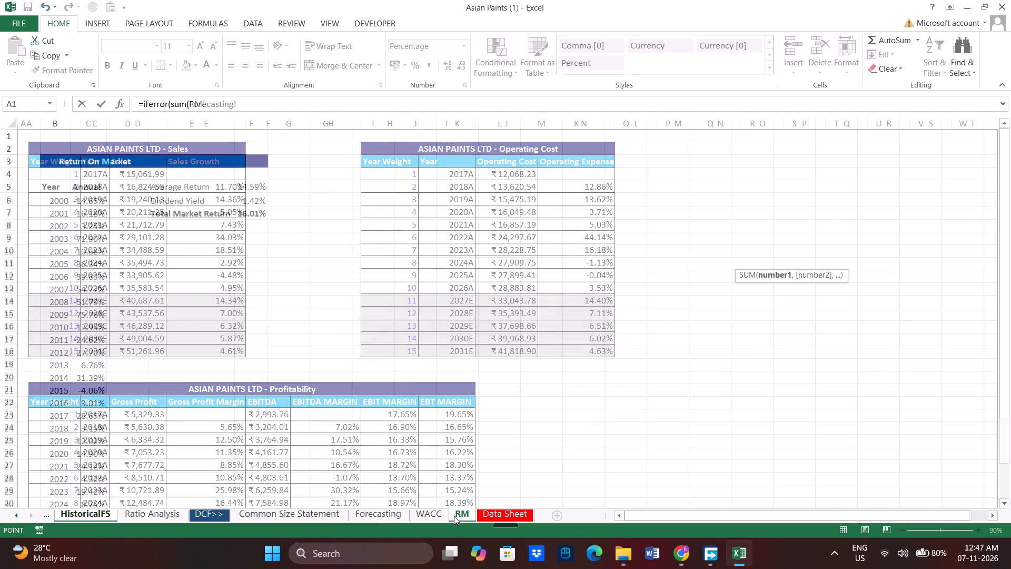
pyautogui.click(436, 516)
pyautogui.click(498, 514)
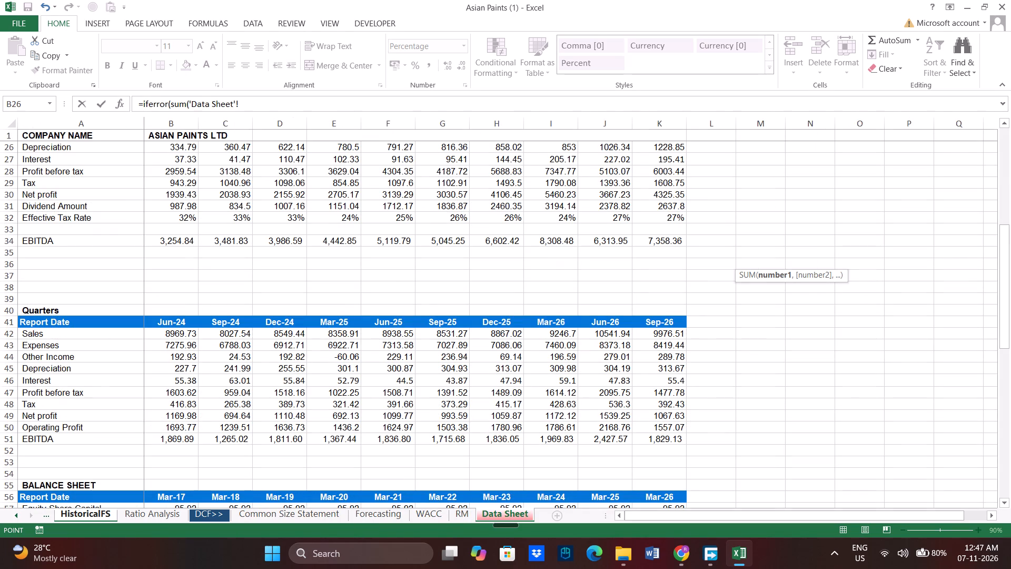
pyautogui.moveTo(668, 357); pyautogui.dragTo(563, 361)
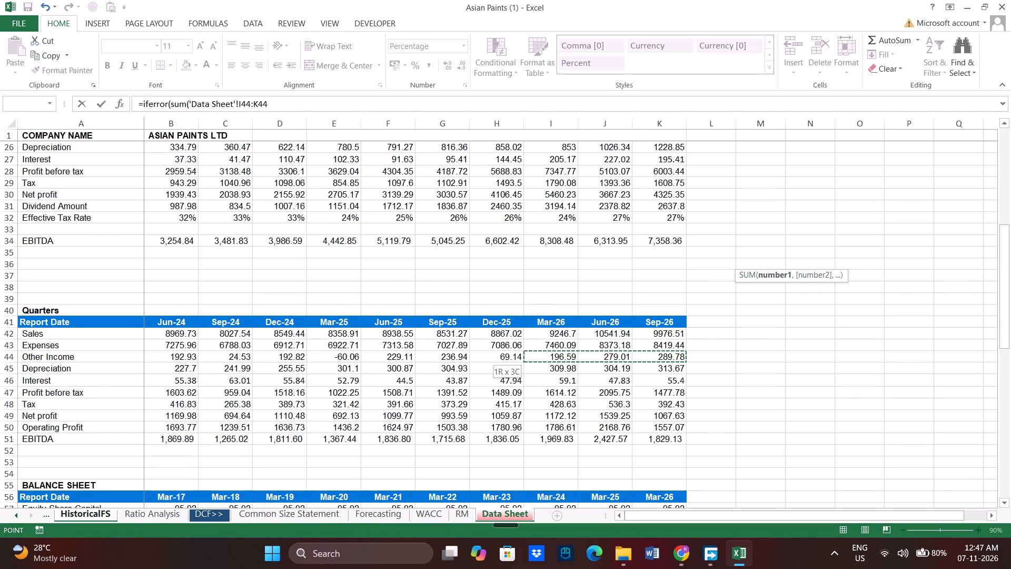
pyautogui.moveTo(563, 361); pyautogui.dragTo(561, 361)
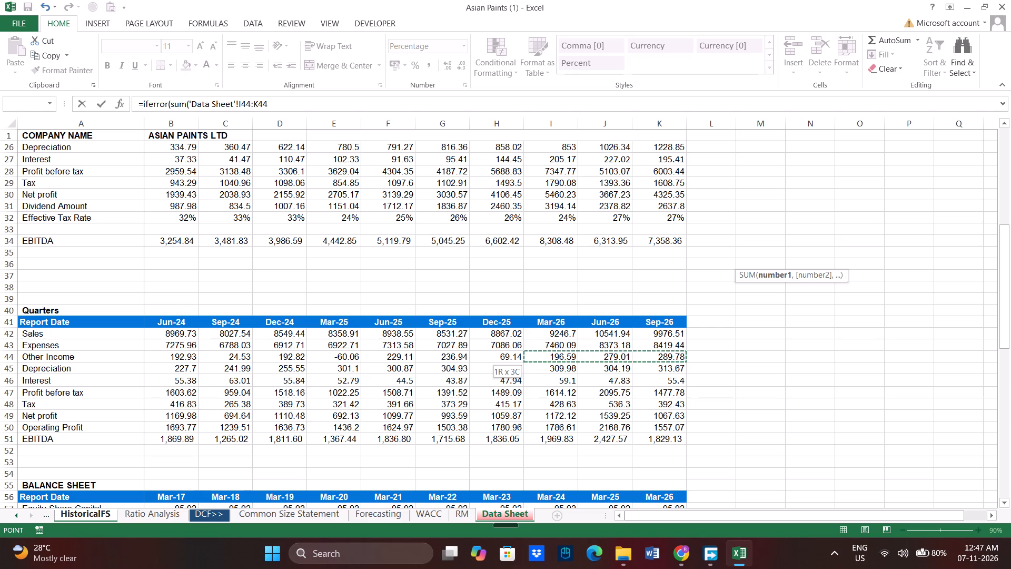
pyautogui.moveTo(561, 361); pyautogui.dragTo(513, 360)
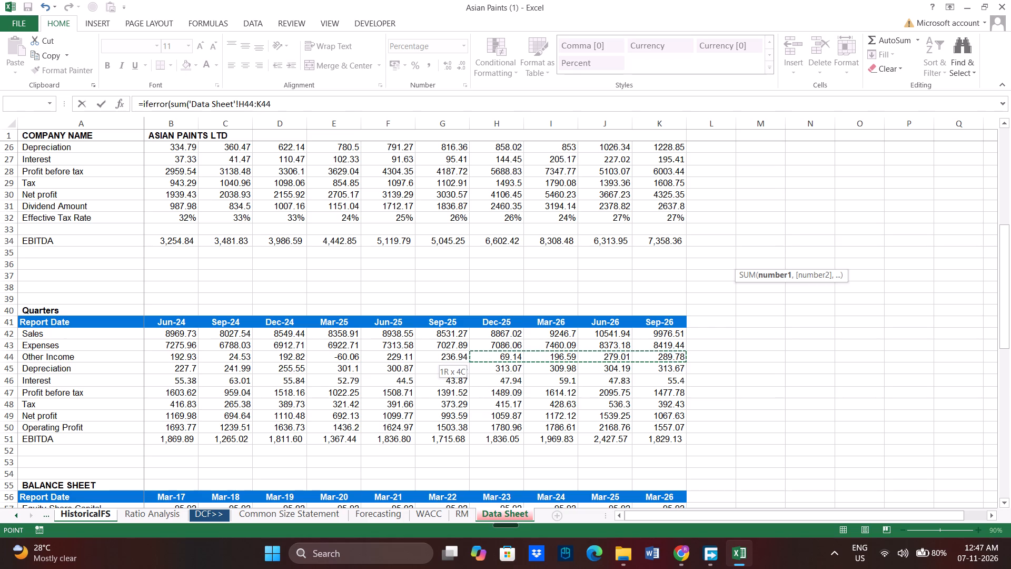
pyautogui.moveTo(513, 360); pyautogui.dragTo(510, 359)
pyautogui.press('Return')
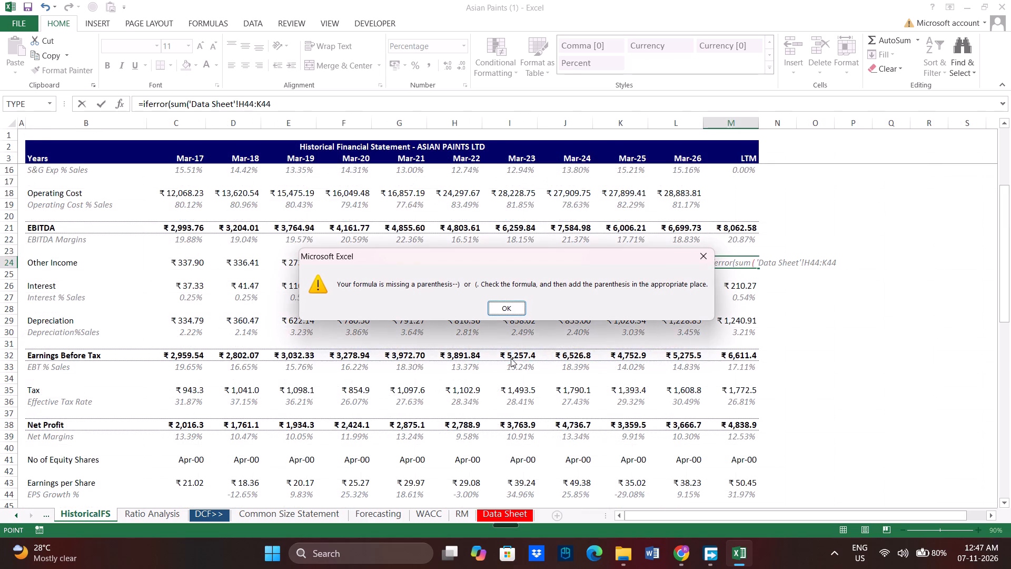
pyautogui.click(503, 308)
pyautogui.click(841, 263)
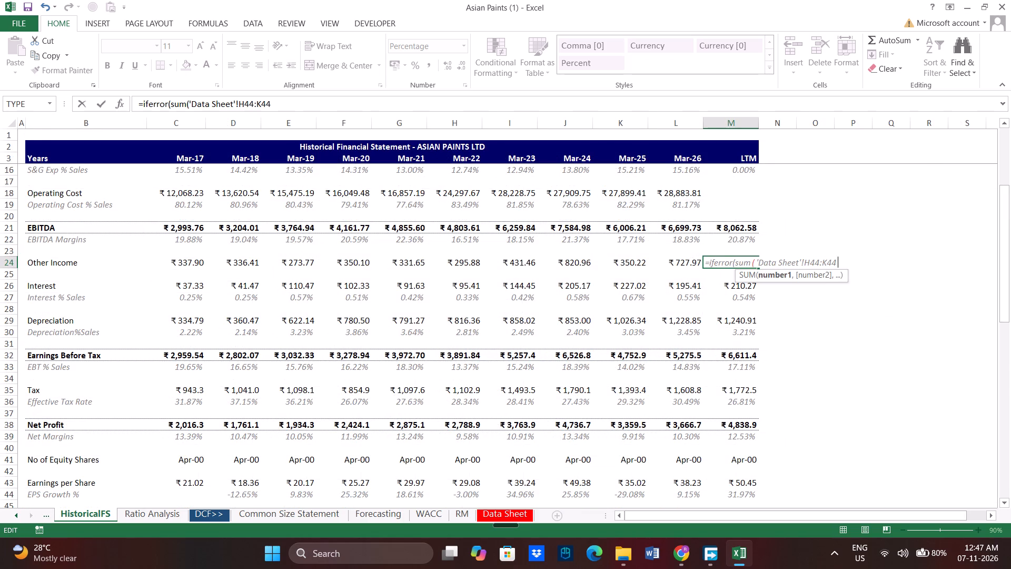
pyautogui.write('),0')
pyautogui.press('Return')
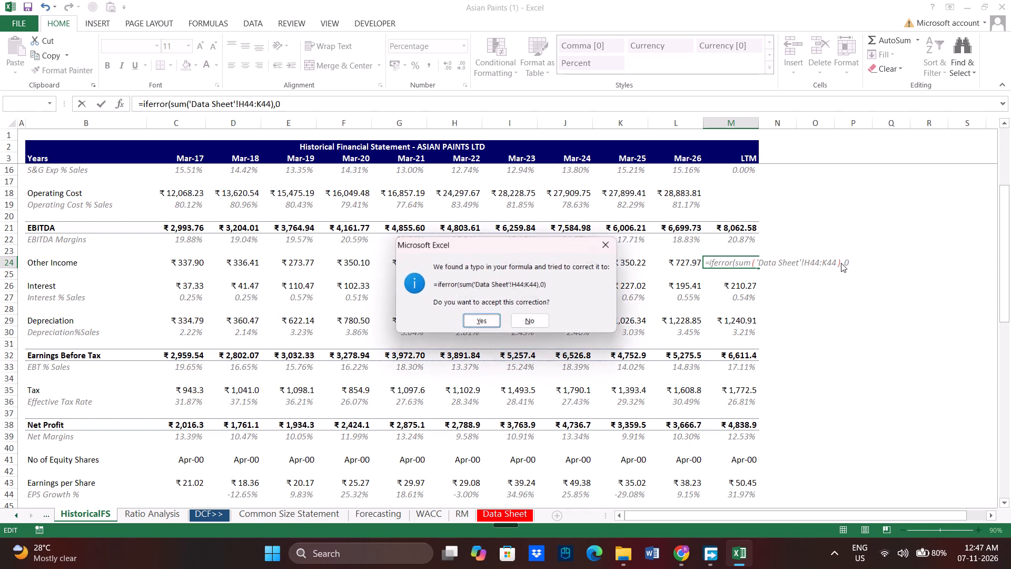
pyautogui.press('Return')
# Inspect the LTM Interest formula in cell M26 on the HistoricalFS sheet.
pyautogui.doubleClick(744, 288)
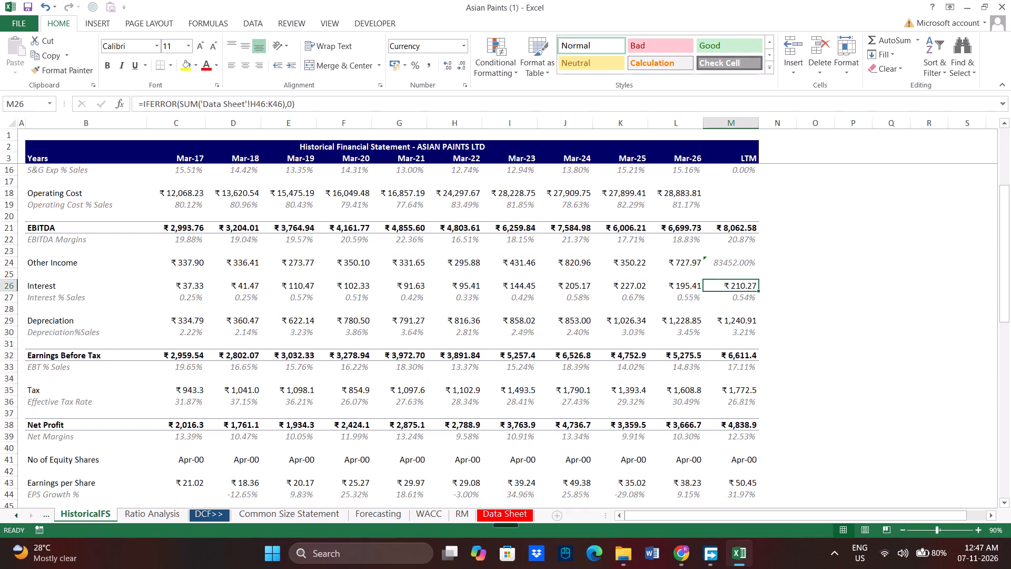
pyautogui.click(867, 283)
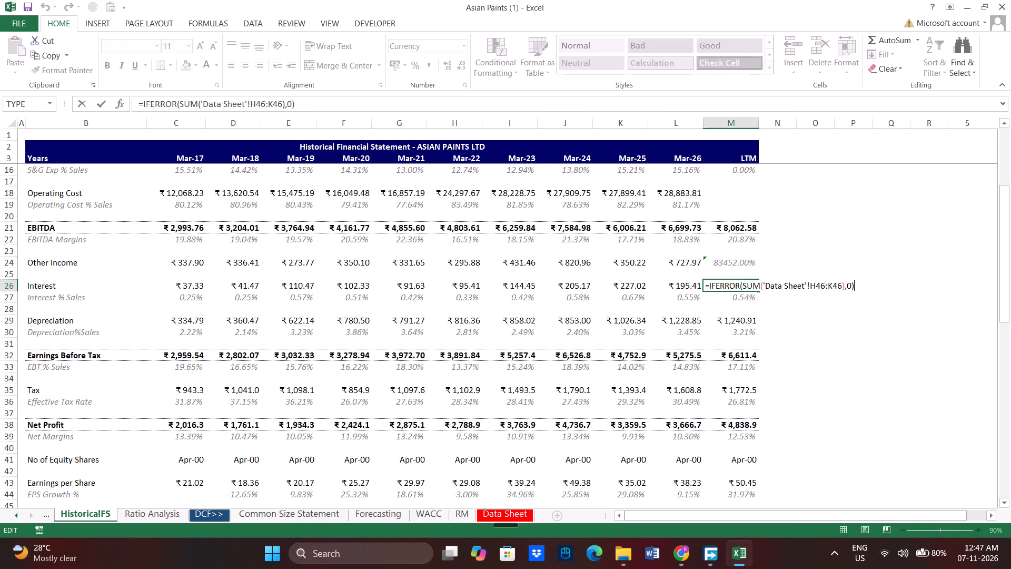
pyautogui.press('Return')
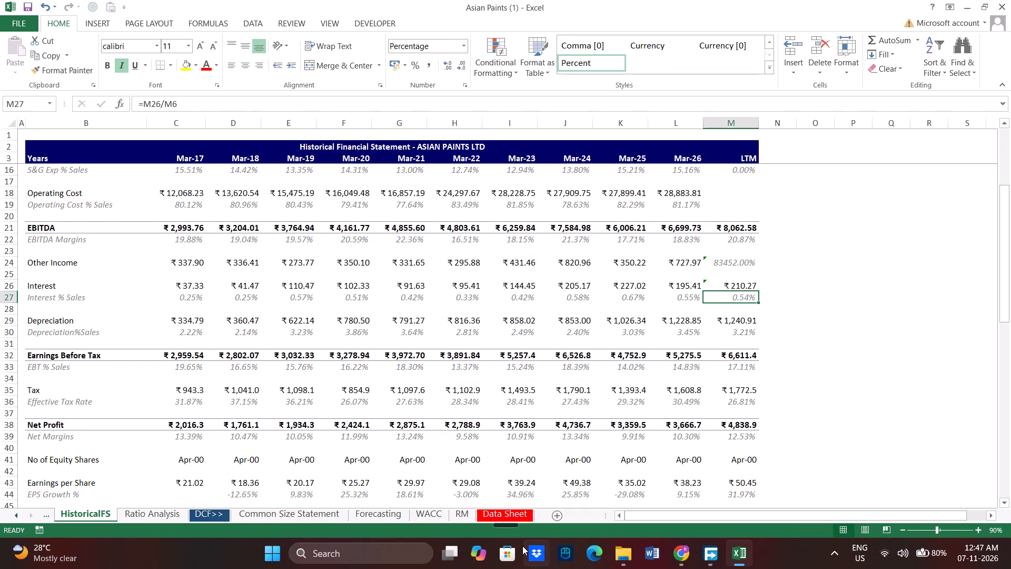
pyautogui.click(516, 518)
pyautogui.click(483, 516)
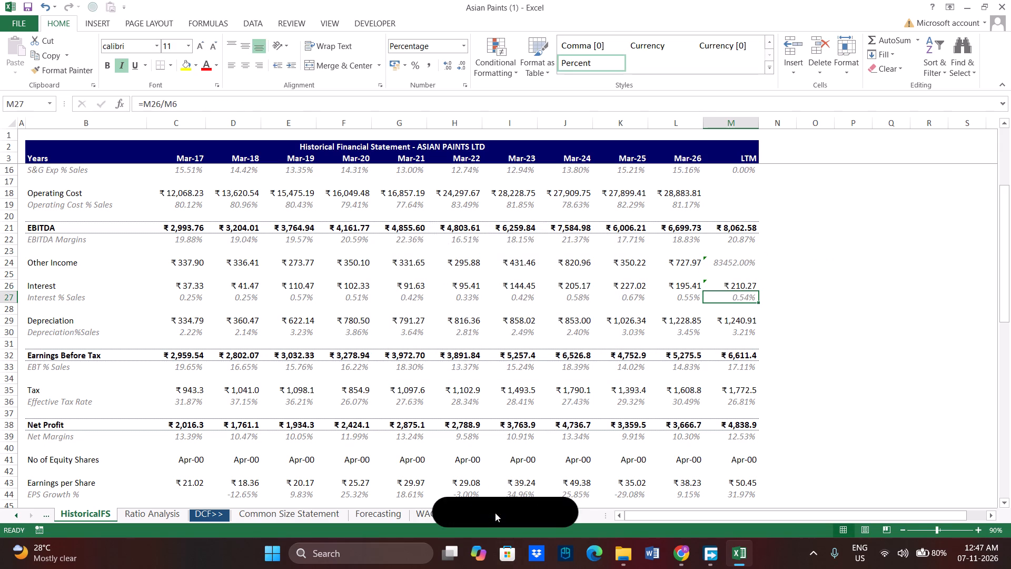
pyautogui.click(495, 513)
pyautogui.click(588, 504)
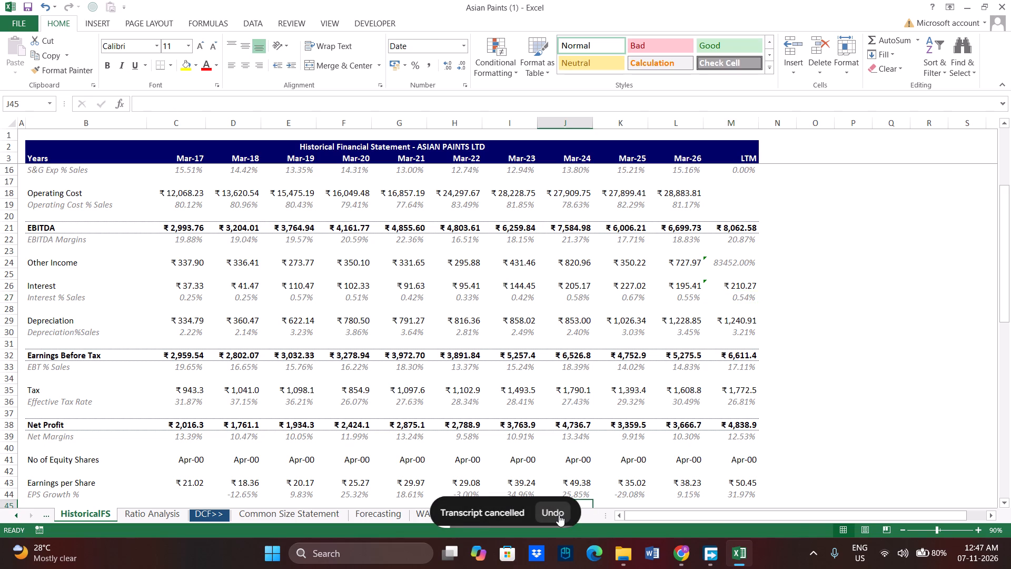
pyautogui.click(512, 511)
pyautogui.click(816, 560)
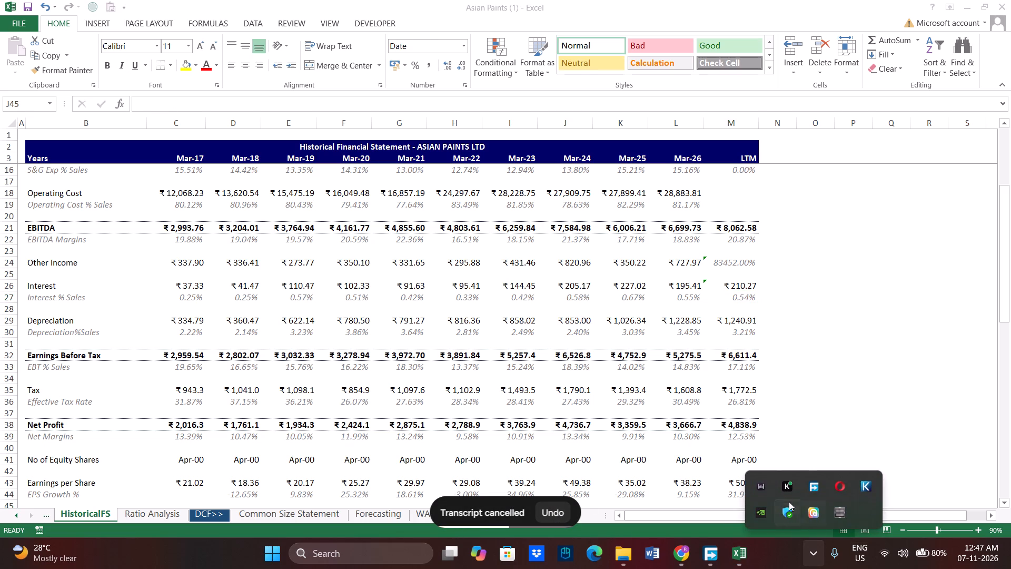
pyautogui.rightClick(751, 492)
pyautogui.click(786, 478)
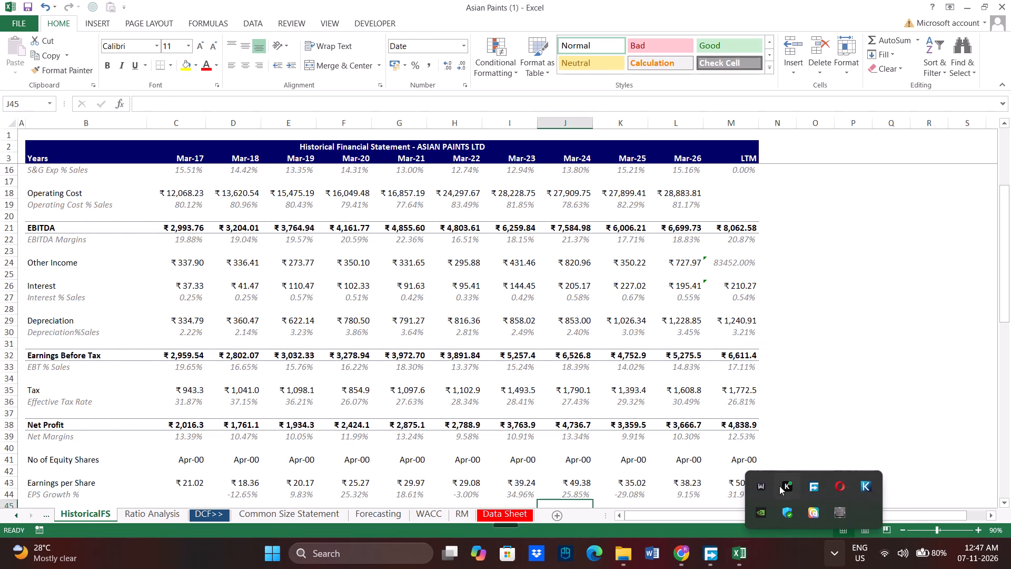
# Examine the quarterly Other Income figures on the Data Sheet, especially Dec-25 through Sep-26.
pyautogui.click(508, 508)
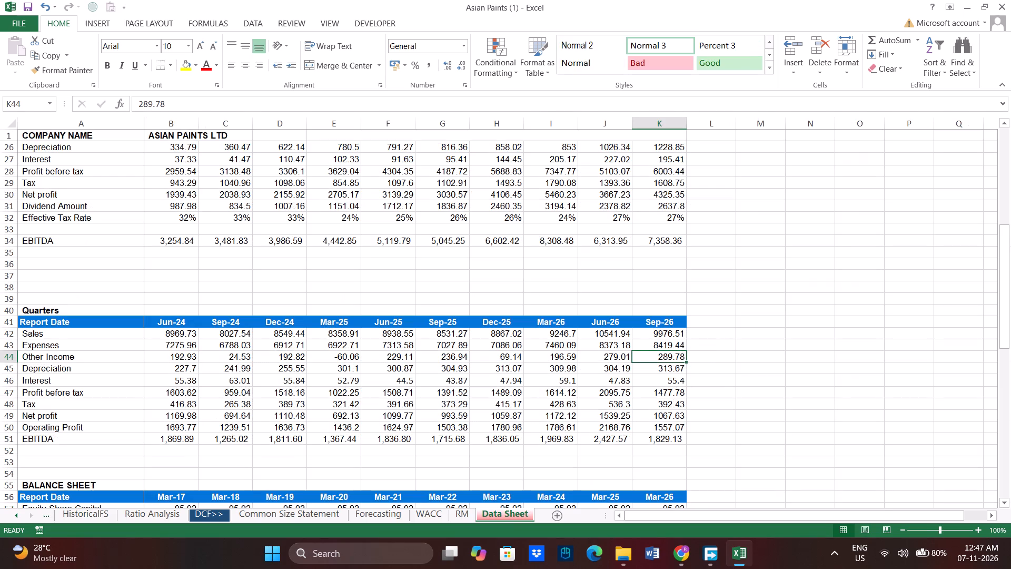
pyautogui.click(665, 344)
pyautogui.click(660, 333)
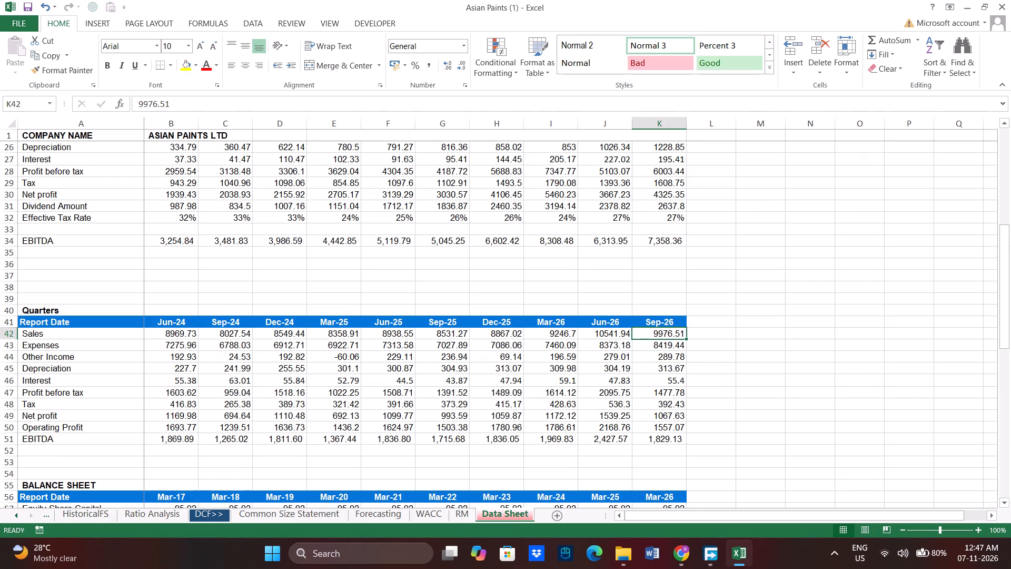
pyautogui.moveTo(174, 358); pyautogui.dragTo(442, 367)
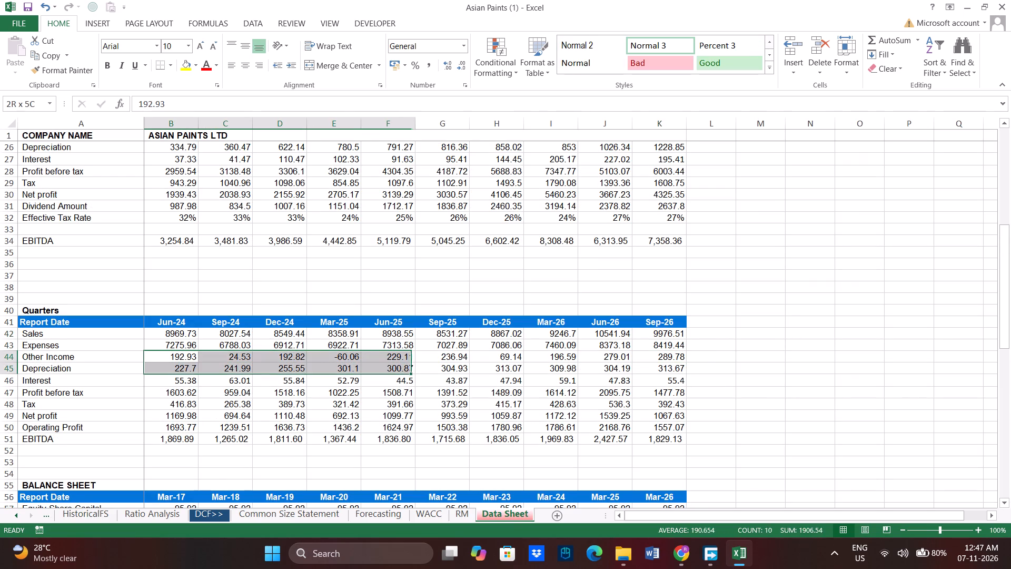
pyautogui.moveTo(442, 367); pyautogui.dragTo(656, 355)
pyautogui.click(656, 353)
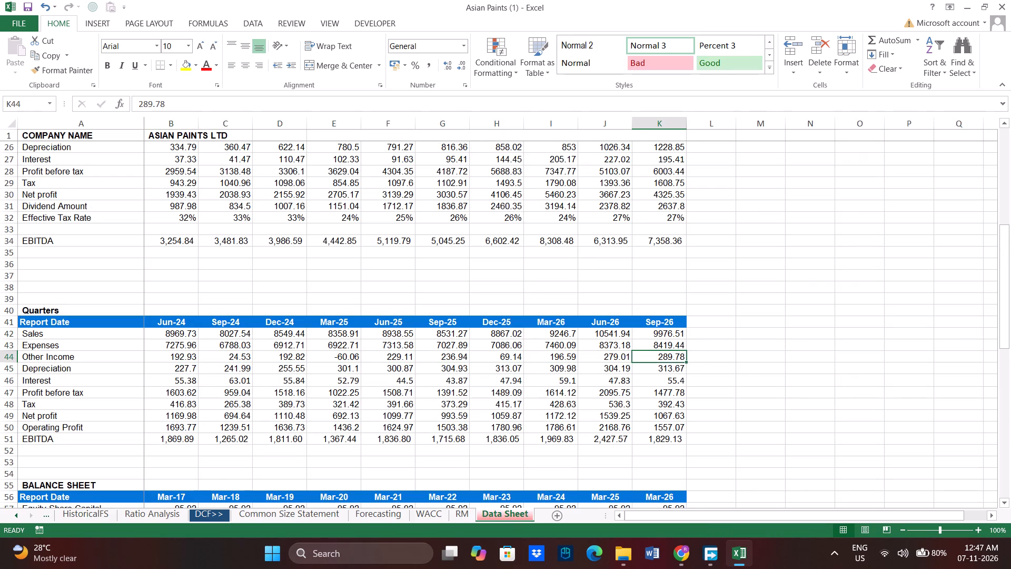
pyautogui.click(506, 362)
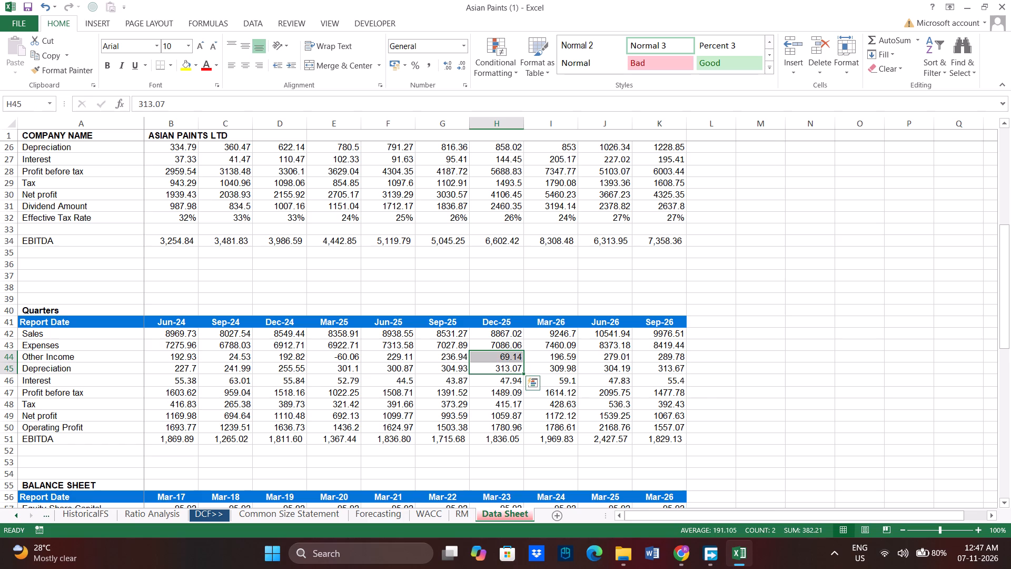
pyautogui.click(504, 359)
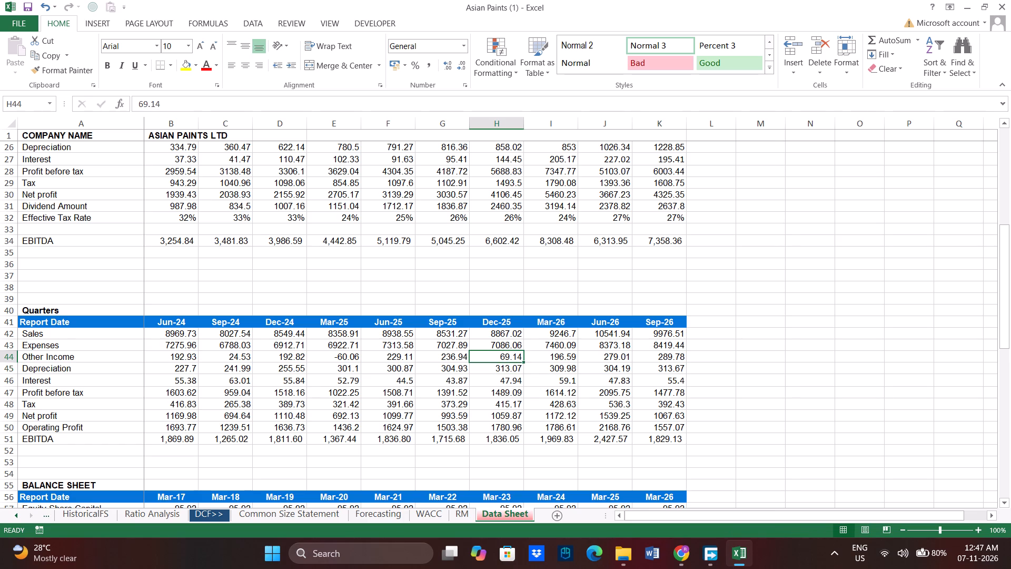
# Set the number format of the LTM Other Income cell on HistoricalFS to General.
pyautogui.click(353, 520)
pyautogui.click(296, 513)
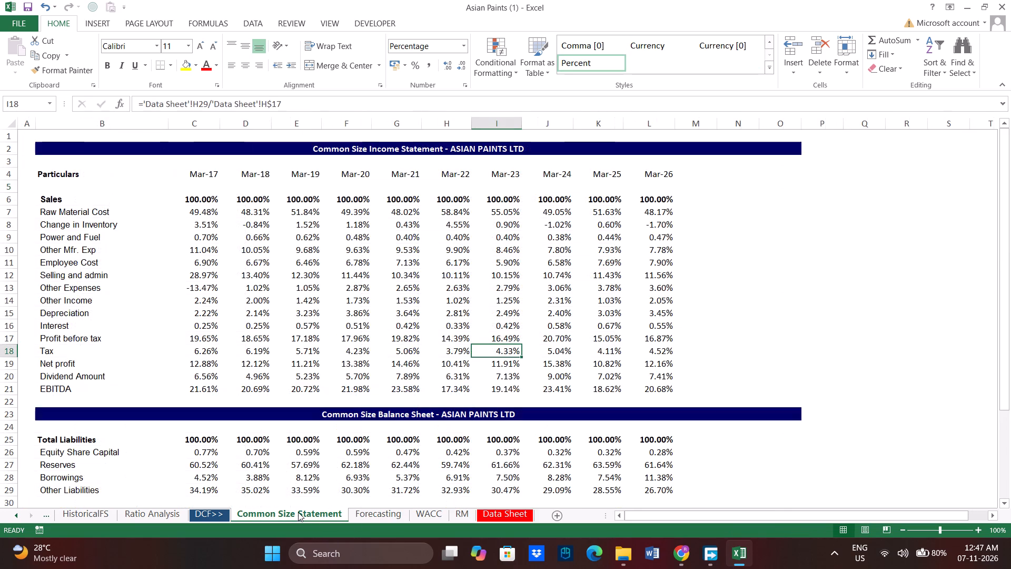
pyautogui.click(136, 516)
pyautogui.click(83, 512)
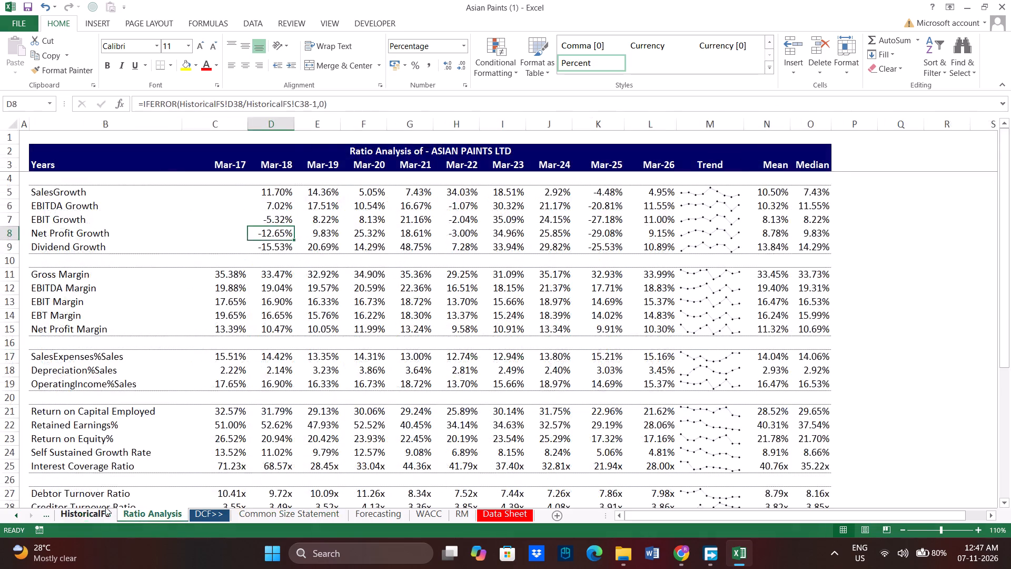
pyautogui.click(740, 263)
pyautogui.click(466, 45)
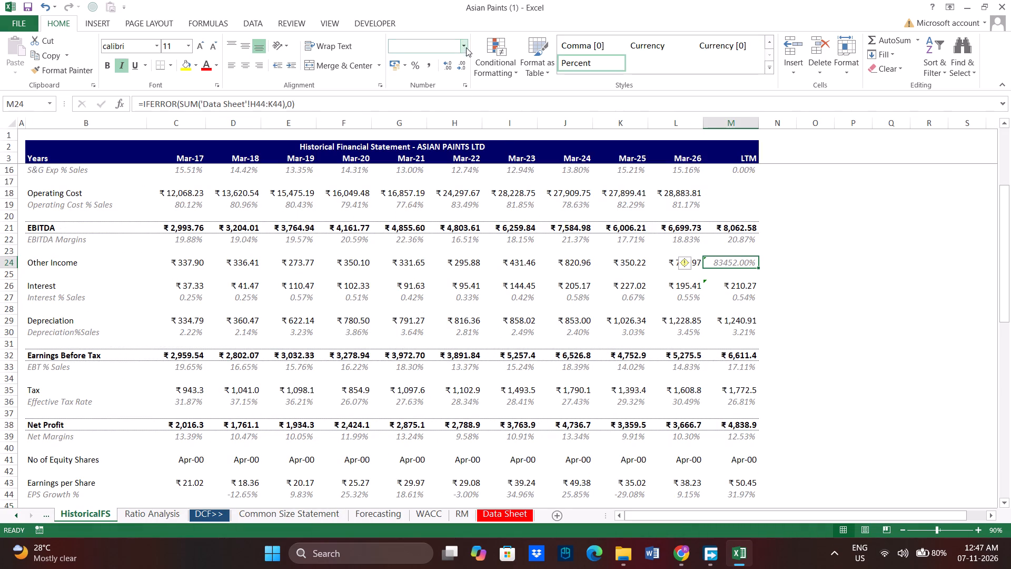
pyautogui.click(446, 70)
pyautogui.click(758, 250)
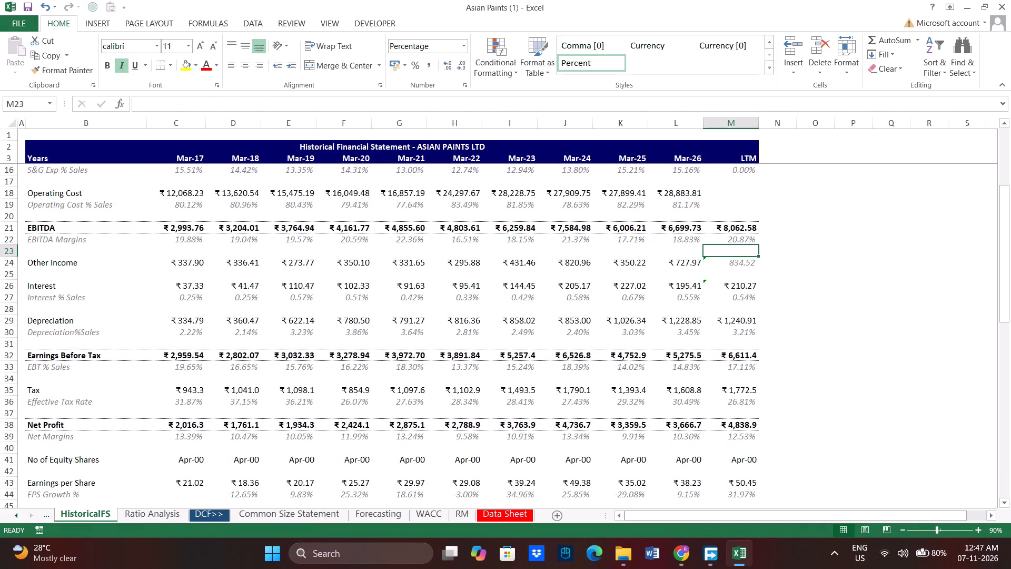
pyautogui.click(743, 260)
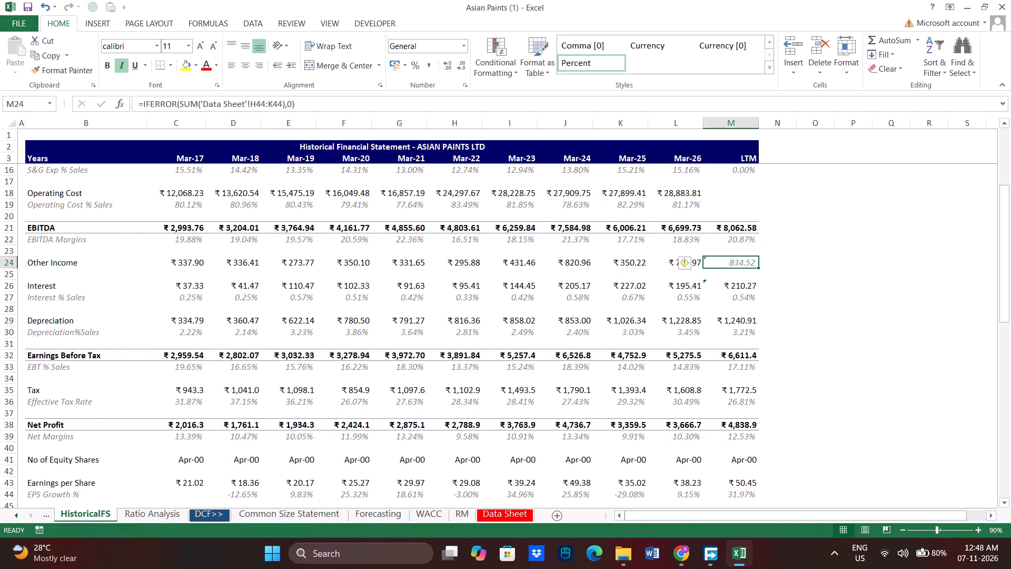
# Copy the Mar-26 Other Income cell and paste only its formatting onto the LTM Other Income cell.
pyautogui.click(661, 264)
pyautogui.hotkey('ctrl', 'c')
pyautogui.click(748, 261)
pyautogui.rightClick(735, 262)
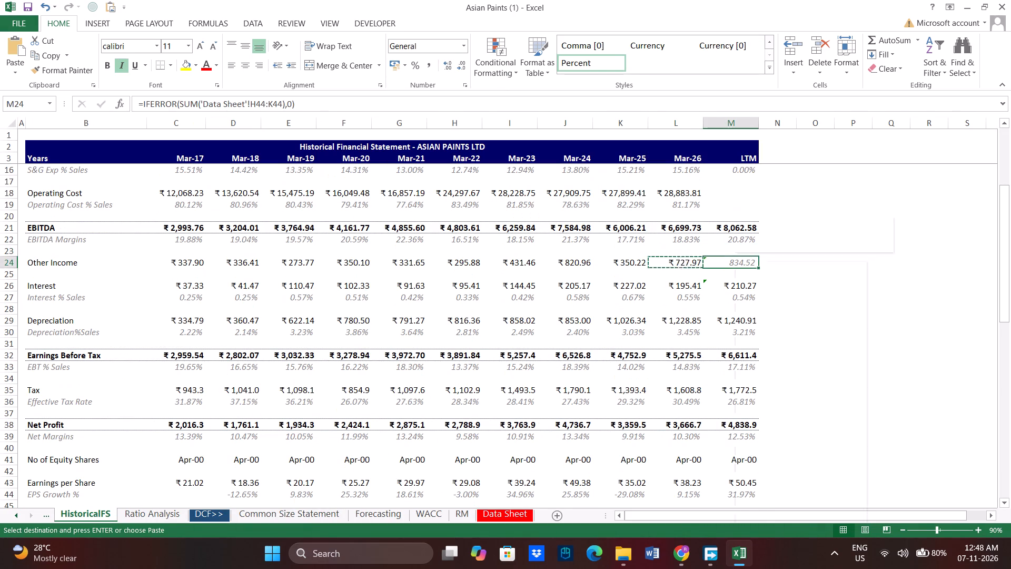
pyautogui.click(830, 322)
pyautogui.click(803, 283)
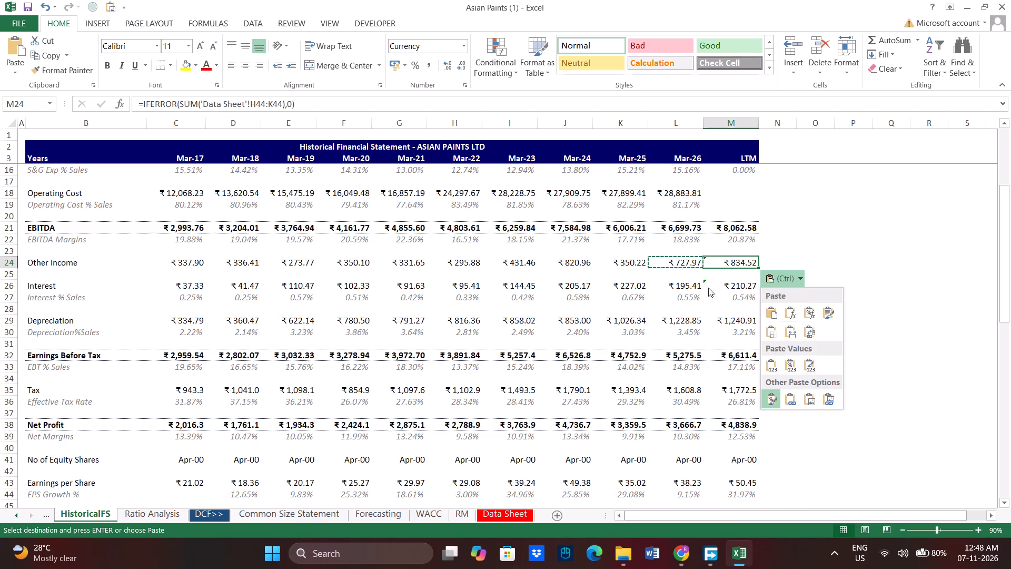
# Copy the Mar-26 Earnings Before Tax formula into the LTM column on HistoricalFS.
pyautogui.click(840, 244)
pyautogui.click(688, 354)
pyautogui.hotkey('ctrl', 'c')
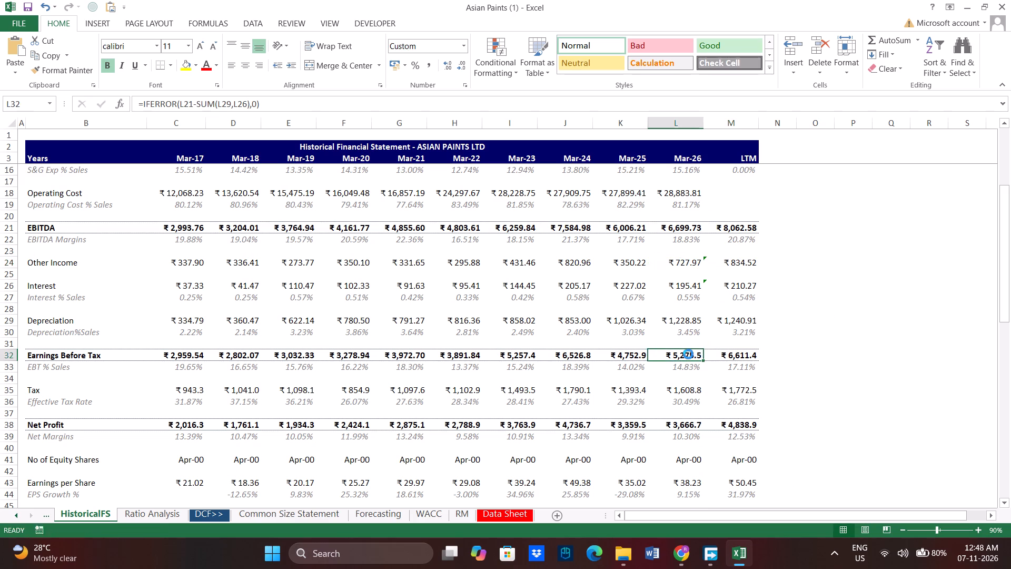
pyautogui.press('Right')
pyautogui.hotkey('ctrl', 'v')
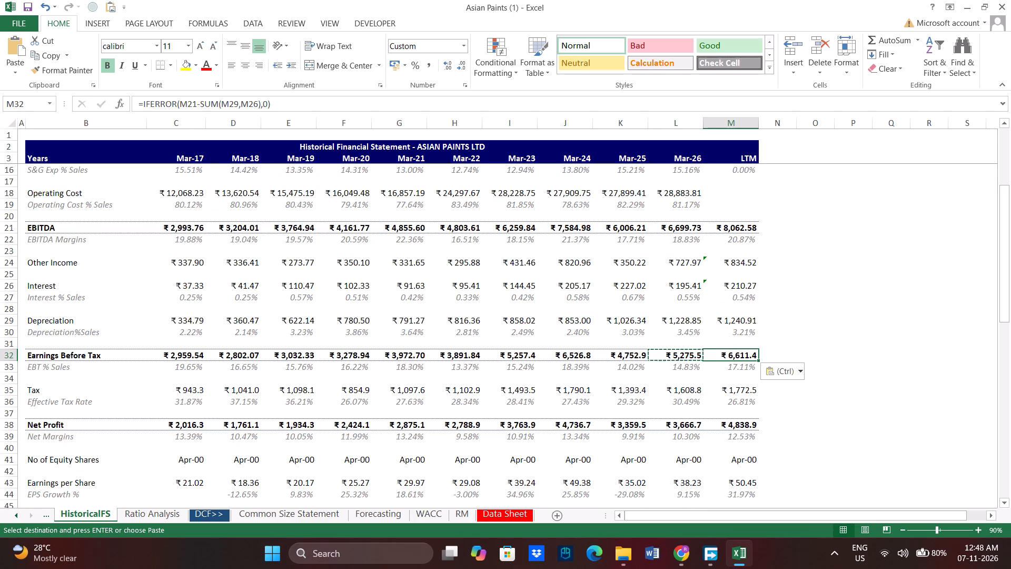
# Copy the Mar-17 Earnings Before Tax formula, which adds Other Income, across Mar-18 to LTM and check the LTM formula.
pyautogui.click(187, 357)
pyautogui.hotkey('ctrl', 'c')
pyautogui.hotkey('shift', 'Right')
pyautogui.hotkey('shift', 'Right')
pyautogui.hotkey('shift', 'Right')
pyautogui.hotkey('shift', 'Right')
pyautogui.hotkey('shift', 'Right')
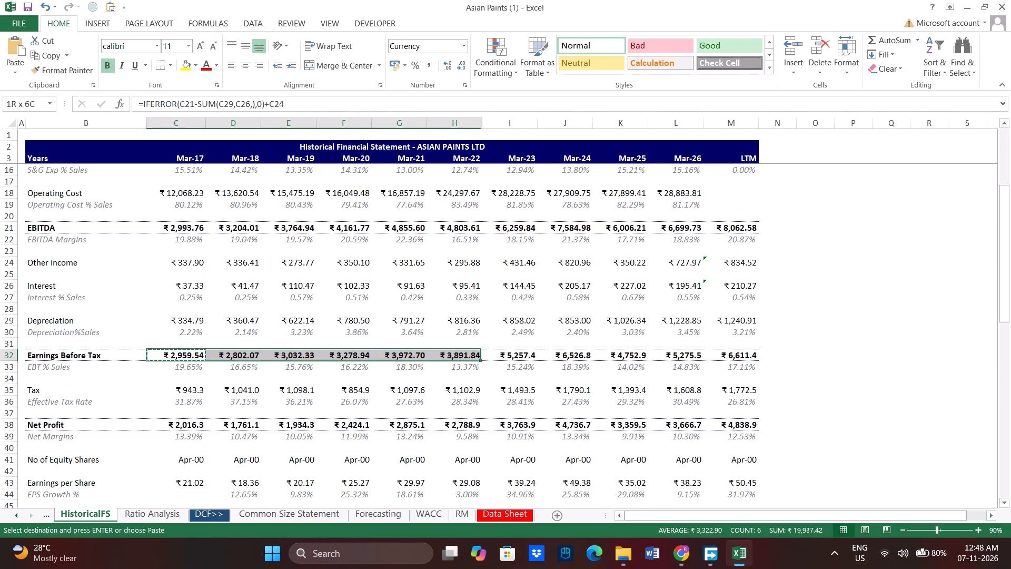
pyautogui.hotkey('shift', 'Right')
pyautogui.hotkey('shift', 'Right')
pyautogui.hotkey('shift', 'Right')
pyautogui.hotkey('shift', 'Right')
pyautogui.hotkey('shift', 'Right')
pyautogui.hotkey('ctrl', 'v')
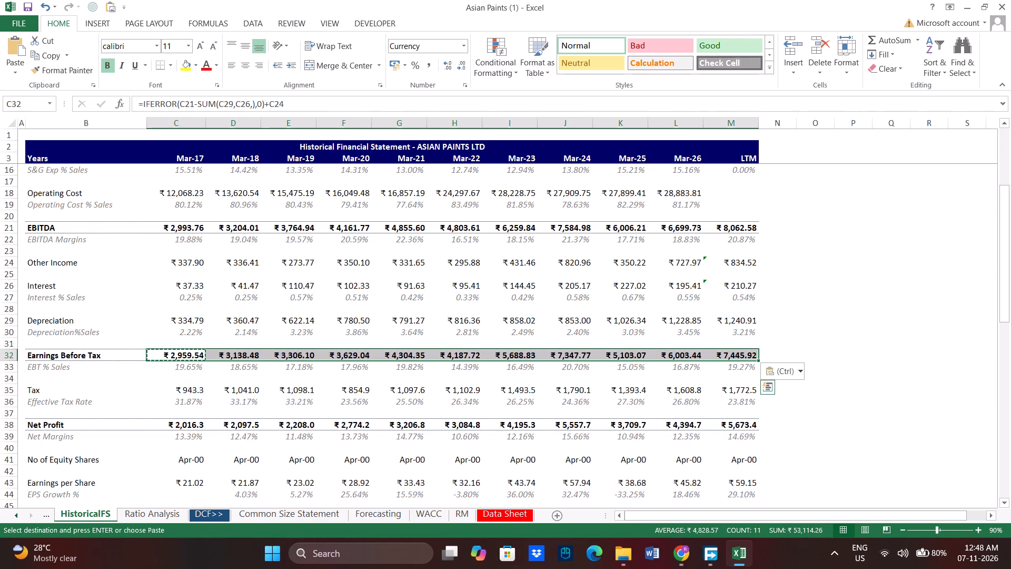
pyautogui.click(887, 292)
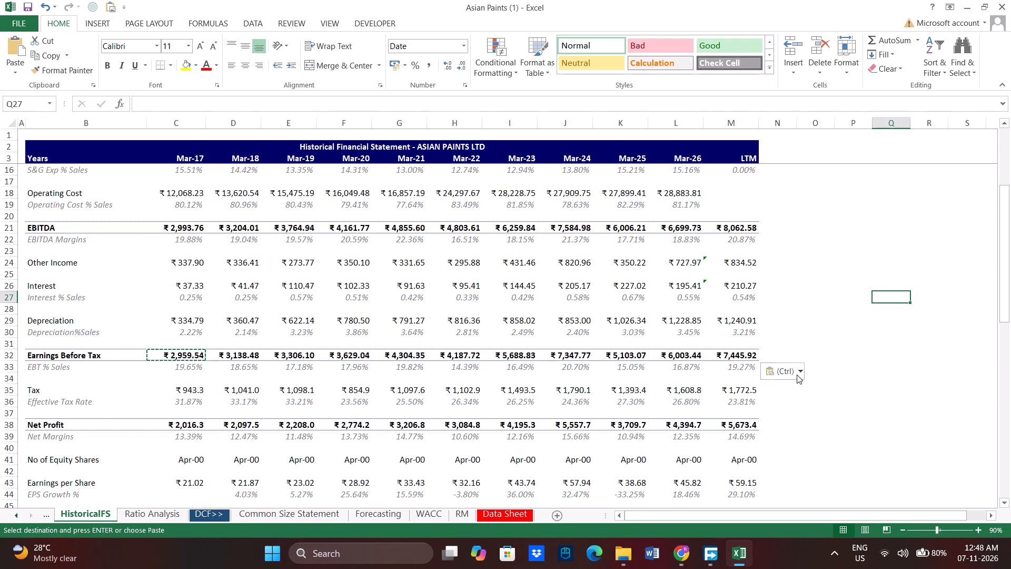
pyautogui.click(701, 360)
pyautogui.click(741, 349)
pyautogui.doubleClick(739, 358)
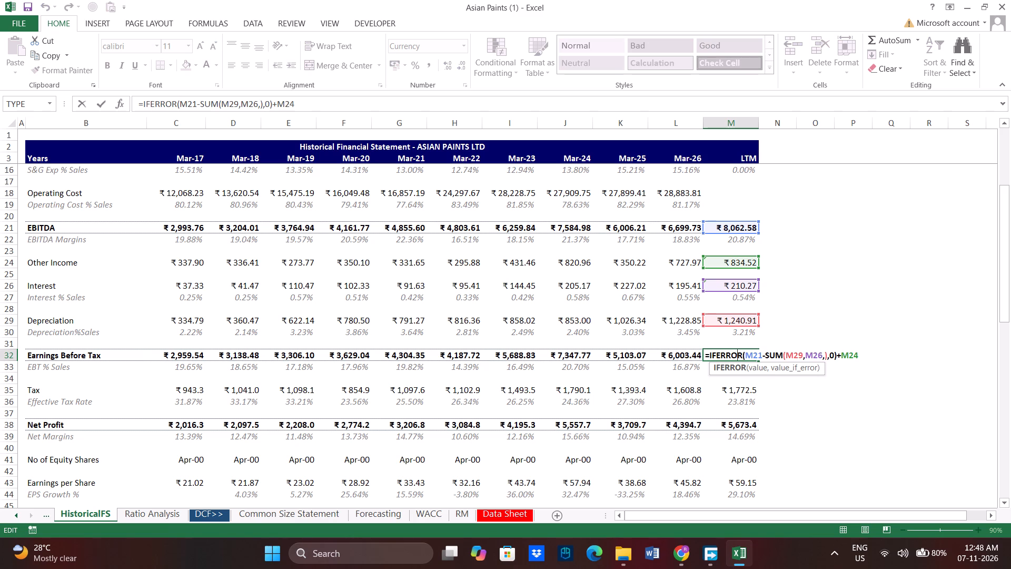
pyautogui.press('Return')
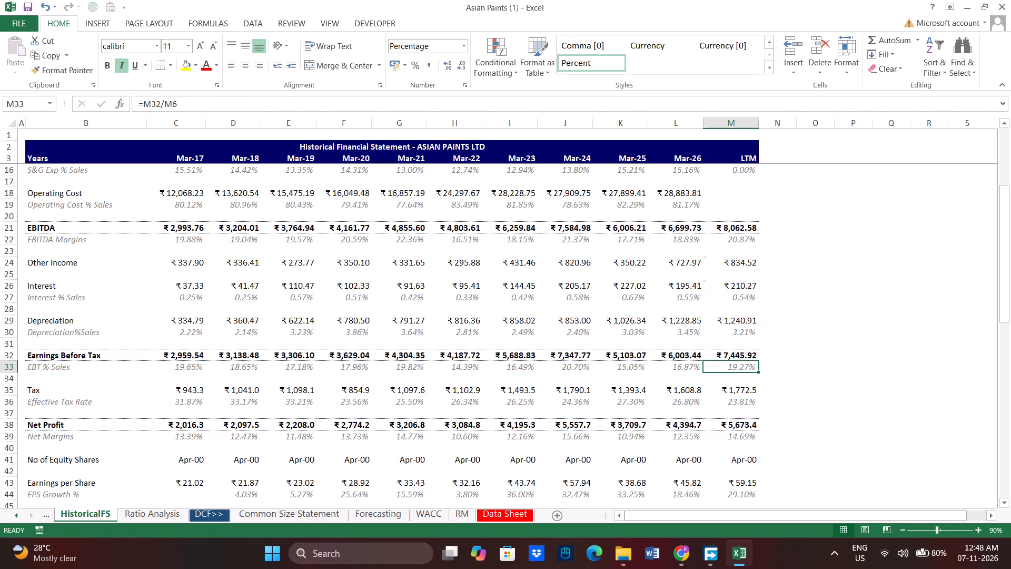
# Set the number format of the No of Equity Shares row, Mar-17 through LTM, to General.
pyautogui.scroll(-7, 619, 362)
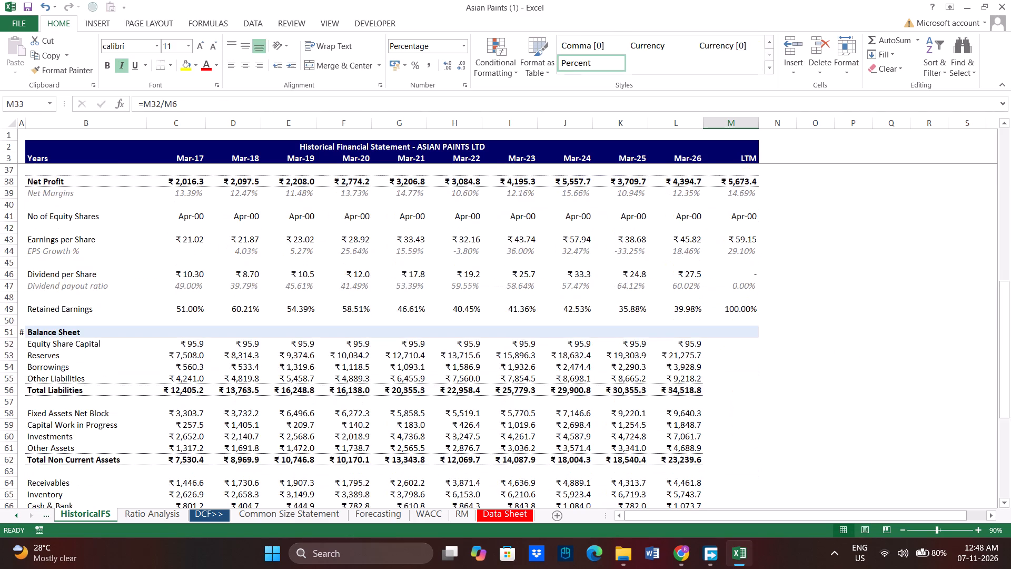
pyautogui.scroll(2, 306, 358)
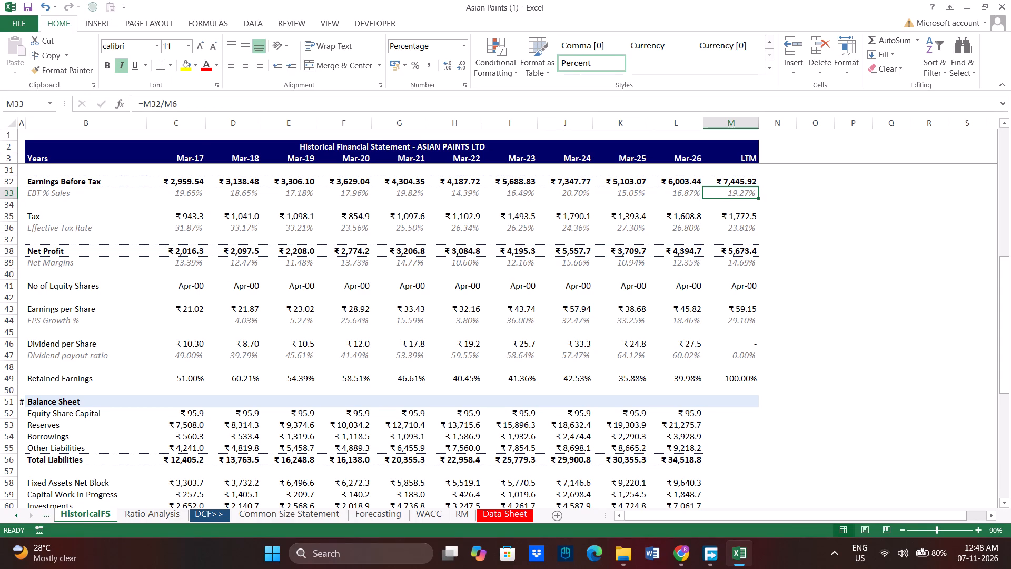
pyautogui.scroll(1, 279, 287)
pyautogui.moveTo(186, 319); pyautogui.dragTo(769, 316)
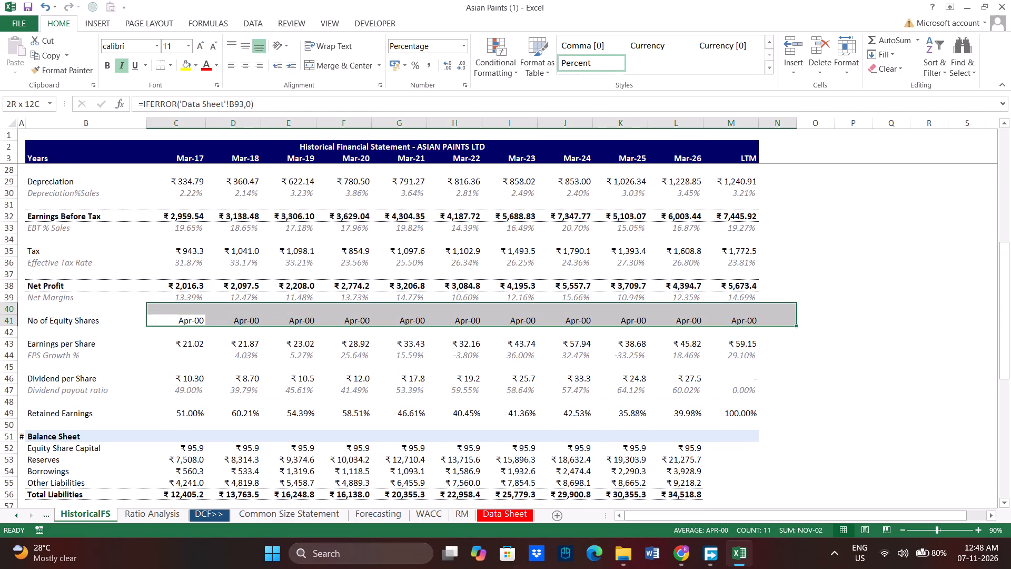
pyautogui.moveTo(769, 316); pyautogui.dragTo(758, 321)
pyautogui.click(460, 42)
pyautogui.click(454, 73)
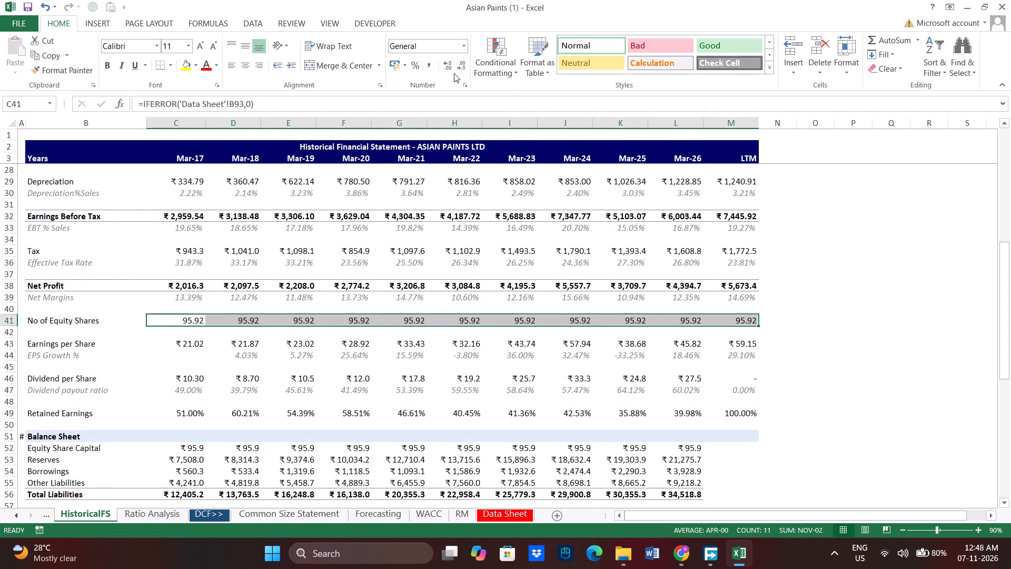
# Review the rest of HistoricalFS and the Ratio Analysis and Common Size Statement sheets for figures or formats needing correction.
pyautogui.scroll(-5, 384, 413)
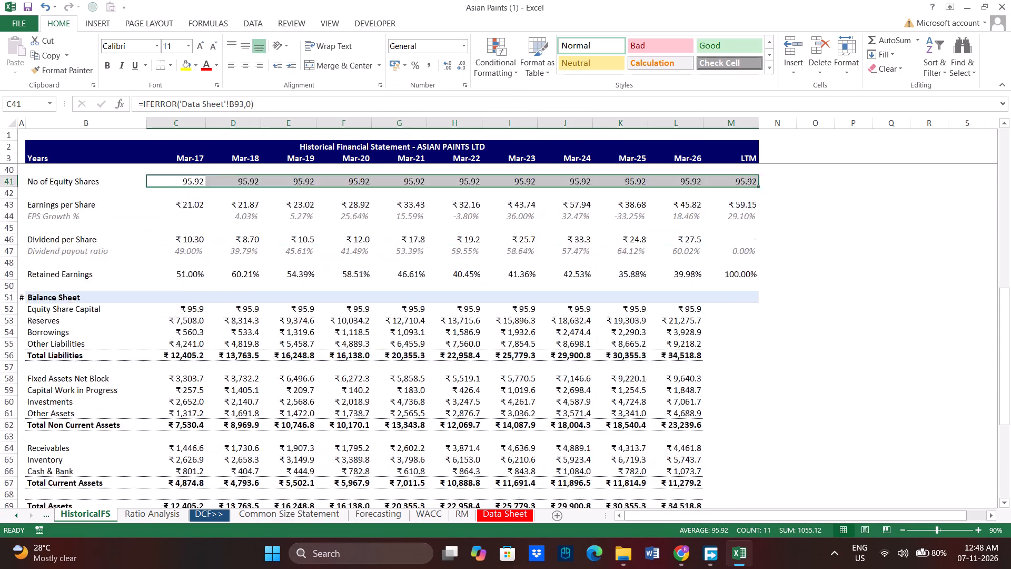
pyautogui.scroll(-2, 384, 412)
pyautogui.scroll(-2, 325, 380)
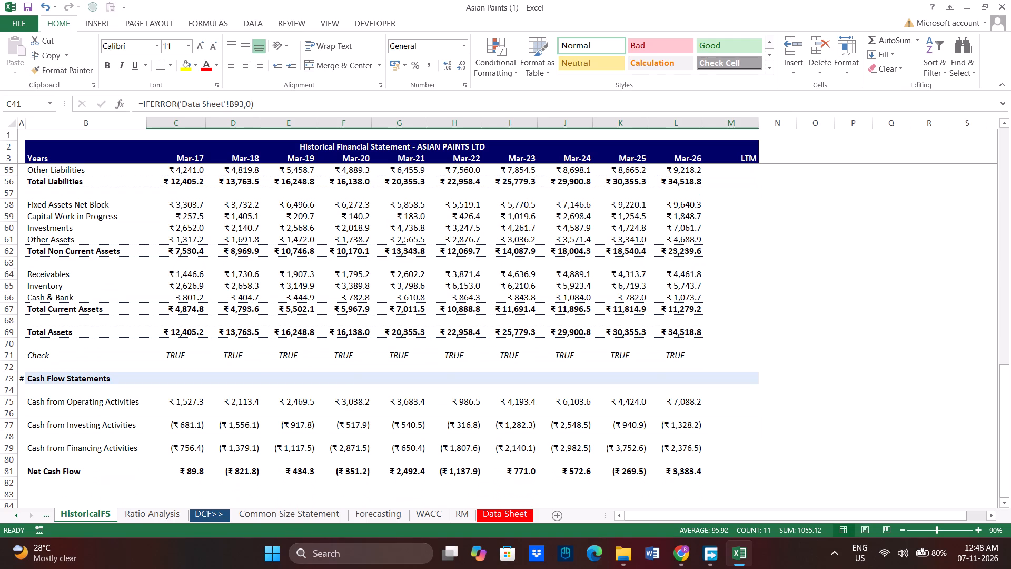
pyautogui.click(177, 511)
pyautogui.scroll(-4, 286, 368)
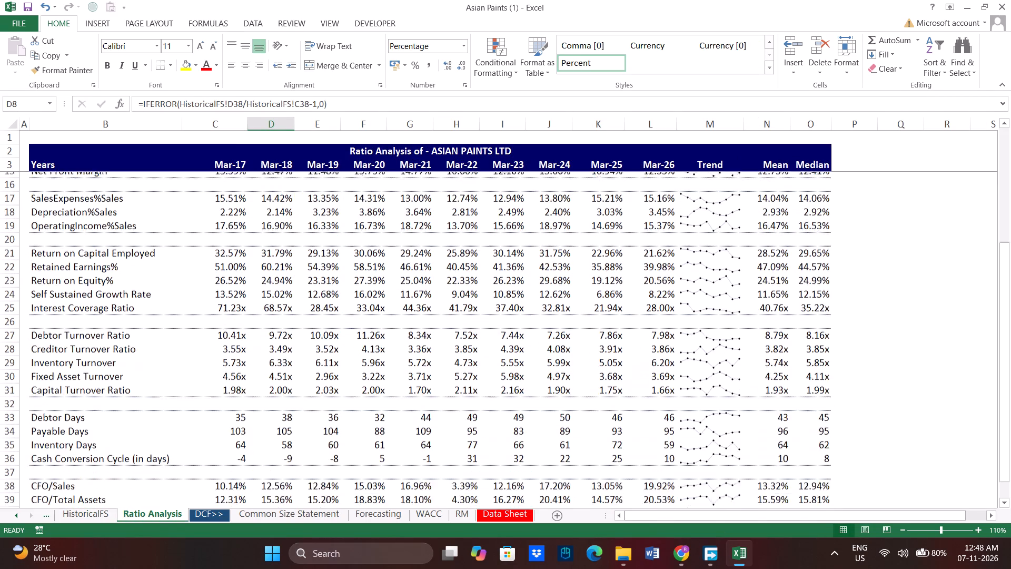
pyautogui.scroll(-3, 286, 368)
pyautogui.scroll(11, 286, 368)
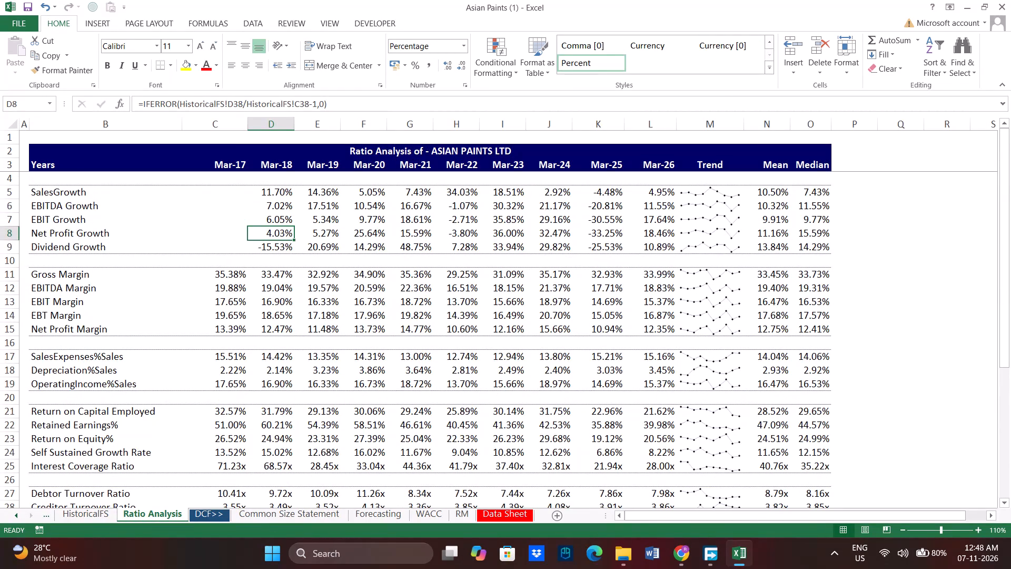
pyautogui.scroll(-2, 283, 424)
pyautogui.scroll(-2, 300, 478)
pyautogui.click(300, 512)
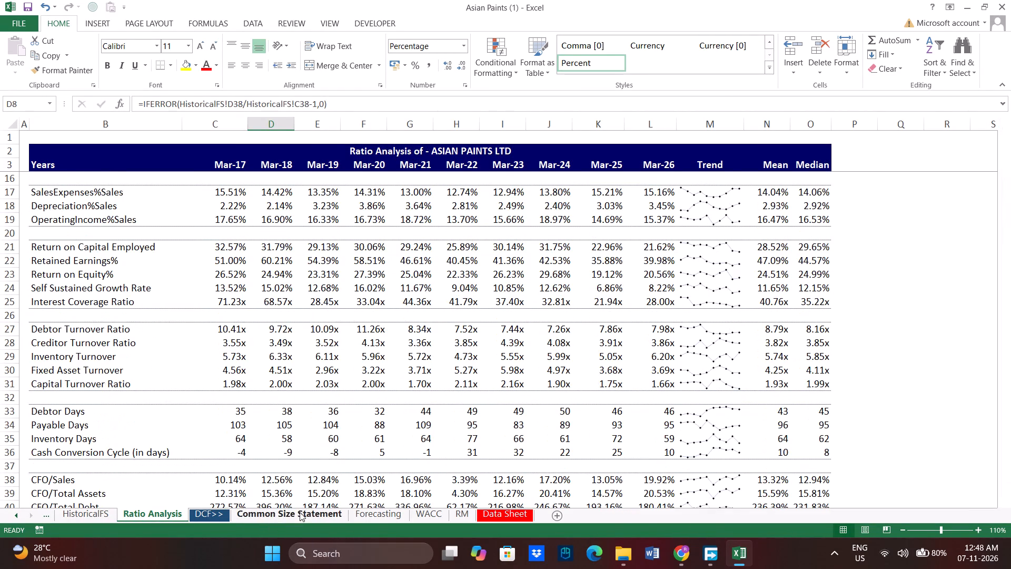
pyautogui.scroll(-5, 264, 371)
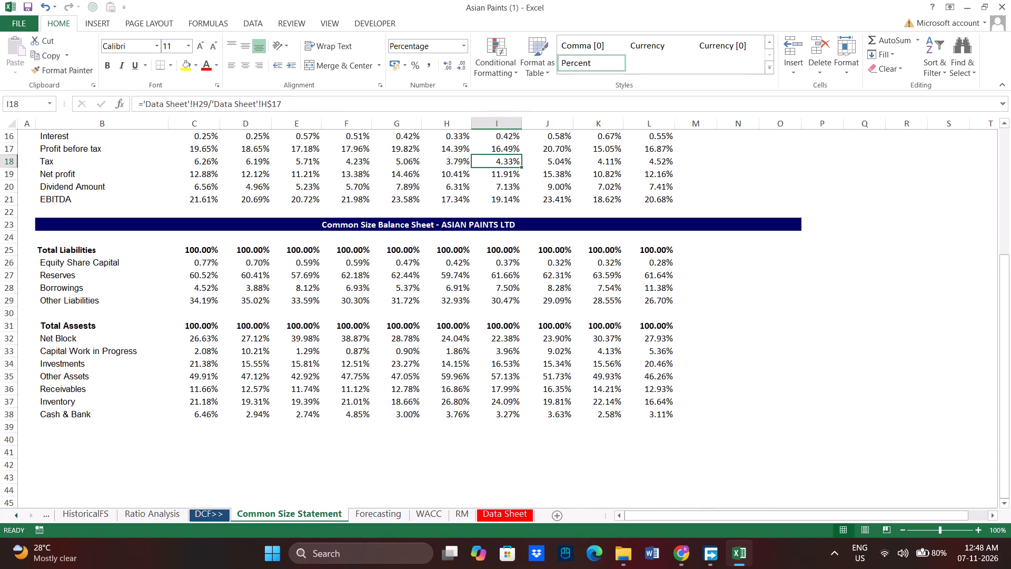
# On the Forecasting sheet, replace the second Year formula of the Sales table, in C5, with =EDATE(C4,12).
pyautogui.click(380, 516)
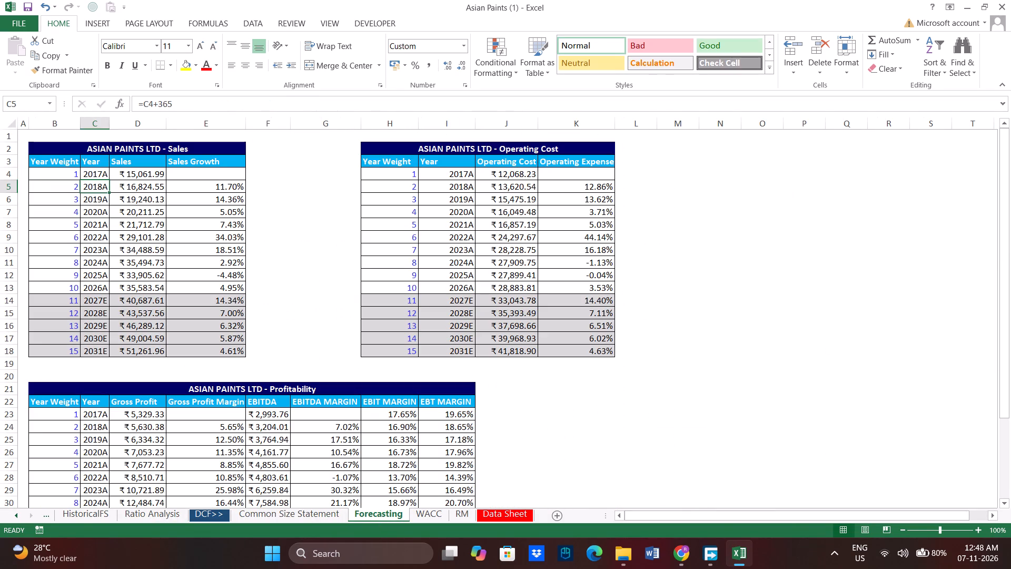
pyautogui.click(99, 174)
pyautogui.click(98, 184)
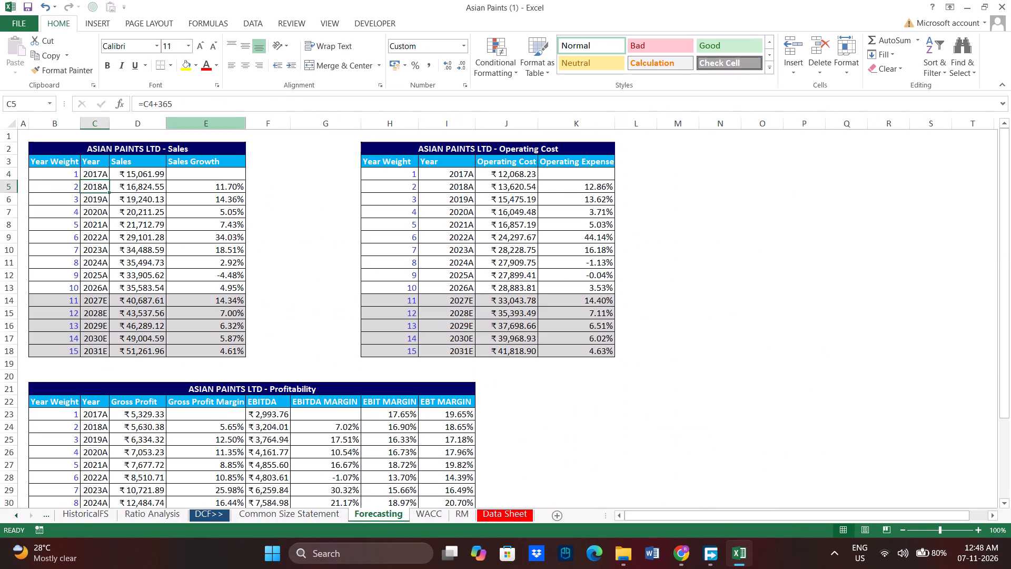
pyautogui.moveTo(181, 104); pyautogui.dragTo(144, 104)
pyautogui.write('edate(')
pyautogui.press('Up')
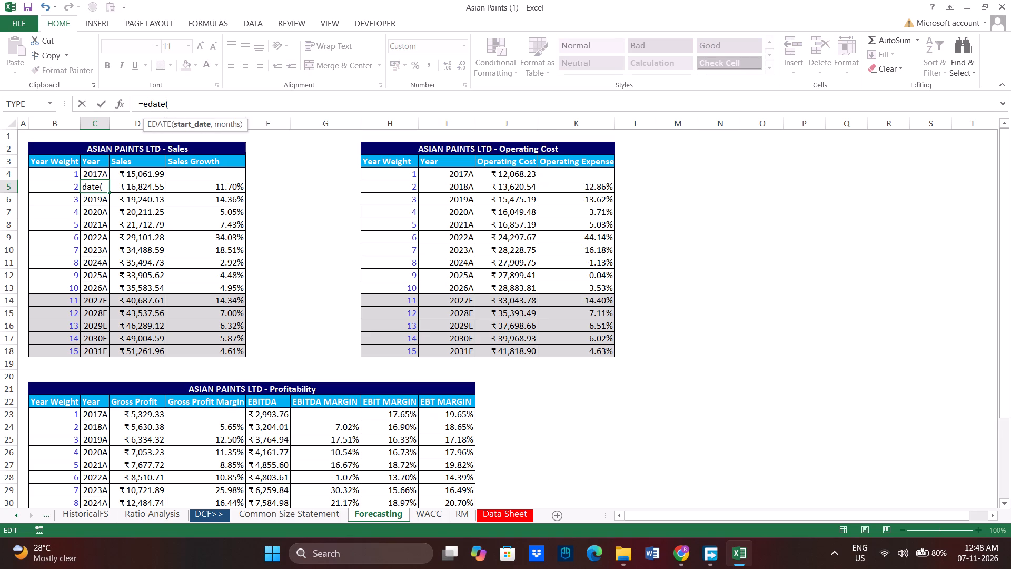
pyautogui.click(95, 175)
pyautogui.write(',12')
pyautogui.press('Return')
# Copy the EDATE year formula from C5 down through C18 in the Sales table.
pyautogui.press('Up')
pyautogui.press('Up')
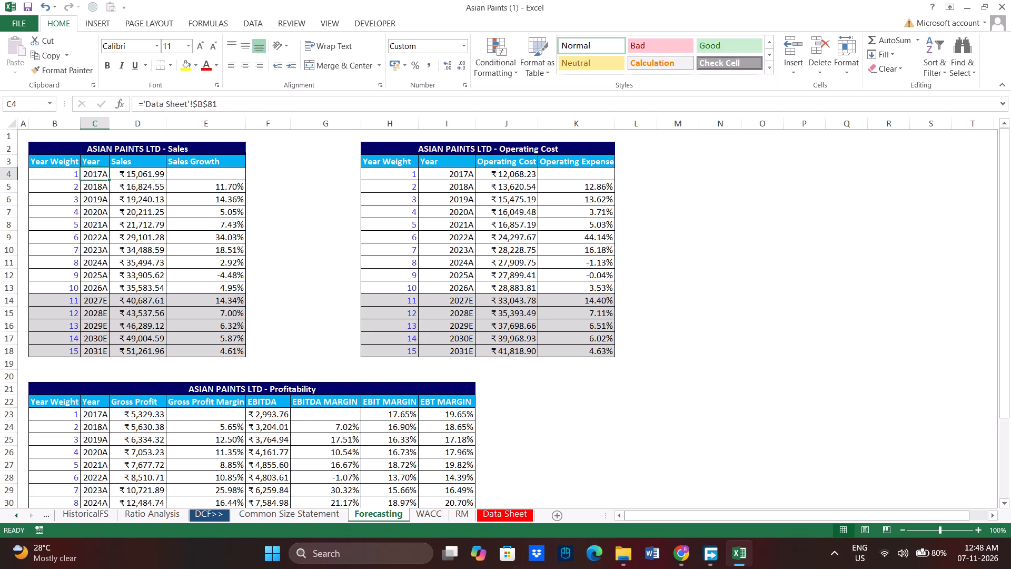
pyautogui.press('Down')
pyautogui.hotkey('ctrl', 'c')
pyautogui.hotkey('shift', 'Down')
pyautogui.hotkey('shift', 'Down')
pyautogui.hotkey('shift', 'Down')
pyautogui.hotkey('shift', 'Down')
pyautogui.hotkey('shift', 'Down')
pyautogui.hotkey('shift', 'Down')
pyautogui.hotkey('shift', 'Down')
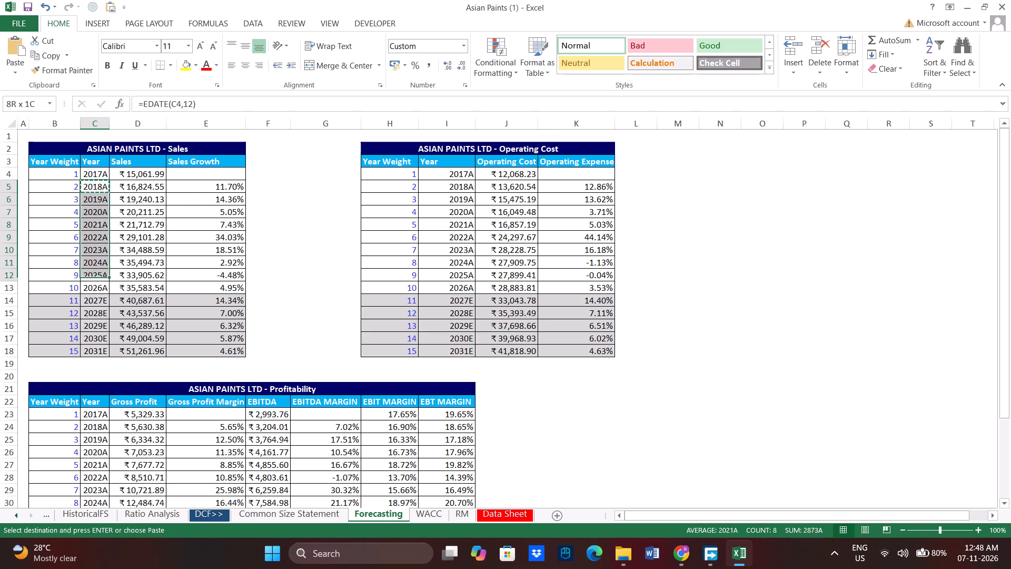
pyautogui.hotkey('shift', 'Down')
pyautogui.hotkey('shift', 'Down')
pyautogui.hotkey('shift', 'Down')
pyautogui.hotkey('shift', 'Down')
pyautogui.hotkey('shift', 'Down')
pyautogui.hotkey('shift', 'Down')
pyautogui.hotkey('ctrl', 'v')
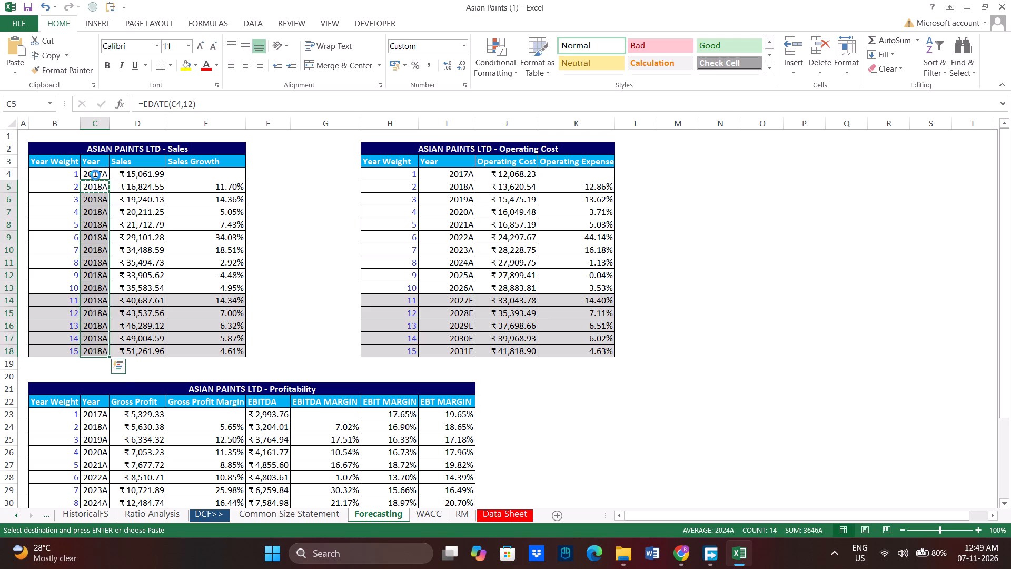
# Copy the Sales table's Year values, C4:C18, onto the Year column of the Operating Cost table, I4:I18.
pyautogui.press('Up')
pyautogui.hotkey('shift', 'Down')
pyautogui.hotkey('shift', 'Down')
pyautogui.hotkey('shift', 'Down')
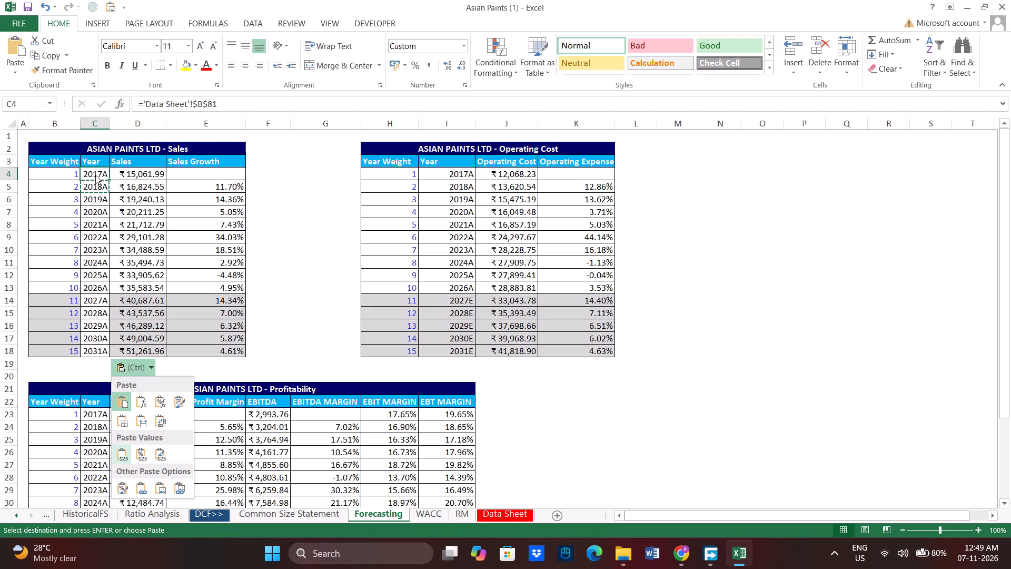
pyautogui.click(95, 175)
pyautogui.moveTo(95, 174); pyautogui.dragTo(105, 286)
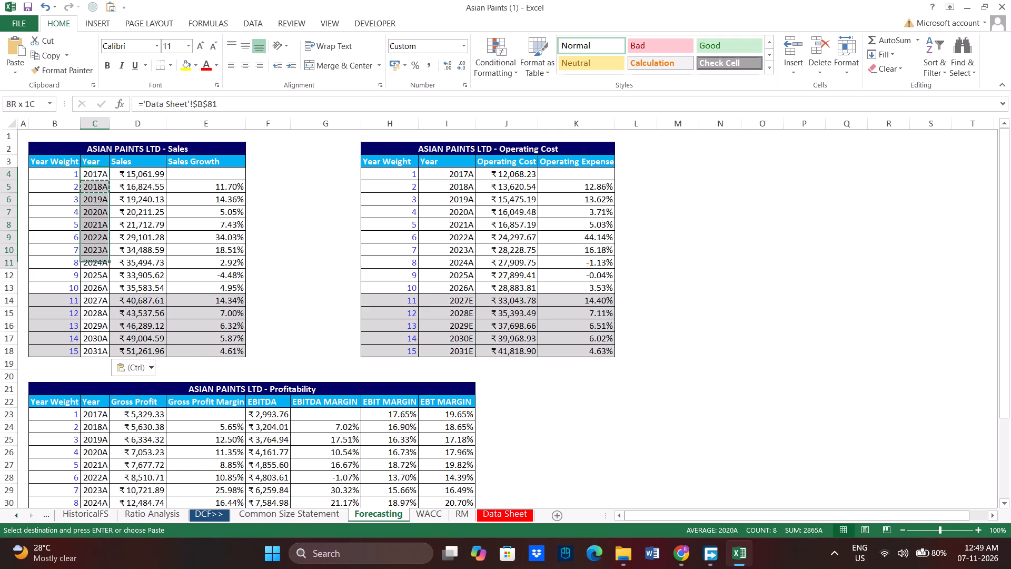
pyautogui.moveTo(105, 286); pyautogui.dragTo(105, 347)
pyautogui.click(100, 346)
pyautogui.moveTo(105, 348); pyautogui.dragTo(94, 184)
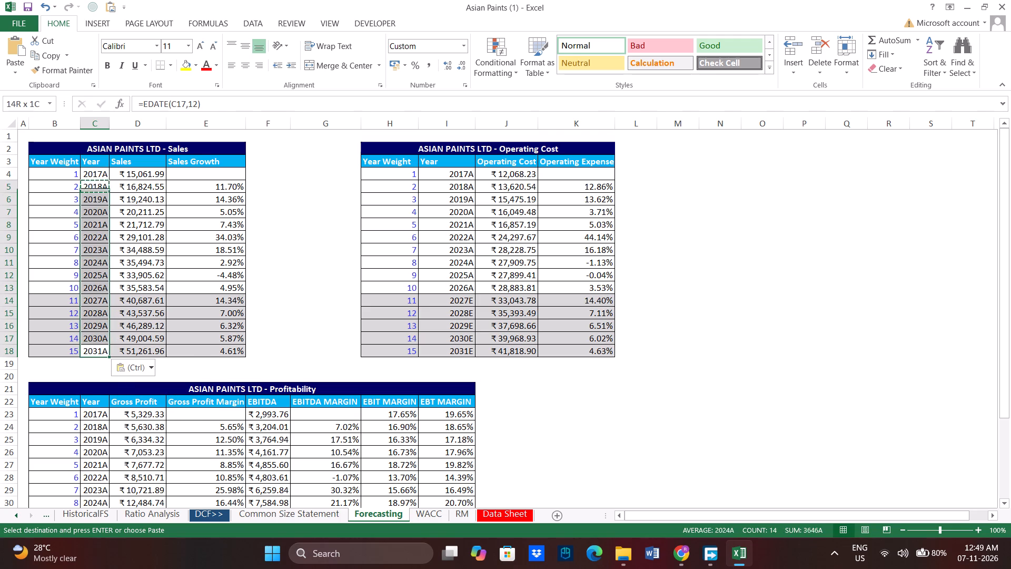
pyautogui.moveTo(94, 184); pyautogui.dragTo(95, 175)
pyautogui.hotkey('ctrl', 'c')
pyautogui.moveTo(452, 175); pyautogui.dragTo(450, 355)
pyautogui.hotkey('ctrl', 'v')
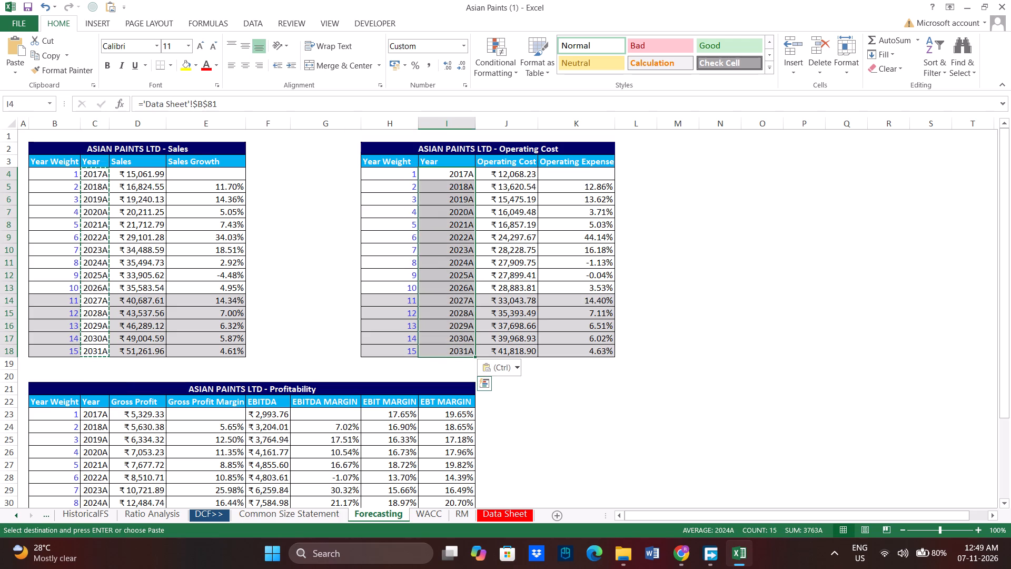
# Paste the copied Year column onto the Profitability table's Year cells, C23:C37, and look over the three tables.
pyautogui.scroll(-2, 268, 288)
pyautogui.scroll(-1, 221, 360)
pyautogui.moveTo(99, 299); pyautogui.dragTo(112, 472)
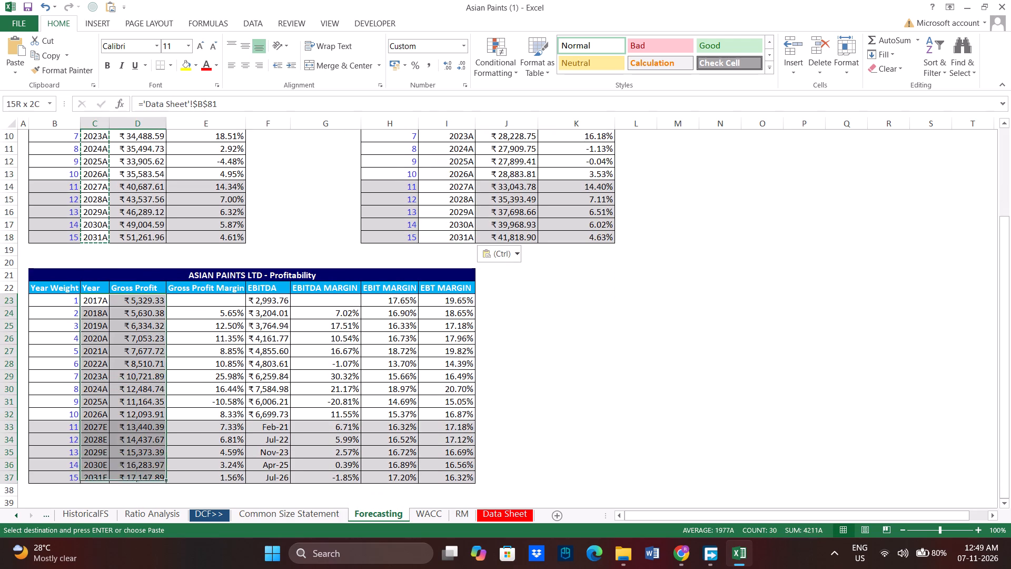
pyautogui.moveTo(112, 472); pyautogui.dragTo(105, 474)
pyautogui.hotkey('ctrl', 'v')
pyautogui.click(604, 339)
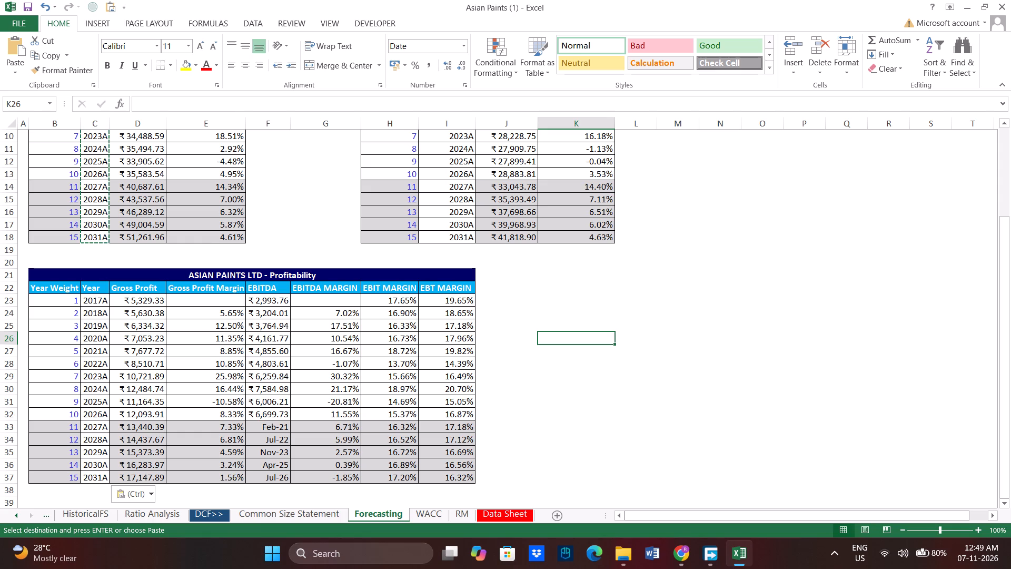
pyautogui.scroll(4, 611, 327)
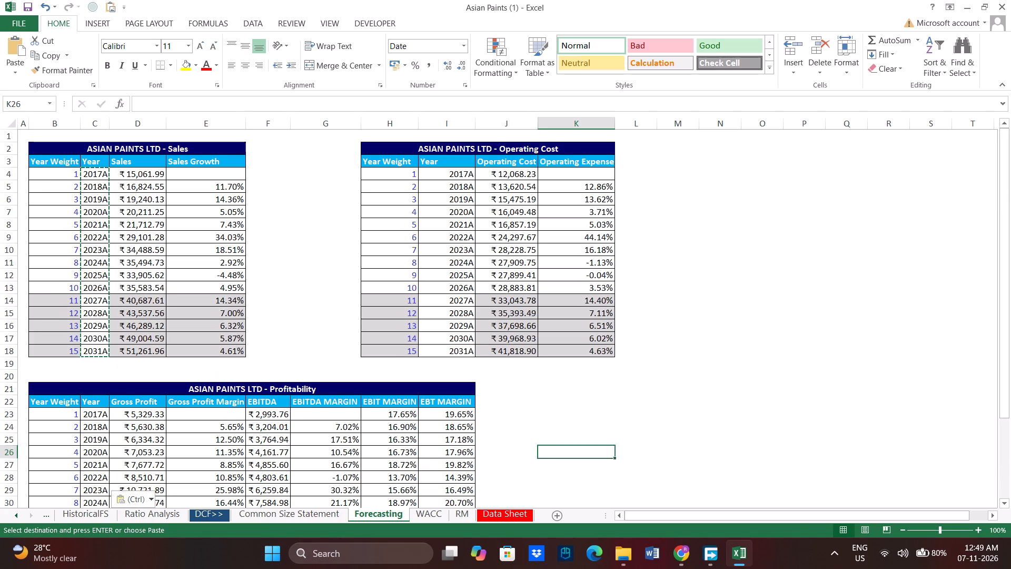
pyautogui.scroll(-2, 356, 345)
pyautogui.scroll(5, 356, 345)
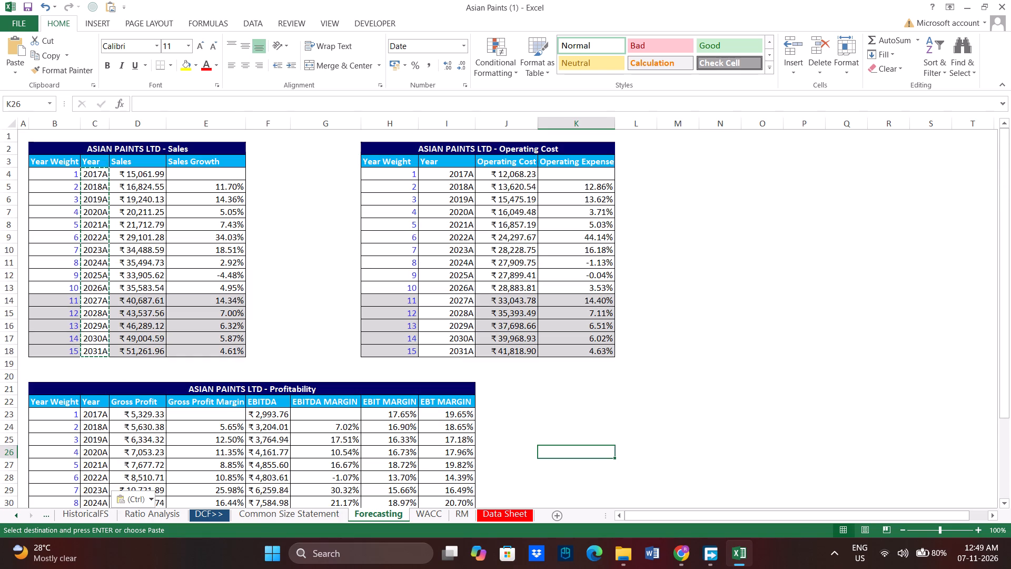
pyautogui.click(439, 328)
# On the WACC sheet, set the number format of the four peer companies' Total Equity cells to General.
pyautogui.click(444, 516)
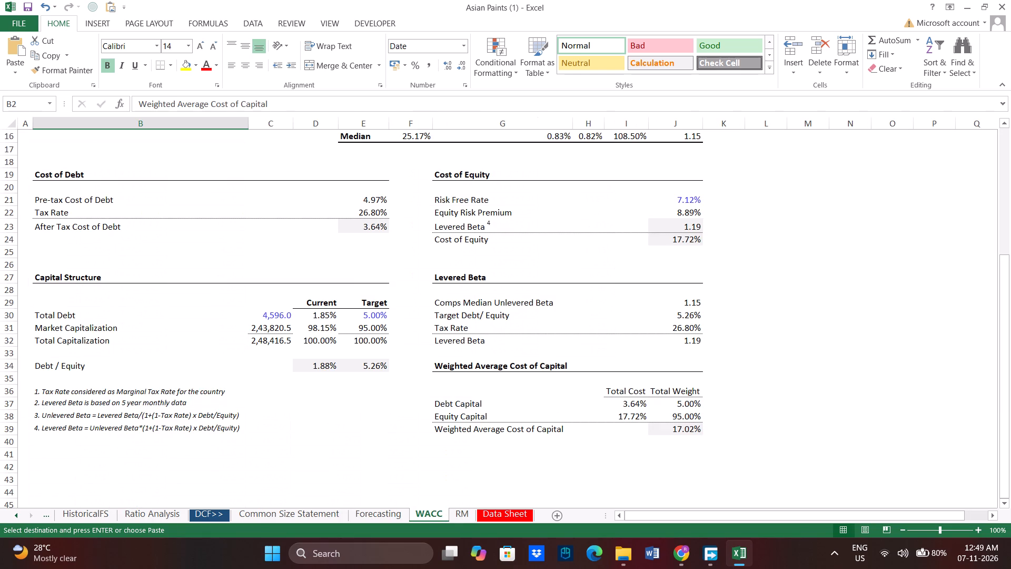
pyautogui.scroll(5, 363, 349)
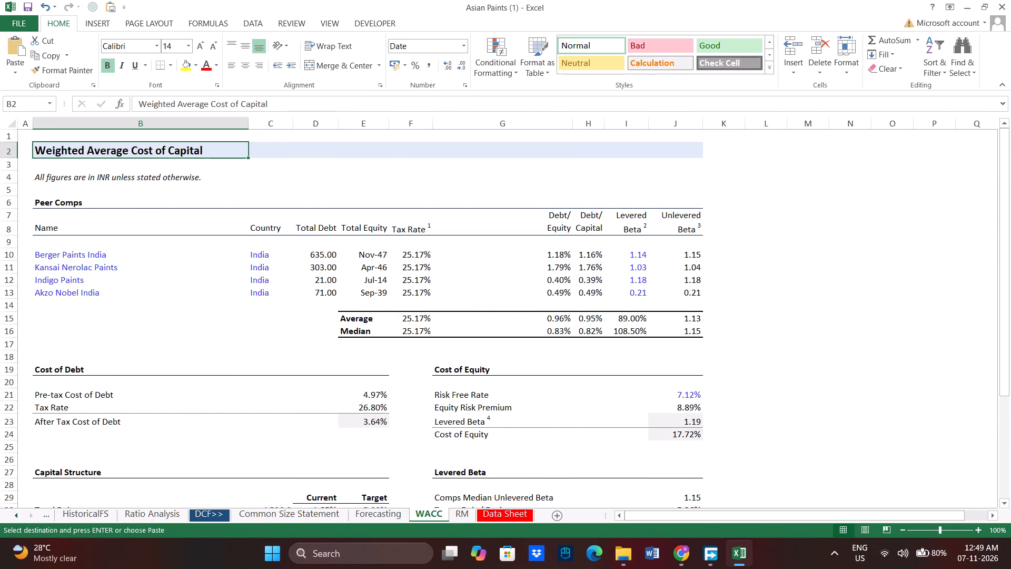
pyautogui.moveTo(356, 250); pyautogui.dragTo(372, 290)
pyautogui.click(461, 46)
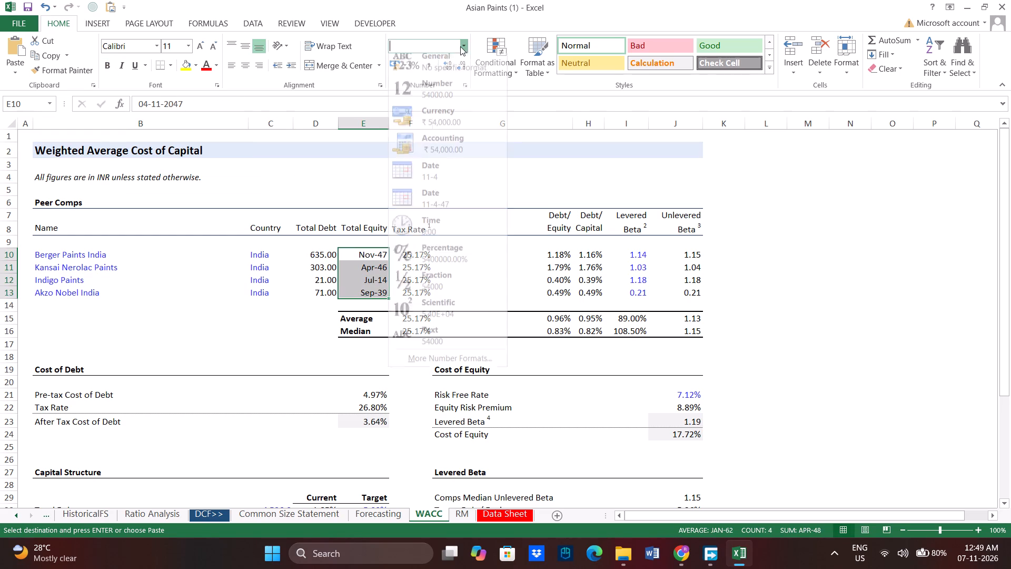
pyautogui.click(437, 72)
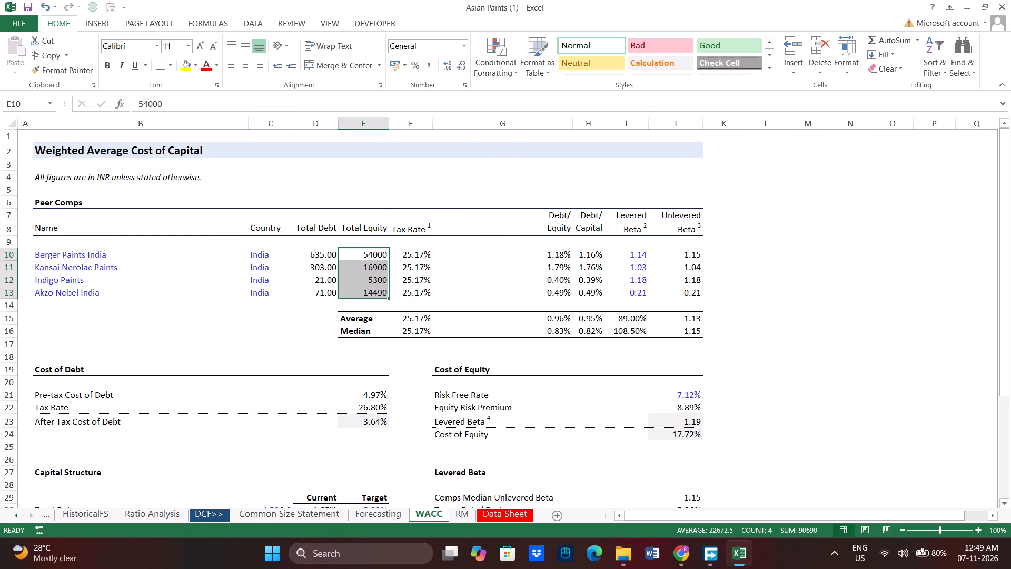
# Correct Berger Paints India's Unlevered Beta formula in J10 to =I10/(1+(1-F10)*G10).
pyautogui.click(646, 254)
pyautogui.click(692, 257)
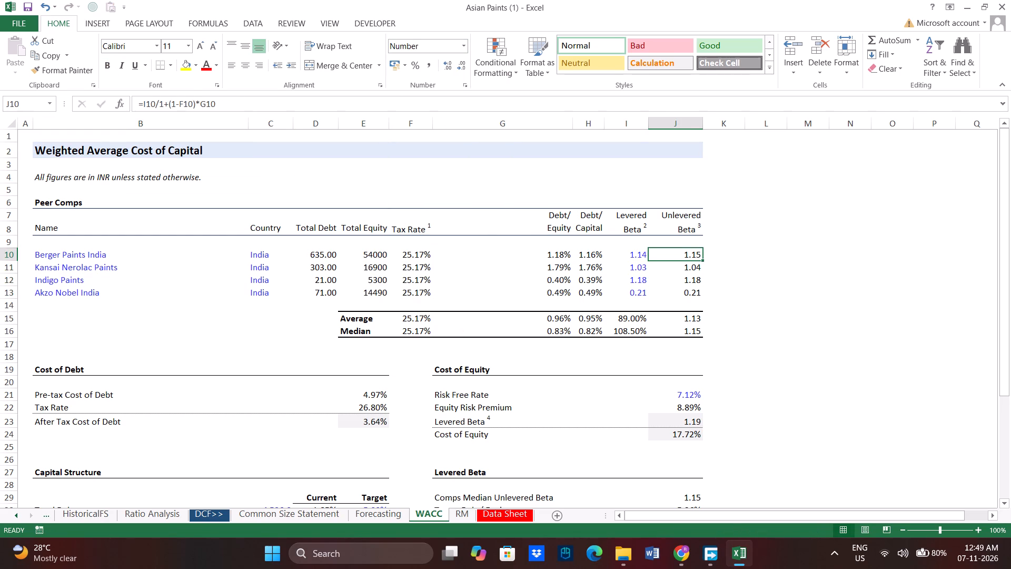
pyautogui.doubleClick(692, 257)
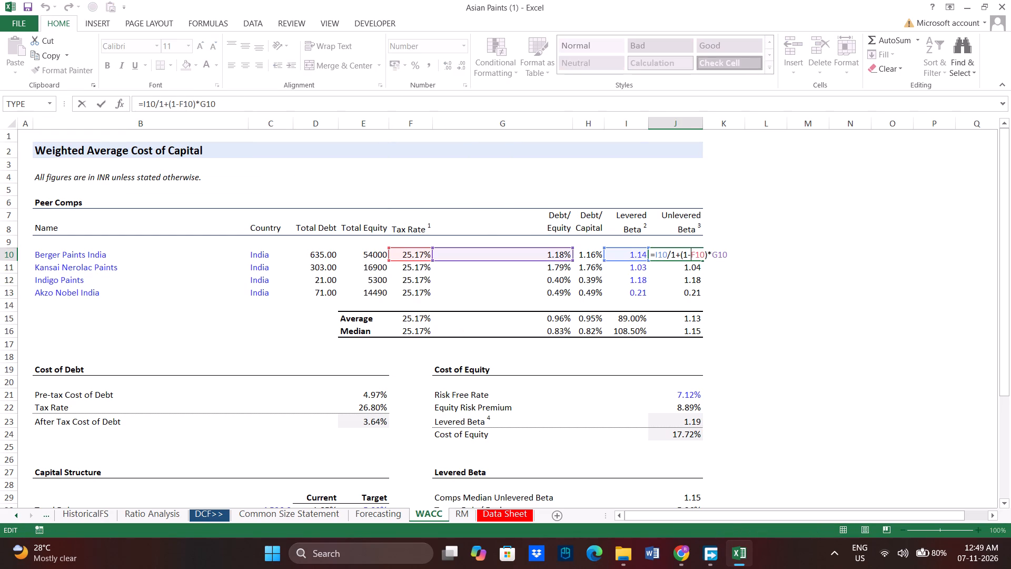
pyautogui.click(669, 257)
pyautogui.hotkey('shift', '(')
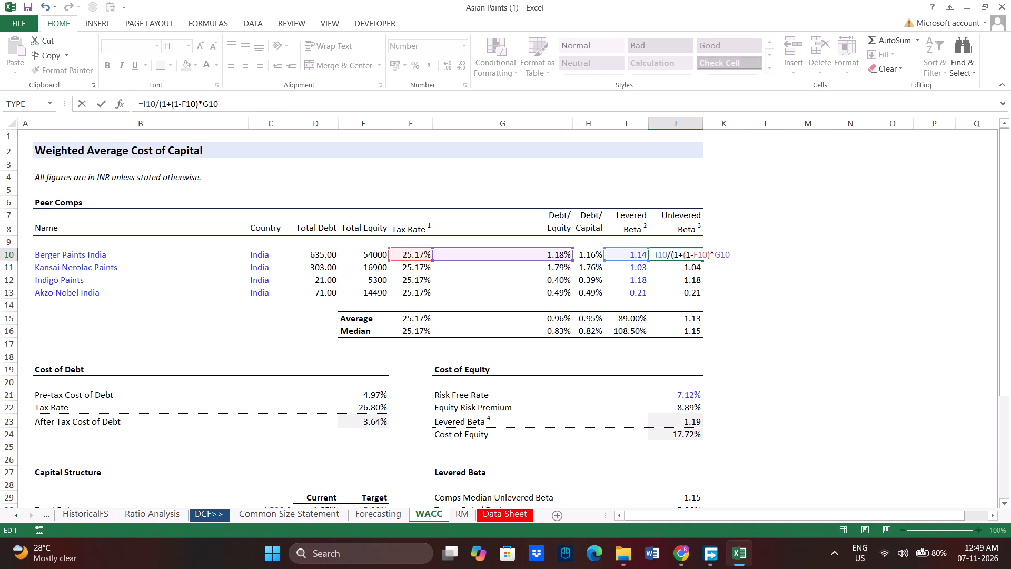
pyautogui.press('Return')
pyautogui.press('Return')
pyautogui.press('Up')
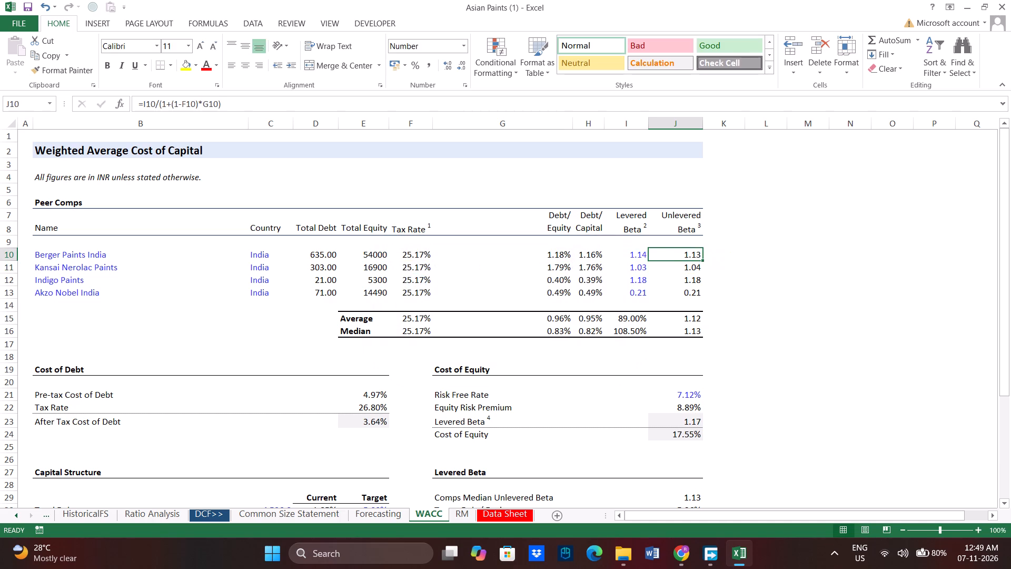
# Copy the Unlevered Beta formula from J10 down through J13 for the remaining peer companies.
pyautogui.hotkey('ctrl', 'c')
pyautogui.hotkey('shift', 'Down')
pyautogui.hotkey('shift', 'Down')
pyautogui.hotkey('shift', 'Down')
pyautogui.hotkey('ctrl', 'v')
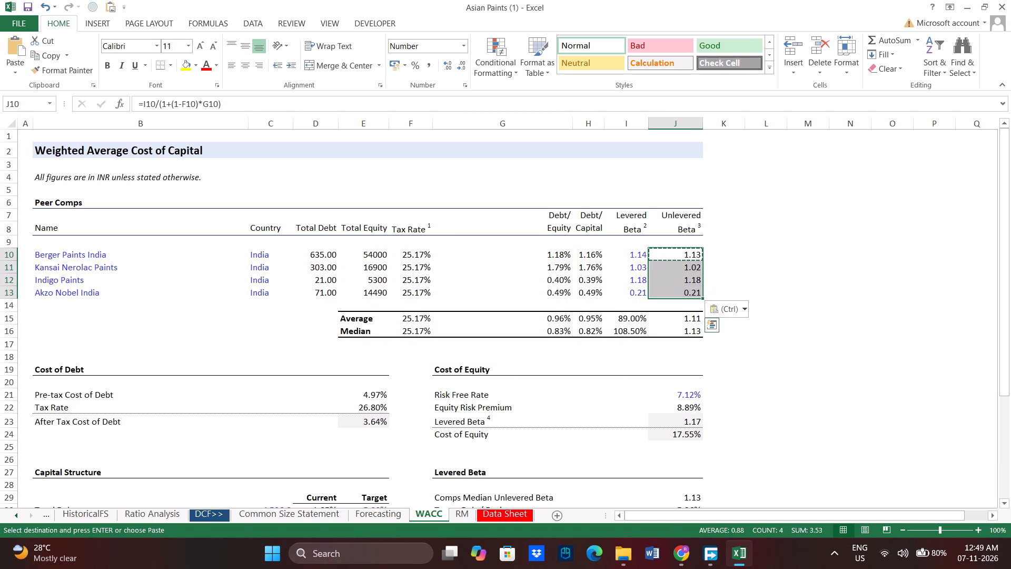
# Add a bold "Source" heading in K19 beside the Cost of Equity section.
pyautogui.click(707, 339)
pyautogui.scroll(-2, 701, 347)
pyautogui.click(684, 334)
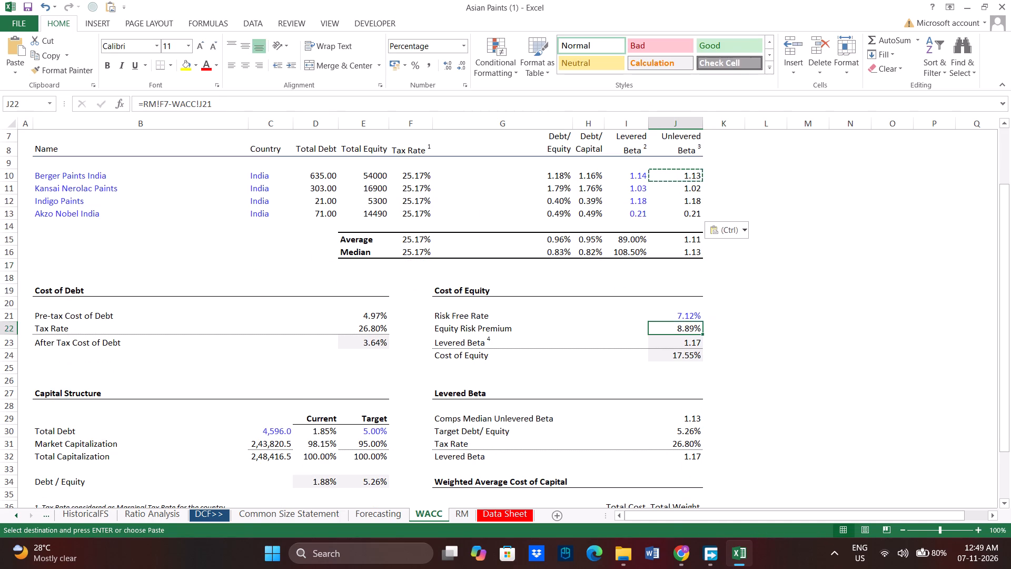
pyautogui.click(676, 345)
pyautogui.click(698, 317)
pyautogui.click(723, 310)
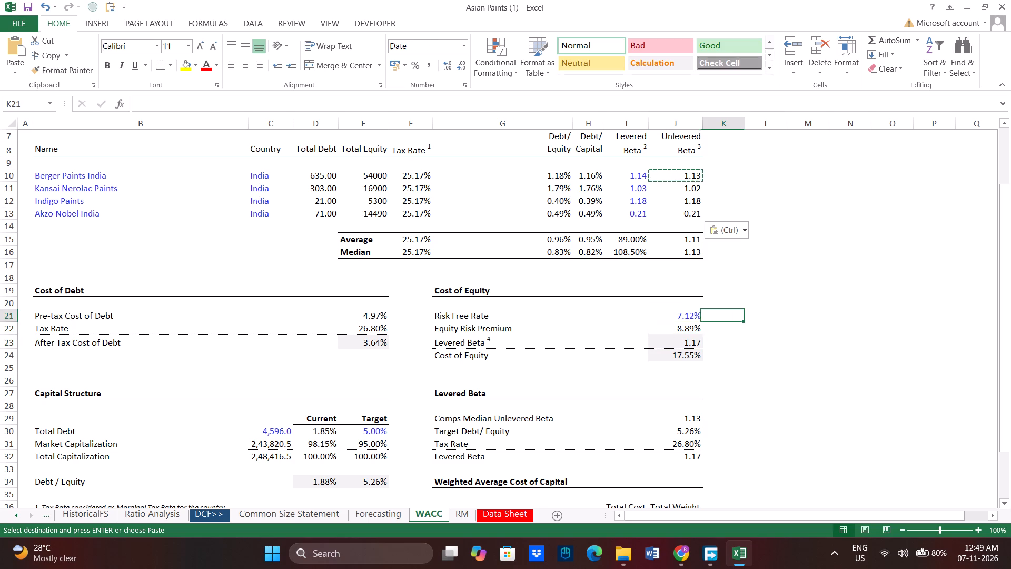
pyautogui.click(720, 279)
pyautogui.click(721, 290)
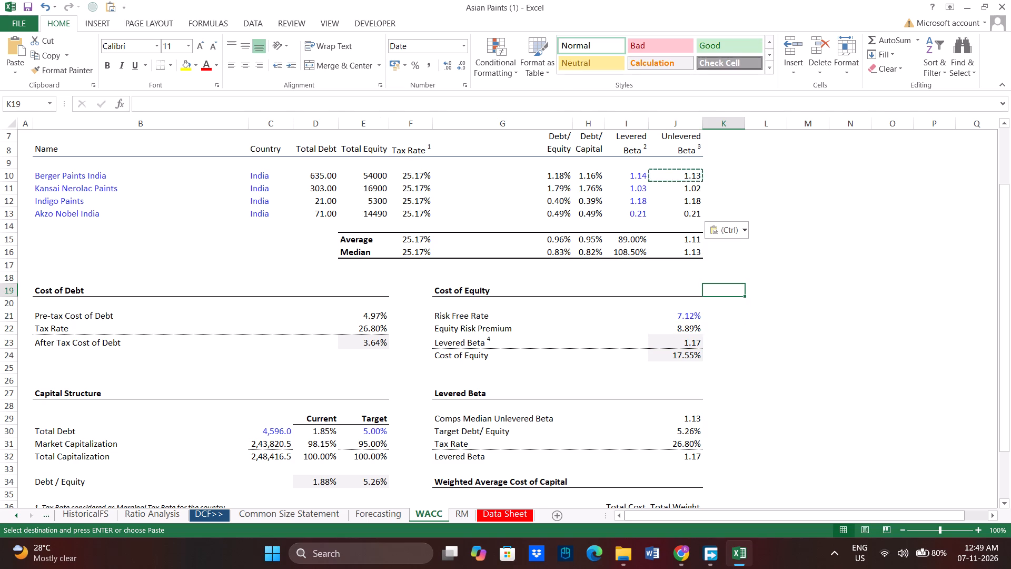
pyautogui.write('ouce')
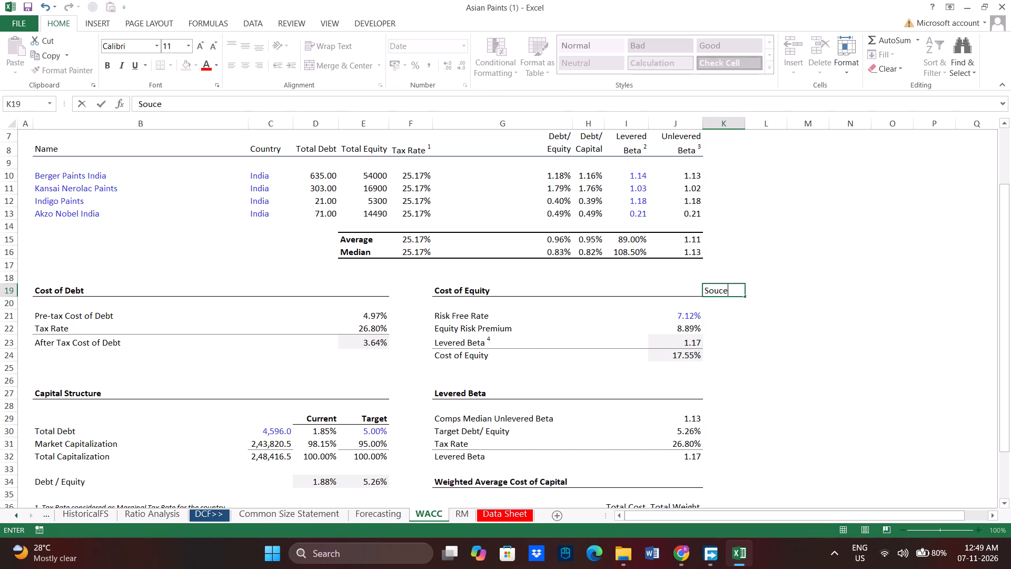
pyautogui.press('BackSpace')
pyautogui.press('BackSpace')
pyautogui.write('rce')
pyautogui.press('Down')
pyautogui.press('Down')
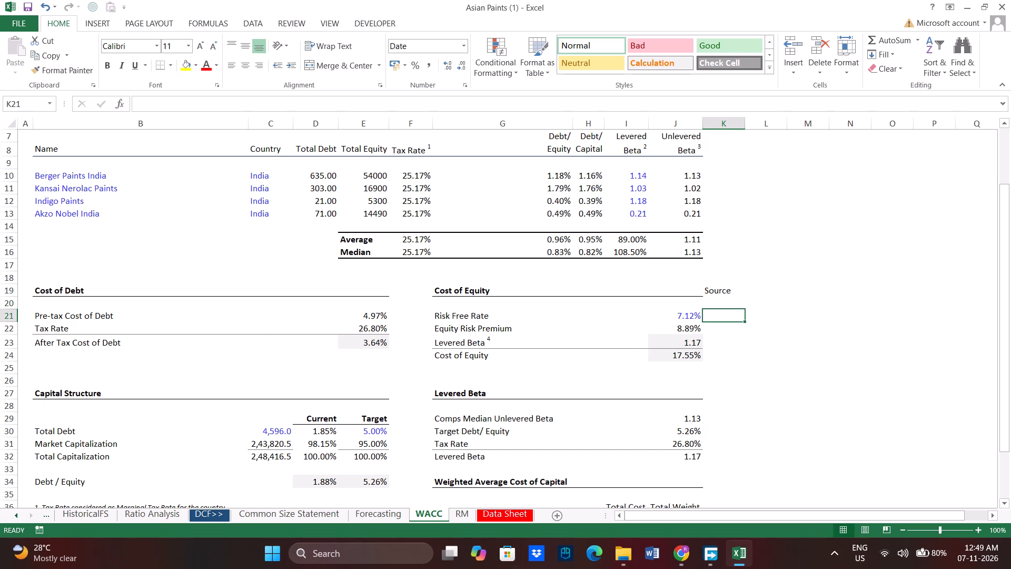
pyautogui.click(704, 287)
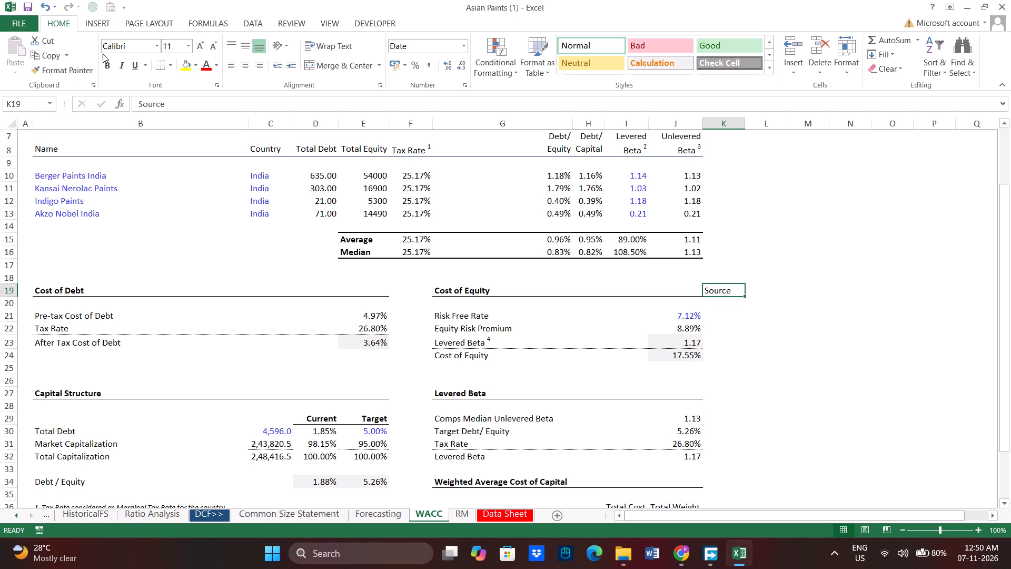
pyautogui.click(107, 61)
# Enter "Govt. 10y Bonds" in K21 as the source of the Risk Free Rate.
pyautogui.click(720, 312)
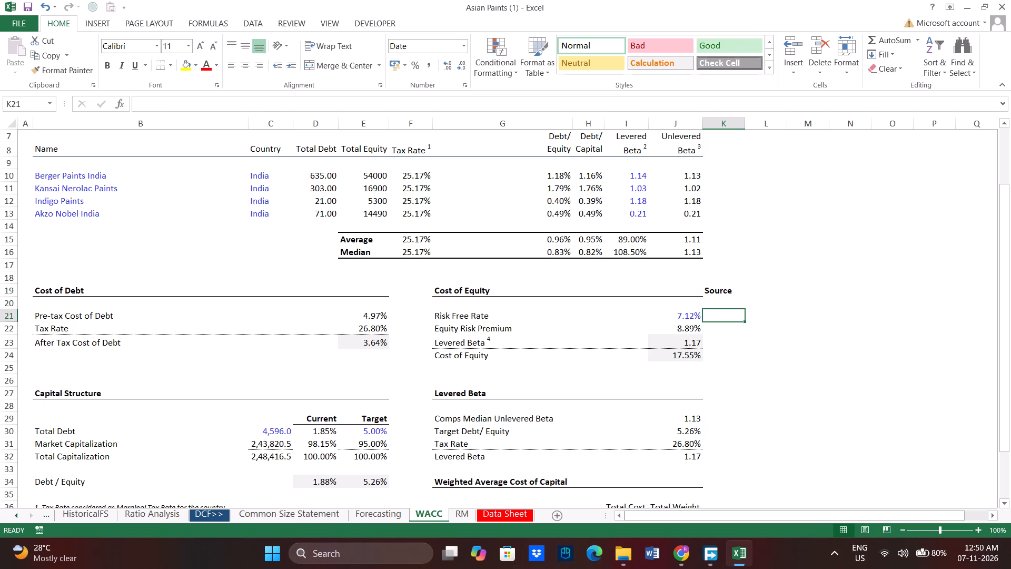
pyautogui.click(689, 558)
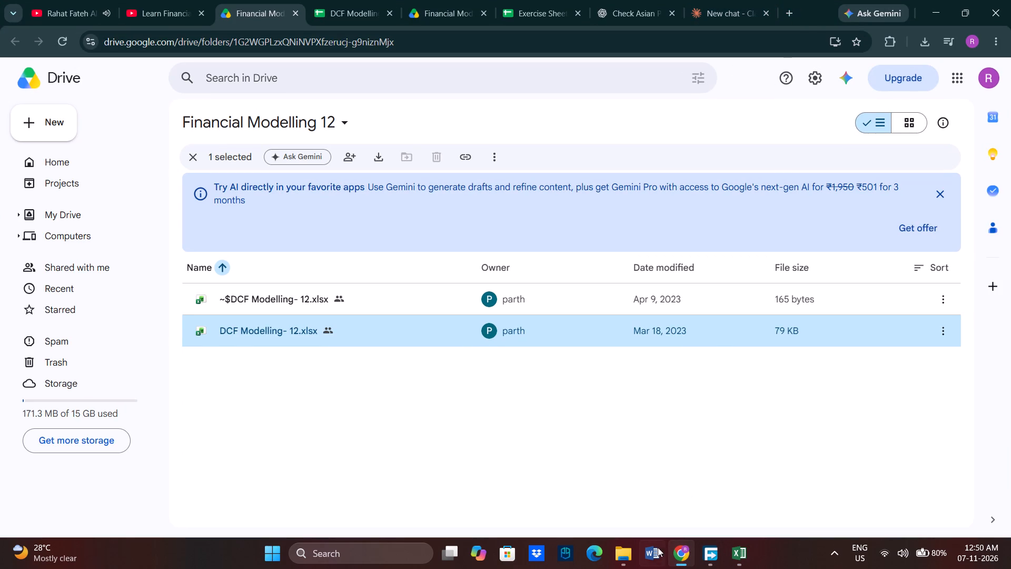
pyautogui.click(673, 557)
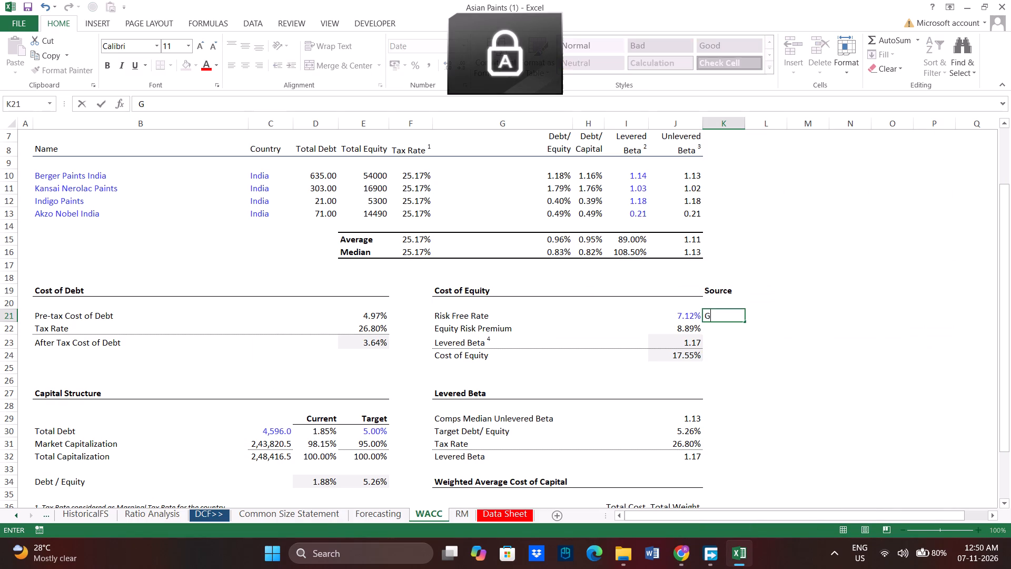
pyautogui.write('ovt')
pyautogui.write('. 10year')
pyautogui.press('space')
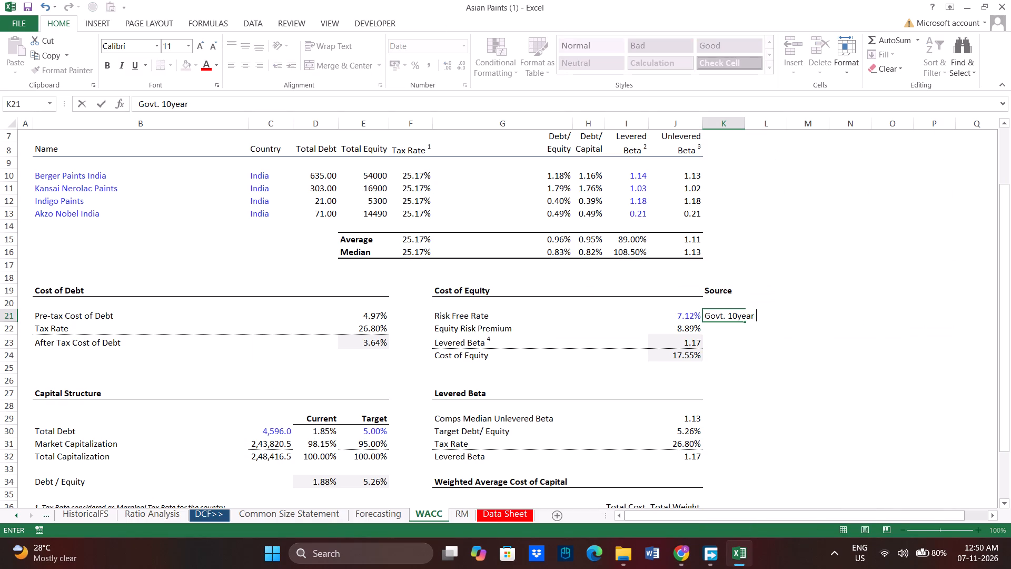
pyautogui.press('BackSpace')
pyautogui.press('BackSpace')
pyautogui.press('BackSpace')
pyautogui.press('BackSpace')
pyautogui.press('space')
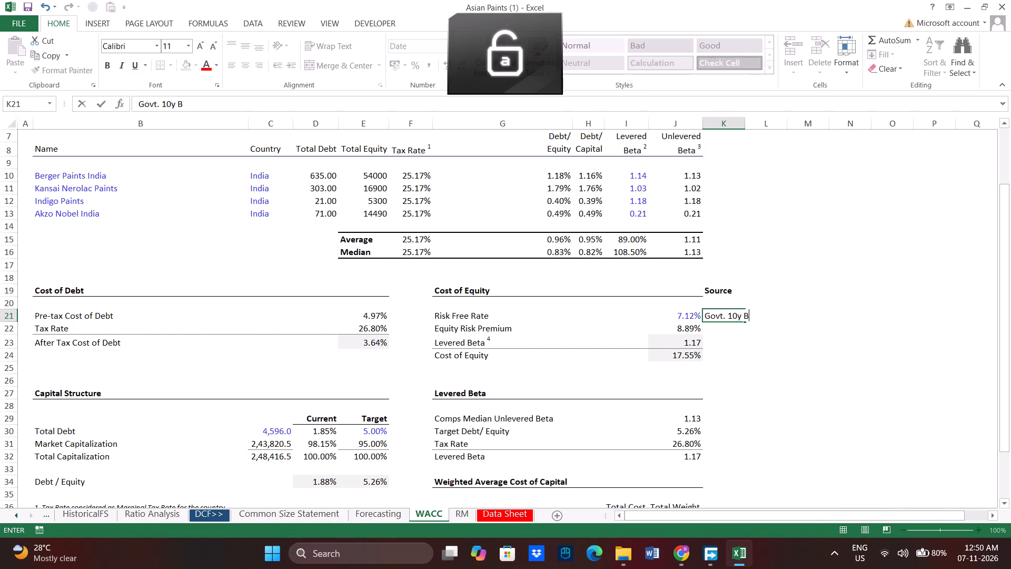
pyautogui.press('Return')
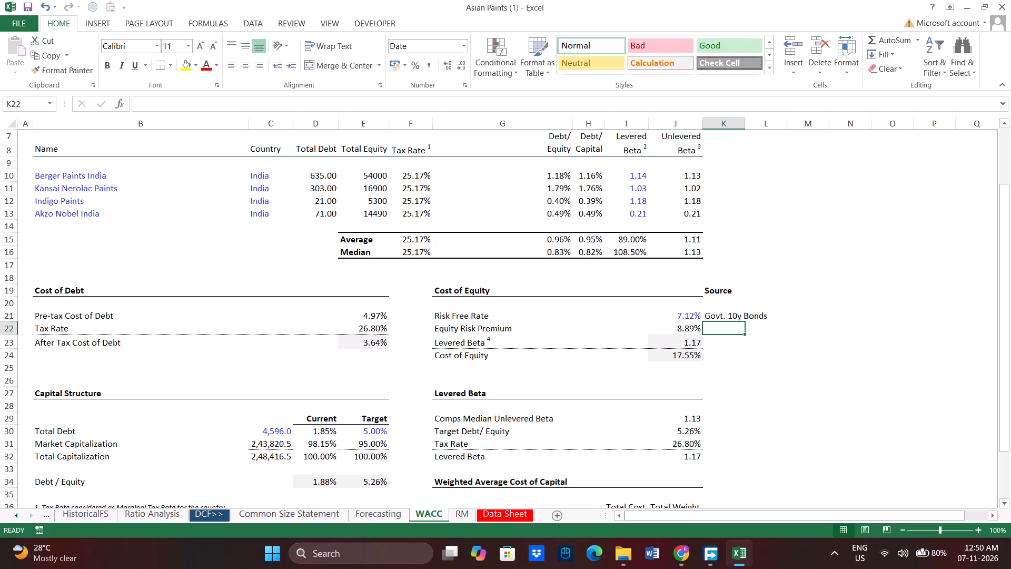
# Check the Equity Risk Premium formula in J22 and slightly widen column K, which holds the source note.
pyautogui.tripleClick(691, 331)
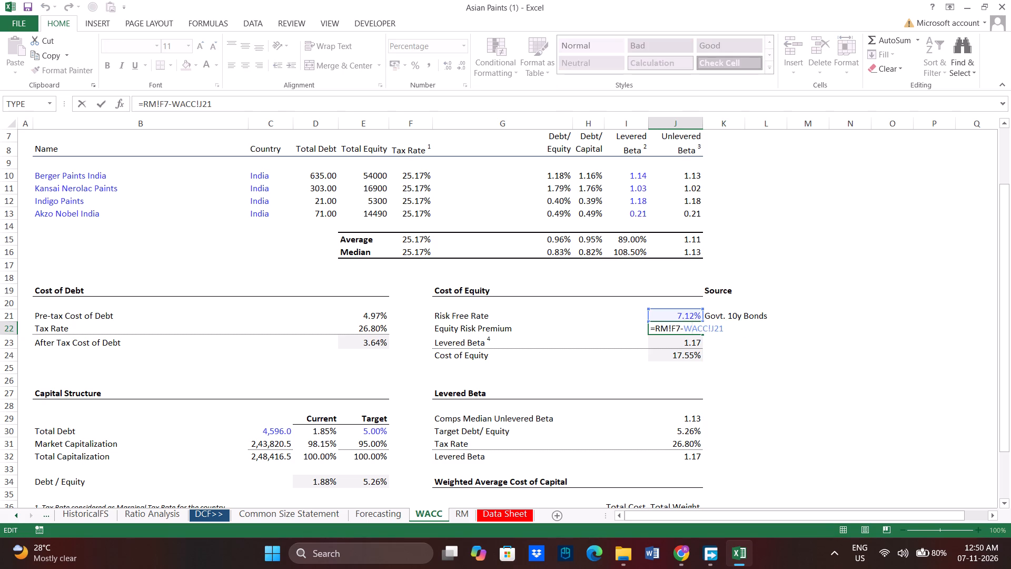
pyautogui.click(723, 327)
pyautogui.press('Return')
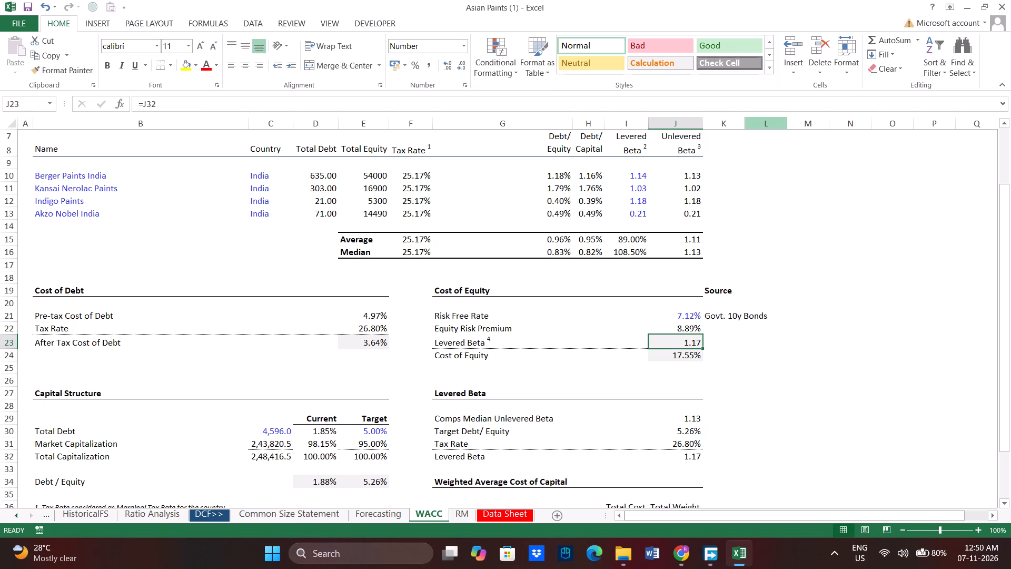
pyautogui.click(745, 124)
pyautogui.click(745, 124)
pyautogui.click(736, 341)
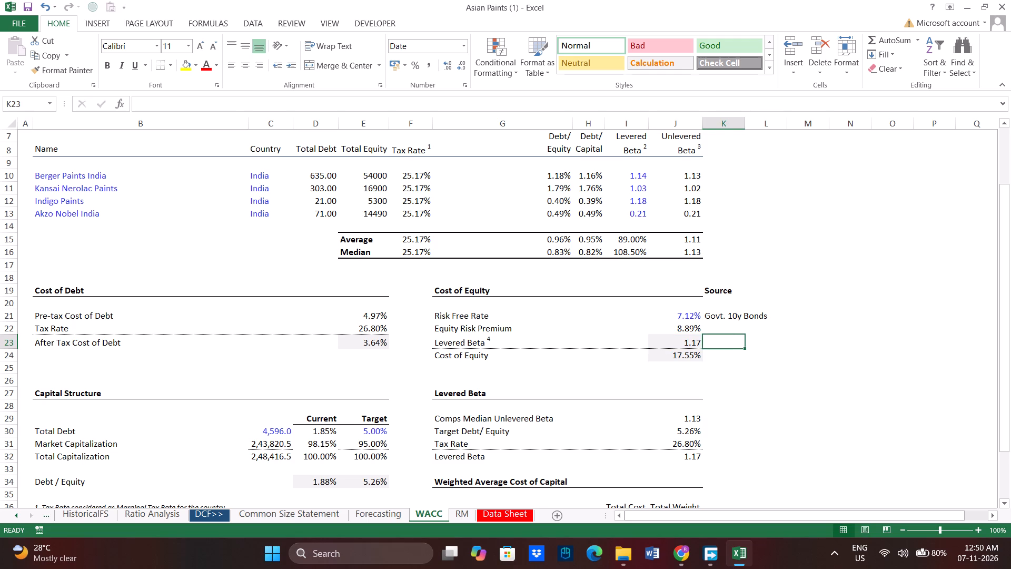
pyautogui.click(700, 340)
pyautogui.click(732, 313)
pyautogui.click(727, 357)
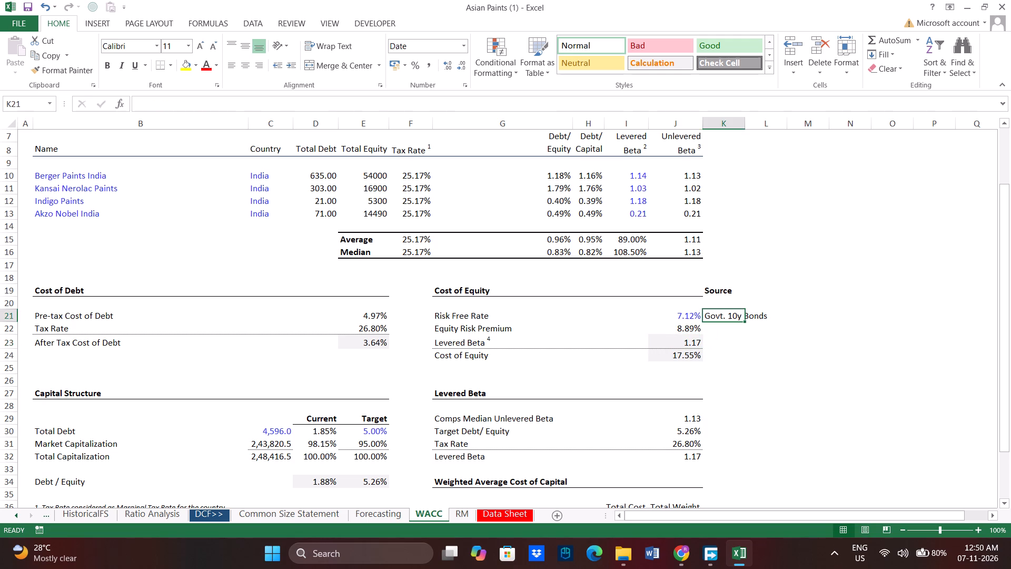
pyautogui.click(743, 124)
pyautogui.click(776, 287)
# Check the Cost of Equity formula and look through the Forecasting, WACC, RM, Common Size Statement and Data Sheet tabs.
pyautogui.click(689, 355)
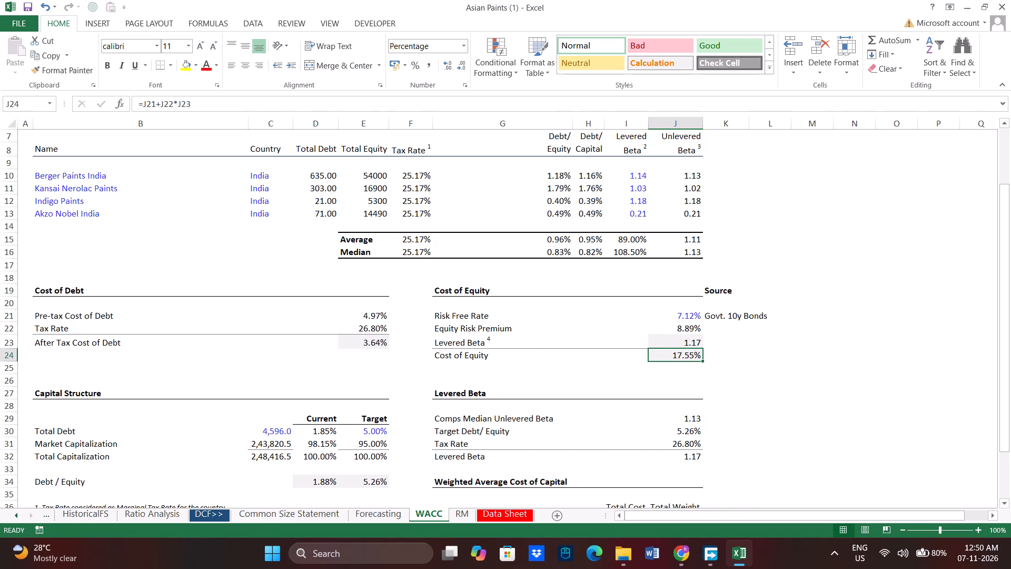
pyautogui.scroll(-3, 391, 438)
pyautogui.scroll(7, 391, 389)
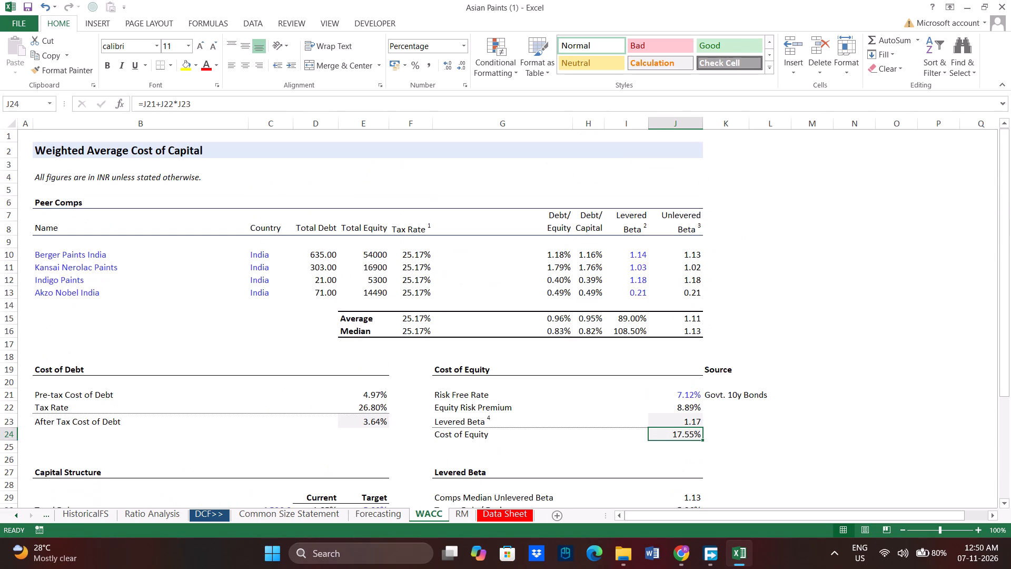
pyautogui.scroll(2, 391, 389)
pyautogui.click(391, 389)
pyautogui.click(376, 515)
pyautogui.click(428, 510)
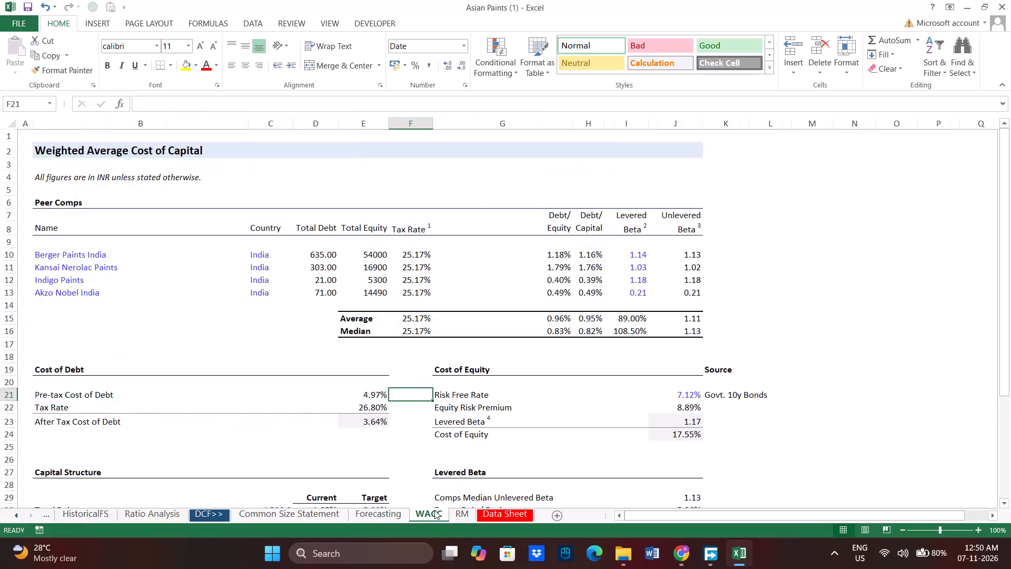
pyautogui.click(453, 509)
pyautogui.click(487, 511)
pyautogui.scroll(-3, 472, 405)
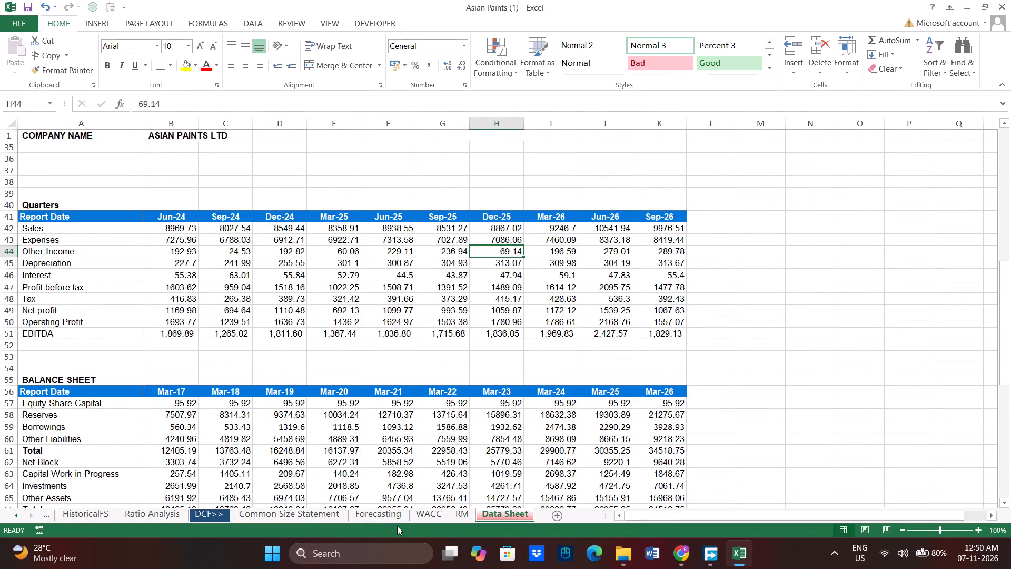
pyautogui.click(390, 517)
pyautogui.click(303, 518)
pyautogui.click(435, 514)
pyautogui.click(477, 510)
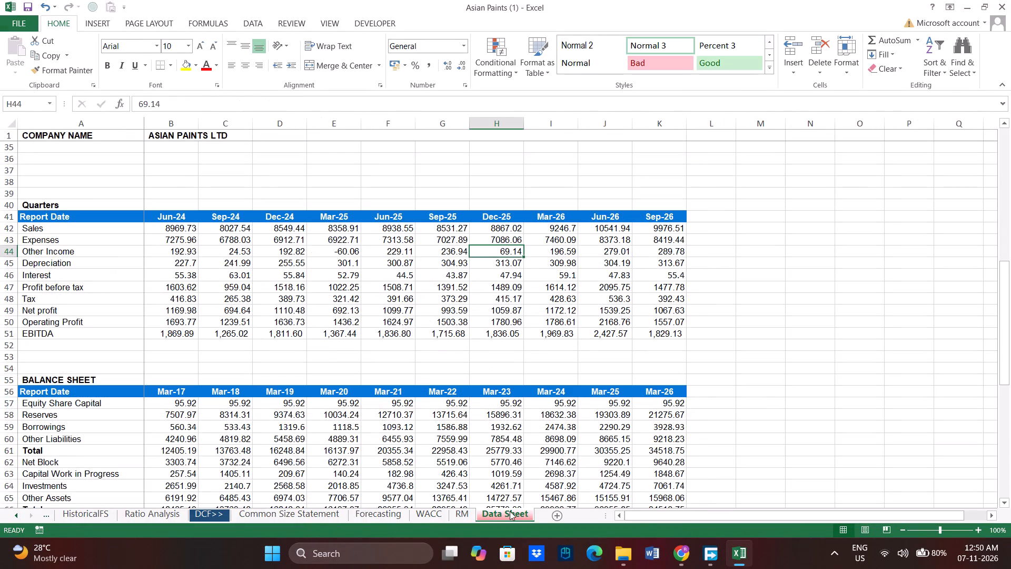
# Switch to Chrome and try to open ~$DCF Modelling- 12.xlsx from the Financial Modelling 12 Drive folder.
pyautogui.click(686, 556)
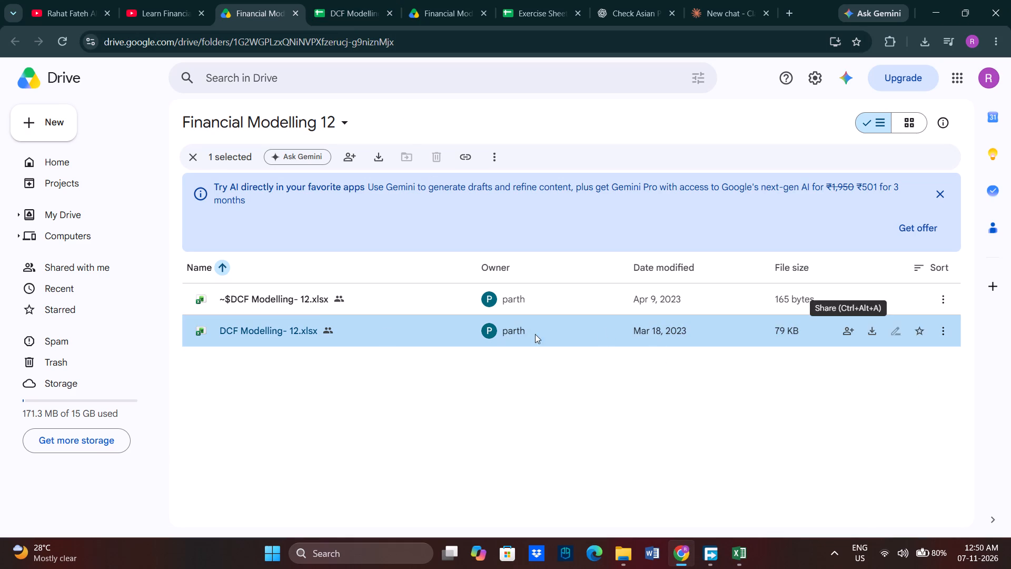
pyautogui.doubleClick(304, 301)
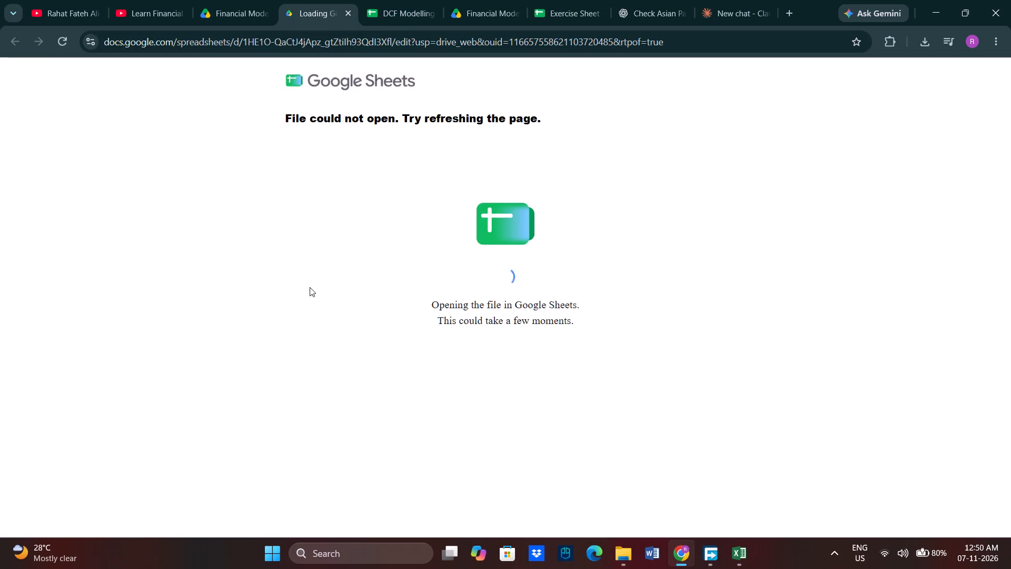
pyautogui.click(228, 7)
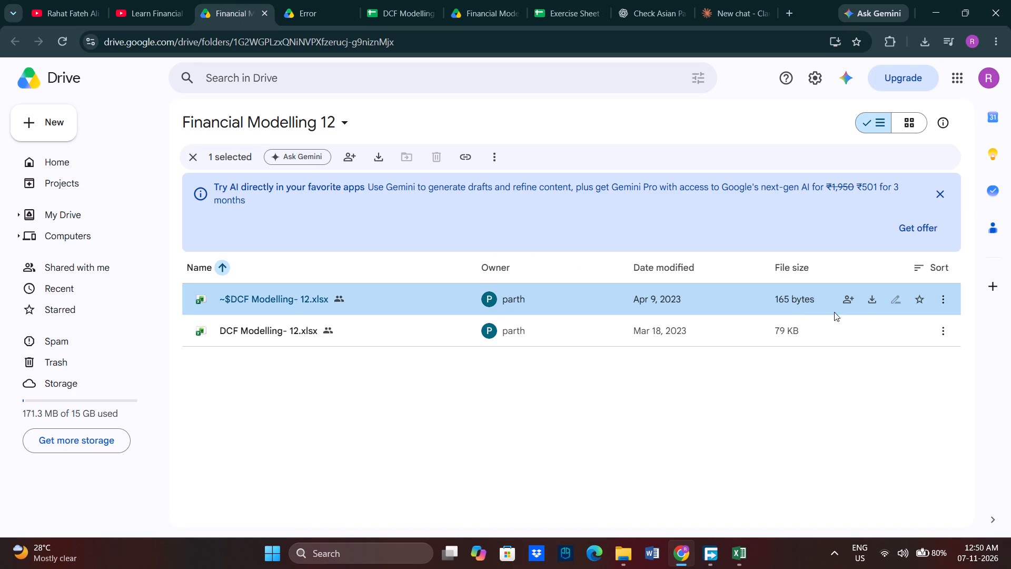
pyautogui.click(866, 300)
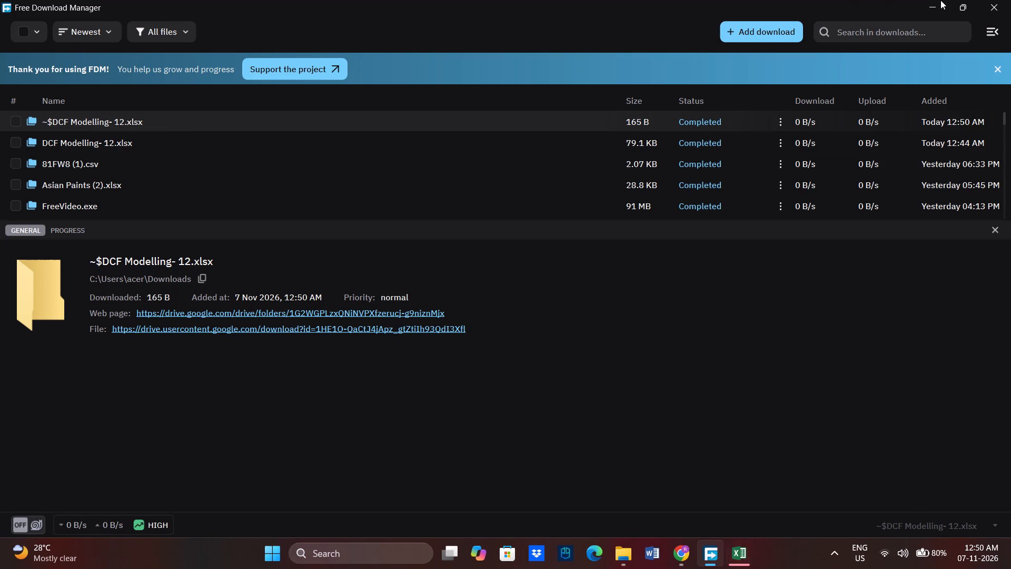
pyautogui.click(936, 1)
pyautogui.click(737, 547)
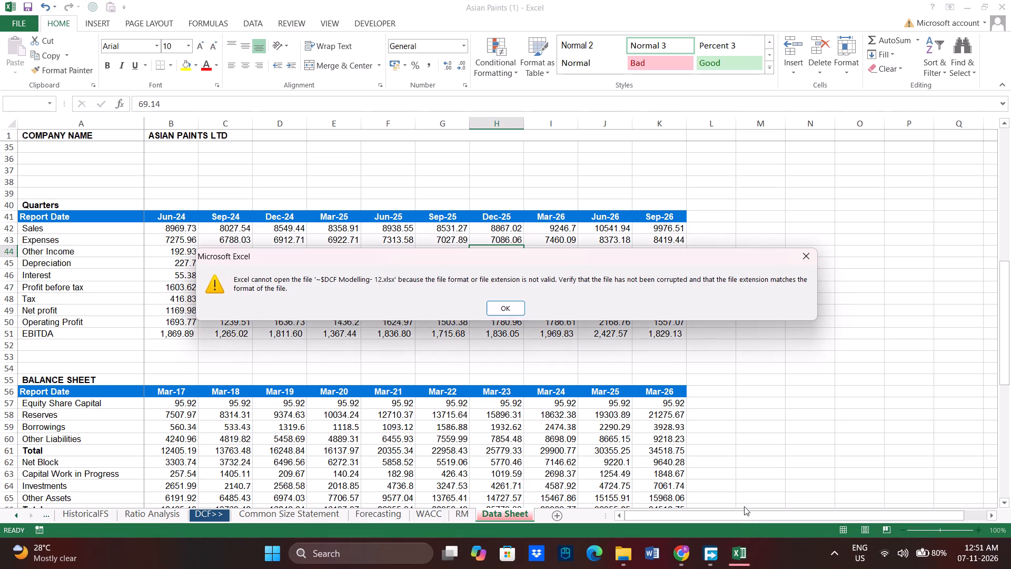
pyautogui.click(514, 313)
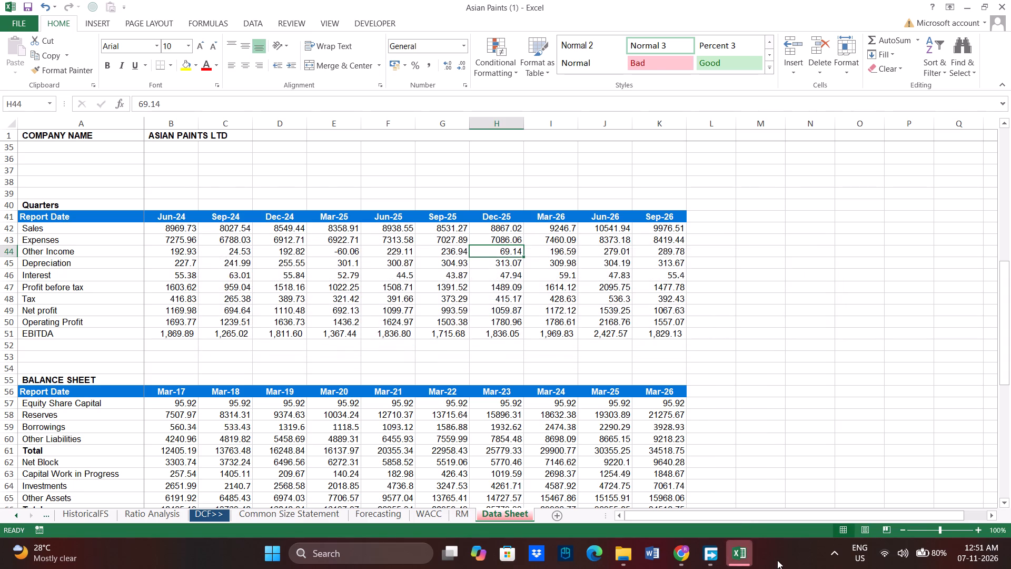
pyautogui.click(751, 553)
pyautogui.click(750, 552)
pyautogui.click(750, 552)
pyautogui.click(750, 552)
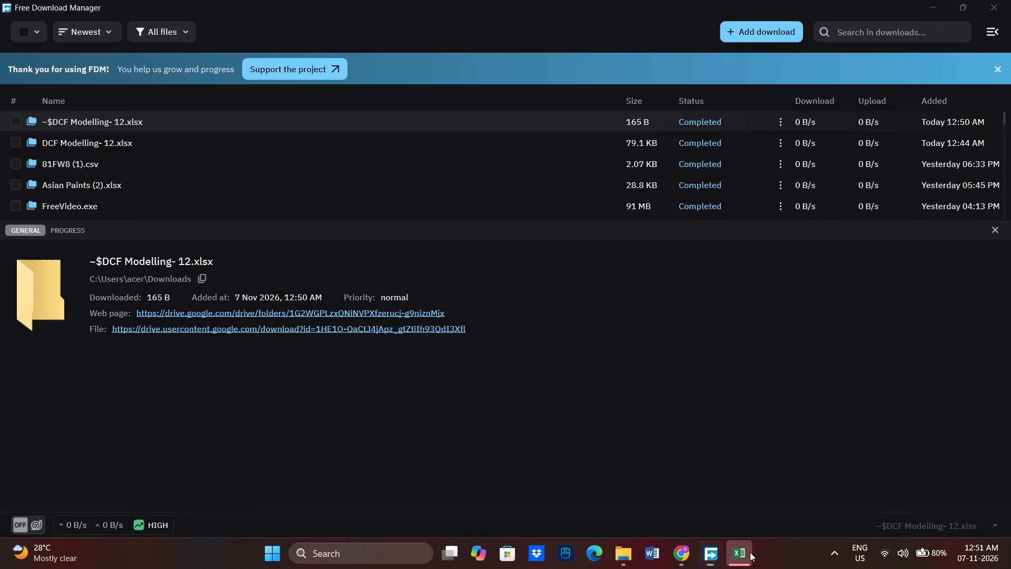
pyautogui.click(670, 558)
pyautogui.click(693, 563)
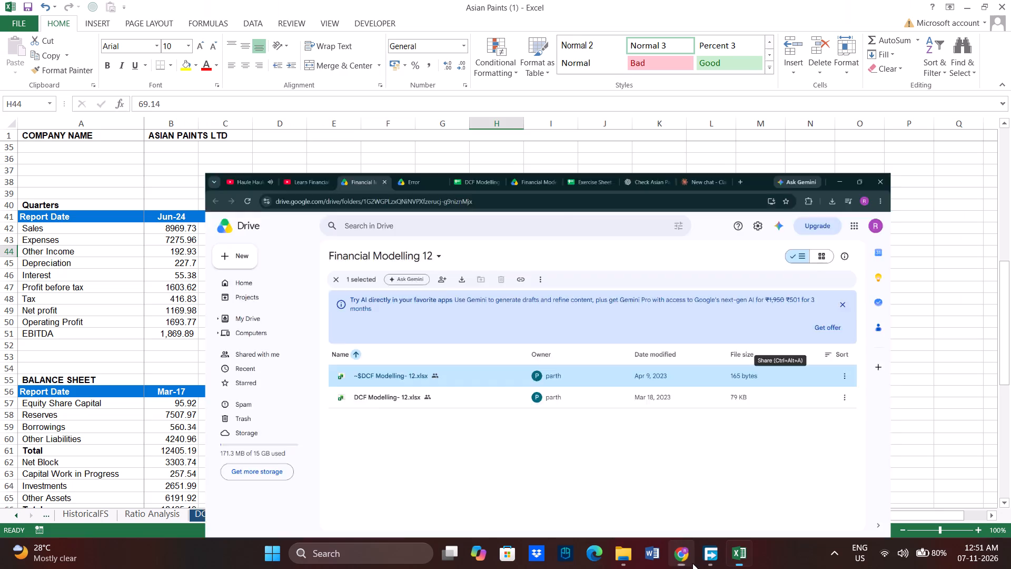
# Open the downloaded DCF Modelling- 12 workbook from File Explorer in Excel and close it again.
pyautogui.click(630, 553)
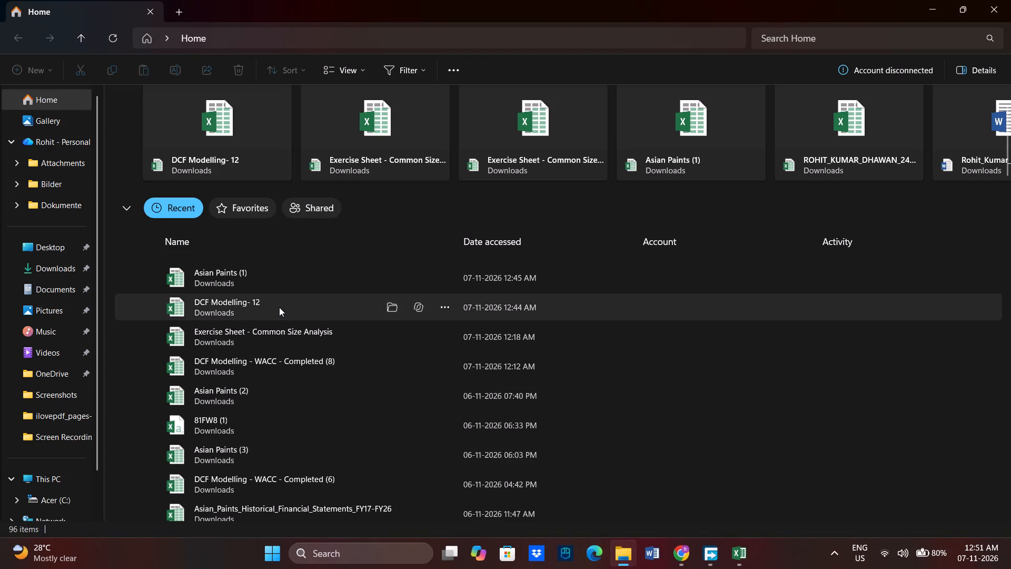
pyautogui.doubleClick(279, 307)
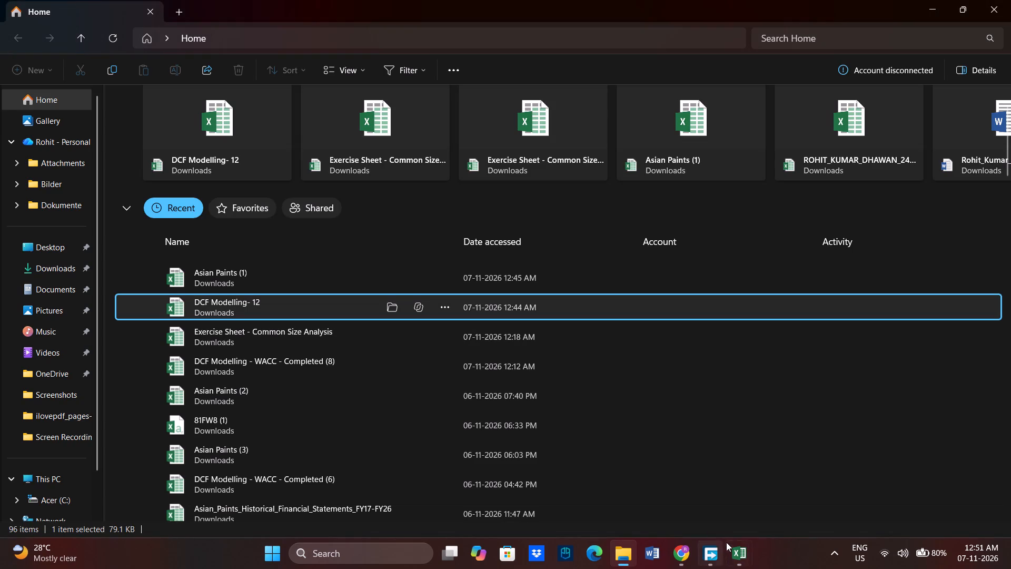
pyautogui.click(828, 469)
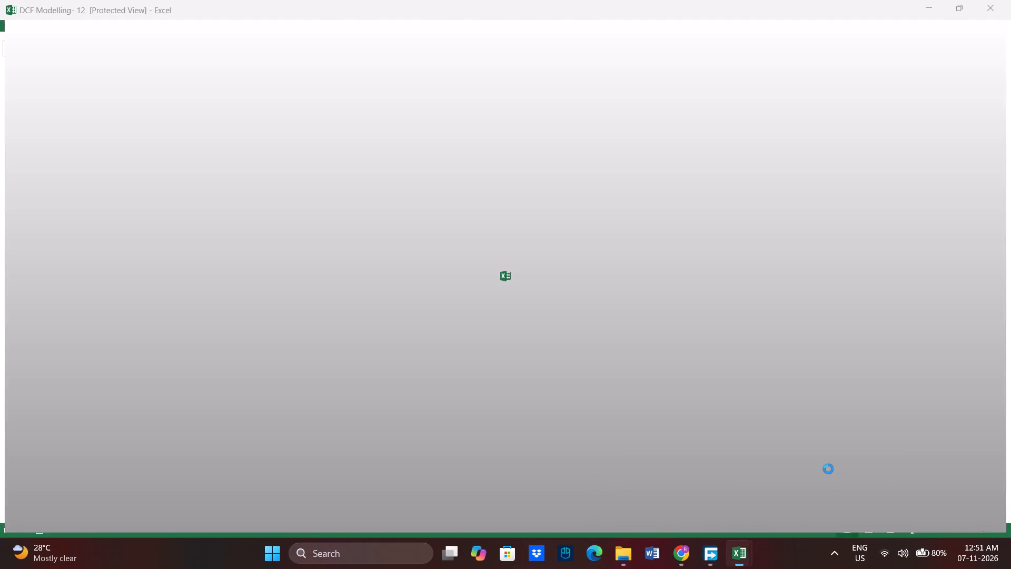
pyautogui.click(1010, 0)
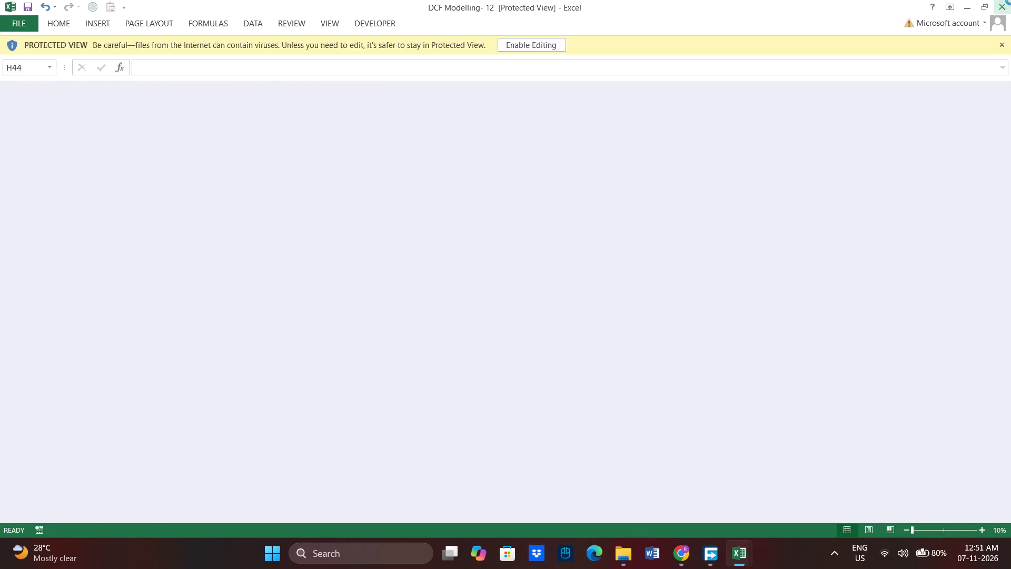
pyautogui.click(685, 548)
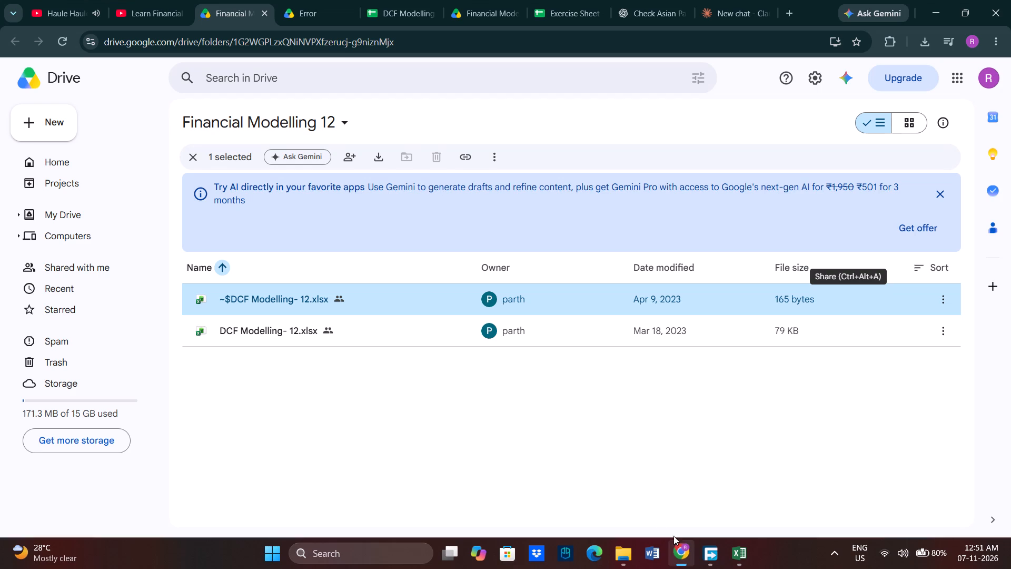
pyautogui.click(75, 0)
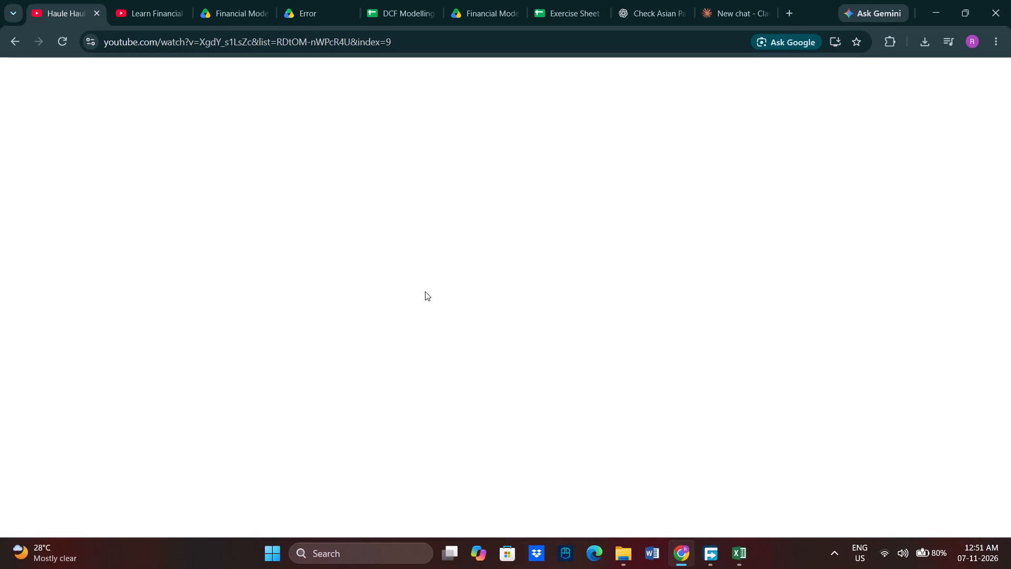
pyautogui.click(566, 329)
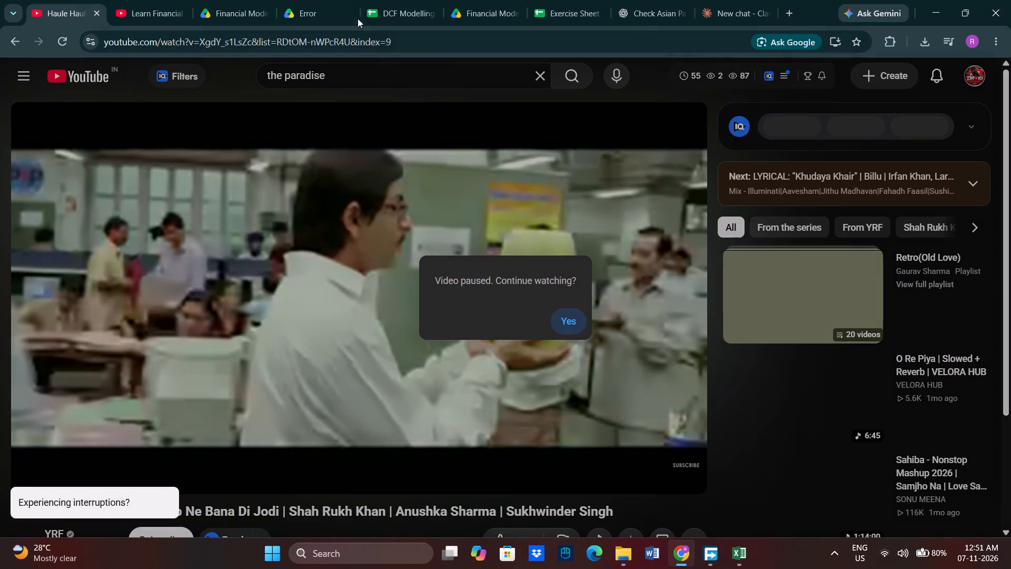
# Bring up the DCF Modelling- 12 Google Sheet in Chrome at its Intrisic Growth sheet and dismiss the Gemini offer banner.
pyautogui.click(442, 0)
pyautogui.click(328, 0)
pyautogui.click(384, 0)
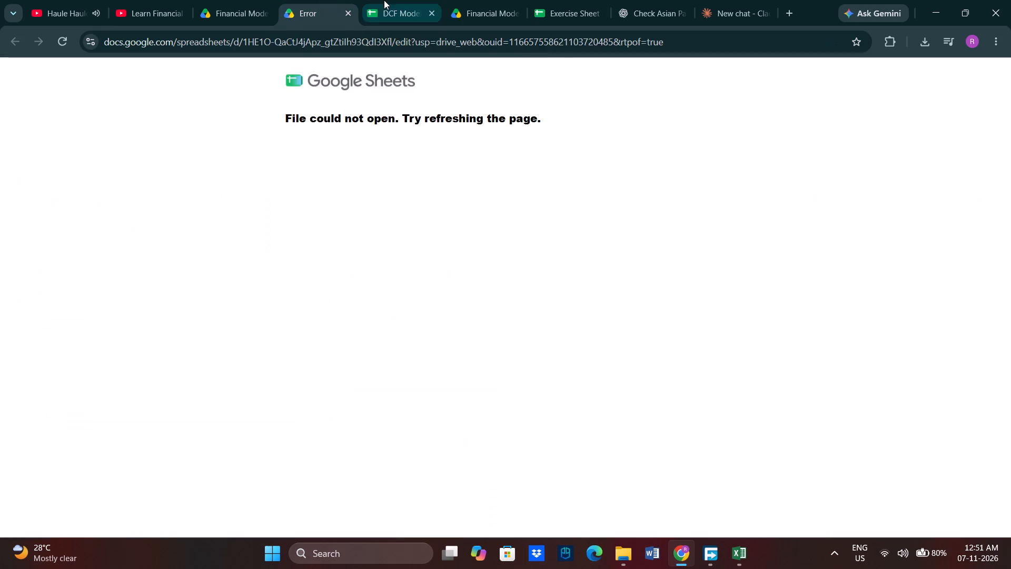
pyautogui.scroll(18, 351, 329)
pyautogui.click(265, 317)
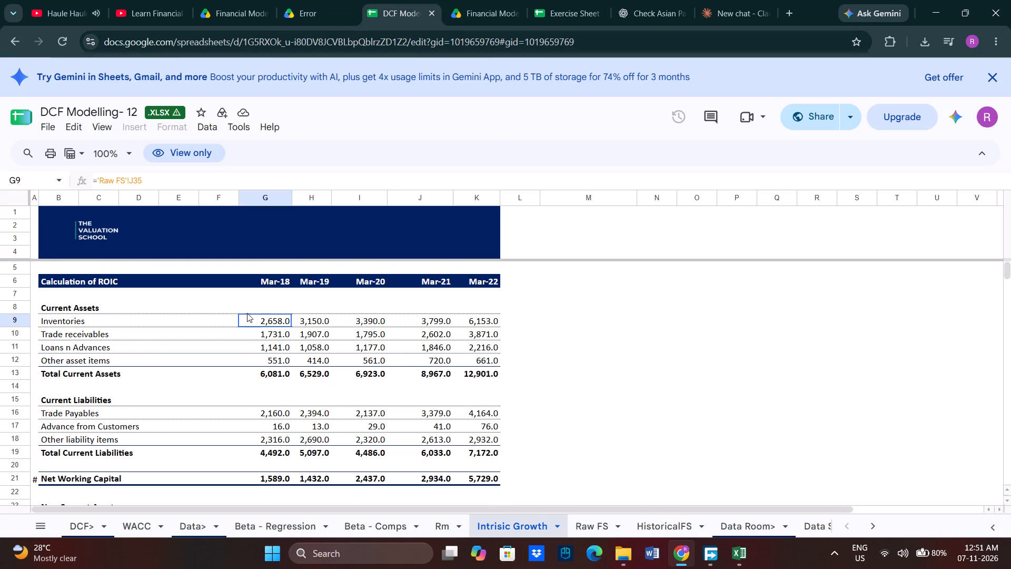
pyautogui.click(994, 55)
pyautogui.click(995, 80)
pyautogui.scroll(2, 211, 336)
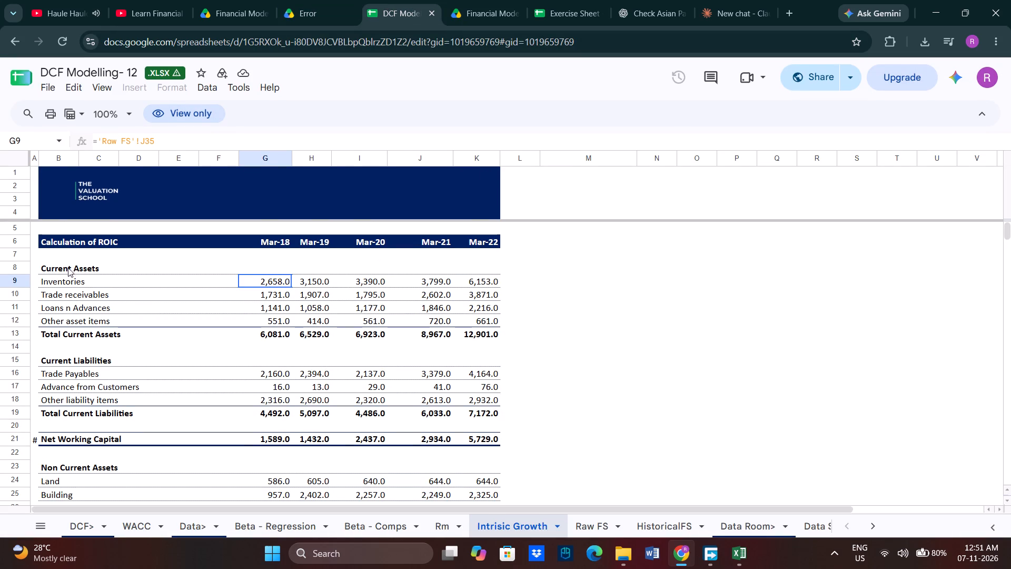
# Examine the layout of the Calculation of ROIC section on the reference Intrisic Growth sheet, including its header row and current asset items.
pyautogui.click(53, 243)
pyautogui.moveTo(80, 239); pyautogui.dragTo(334, 237)
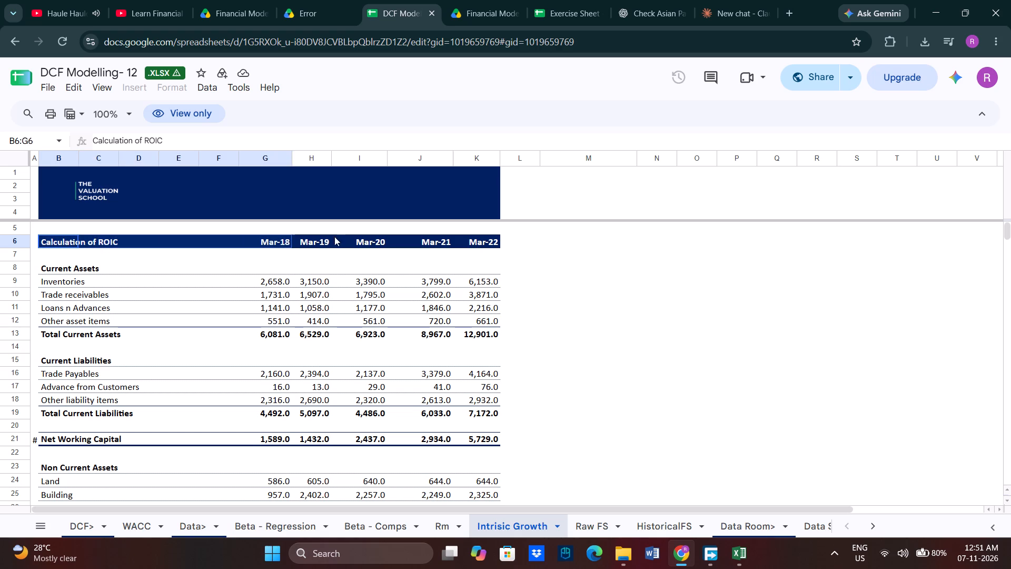
pyautogui.moveTo(334, 237); pyautogui.dragTo(483, 240)
pyautogui.click(482, 239)
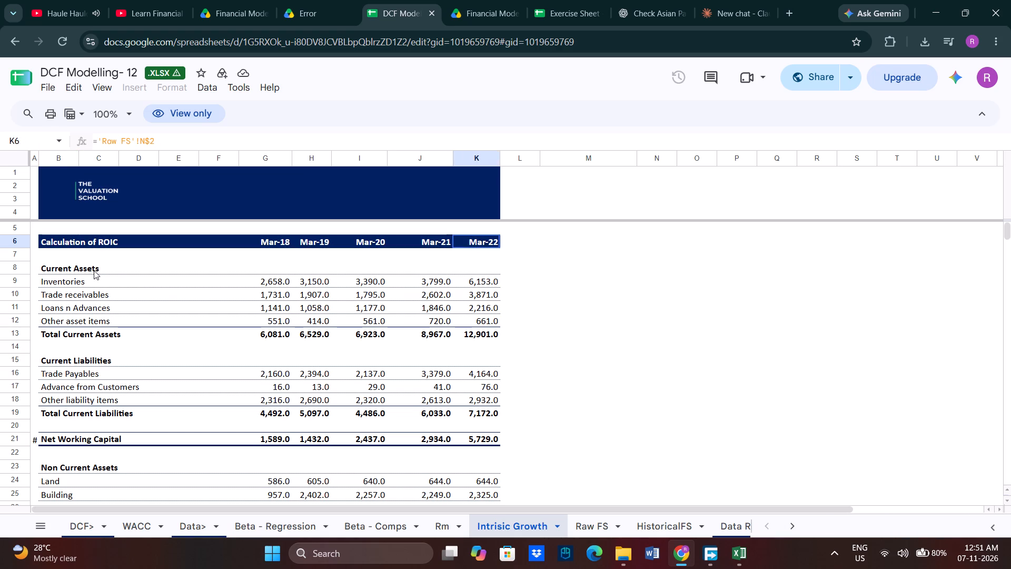
pyautogui.moveTo(94, 270); pyautogui.dragTo(93, 323)
pyautogui.click(69, 306)
pyautogui.moveTo(61, 262); pyautogui.dragTo(72, 307)
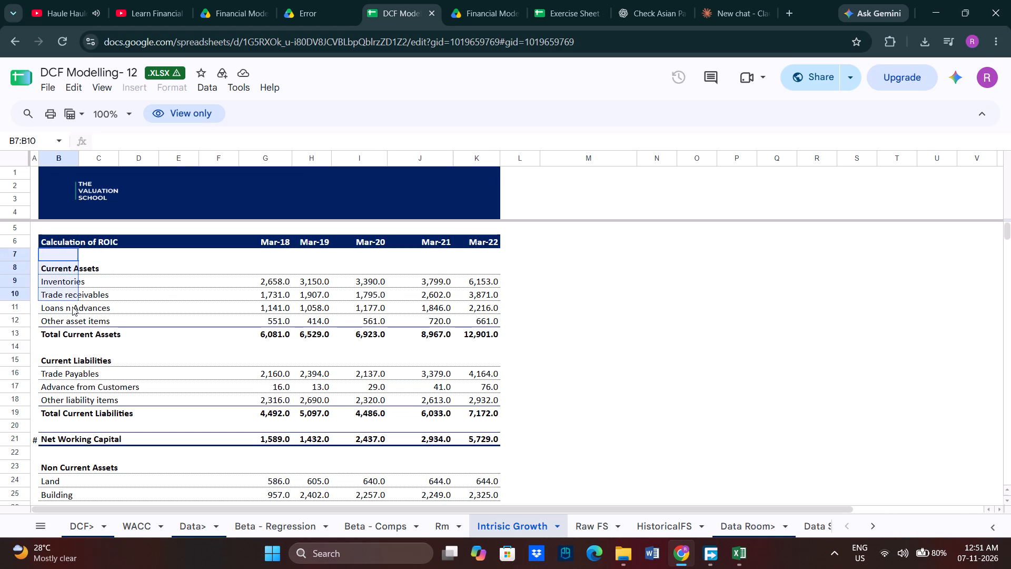
pyautogui.moveTo(72, 307); pyautogui.dragTo(77, 319)
pyautogui.click(192, 283)
pyautogui.scroll(-1, 125, 326)
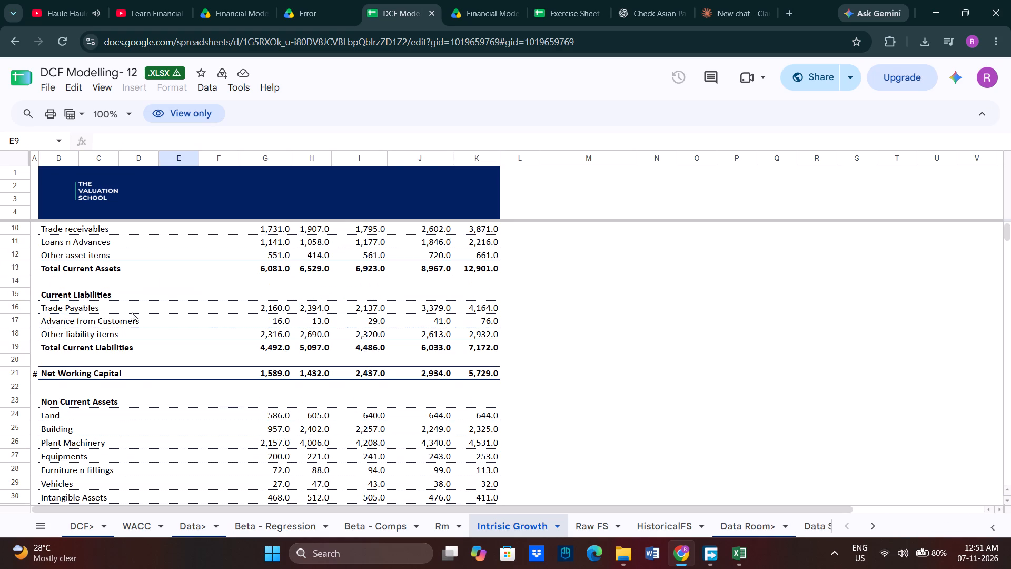
pyautogui.scroll(3, 104, 307)
pyautogui.moveTo(58, 241); pyautogui.dragTo(470, 246)
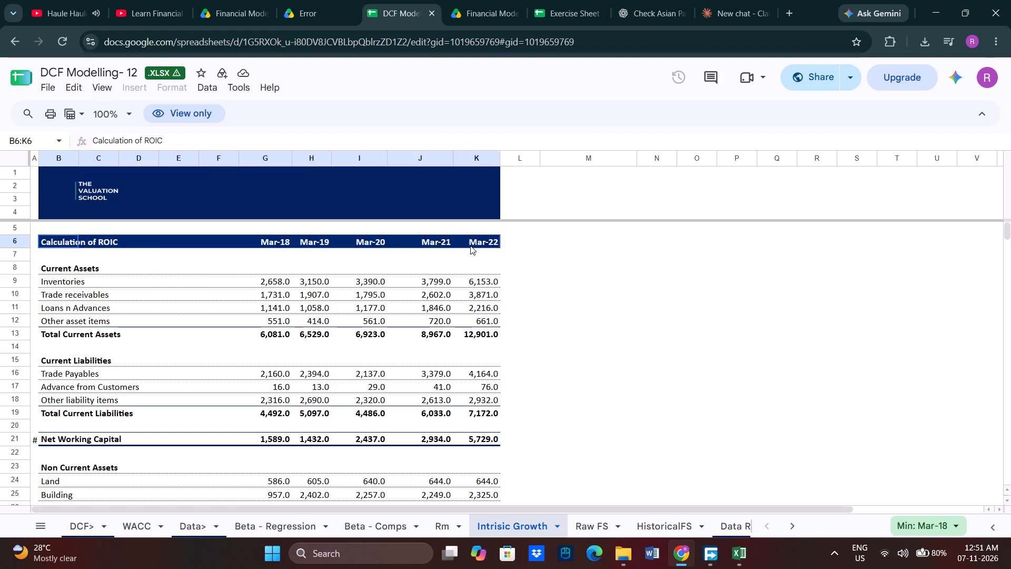
pyautogui.moveTo(470, 246); pyautogui.dragTo(471, 246)
pyautogui.click(544, 295)
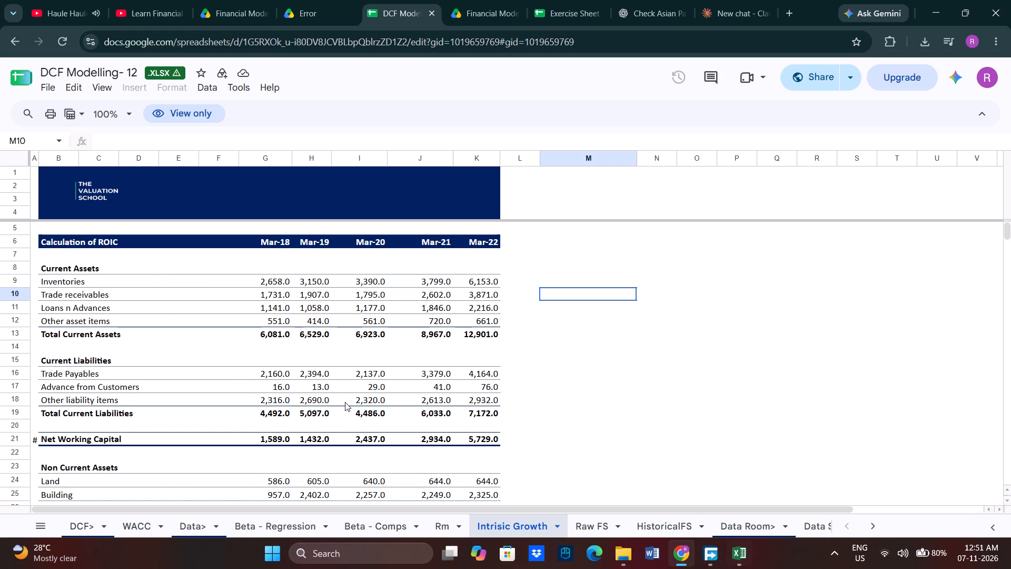
pyautogui.scroll(3, 233, 375)
# Switch to the Asian Paints (1) workbook in Excel and look through the Data Sheet, WACC, RM, Common Size Statement and Forecasting sheets.
pyautogui.click(744, 555)
pyautogui.scroll(-2, 347, 431)
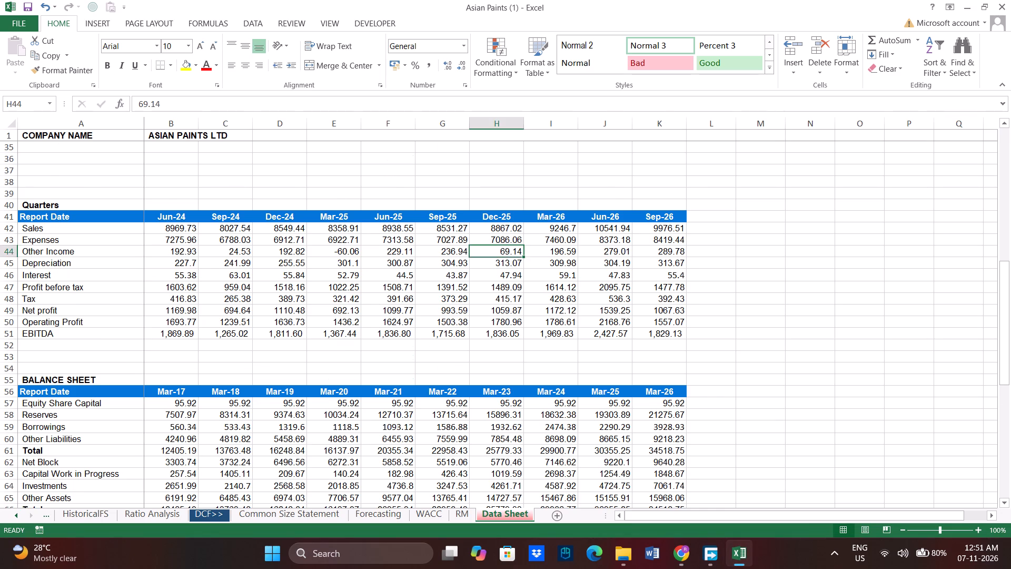
pyautogui.scroll(-1, 346, 434)
pyautogui.click(431, 509)
pyautogui.click(459, 513)
pyautogui.click(349, 517)
pyautogui.click(298, 517)
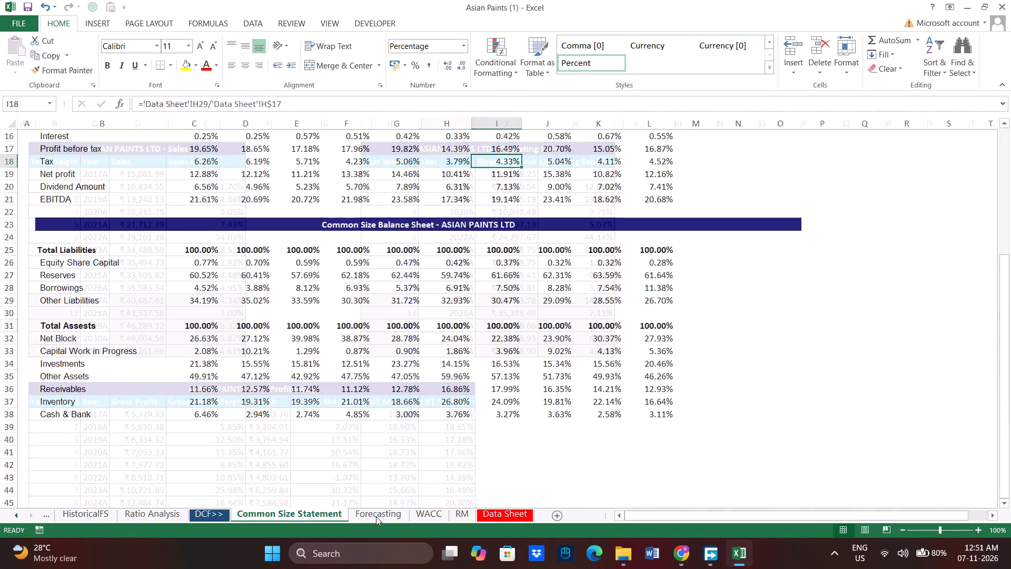
pyautogui.click(376, 516)
pyautogui.click(504, 511)
# Add a new worksheet between RM and Data Sheet and name it Intristic Growth.
pyautogui.click(557, 519)
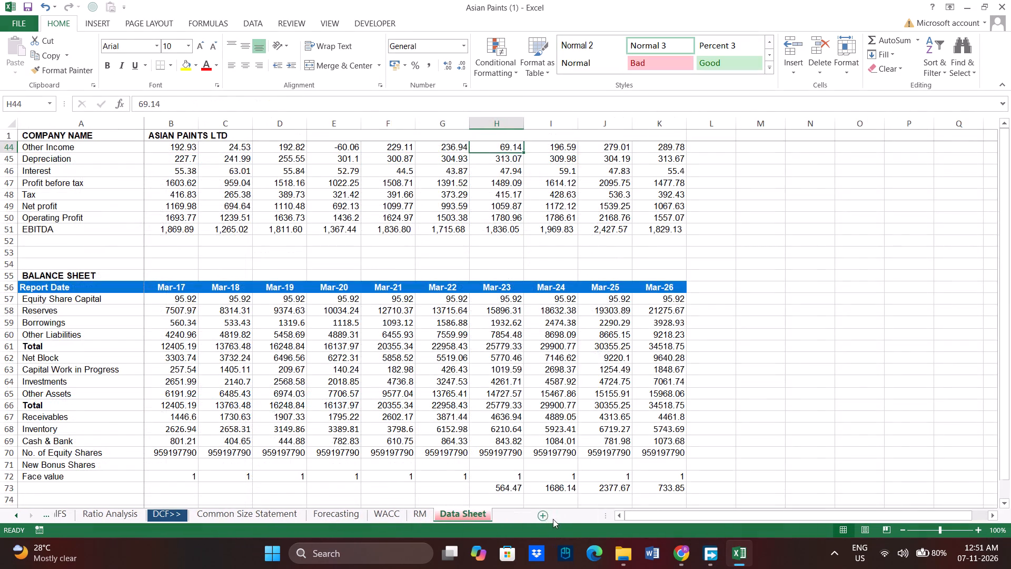
pyautogui.click(480, 513)
pyautogui.moveTo(493, 511); pyautogui.dragTo(432, 512)
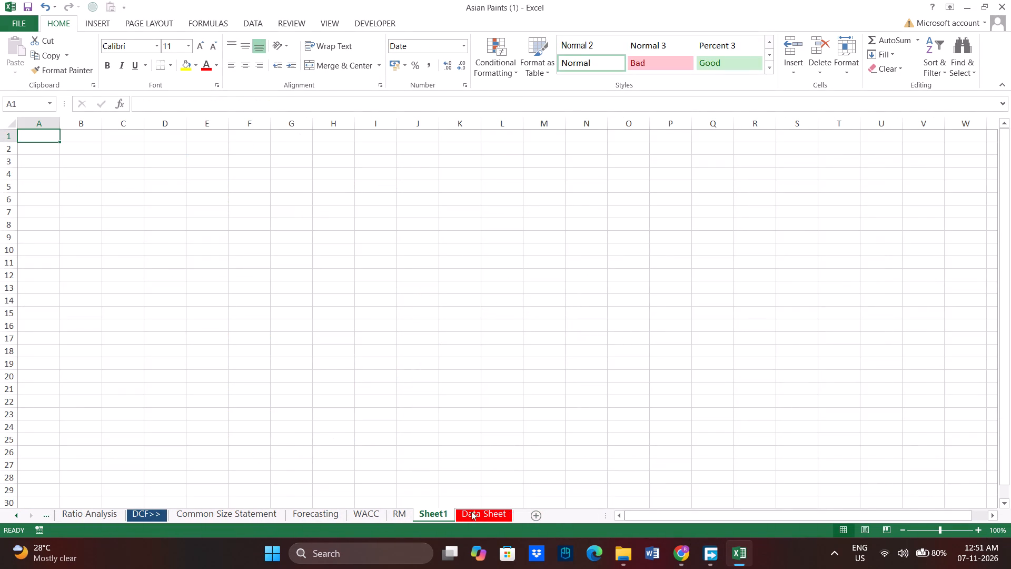
pyautogui.click(680, 552)
pyautogui.click(678, 554)
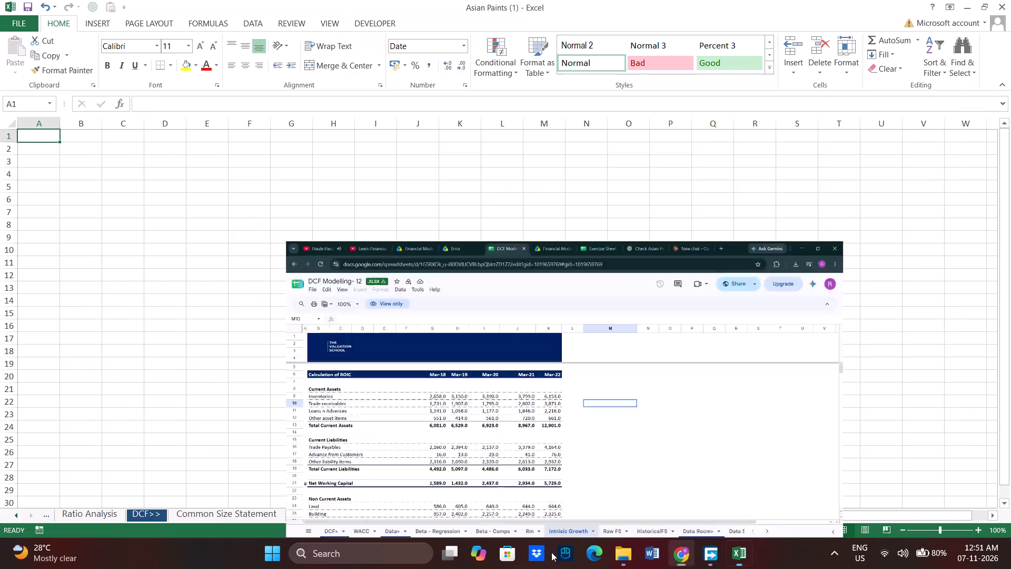
pyautogui.doubleClick(450, 515)
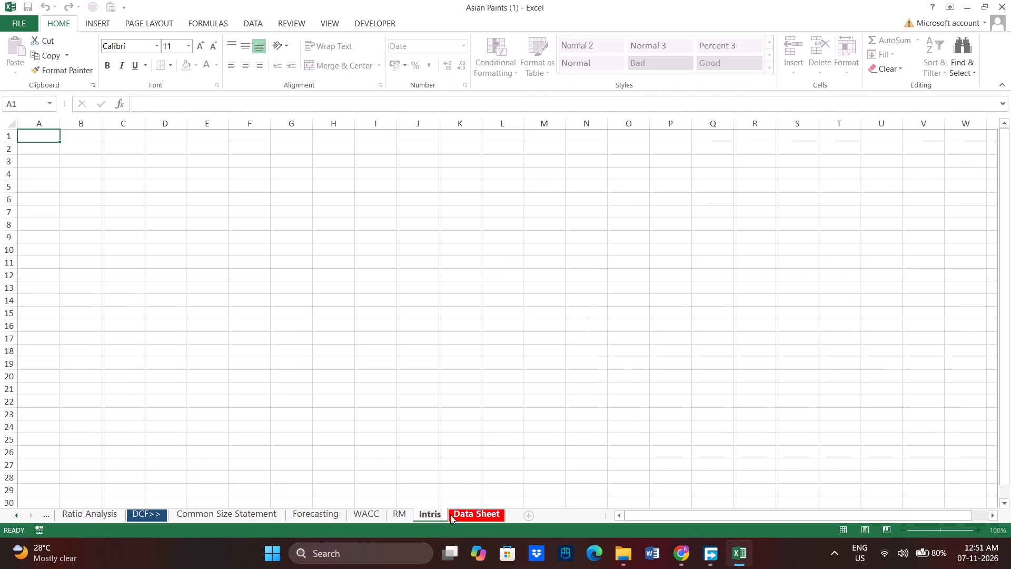
pyautogui.write('wor')
pyautogui.press('BackSpace')
pyautogui.press('BackSpace')
pyautogui.press('BackSpace')
pyautogui.write('rowth')
pyautogui.press('Return')
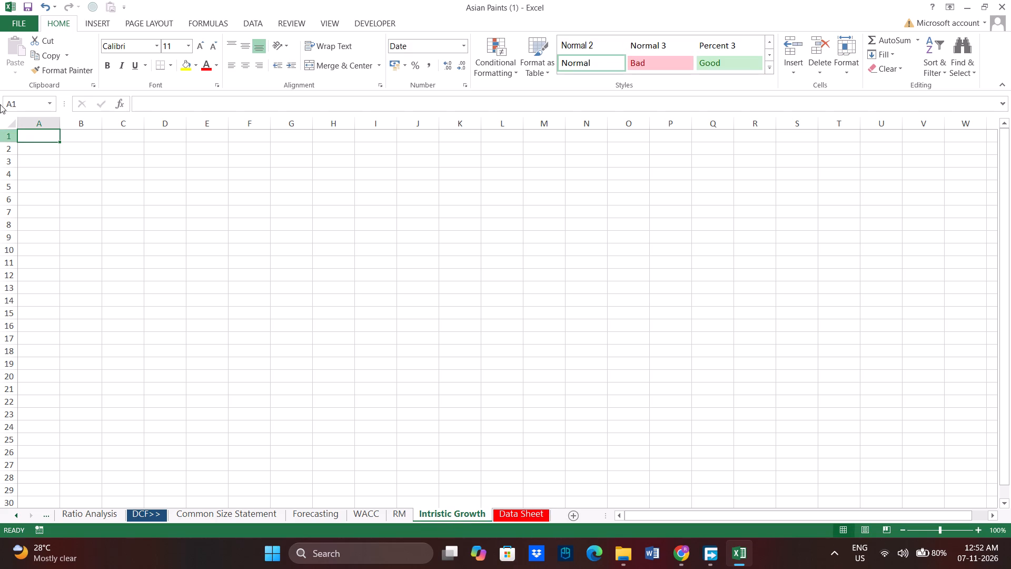
# Narrow column A on the Intristic Growth sheet to serve as a slim margin.
pyautogui.moveTo(61, 125); pyautogui.dragTo(42, 130)
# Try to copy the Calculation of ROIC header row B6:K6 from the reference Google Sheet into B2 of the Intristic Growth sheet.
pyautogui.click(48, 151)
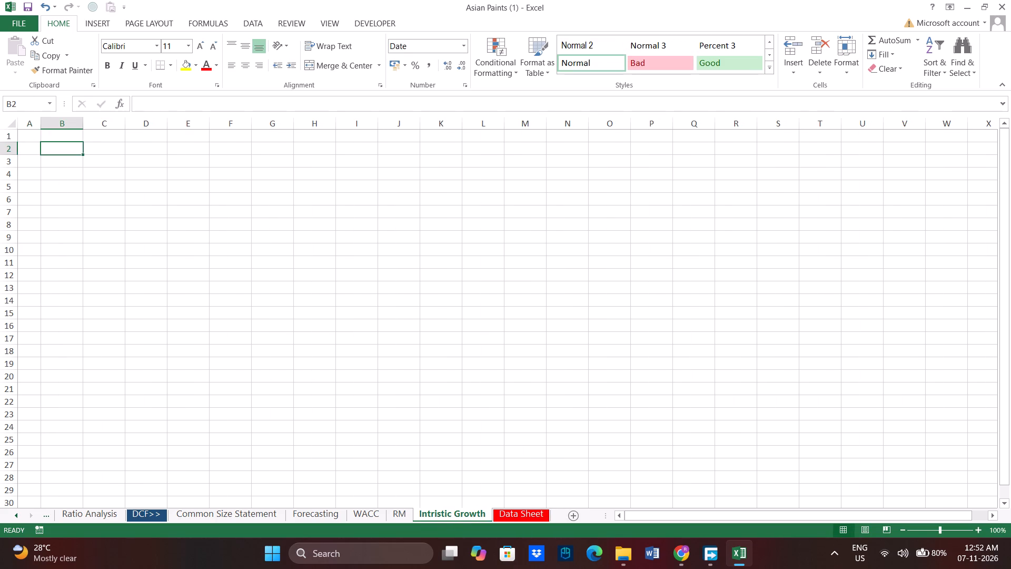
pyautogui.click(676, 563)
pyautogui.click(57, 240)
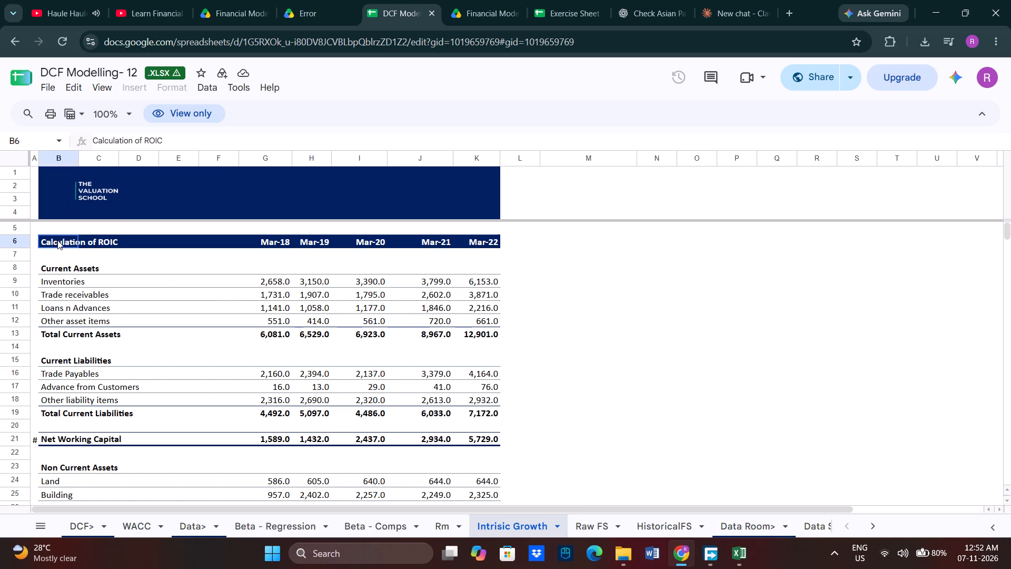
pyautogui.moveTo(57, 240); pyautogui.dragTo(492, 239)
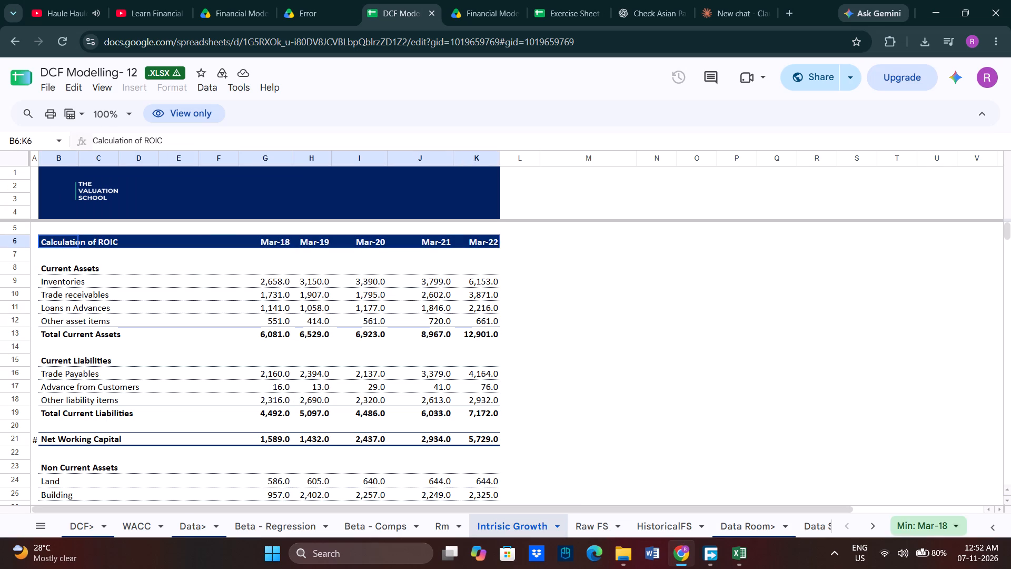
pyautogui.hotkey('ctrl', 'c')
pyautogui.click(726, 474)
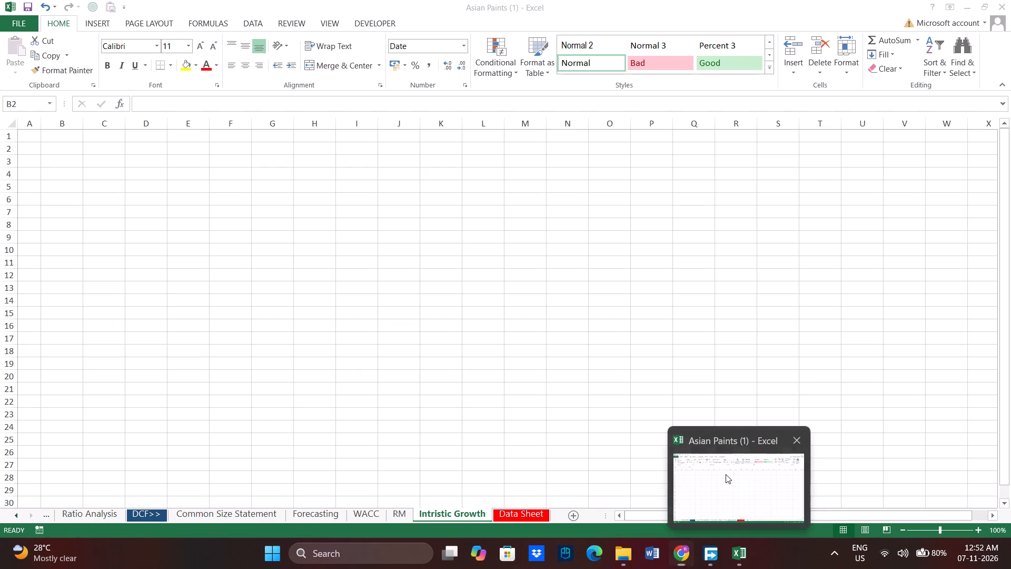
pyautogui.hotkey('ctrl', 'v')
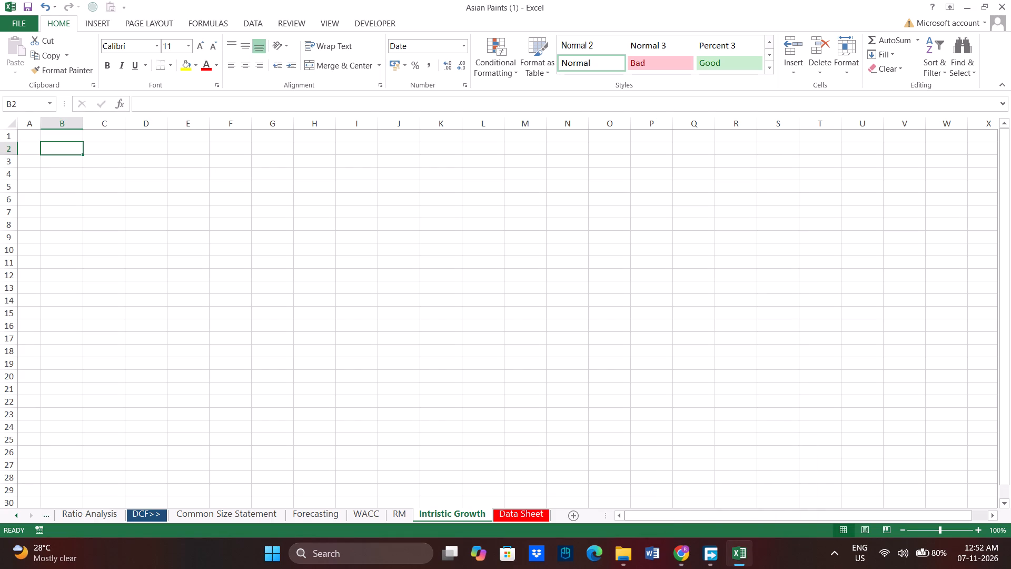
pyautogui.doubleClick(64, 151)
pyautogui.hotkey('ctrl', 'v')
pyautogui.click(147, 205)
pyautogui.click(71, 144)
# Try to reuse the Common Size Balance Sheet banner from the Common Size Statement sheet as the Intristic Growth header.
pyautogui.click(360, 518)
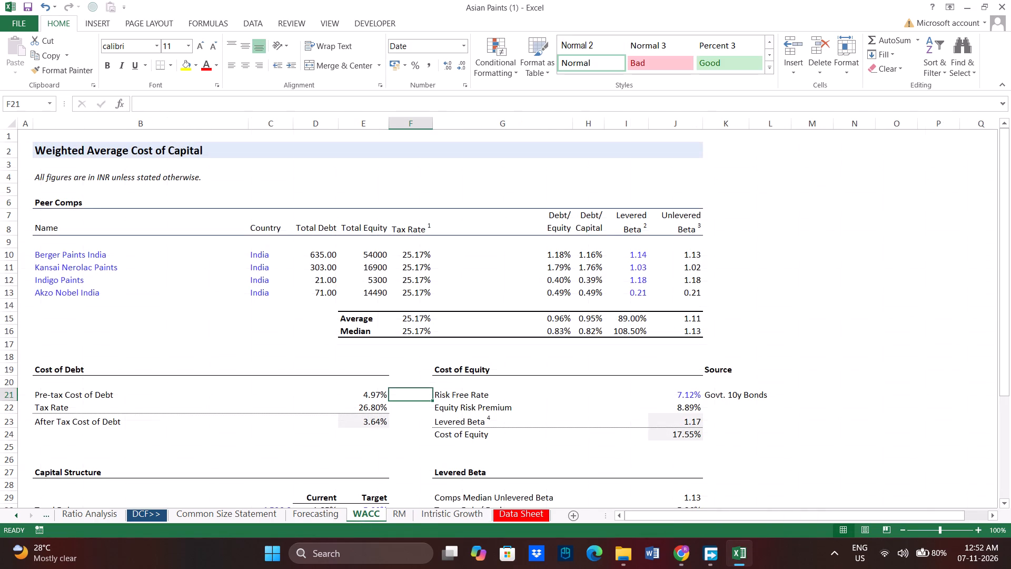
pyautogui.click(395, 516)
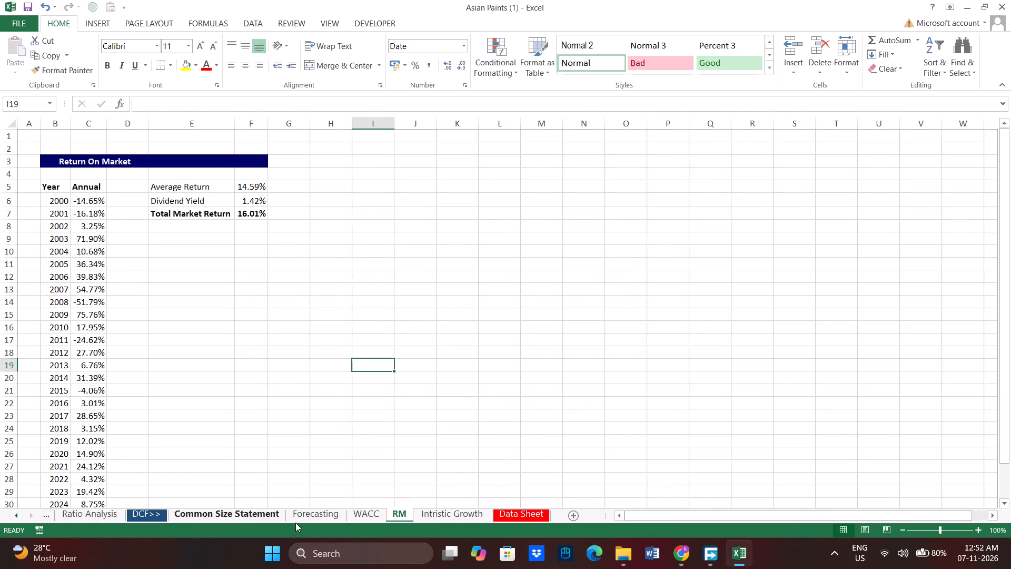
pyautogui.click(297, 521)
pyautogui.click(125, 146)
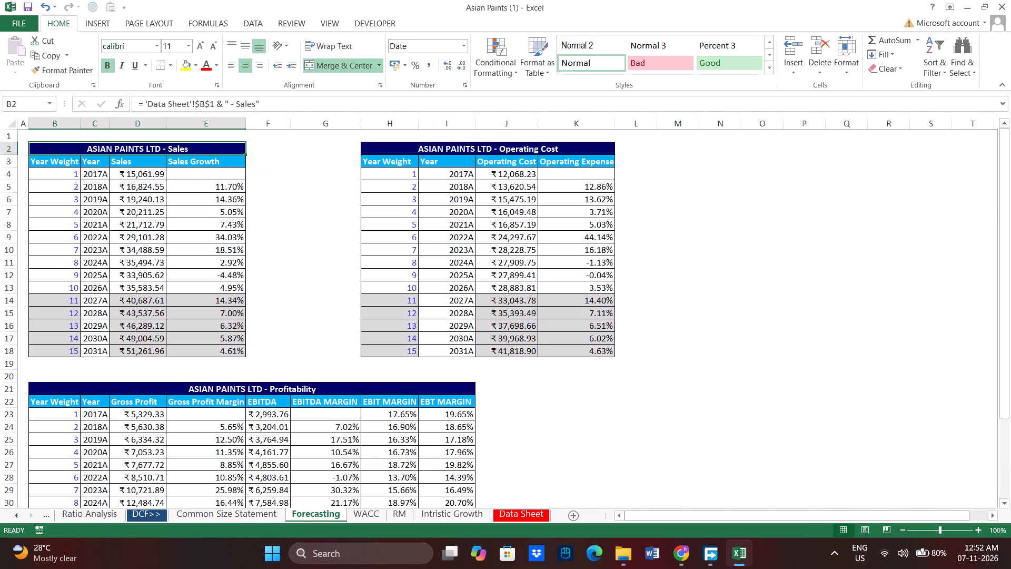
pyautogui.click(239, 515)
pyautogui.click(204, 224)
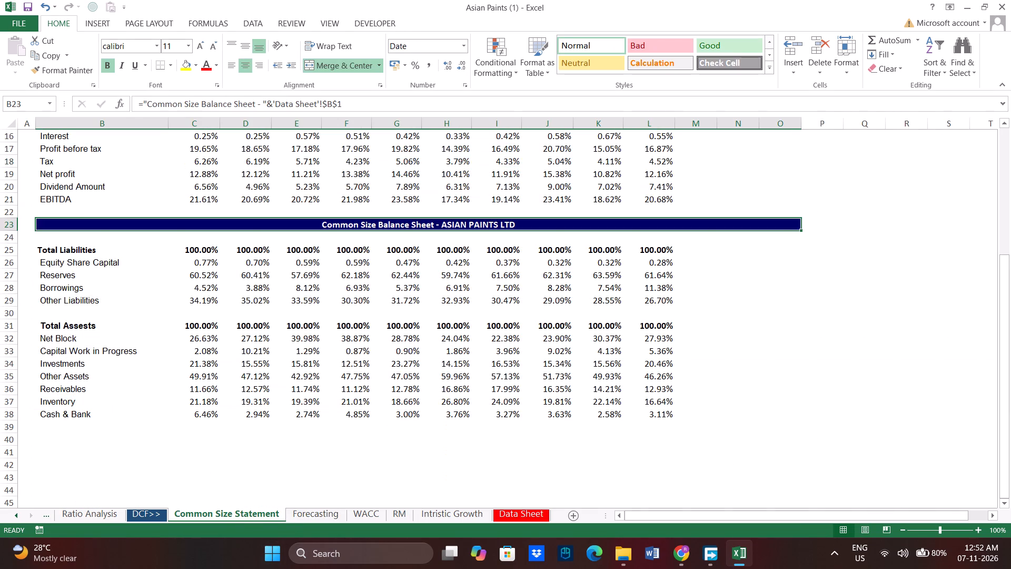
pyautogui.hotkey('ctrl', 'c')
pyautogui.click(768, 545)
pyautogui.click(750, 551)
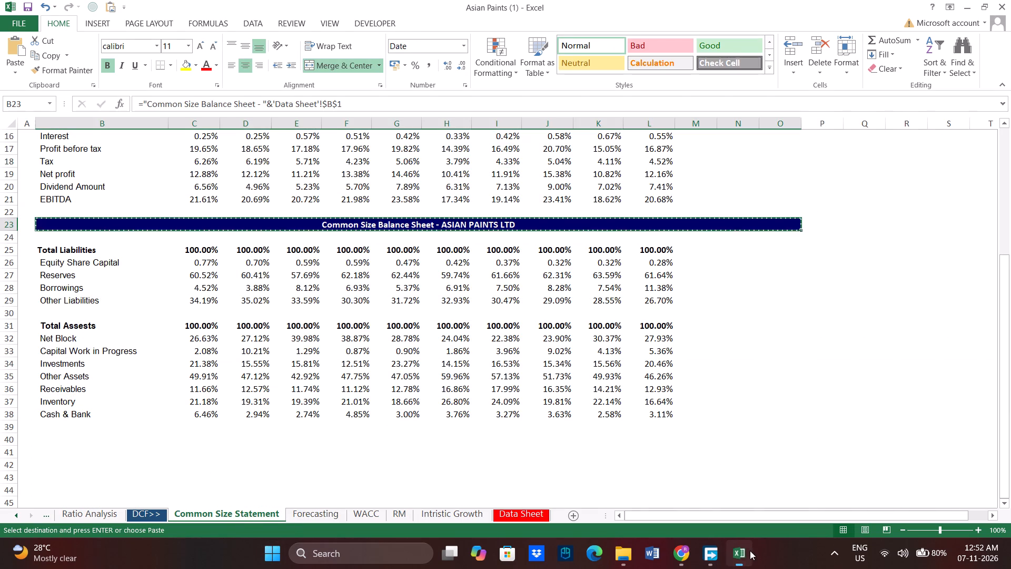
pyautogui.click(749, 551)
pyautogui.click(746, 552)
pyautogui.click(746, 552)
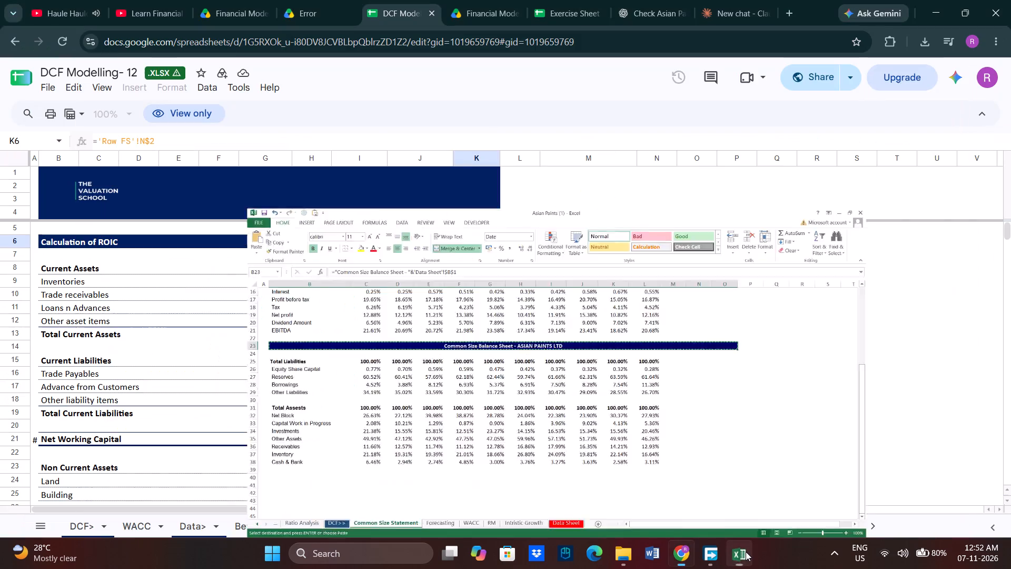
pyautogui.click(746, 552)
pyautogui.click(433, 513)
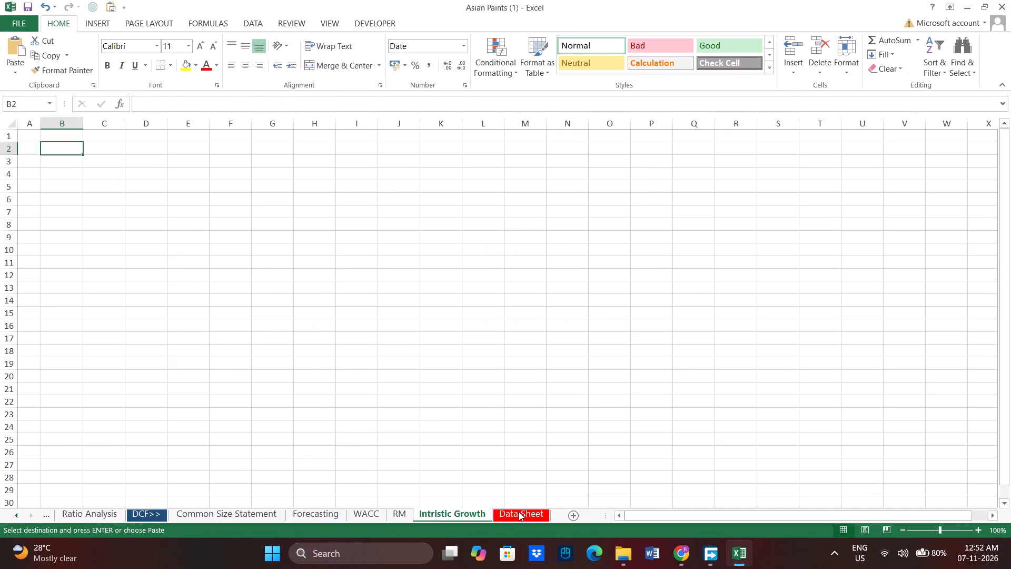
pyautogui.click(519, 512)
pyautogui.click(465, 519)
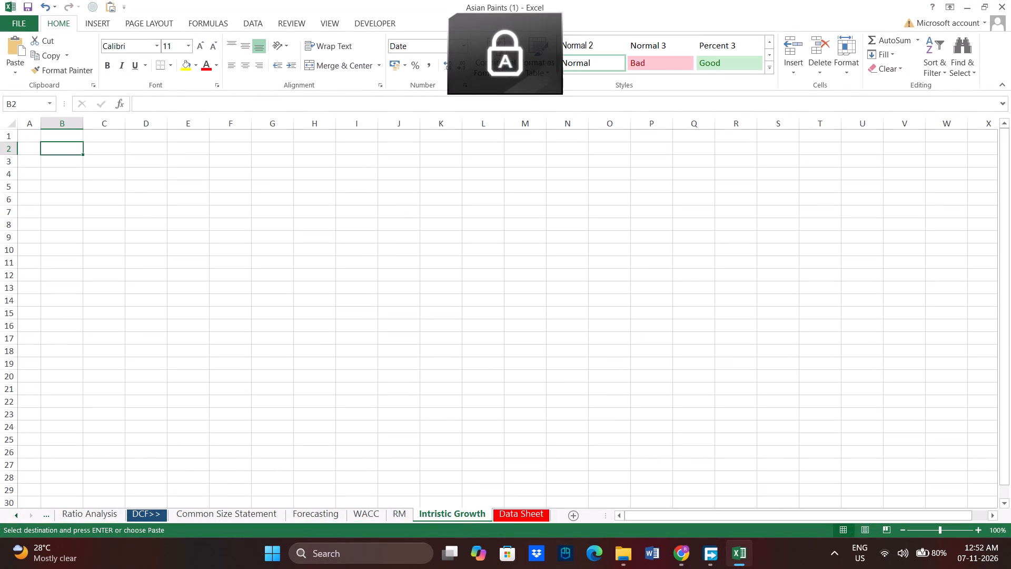
# Enter the title Calculation of ROIC in B2 of Intristic Growth and widen column B to fit it.
pyautogui.write('al')
pyautogui.press('c')
pyautogui.press('u')
pyautogui.write('lation of')
pyautogui.press('space')
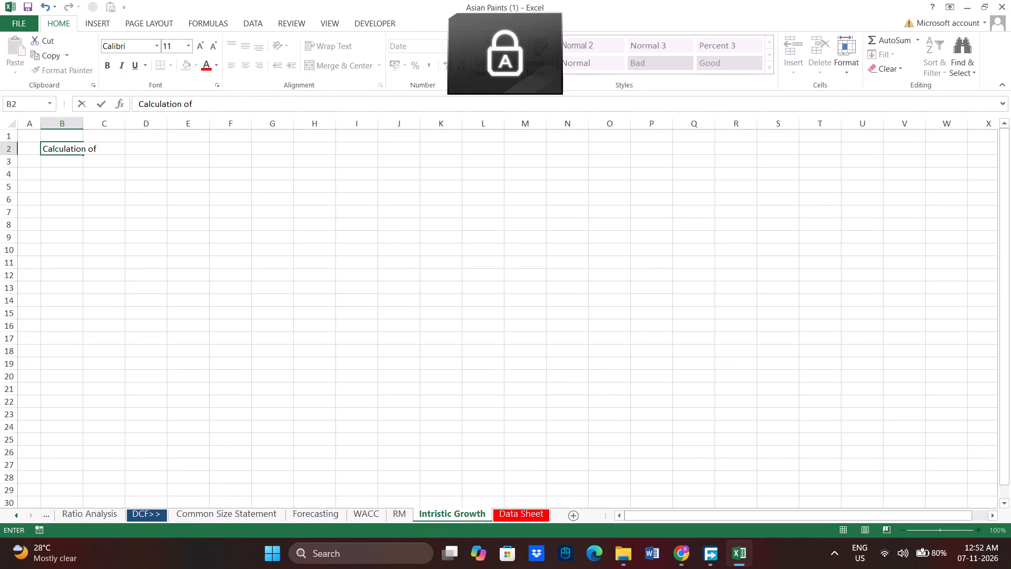
pyautogui.write('ROIC')
pyautogui.press('Right')
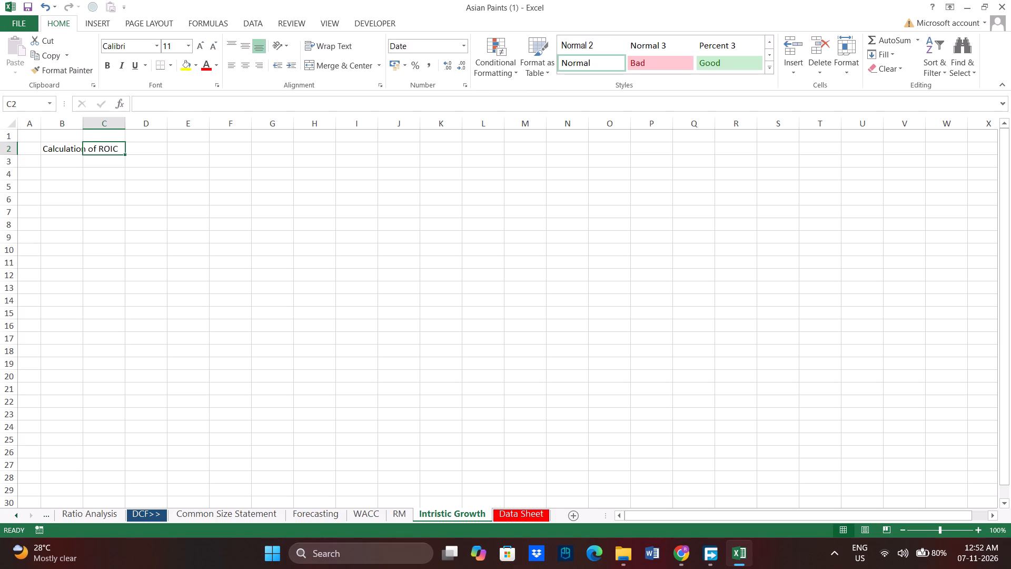
pyautogui.moveTo(84, 124); pyautogui.dragTo(120, 126)
pyautogui.moveTo(120, 124); pyautogui.dragTo(150, 127)
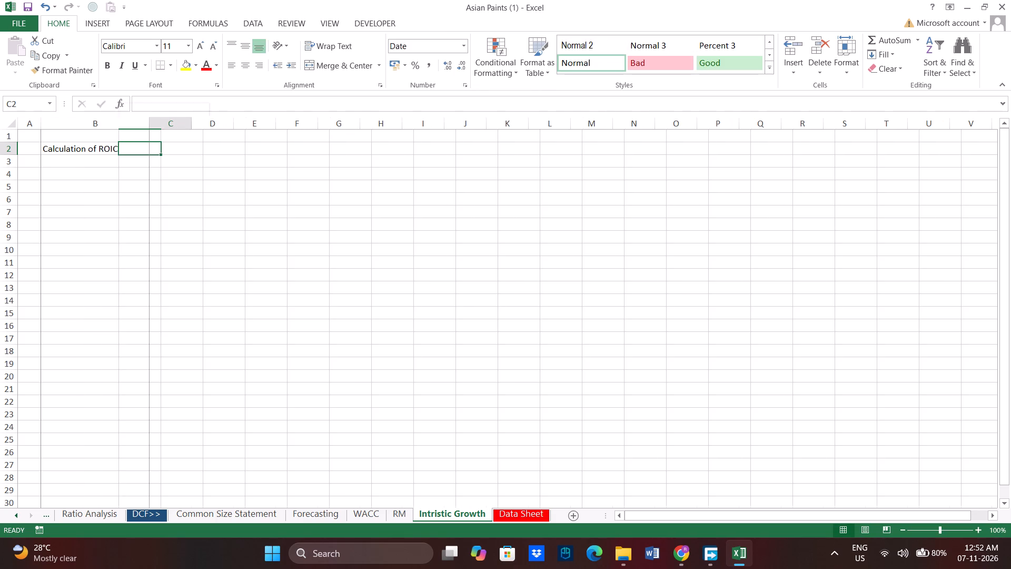
pyautogui.click(168, 217)
# Link C2 to the first balance sheet report date, cell B56 of the Data Sheet.
pyautogui.click(157, 149)
pyautogui.press('=')
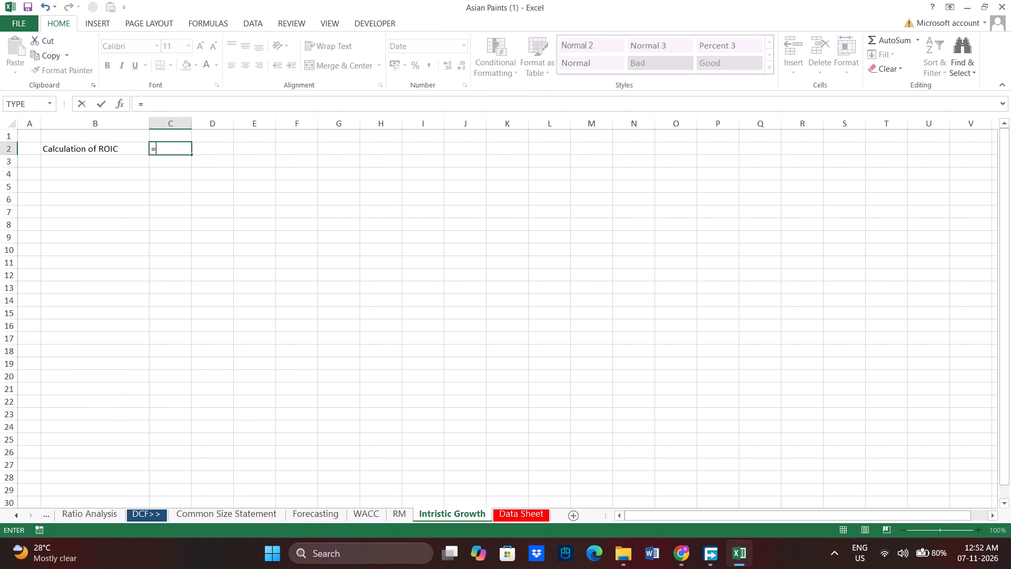
pyautogui.click(399, 515)
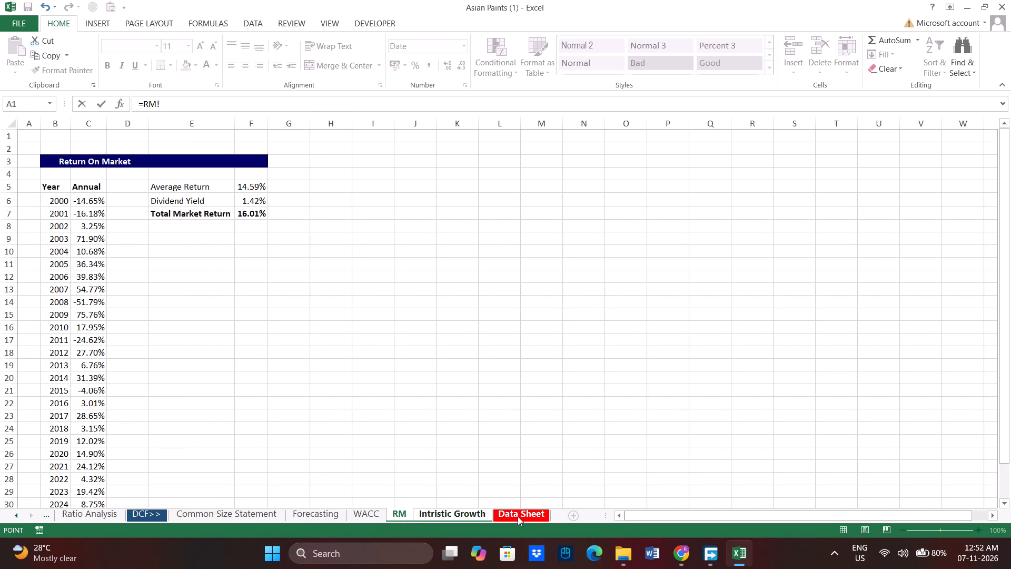
pyautogui.click(518, 516)
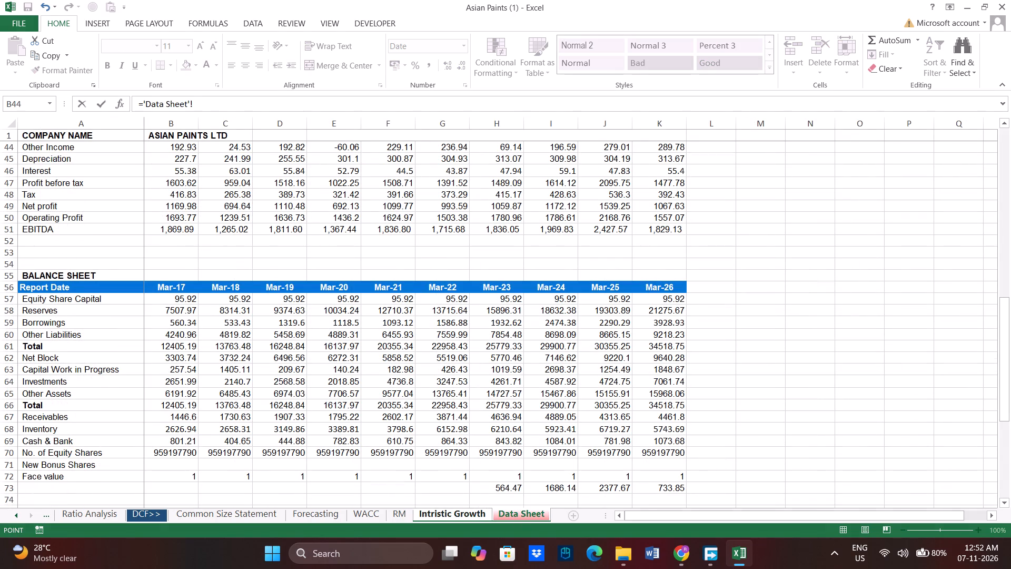
pyautogui.click(157, 288)
pyautogui.press('Return')
pyautogui.press('Down')
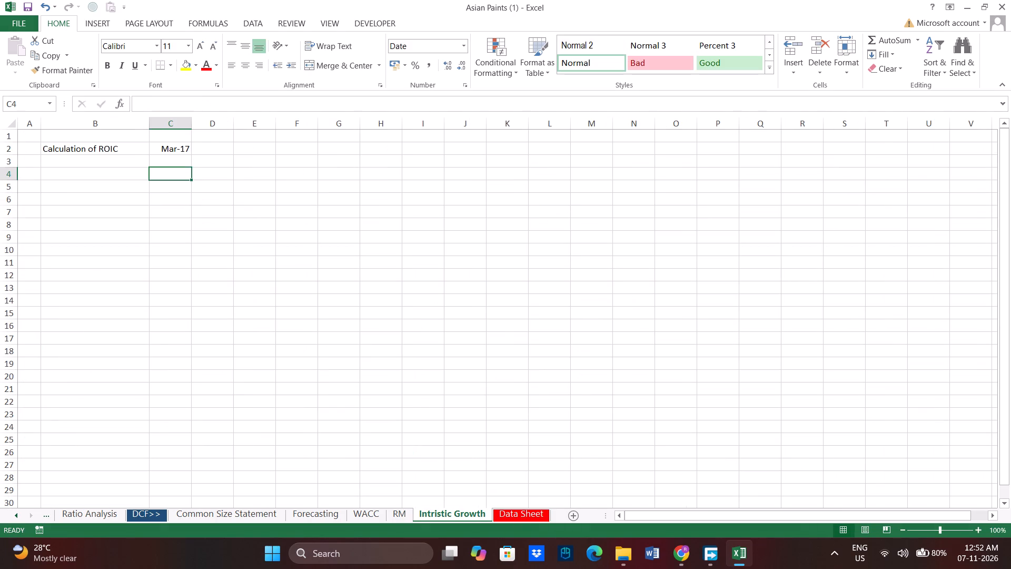
# Copy the linked date in C2 across D2:L2 so the header row runs through Mar-26.
pyautogui.press('Up')
pyautogui.press('Down')
pyautogui.press('Up')
pyautogui.press('Up')
pyautogui.hotkey('ctrl', 'c')
pyautogui.hotkey('shift', 'Right')
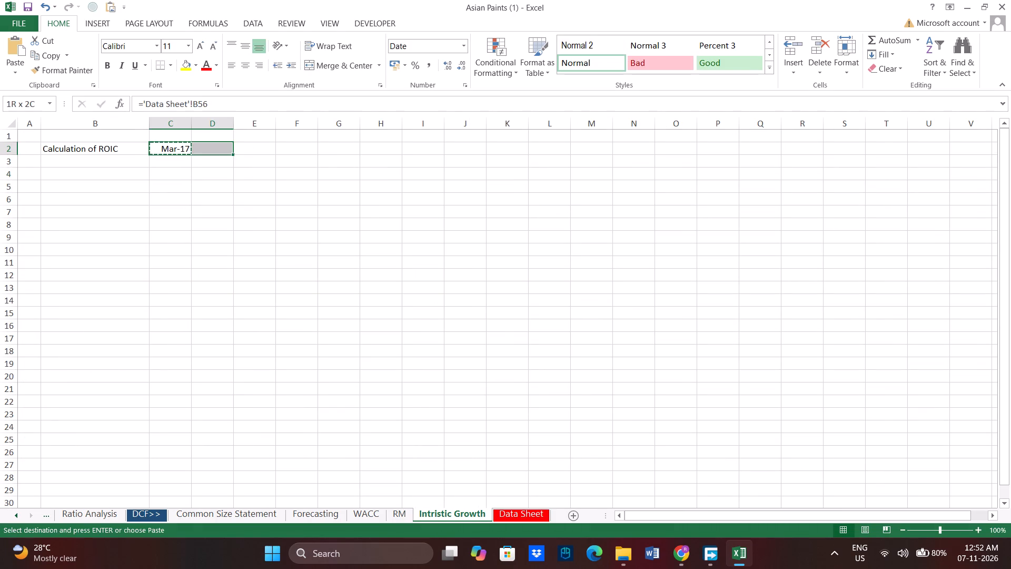
pyautogui.hotkey('shift', 'Right')
pyautogui.hotkey('shift', 'Right')
pyautogui.hotkey('shift', 'Right')
pyautogui.hotkey('shift', 'Right')
pyautogui.hotkey('shift', 'Right')
pyautogui.hotkey('shift', 'Right')
pyautogui.hotkey('shift', 'Right')
pyautogui.hotkey('ctrl', 'v')
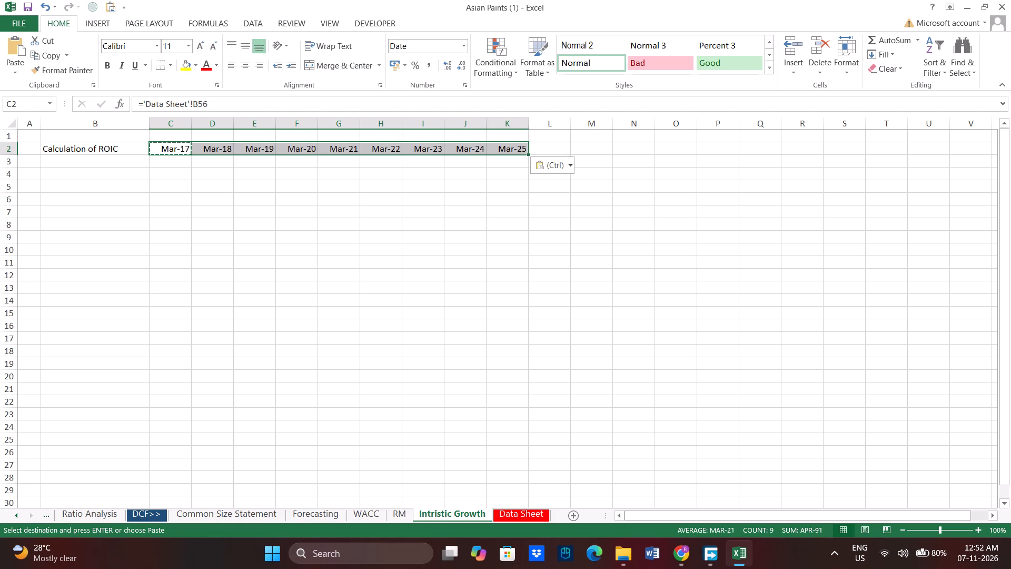
pyautogui.press('Right')
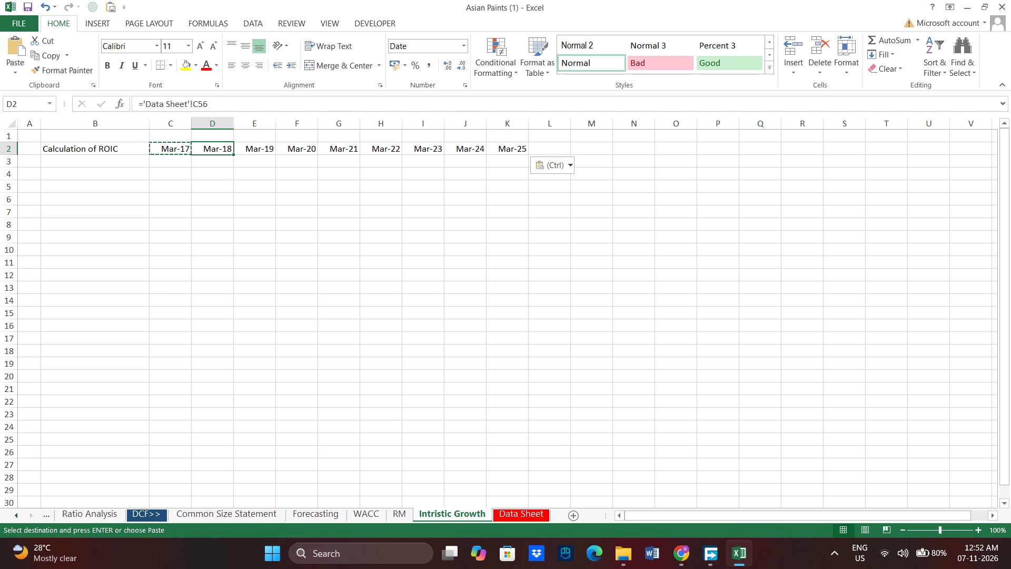
pyautogui.press('Right')
pyautogui.press('Right')
pyautogui.press('Right')
pyautogui.press('Right')
pyautogui.press('Right')
pyautogui.press('Right')
pyautogui.press('Right')
pyautogui.press('Right')
pyautogui.press('Right')
pyautogui.hotkey('ctrl', 'v')
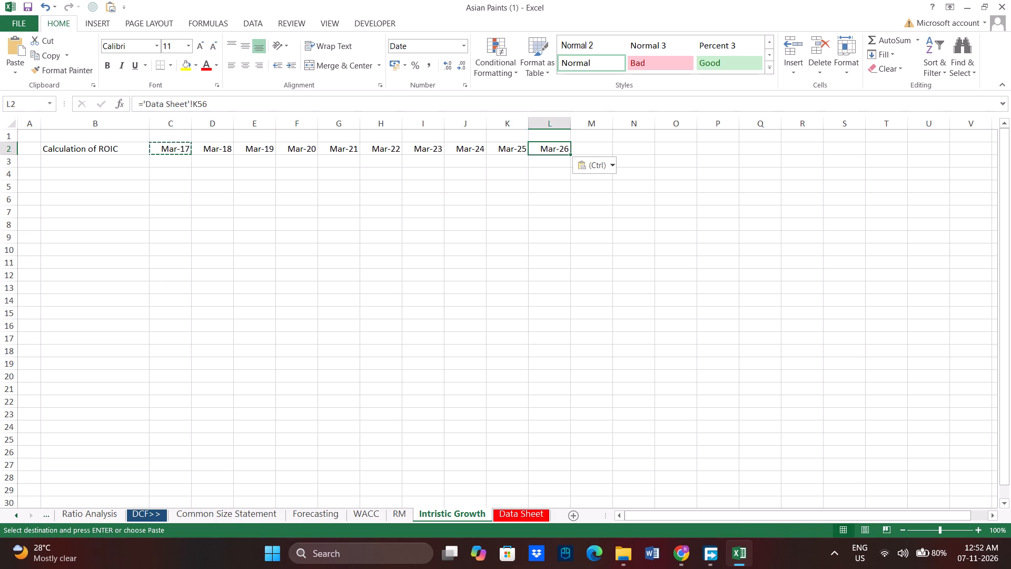
# Fill the header row B2:L2 with dark navy blue.
pyautogui.moveTo(158, 288); pyautogui.dragTo(149, 283)
pyautogui.moveTo(68, 149); pyautogui.dragTo(315, 151)
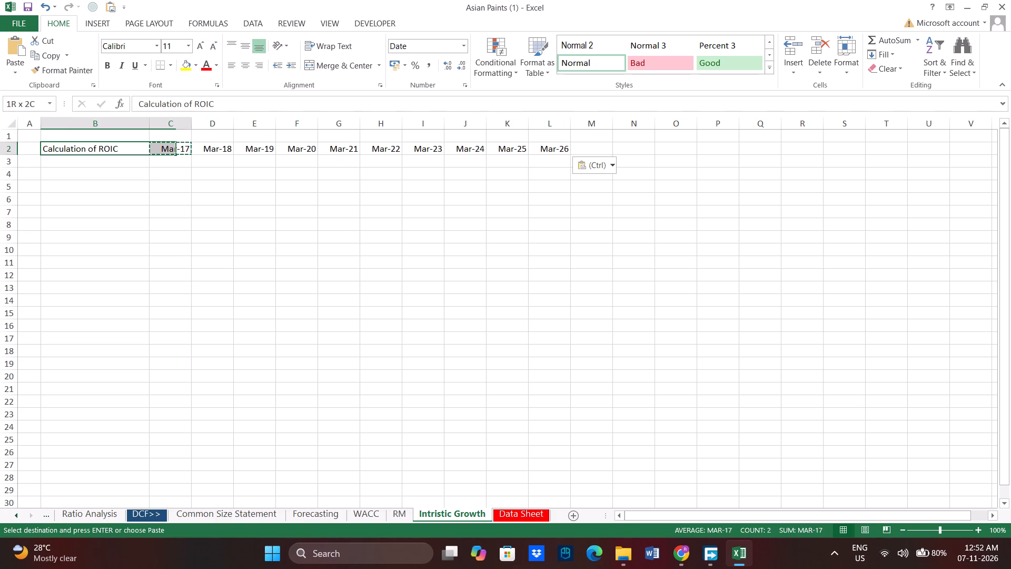
pyautogui.moveTo(315, 151); pyautogui.dragTo(563, 153)
pyautogui.click(196, 67)
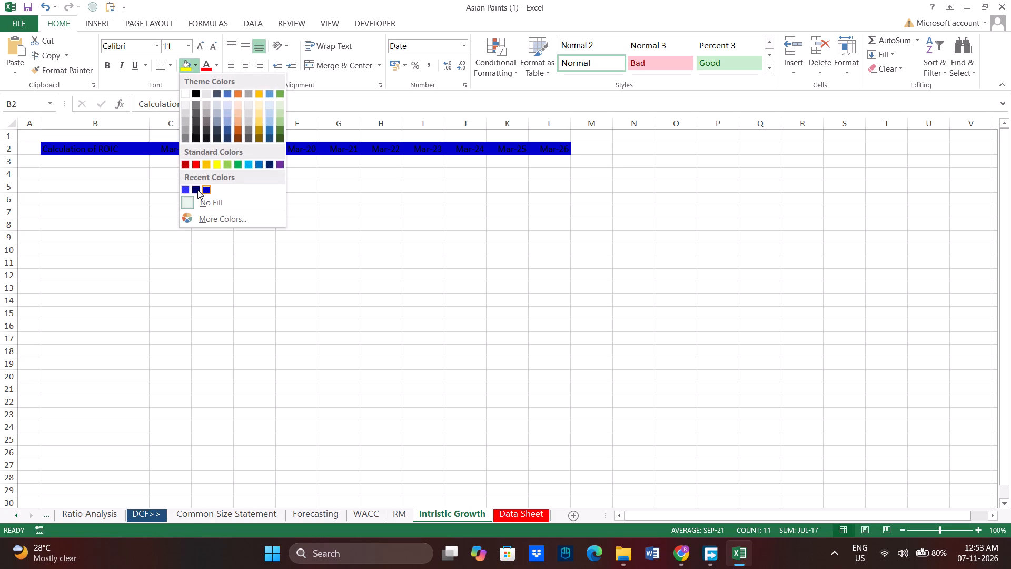
pyautogui.click(229, 221)
pyautogui.click(158, 208)
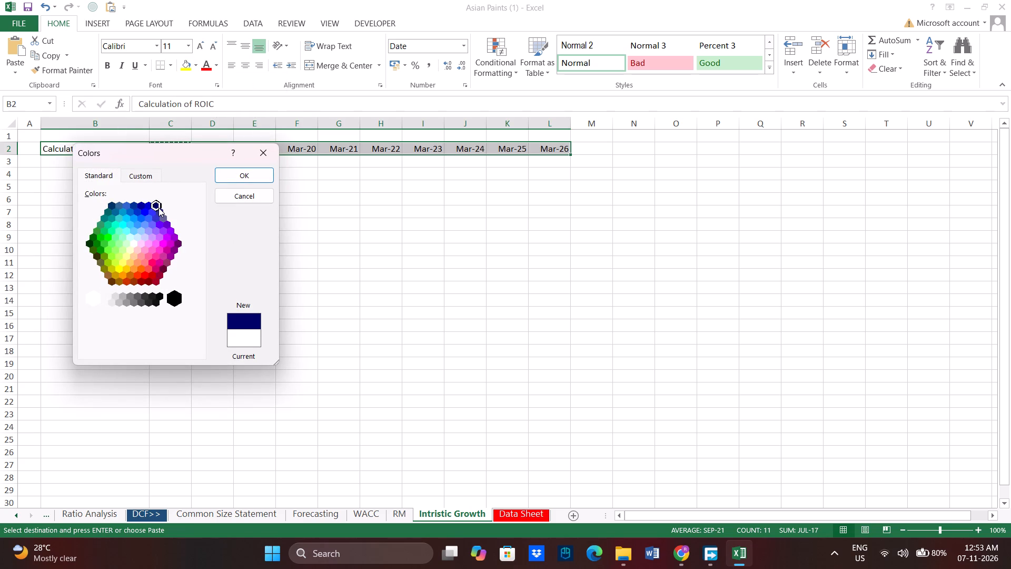
pyautogui.click(220, 181)
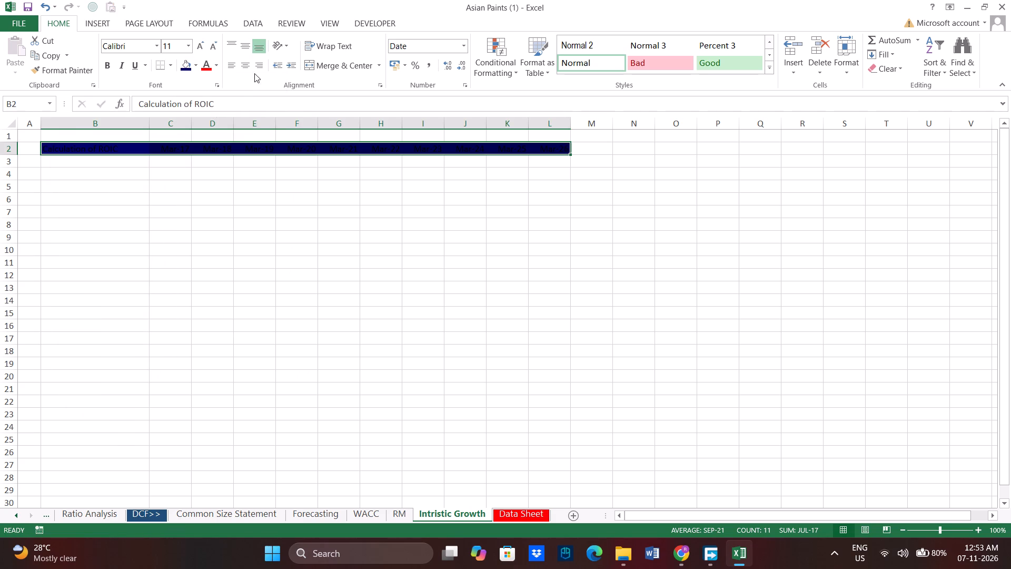
# Make the text of header row B2:L2 white and bold.
pyautogui.click(220, 66)
pyautogui.click(217, 65)
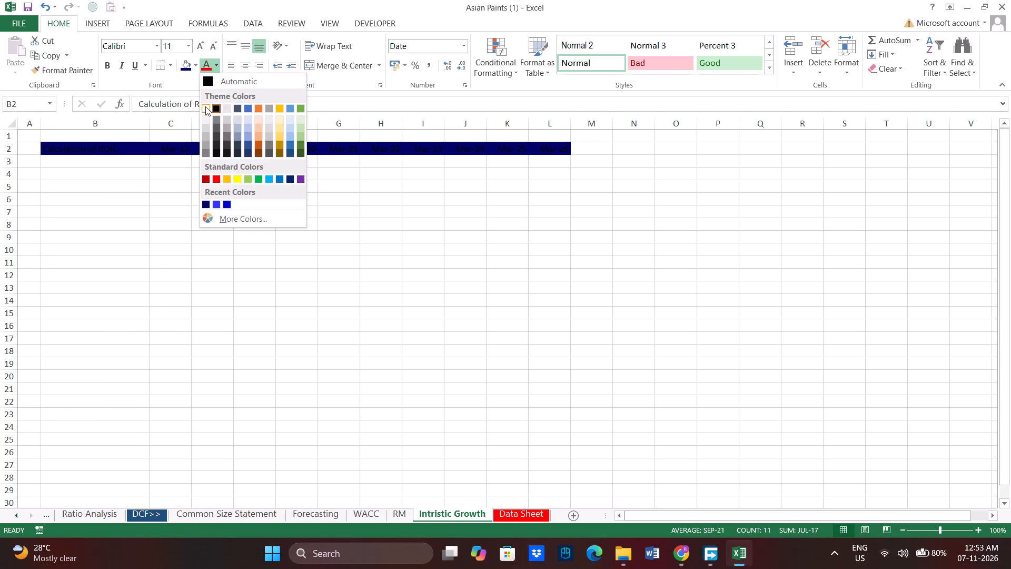
pyautogui.click(205, 106)
pyautogui.hotkey('ctrl', 'b')
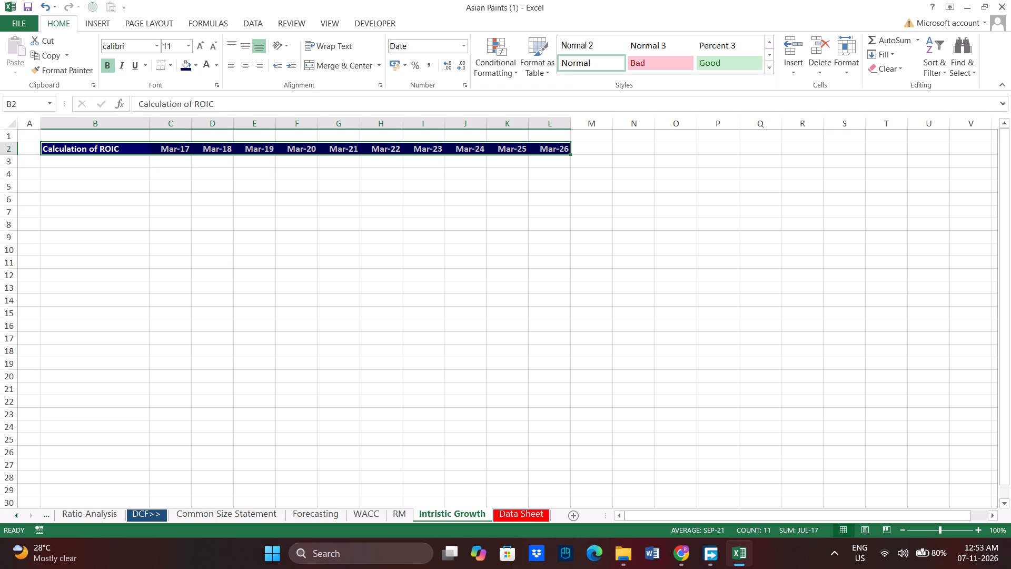
pyautogui.click(192, 202)
# Enter the section label Current Assests in B4, using the reference ROIC sheet as a guide.
pyautogui.click(82, 168)
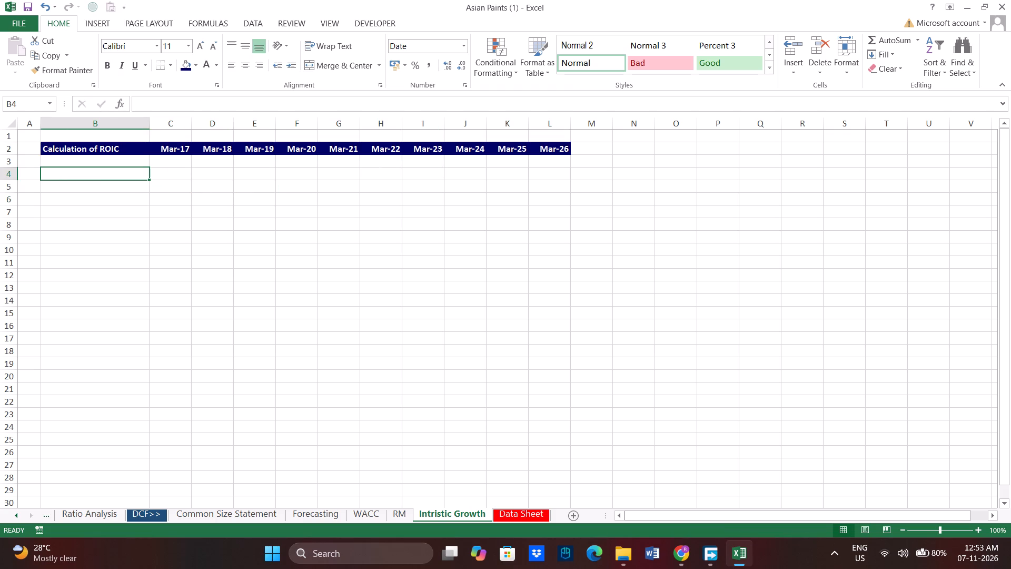
pyautogui.write('urrent')
pyautogui.press('space')
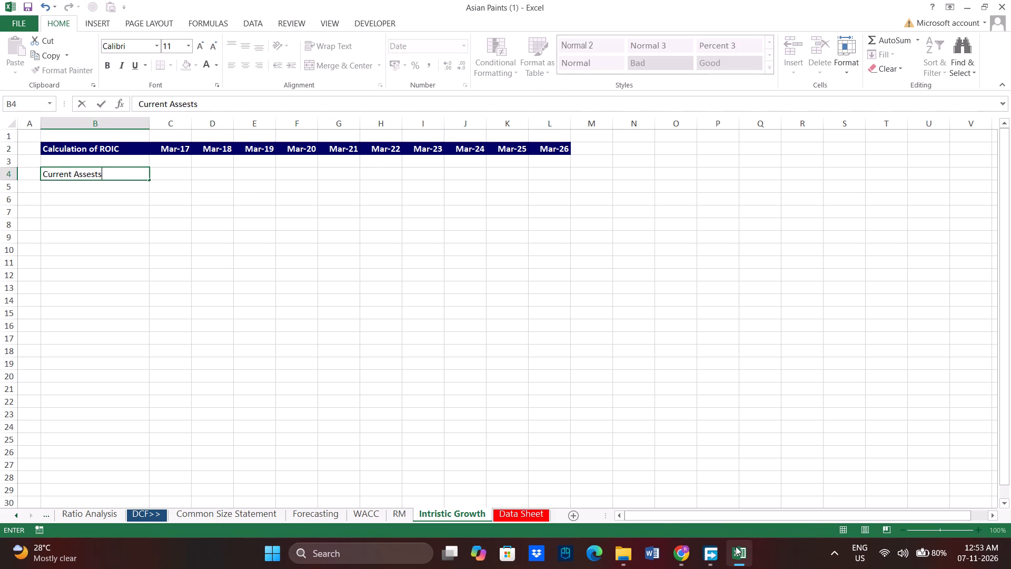
pyautogui.click(684, 559)
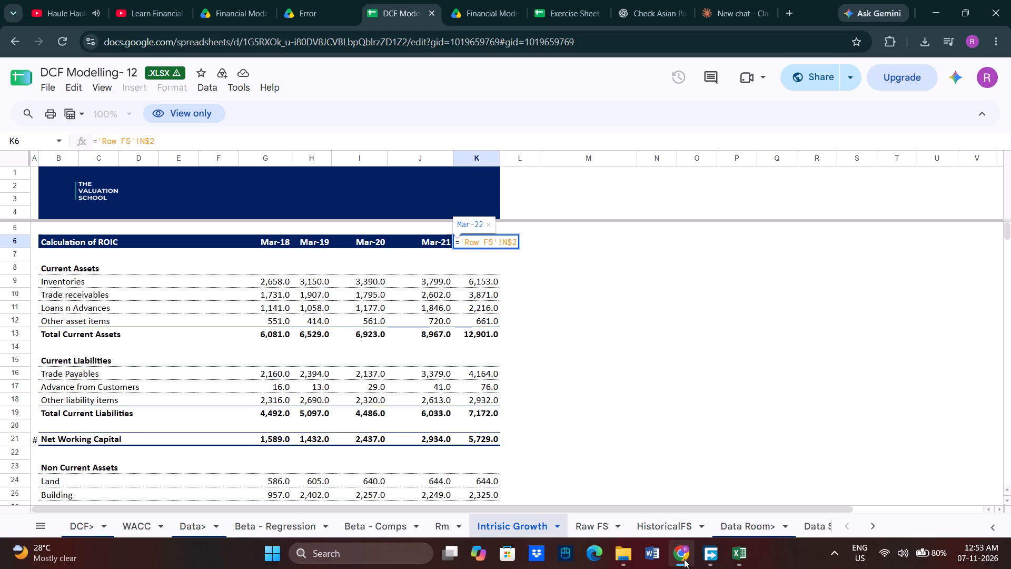
pyautogui.click(684, 559)
pyautogui.click(97, 189)
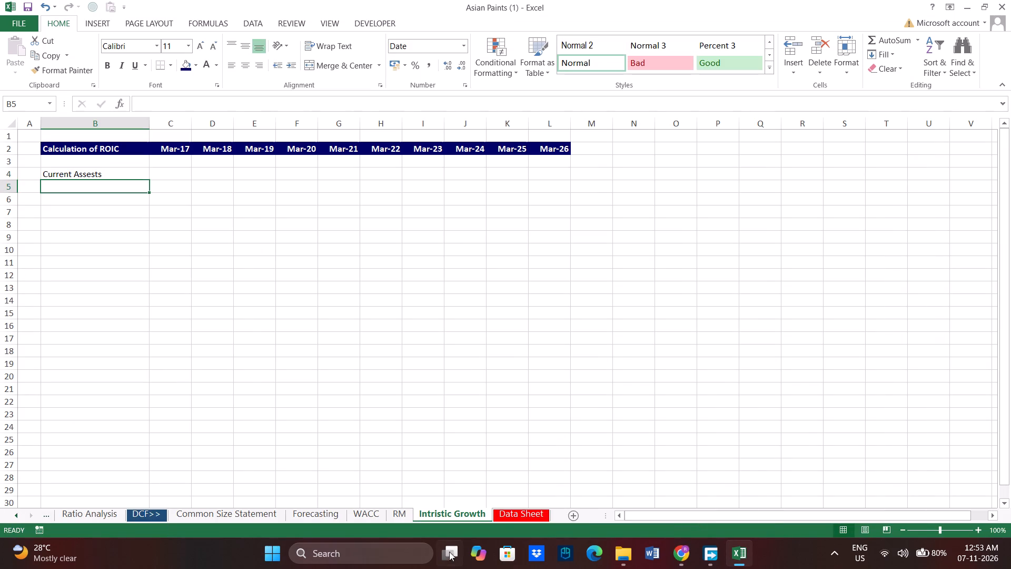
# Examine the Data Sheet's balance sheet line items for current asset inputs, and switch to the reference Google Sheet in Chrome to compare.
pyautogui.click(503, 517)
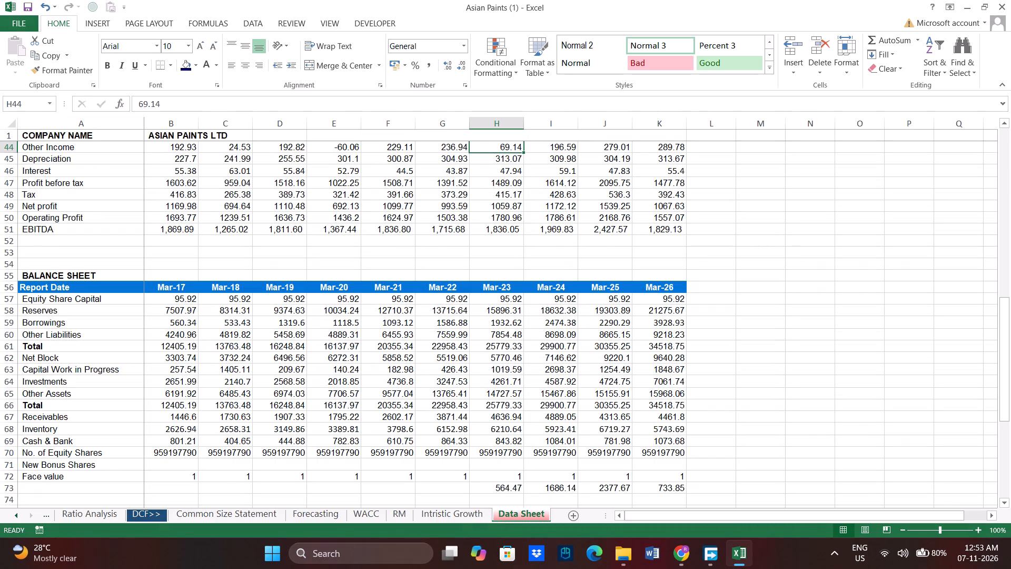
pyautogui.moveTo(52, 391); pyautogui.dragTo(45, 359)
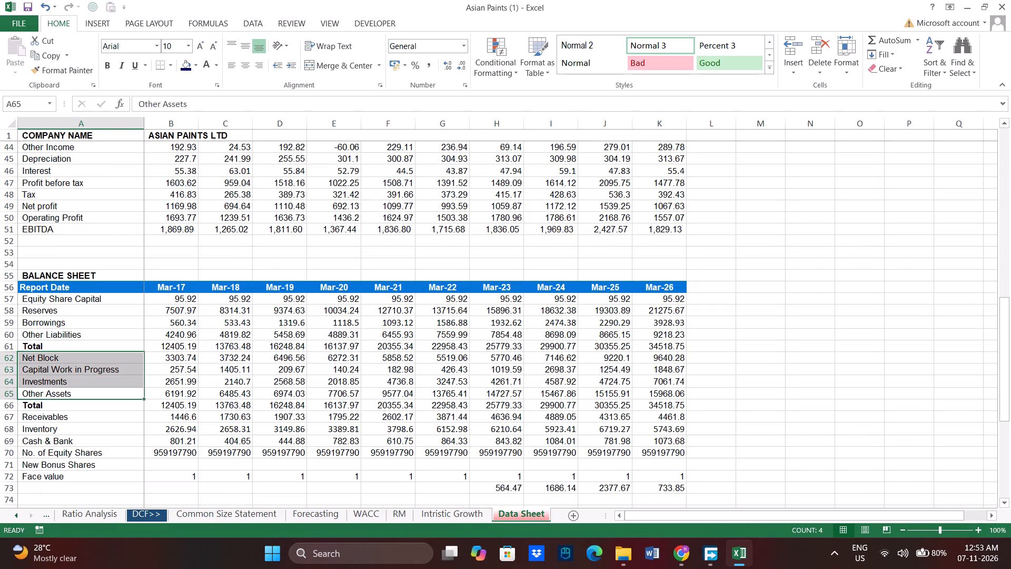
pyautogui.scroll(-7, 103, 395)
pyautogui.click(102, 395)
pyautogui.scroll(-4, 102, 395)
pyautogui.scroll(8, 102, 395)
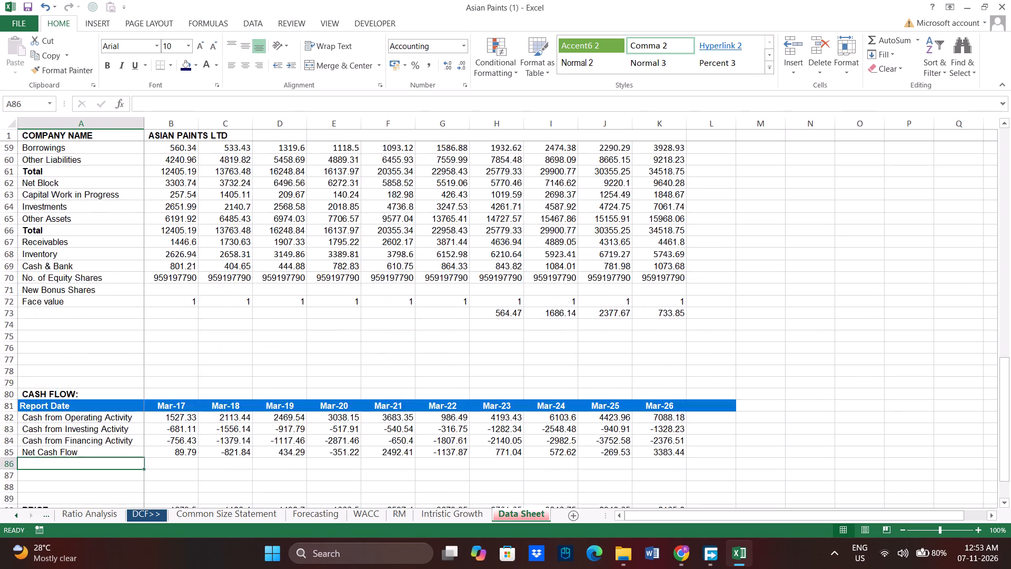
pyautogui.scroll(13, 102, 395)
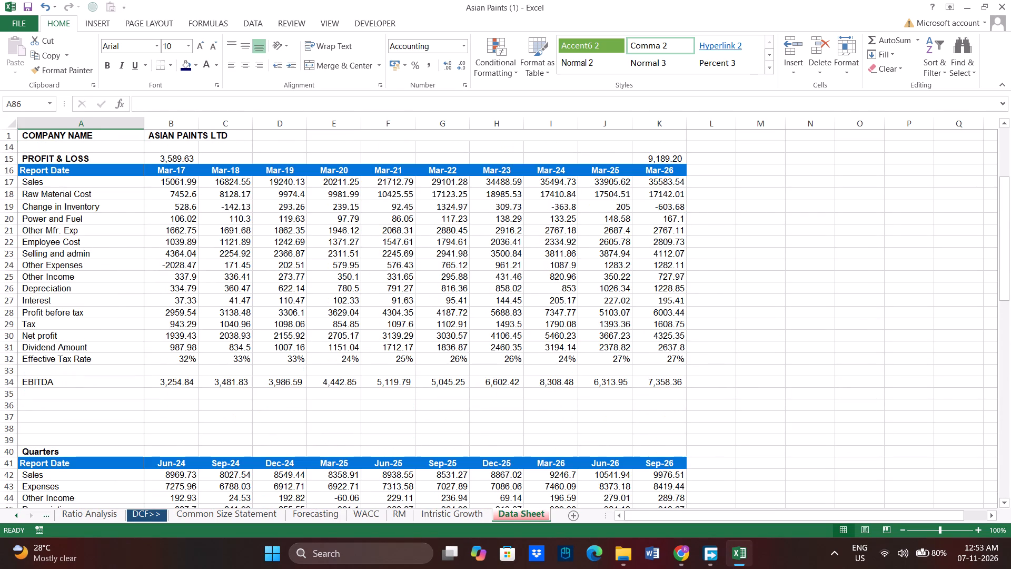
pyautogui.scroll(-7, 102, 395)
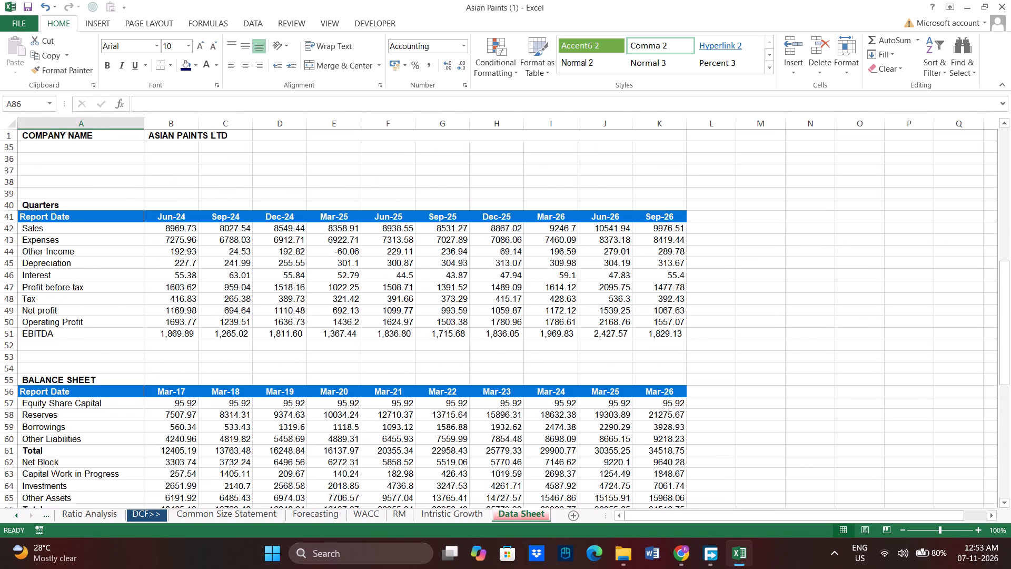
pyautogui.scroll(-2, 102, 395)
pyautogui.click(686, 546)
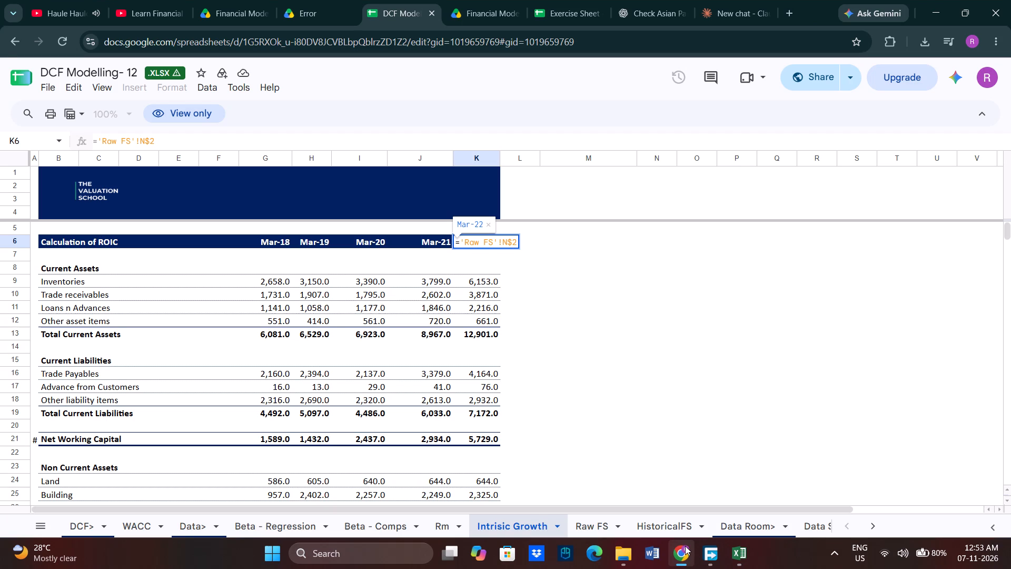
# Examine the balance sheet and cash flow line items in Data Sheet against the reference ROIC sheet's current asset lines.
pyautogui.click(685, 546)
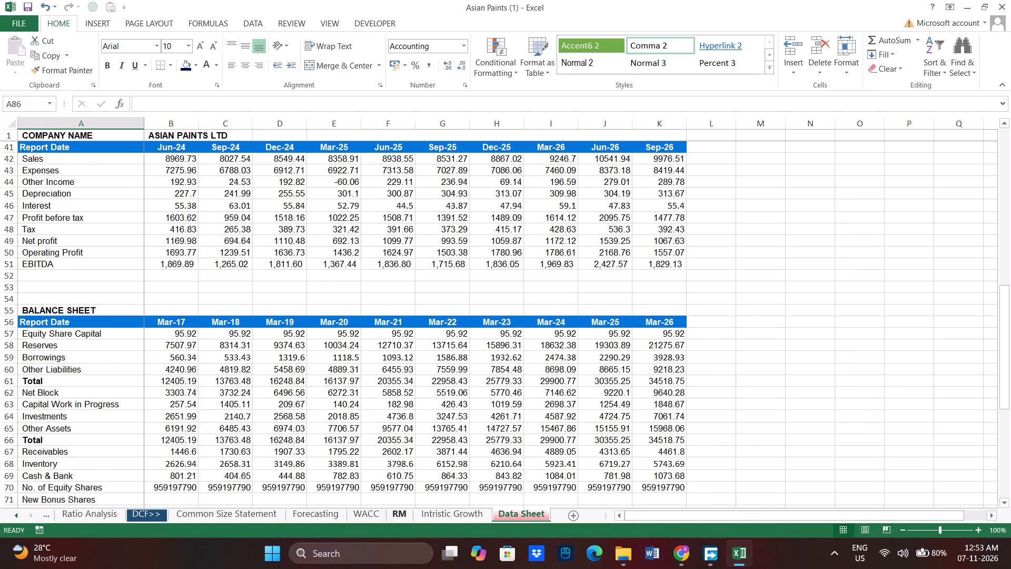
pyautogui.scroll(-1, 15, 421)
pyautogui.click(37, 363)
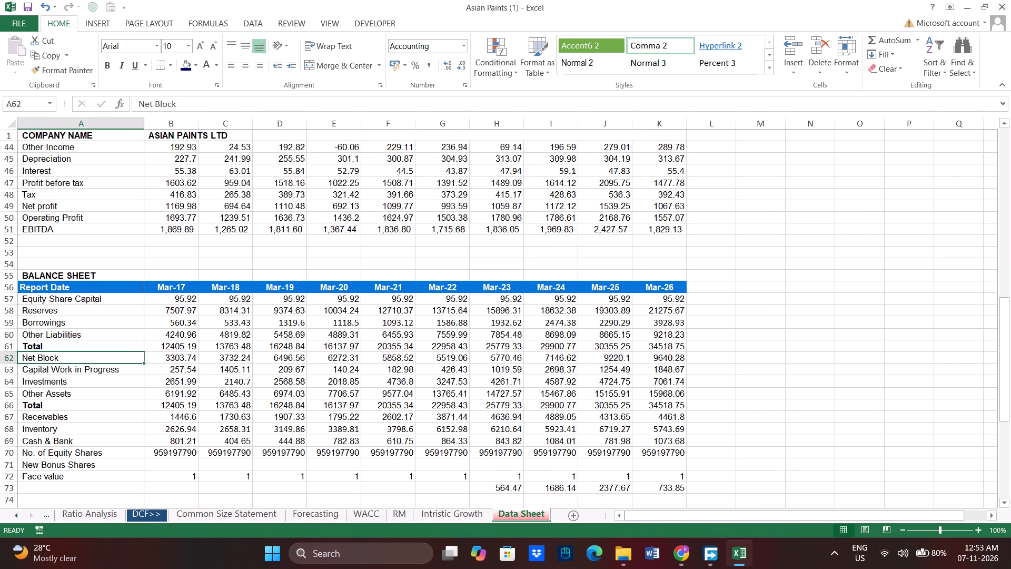
pyautogui.moveTo(43, 417); pyautogui.dragTo(53, 439)
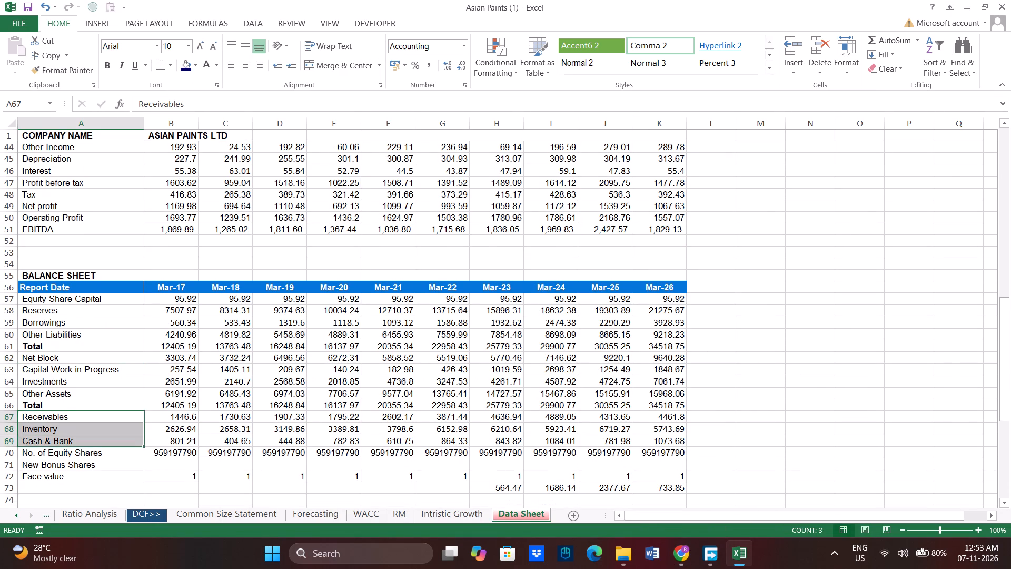
pyautogui.click(53, 433)
pyautogui.click(686, 556)
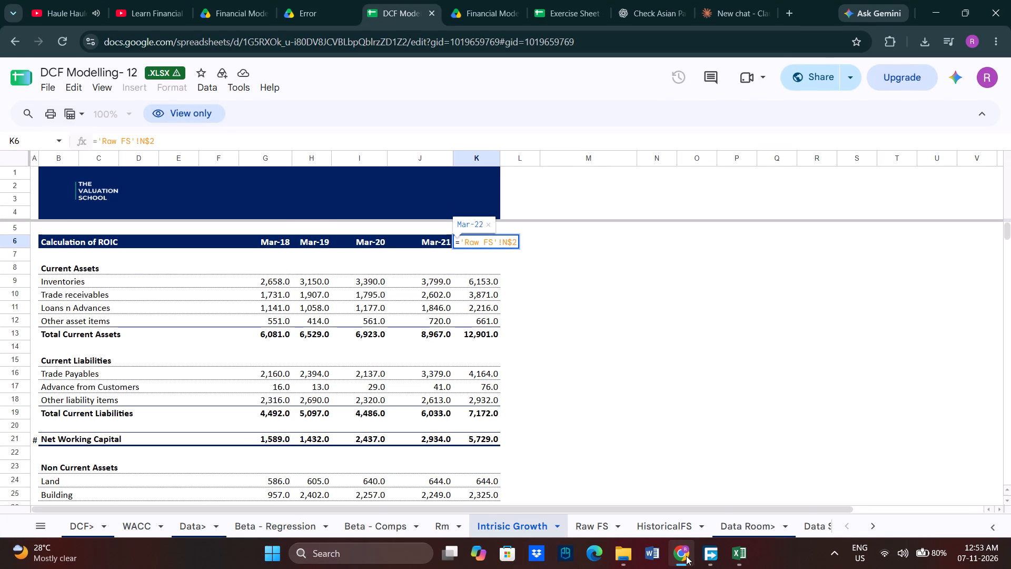
pyautogui.click(686, 556)
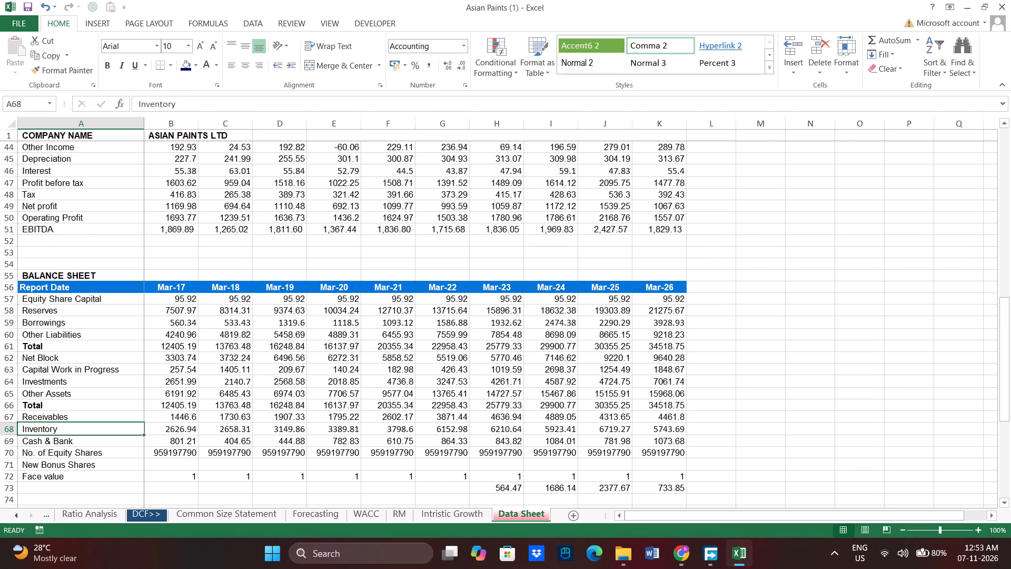
pyautogui.click(43, 393)
pyautogui.moveTo(47, 357); pyautogui.dragTo(72, 437)
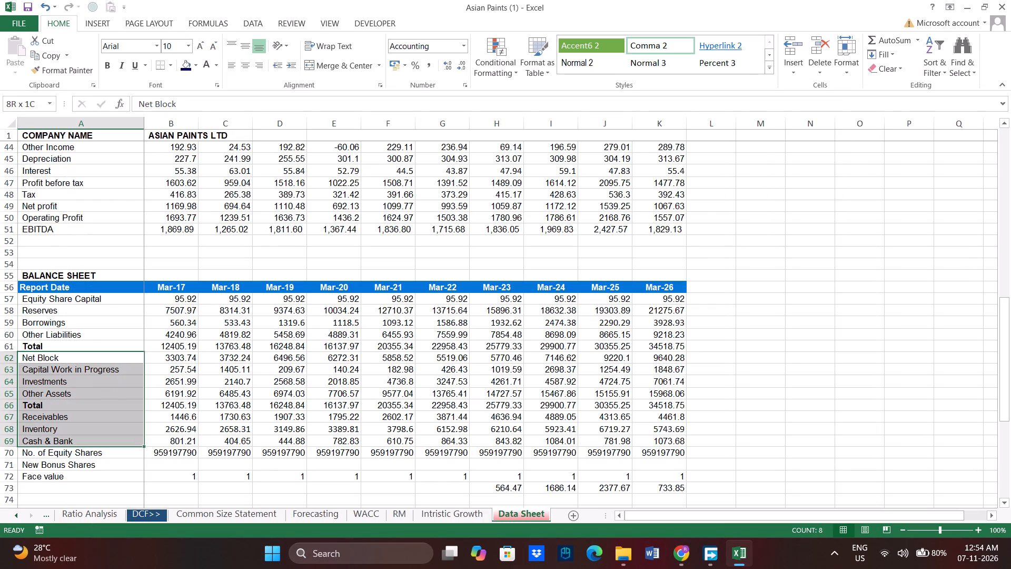
pyautogui.moveTo(72, 437); pyautogui.dragTo(72, 437)
pyautogui.scroll(-11, 93, 412)
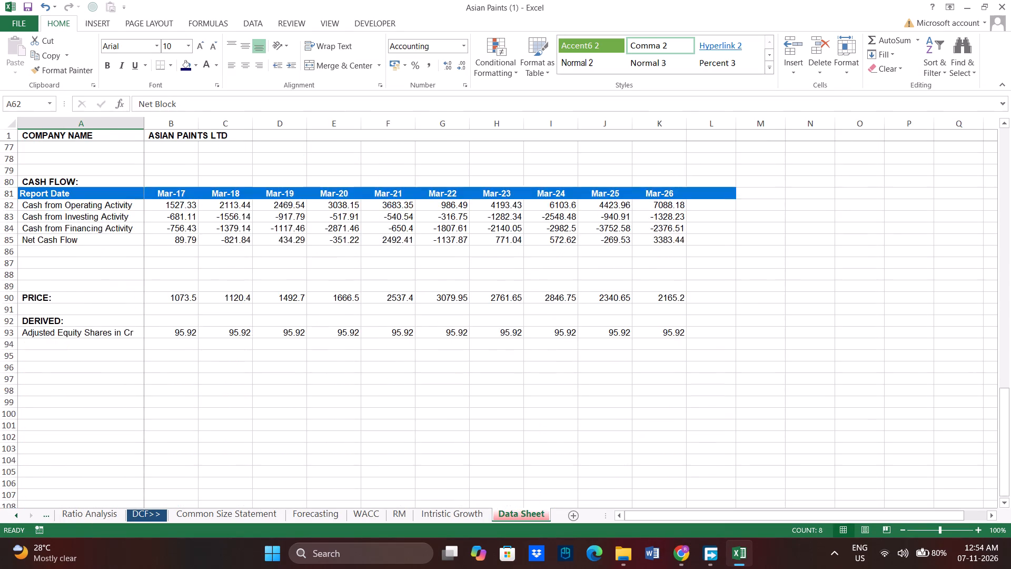
pyautogui.scroll(17, 93, 412)
pyautogui.click(154, 309)
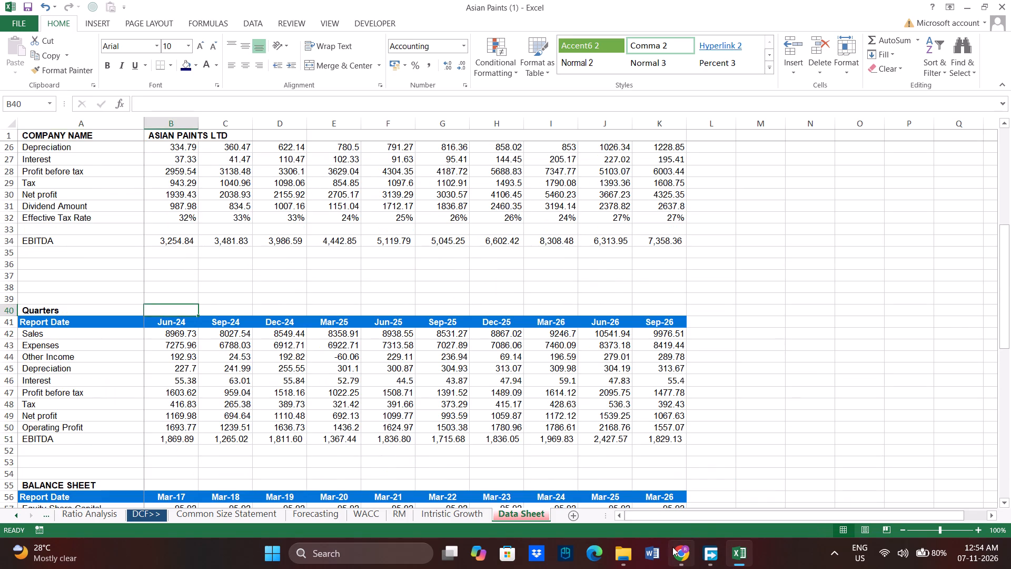
# Switch to Chrome and open the Asian Paints company page on screener.in in a new tab.
pyautogui.click(677, 549)
pyautogui.click(742, 0)
pyautogui.click(801, 14)
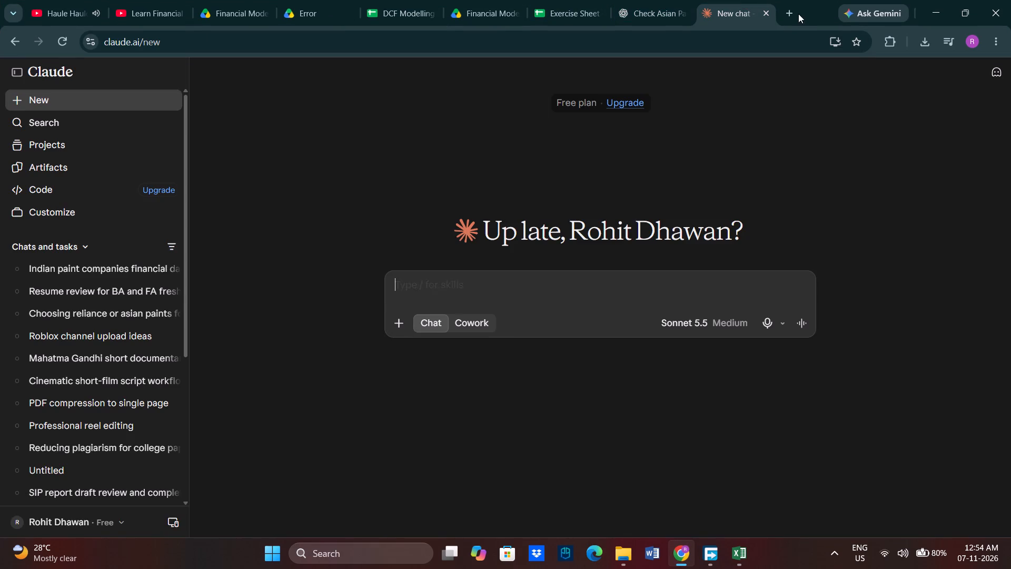
pyautogui.click(795, 12)
pyautogui.write('sr')
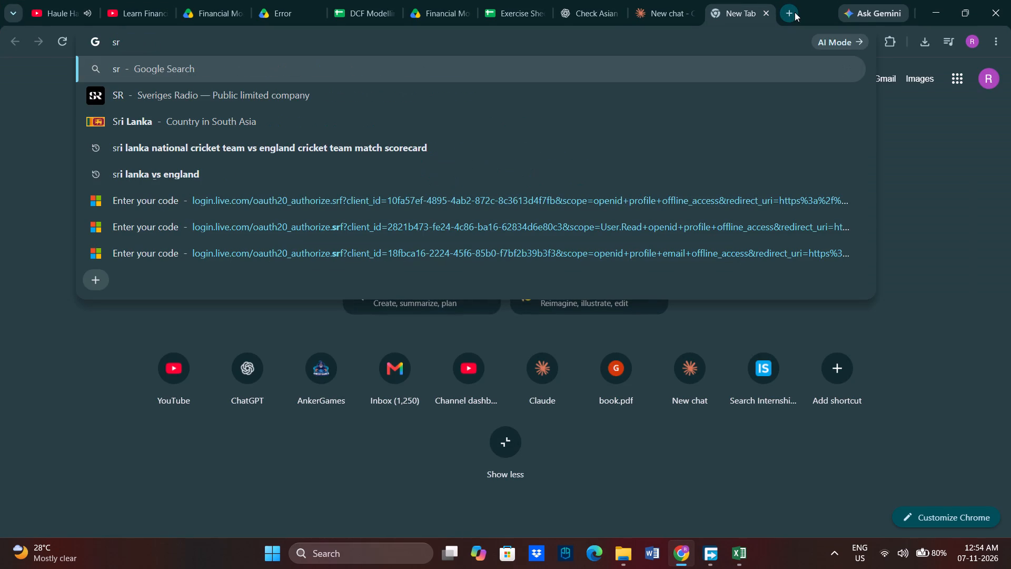
pyautogui.press('BackSpace')
pyautogui.press('c')
pyautogui.press('Return')
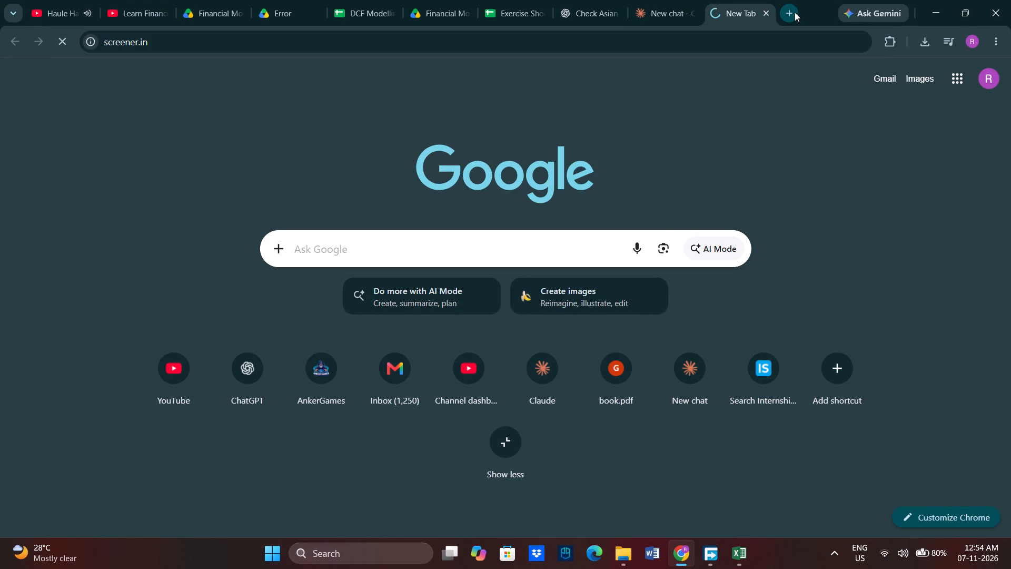
pyautogui.click(117, 70)
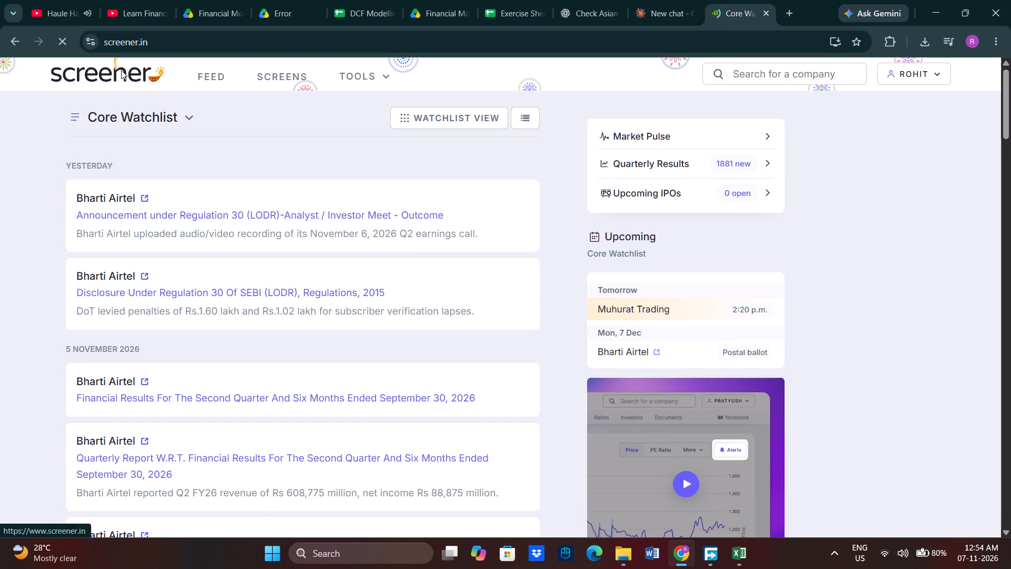
pyautogui.click(823, 65)
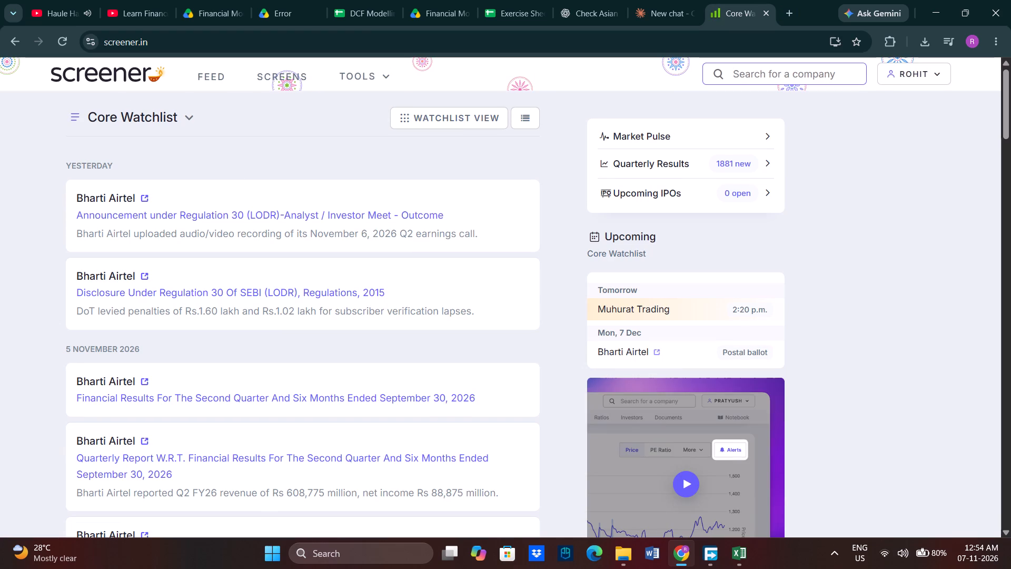
pyautogui.write('asian paints')
pyautogui.press('Return')
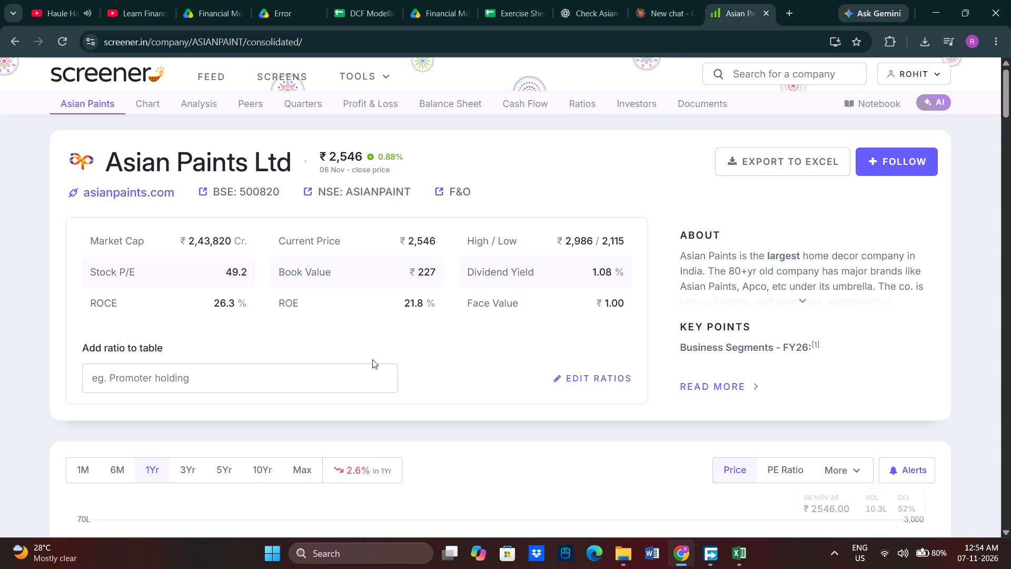
# Expand the Borrowings, Other Liabilities, Fixed Assets and Other Assets breakdowns in the screener.in consolidated balance sheet.
pyautogui.scroll(-4, 303, 387)
pyautogui.scroll(-10, 66, 386)
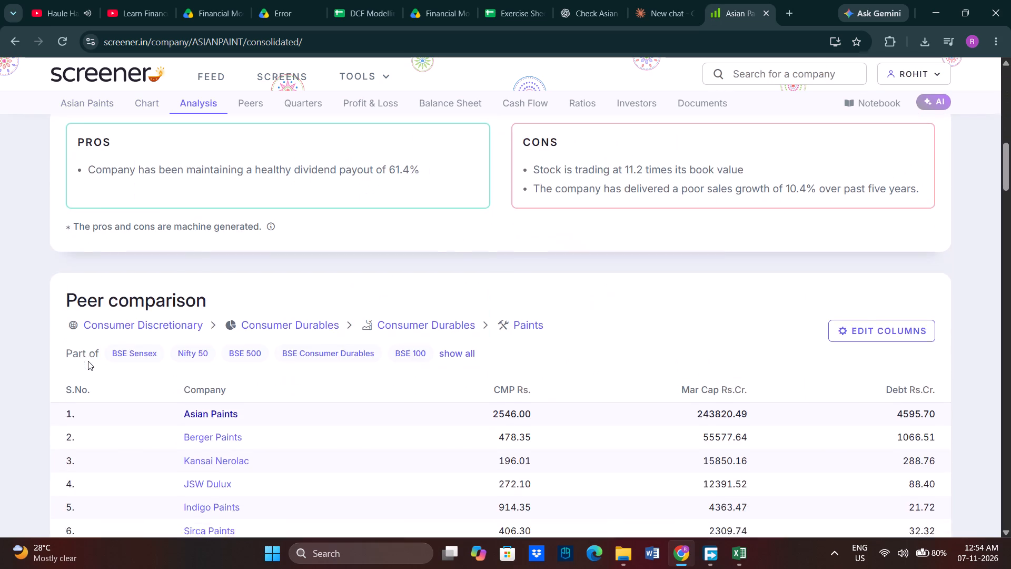
pyautogui.scroll(-5, 88, 361)
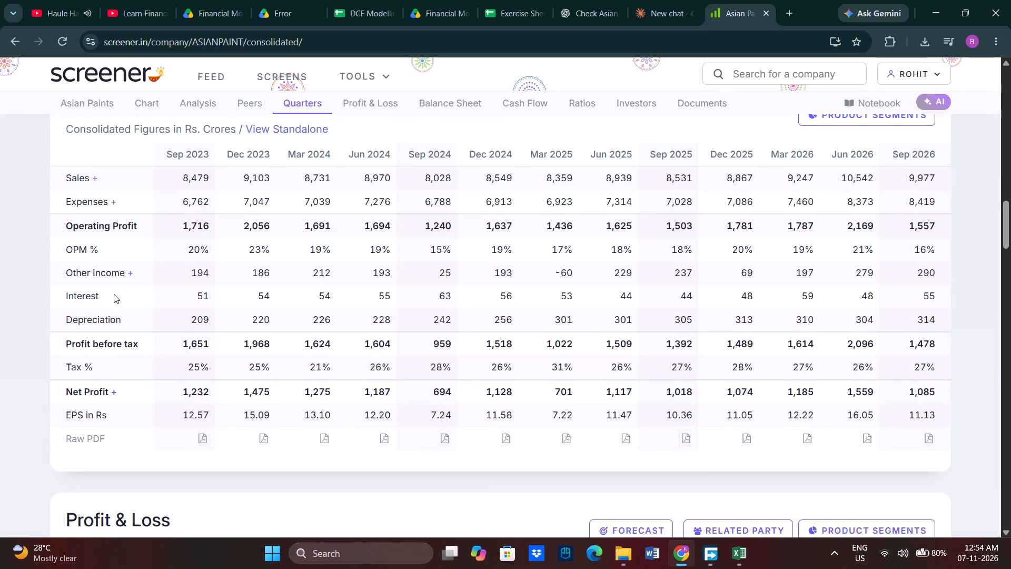
pyautogui.scroll(-13, 113, 303)
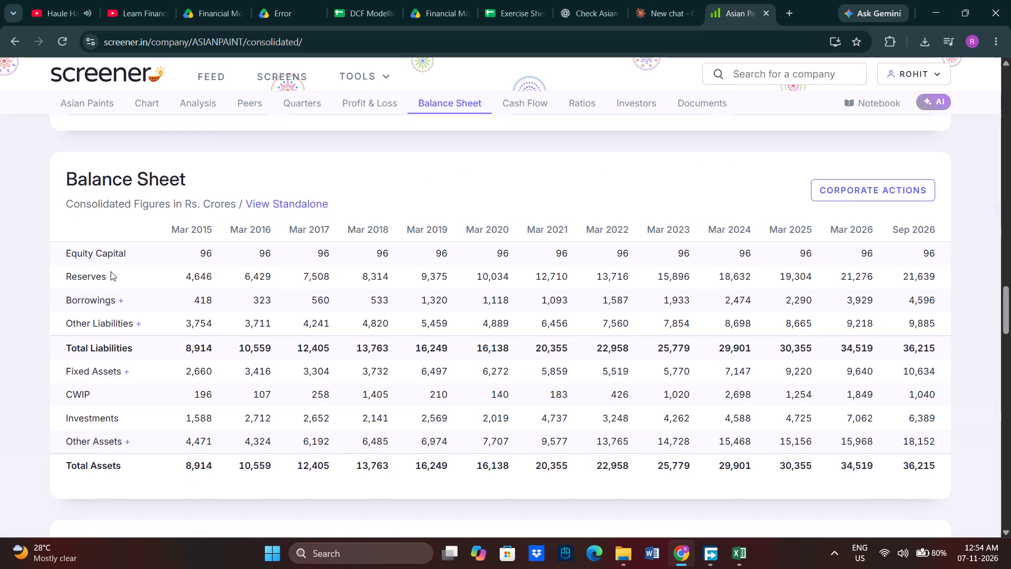
pyautogui.click(114, 300)
pyautogui.scroll(-1, 131, 322)
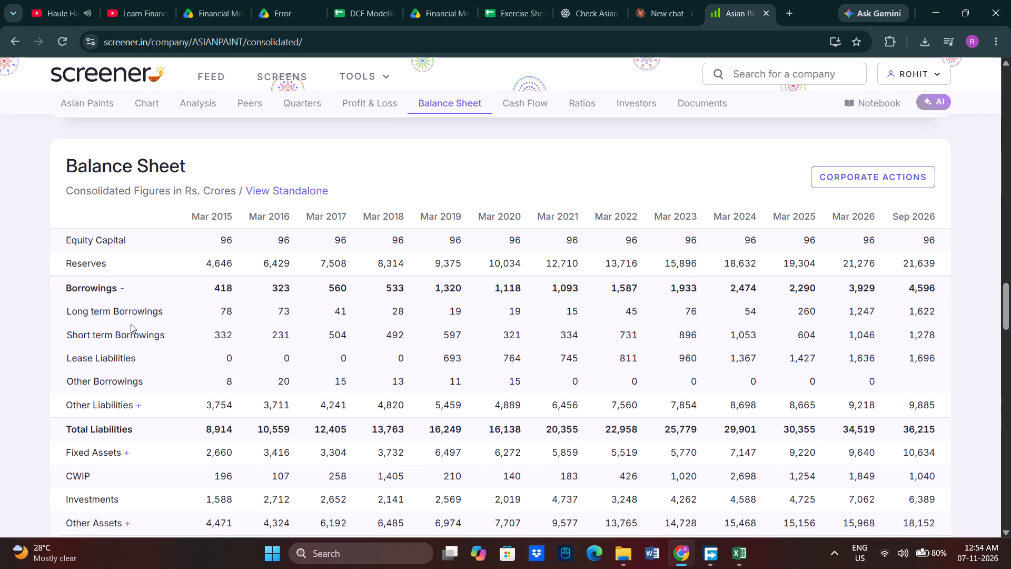
pyautogui.click(133, 354)
pyautogui.scroll(-2, 127, 306)
pyautogui.click(127, 359)
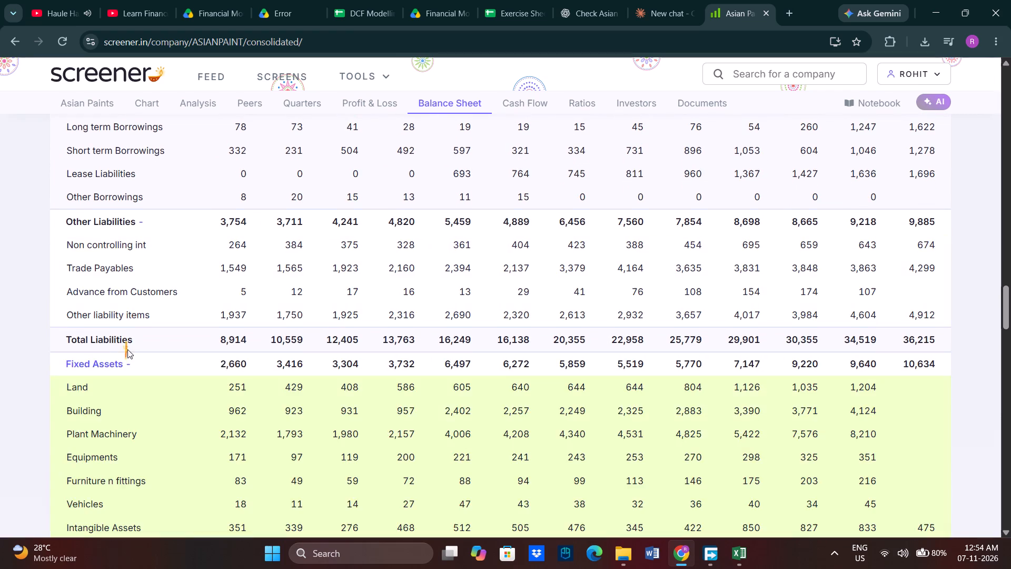
pyautogui.scroll(-4, 128, 337)
pyautogui.click(124, 405)
pyautogui.scroll(-1, 124, 362)
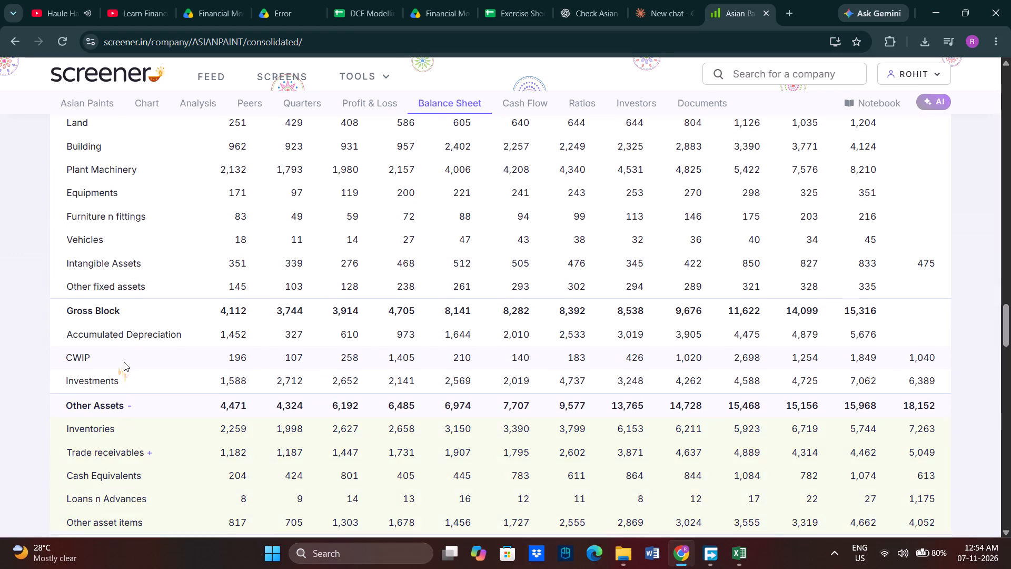
# Copy the whole expanded balance sheet table, from the year headers through the Total Assets row.
pyautogui.scroll(-3, 124, 362)
pyautogui.scroll(9, 124, 362)
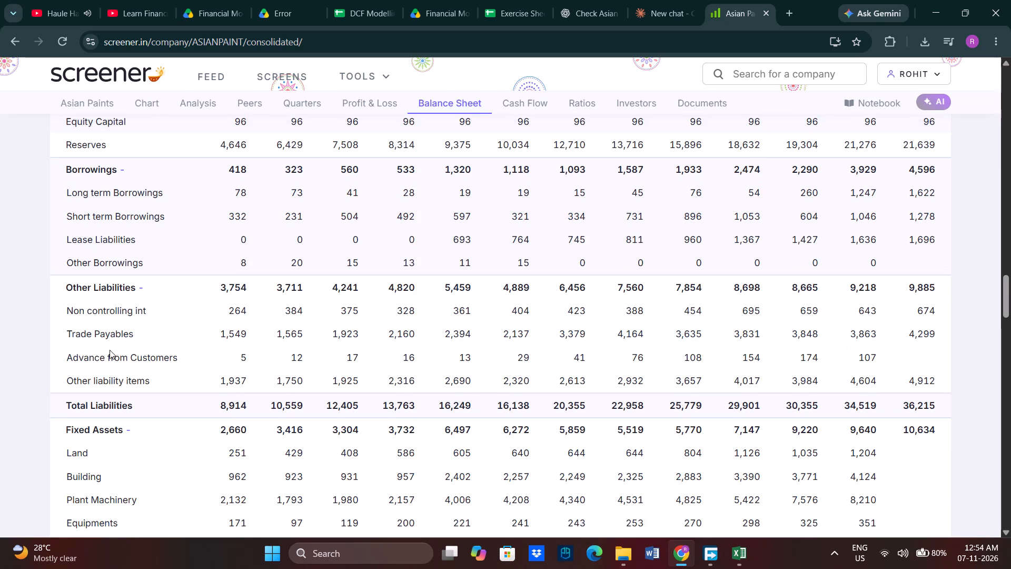
pyautogui.scroll(3, 84, 297)
pyautogui.moveTo(65, 315); pyautogui.dragTo(138, 358)
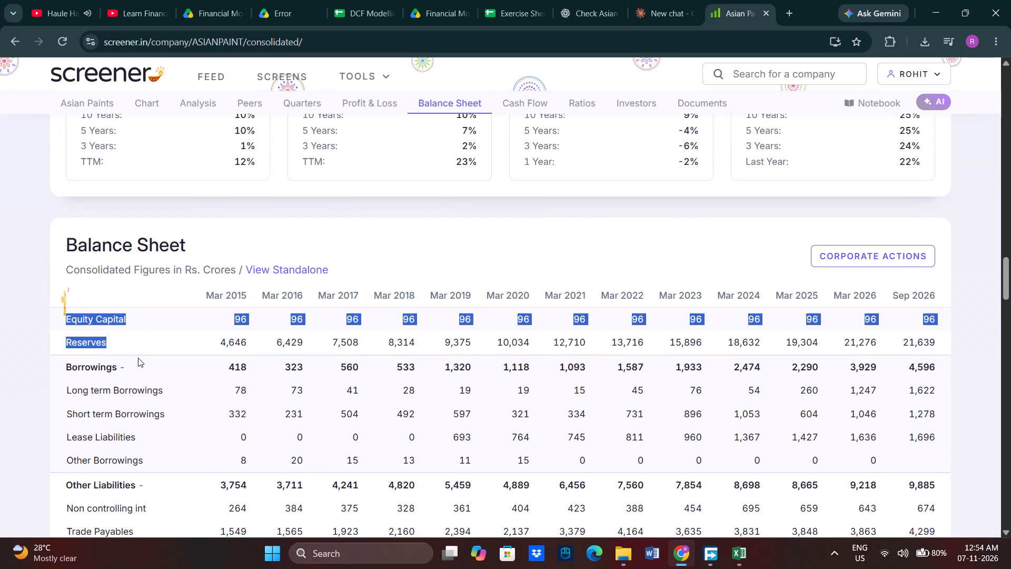
pyautogui.moveTo(138, 358); pyautogui.dragTo(346, 501)
pyautogui.click(160, 309)
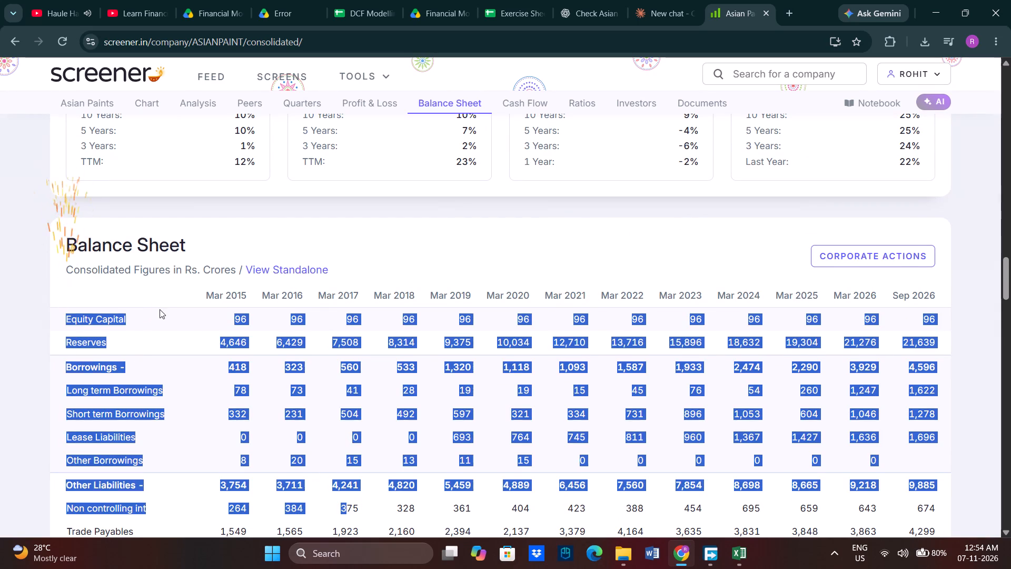
pyautogui.moveTo(75, 287); pyautogui.dragTo(387, 539)
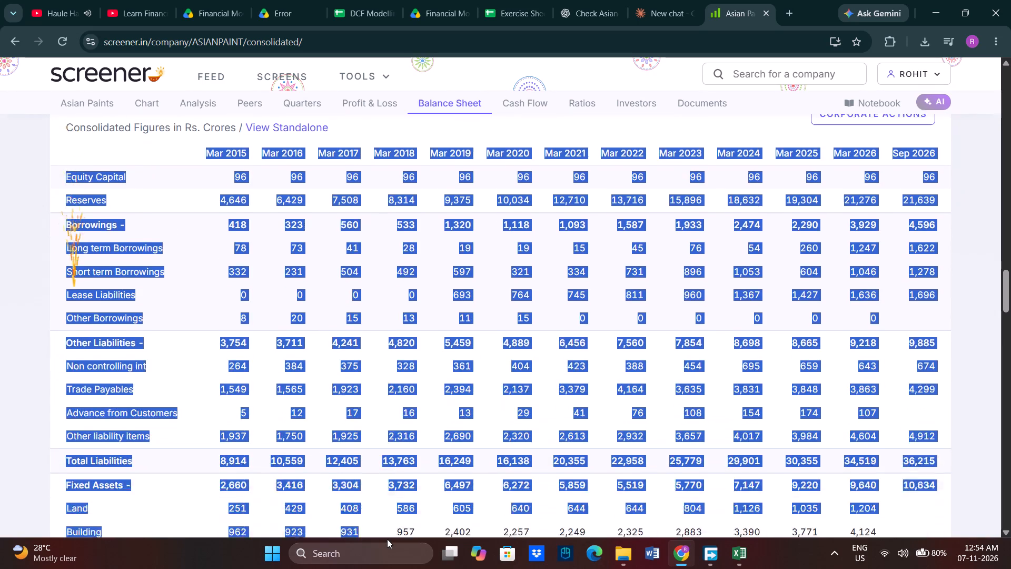
pyautogui.moveTo(387, 539); pyautogui.dragTo(850, 306)
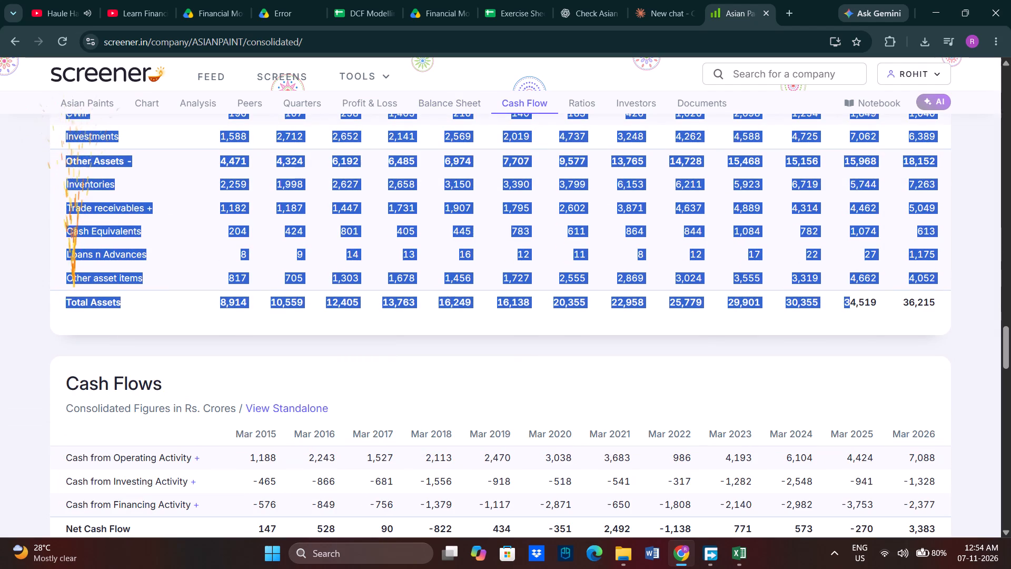
pyautogui.moveTo(850, 306); pyautogui.dragTo(955, 305)
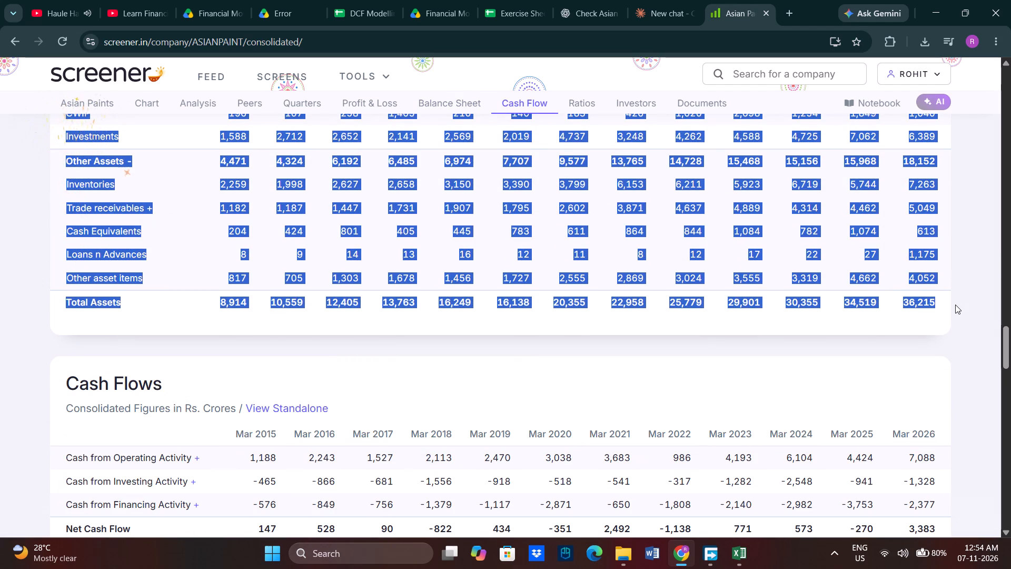
pyautogui.hotkey('ctrl', 'c')
# Switch to the Asian Paints workbook in Excel and add a new worksheet named Data after Data Sheet.
pyautogui.click(730, 561)
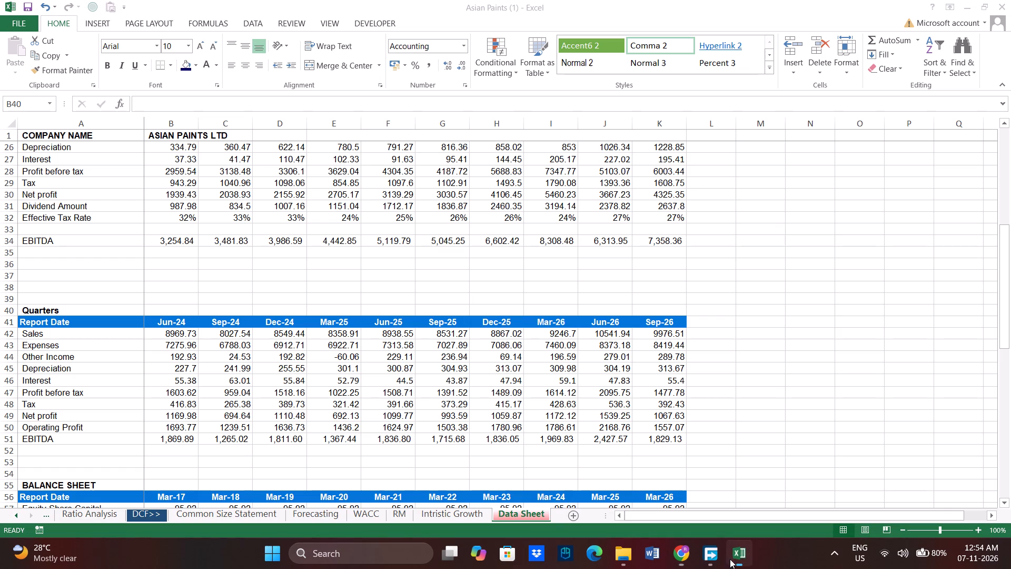
pyautogui.click(563, 517)
pyautogui.click(566, 517)
pyautogui.click(571, 516)
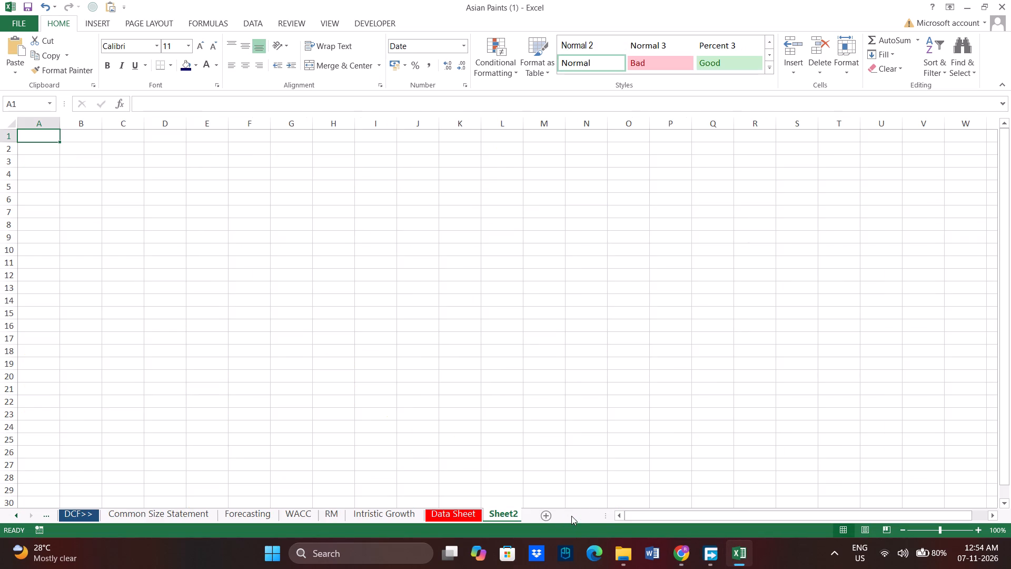
pyautogui.doubleClick(501, 513)
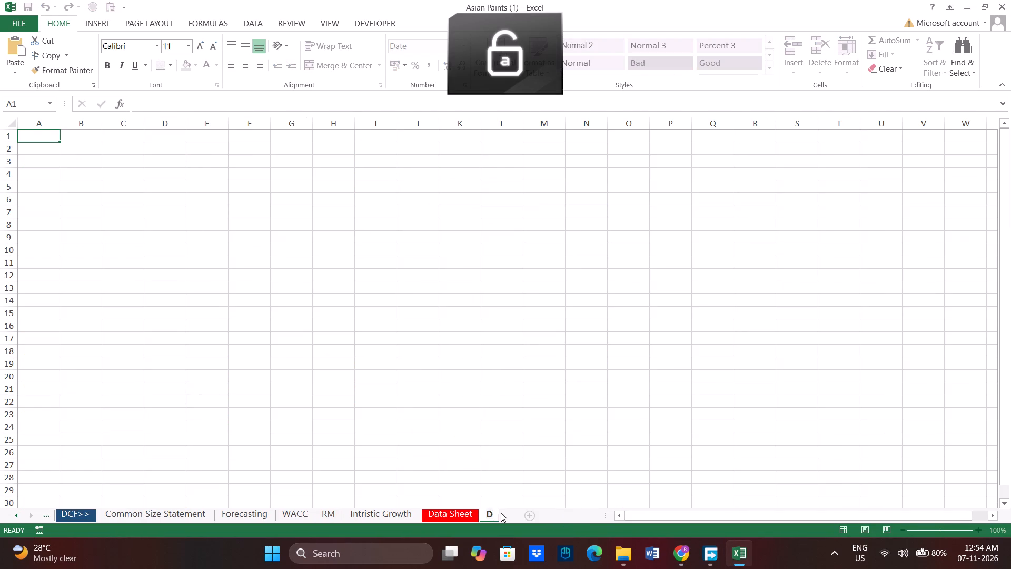
pyautogui.press('t')
pyautogui.press('a')
pyautogui.press('Return')
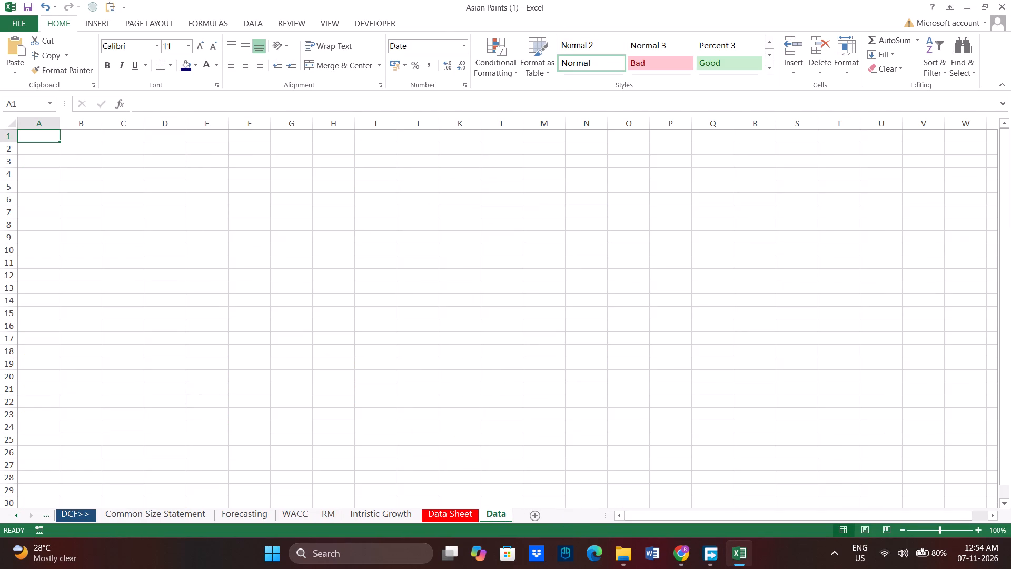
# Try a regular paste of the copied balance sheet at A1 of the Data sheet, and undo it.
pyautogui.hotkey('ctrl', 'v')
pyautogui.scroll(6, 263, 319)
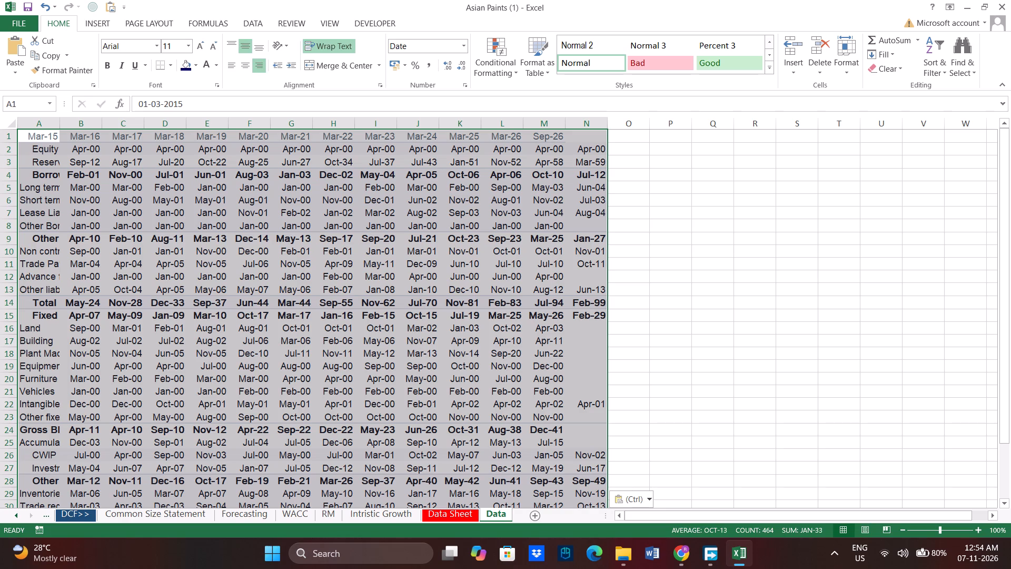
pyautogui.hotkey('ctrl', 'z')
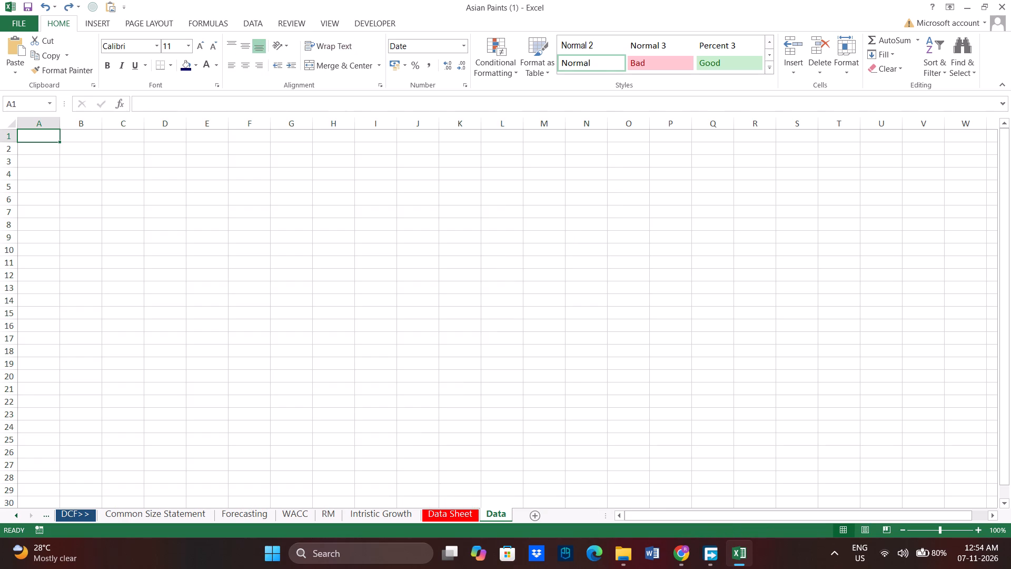
# Paste the copied balance sheet into A1 of the Data sheet as Text using Paste Special.
pyautogui.rightClick(48, 132)
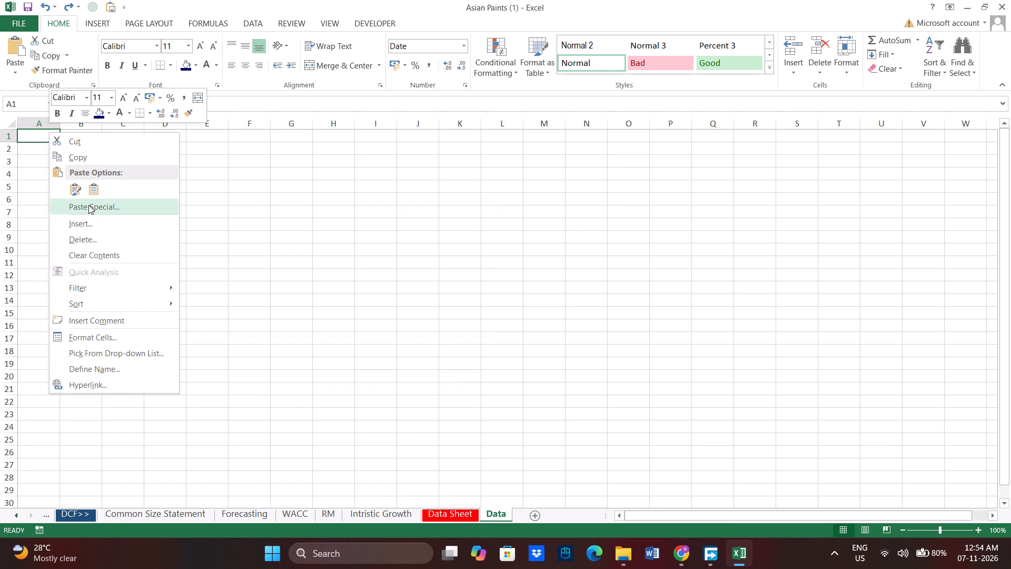
pyautogui.click(88, 205)
pyautogui.click(72, 133)
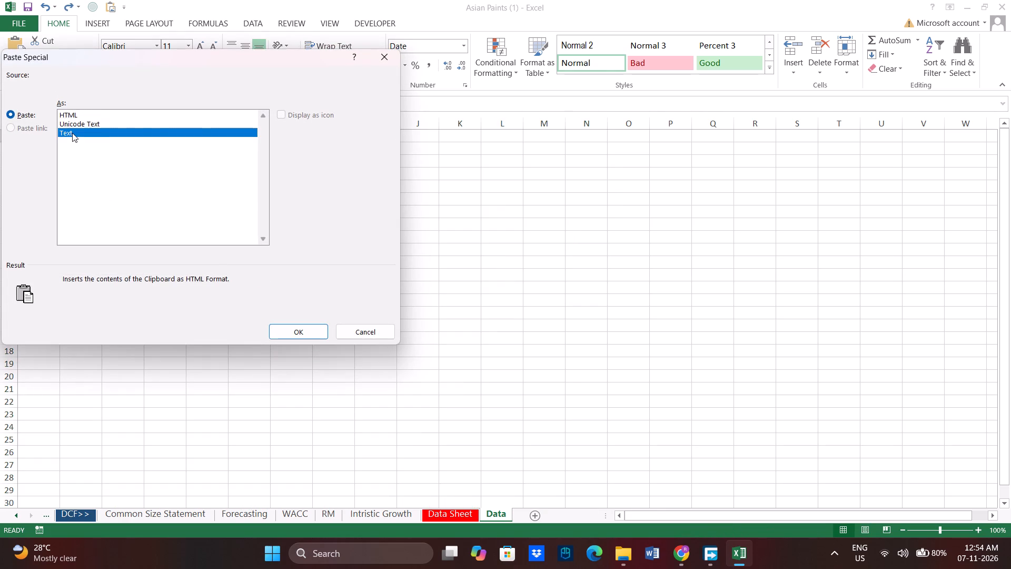
pyautogui.click(295, 335)
pyautogui.click(402, 306)
pyautogui.scroll(3, 251, 365)
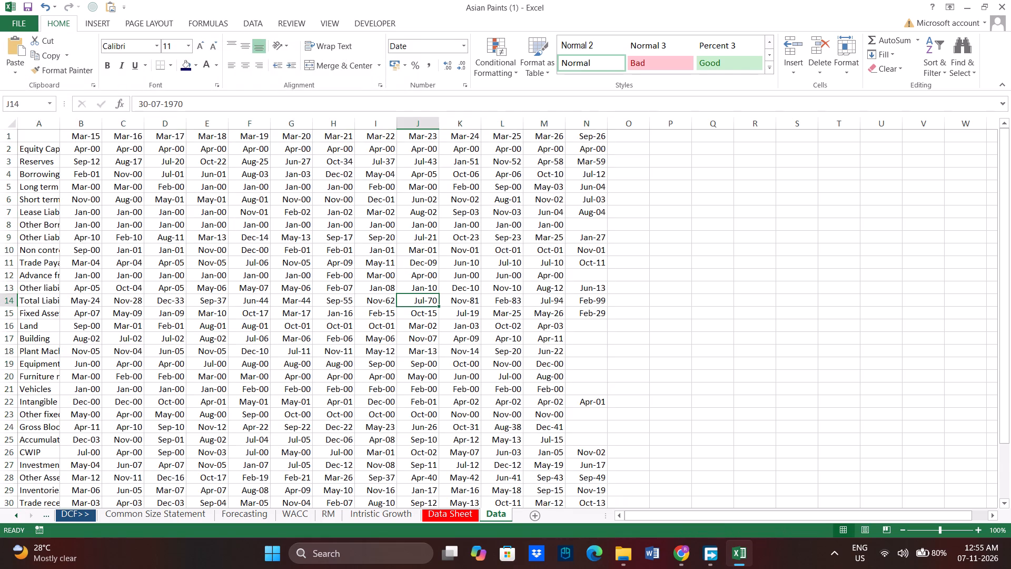
# Auto-fit the width of column A on the Data sheet so the balance sheet row labels show in full.
pyautogui.scroll(2, 250, 365)
pyautogui.doubleClick(61, 125)
pyautogui.click(247, 272)
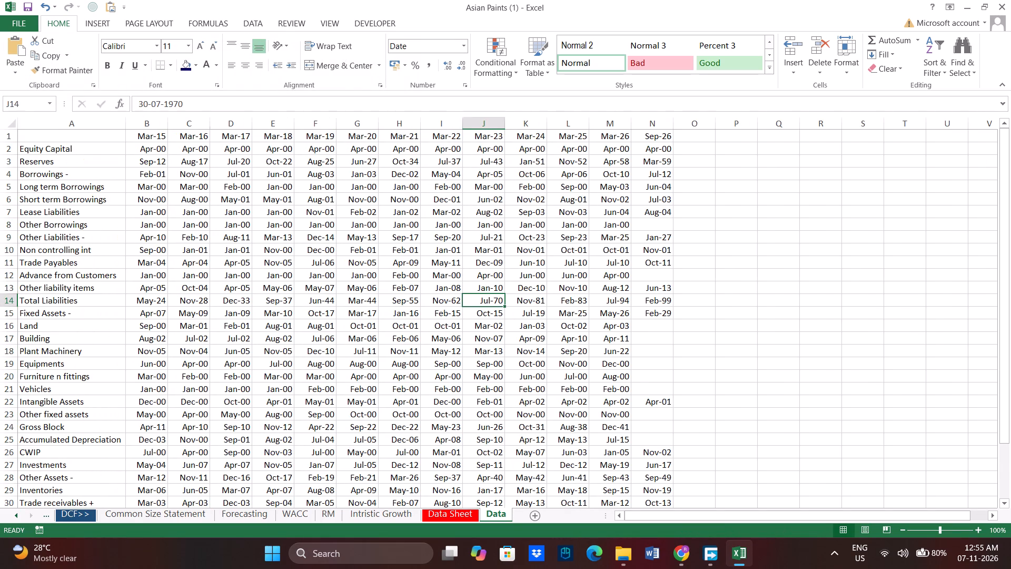
# Review the pasted balance sheet row labels on the Data sheet, from Equity Capital down through the asset items.
pyautogui.click(66, 154)
pyautogui.scroll(-1, 50, 273)
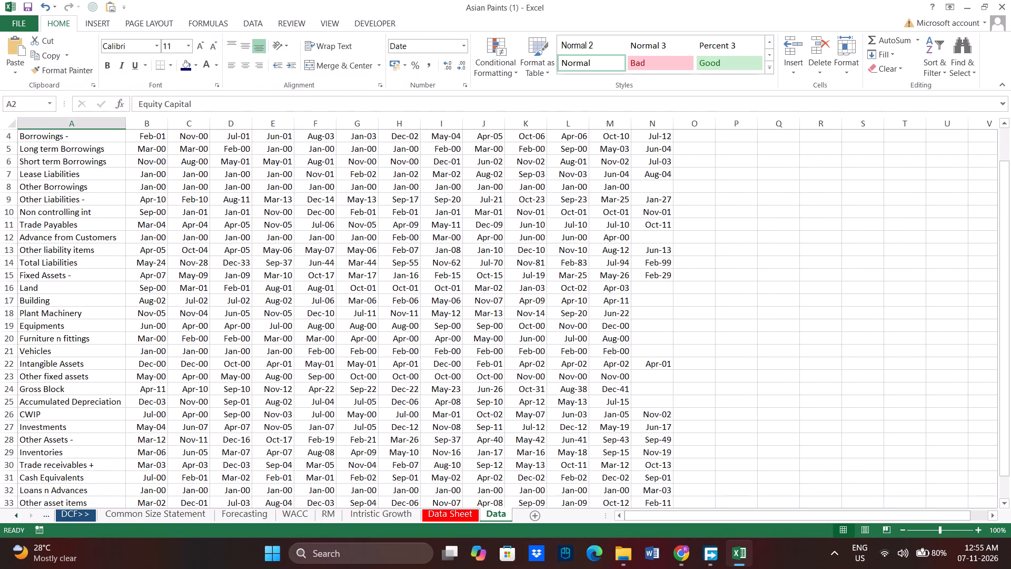
pyautogui.scroll(-1, 50, 273)
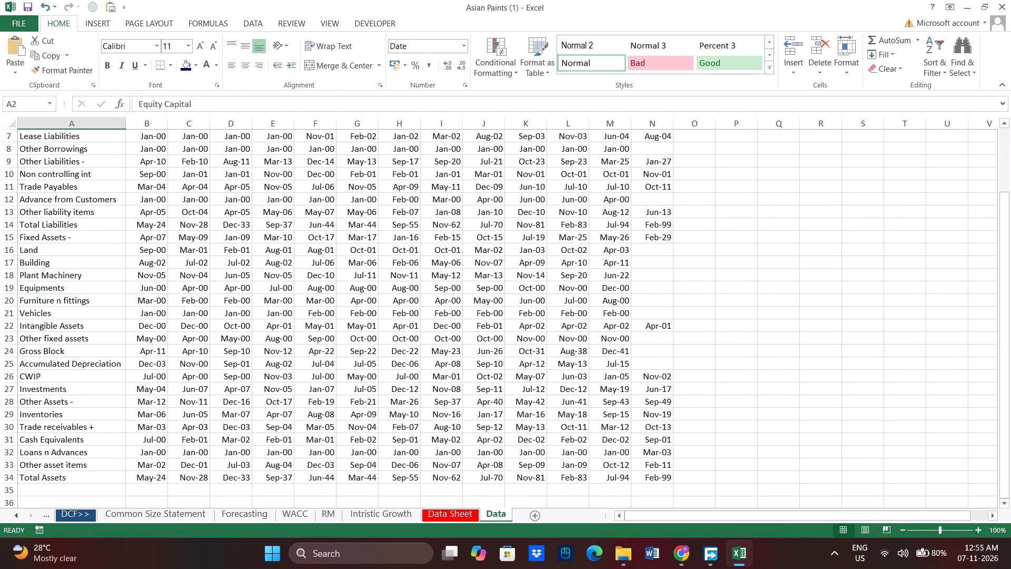
pyautogui.click(42, 413)
pyautogui.click(45, 401)
pyautogui.click(44, 391)
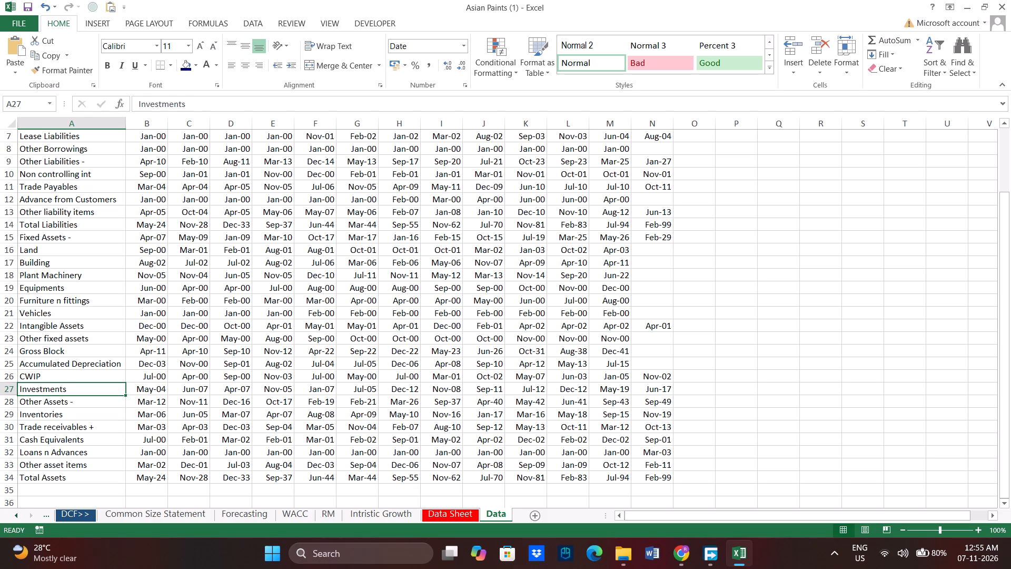
pyautogui.click(55, 463)
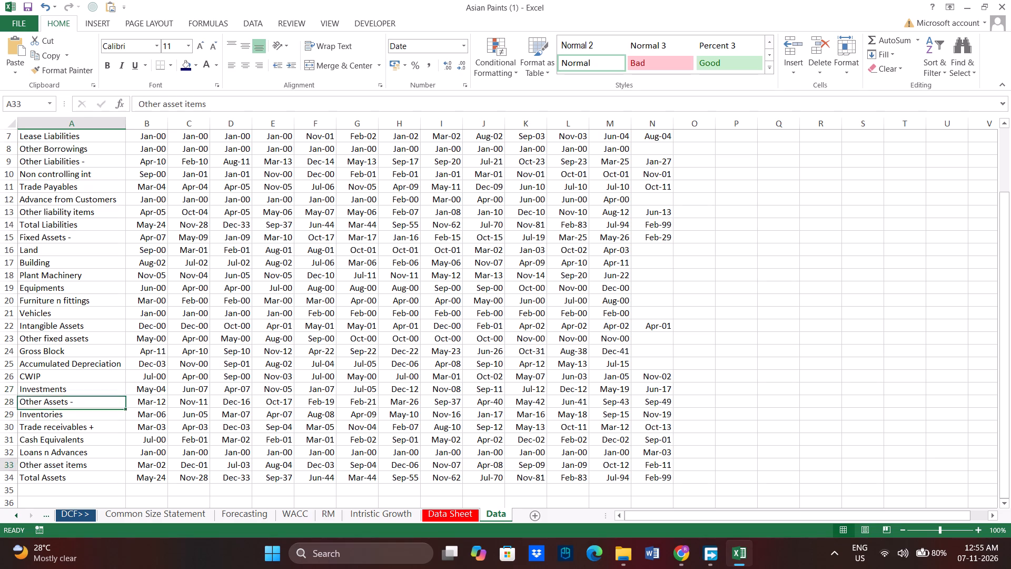
# Change the number format of the balance sheet figures in B2:N34 from Date to General, leaving out the year headers.
pyautogui.scroll(8, 184, 435)
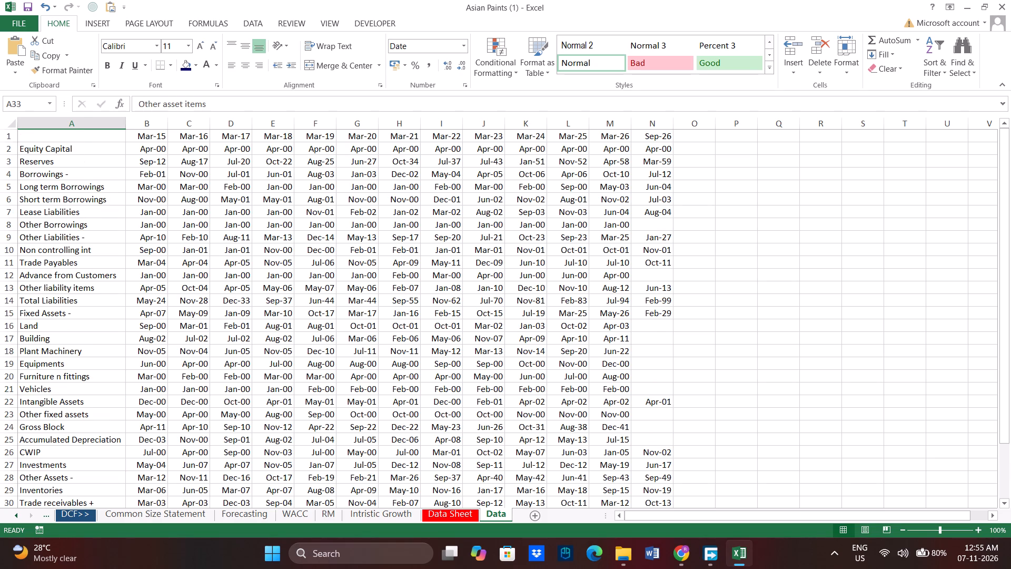
pyautogui.moveTo(145, 148); pyautogui.dragTo(658, 493)
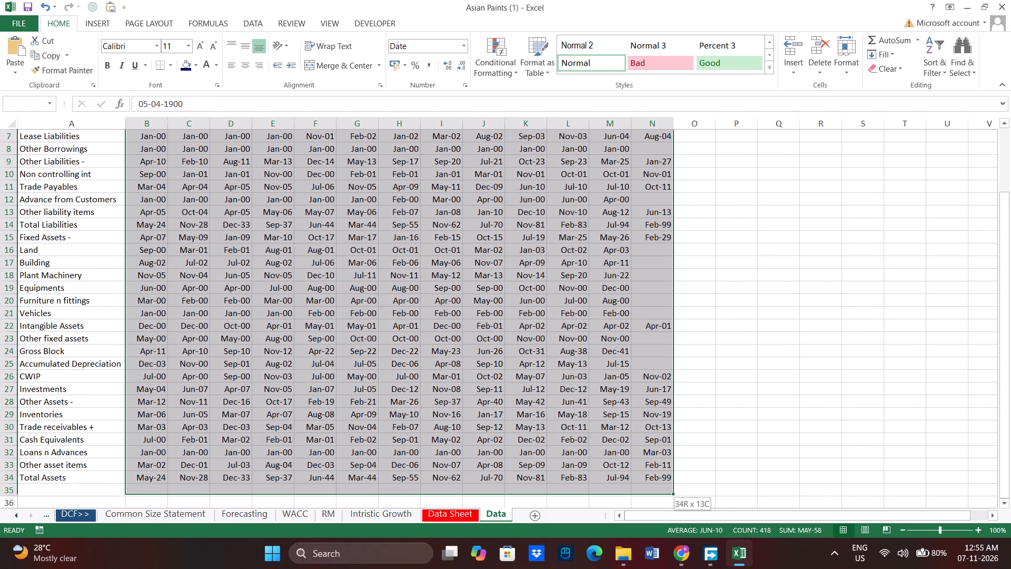
pyautogui.moveTo(658, 493); pyautogui.dragTo(657, 483)
pyautogui.click(464, 45)
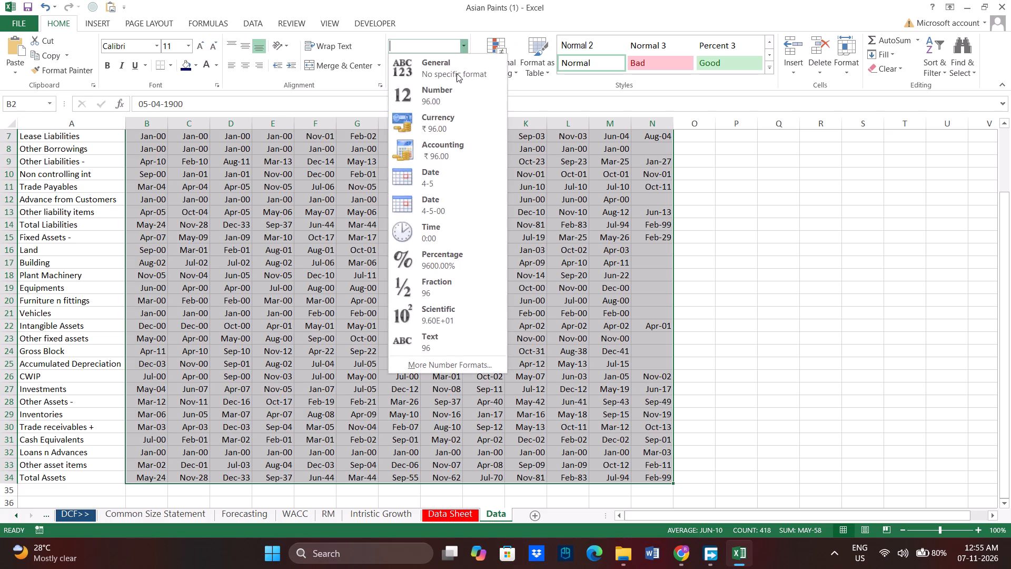
pyautogui.click(457, 73)
pyautogui.click(340, 368)
pyautogui.scroll(-5, 335, 364)
pyautogui.scroll(5, 246, 341)
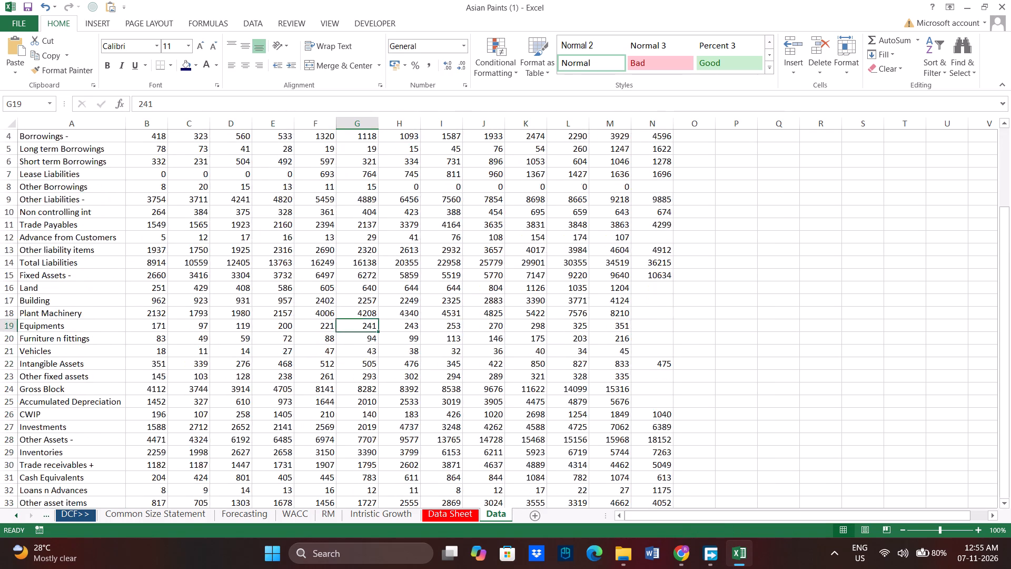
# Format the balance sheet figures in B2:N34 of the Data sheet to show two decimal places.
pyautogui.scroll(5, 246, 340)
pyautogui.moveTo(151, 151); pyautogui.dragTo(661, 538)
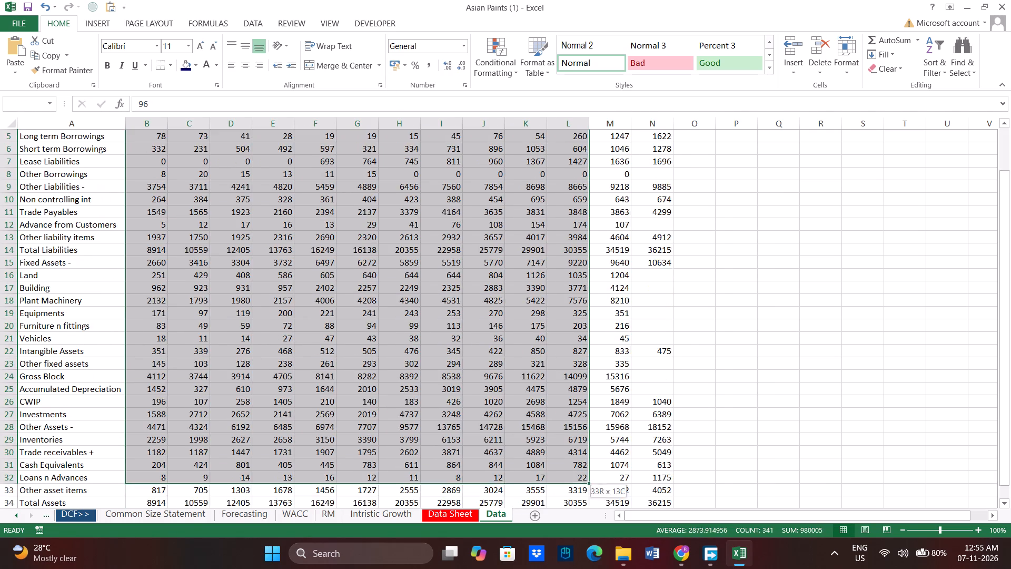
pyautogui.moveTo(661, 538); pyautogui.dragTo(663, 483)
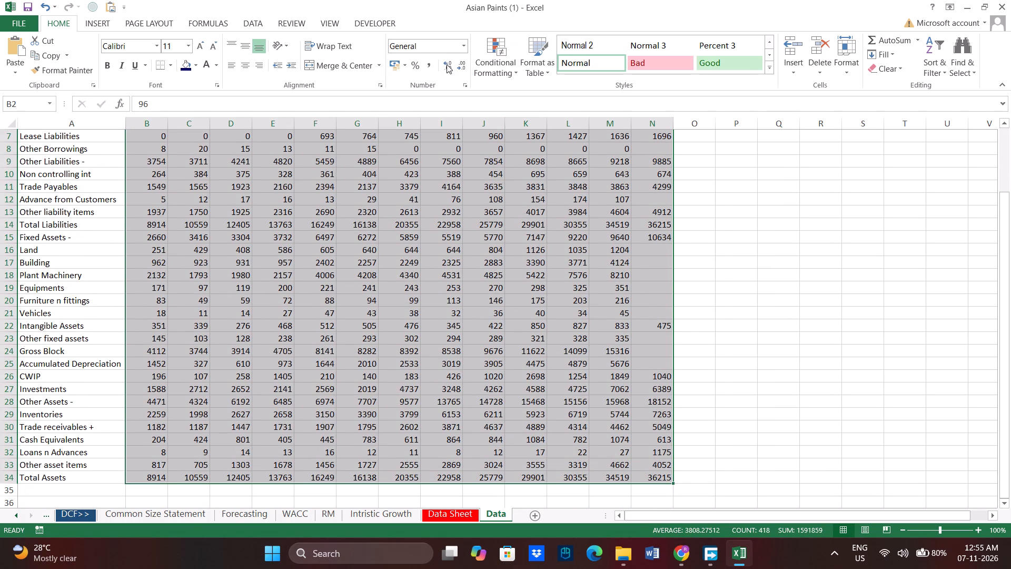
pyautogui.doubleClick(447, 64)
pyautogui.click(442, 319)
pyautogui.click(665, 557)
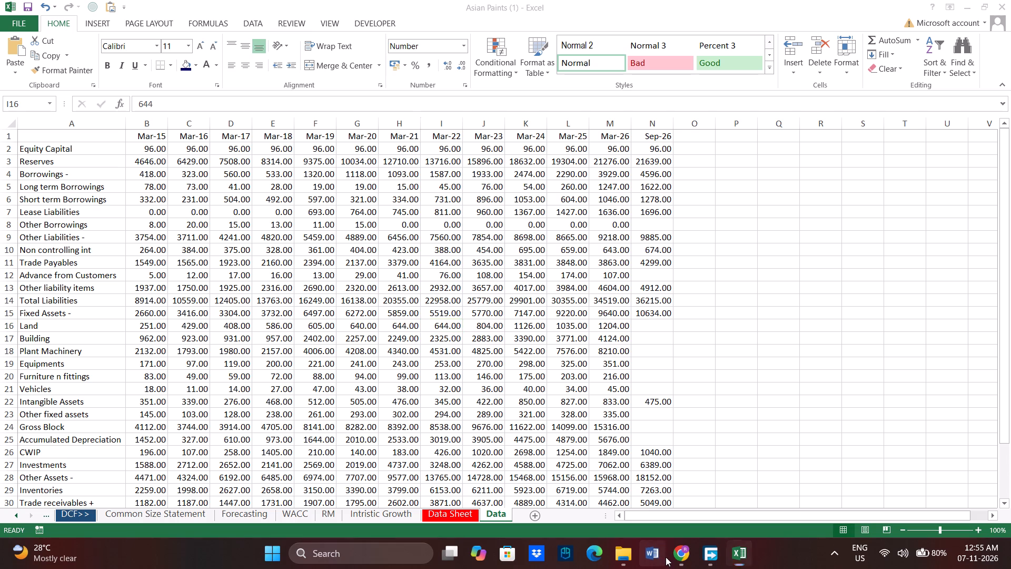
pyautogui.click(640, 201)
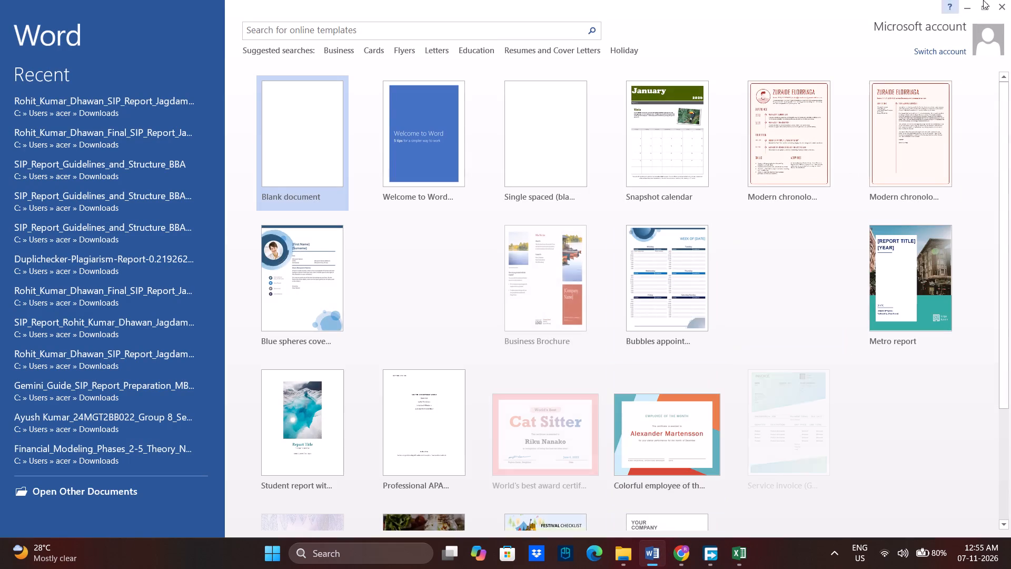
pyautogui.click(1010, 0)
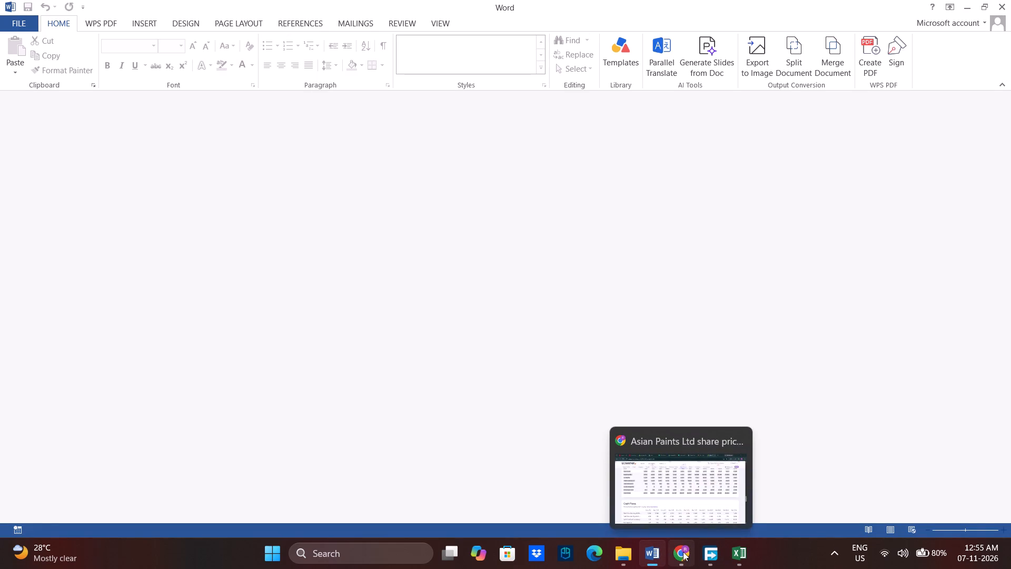
# Switch to Chrome and check the number format of the Asian Paints consolidated balance sheet on Screener.
pyautogui.click(678, 568)
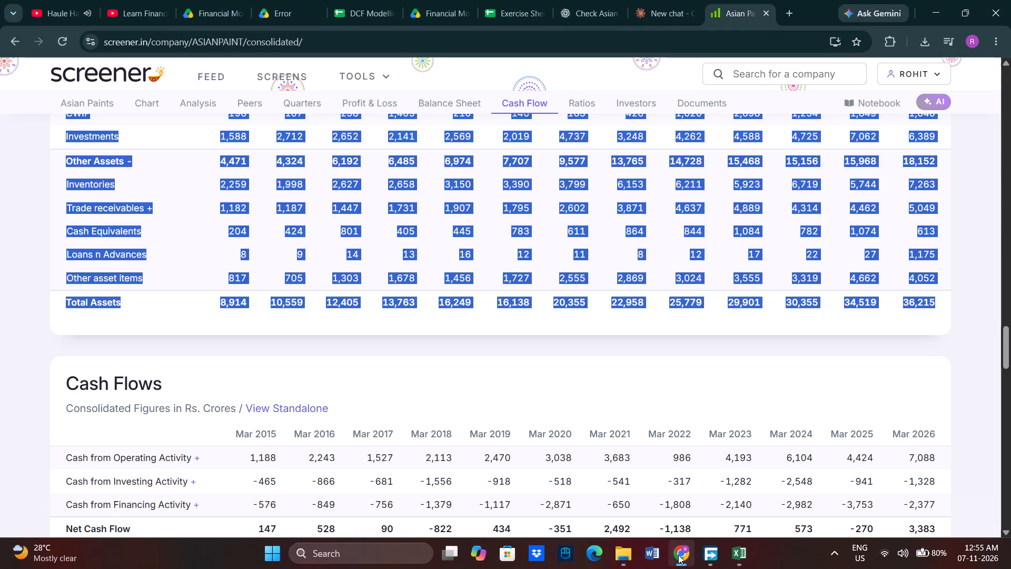
pyautogui.scroll(10, 350, 349)
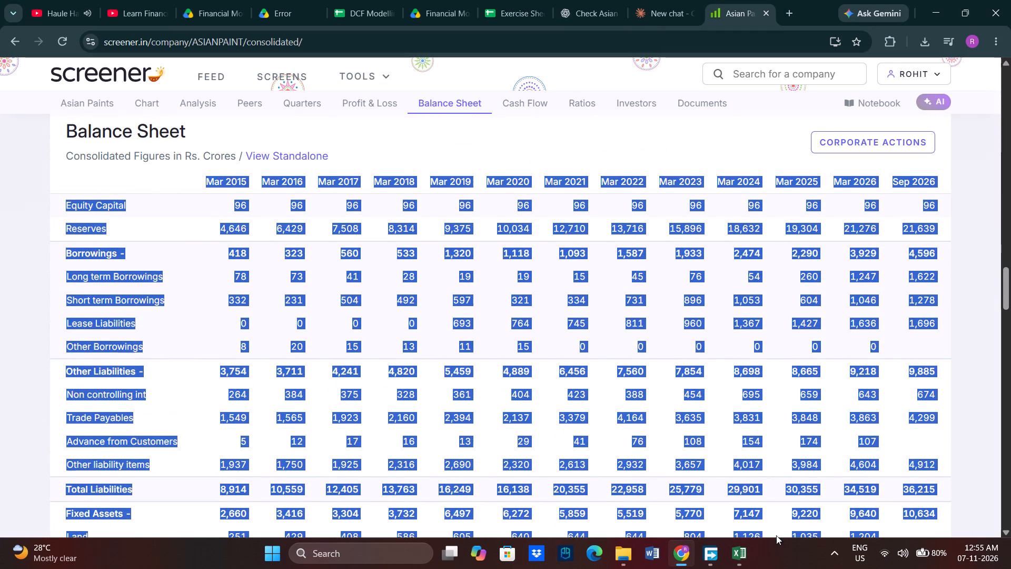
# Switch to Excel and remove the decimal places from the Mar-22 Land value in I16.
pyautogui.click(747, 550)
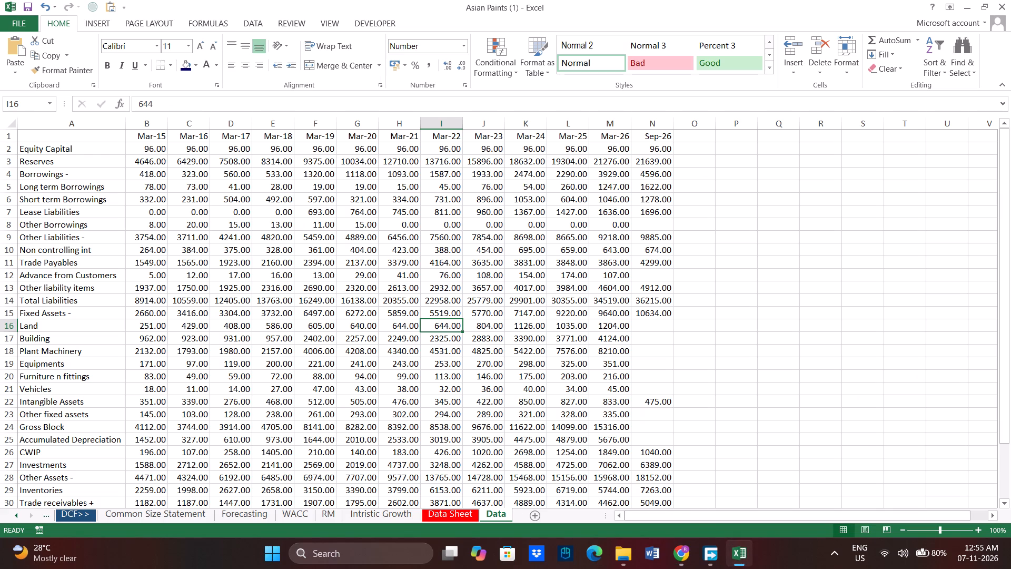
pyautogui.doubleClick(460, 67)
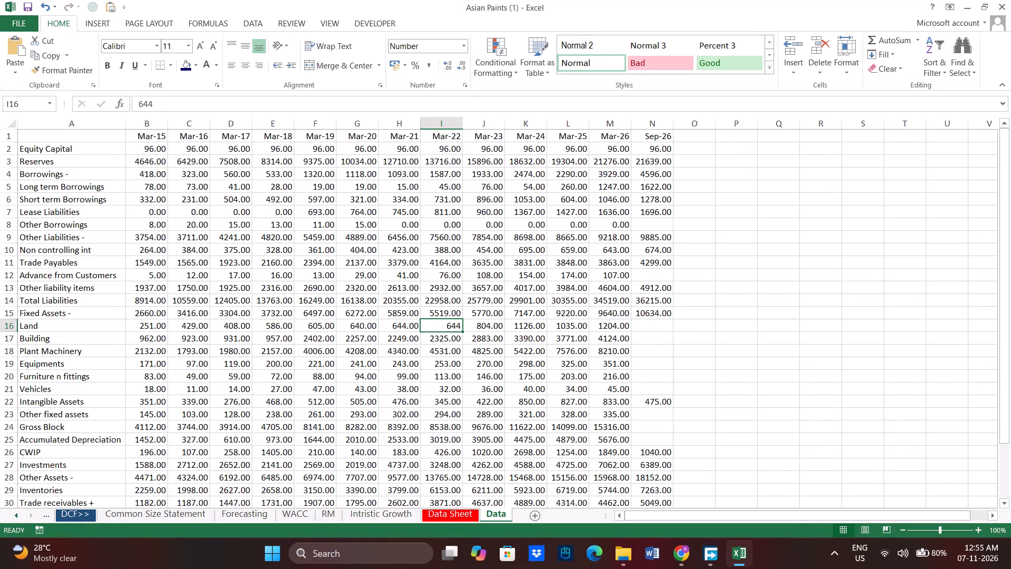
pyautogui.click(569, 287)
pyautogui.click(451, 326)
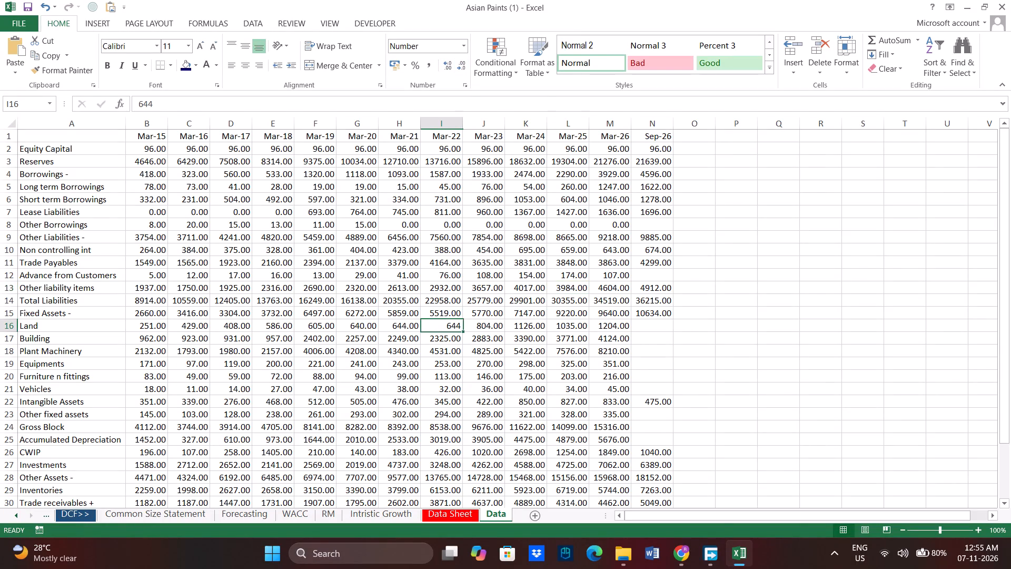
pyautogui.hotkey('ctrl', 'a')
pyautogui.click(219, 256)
# Format the balance sheet figures in B2:N34 of the Data sheet as numbers with no decimal places.
pyautogui.moveTo(143, 150); pyautogui.dragTo(144, 150)
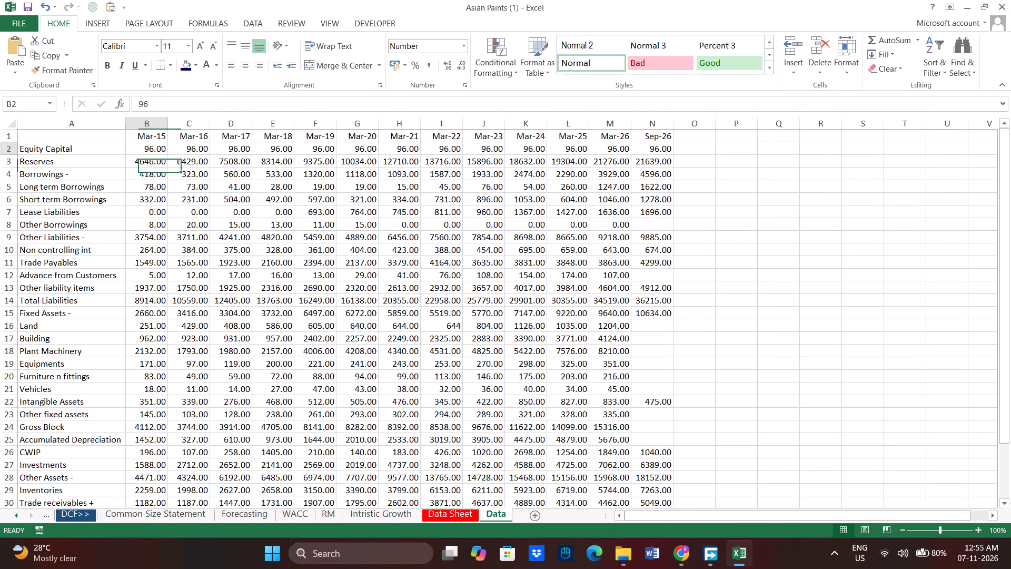
pyautogui.moveTo(144, 150); pyautogui.dragTo(643, 468)
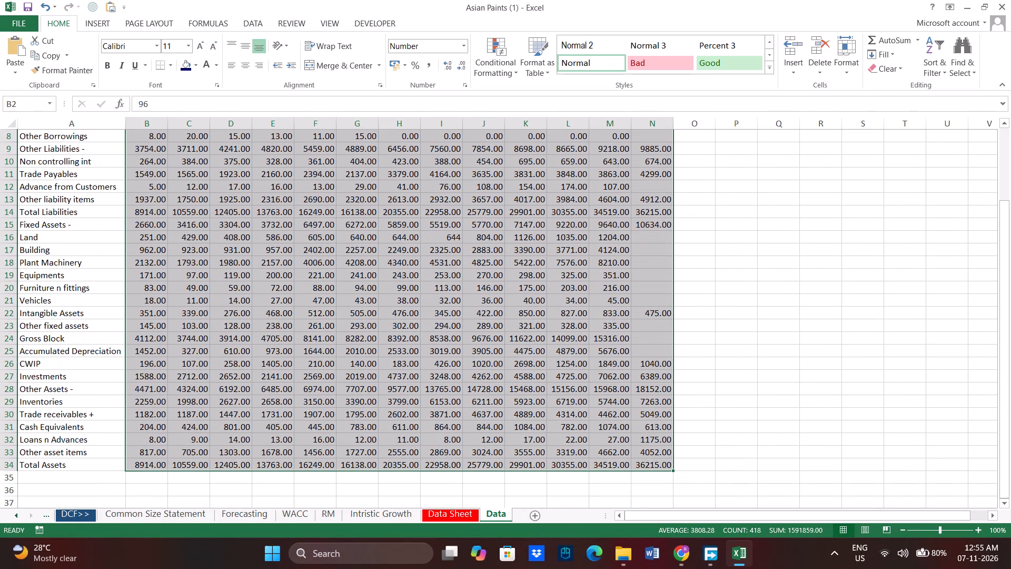
pyautogui.doubleClick(449, 68)
pyautogui.tripleClick(465, 65)
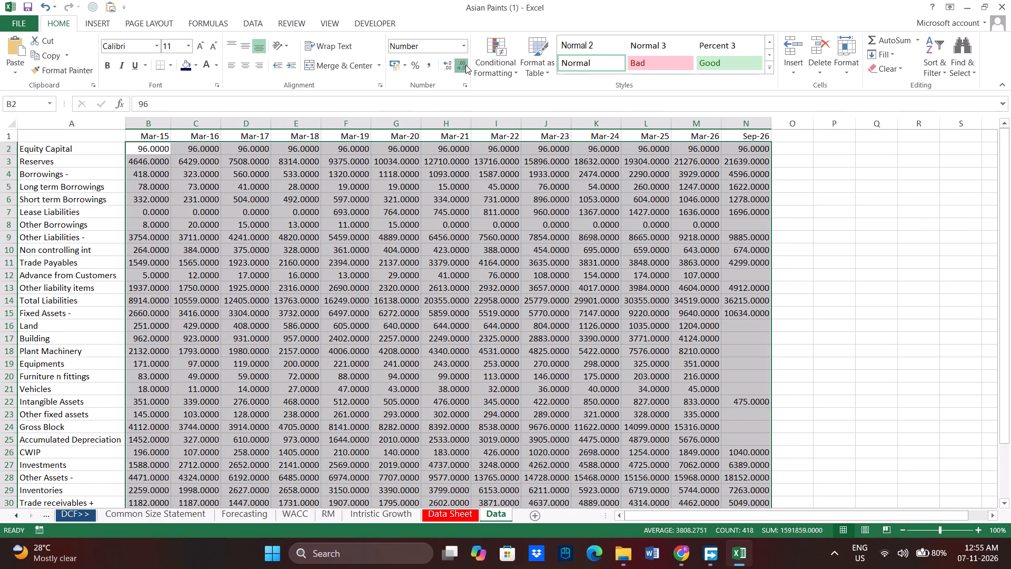
pyautogui.click(464, 65)
pyautogui.click(448, 372)
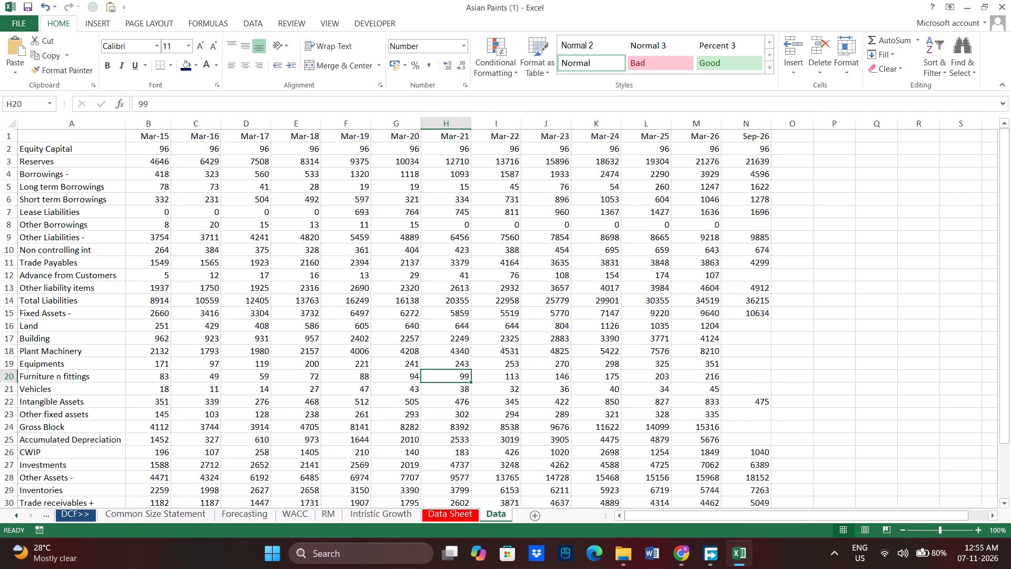
# Review the line items in column A of the Data sheet, especially the fixed asset rows and Total Assets.
pyautogui.scroll(-1, 340, 359)
pyautogui.scroll(-2, 213, 377)
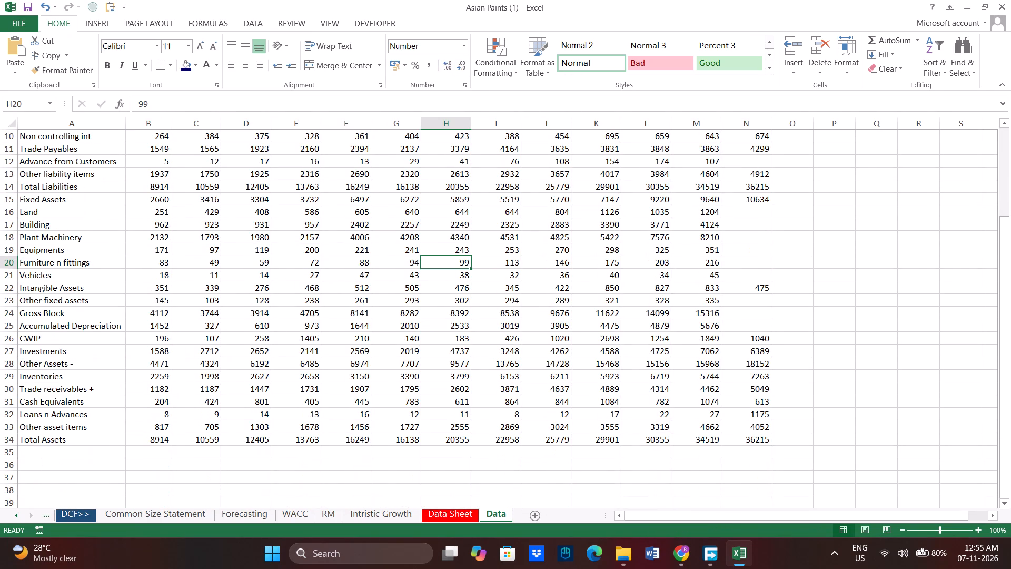
pyautogui.click(52, 368)
pyautogui.click(43, 342)
pyautogui.click(52, 248)
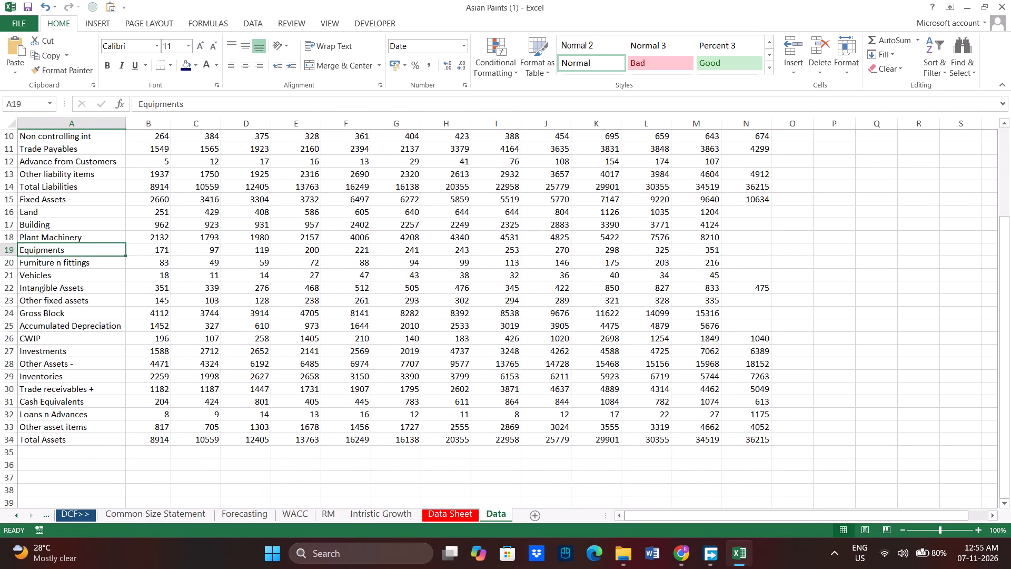
pyautogui.moveTo(39, 272); pyautogui.dragTo(49, 300)
pyautogui.click(49, 300)
pyautogui.click(41, 289)
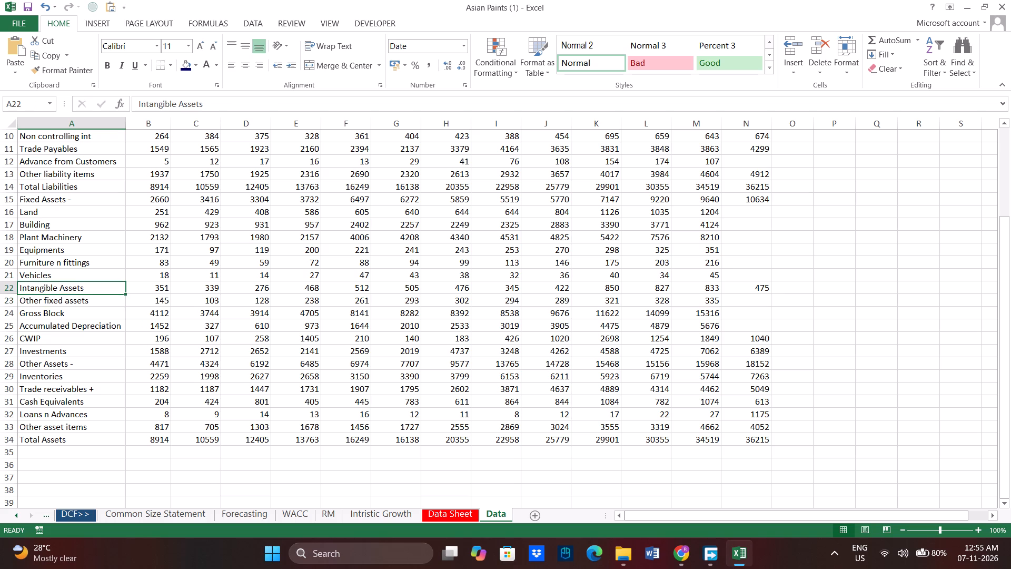
pyautogui.click(36, 437)
pyautogui.scroll(10, 46, 390)
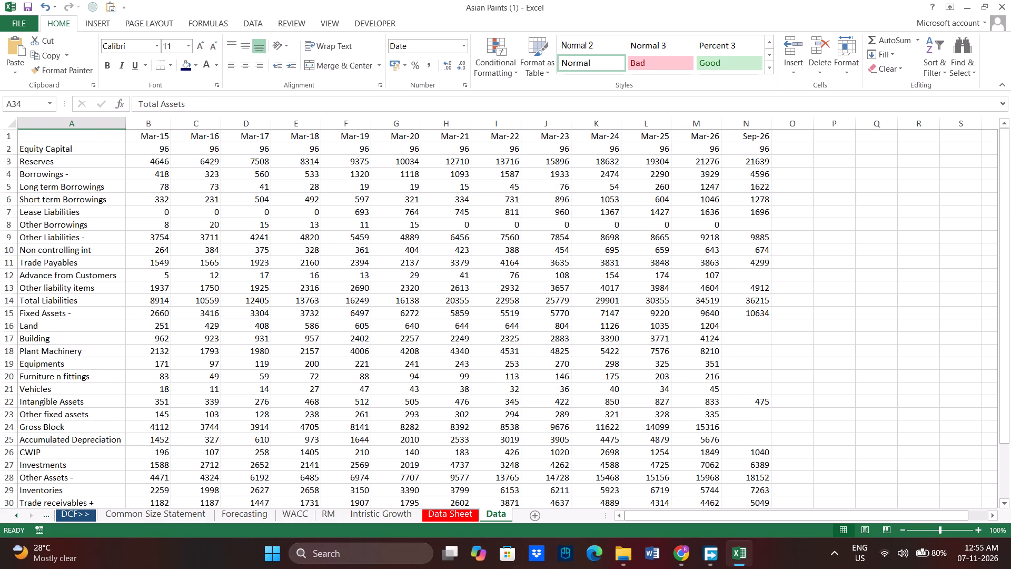
pyautogui.scroll(-3, 110, 401)
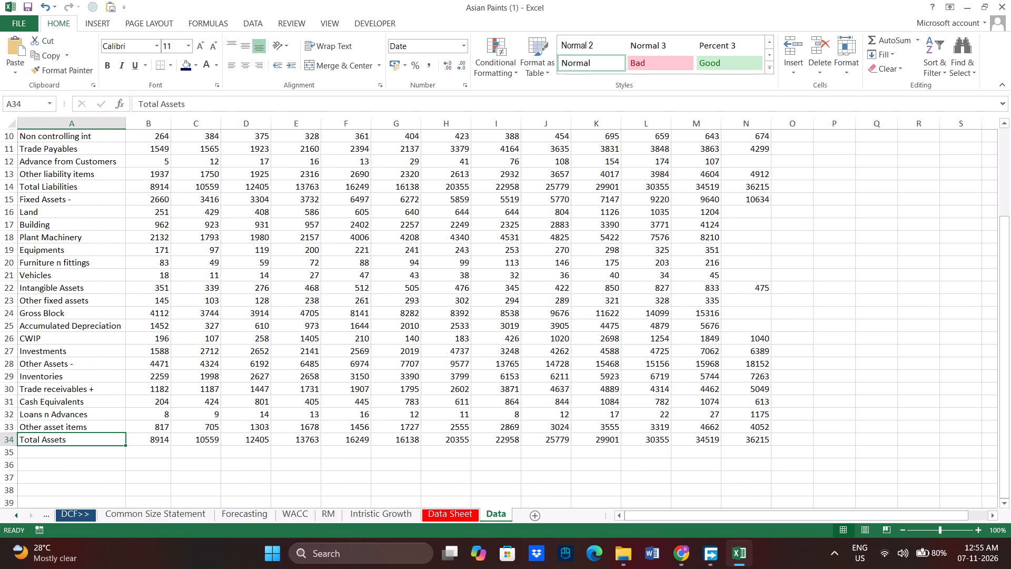
pyautogui.click(36, 339)
pyautogui.click(39, 328)
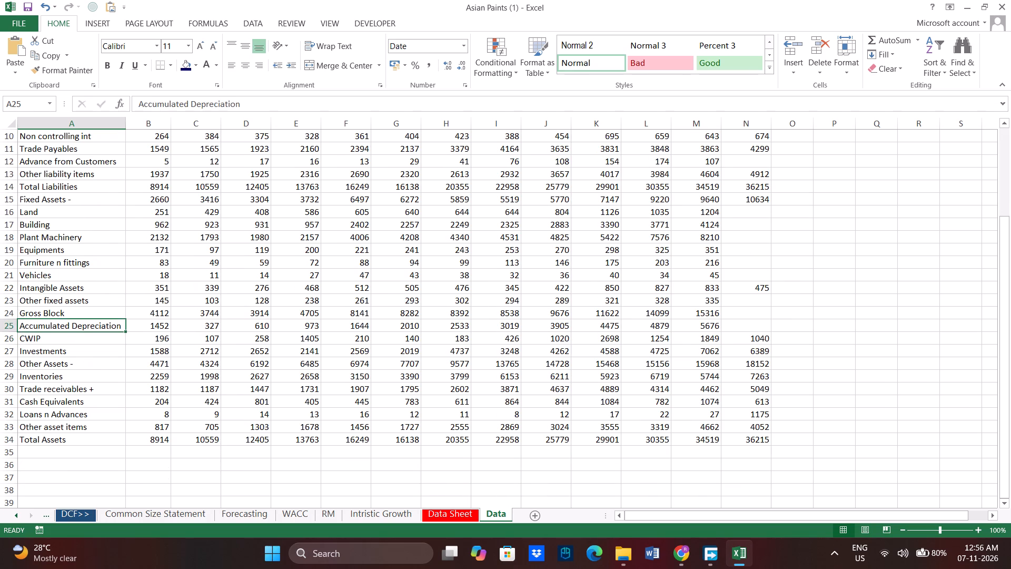
pyautogui.click(36, 312)
pyautogui.click(41, 301)
pyautogui.click(47, 284)
pyautogui.click(48, 276)
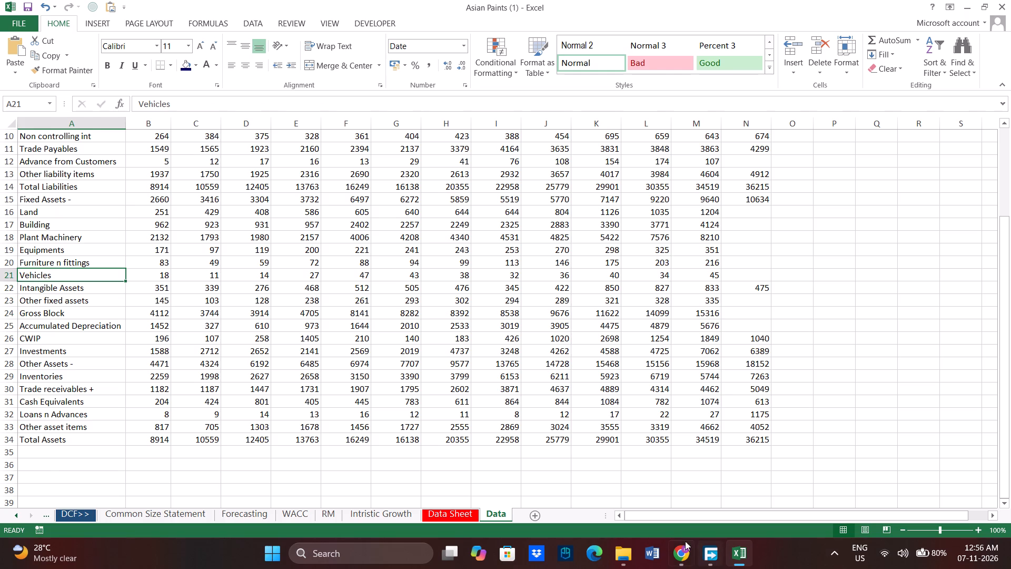
# Switch to Chrome and review the Screener balance sheet from Borrowings through Fixed Assets and Other Assets to Total Assets.
pyautogui.click(680, 542)
pyautogui.scroll(-2, 217, 388)
pyautogui.click(157, 407)
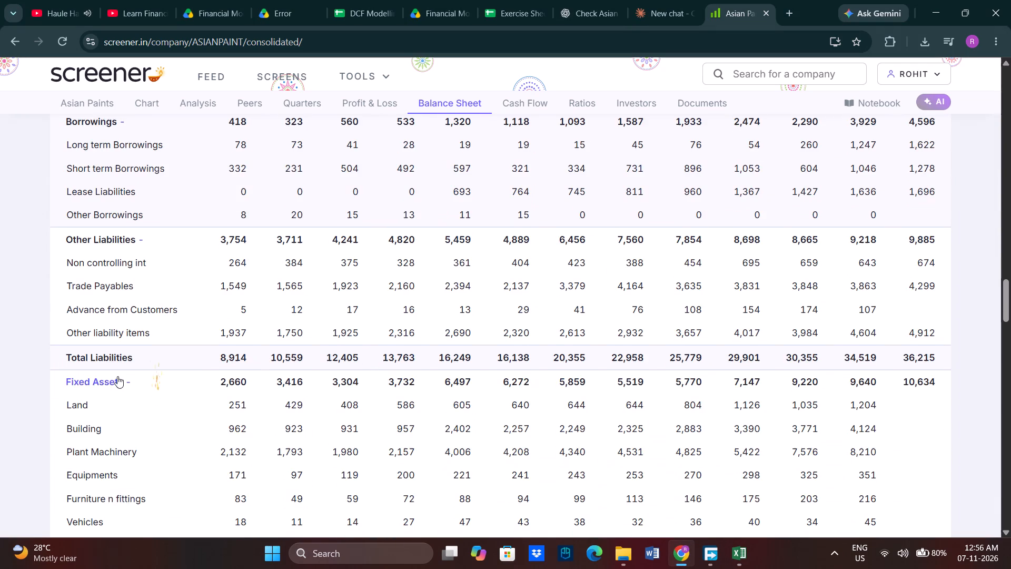
pyautogui.scroll(-4, 117, 376)
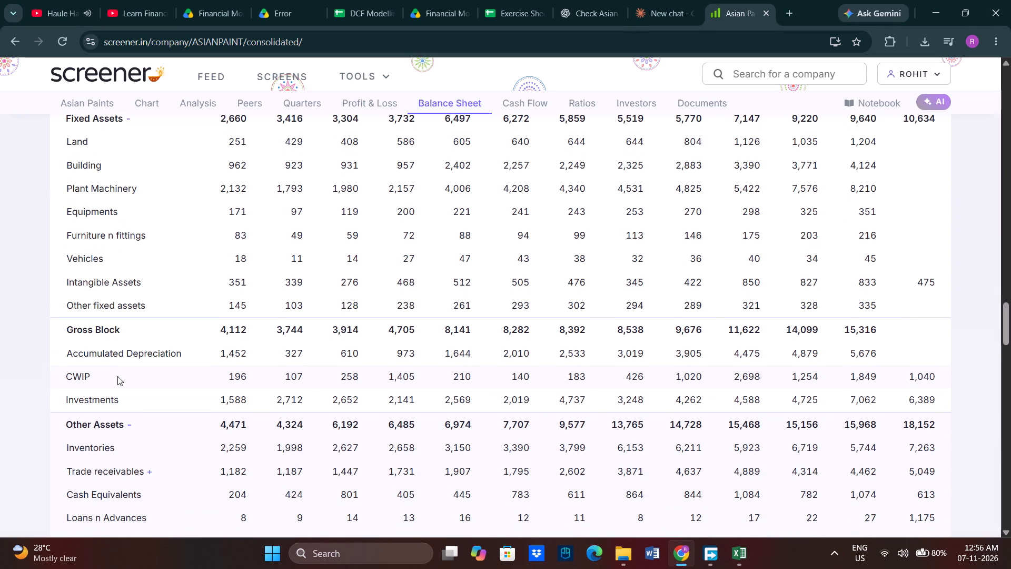
pyautogui.scroll(-1, 107, 365)
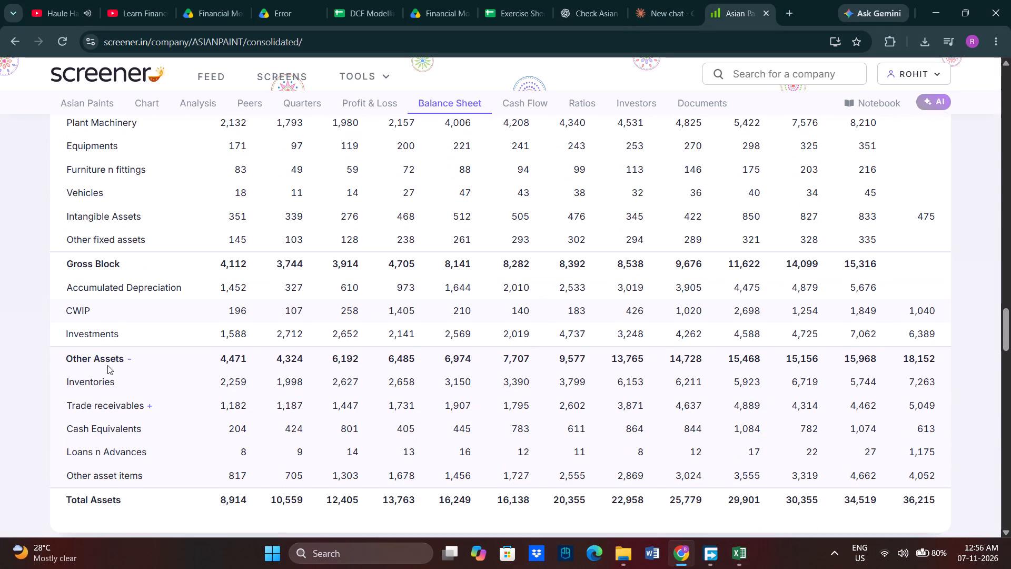
pyautogui.scroll(1, 104, 328)
pyautogui.scroll(-2, 104, 327)
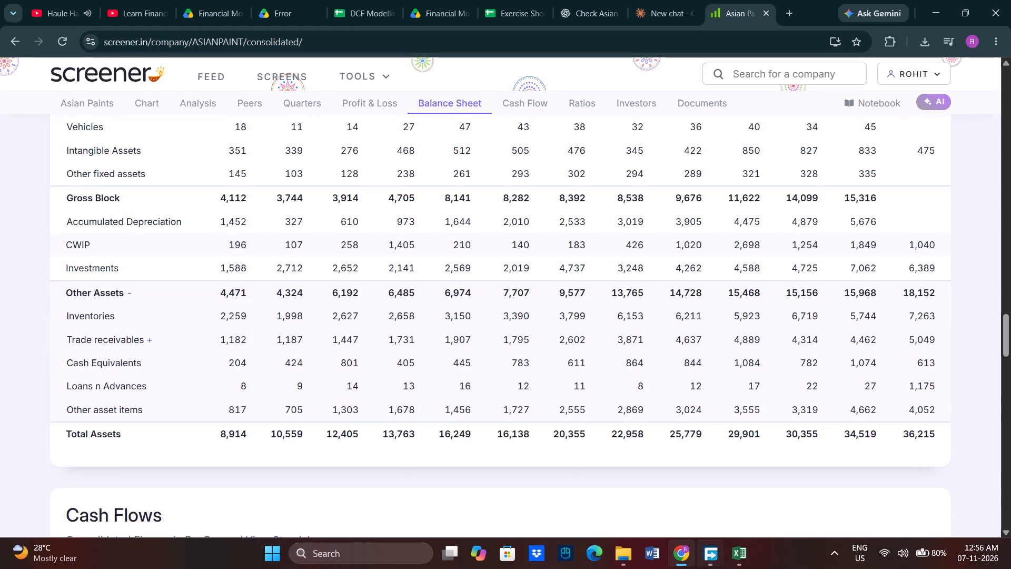
# Examine the line items of the ROIC calculation on the Intrisic Growth sheet of the DCF Modelling- 12 workbook.
pyautogui.click(370, 0)
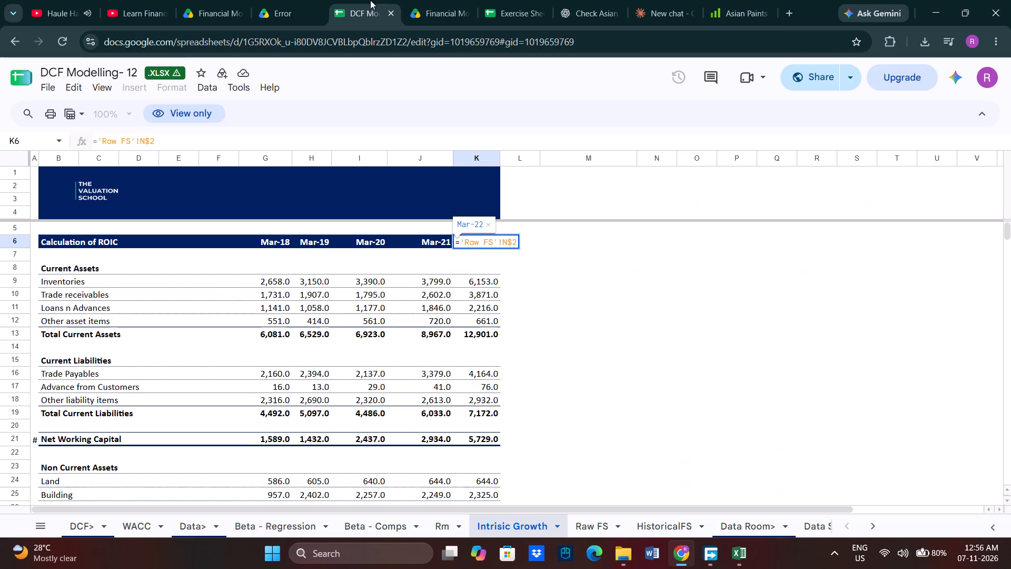
pyautogui.scroll(-3, 128, 349)
pyautogui.scroll(2, 128, 349)
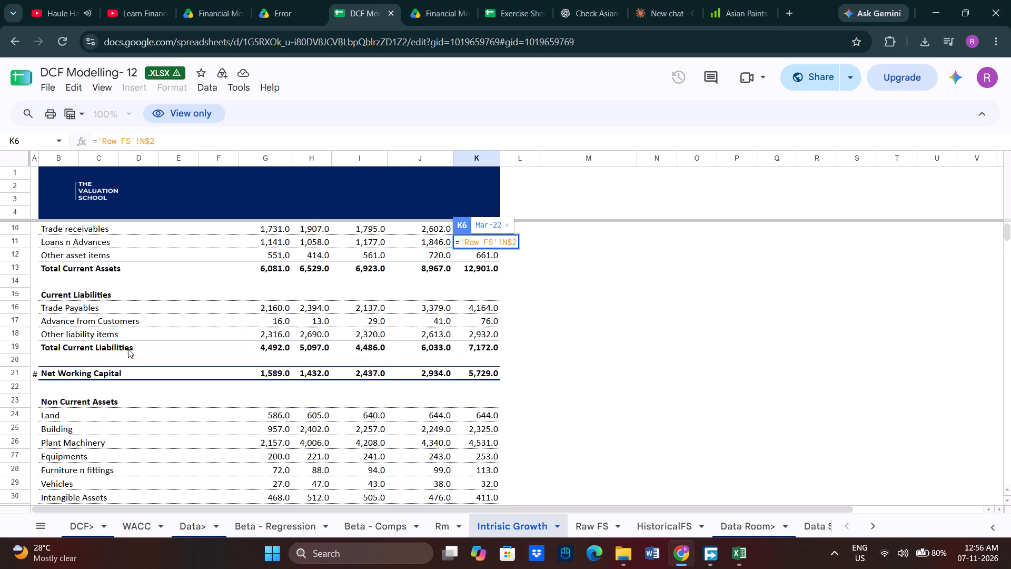
pyautogui.scroll(1, 128, 349)
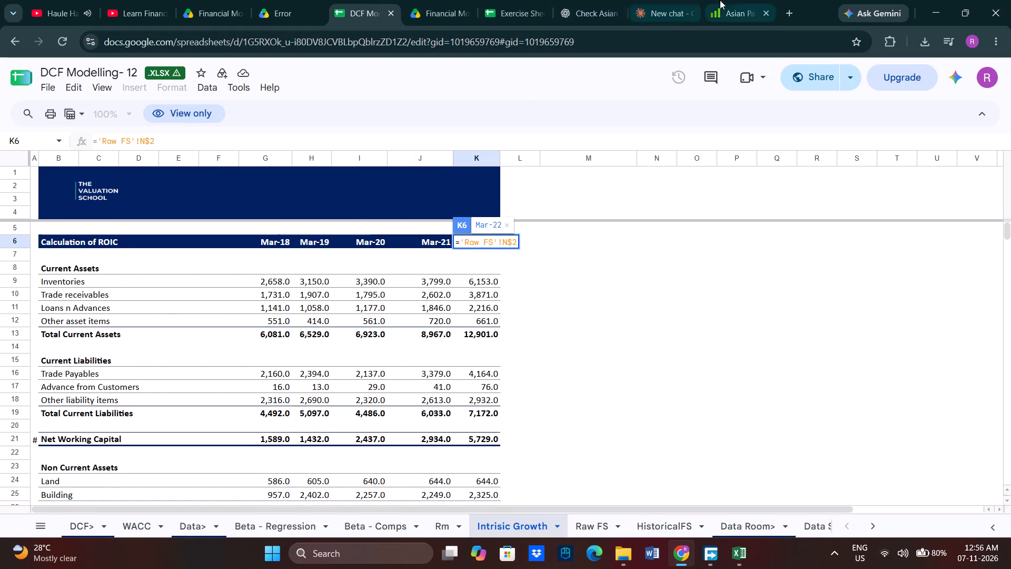
# Inspect the Trade receivables breakdown in the Screener balance sheet, then collapse it again.
pyautogui.click(727, 0)
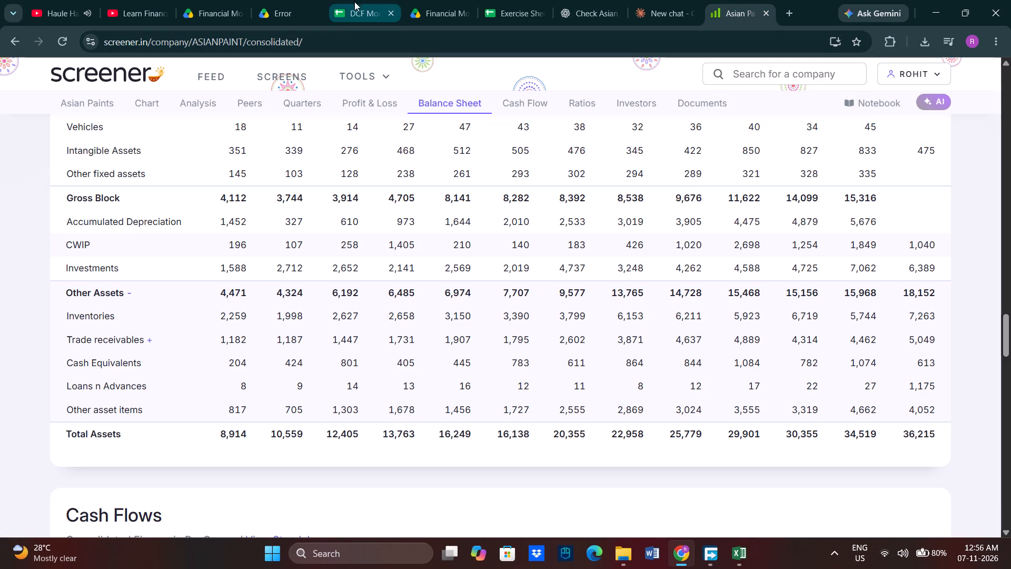
pyautogui.click(145, 339)
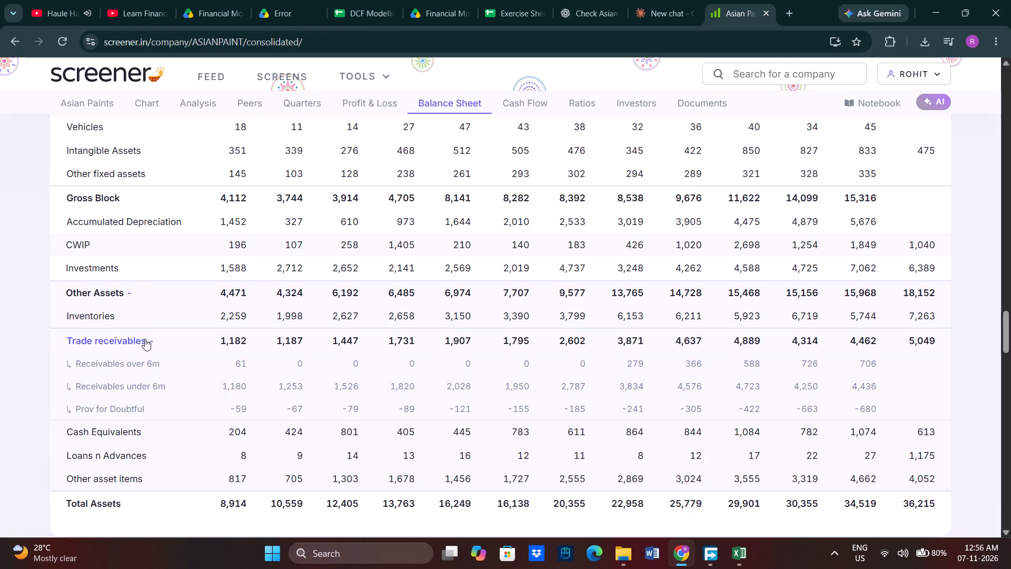
pyautogui.click(145, 339)
# Compare the ROIC line items in the DCF Modelling- 12 workbook with the asset rows on the Data sheet in Excel.
pyautogui.click(364, 0)
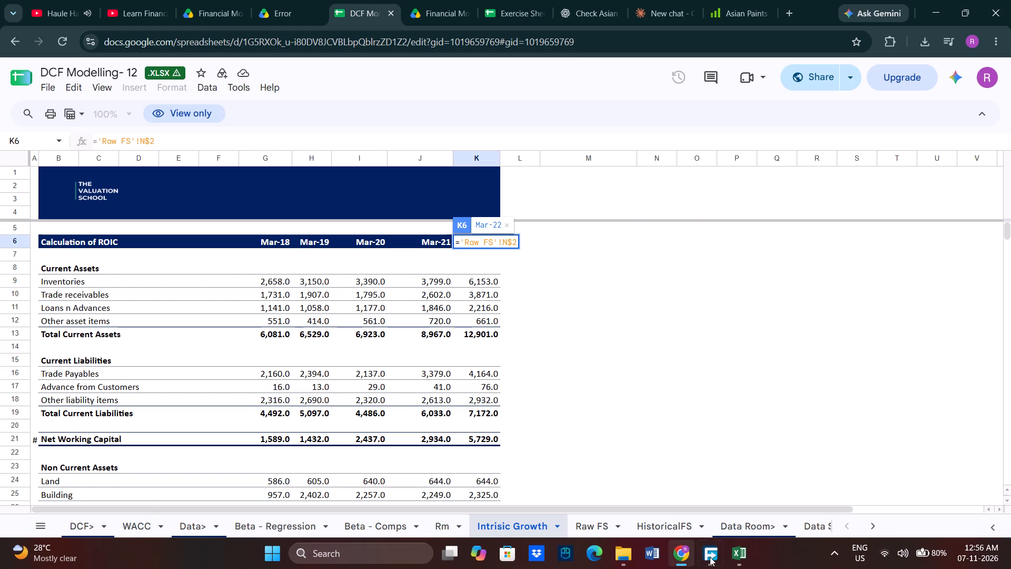
pyautogui.click(734, 552)
pyautogui.click(147, 372)
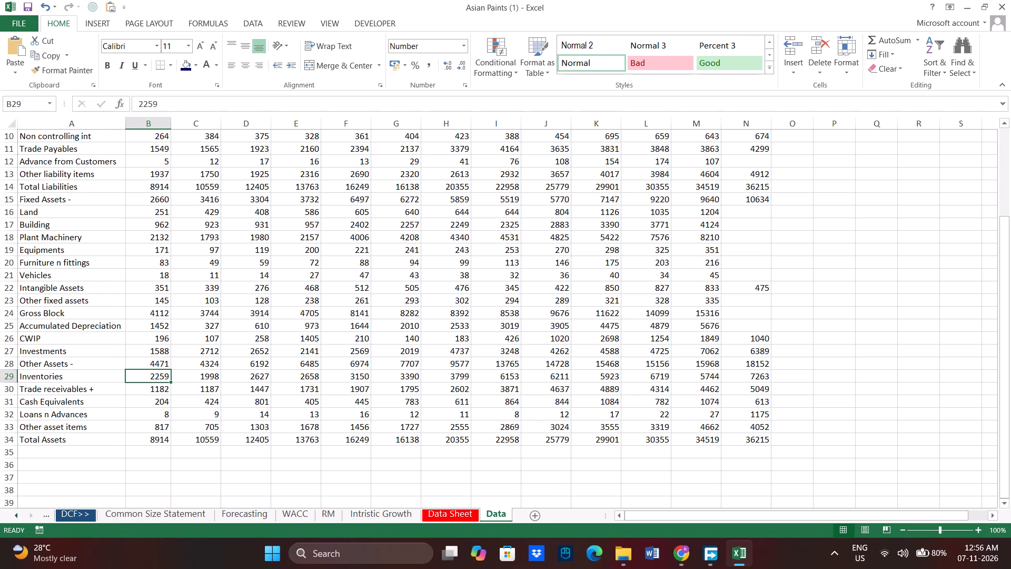
pyautogui.click(53, 361)
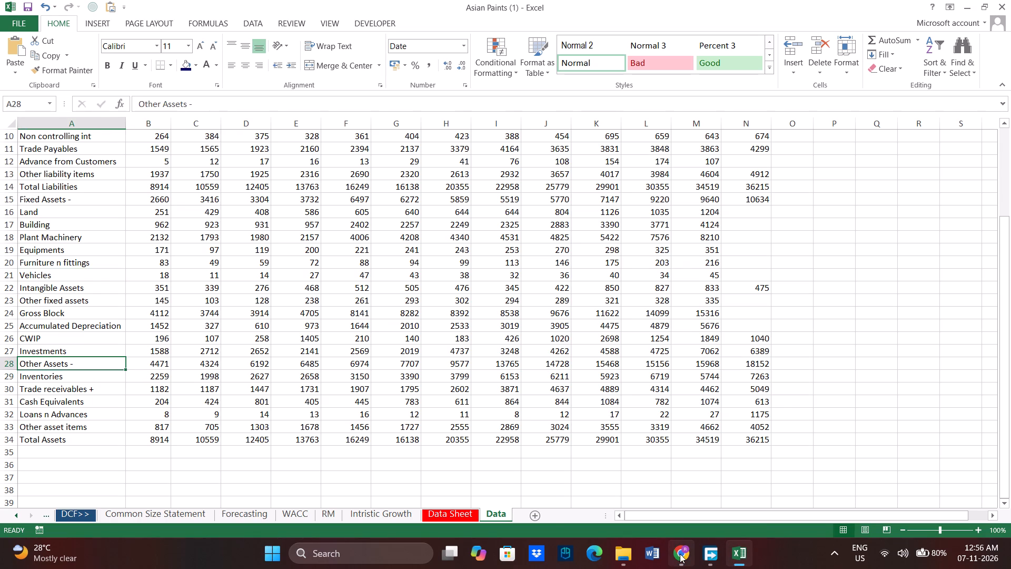
pyautogui.click(680, 554)
pyautogui.click(442, 0)
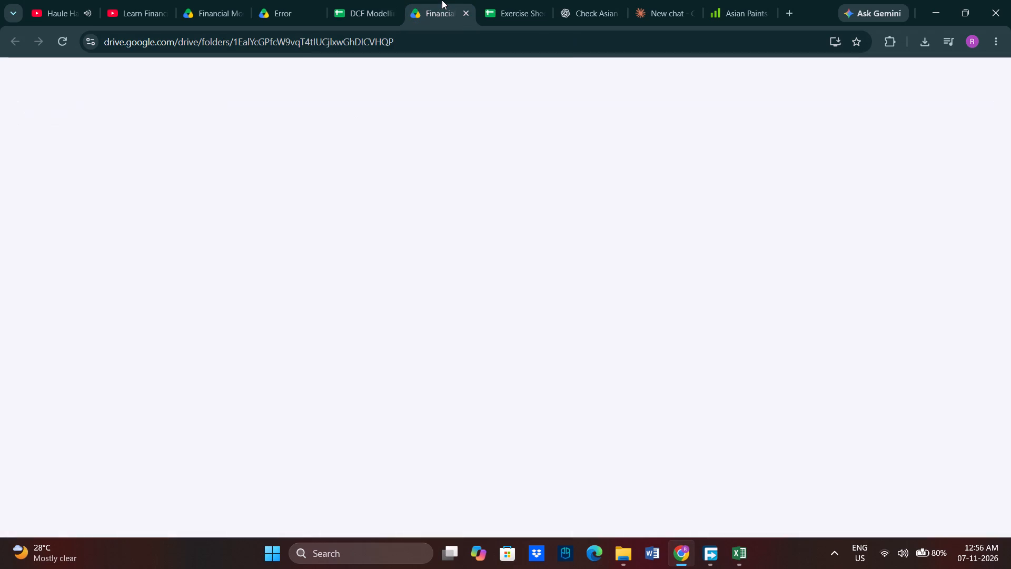
pyautogui.click(514, 0)
pyautogui.click(365, 0)
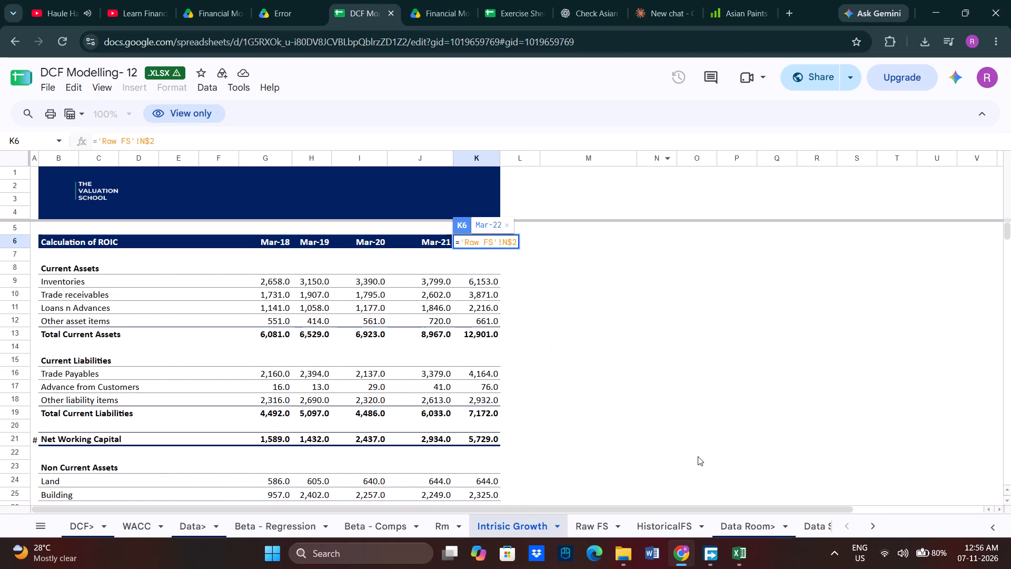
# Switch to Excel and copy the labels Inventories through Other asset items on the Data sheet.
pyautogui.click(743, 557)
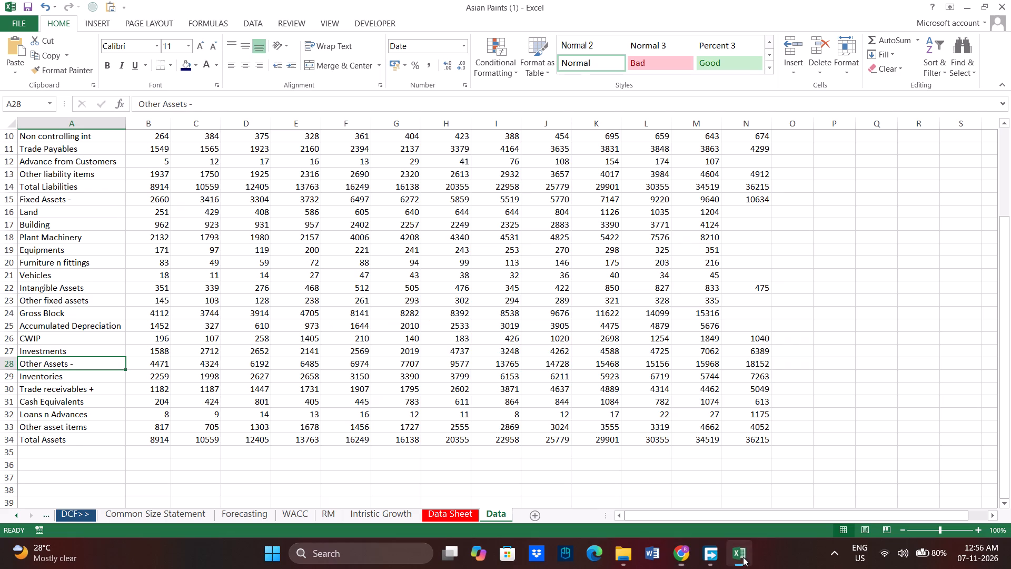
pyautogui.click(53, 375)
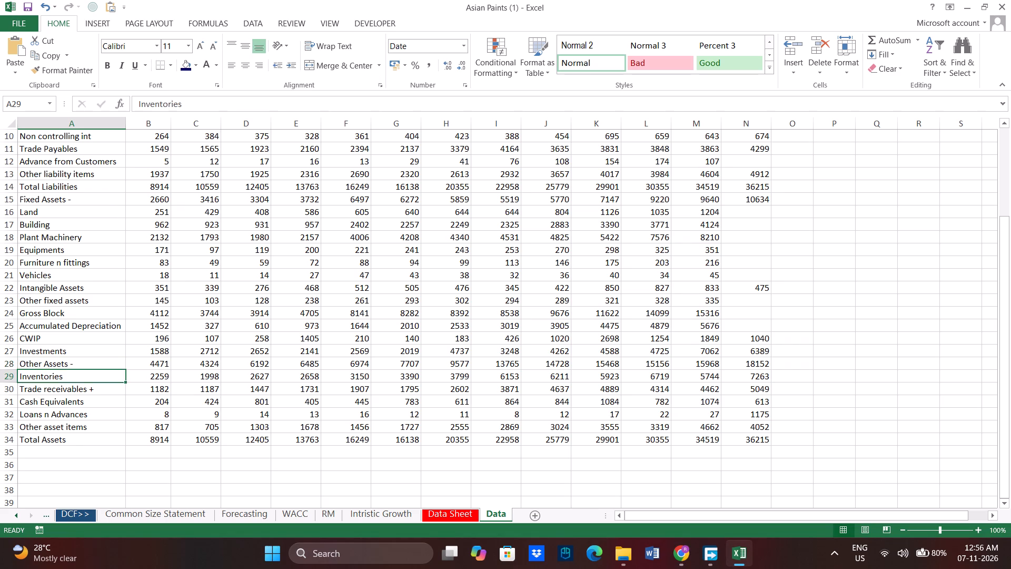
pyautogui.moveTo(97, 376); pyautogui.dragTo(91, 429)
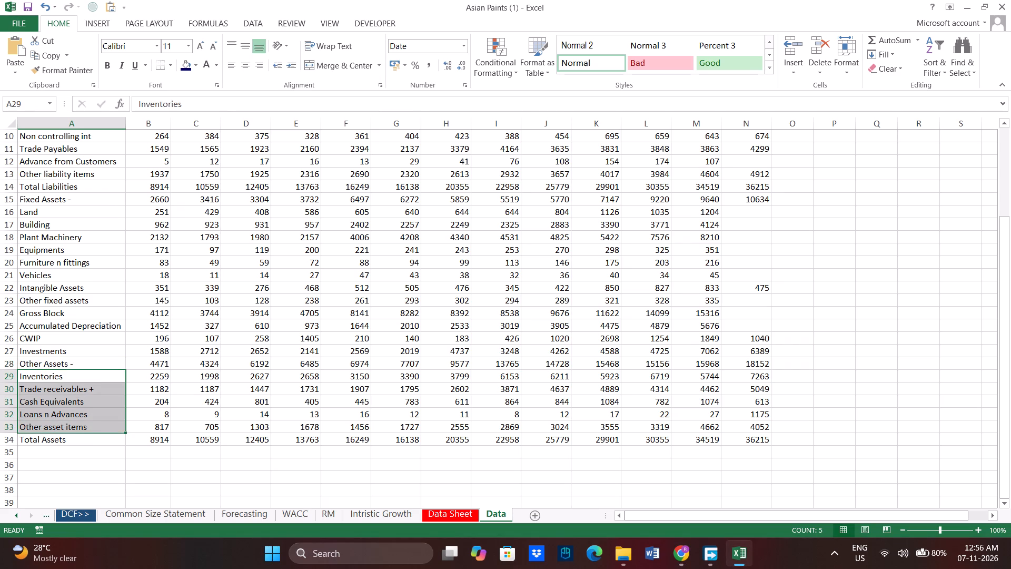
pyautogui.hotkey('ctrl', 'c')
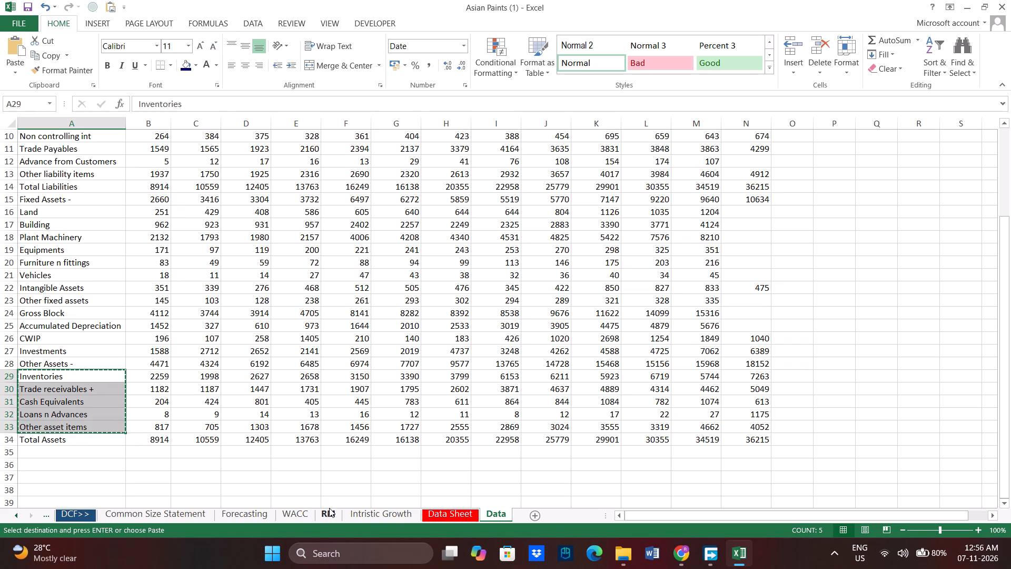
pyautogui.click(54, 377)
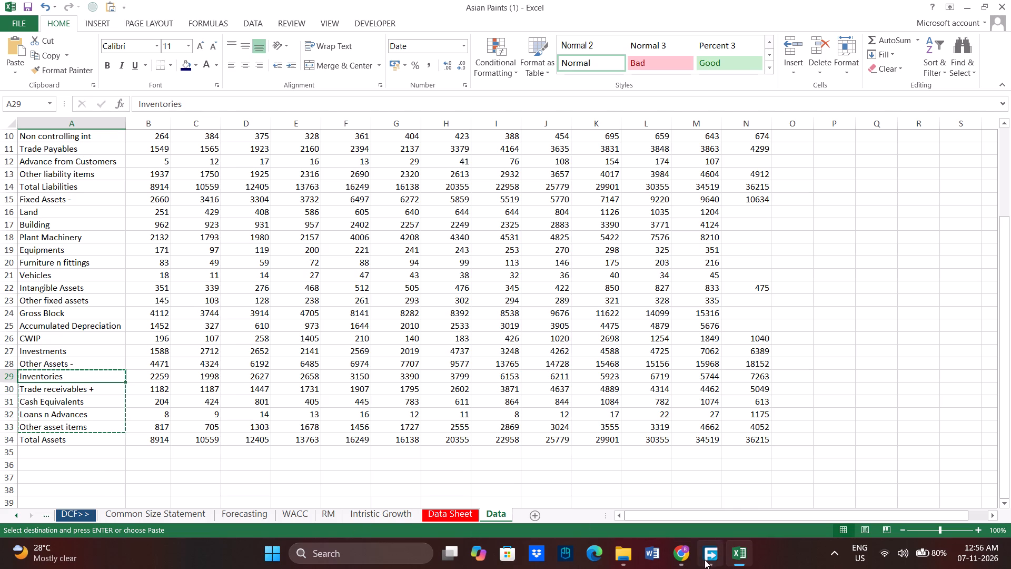
# Switch to Chrome and inspect the formula behind the Mar-18 Inventories figure on the Intrisic Growth sheet.
pyautogui.click(687, 553)
pyautogui.doubleClick(260, 278)
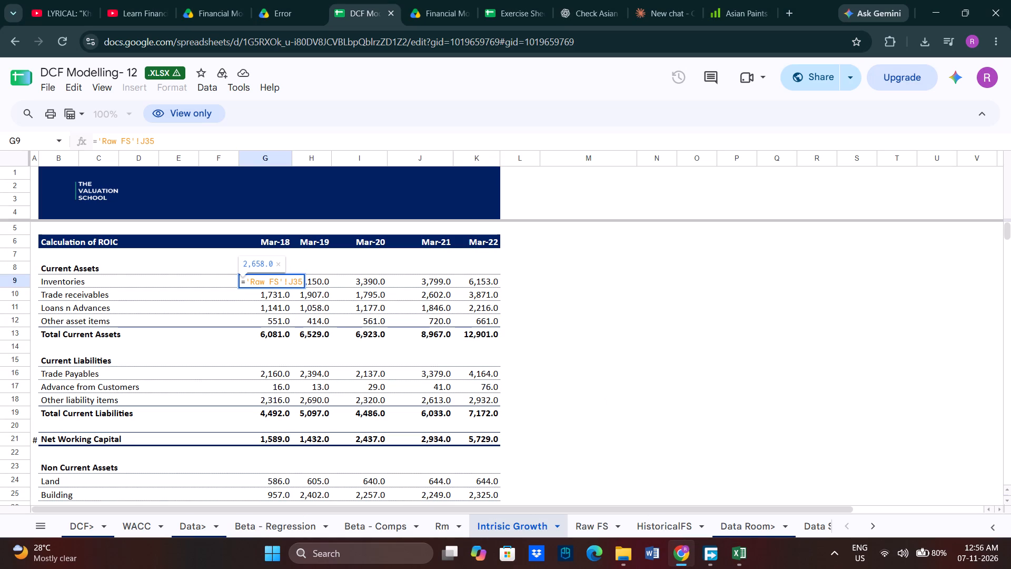
pyautogui.press('Return')
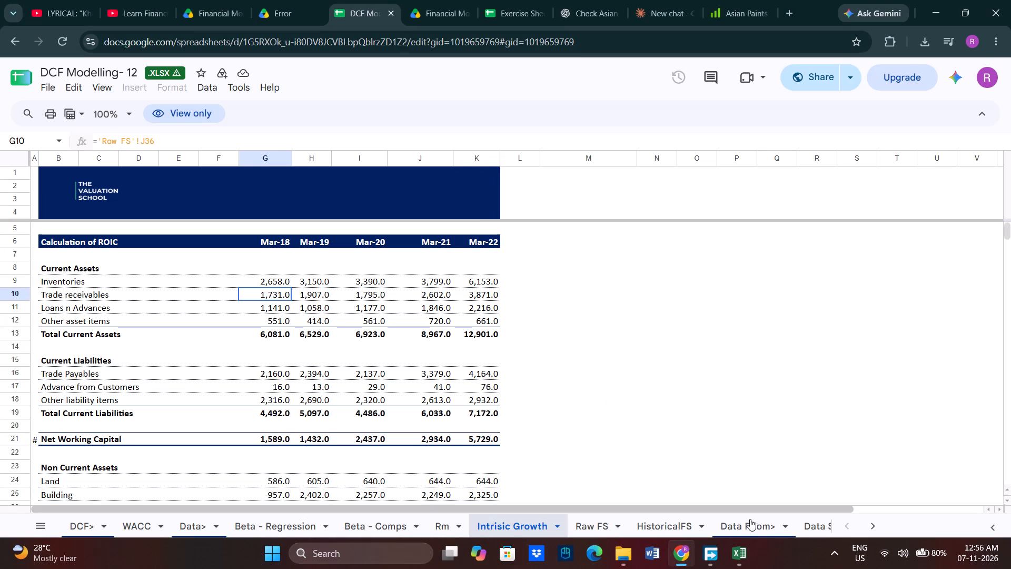
# Check the Data Room> sheet of the DCF Modelling- 12 workbook for the source of the ROIC figures.
pyautogui.click(741, 525)
pyautogui.scroll(4, 330, 346)
pyautogui.scroll(-3, 547, 381)
pyautogui.scroll(10, 356, 362)
pyautogui.scroll(-5, 356, 362)
pyautogui.scroll(5, 356, 362)
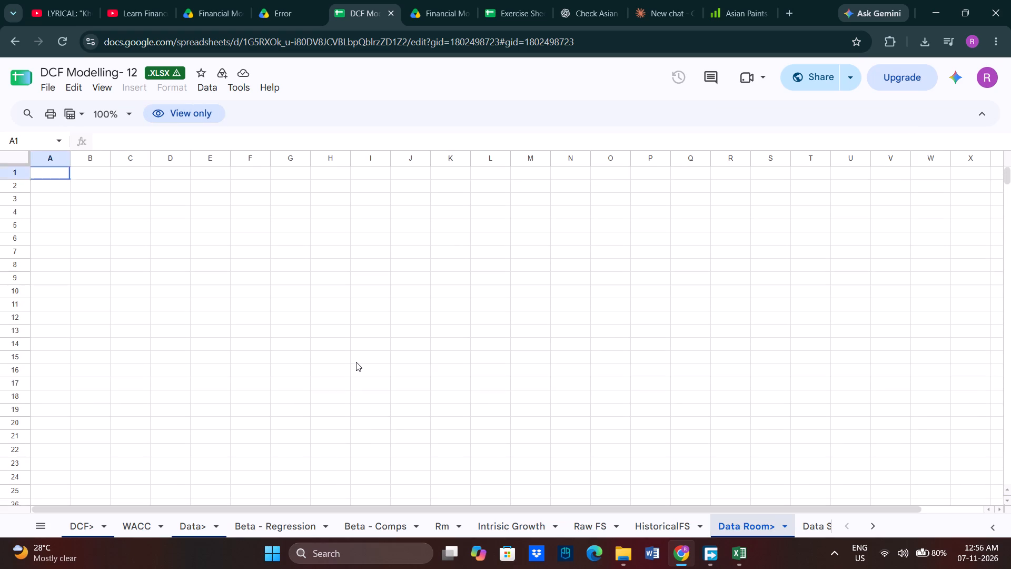
pyautogui.scroll(1, 356, 362)
pyautogui.scroll(-2, 356, 362)
pyautogui.scroll(18, 356, 362)
pyautogui.scroll(3, 356, 362)
pyautogui.scroll(-2, 356, 362)
pyautogui.scroll(3, 356, 362)
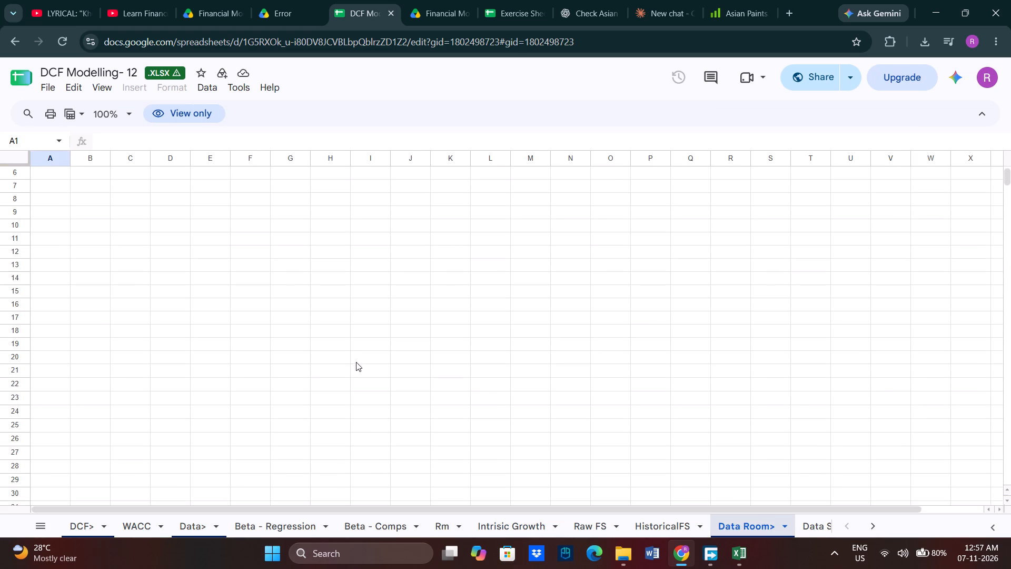
pyautogui.scroll(1, 356, 362)
# Look through the Data Sheet and HistoricalFS sheets for the ROIC source data, finishing back on Intrisic Growth.
pyautogui.click(803, 524)
pyautogui.scroll(1, 508, 416)
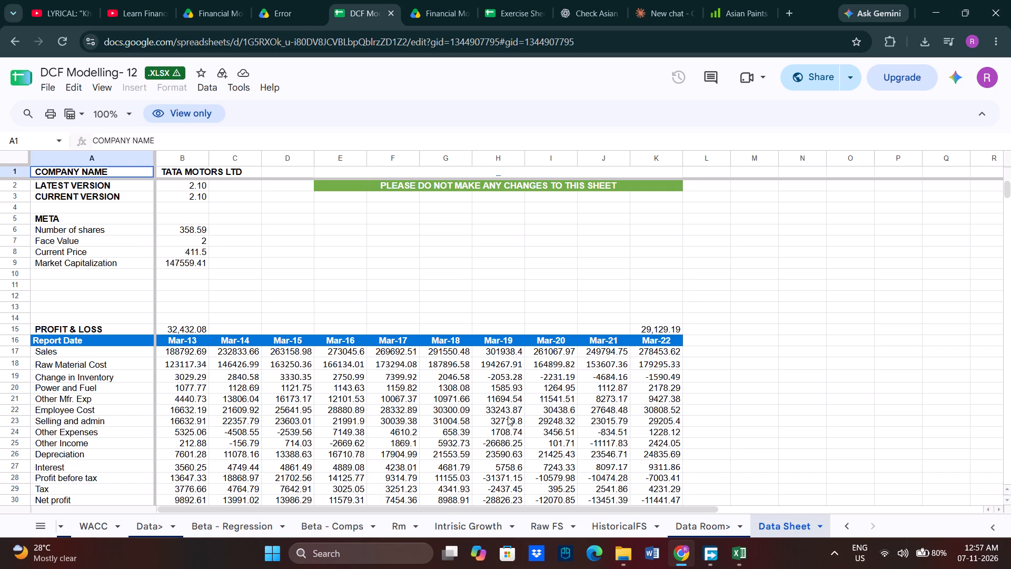
pyautogui.scroll(2, 508, 416)
pyautogui.scroll(-14, 508, 416)
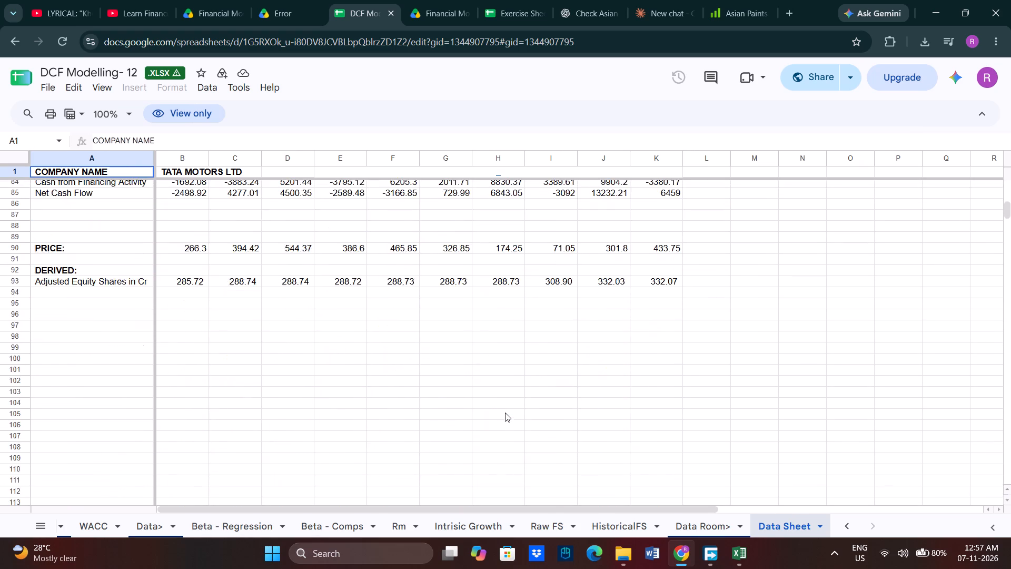
pyautogui.scroll(10, 505, 413)
pyautogui.click(722, 526)
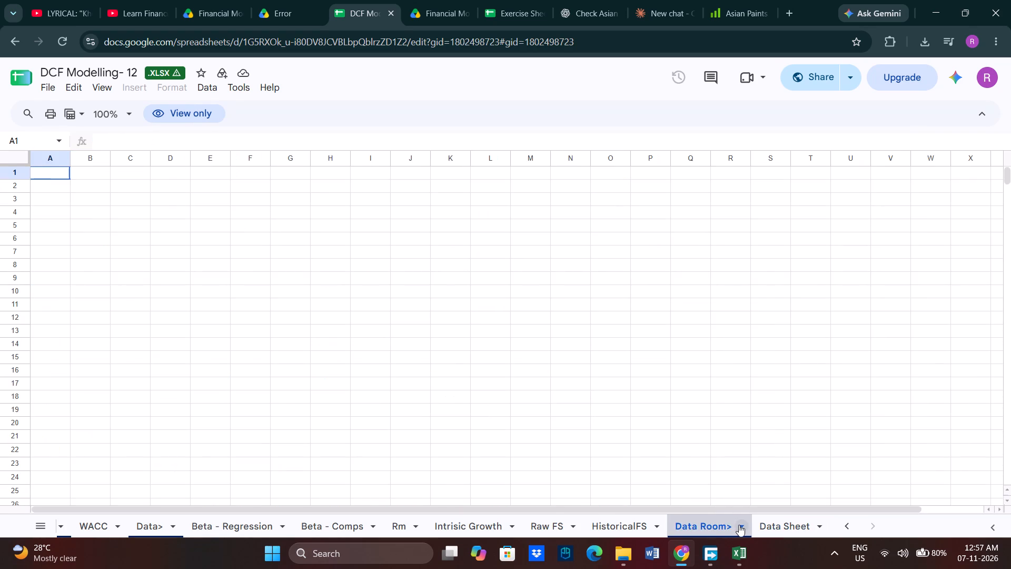
pyautogui.click(739, 525)
pyautogui.click(739, 525)
pyautogui.click(844, 523)
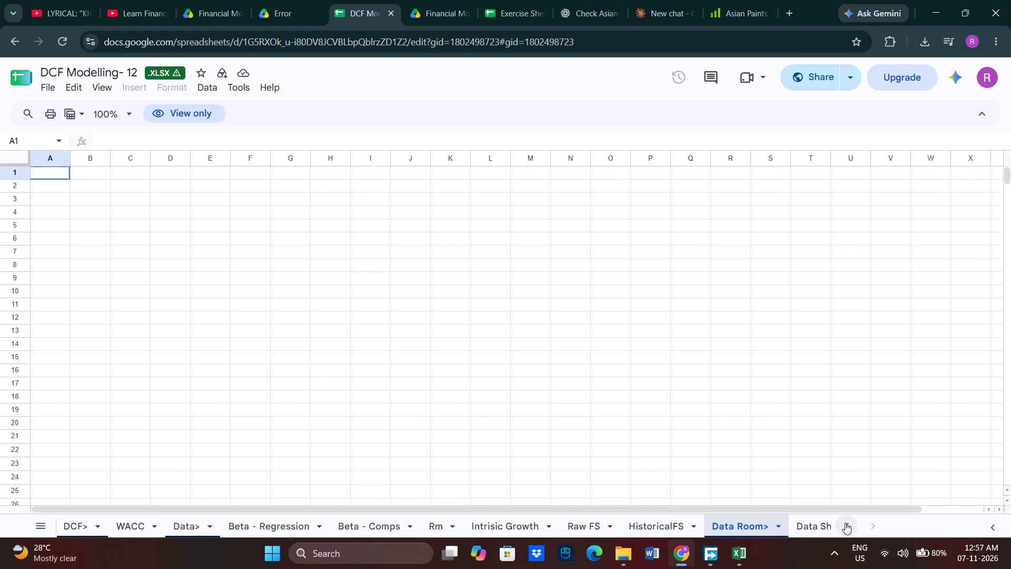
pyautogui.click(681, 527)
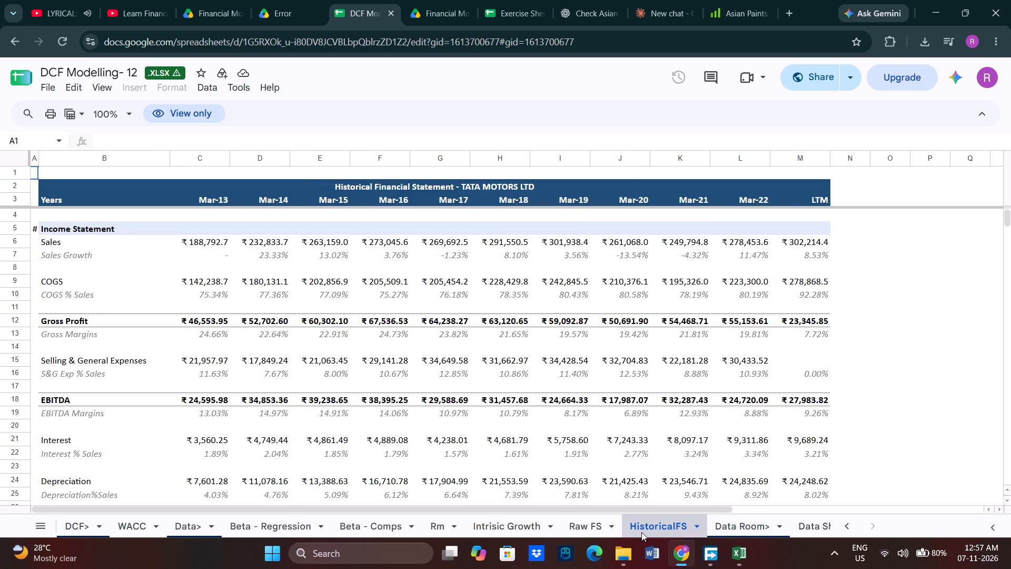
pyautogui.click(607, 515)
pyautogui.click(513, 519)
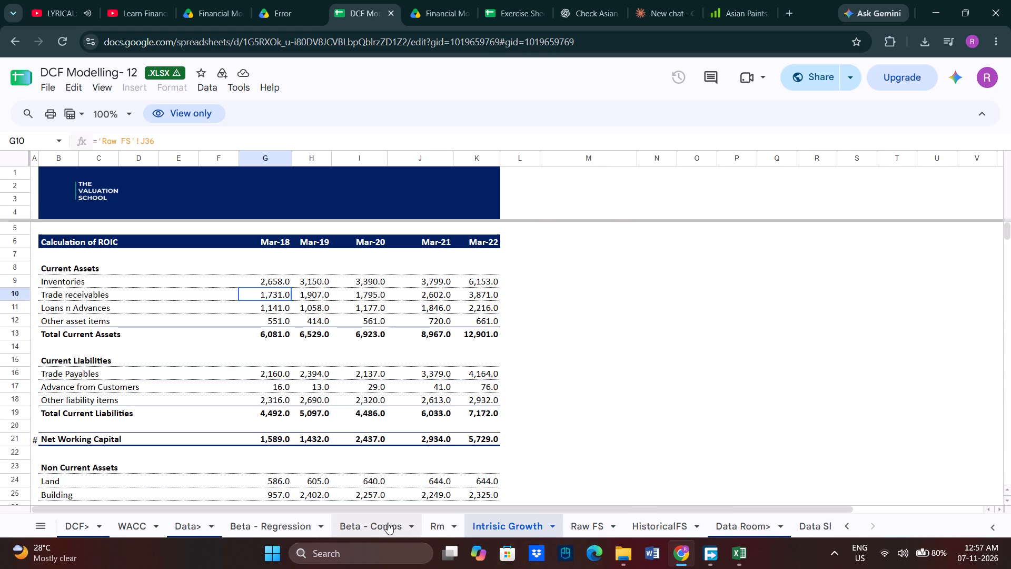
# Recheck which sheet and cell the Mar-18 Inventories formula on the Intrisic Growth sheet refers to.
pyautogui.click(281, 277)
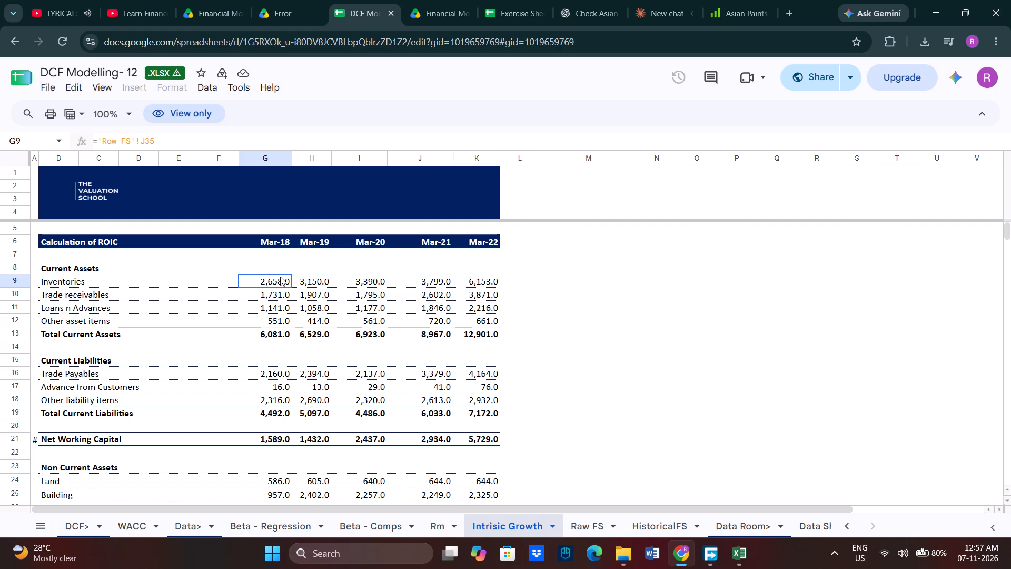
pyautogui.doubleClick(280, 277)
pyautogui.click(301, 280)
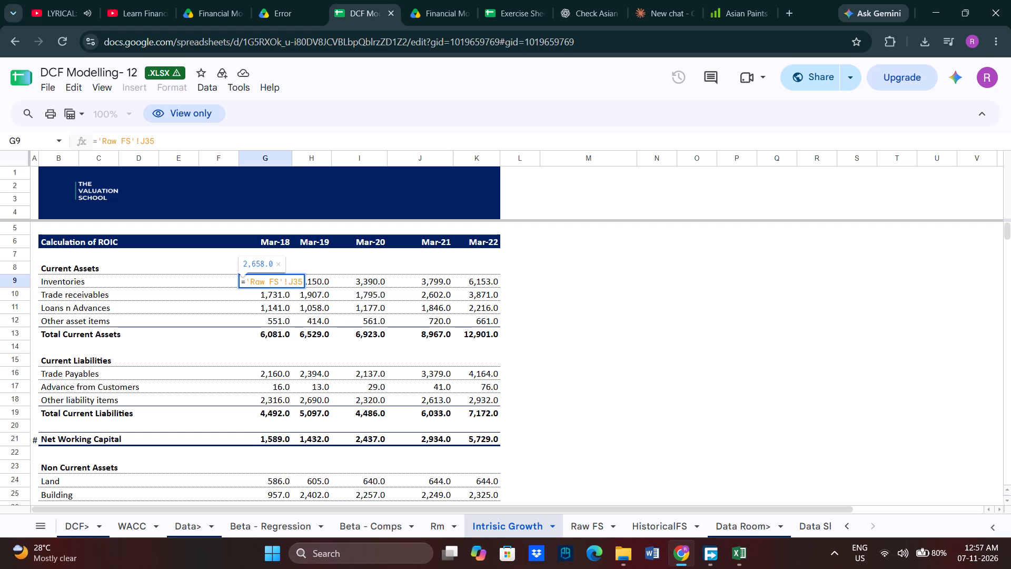
pyautogui.press('Return')
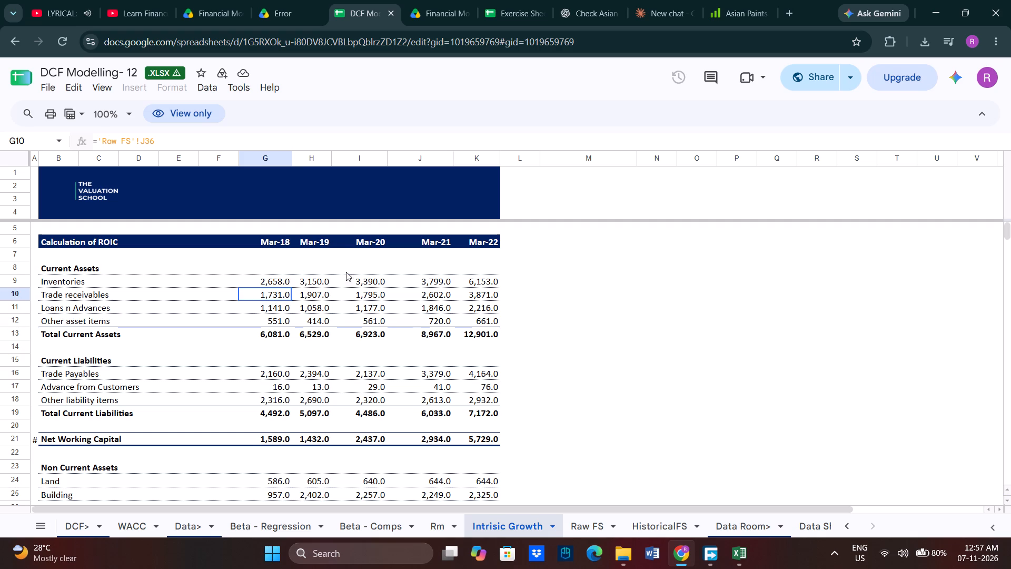
# Find the Raw FS sheet and examine its layout from the Particulars header through Total Assets and the cash flow rows.
pyautogui.click(764, 527)
pyautogui.scroll(3, 410, 347)
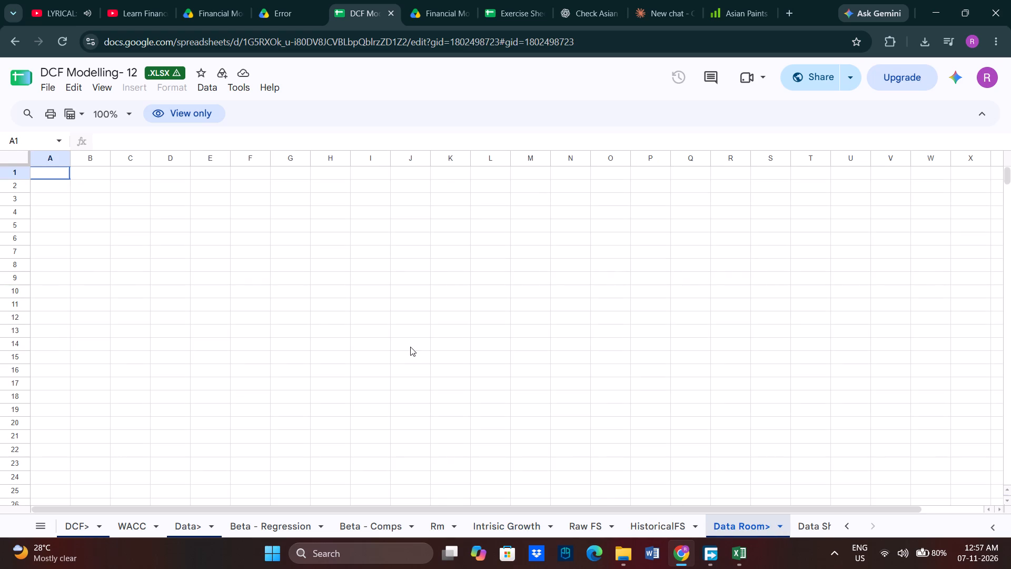
pyautogui.scroll(4, 163, 262)
pyautogui.scroll(-5, 163, 262)
pyautogui.scroll(13, 163, 262)
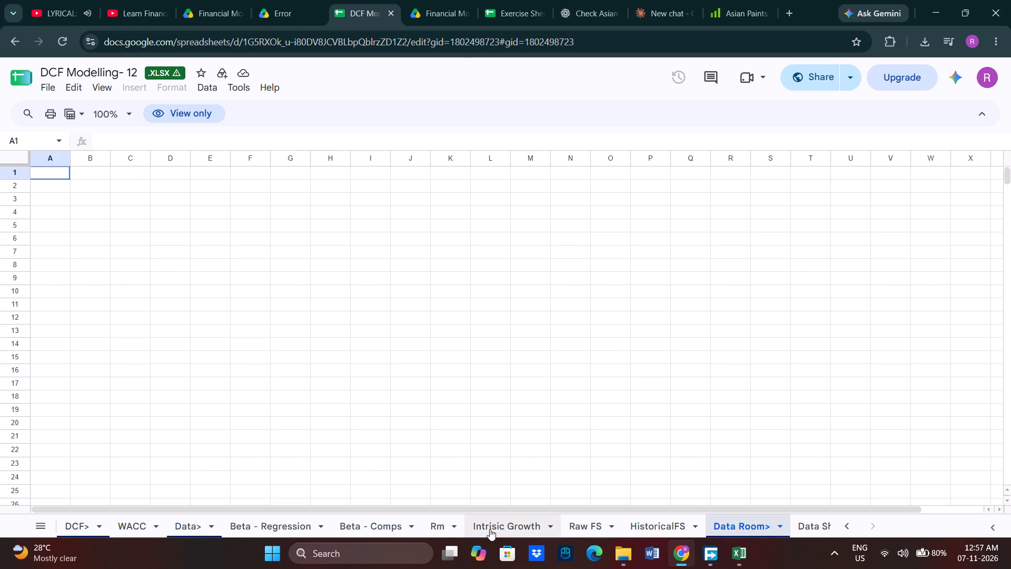
pyautogui.click(490, 529)
pyautogui.click(597, 519)
pyautogui.scroll(3, 321, 309)
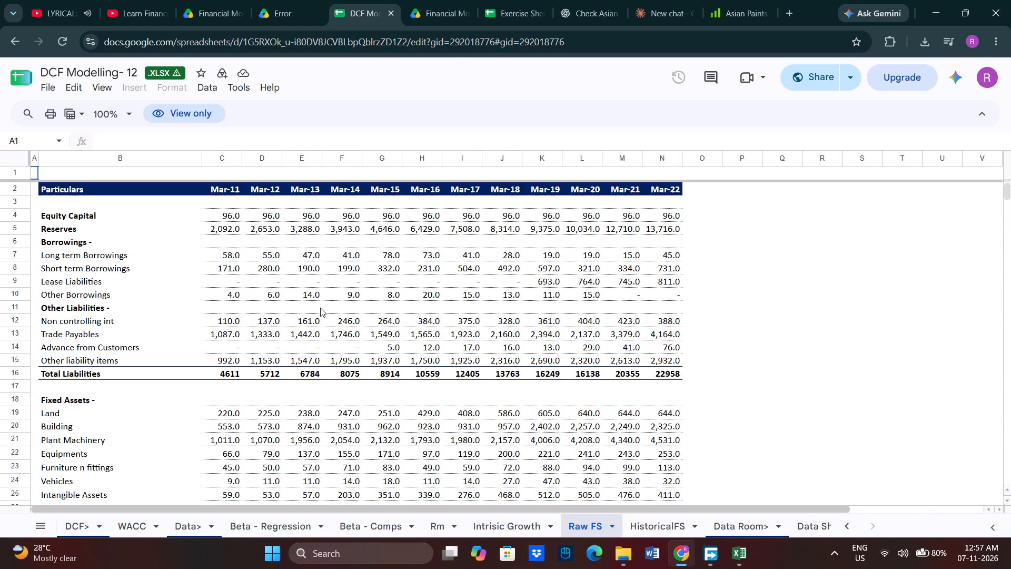
pyautogui.scroll(-6, 320, 308)
pyautogui.scroll(9, 320, 308)
pyautogui.scroll(-2, 277, 280)
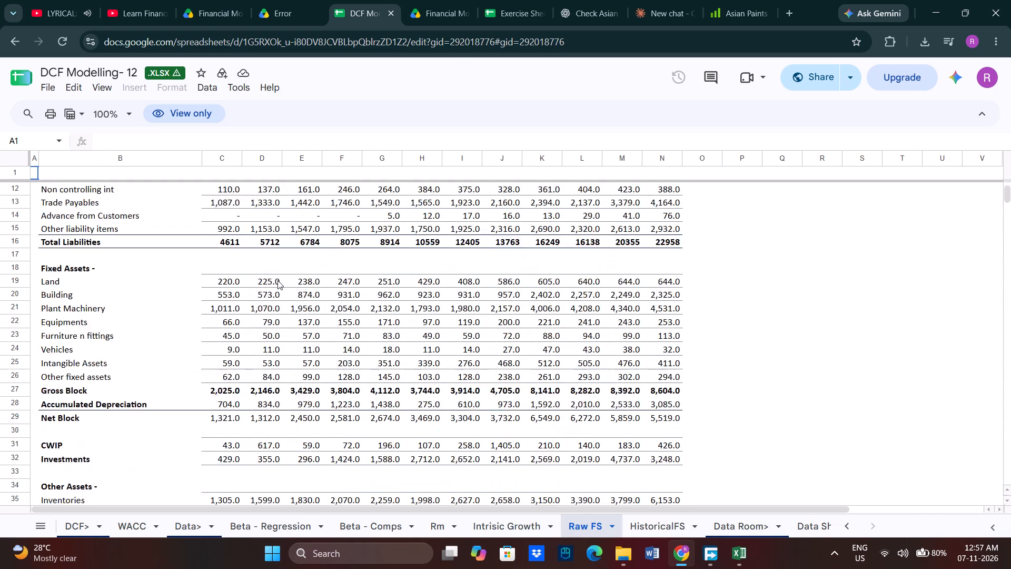
pyautogui.scroll(-12, 277, 280)
pyautogui.scroll(8, 279, 284)
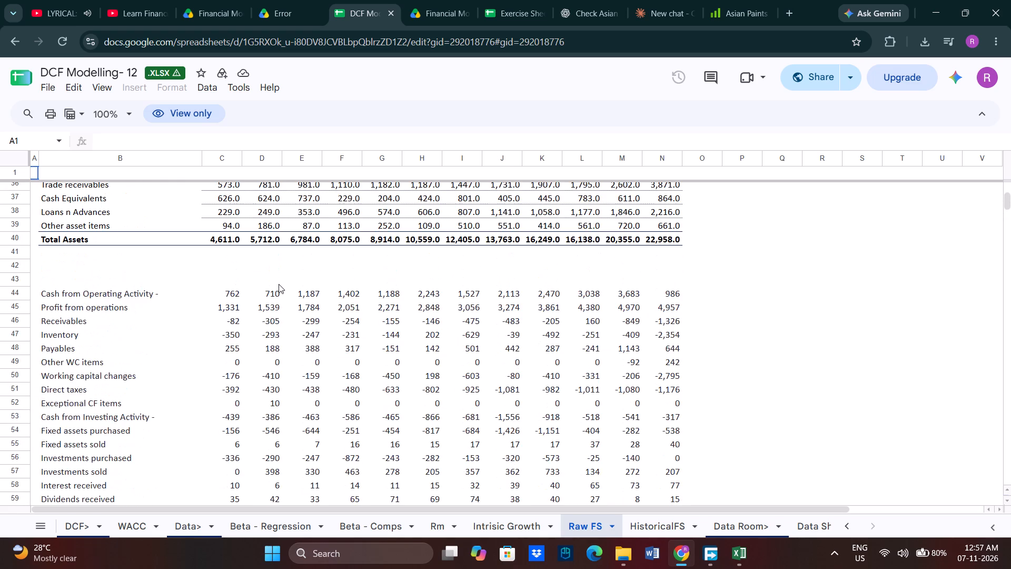
pyautogui.scroll(10, 279, 284)
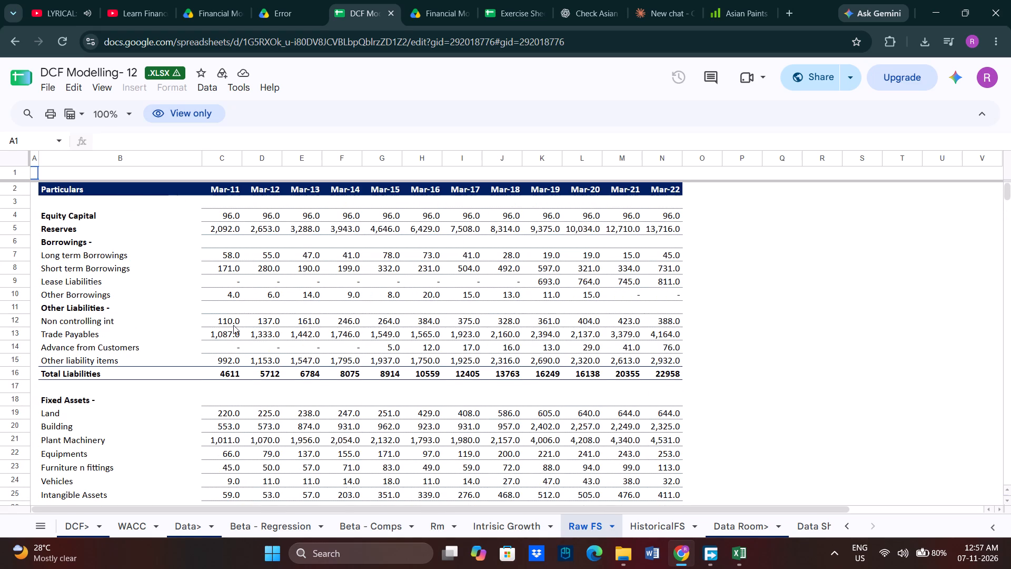
pyautogui.scroll(-3, 233, 326)
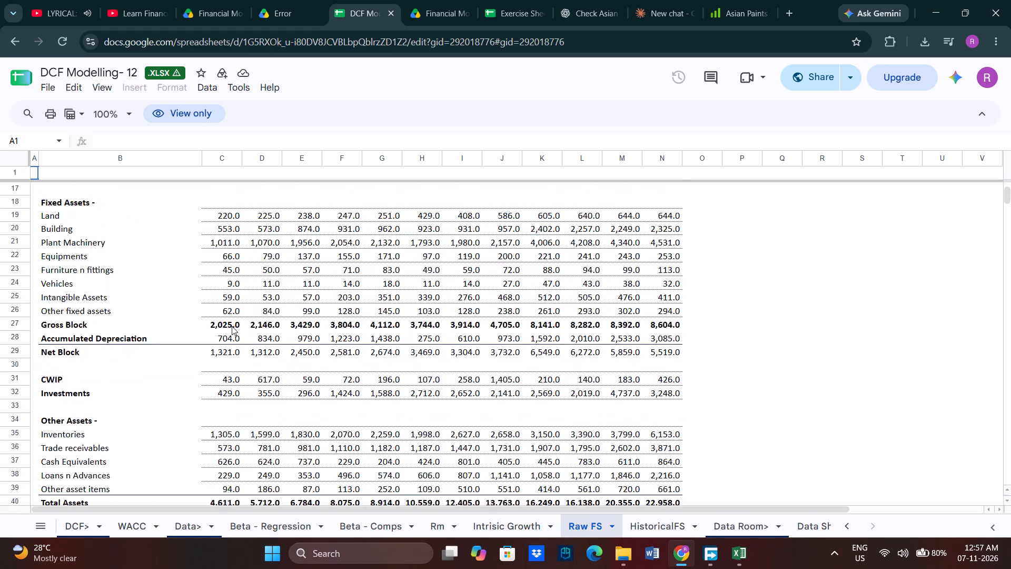
pyautogui.scroll(-5, 232, 326)
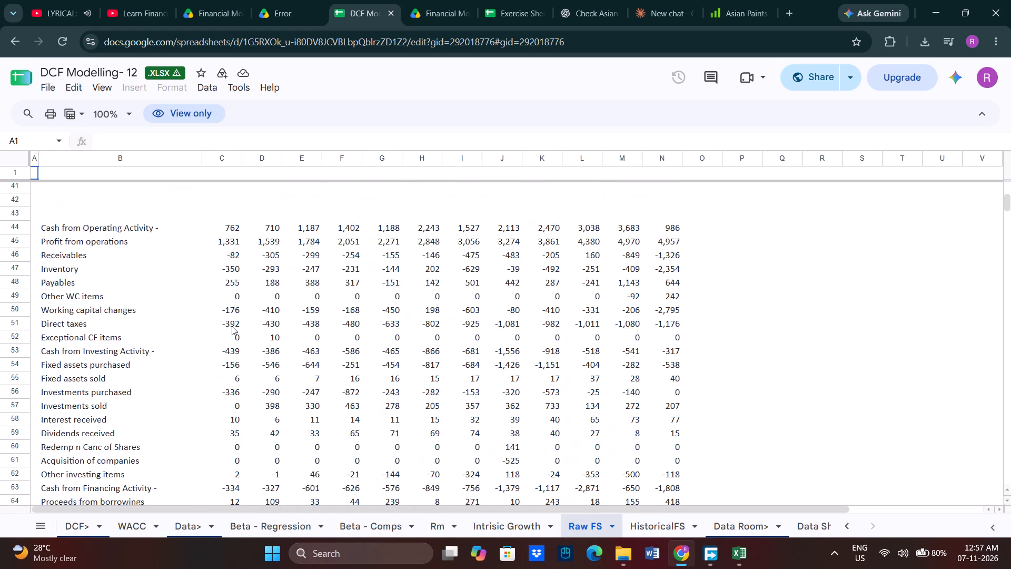
pyautogui.scroll(18, 232, 326)
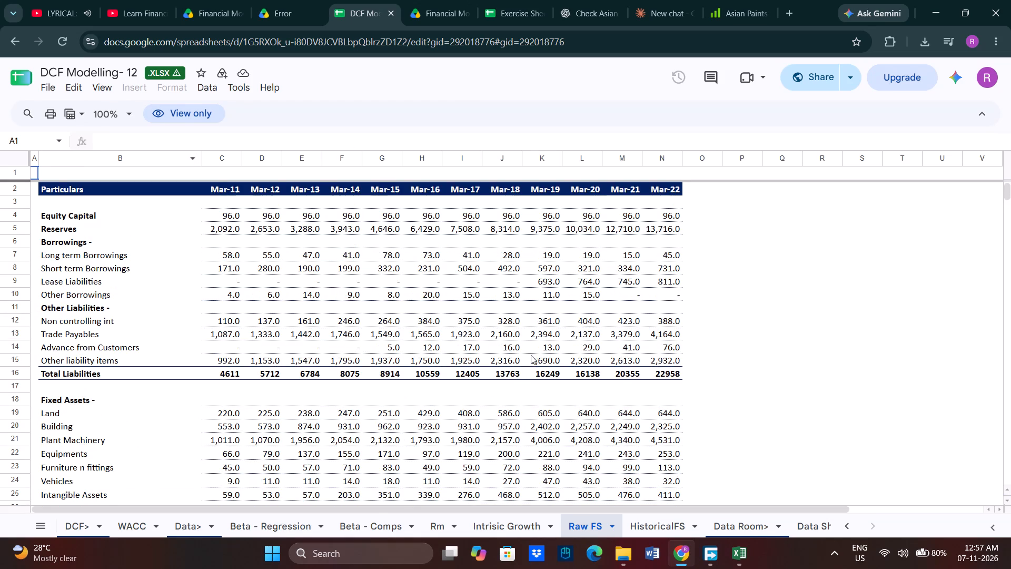
# Switch to Excel and enter the heading Particular in cell A1 of the Data sheet.
pyautogui.click(706, 560)
pyautogui.click(706, 560)
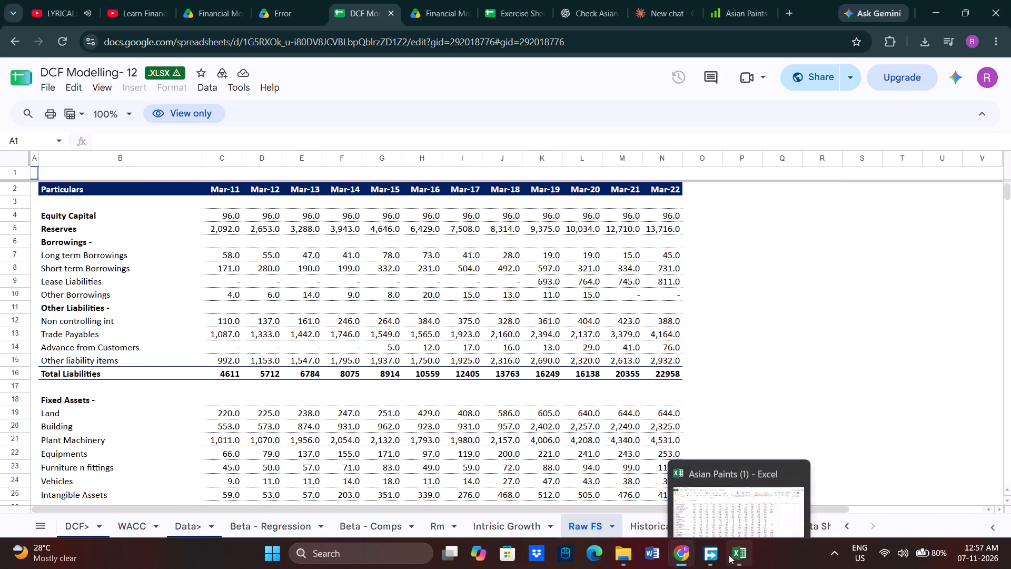
pyautogui.click(729, 555)
pyautogui.scroll(11, 123, 261)
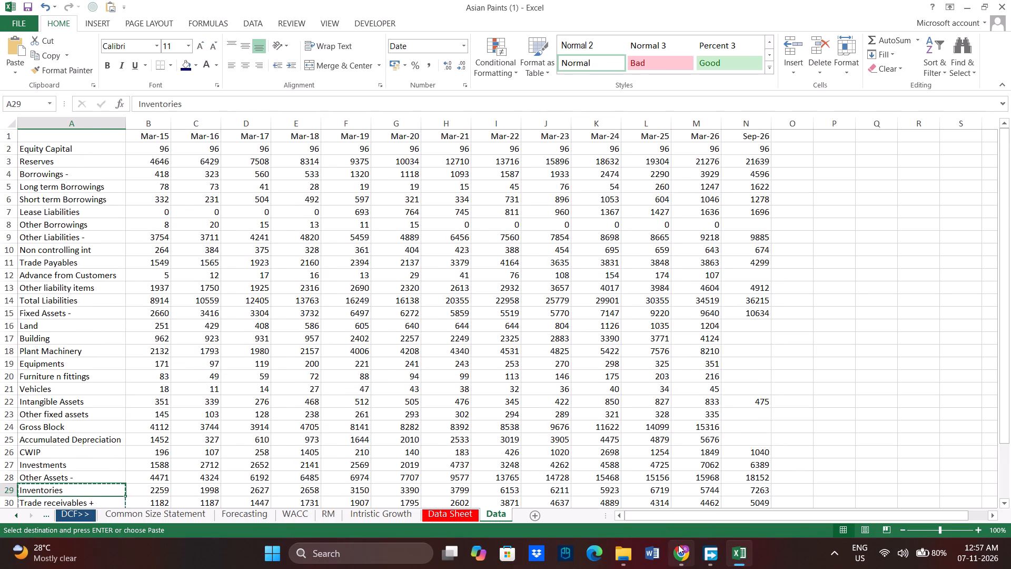
pyautogui.click(678, 545)
pyautogui.click(678, 545)
pyautogui.click(86, 138)
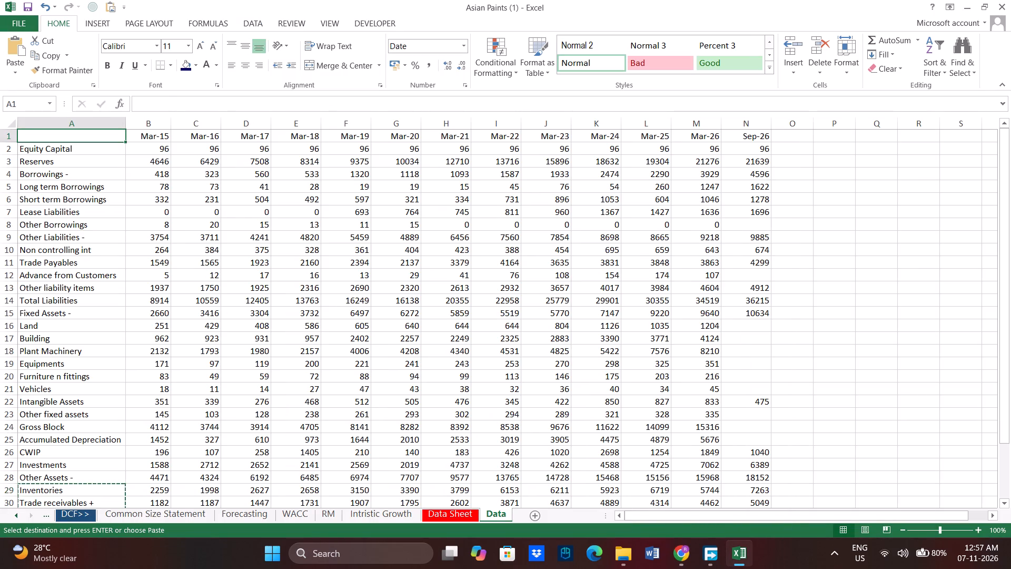
pyautogui.press('a')
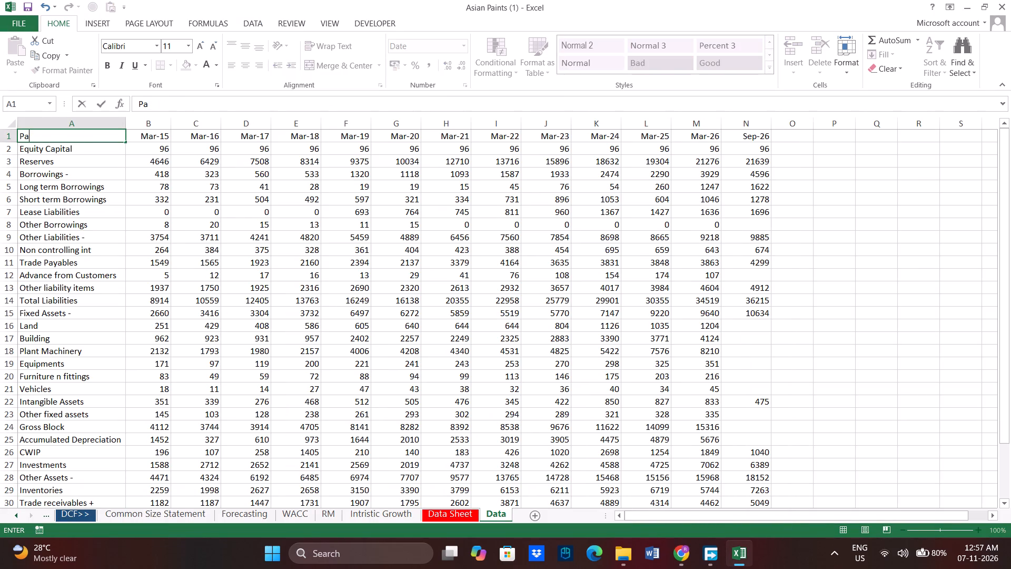
pyautogui.write('rticcula')
pyautogui.press('BackSpace')
pyautogui.press('BackSpace')
pyautogui.press('BackSpace')
pyautogui.press('BackSpace')
pyautogui.press('BackSpace')
pyautogui.write('cuklar')
pyautogui.press('BackSpace')
pyautogui.press('BackSpace')
pyautogui.press('BackSpace')
pyautogui.press('BackSpace')
pyautogui.write('lar')
pyautogui.press('Return')
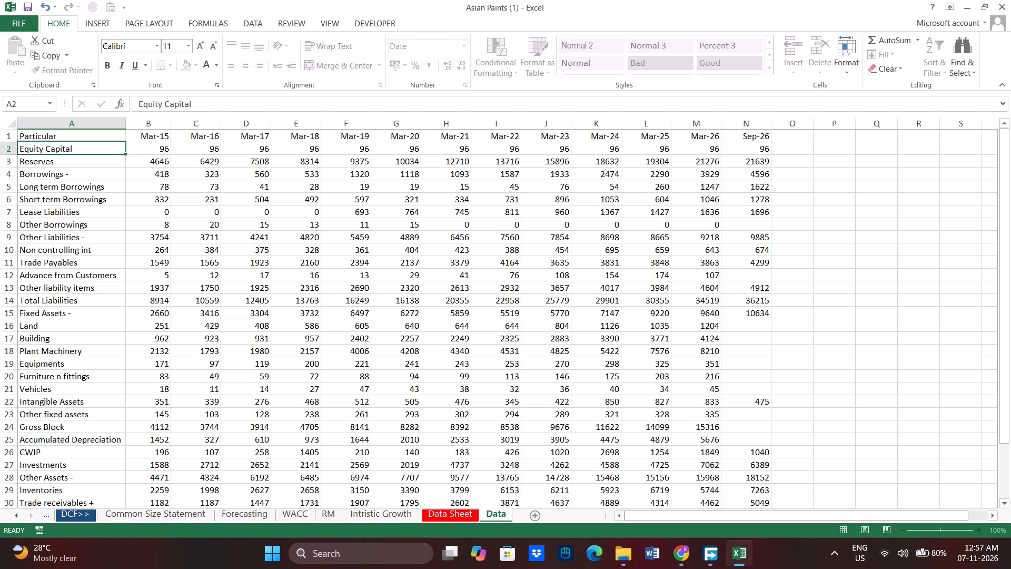
# Format the header row A1:N1 of the Data sheet with a dark blue fill and bold white text.
pyautogui.click(86, 138)
pyautogui.moveTo(86, 136); pyautogui.dragTo(777, 149)
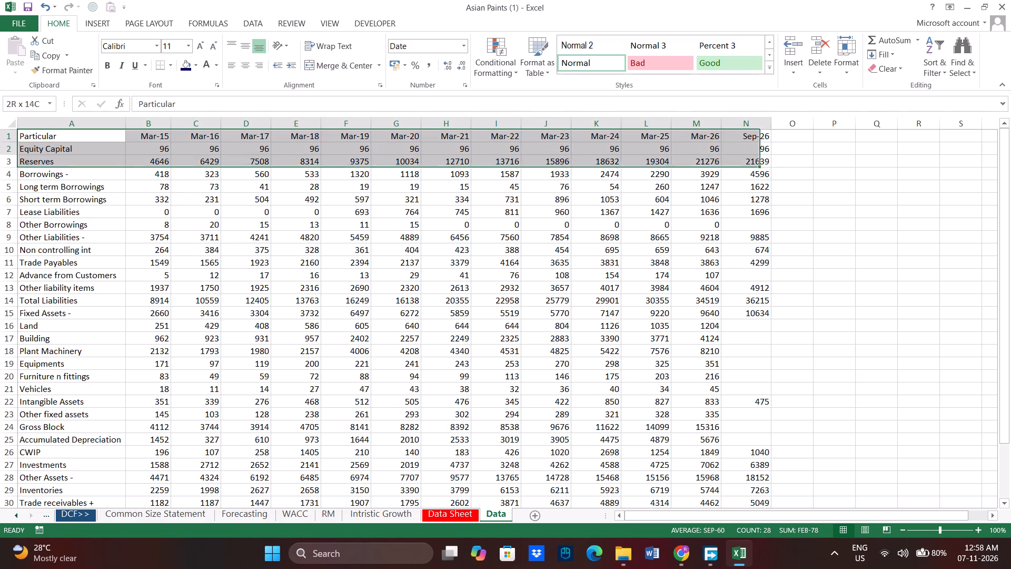
pyautogui.moveTo(777, 149); pyautogui.dragTo(767, 139)
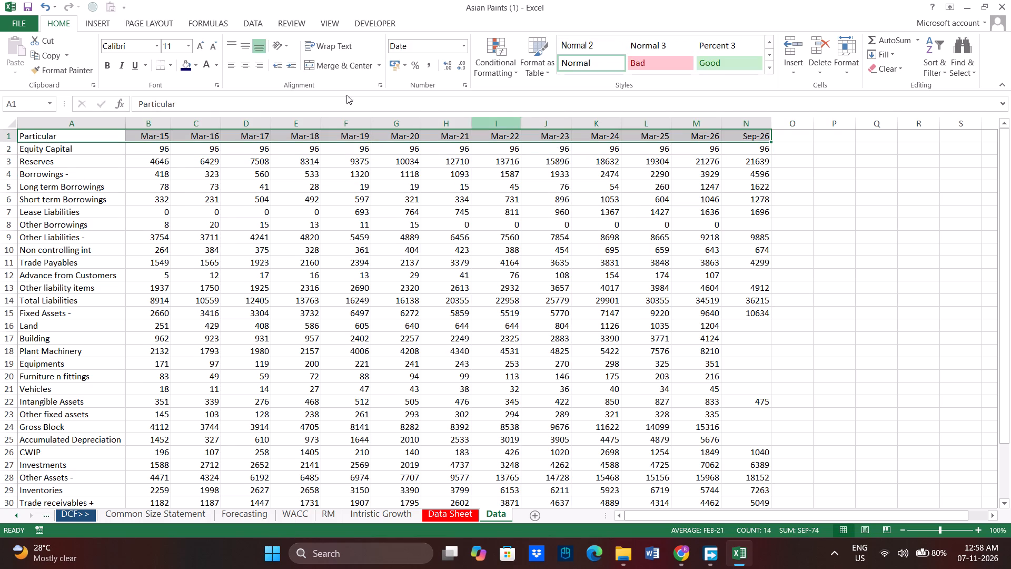
pyautogui.click(189, 70)
pyautogui.click(368, 252)
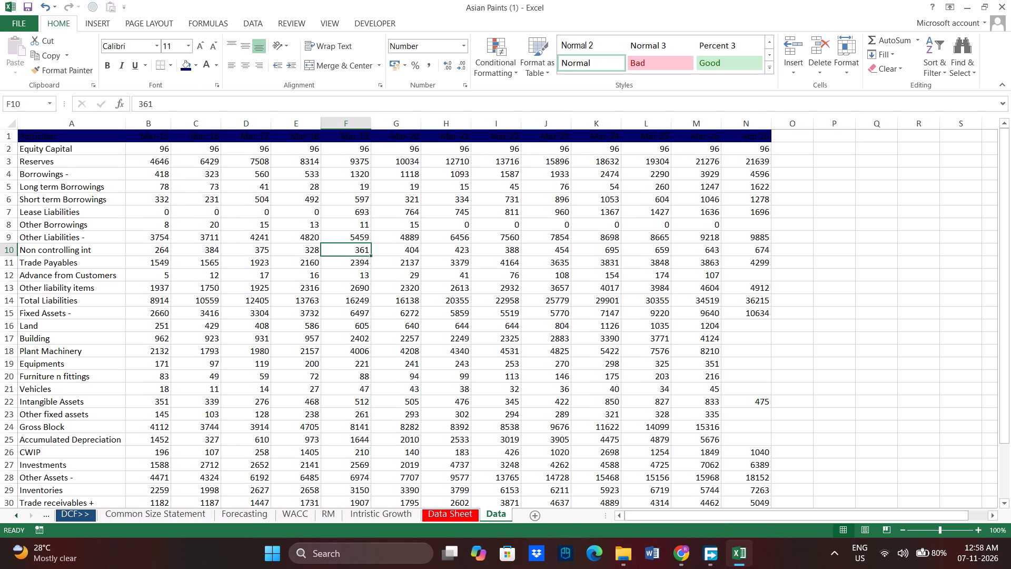
pyautogui.moveTo(75, 136); pyautogui.dragTo(741, 133)
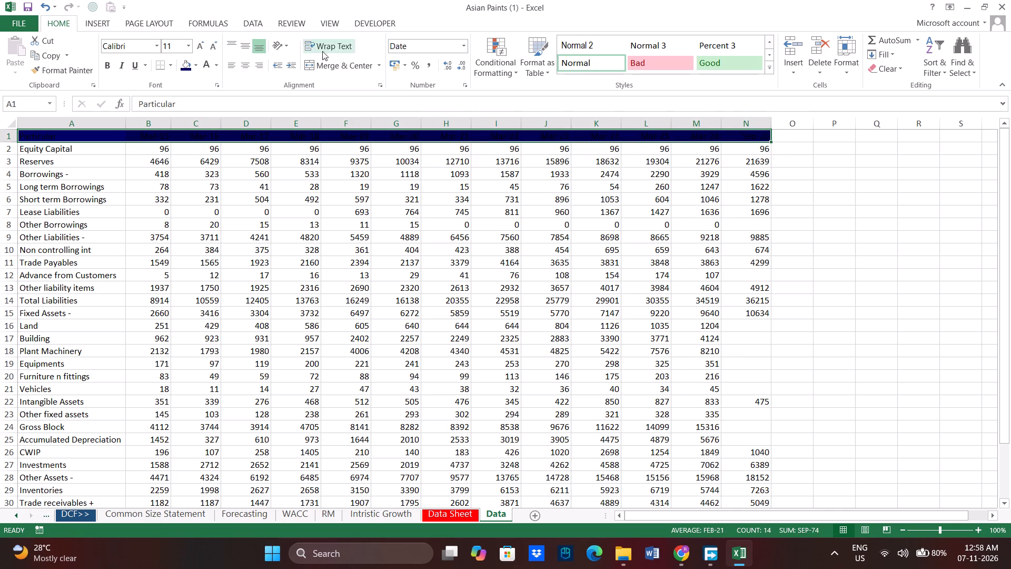
pyautogui.click(214, 63)
pyautogui.click(204, 106)
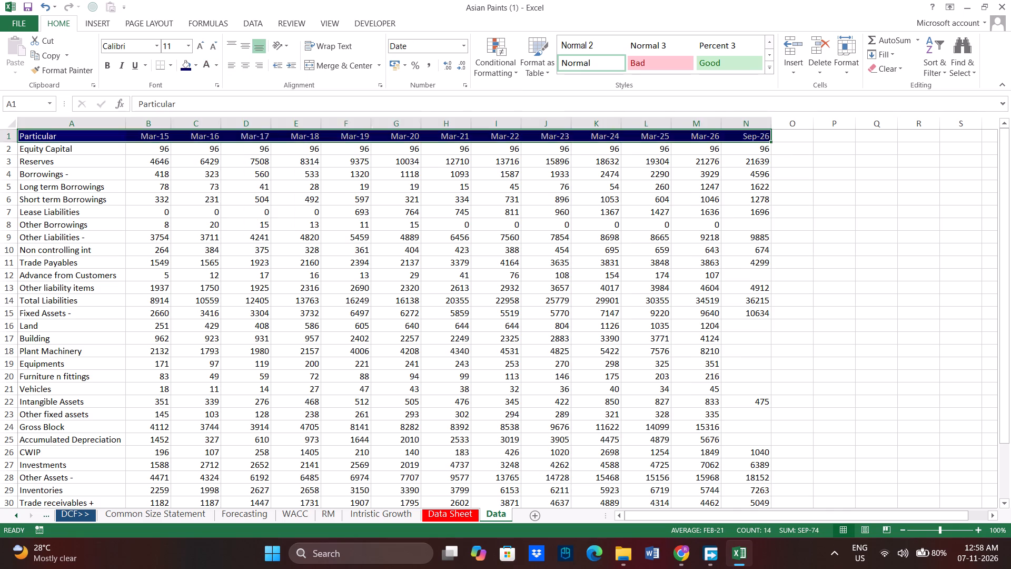
pyautogui.click(198, 213)
pyautogui.moveTo(39, 138); pyautogui.dragTo(265, 145)
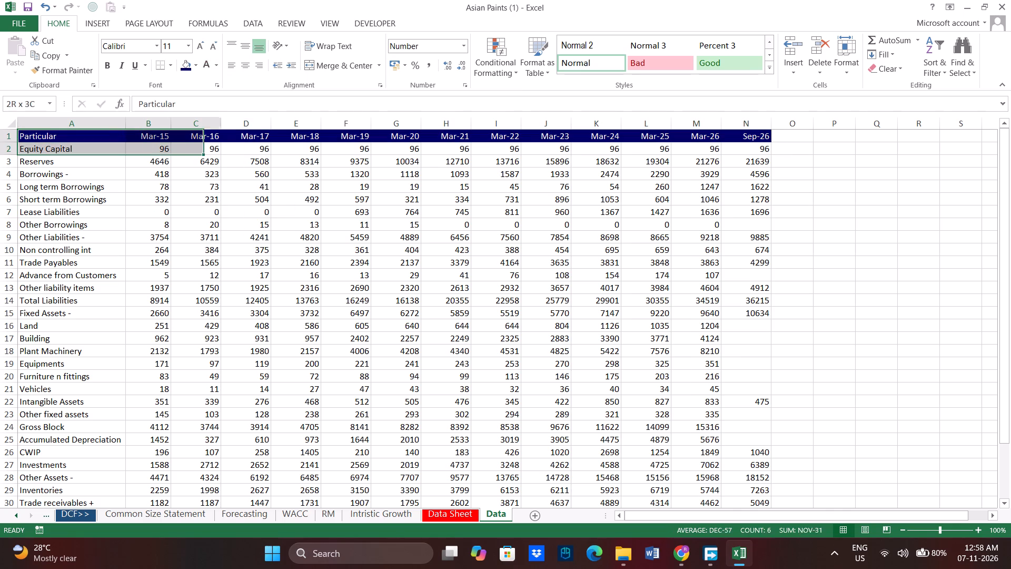
pyautogui.moveTo(265, 145); pyautogui.dragTo(736, 138)
pyautogui.hotkey('ctrl', 'b')
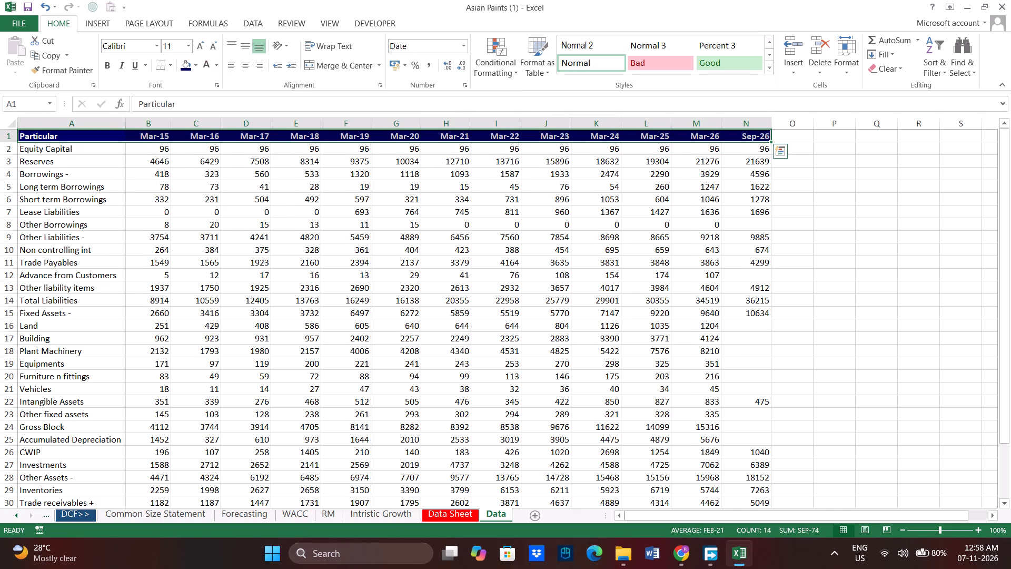
pyautogui.click(665, 224)
# Check the spacing on the Raw FS sheet and insert a blank row between the header and Equity Capital on the Data sheet.
pyautogui.click(48, 147)
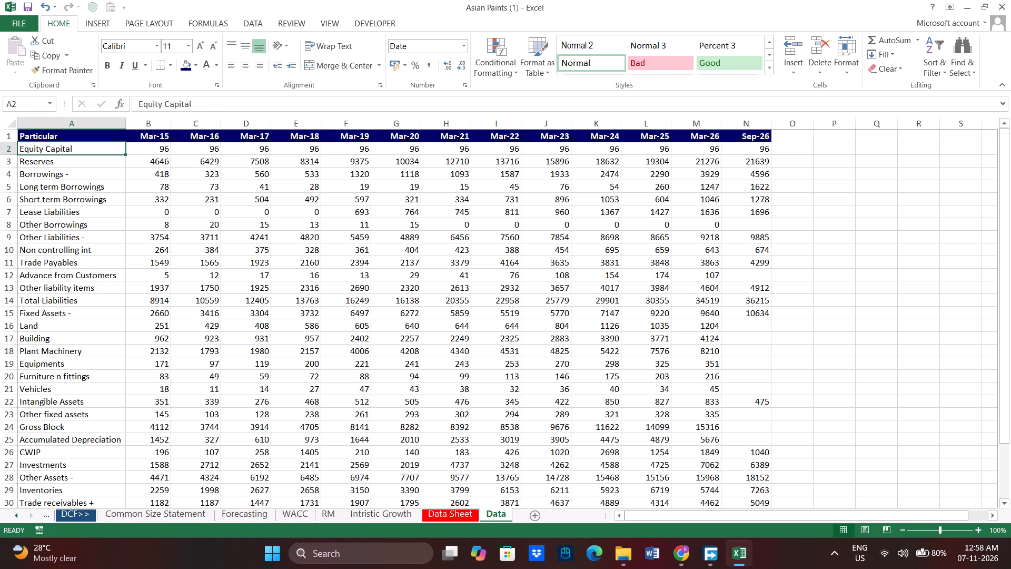
pyautogui.click(672, 550)
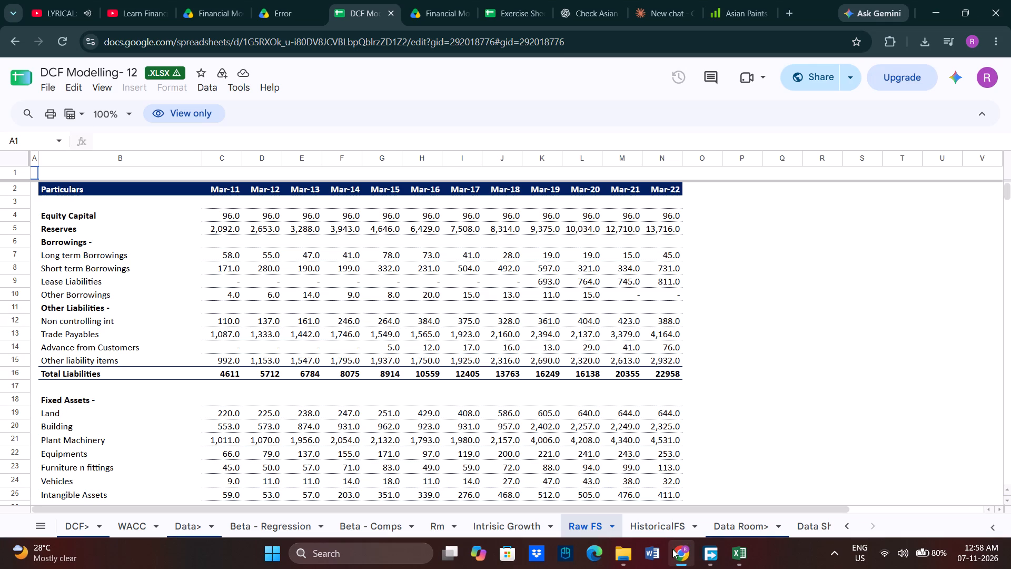
pyautogui.click(672, 549)
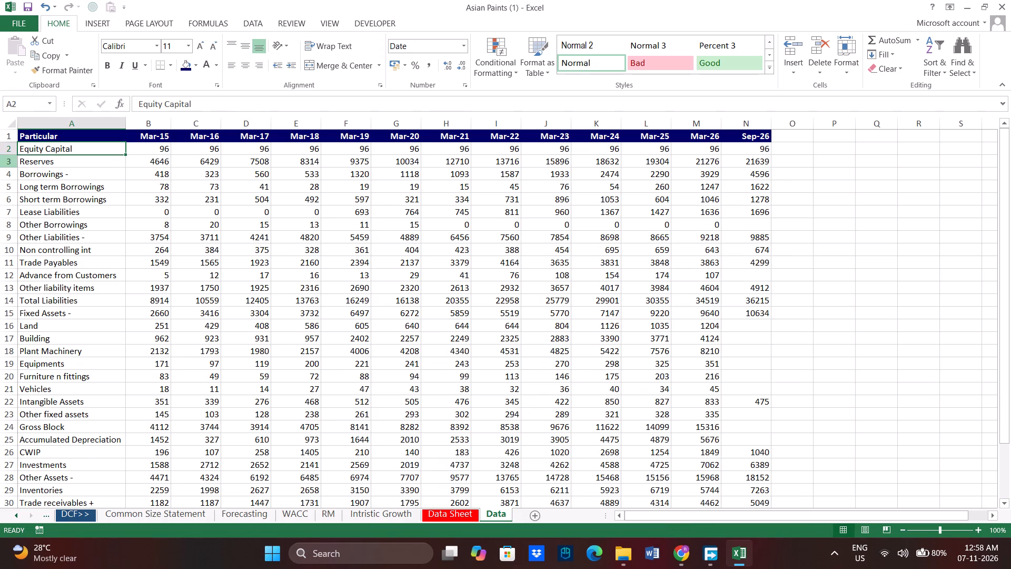
pyautogui.rightClick(12, 151)
pyautogui.click(52, 244)
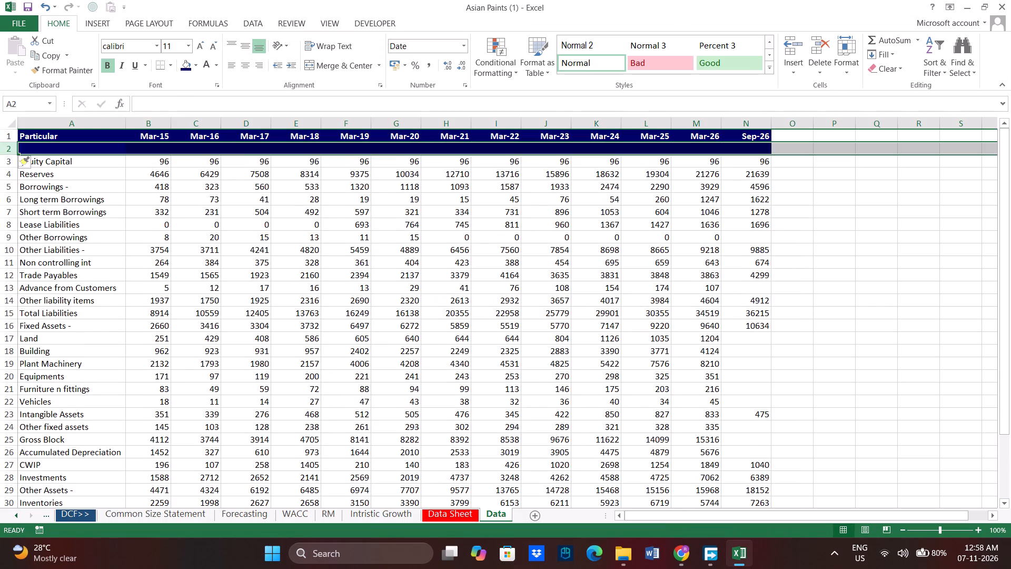
# Clear the dark blue header formatting from the blank cells A2:N2.
pyautogui.click(73, 170)
pyautogui.moveTo(44, 148); pyautogui.dragTo(756, 150)
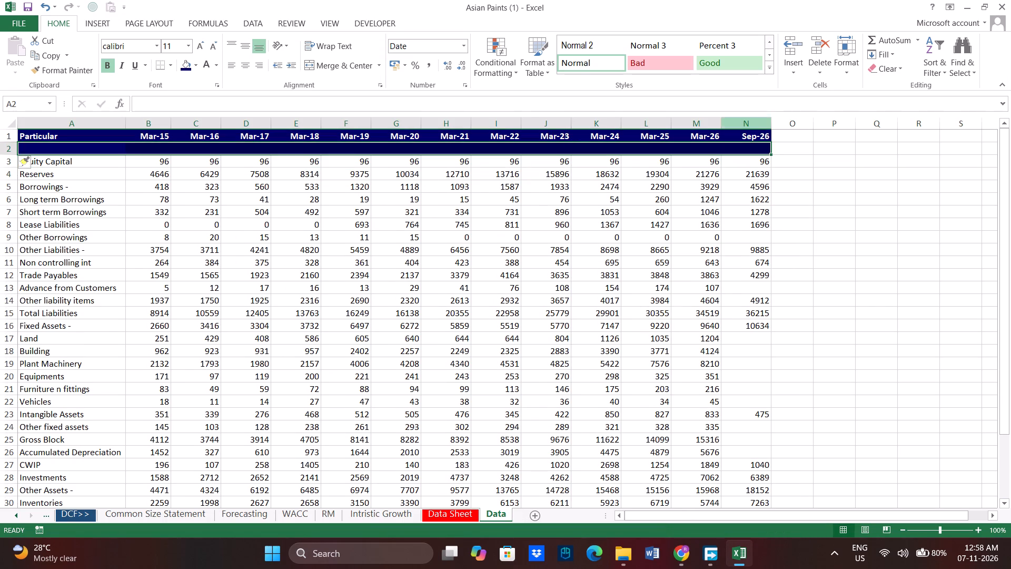
pyautogui.click(877, 68)
pyautogui.click(876, 89)
pyautogui.click(607, 298)
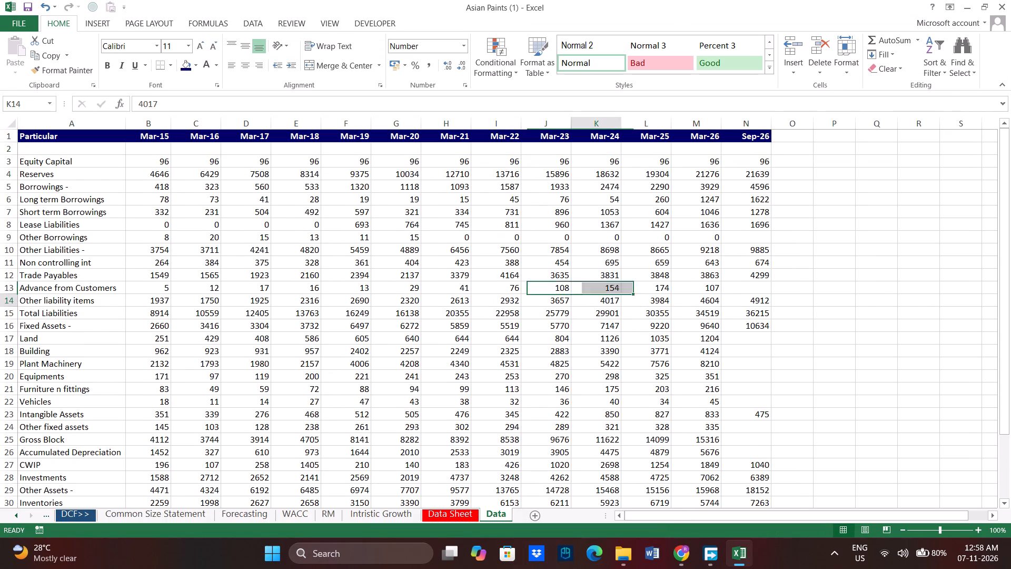
# Compare with the Raw FS sheet and make the labels Equity Capital, Reserves and Borrowings - bold.
pyautogui.click(148, 159)
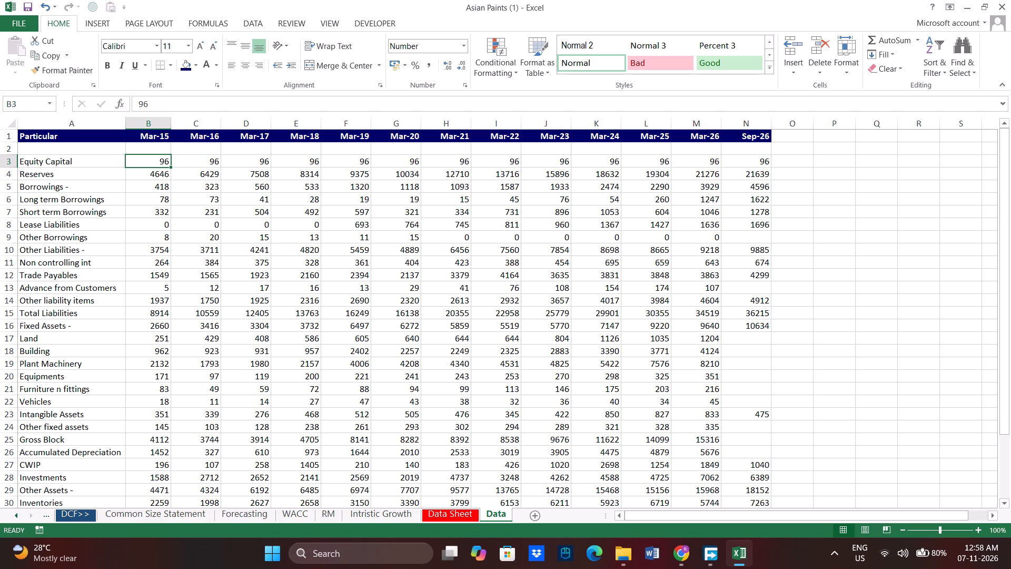
pyautogui.click(680, 543)
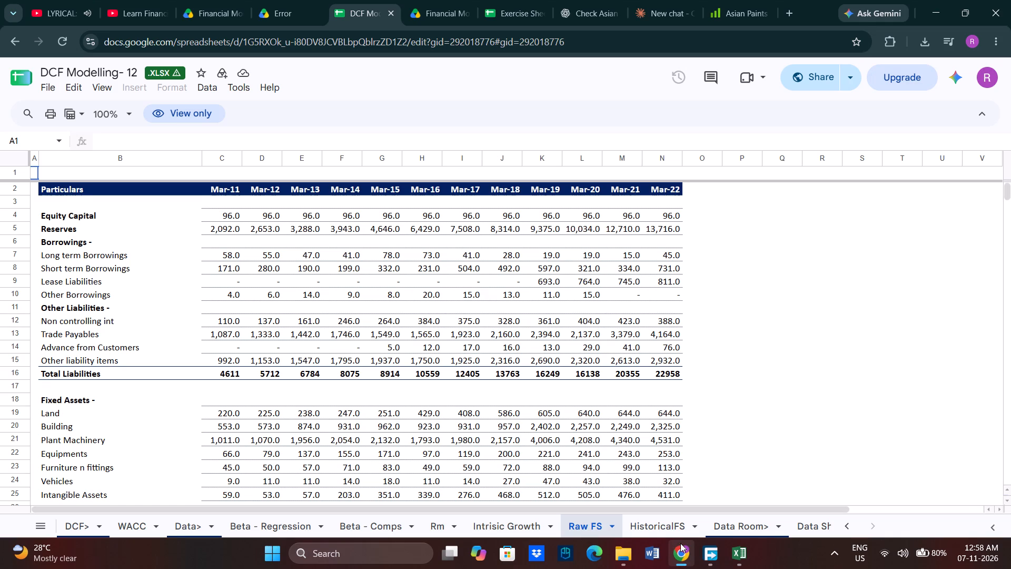
pyautogui.click(680, 543)
pyautogui.moveTo(56, 164); pyautogui.dragTo(57, 164)
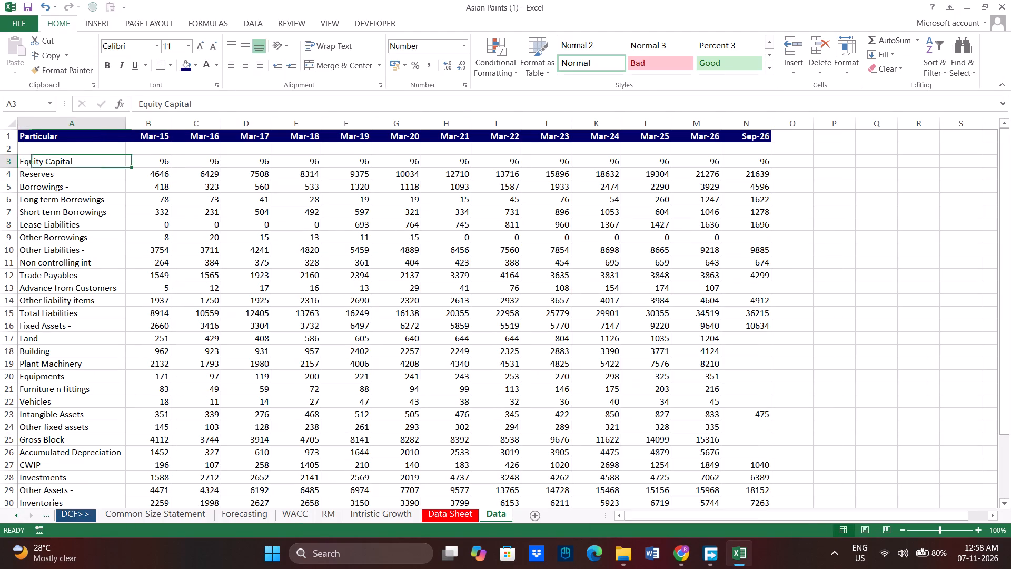
pyautogui.moveTo(57, 164); pyautogui.dragTo(60, 190)
pyautogui.hotkey('ctrl', 'b')
pyautogui.click(259, 201)
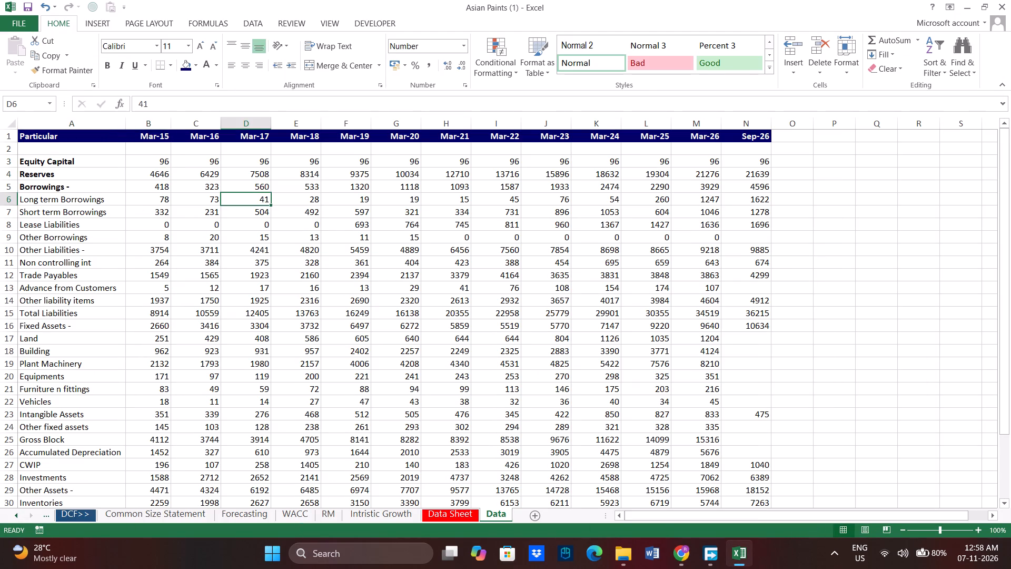
# Compare the Borrowings - row with the Raw FS sheet and delete its values in B5:N5, keeping the label.
pyautogui.click(685, 558)
pyautogui.click(685, 558)
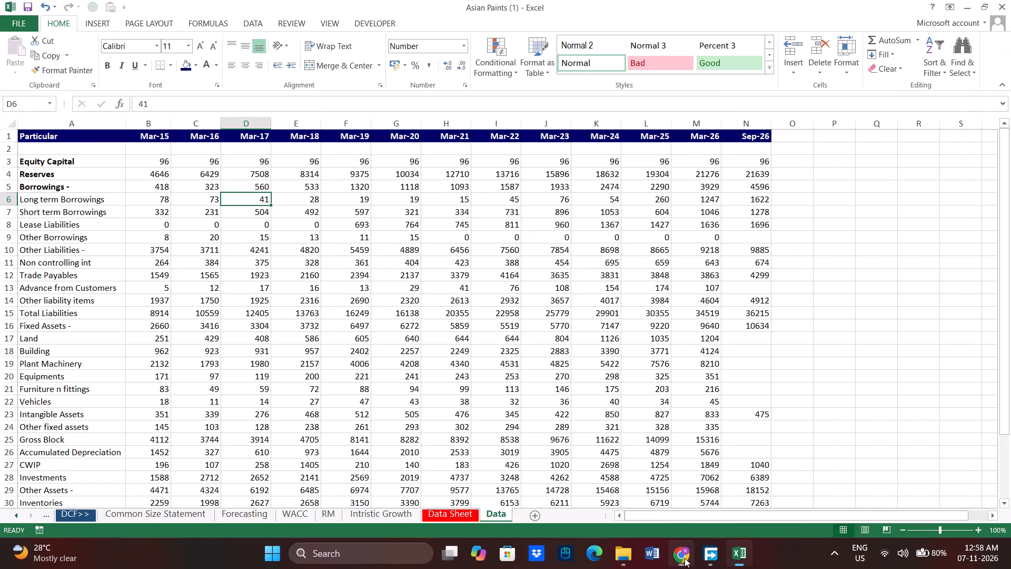
pyautogui.click(685, 558)
pyautogui.click(685, 558)
pyautogui.click(678, 550)
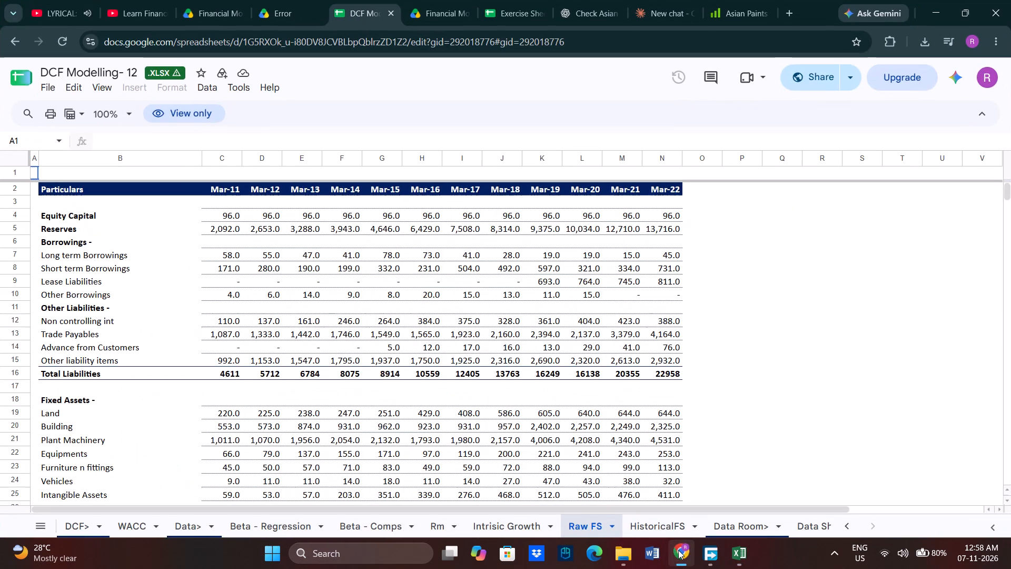
pyautogui.click(678, 550)
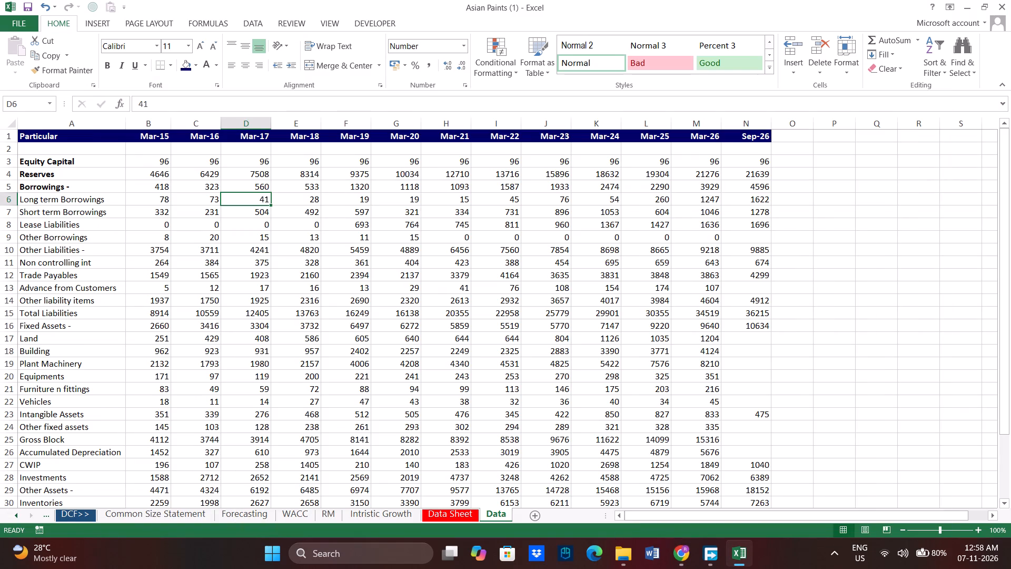
pyautogui.click(179, 184)
pyautogui.click(158, 191)
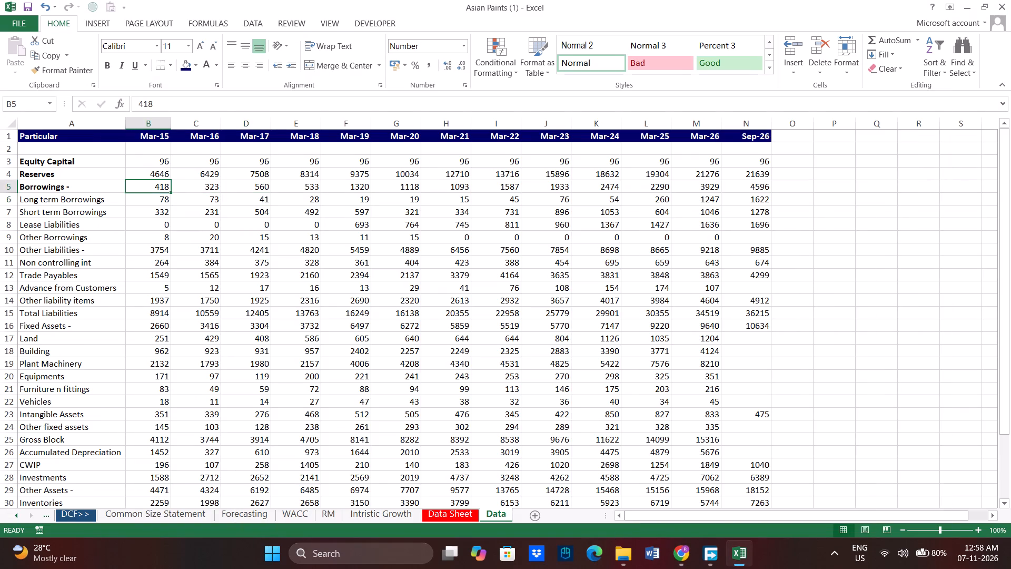
pyautogui.moveTo(152, 185); pyautogui.dragTo(675, 190)
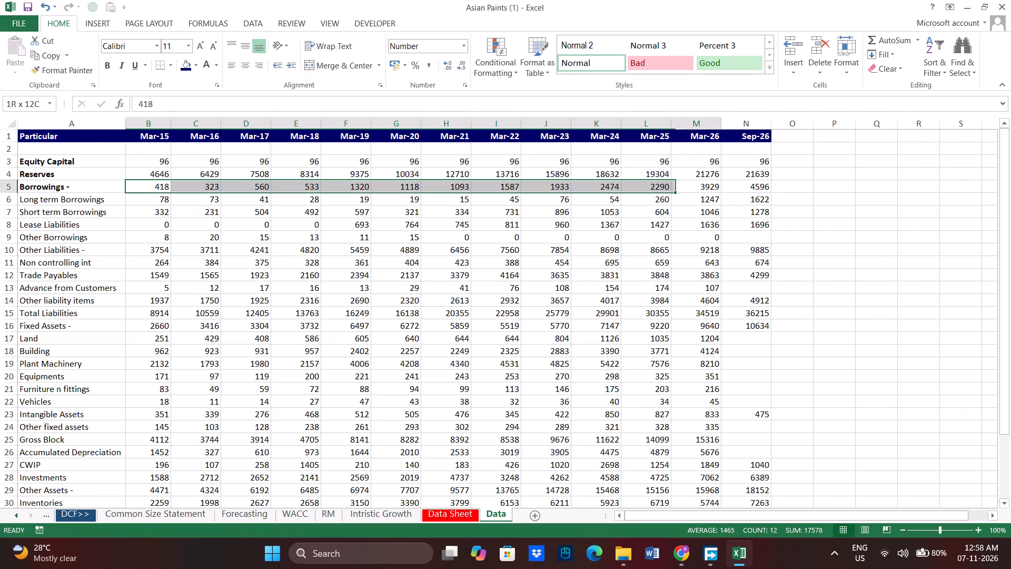
pyautogui.moveTo(675, 190); pyautogui.dragTo(725, 186)
pyautogui.click(698, 555)
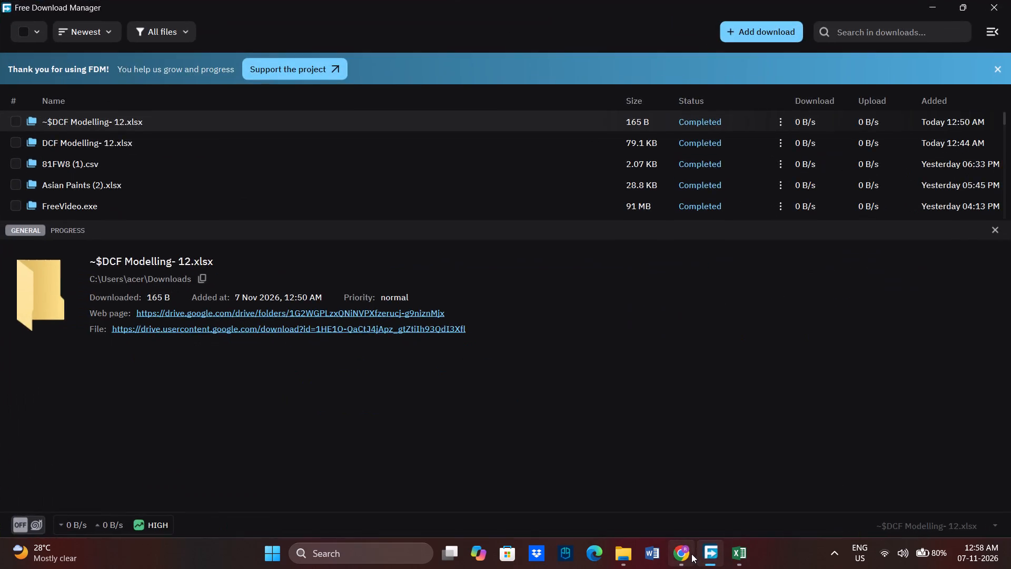
pyautogui.click(691, 553)
pyautogui.click(706, 553)
pyautogui.click(706, 553)
pyautogui.click(691, 553)
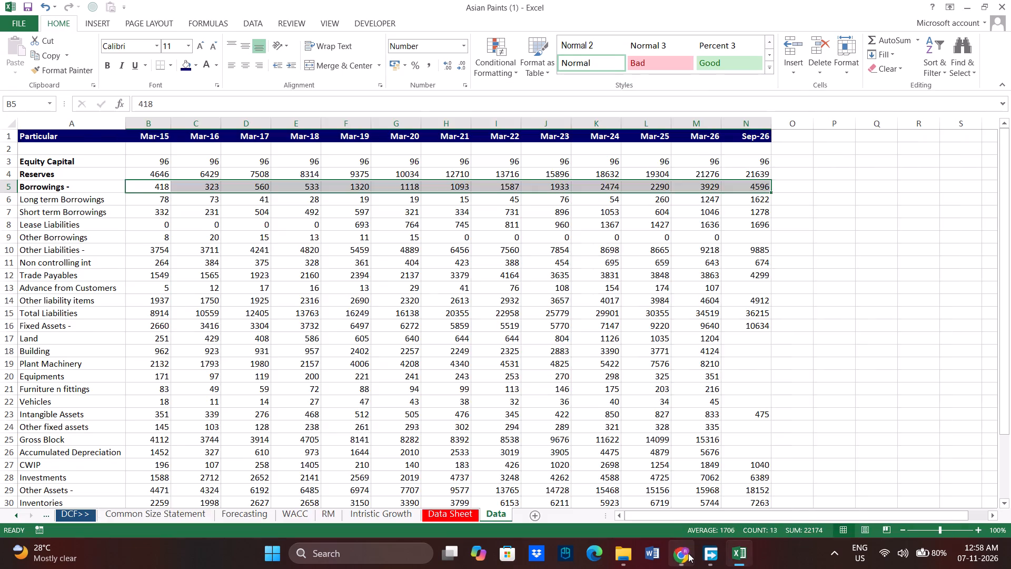
pyautogui.click(688, 553)
pyautogui.click(688, 553)
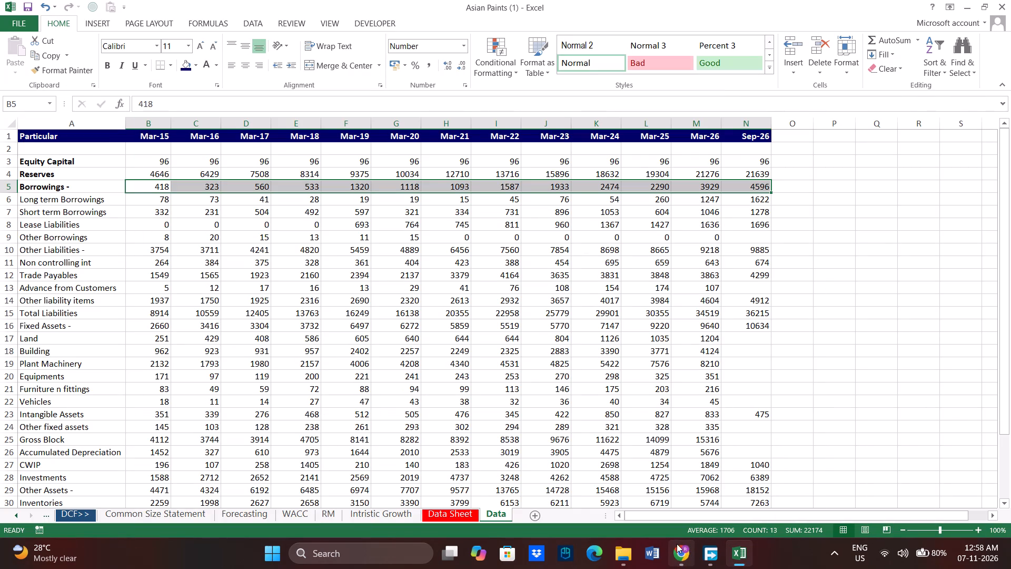
pyautogui.click(678, 551)
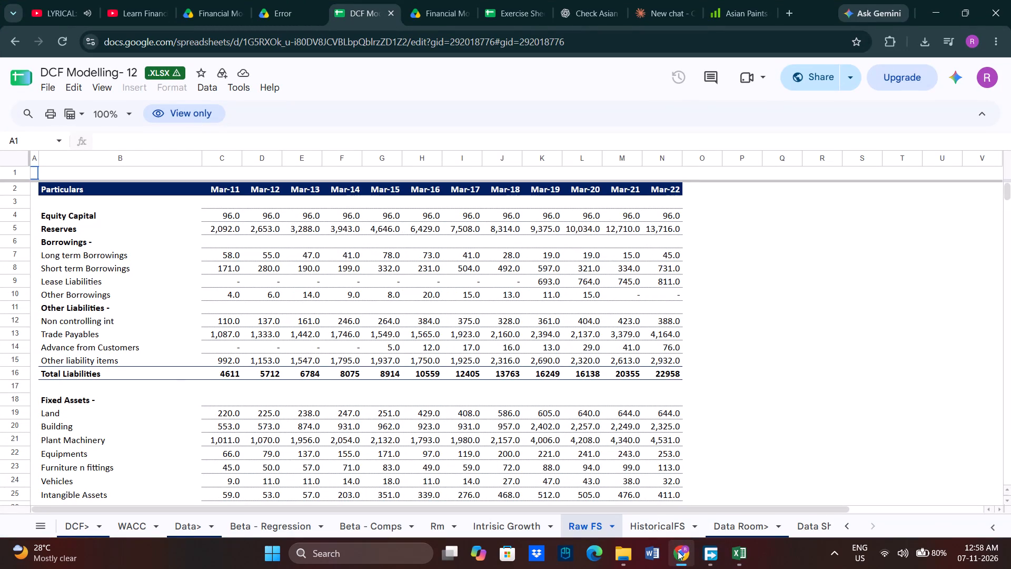
pyautogui.click(678, 551)
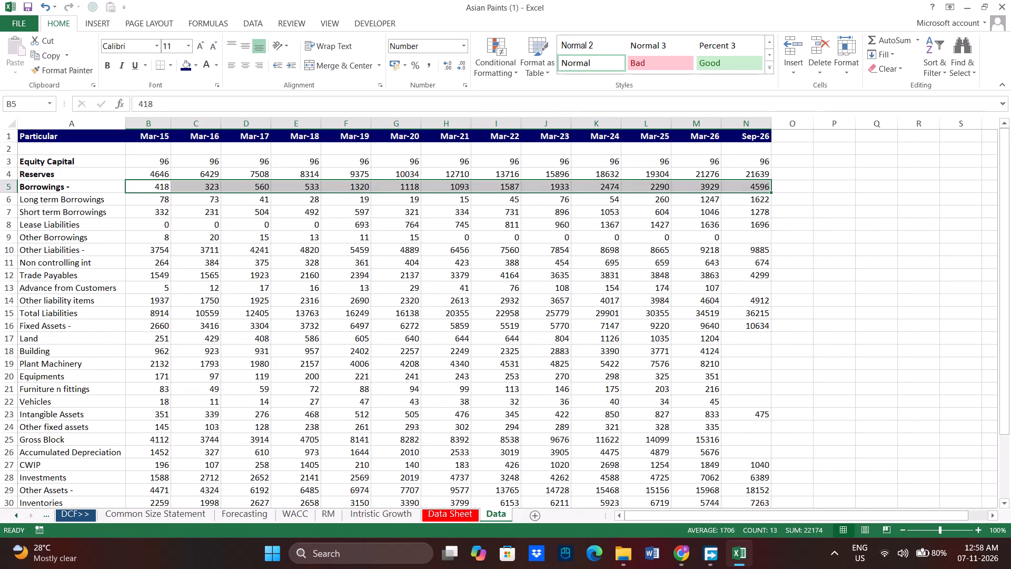
pyautogui.press('Delete')
pyautogui.click(66, 307)
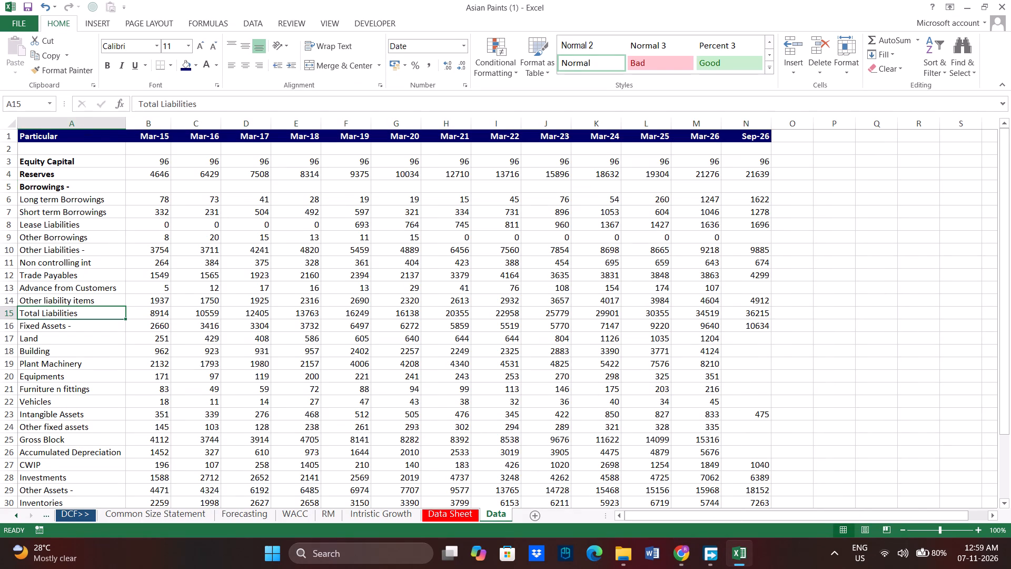
# Check the Other Liabilities - row against the Raw FS sheet and delete its values in B10:N10.
pyautogui.click(668, 551)
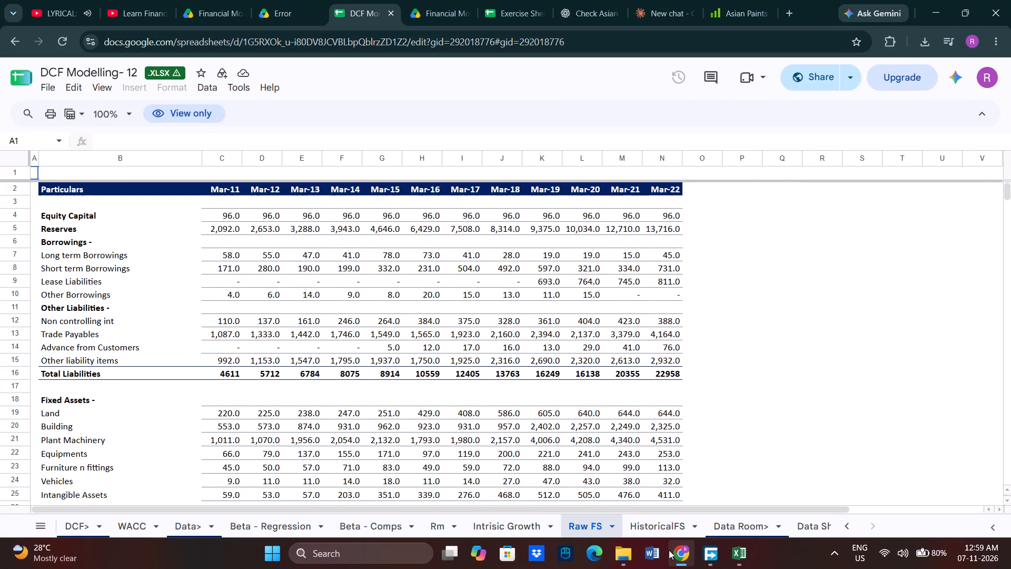
pyautogui.click(671, 548)
pyautogui.click(53, 241)
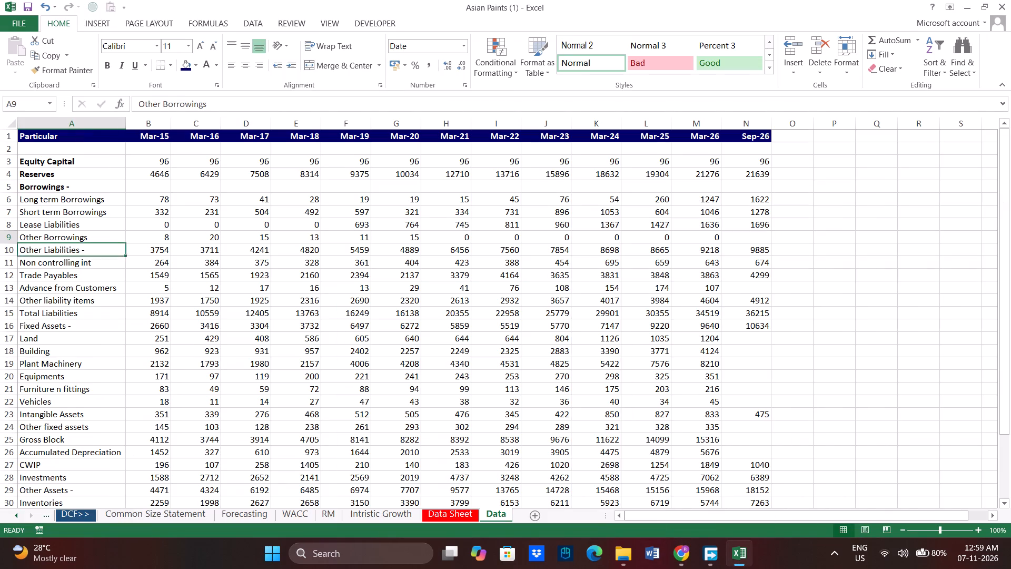
pyautogui.click(141, 251)
pyautogui.click(678, 544)
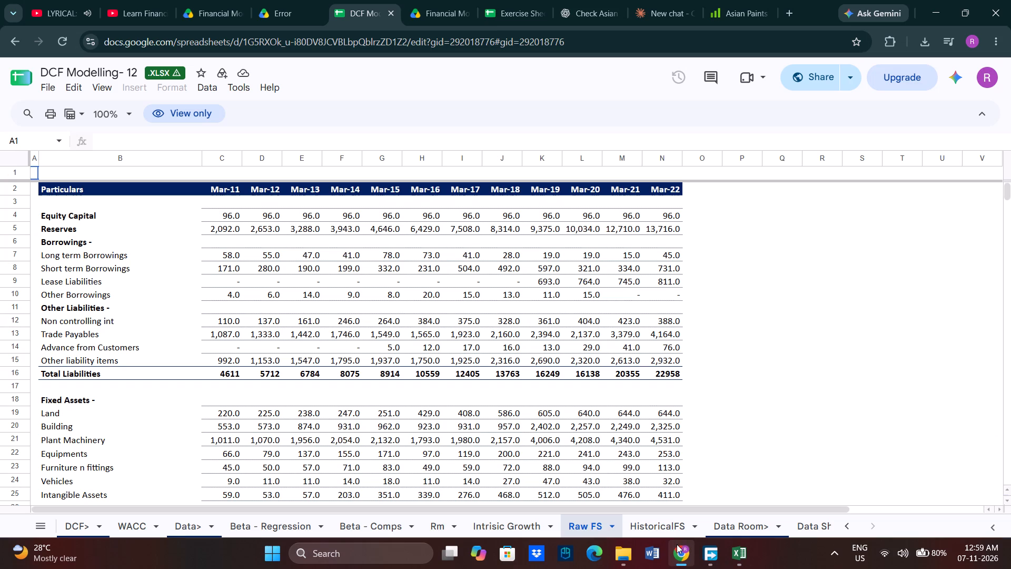
pyautogui.click(677, 544)
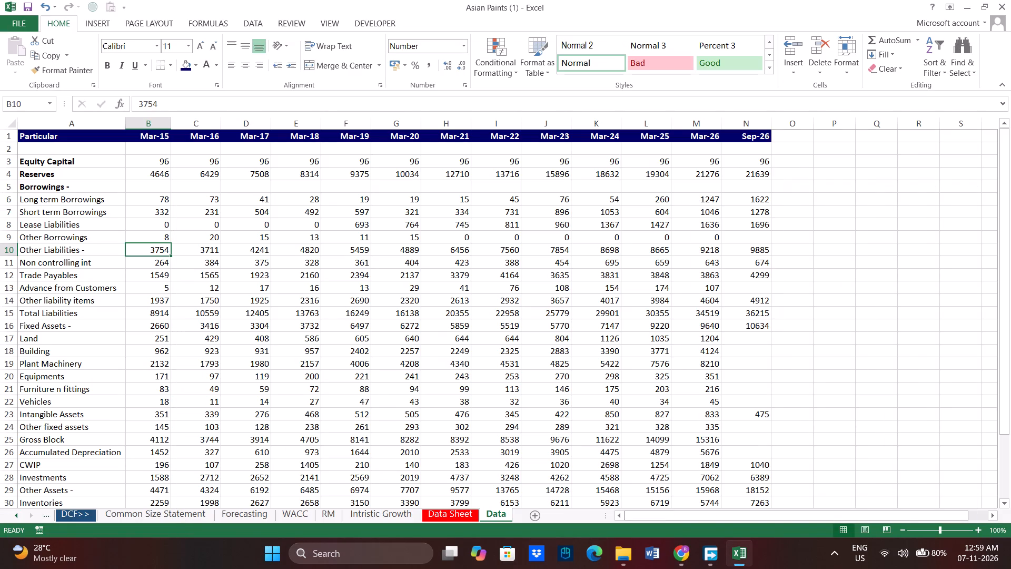
pyautogui.moveTo(144, 249); pyautogui.dragTo(750, 252)
pyautogui.press('Delete')
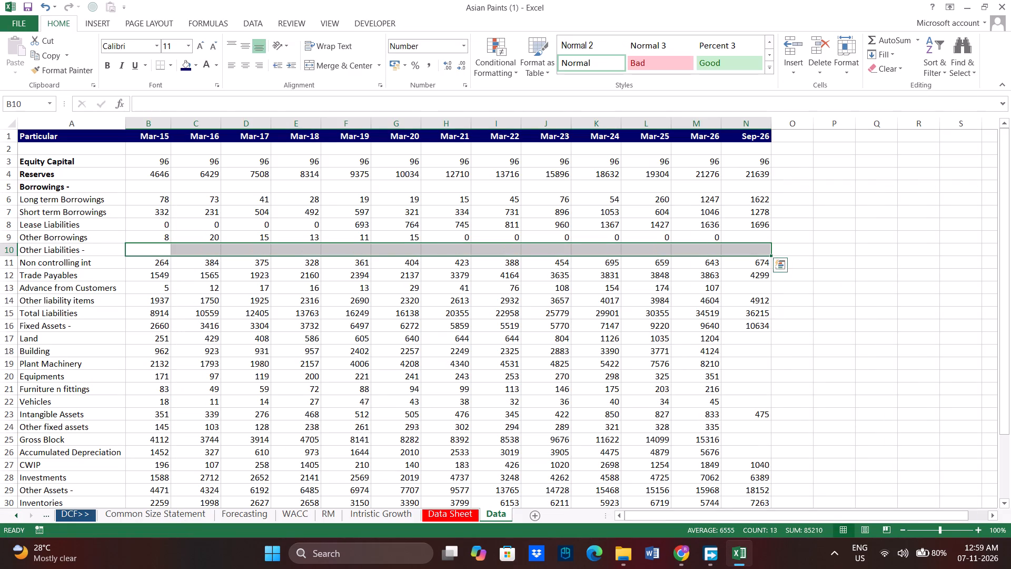
# Make the Other Liabilities - label in A10 bold.
pyautogui.click(101, 250)
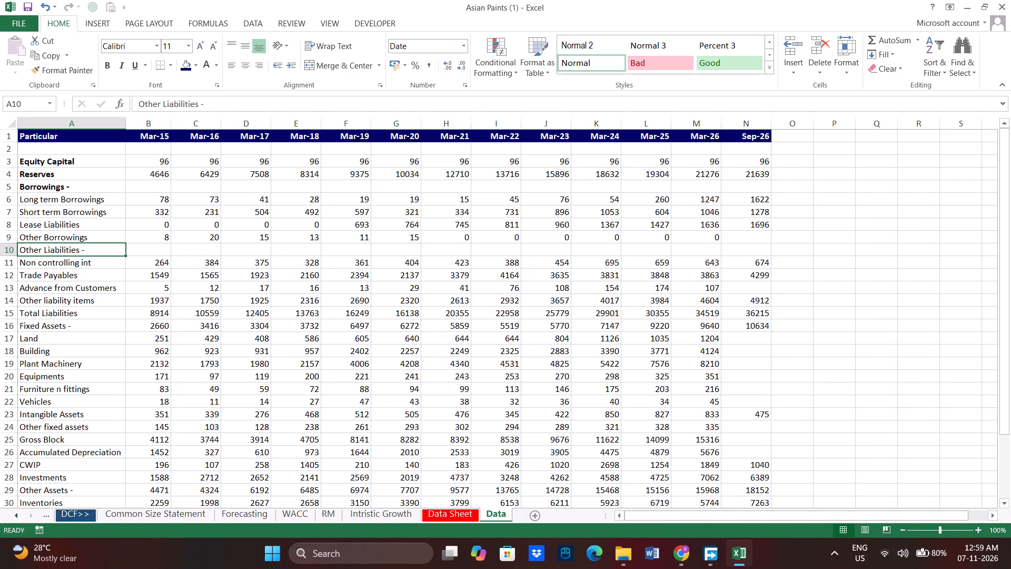
pyautogui.hotkey('ctrl', 'b')
pyautogui.click(100, 262)
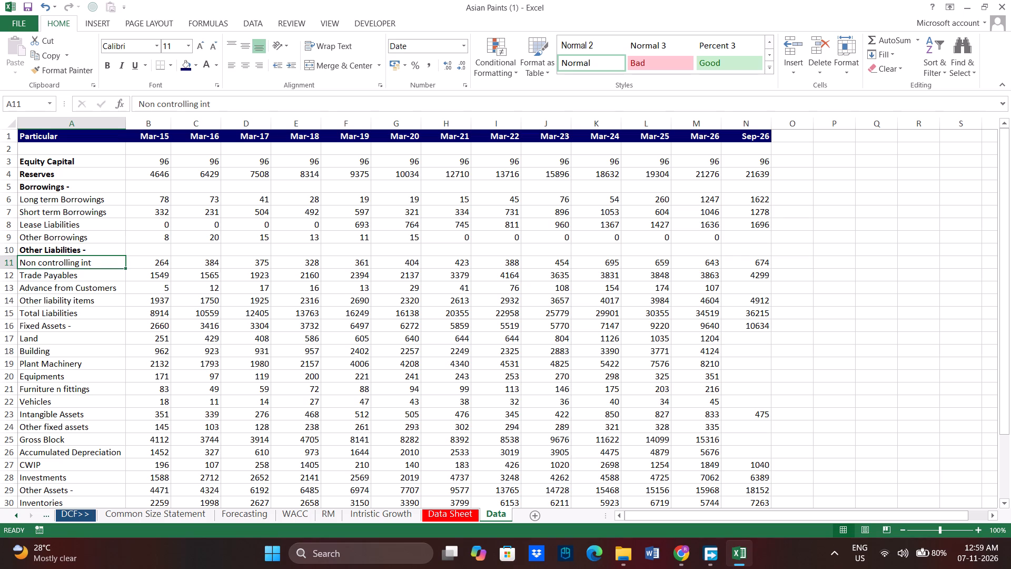
# Make the Total Liabilities row bold across A15:N15.
pyautogui.click(65, 314)
pyautogui.moveTo(69, 312); pyautogui.dragTo(272, 309)
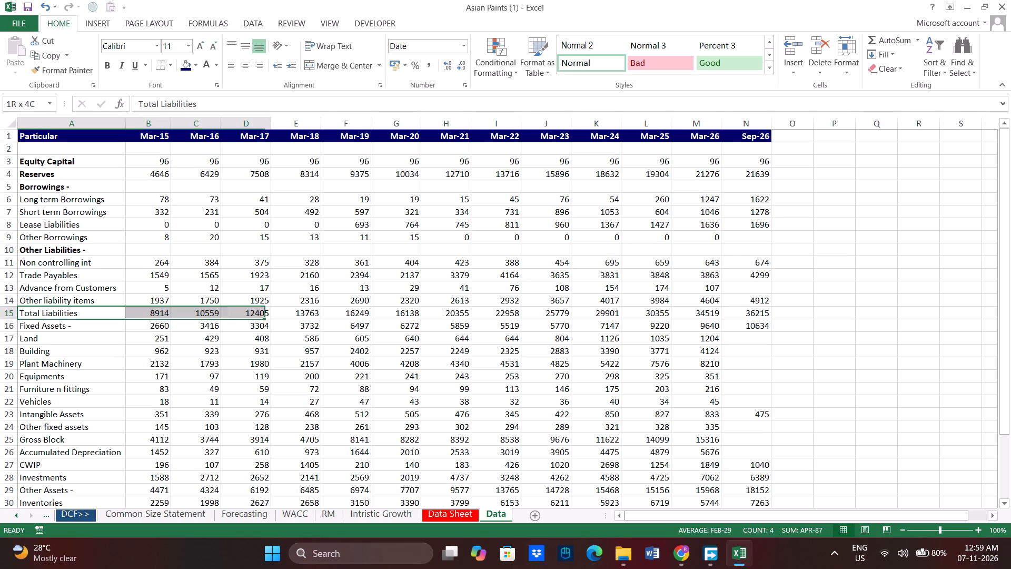
pyautogui.moveTo(272, 309); pyautogui.dragTo(761, 313)
pyautogui.hotkey('ctrl', 'b')
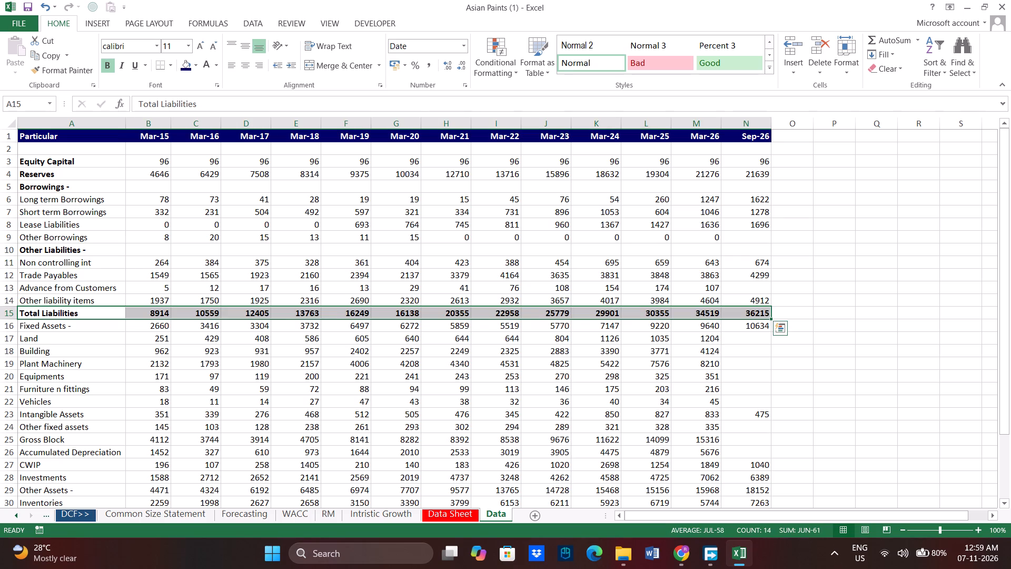
pyautogui.click(784, 303)
# Check the Raw FS sheet in Chrome and insert a blank row between Total Liabilities and Fixed Assets - on the Data sheet.
pyautogui.click(680, 556)
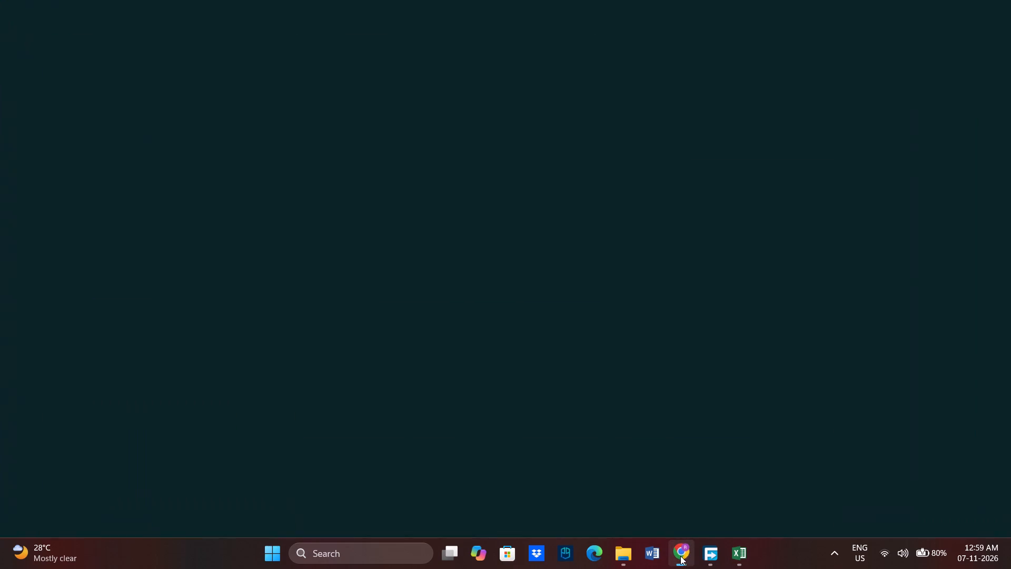
pyautogui.click(680, 556)
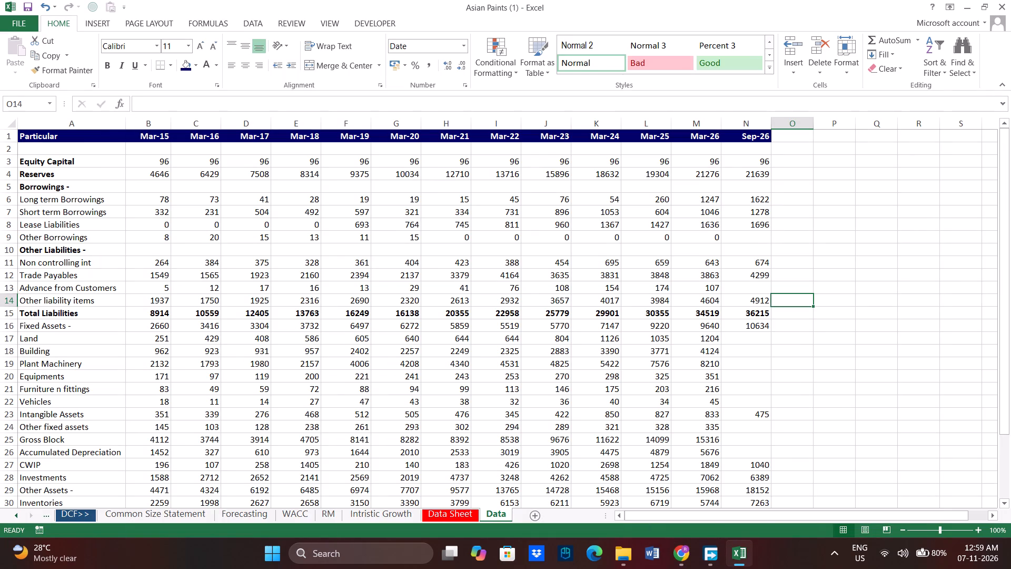
pyautogui.click(13, 326)
pyautogui.rightClick(13, 326)
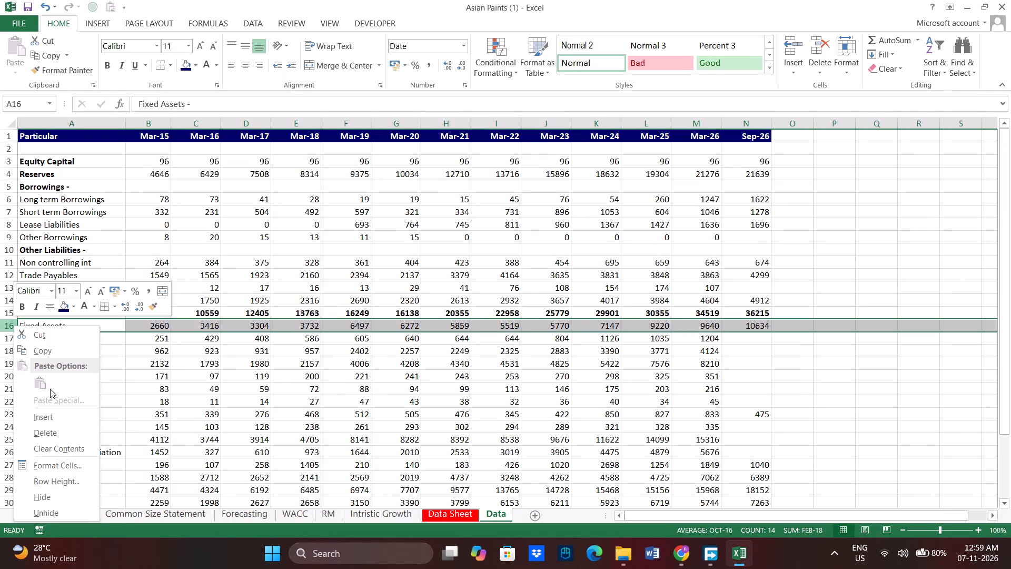
pyautogui.click(55, 423)
pyautogui.click(48, 332)
pyautogui.click(57, 338)
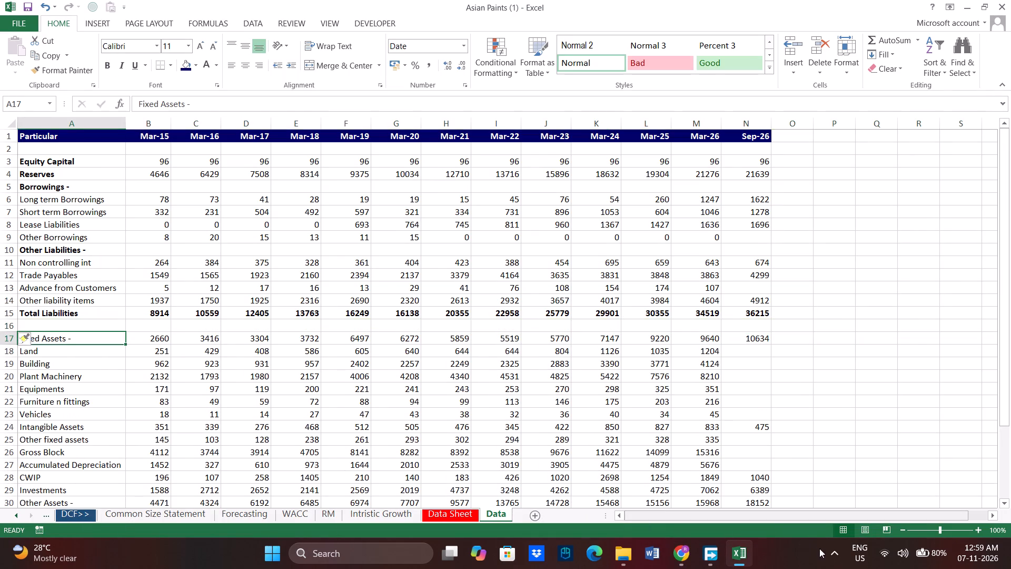
# Check the Fixed Assets - row against the Raw FS sheet and delete its values in B17:N17, keeping the label.
pyautogui.click(677, 553)
pyautogui.click(677, 552)
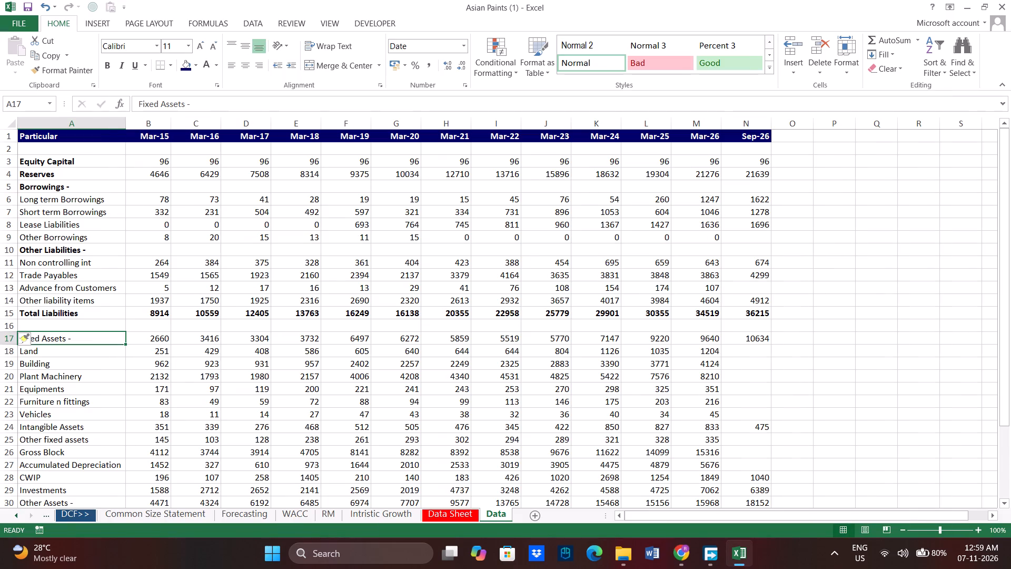
pyautogui.moveTo(147, 336); pyautogui.dragTo(760, 342)
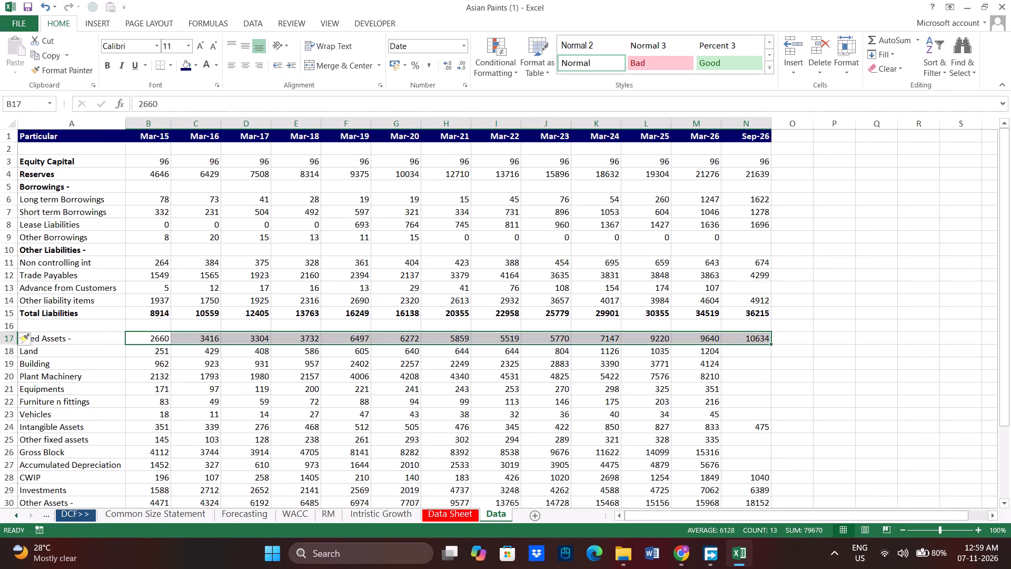
pyautogui.press('Delete')
pyautogui.click(401, 389)
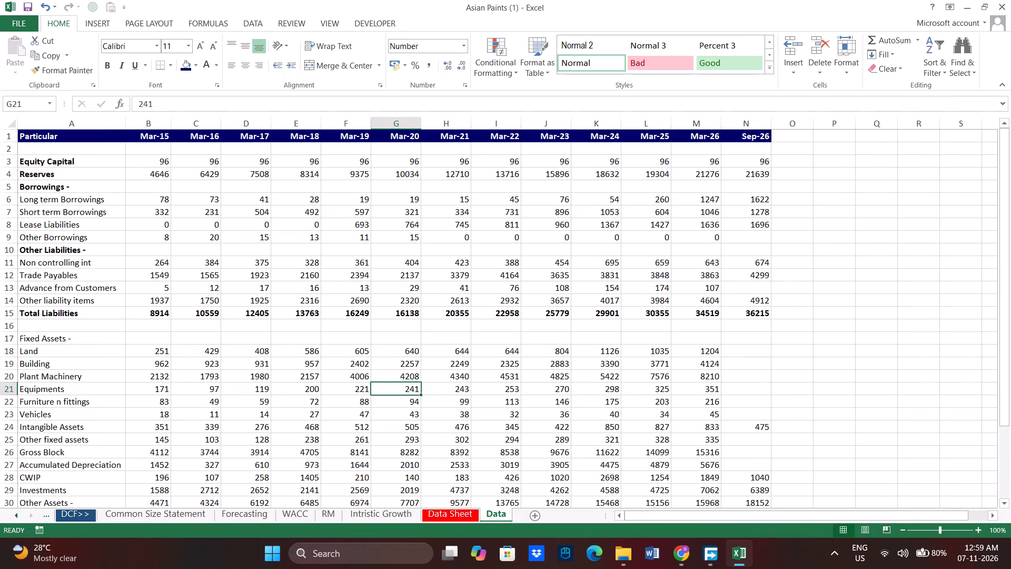
pyautogui.click(58, 353)
pyautogui.click(76, 339)
pyautogui.doubleClick(78, 339)
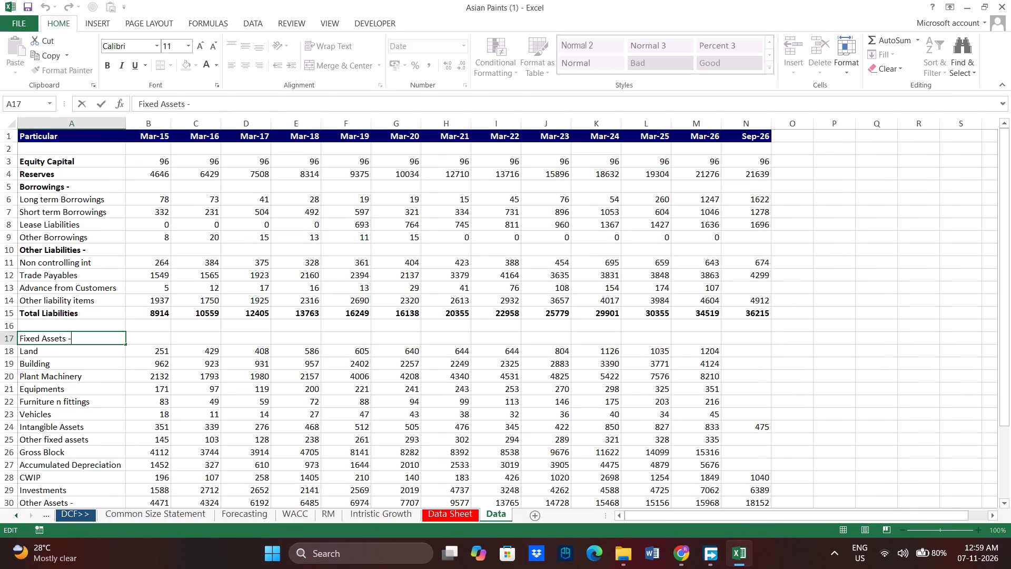
pyautogui.press('Return')
# Compare with the Raw FS sheet and make the labels Gross Block and Accumulated Depreciation bold.
pyautogui.scroll(-2, 79, 339)
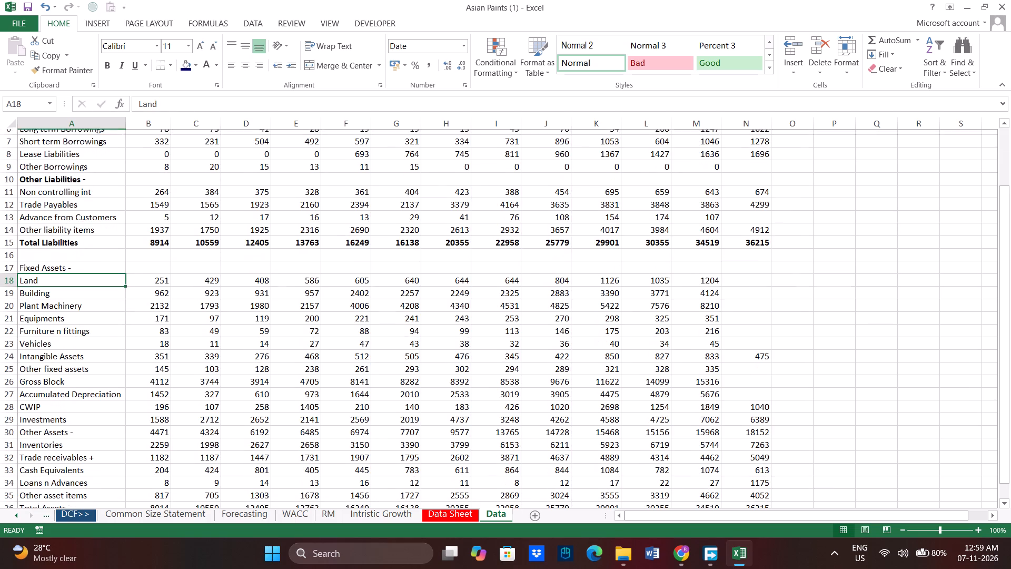
pyautogui.click(678, 541)
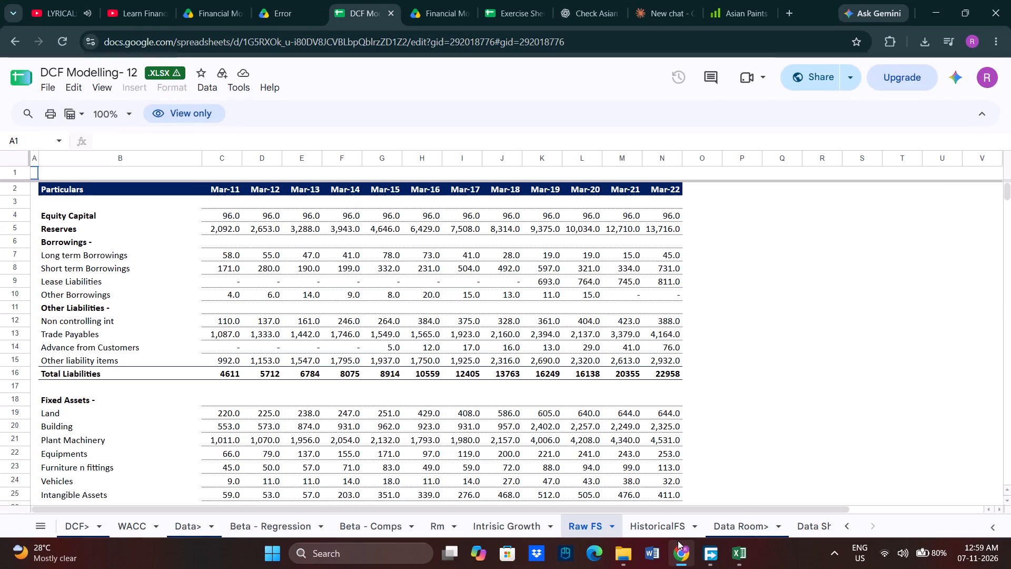
pyautogui.scroll(-1, 464, 407)
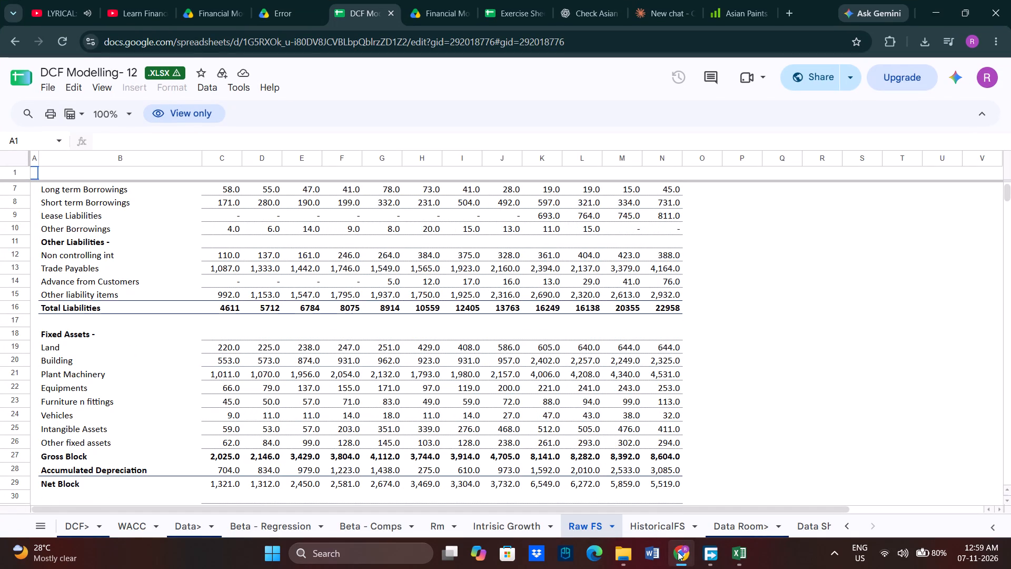
pyautogui.click(678, 552)
pyautogui.click(45, 373)
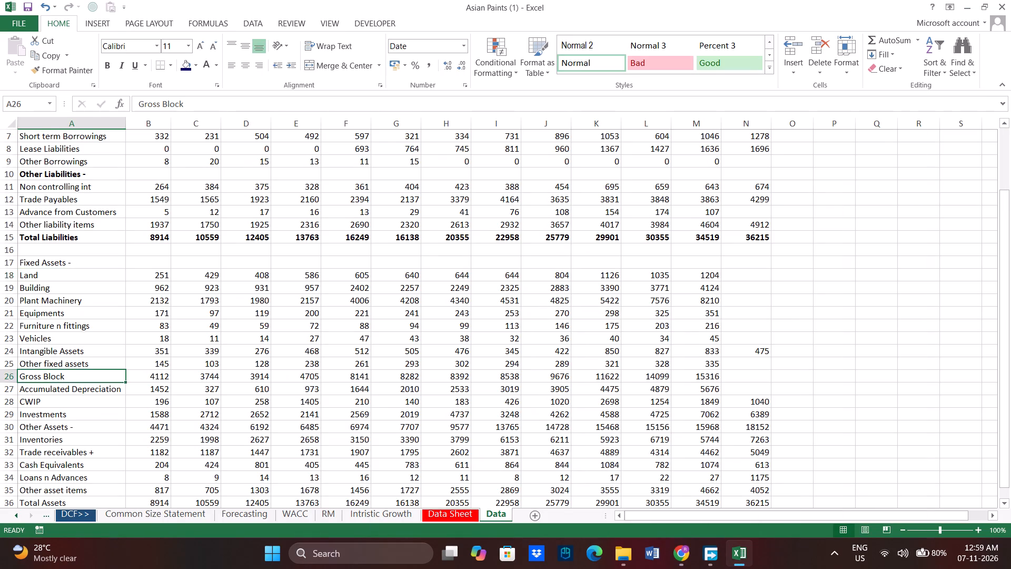
pyautogui.hotkey('ctrl', 'b')
pyautogui.click(58, 386)
pyautogui.hotkey('ctrl', 'b')
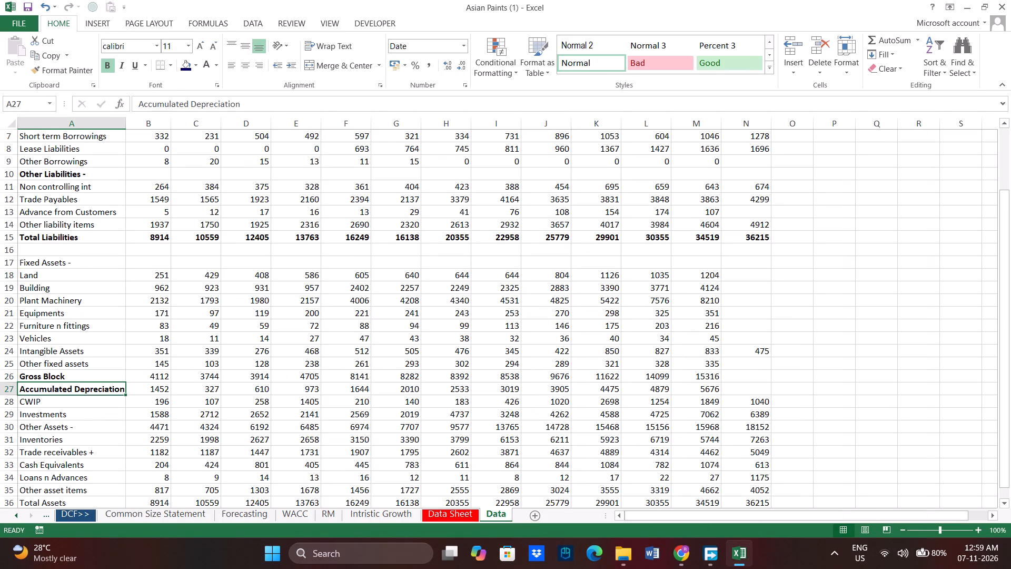
# Search the web in Chrome for "what is gross block" and look through the open reference spreadsheets.
pyautogui.click(689, 548)
pyautogui.click(740, 0)
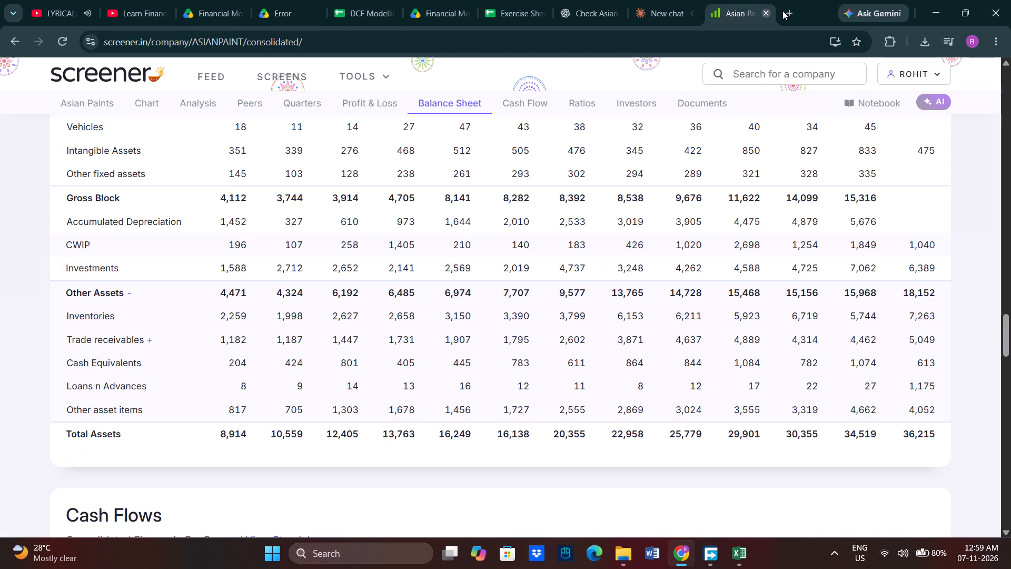
pyautogui.click(788, 10)
pyautogui.write('what is gross block')
pyautogui.press('Return')
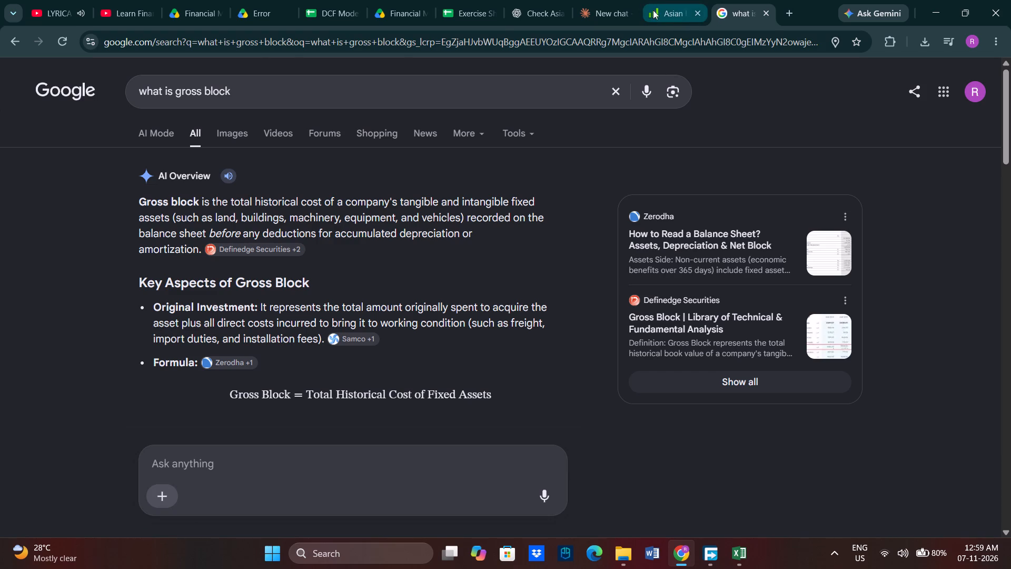
pyautogui.click(484, 0)
pyautogui.click(528, 0)
pyautogui.click(407, 0)
pyautogui.click(461, 0)
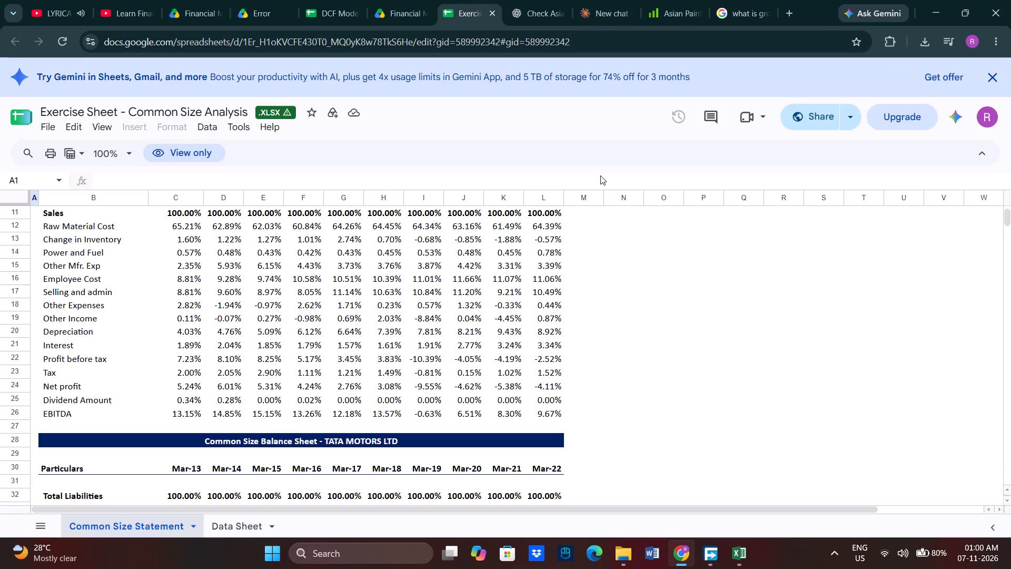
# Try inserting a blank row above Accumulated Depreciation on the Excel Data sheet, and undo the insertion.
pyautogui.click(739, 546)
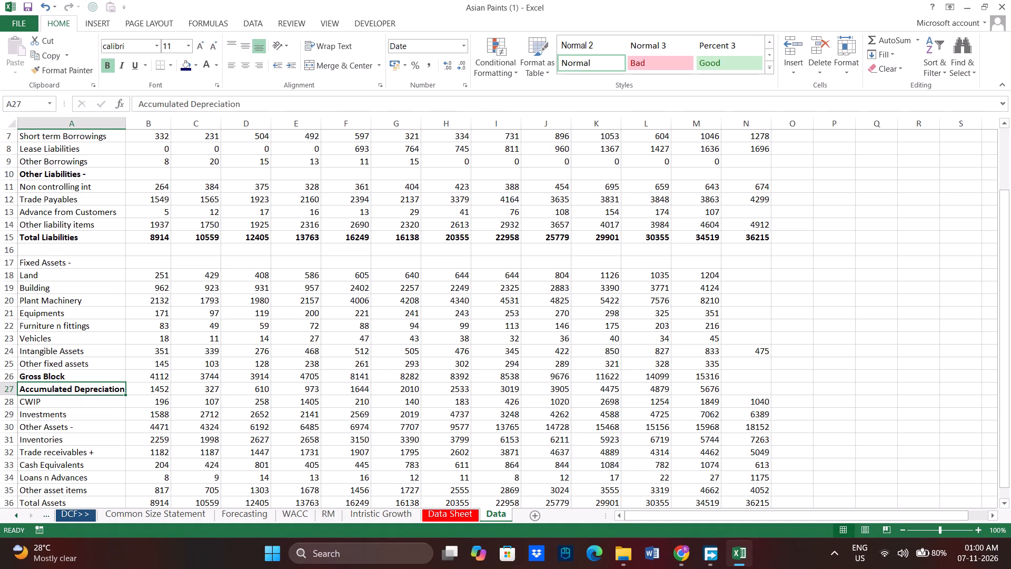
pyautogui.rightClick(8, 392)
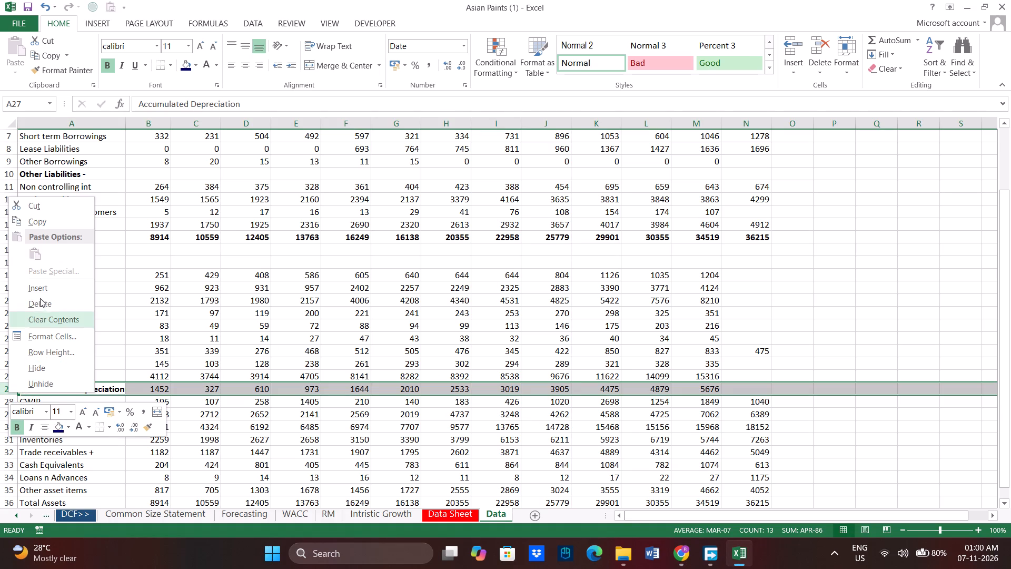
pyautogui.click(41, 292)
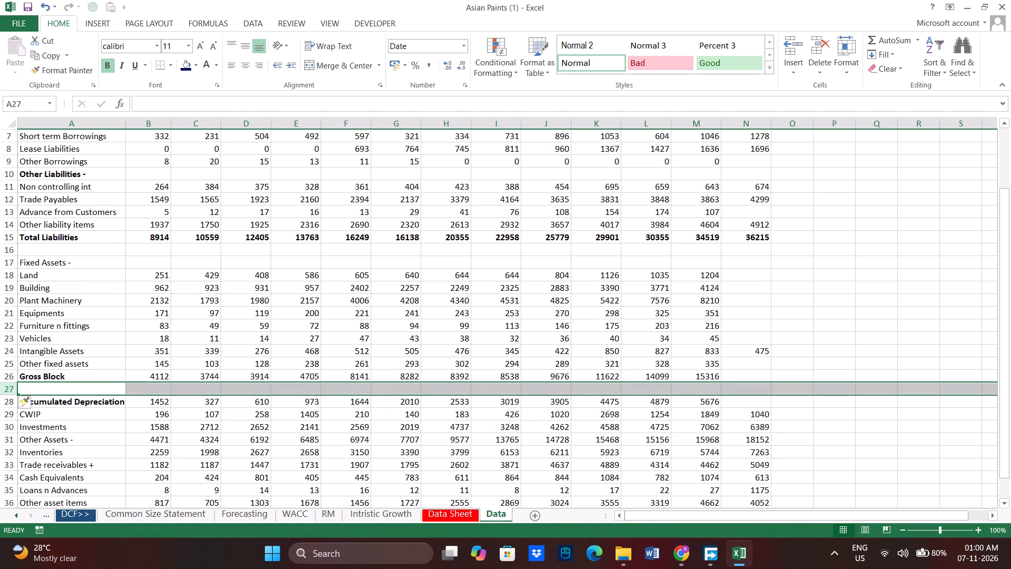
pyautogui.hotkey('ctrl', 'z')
# Insert a blank row between Accumulated Depreciation and CWIP.
pyautogui.click(64, 401)
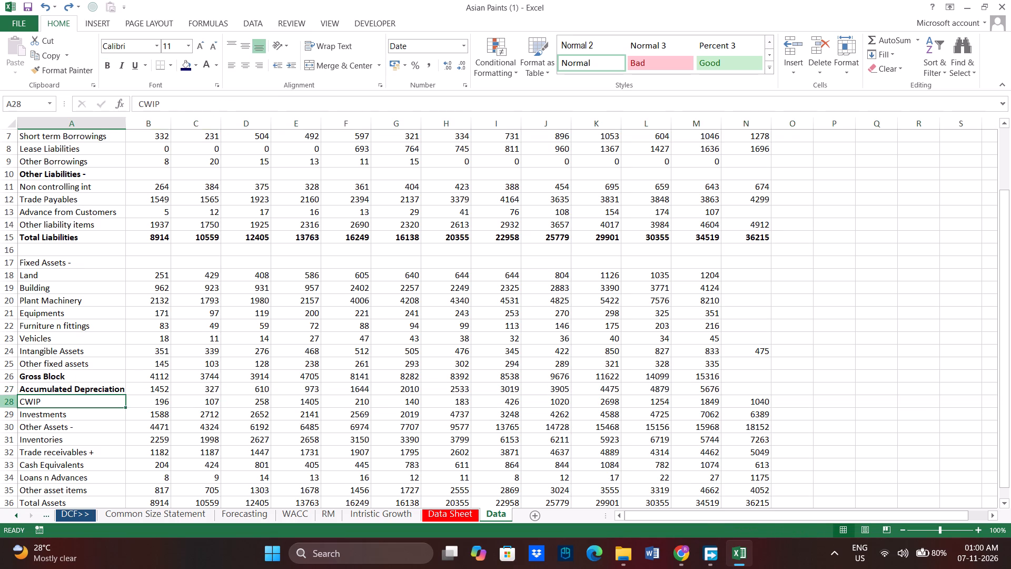
pyautogui.click(0, 403)
pyautogui.rightClick(0, 403)
pyautogui.click(37, 299)
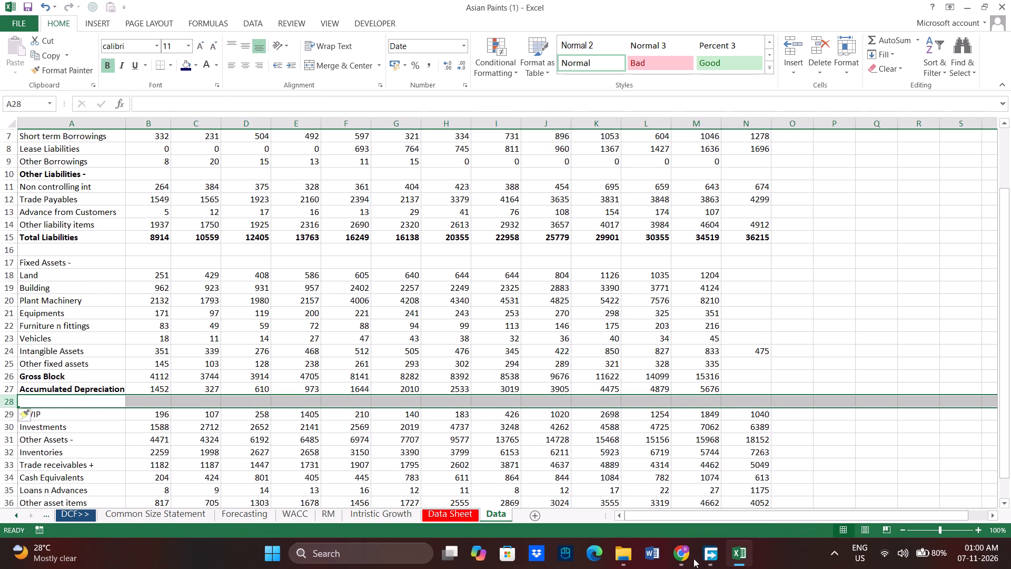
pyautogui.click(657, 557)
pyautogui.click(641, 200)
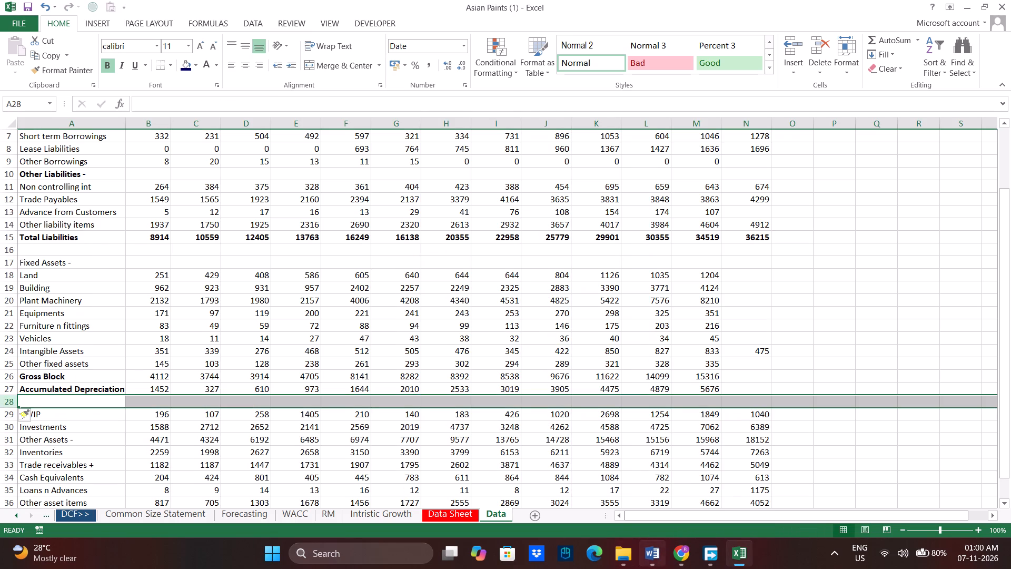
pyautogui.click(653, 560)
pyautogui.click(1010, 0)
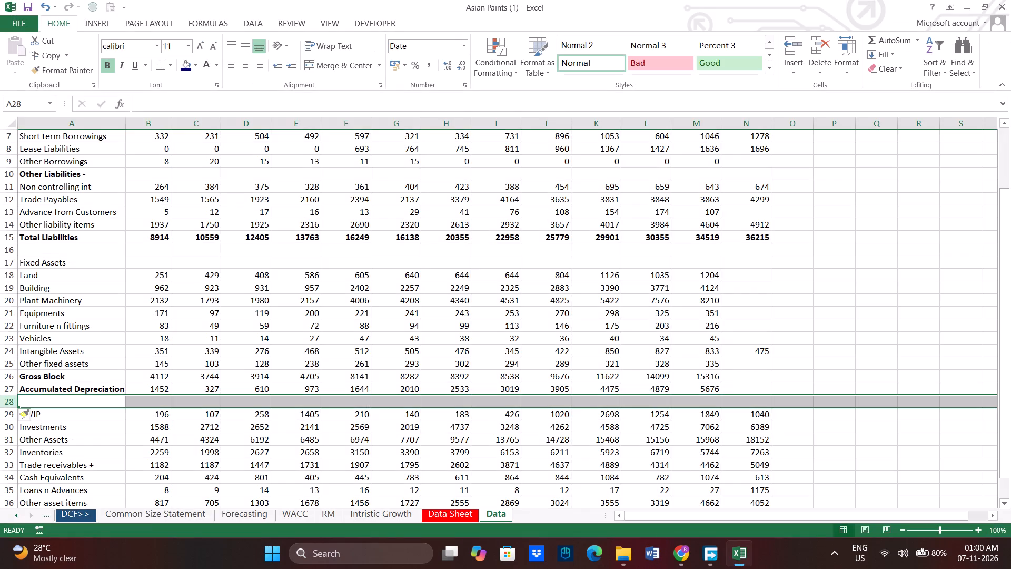
# Examine the Common Size Statement sheet and the fixed asset rows of the Raw FS sheet in Chrome.
pyautogui.click(671, 551)
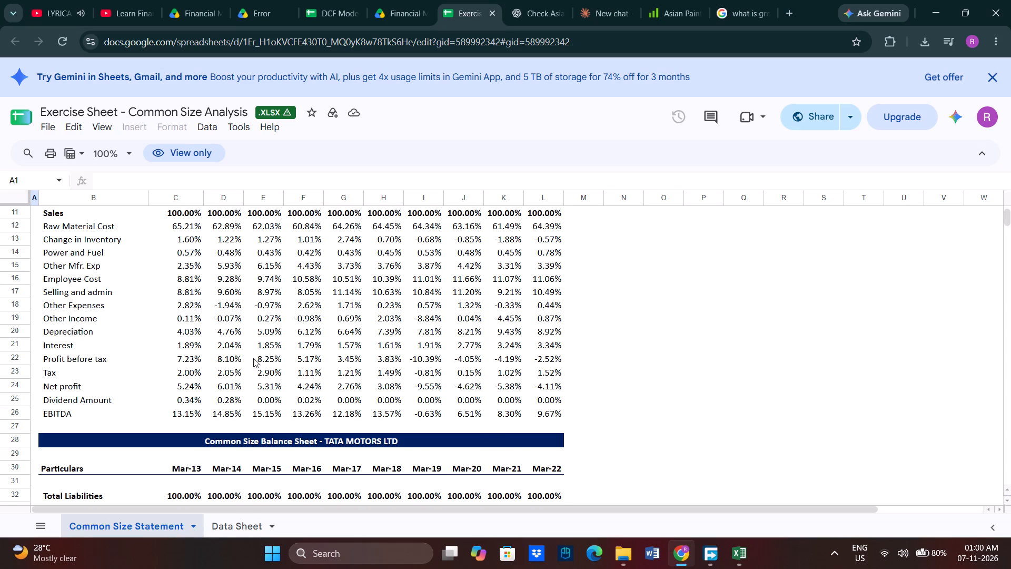
pyautogui.scroll(2, 202, 362)
pyautogui.scroll(-5, 201, 362)
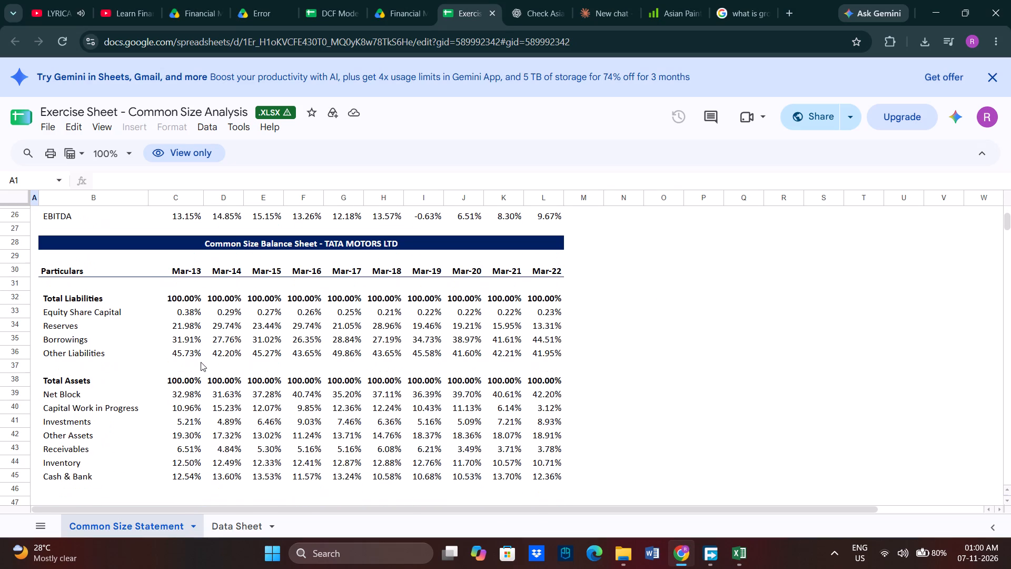
pyautogui.scroll(8, 201, 362)
pyautogui.scroll(3, 239, 384)
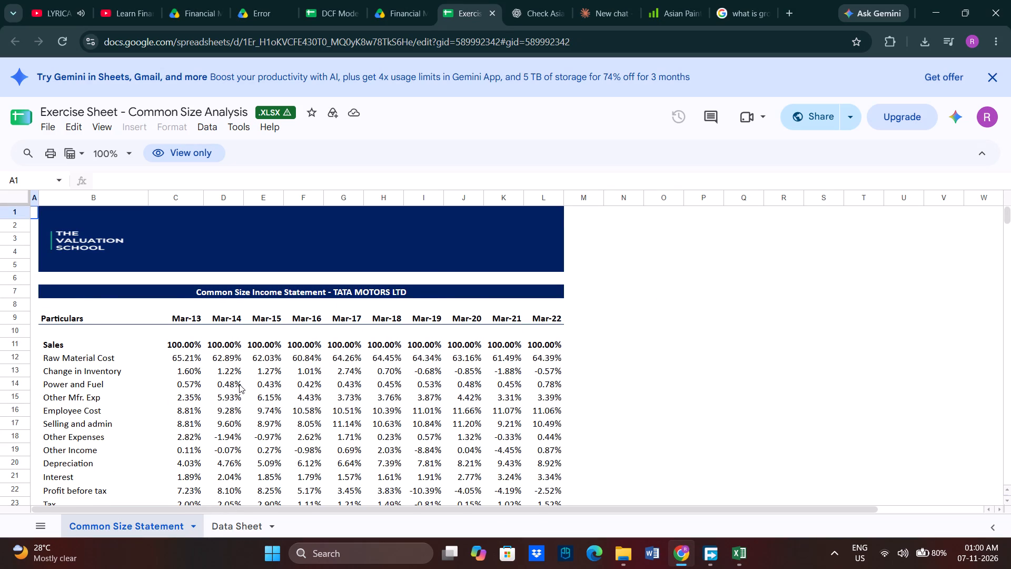
pyautogui.scroll(-8, 239, 384)
pyautogui.click(352, 0)
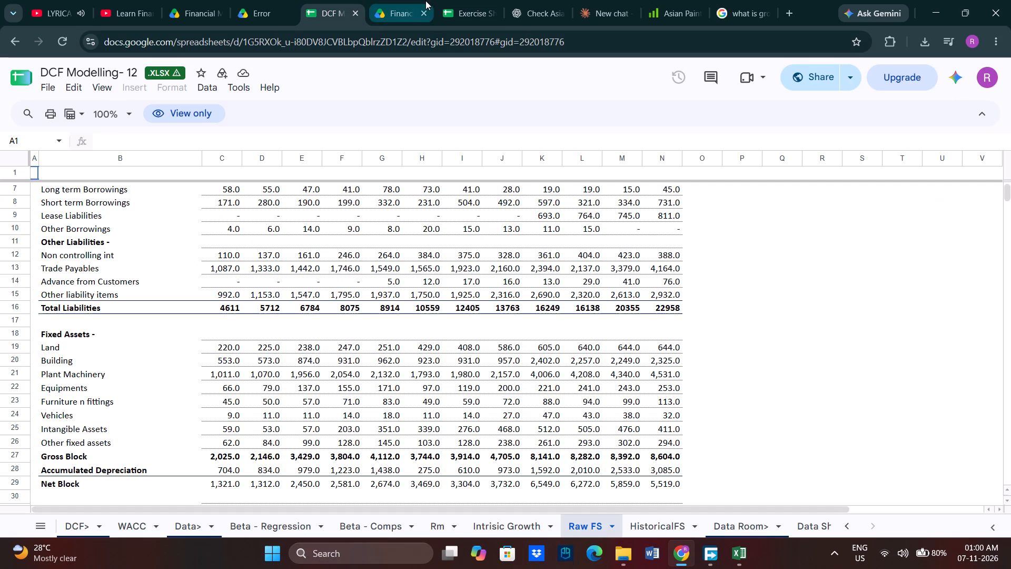
pyautogui.scroll(2, 176, 387)
pyautogui.scroll(-2, 176, 387)
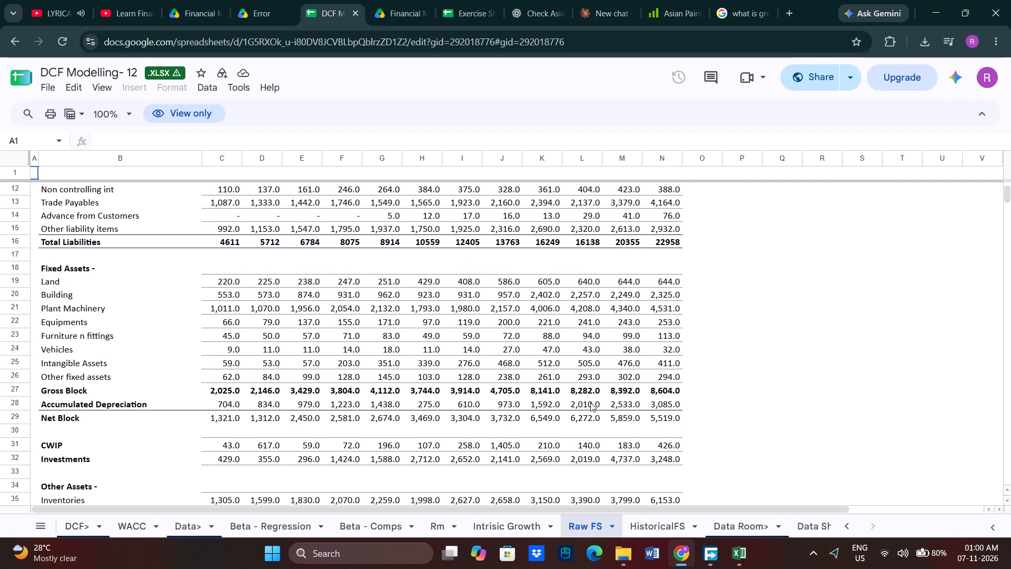
# Enter the label Net Block in A28 of the Excel Data sheet, below Accumulated Depreciation.
pyautogui.click(744, 556)
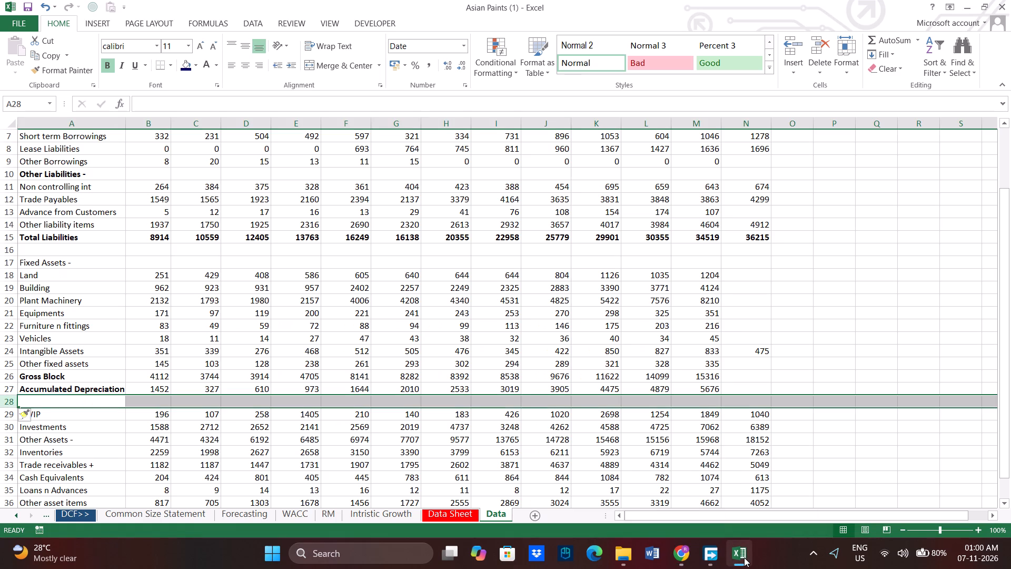
pyautogui.click(161, 374)
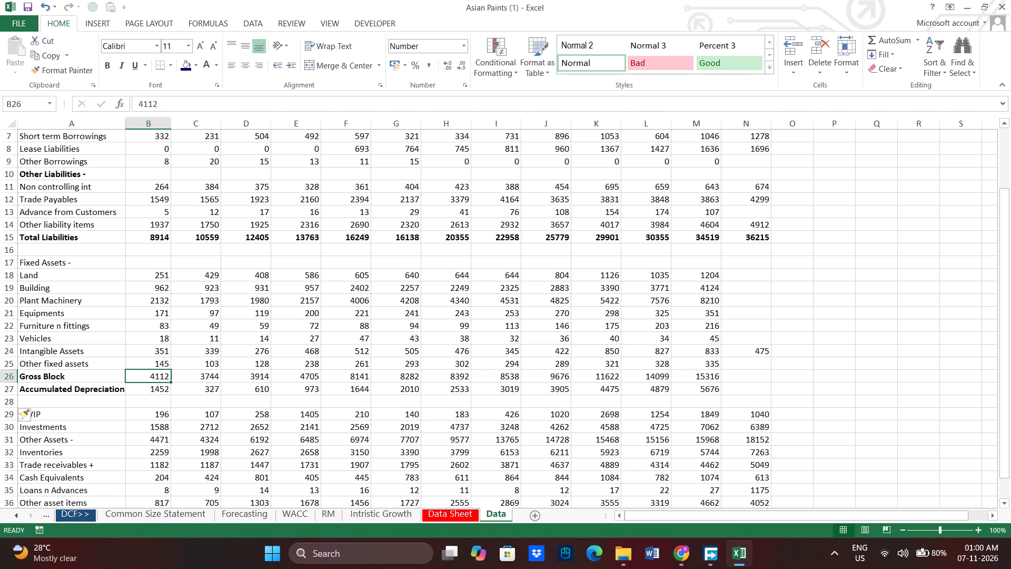
pyautogui.click(152, 389)
pyautogui.click(76, 402)
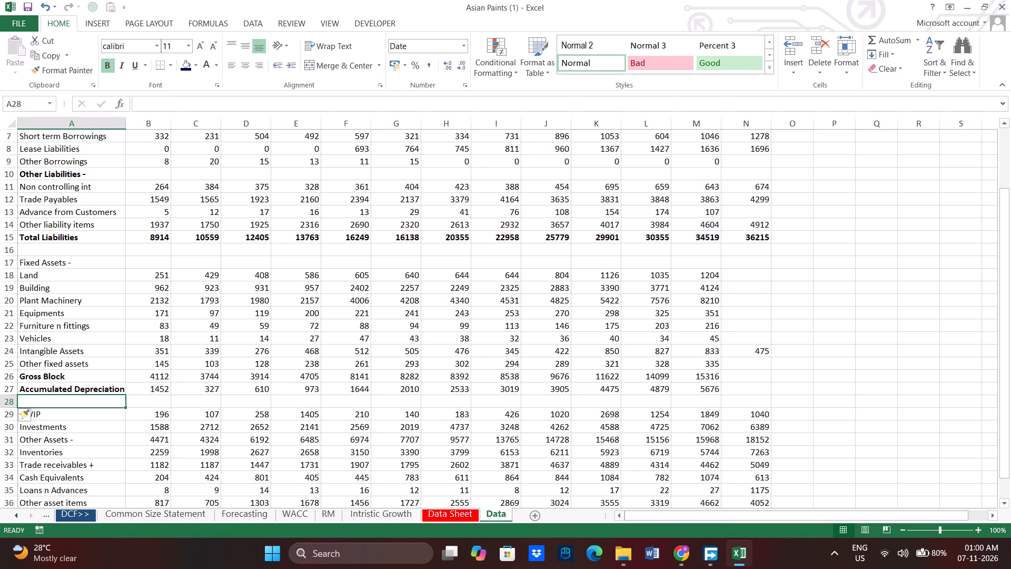
pyautogui.write('et')
pyautogui.press('space')
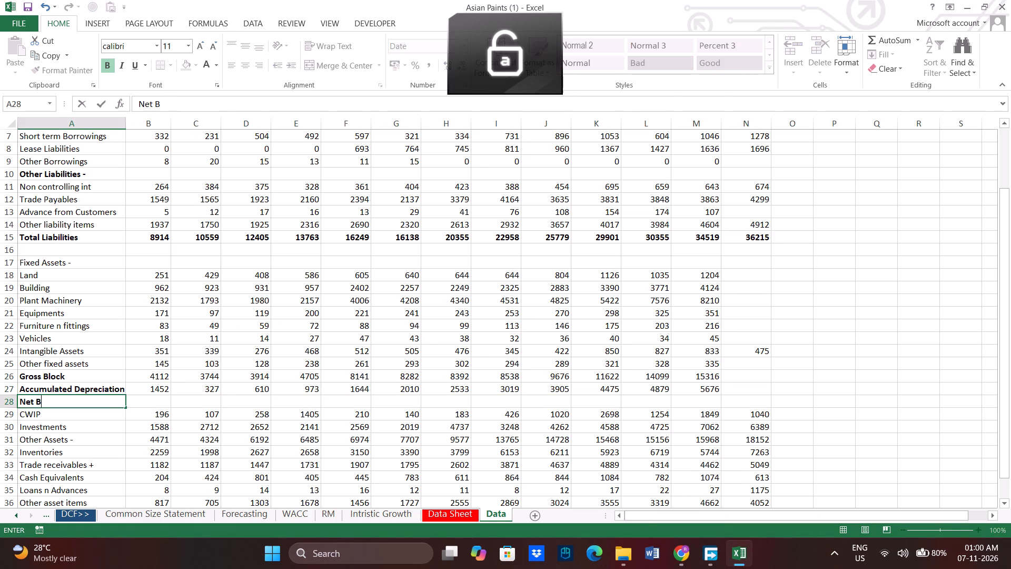
pyautogui.press('Right')
# Enter the Net Block formula =B26-B27 in B28, subtracting Accumulated Depreciation from Gross Block for Mar-15.
pyautogui.press('=')
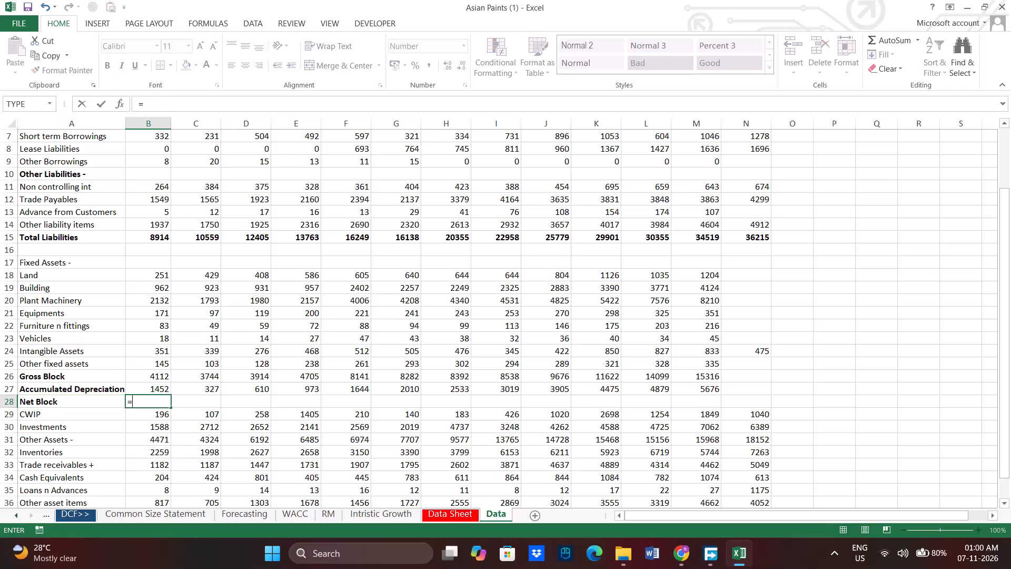
pyautogui.press('Up')
pyautogui.press('Up')
pyautogui.press('-')
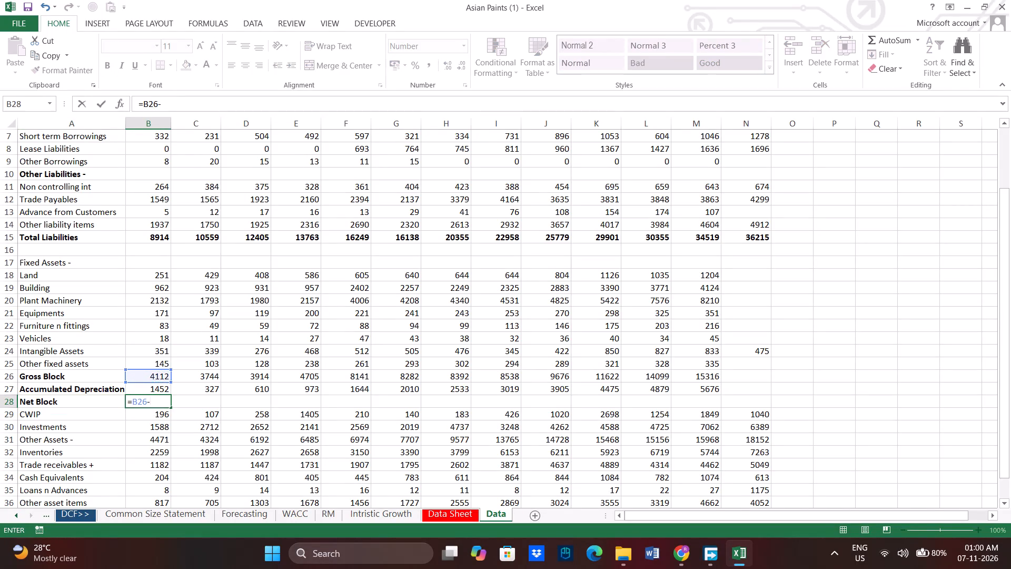
pyautogui.press('Up')
pyautogui.press('Return')
# Copy the Net Block formula from B28 across the row through the Sep-26 column, N28.
pyautogui.press('Up')
pyautogui.hotkey('ctrl', 'c')
pyautogui.hotkey('shift', 'Right')
pyautogui.hotkey('shift', 'Right')
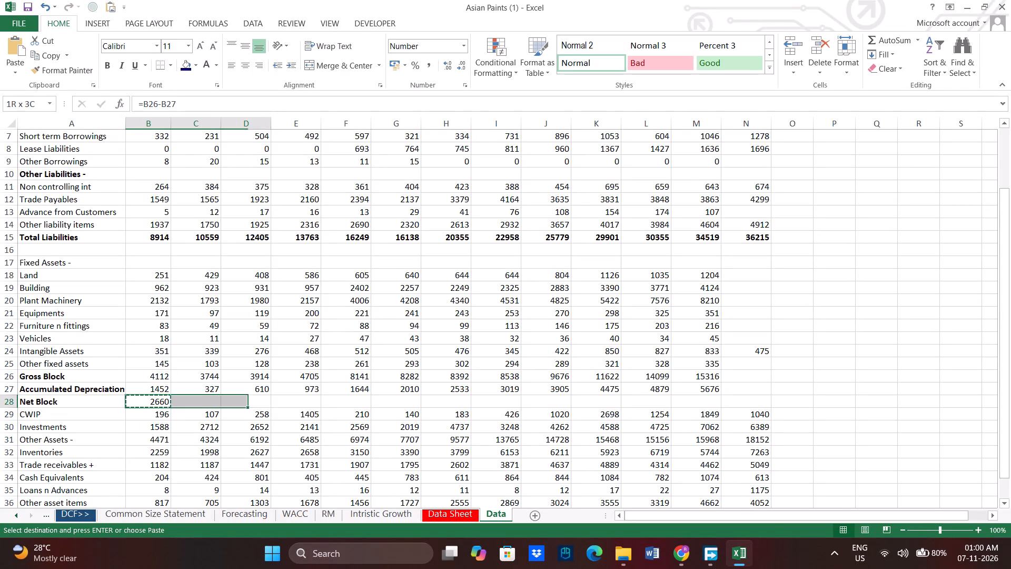
pyautogui.hotkey('shift', 'Right')
pyautogui.hotkey('shift', 'Right')
pyautogui.hotkey('shift', 'Right')
pyautogui.hotkey('shift', 'Right')
pyautogui.hotkey('shift', 'Right')
pyautogui.hotkey('shift', 'Right')
pyautogui.hotkey('shift', 'Right')
pyautogui.hotkey('shift', 'Right')
pyautogui.hotkey('shift', 'Right')
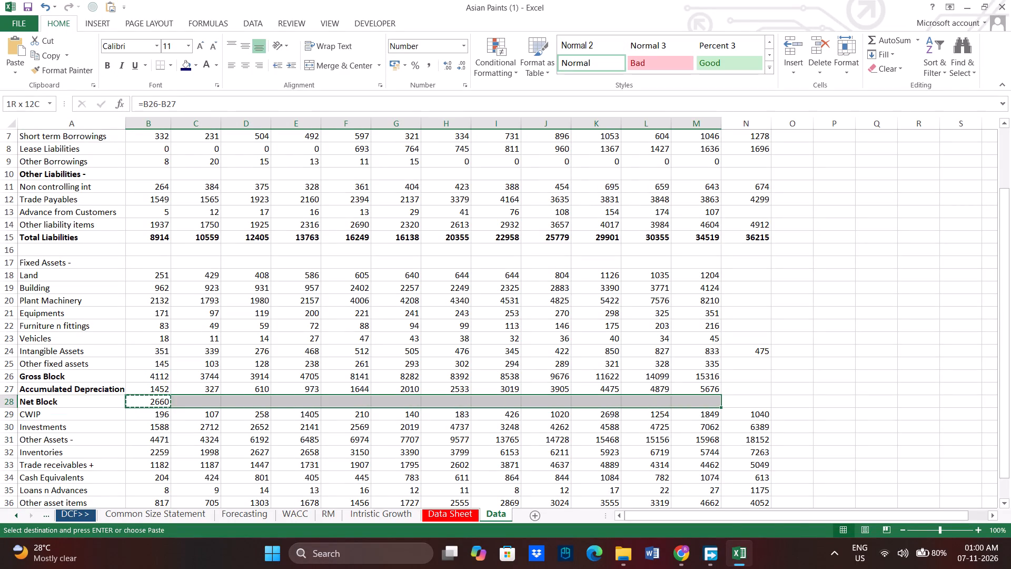
pyautogui.hotkey('ctrl', 'v')
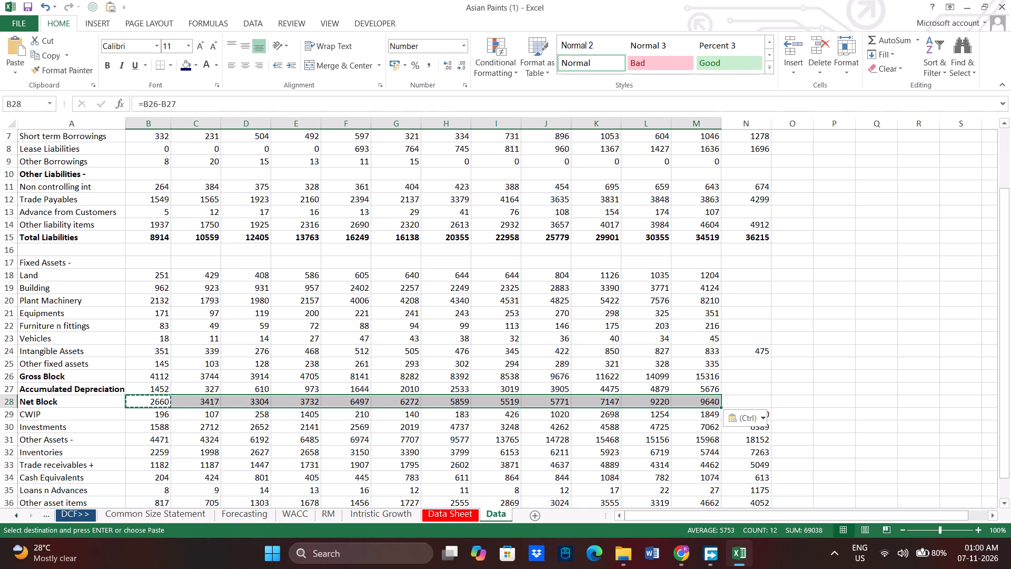
pyautogui.hotkey('shift', 'Right')
pyautogui.hotkey('ctrl', 'v')
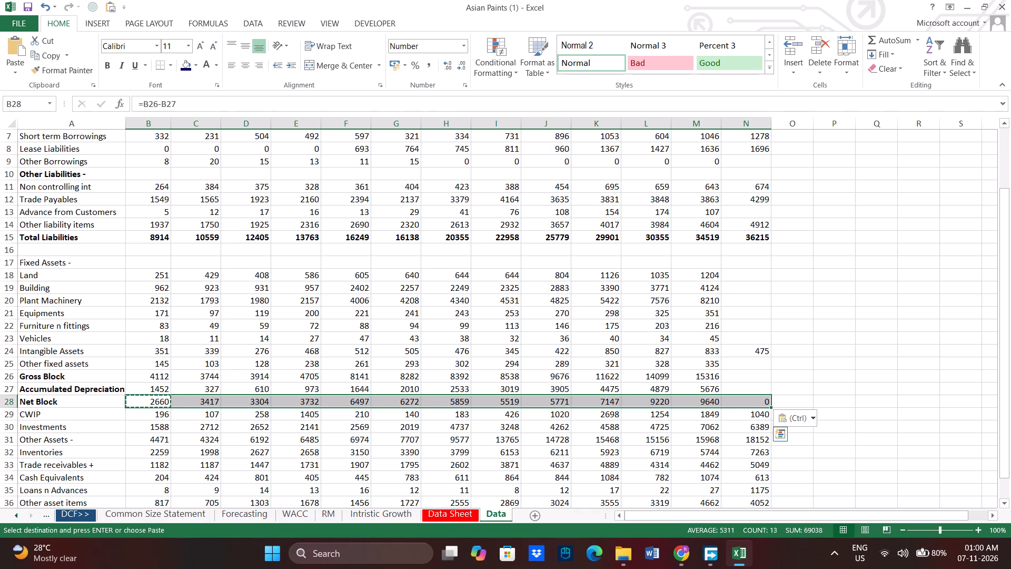
pyautogui.press('Up')
pyautogui.press('Up')
pyautogui.press('Down')
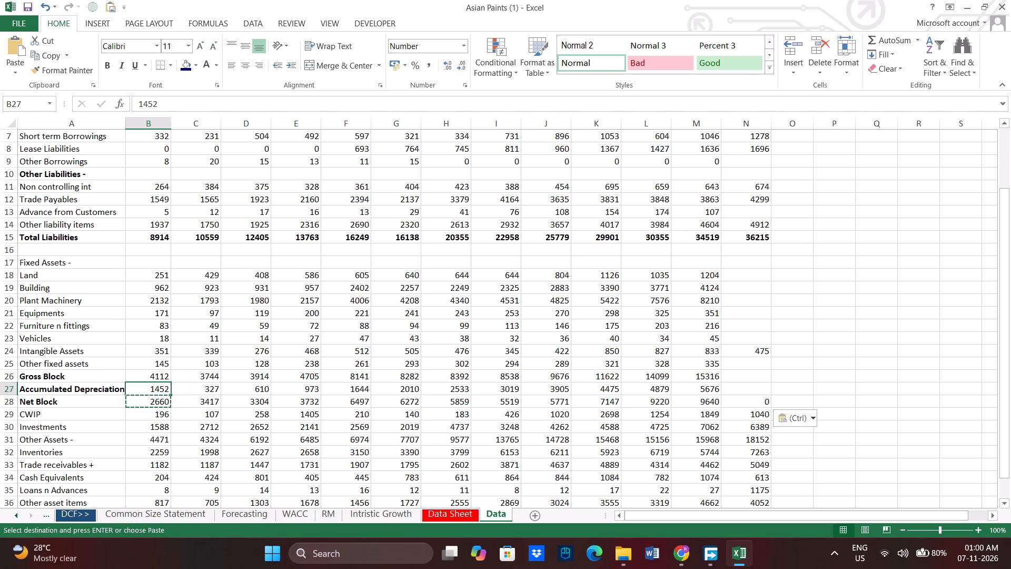
pyautogui.press('Down')
# Compare with the Raw FS sheet in Chrome and clear the contents of the Sep-26 column N on the Data sheet.
pyautogui.click(672, 558)
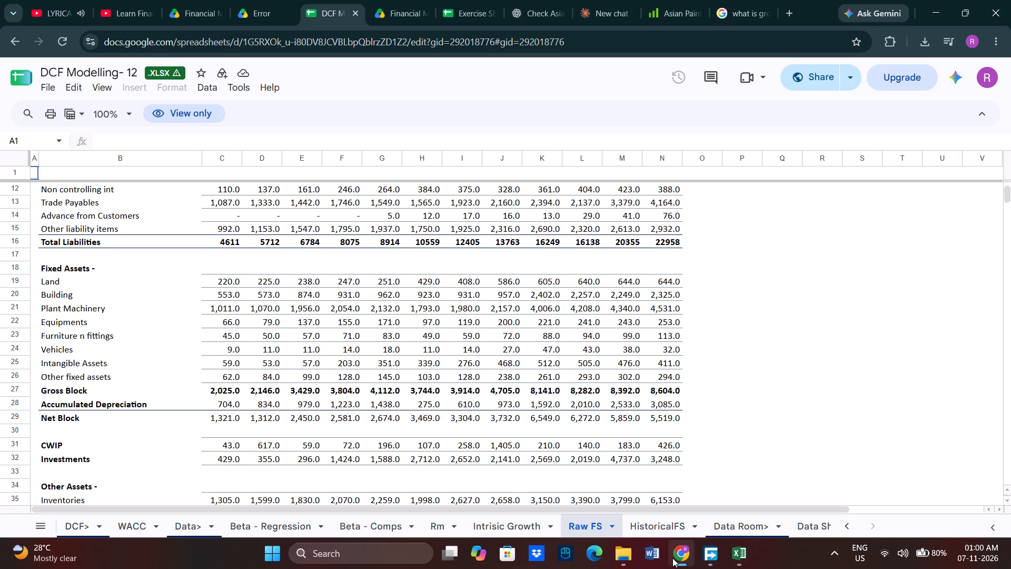
pyautogui.scroll(10, 625, 425)
pyautogui.scroll(-6, 625, 425)
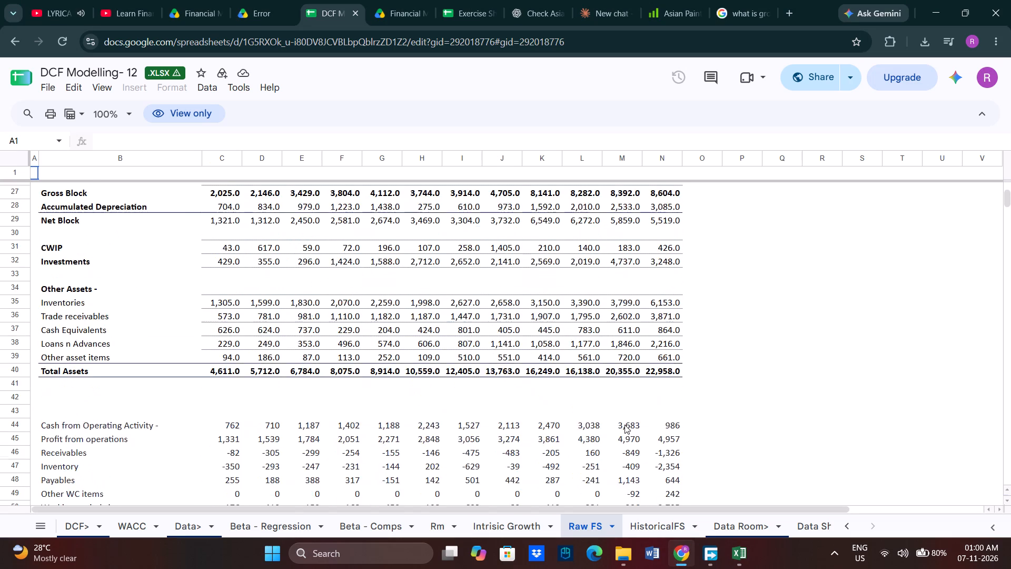
pyautogui.click(727, 551)
pyautogui.scroll(6, 747, 278)
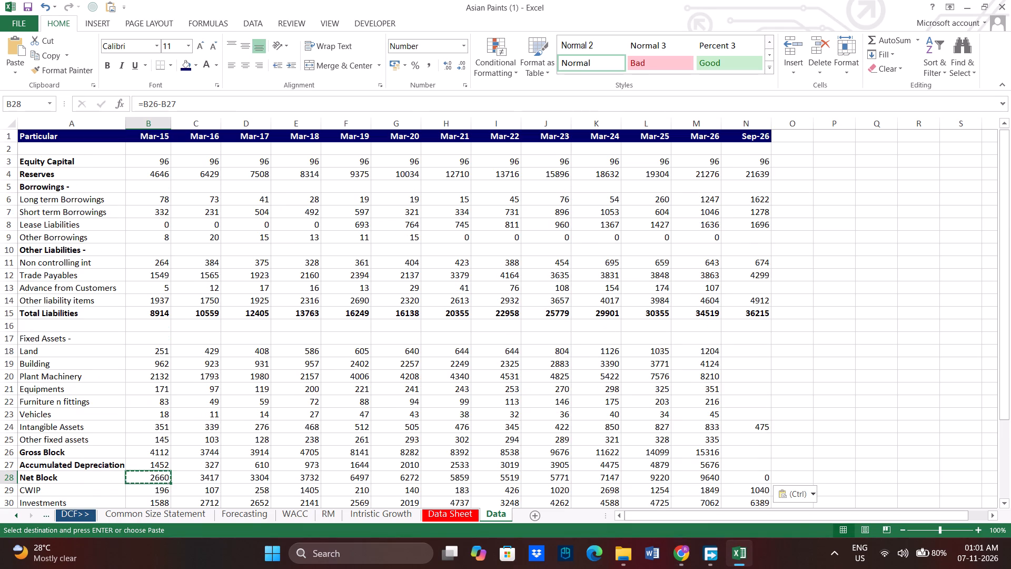
pyautogui.click(757, 124)
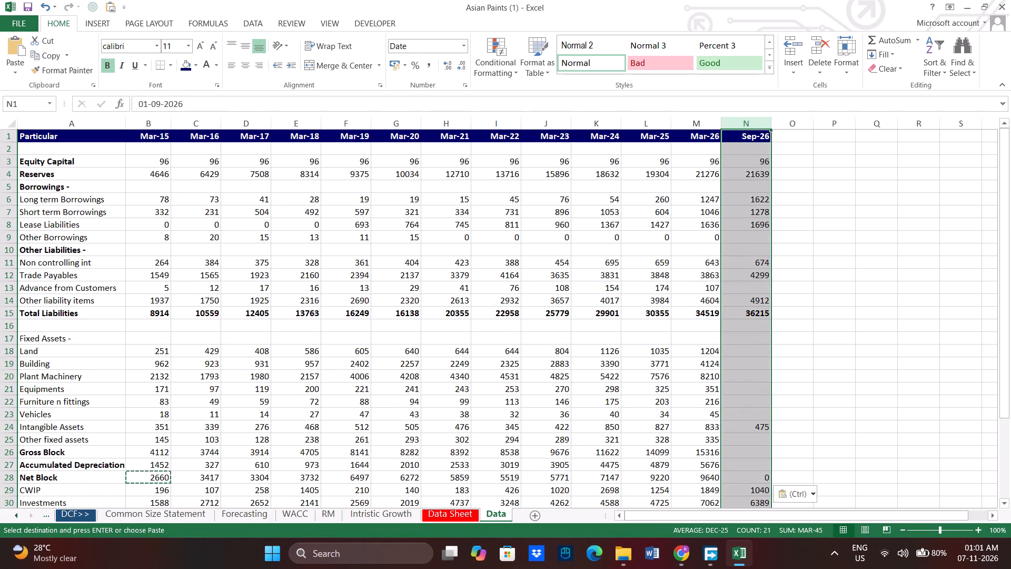
pyautogui.press('Delete')
pyautogui.press('BackSpace')
pyautogui.click(868, 289)
pyautogui.scroll(-5, 526, 237)
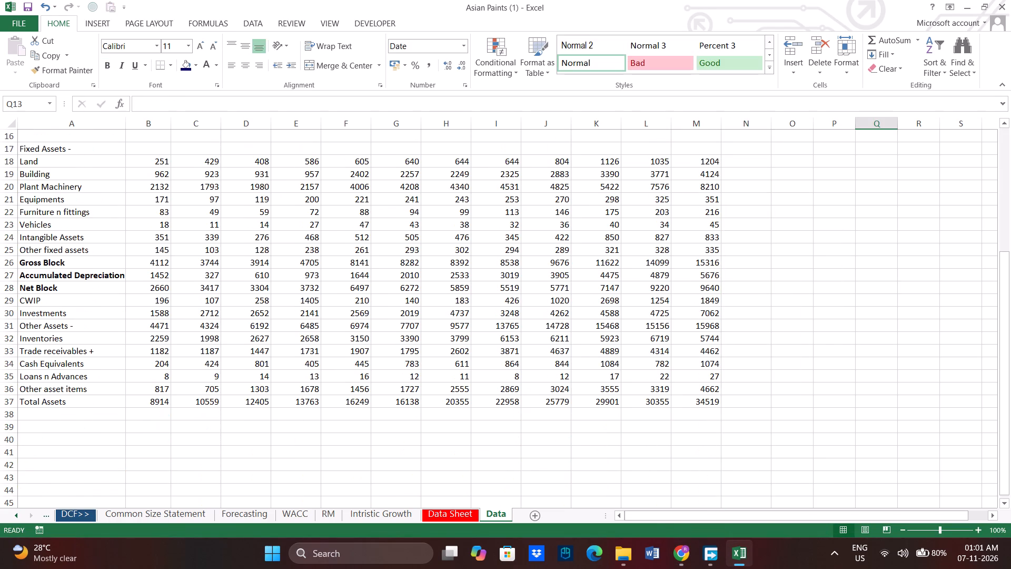
pyautogui.scroll(5, 335, 355)
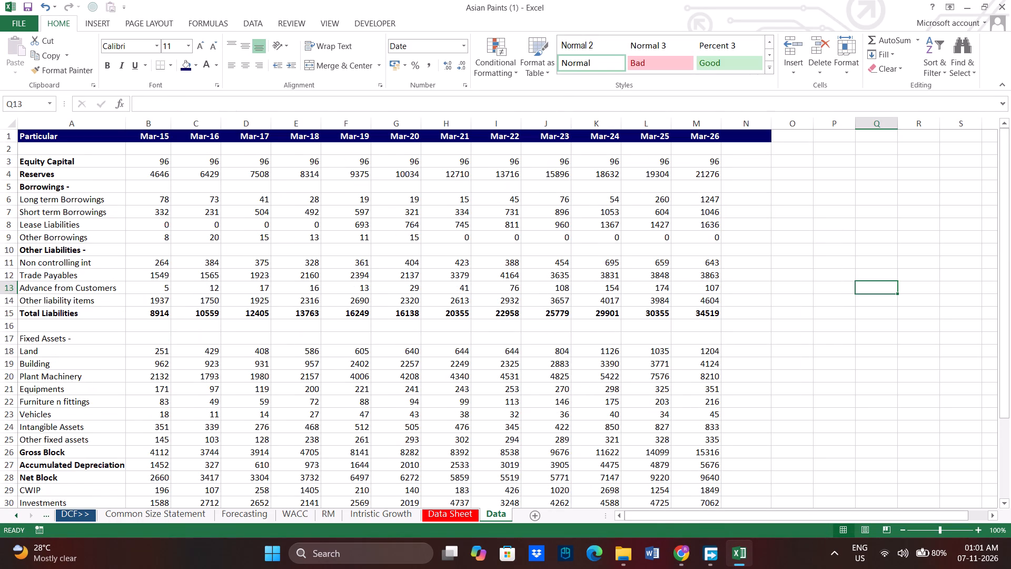
# Insert a blank row between Net Block and CWIP on the Data sheet.
pyautogui.click(156, 332)
pyautogui.scroll(-1, 158, 338)
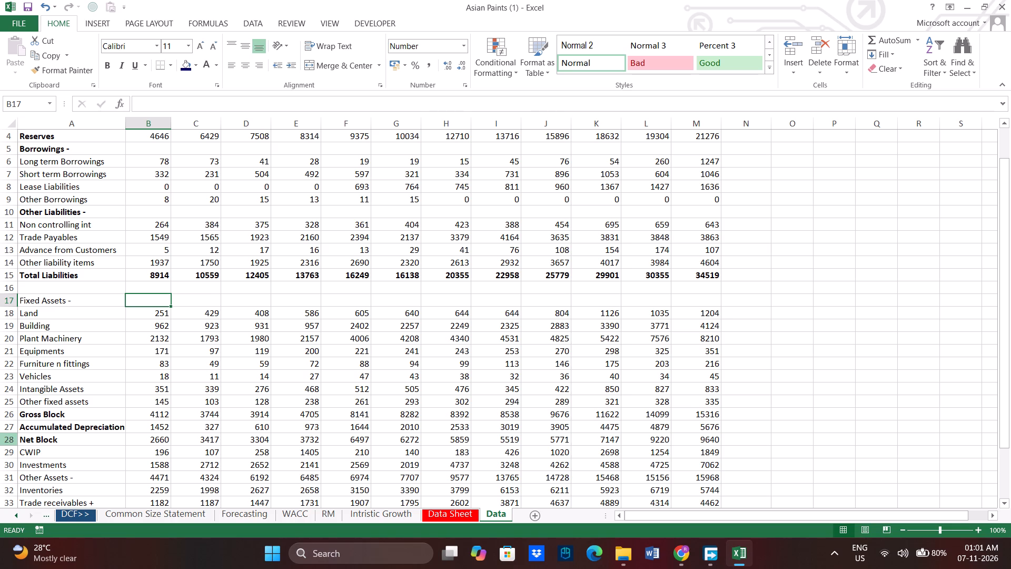
pyautogui.click(24, 439)
pyautogui.click(13, 450)
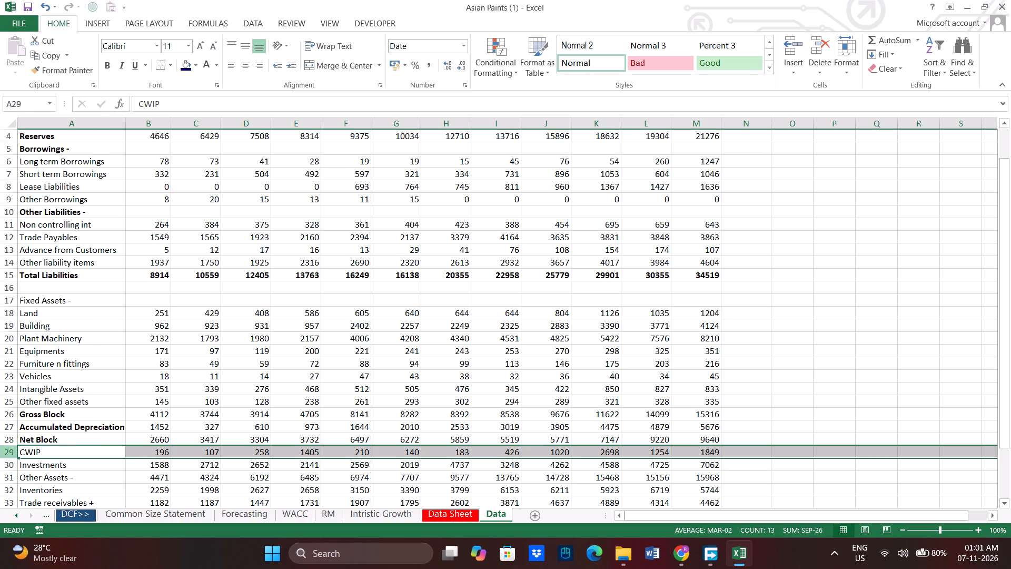
pyautogui.rightClick(12, 450)
pyautogui.click(48, 353)
pyautogui.click(230, 383)
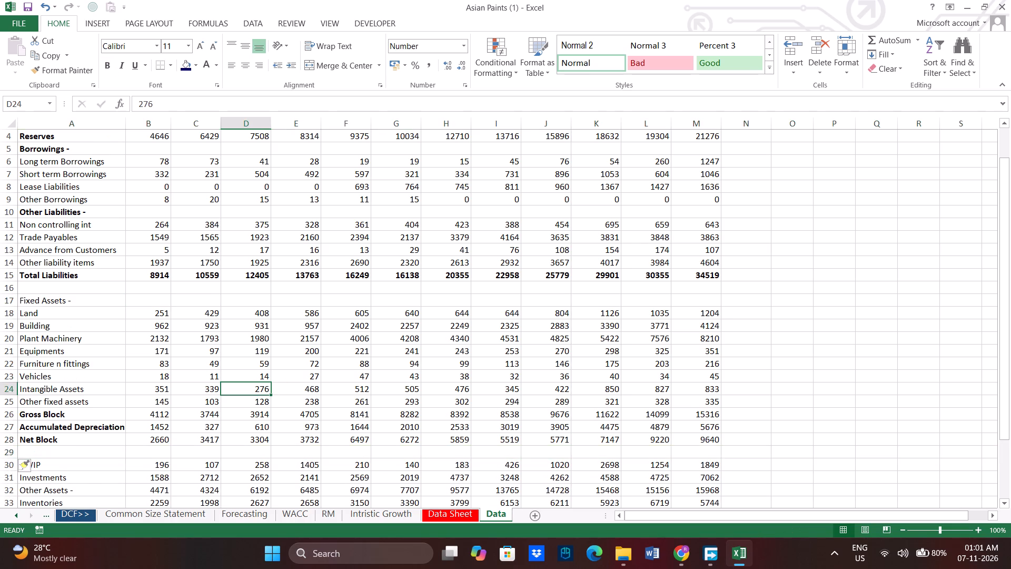
# Review the Raw FS asset rows in Chrome and search Google for what is cwip in balance sheet, including image results.
pyautogui.click(670, 544)
pyautogui.scroll(-5, 421, 400)
pyautogui.scroll(5, 419, 400)
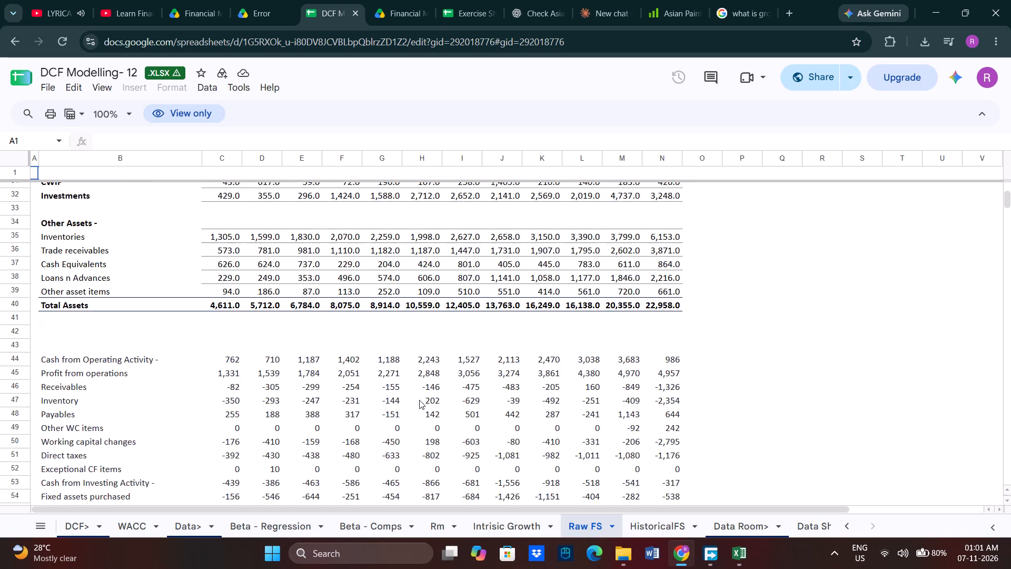
pyautogui.scroll(2, 419, 400)
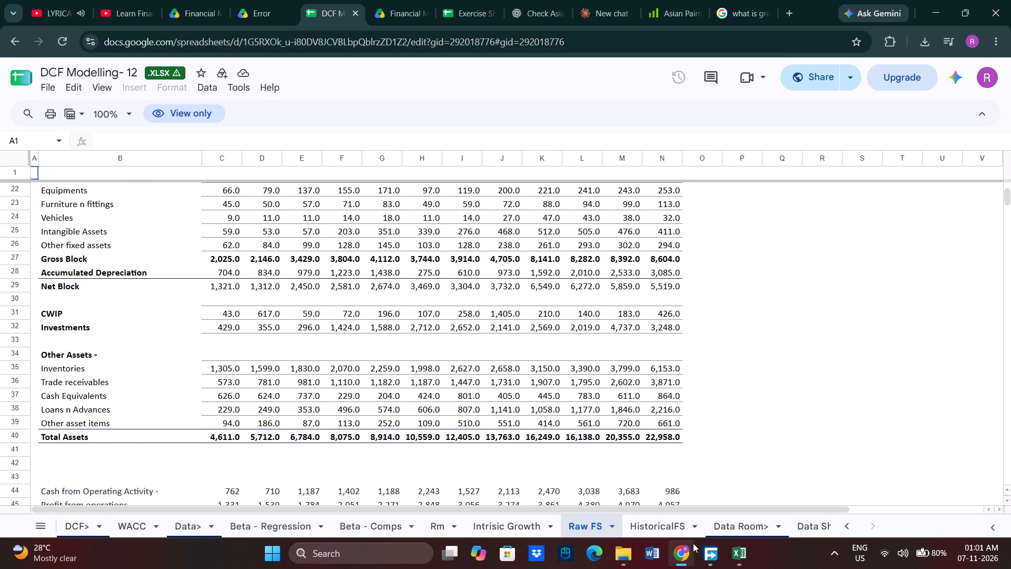
pyautogui.doubleClick(693, 543)
pyautogui.click(761, 16)
pyautogui.click(736, 42)
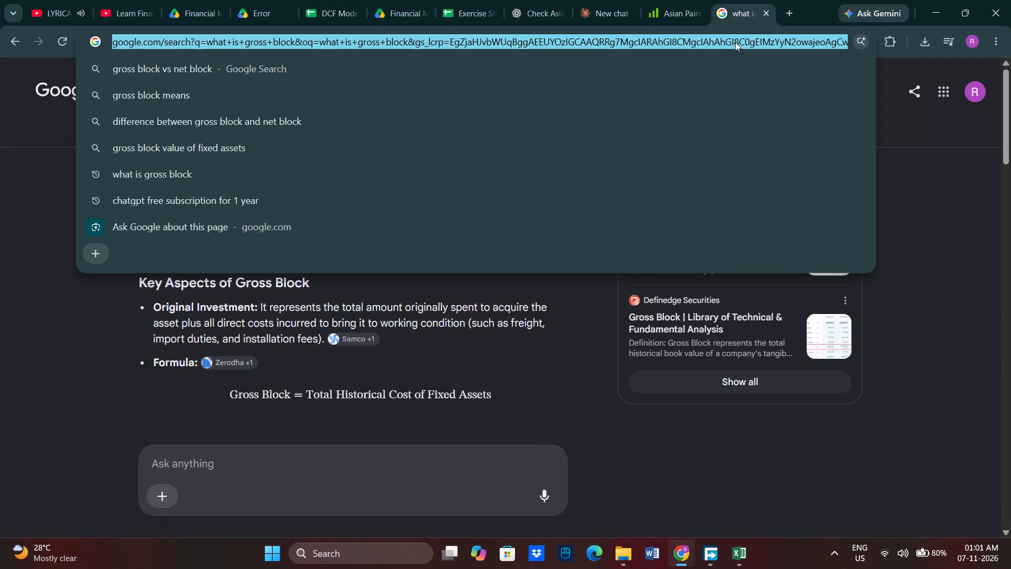
pyautogui.write('wa')
pyautogui.press('space')
pyautogui.press('BackSpace')
pyautogui.press('BackSpace')
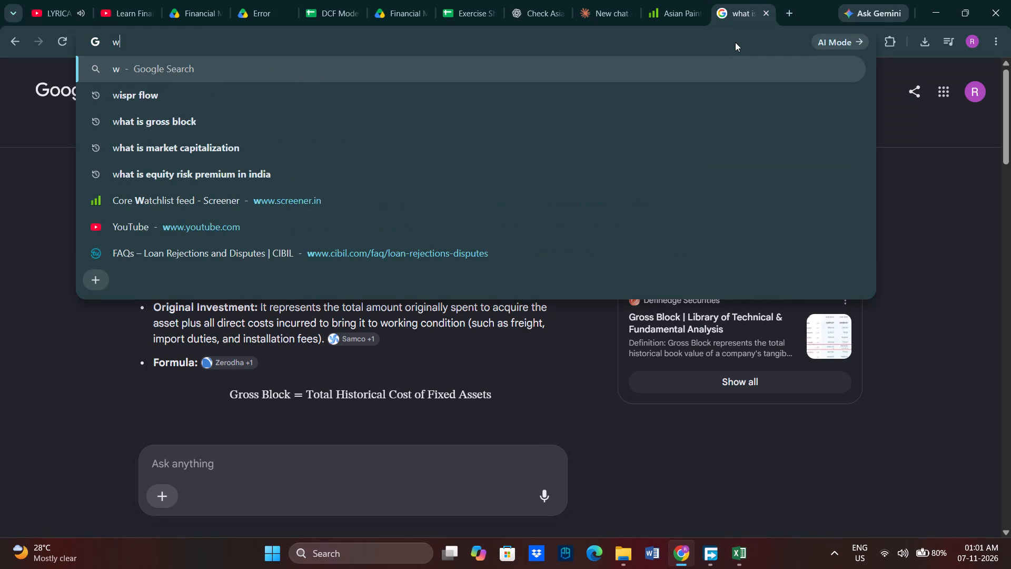
pyautogui.write('hat is cwip')
pyautogui.press('Return')
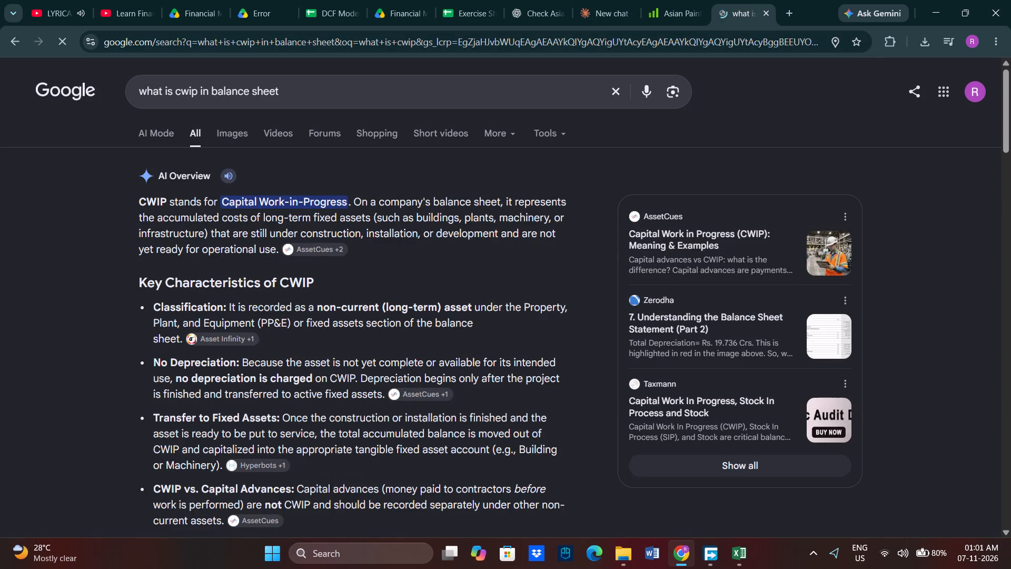
pyautogui.scroll(-1, 400, 225)
pyautogui.scroll(1, 263, 167)
pyautogui.click(231, 132)
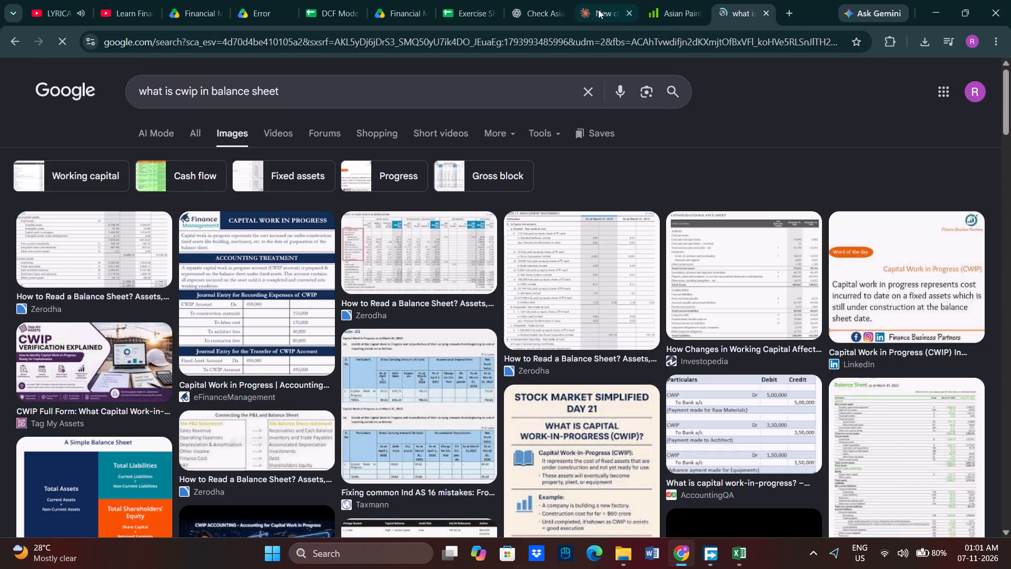
# Compare the CWIP, Investments and Other Assets rows on Screener and the Raw FS sheet with the Excel Data sheet.
pyautogui.click(601, 8)
pyautogui.click(540, 4)
pyautogui.click(659, 7)
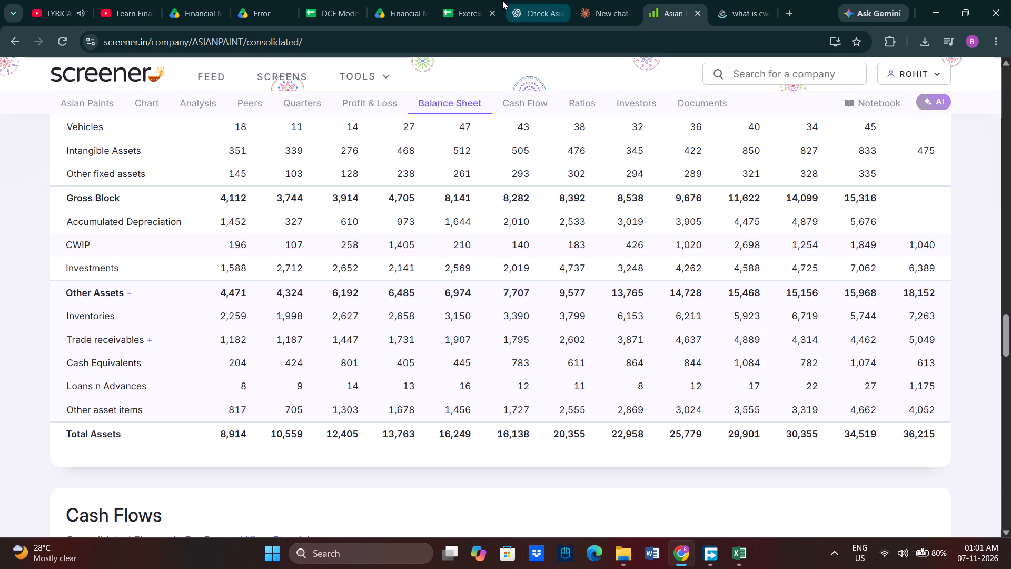
pyautogui.click(502, 1)
pyautogui.click(324, 0)
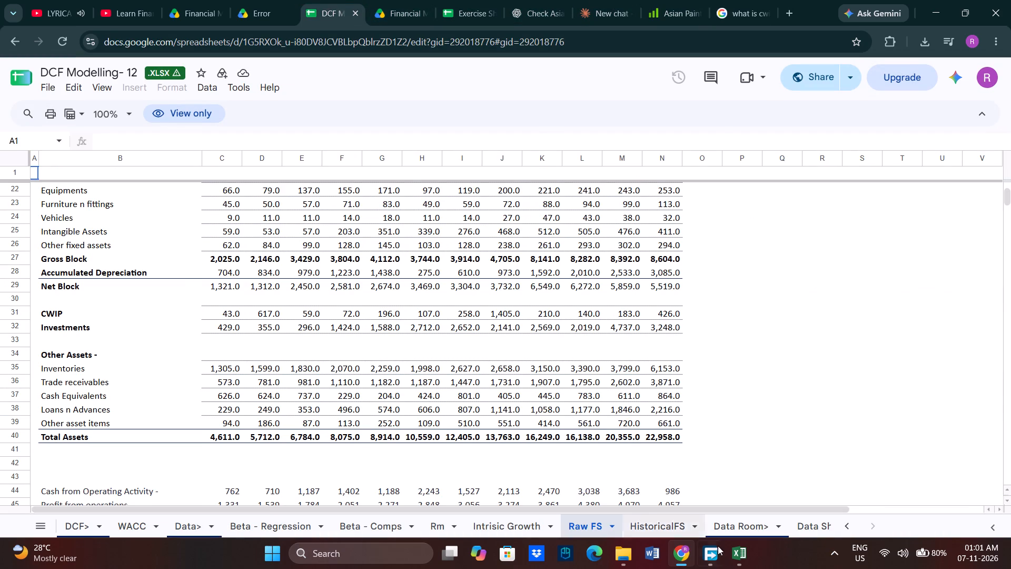
pyautogui.click(730, 550)
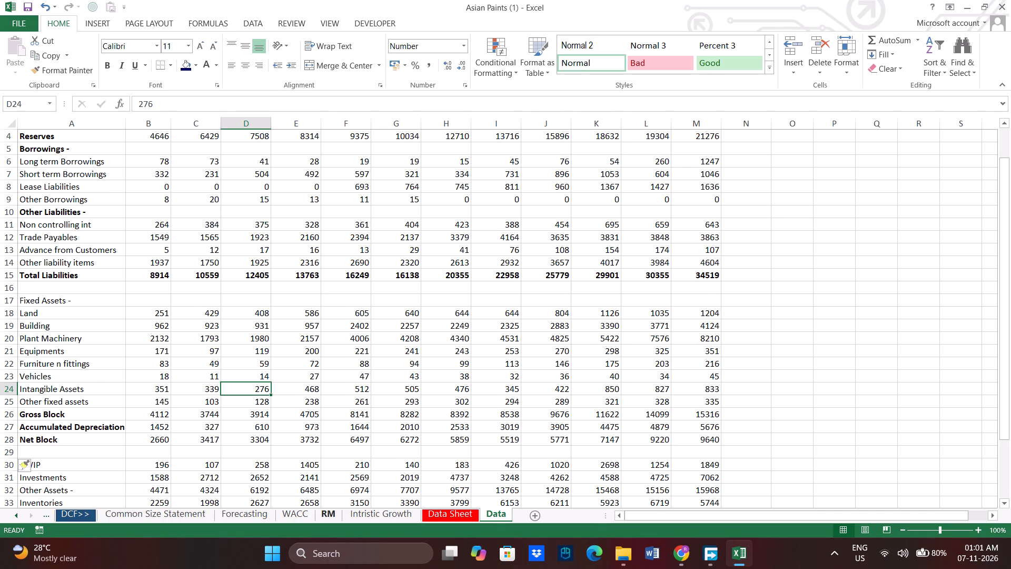
pyautogui.scroll(-1, 172, 420)
pyautogui.click(158, 420)
pyautogui.click(144, 438)
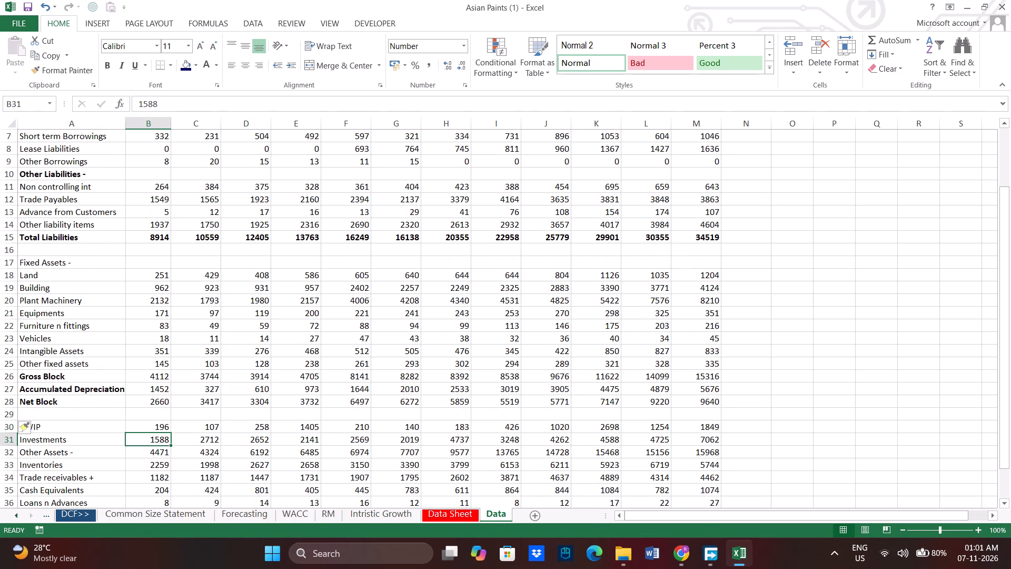
pyautogui.click(678, 548)
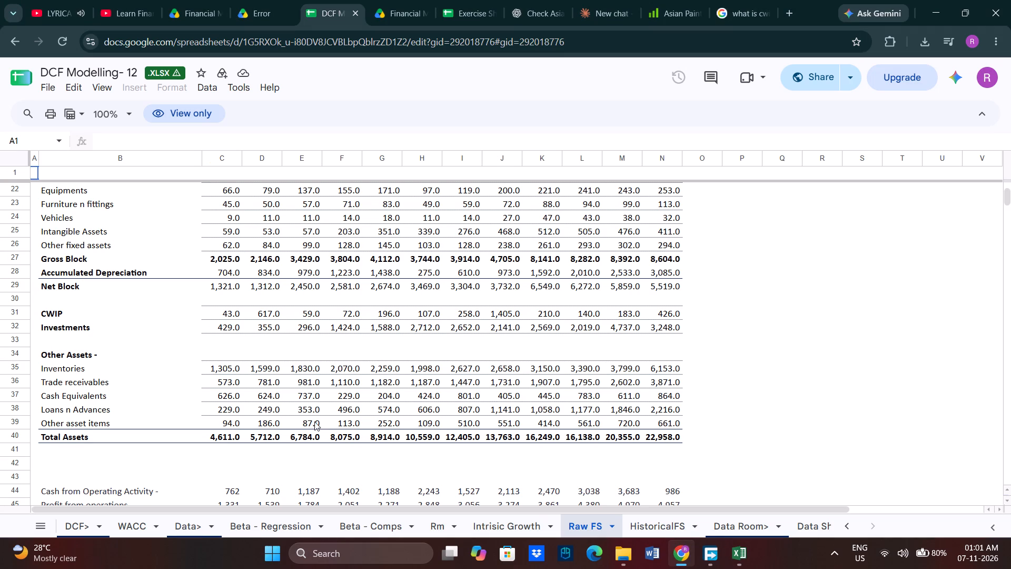
pyautogui.click(688, 551)
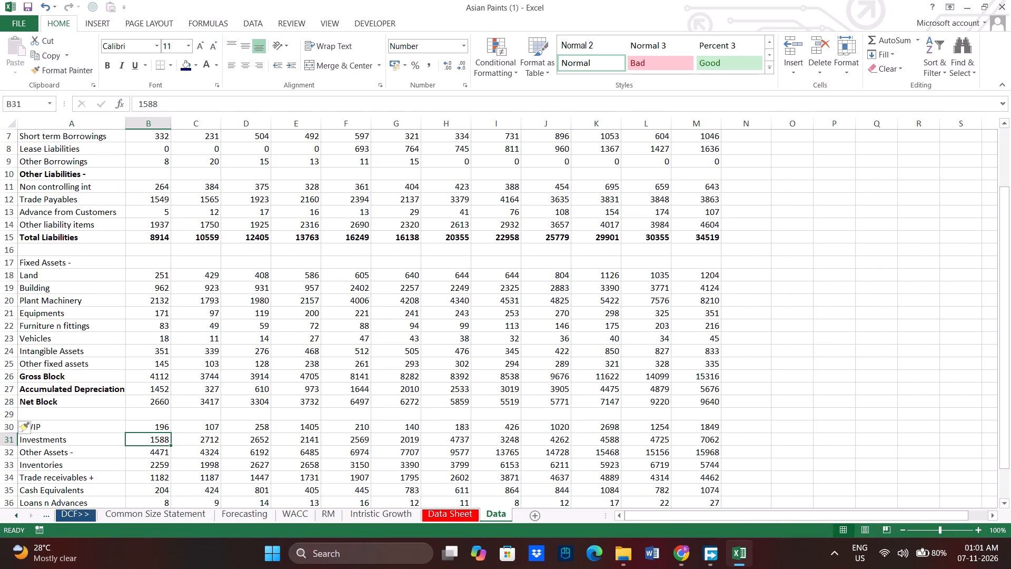
# Insert two blank rows between Investments and Other Assets on the Data sheet.
pyautogui.click(11, 456)
pyautogui.click(7, 455)
pyautogui.click(23, 451)
pyautogui.rightClick(23, 451)
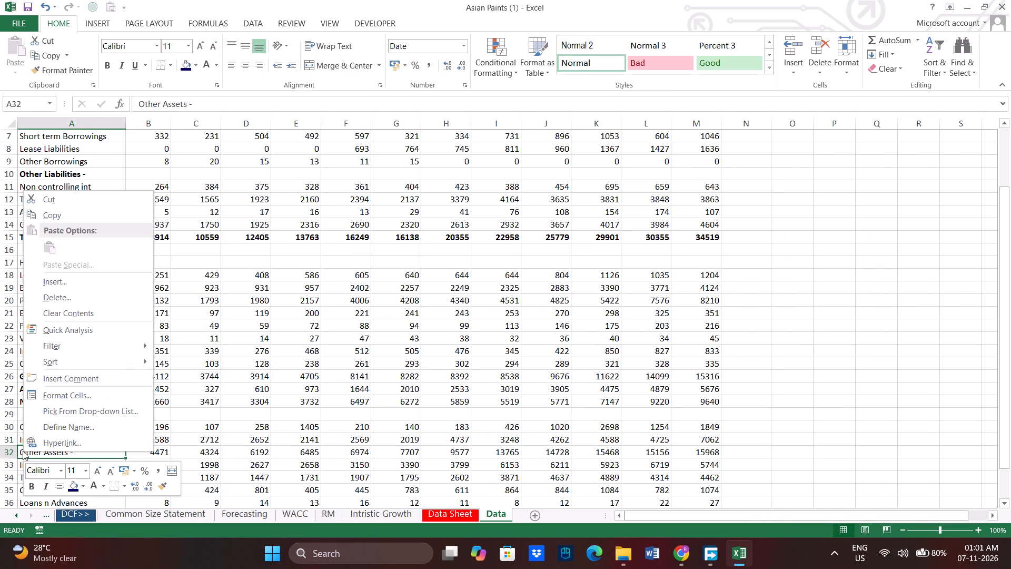
pyautogui.click(3, 454)
pyautogui.rightClick(2, 453)
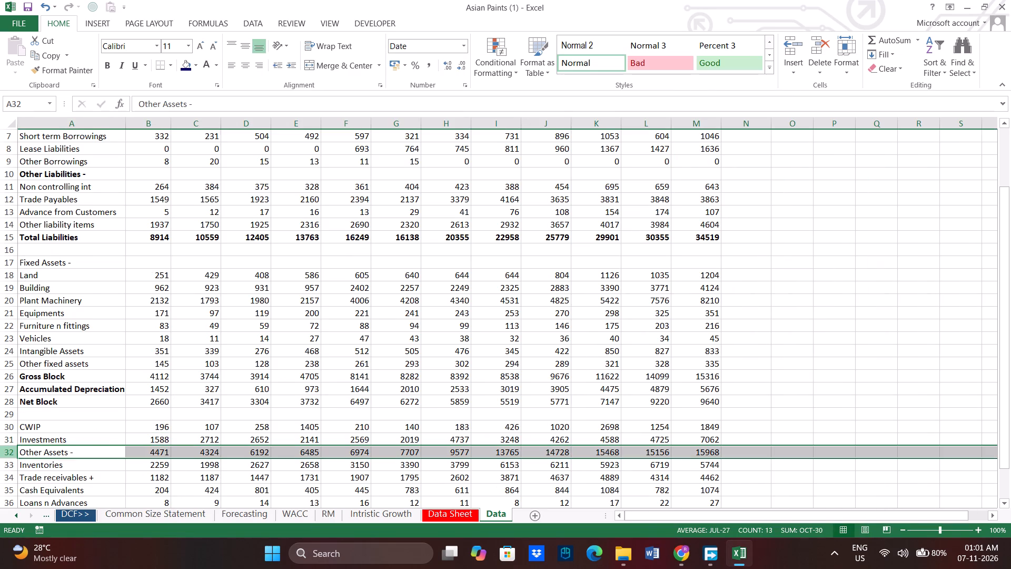
pyautogui.click(60, 345)
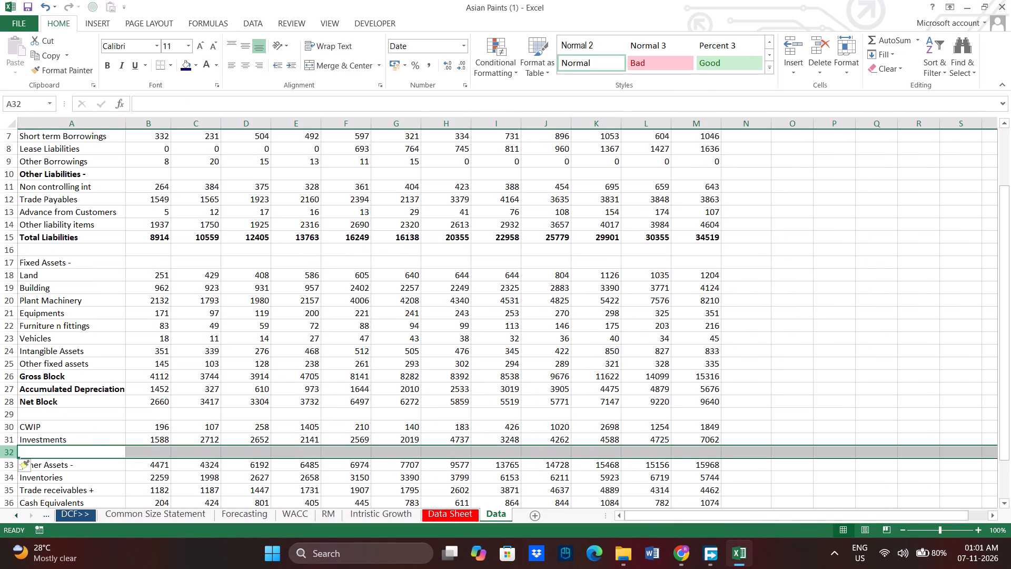
pyautogui.rightClick(8, 453)
pyautogui.click(49, 355)
pyautogui.click(102, 410)
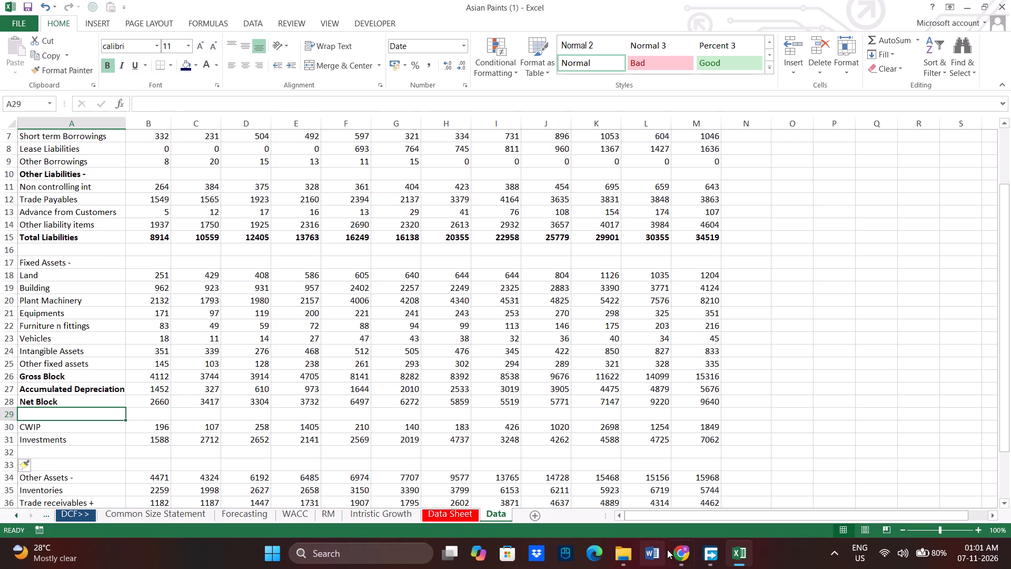
# Clear the yearly values in the Other Assets heading row, B34 to M34, keeping its label.
pyautogui.click(669, 549)
pyautogui.click(669, 549)
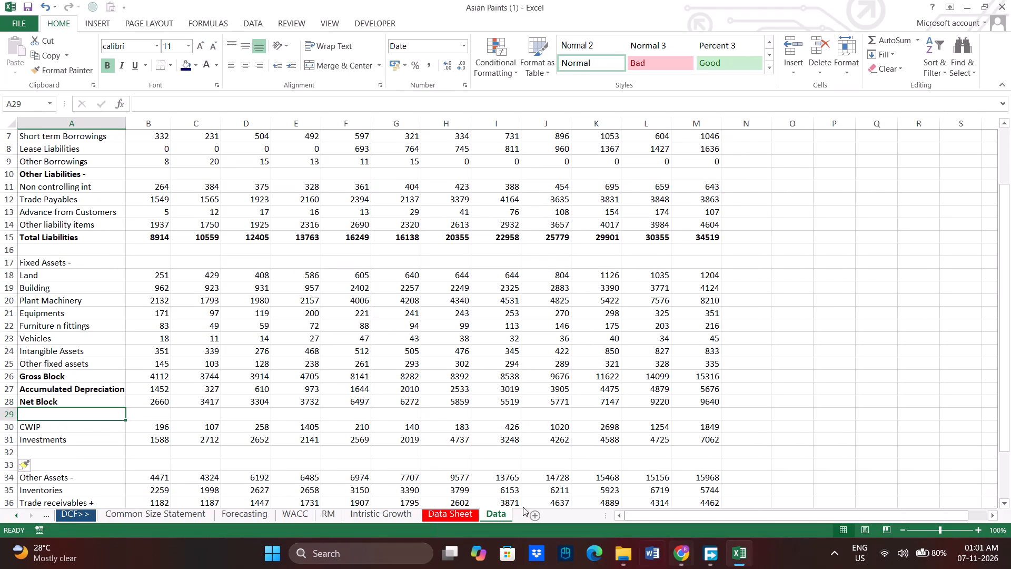
pyautogui.scroll(-2, 220, 444)
pyautogui.moveTo(143, 404); pyautogui.dragTo(686, 404)
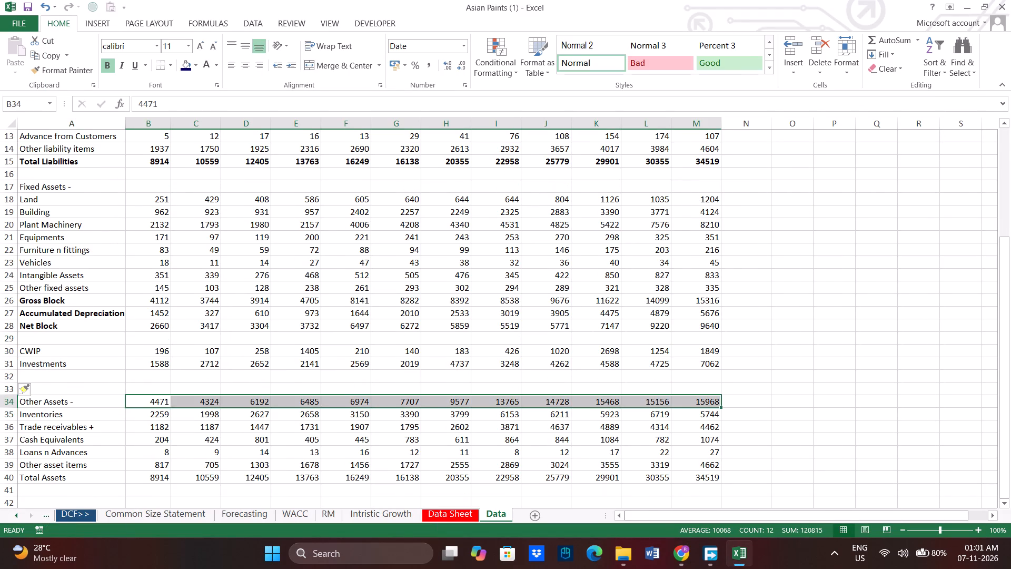
pyautogui.press('Delete')
pyautogui.click(686, 403)
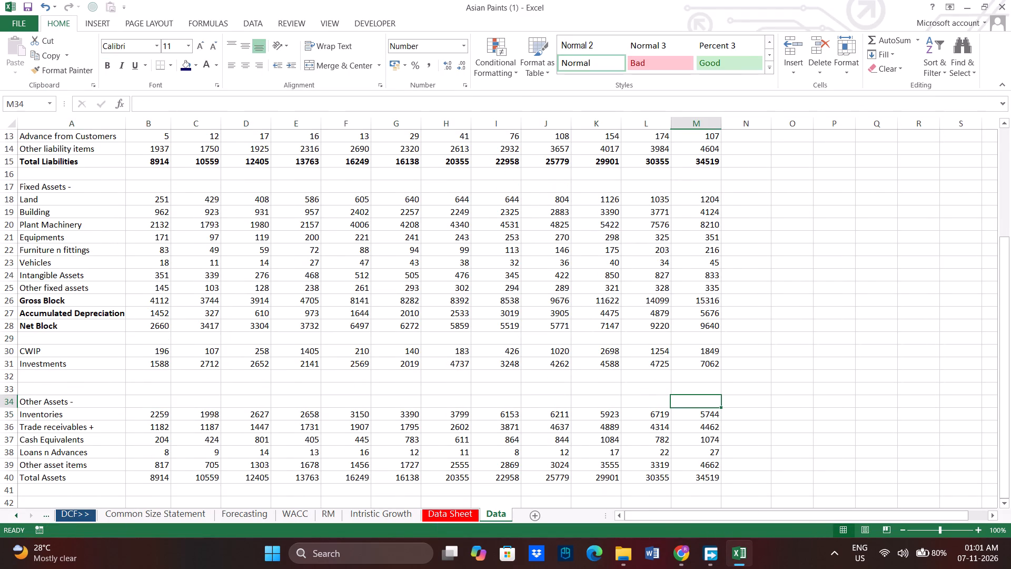
# Bold the Total Assets row on the Data sheet, A40 to M40.
pyautogui.moveTo(76, 482); pyautogui.dragTo(712, 484)
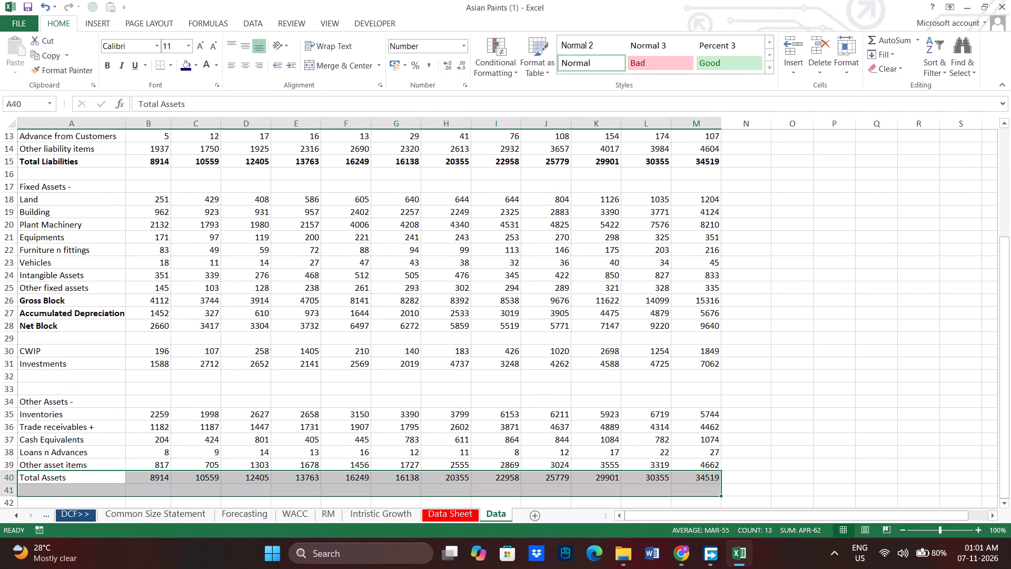
pyautogui.click(716, 479)
pyautogui.click(690, 502)
pyautogui.moveTo(709, 479); pyautogui.dragTo(260, 472)
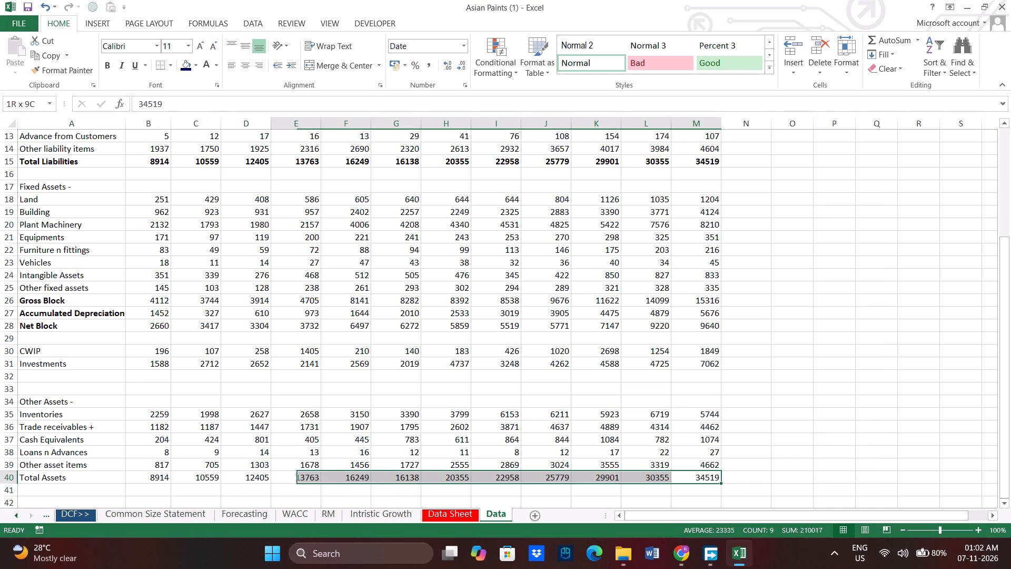
pyautogui.moveTo(260, 472); pyautogui.dragTo(54, 475)
pyautogui.hotkey('ctrl', 'b')
pyautogui.click(408, 395)
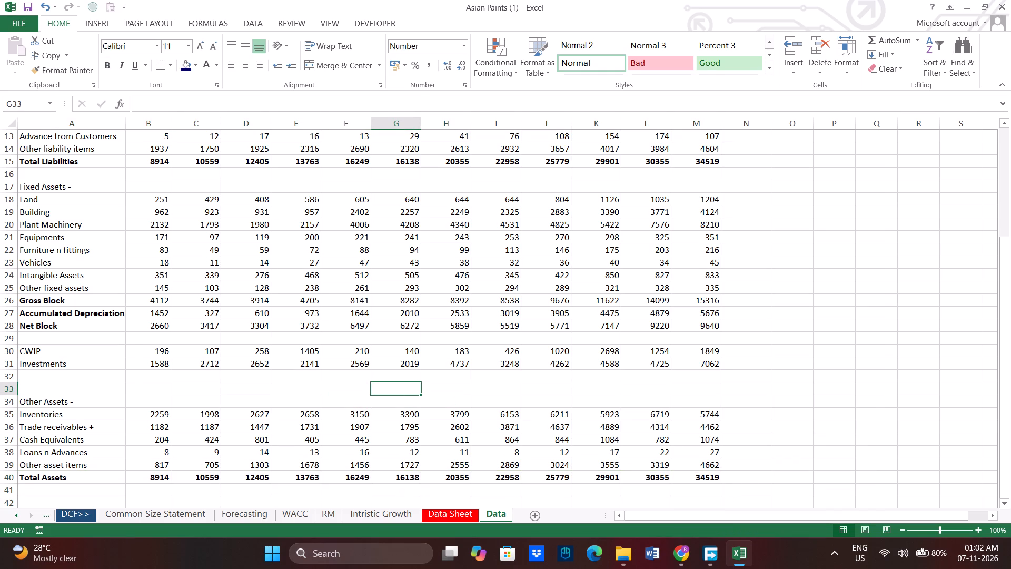
# Following the Raw FS sheet's layout, add medium solid top and bottom borders to the Total Liabilities row, A15 to M15.
pyautogui.scroll(-2, 425, 407)
pyautogui.click(690, 562)
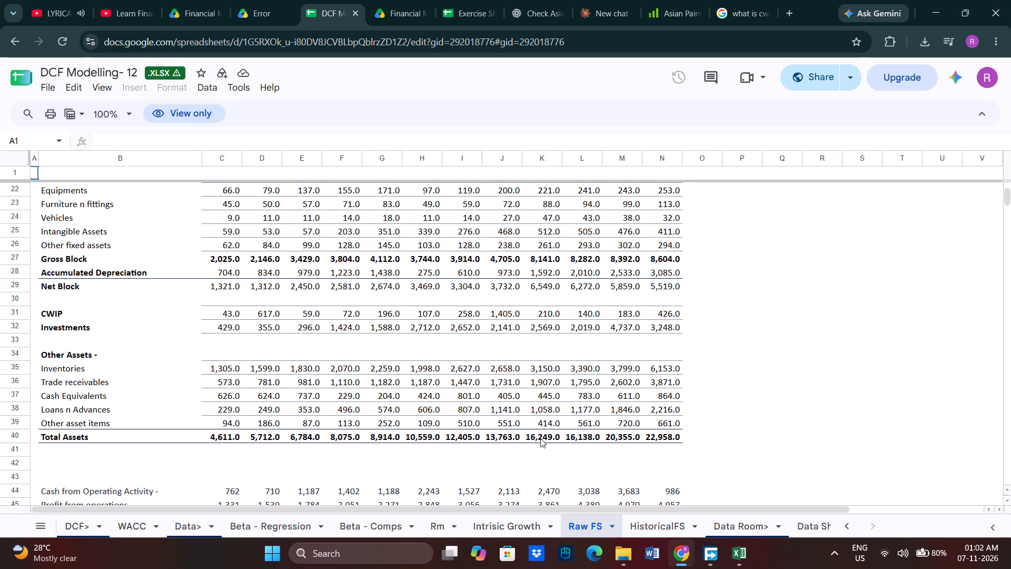
pyautogui.scroll(-2, 539, 438)
pyautogui.click(686, 551)
pyautogui.scroll(7, 512, 401)
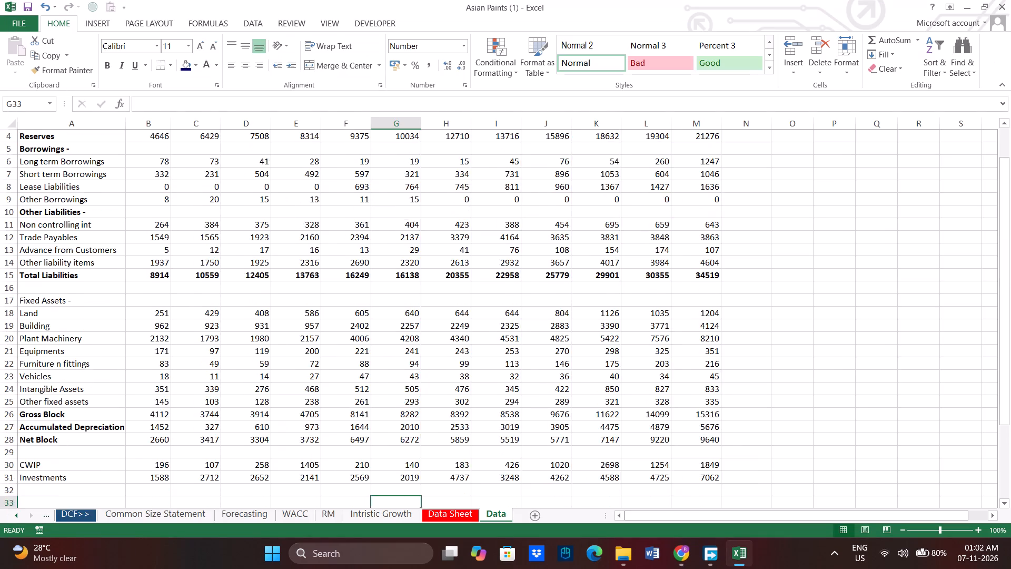
pyautogui.scroll(3, 512, 401)
pyautogui.scroll(3, 322, 352)
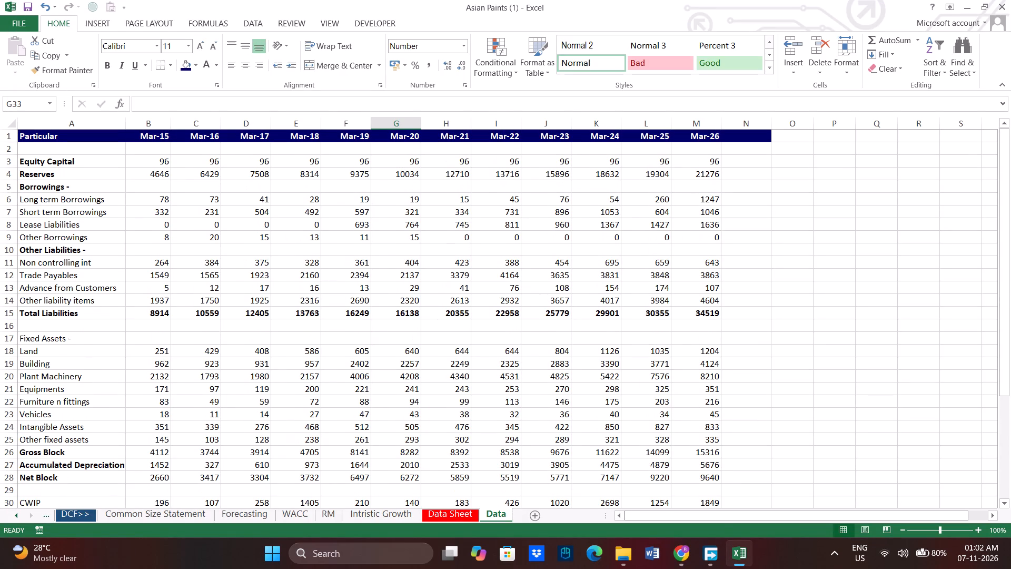
pyautogui.moveTo(44, 313); pyautogui.dragTo(661, 307)
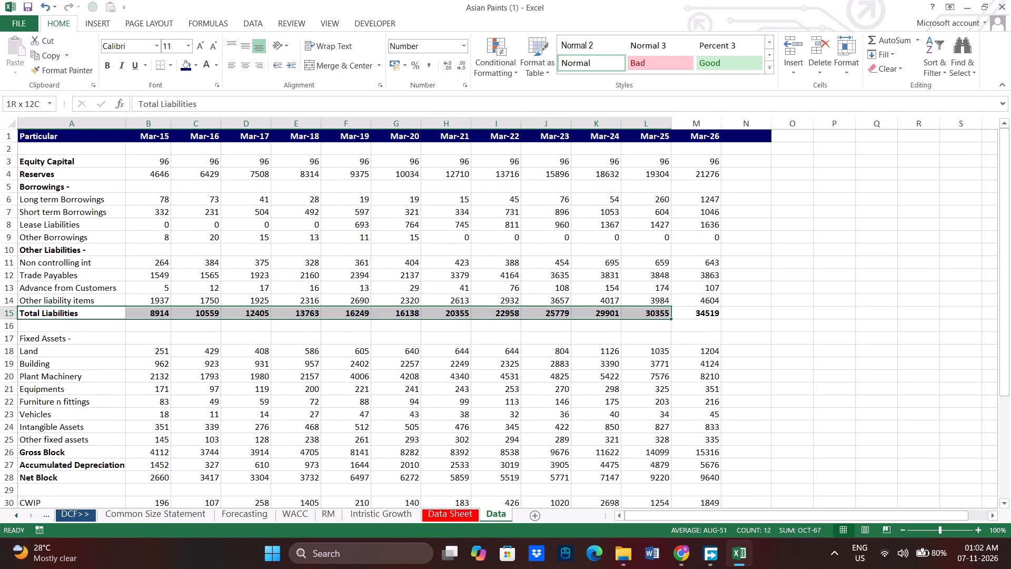
pyautogui.moveTo(661, 307); pyautogui.dragTo(685, 310)
pyautogui.click(708, 314)
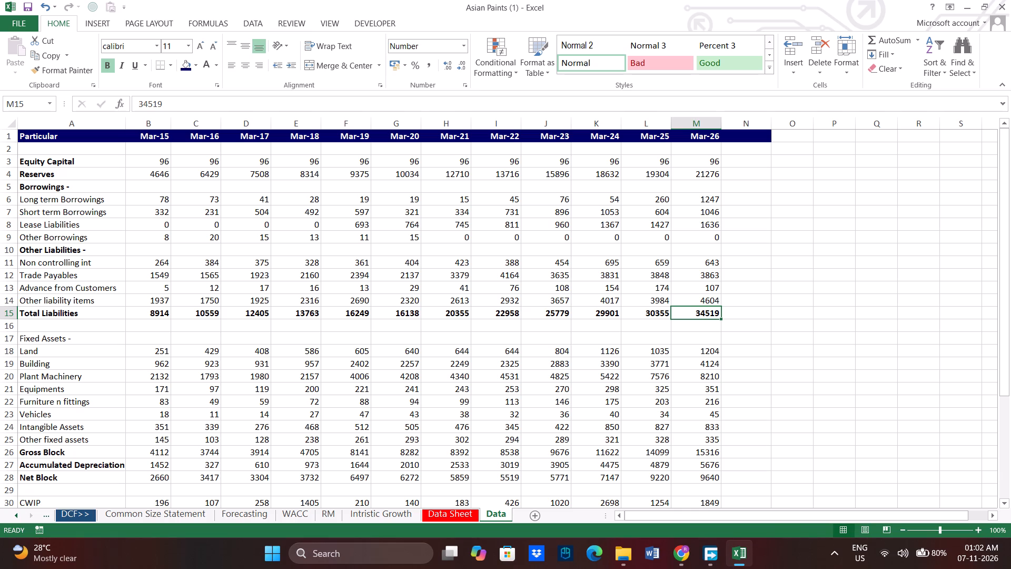
pyautogui.moveTo(705, 313); pyautogui.dragTo(87, 314)
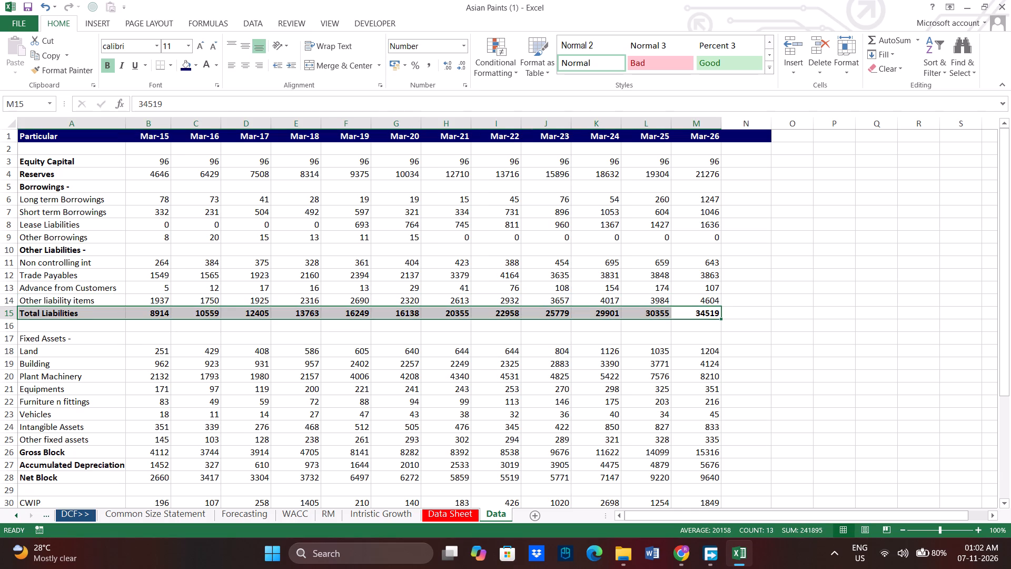
pyautogui.hotkey('ctrl', '1')
pyautogui.click(158, 134)
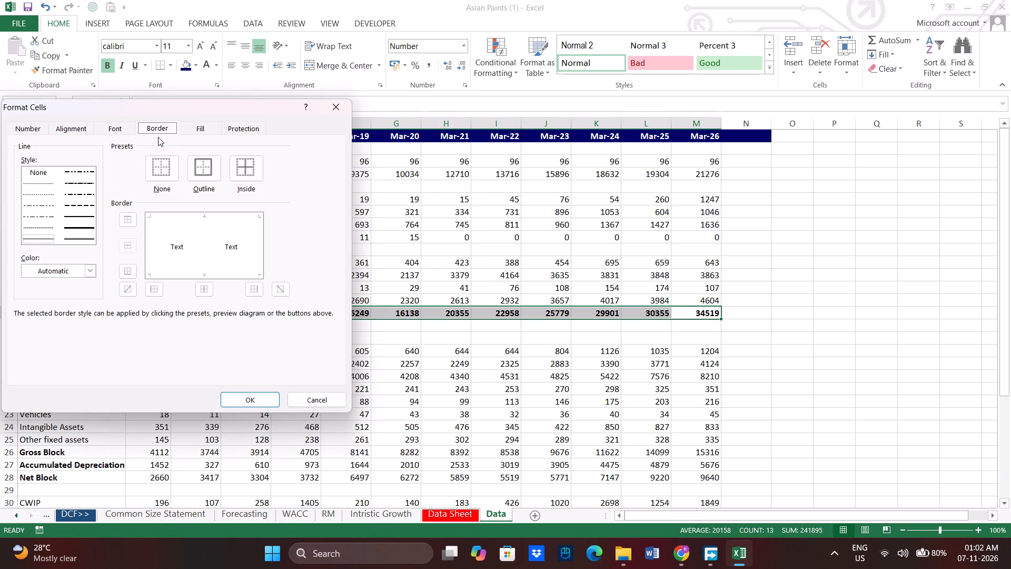
pyautogui.click(76, 217)
pyautogui.click(123, 223)
pyautogui.click(128, 268)
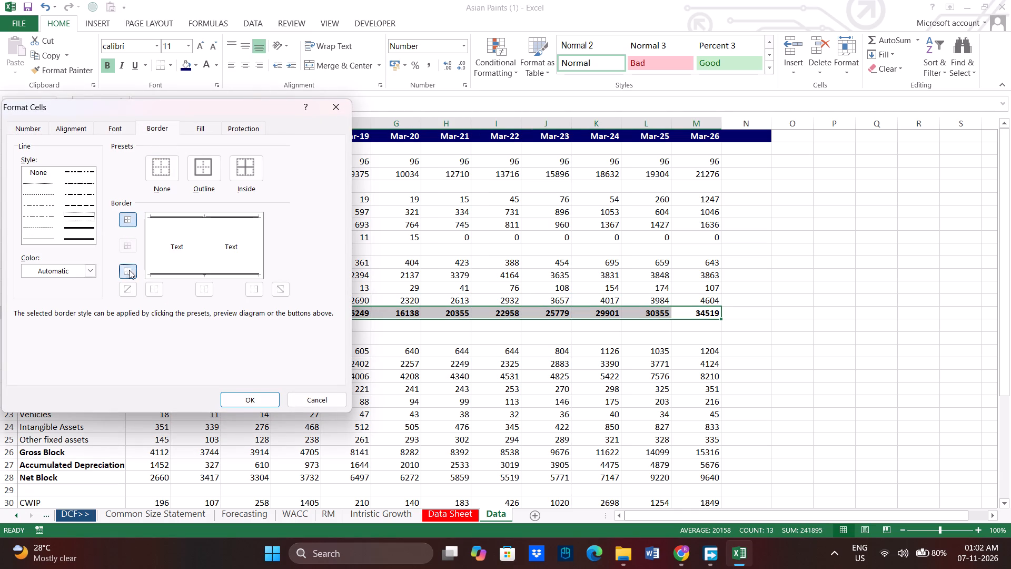
pyautogui.click(266, 401)
pyautogui.click(717, 341)
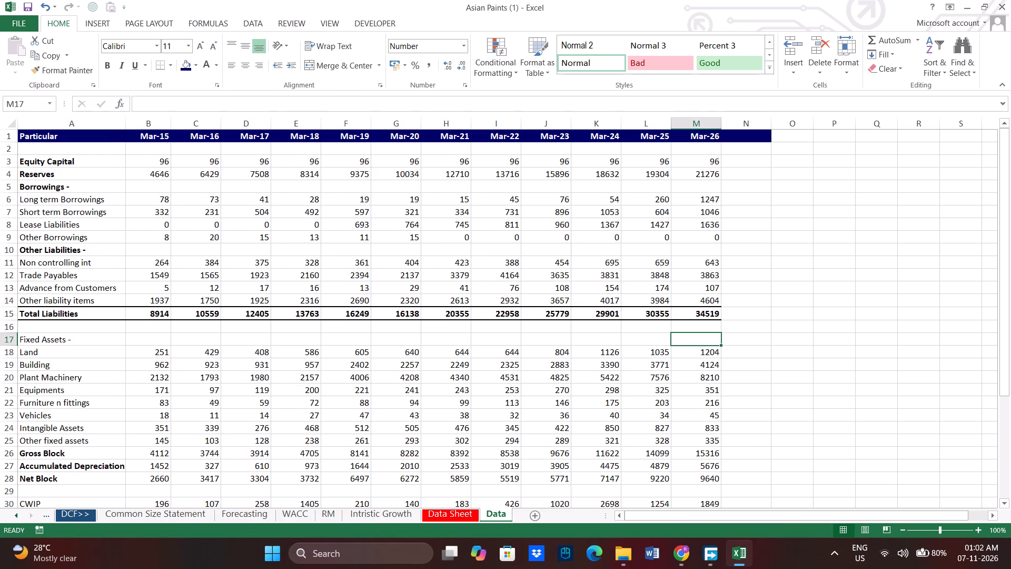
# Select the liability rows A3 to M14 and hide the Data sheet's gridlines.
pyautogui.moveTo(40, 163); pyautogui.dragTo(678, 298)
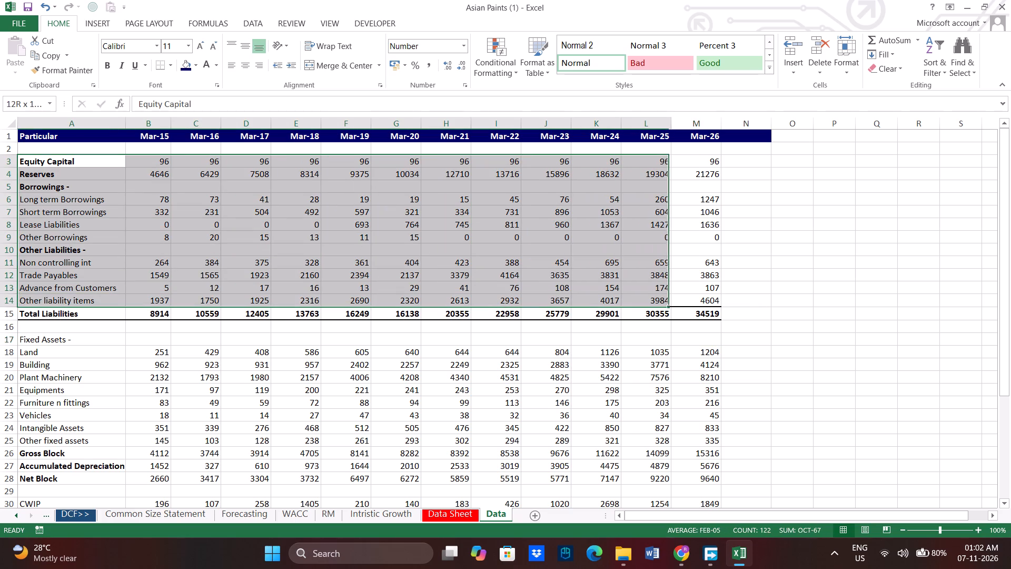
pyautogui.moveTo(678, 298); pyautogui.dragTo(685, 297)
pyautogui.click(335, 23)
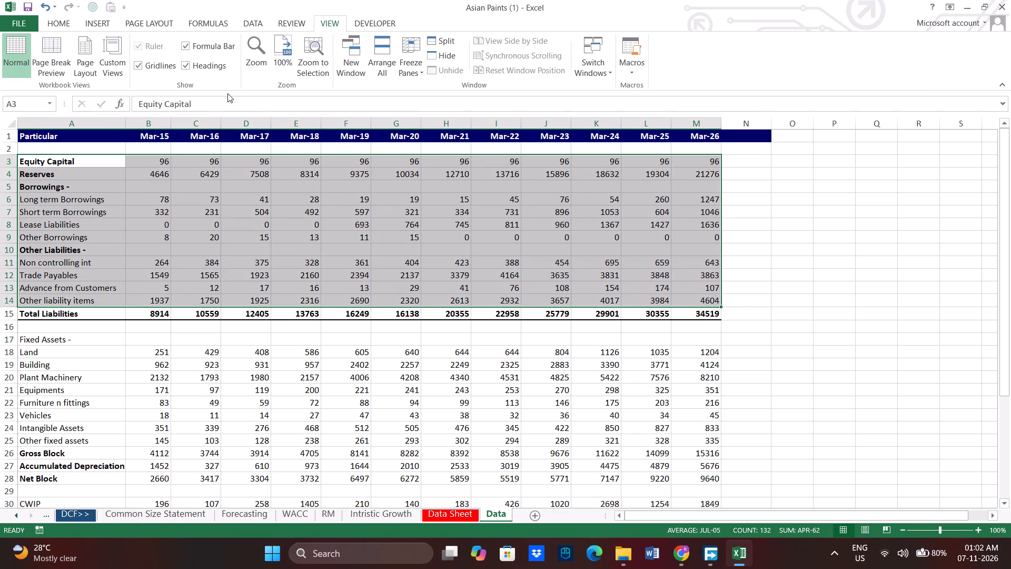
pyautogui.click(160, 71)
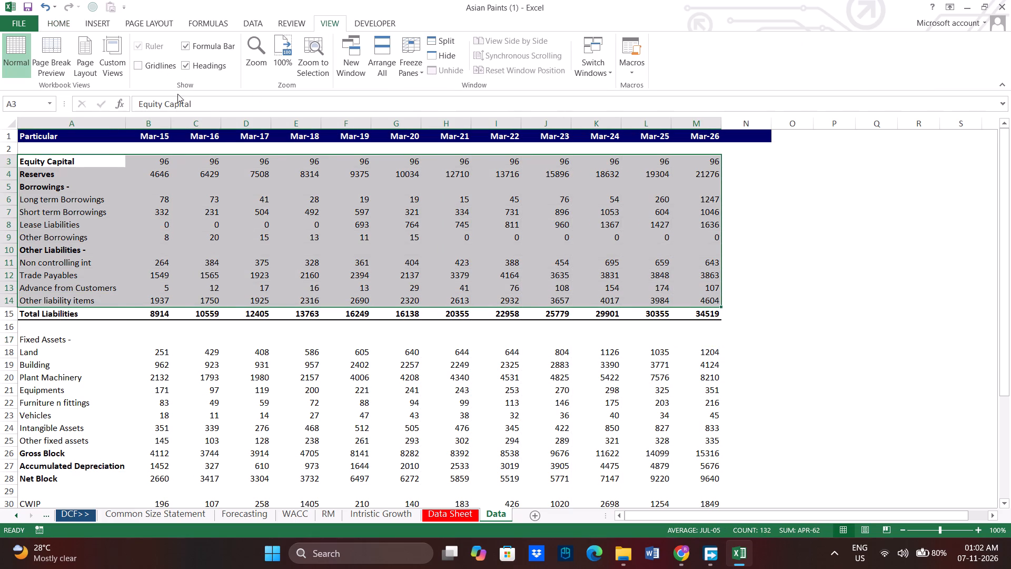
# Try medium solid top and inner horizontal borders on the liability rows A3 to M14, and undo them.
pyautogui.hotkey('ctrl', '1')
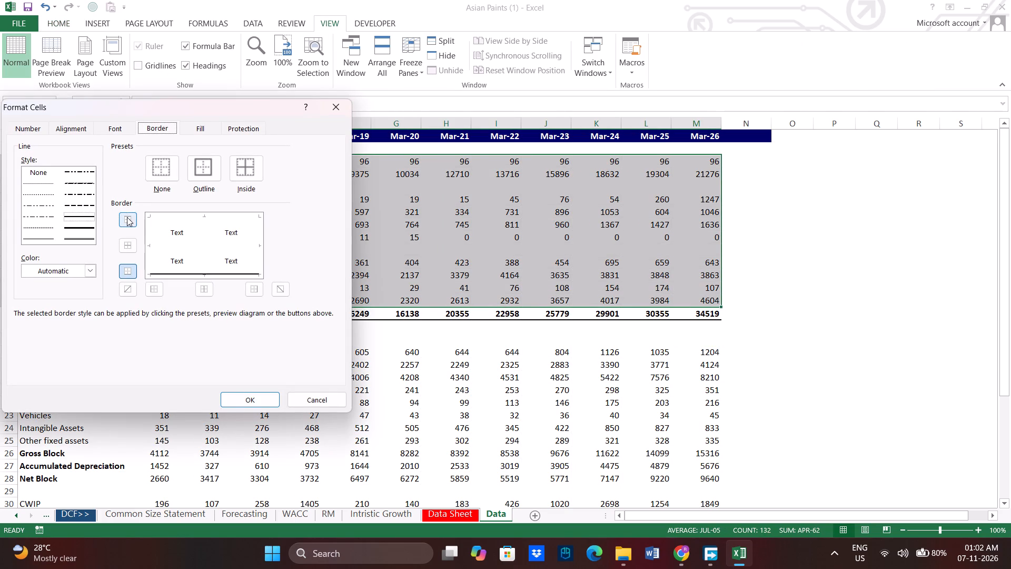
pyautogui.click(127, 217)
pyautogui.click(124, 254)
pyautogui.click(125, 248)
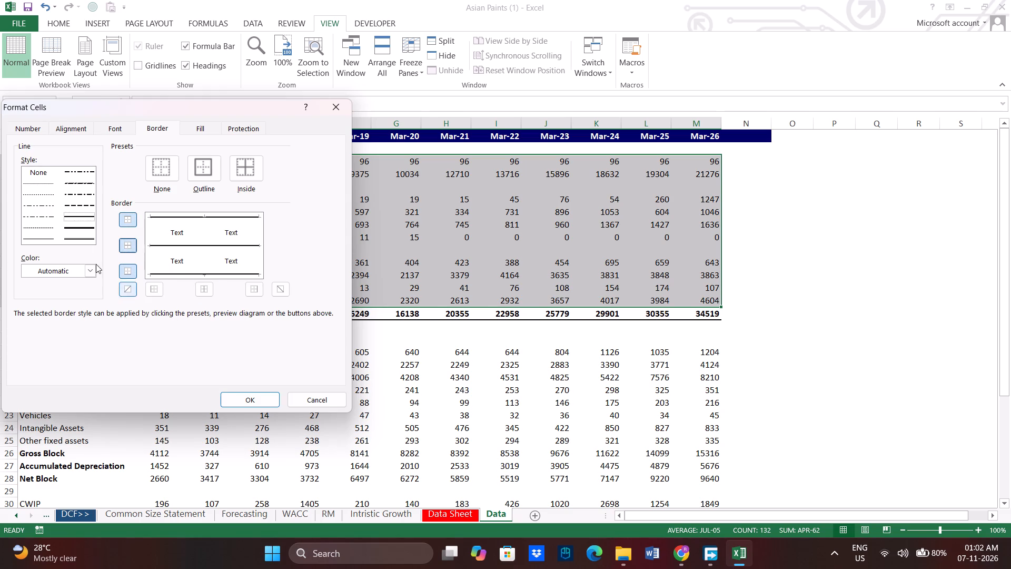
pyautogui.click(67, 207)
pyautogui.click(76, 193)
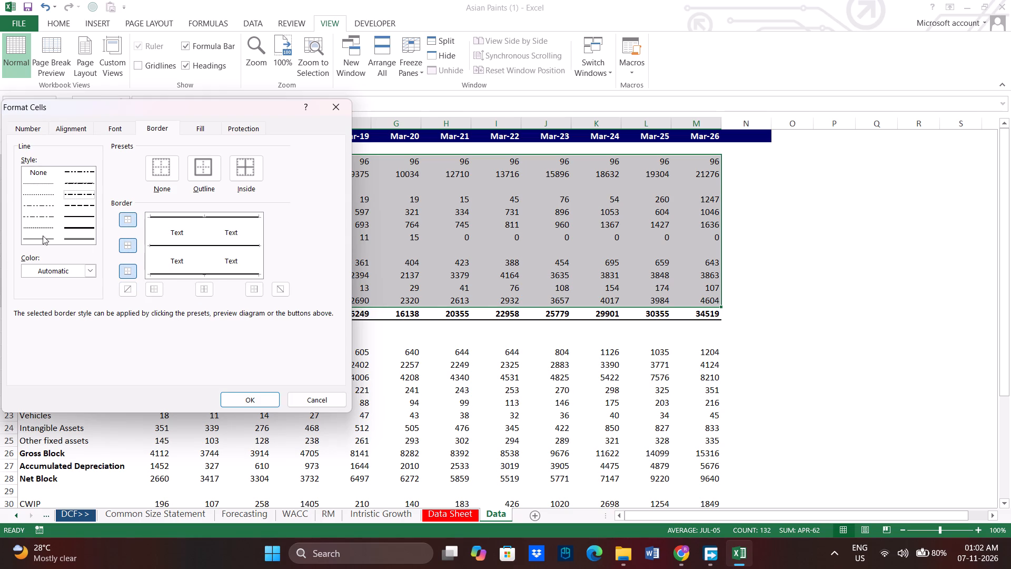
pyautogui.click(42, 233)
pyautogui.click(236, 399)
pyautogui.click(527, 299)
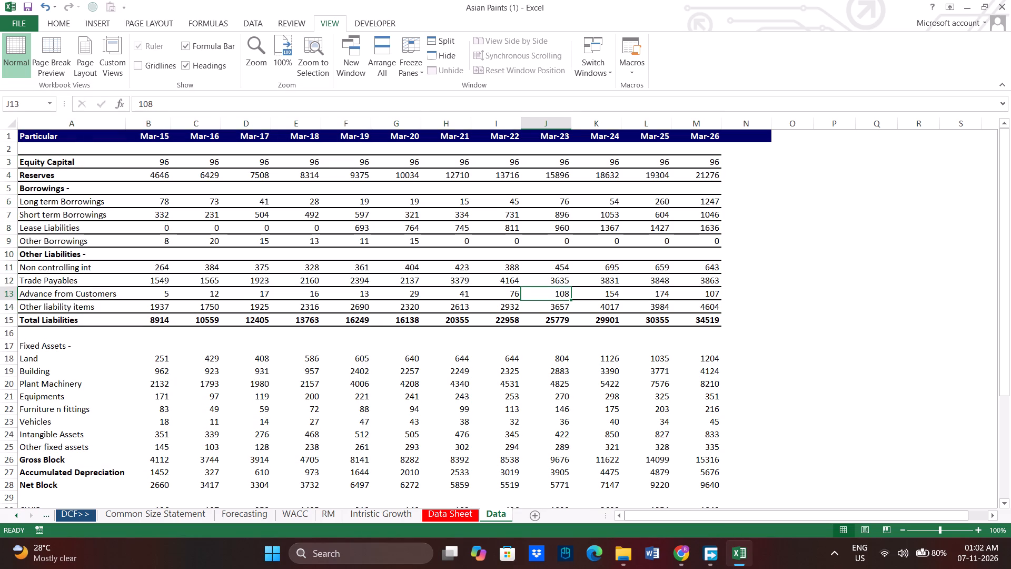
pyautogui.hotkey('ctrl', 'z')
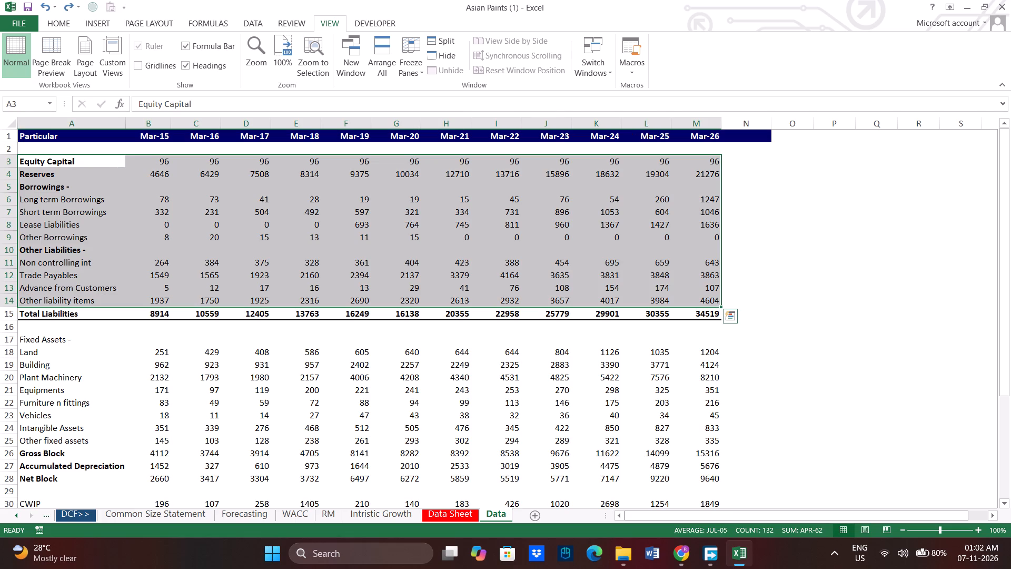
# Apply thin solid top, inner horizontal and bottom borders to the liability rows, A3 to M14.
pyautogui.hotkey('ctrl', '1')
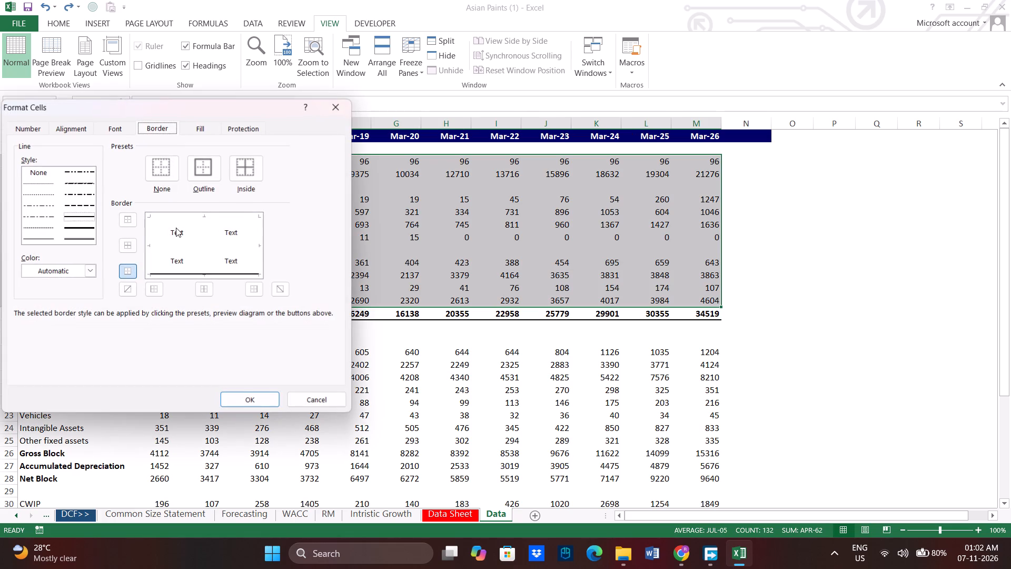
pyautogui.click(49, 239)
pyautogui.click(126, 217)
pyautogui.click(121, 240)
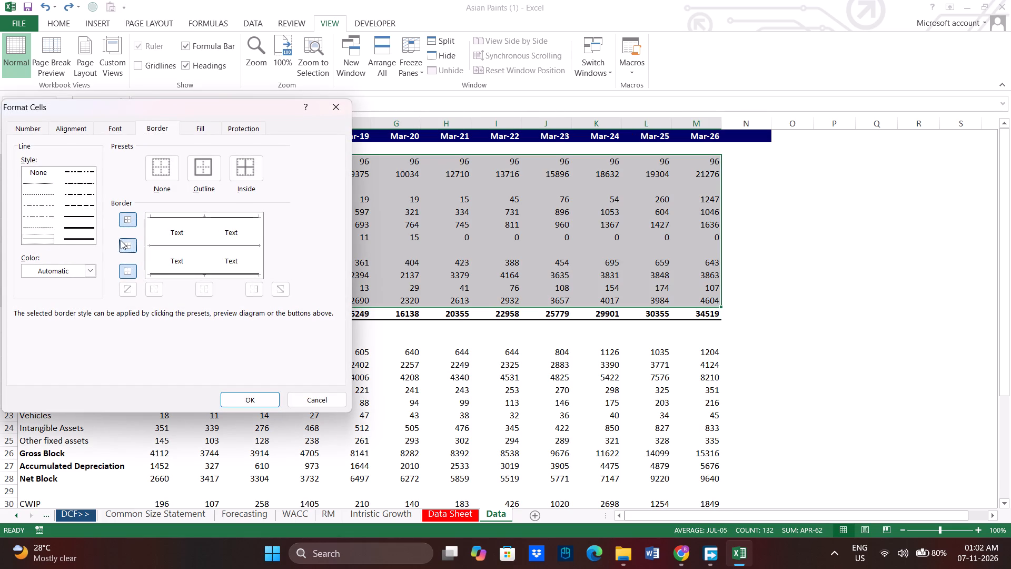
pyautogui.click(129, 270)
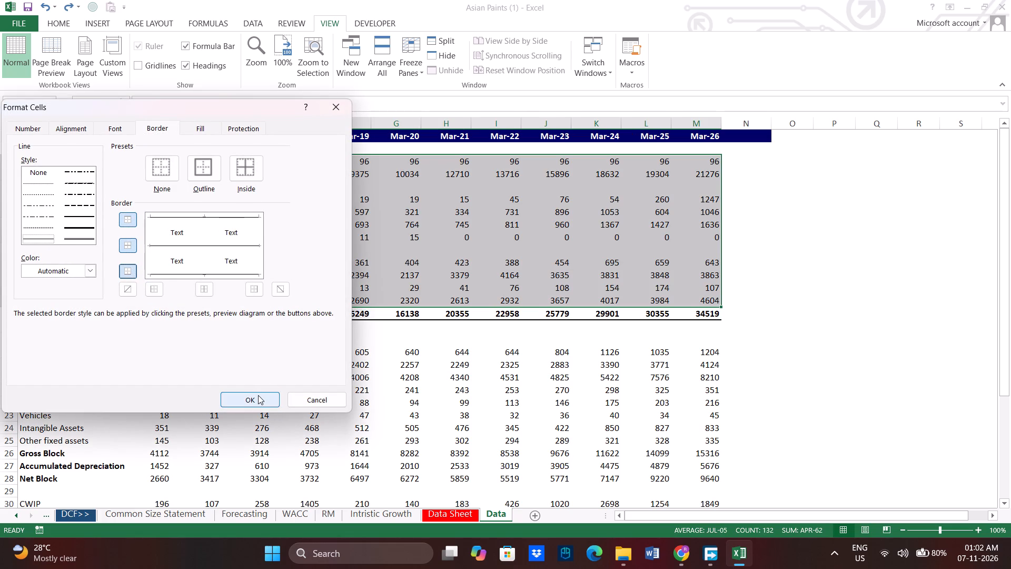
pyautogui.click(258, 395)
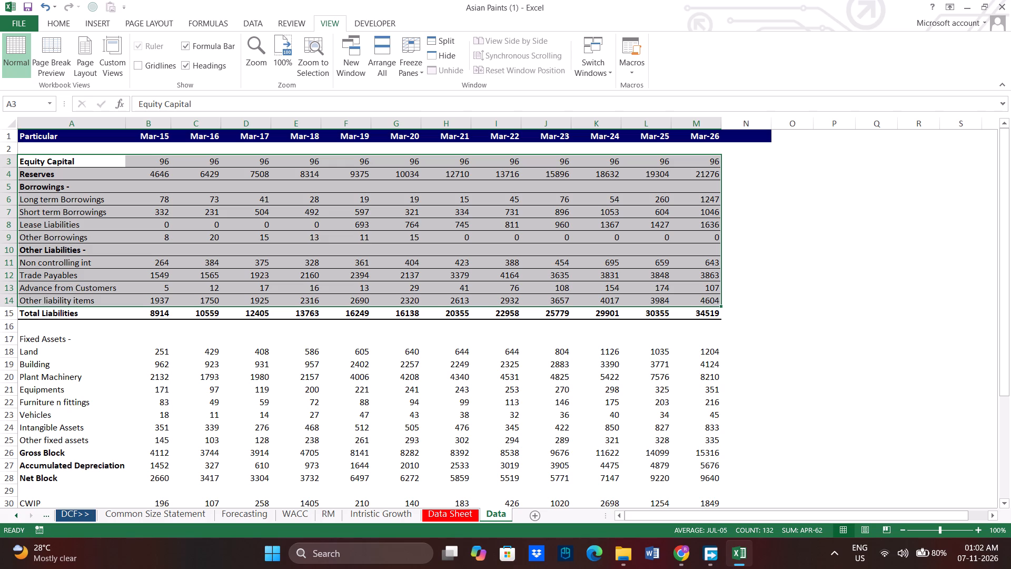
pyautogui.click(594, 234)
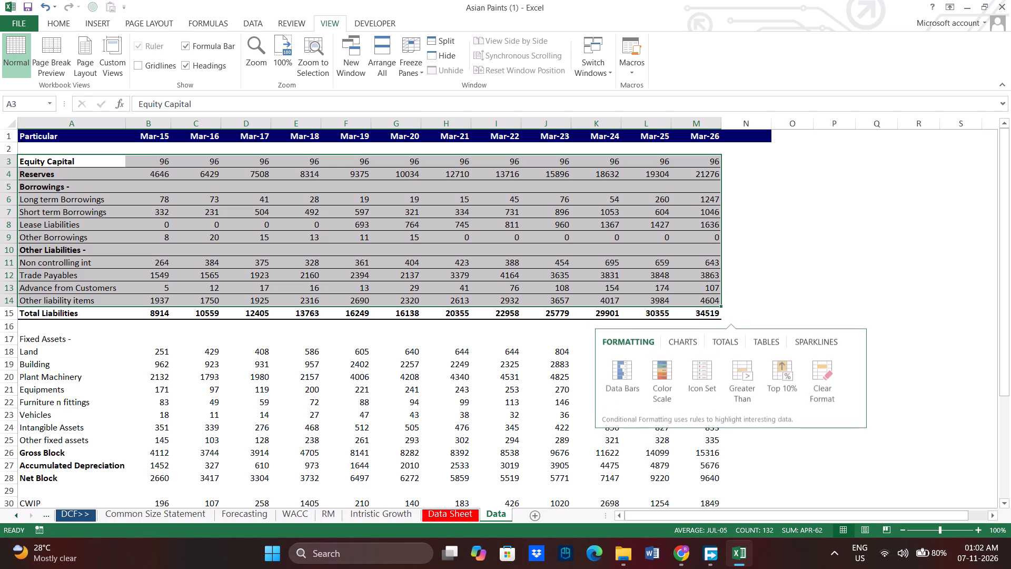
pyautogui.click(874, 211)
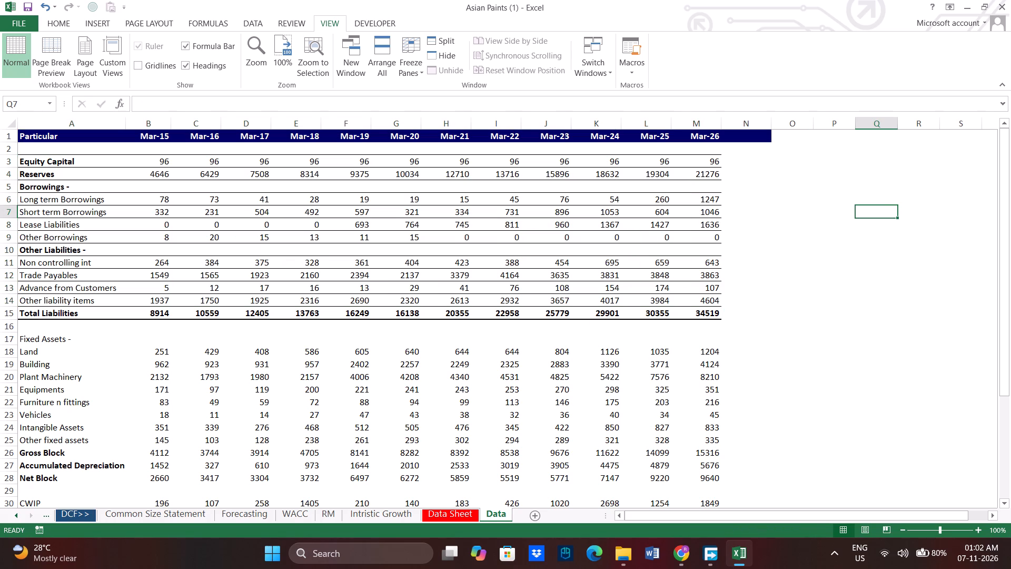
# Replace the top border of the Total Liabilities row, A15 to M15, with a medium solid line.
pyautogui.click(684, 546)
pyautogui.click(683, 546)
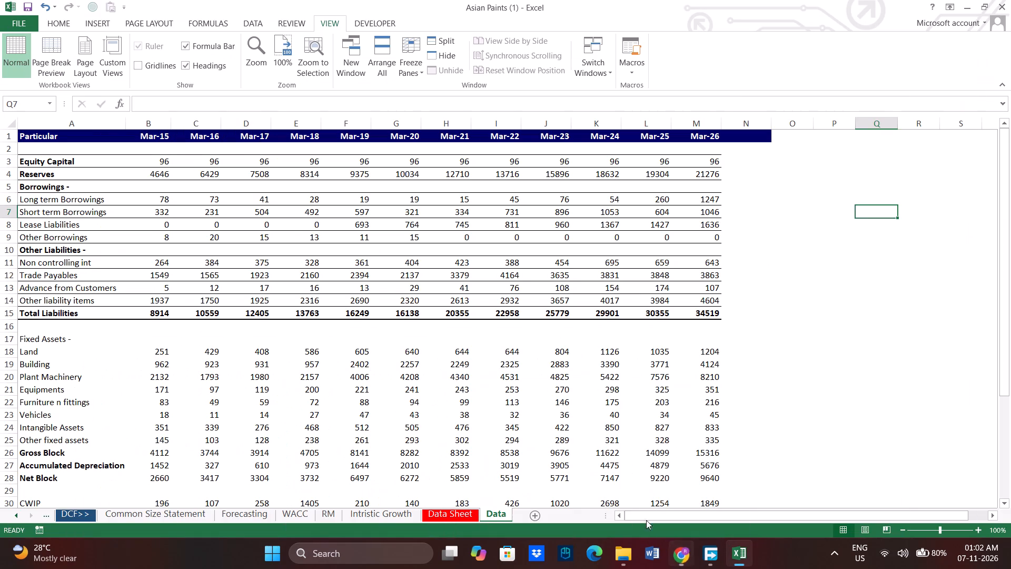
pyautogui.scroll(1, 204, 338)
pyautogui.scroll(-2, 231, 318)
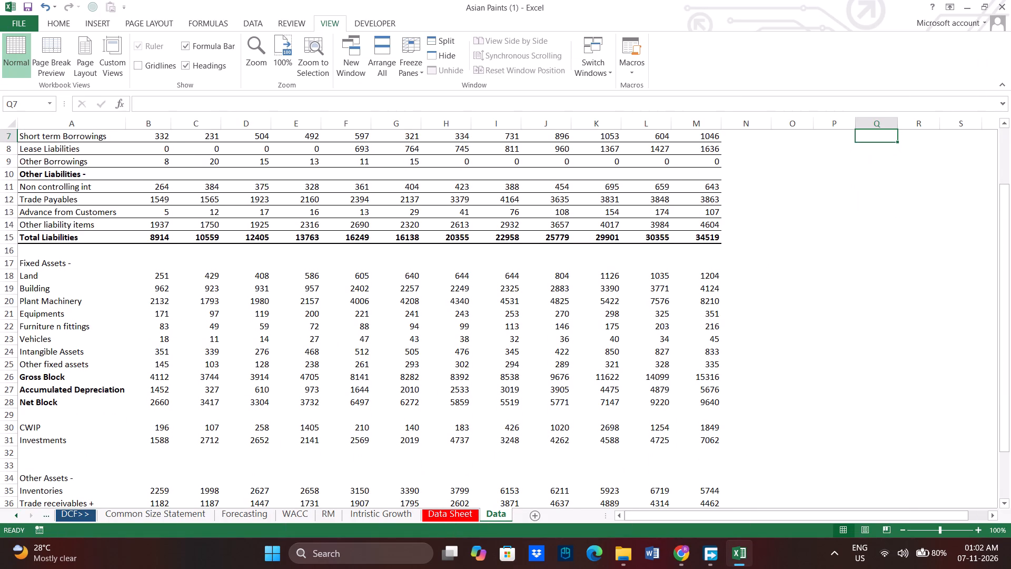
pyautogui.moveTo(23, 238); pyautogui.dragTo(623, 243)
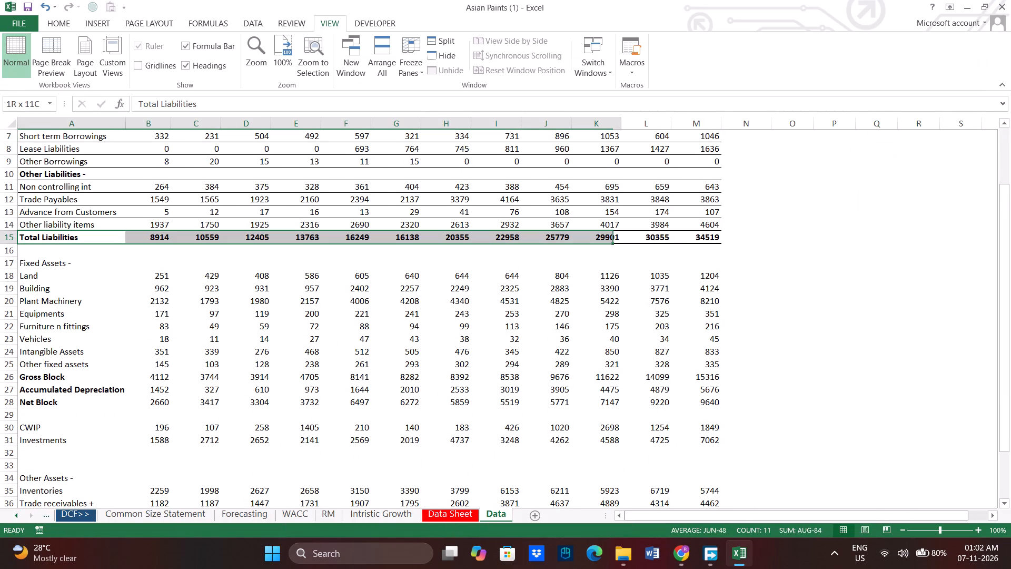
pyautogui.moveTo(623, 243); pyautogui.dragTo(681, 242)
pyautogui.hotkey('ctrl', '1')
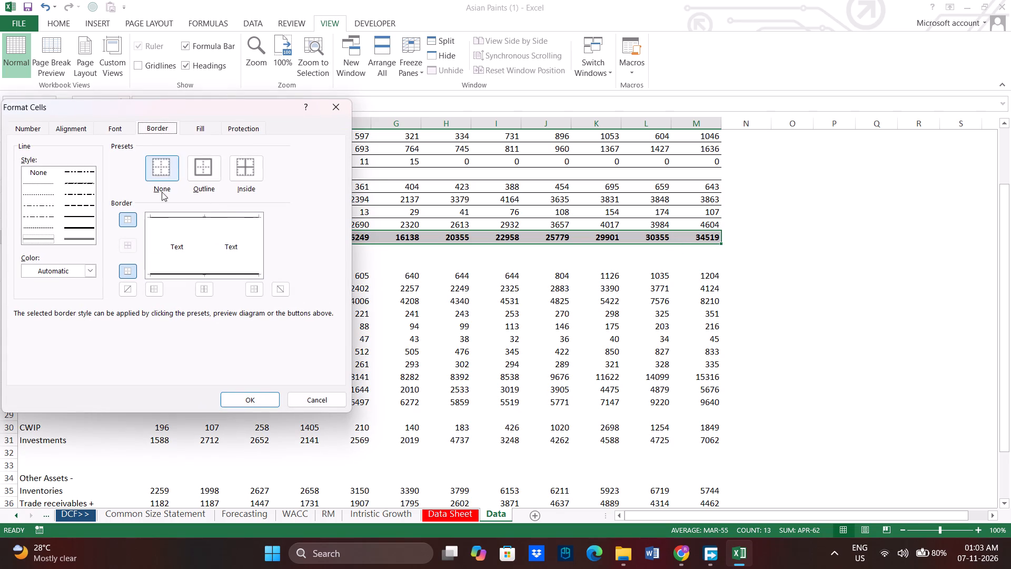
pyautogui.click(134, 222)
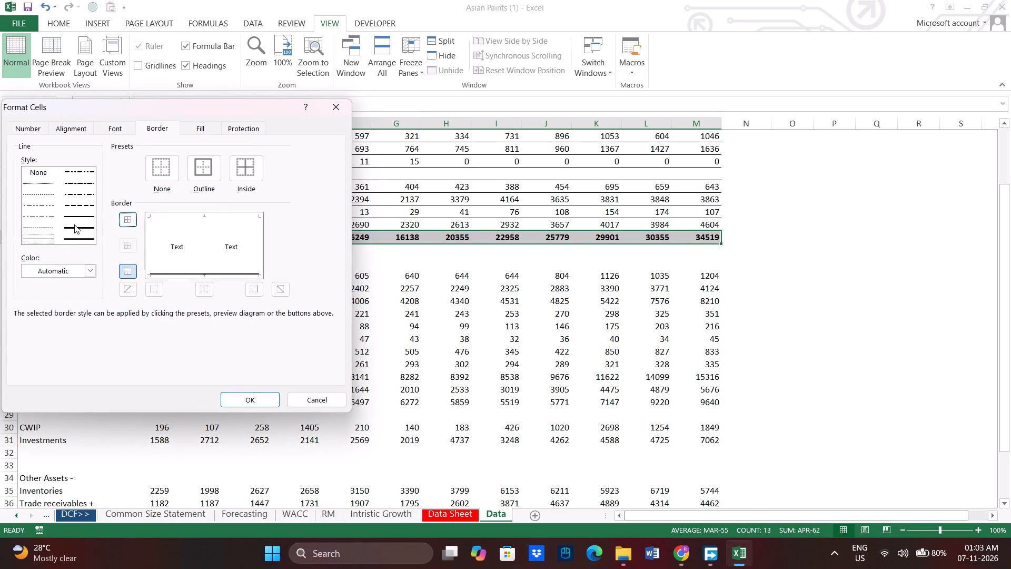
pyautogui.click(74, 224)
pyautogui.click(81, 218)
pyautogui.click(117, 215)
pyautogui.click(132, 215)
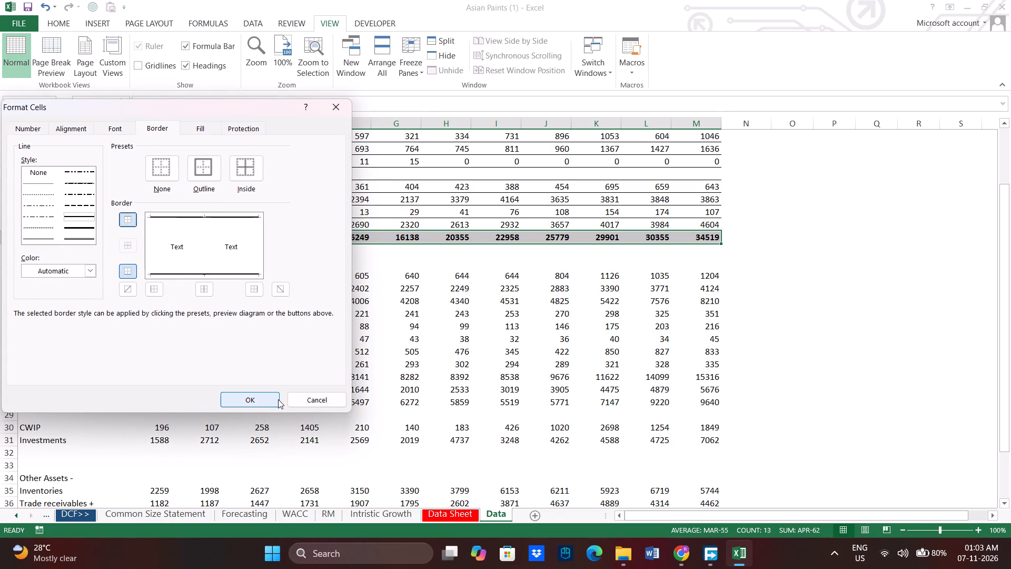
pyautogui.click(273, 404)
pyautogui.click(356, 357)
pyautogui.scroll(-1, 344, 340)
pyautogui.scroll(3, 108, 236)
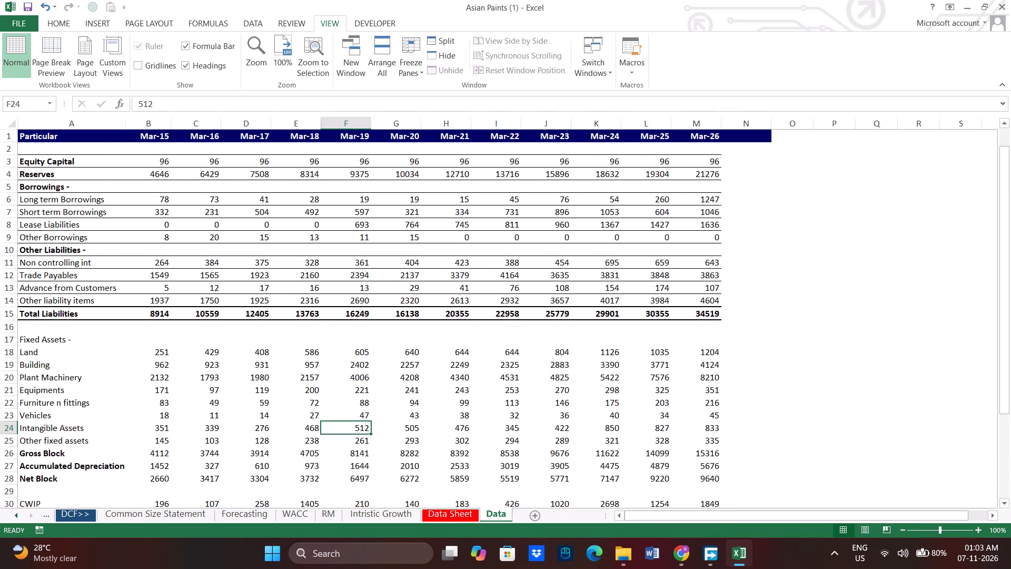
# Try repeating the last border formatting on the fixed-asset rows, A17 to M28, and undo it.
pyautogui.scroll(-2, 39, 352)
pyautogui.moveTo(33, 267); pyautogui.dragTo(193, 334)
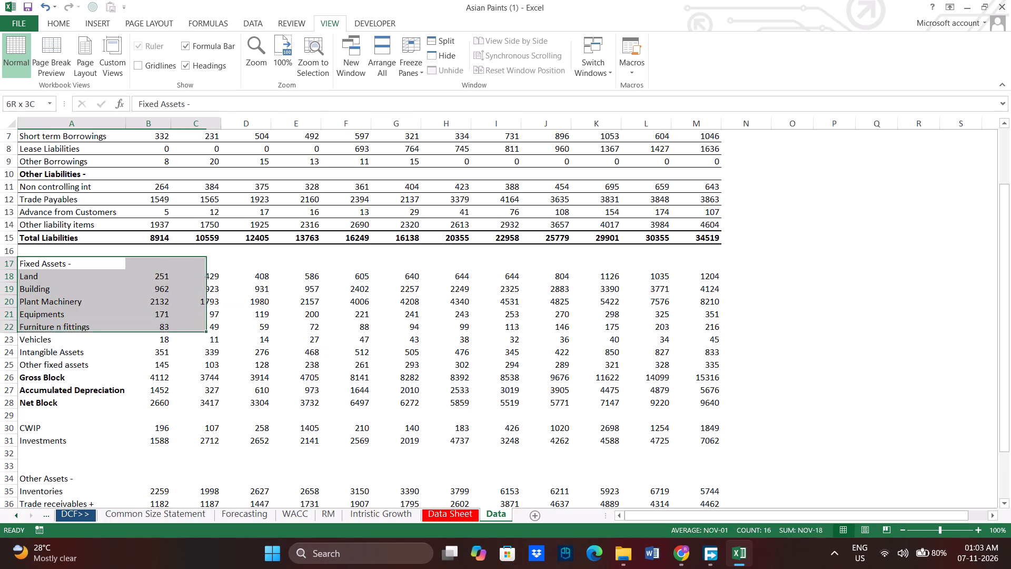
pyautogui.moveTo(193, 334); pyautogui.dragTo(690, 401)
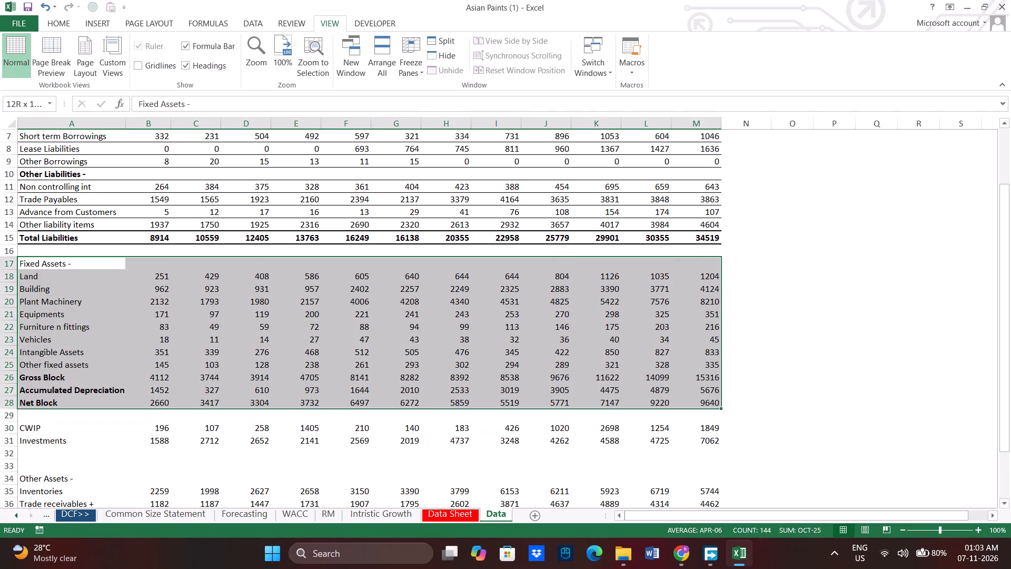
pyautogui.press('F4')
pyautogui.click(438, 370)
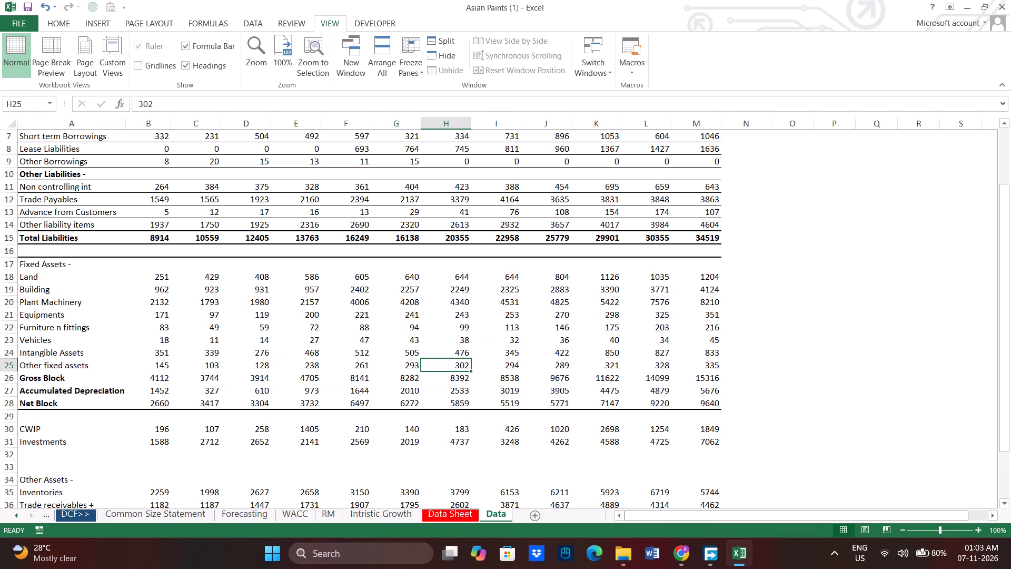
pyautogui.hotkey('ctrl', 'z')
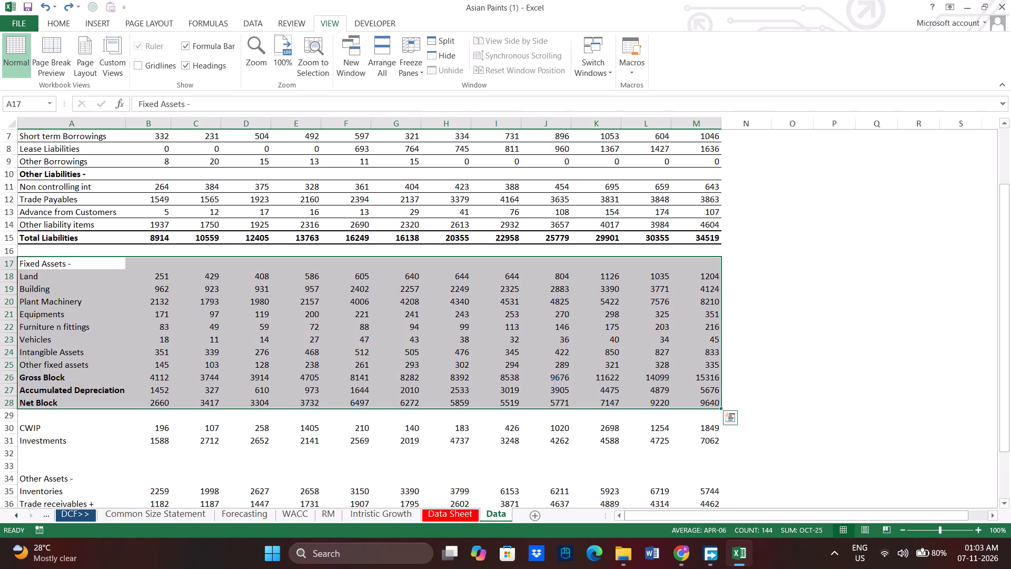
# Apply thin solid top and inner horizontal borders and a medium solid bottom border to the fixed-asset rows, A17 to M28.
pyautogui.click(264, 323)
pyautogui.moveTo(53, 267); pyautogui.dragTo(688, 397)
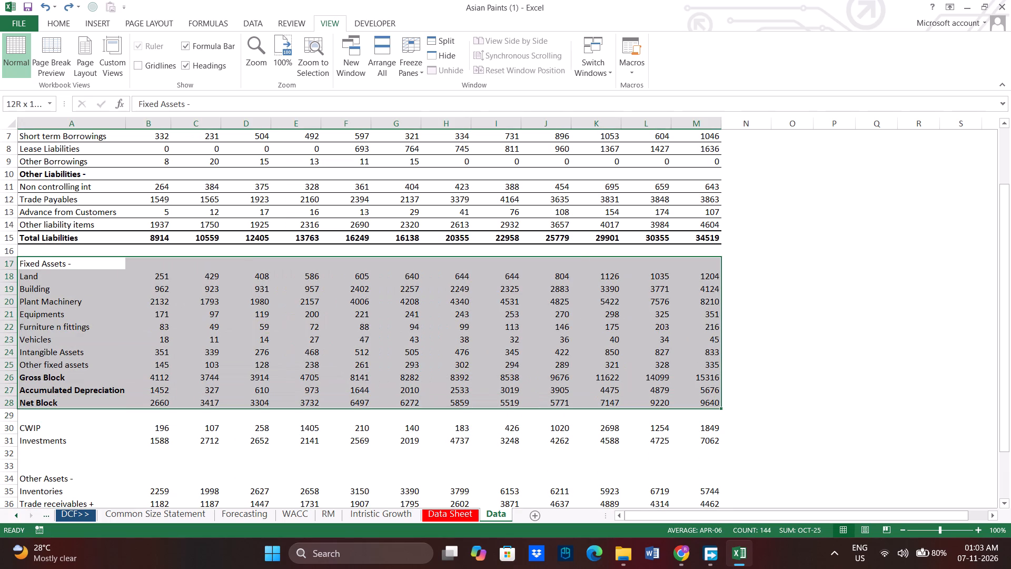
pyautogui.moveTo(688, 397); pyautogui.dragTo(690, 397)
pyautogui.hotkey('ctrl', '1')
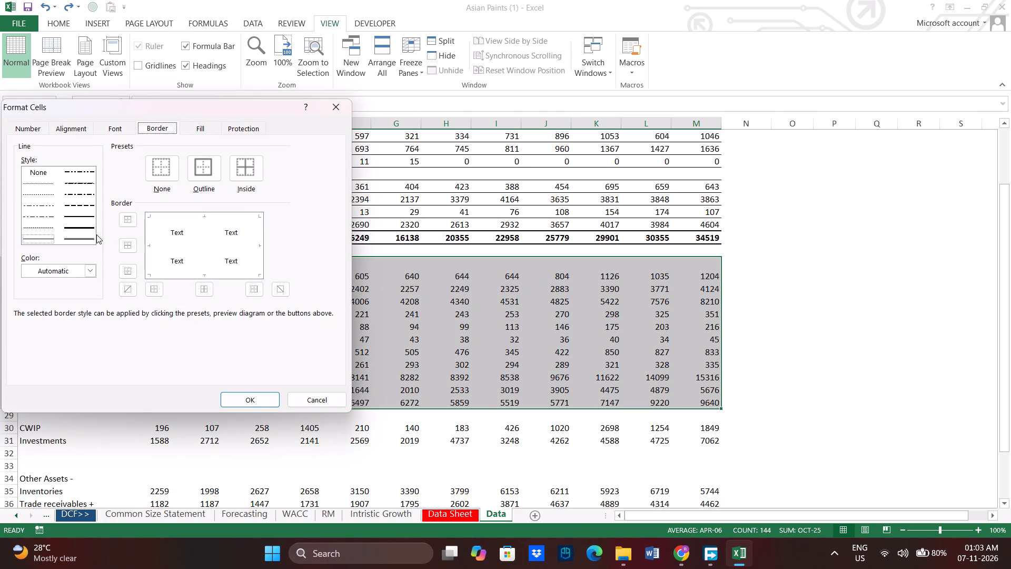
pyautogui.click(124, 228)
pyautogui.click(126, 223)
pyautogui.click(129, 252)
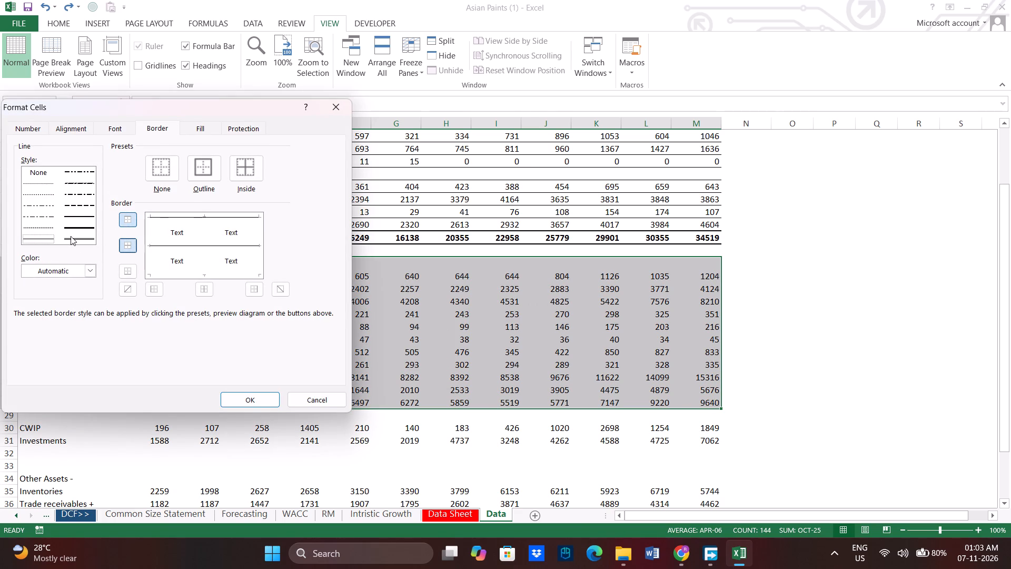
pyautogui.click(71, 215)
pyautogui.click(123, 272)
pyautogui.click(260, 403)
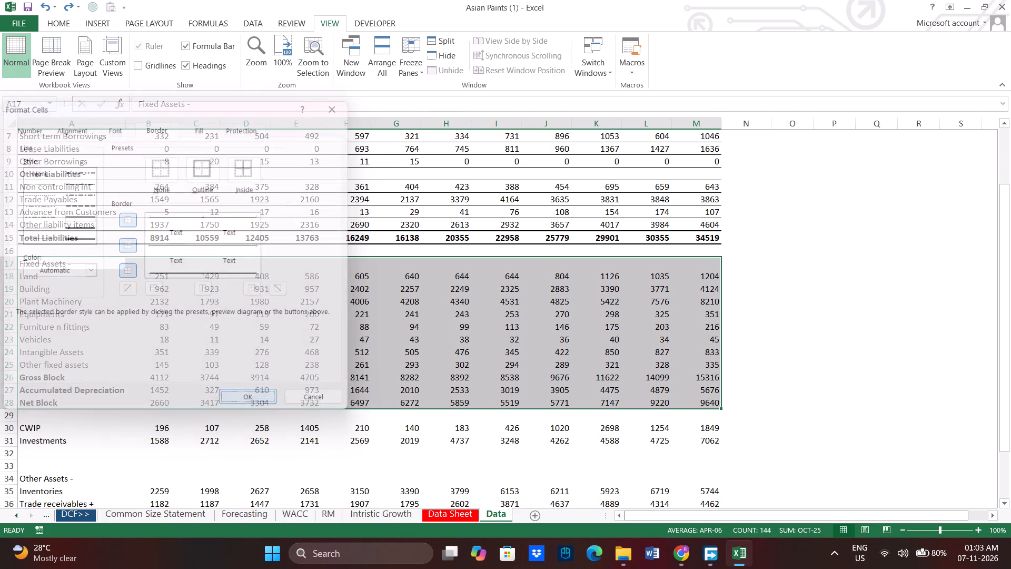
pyautogui.click(814, 342)
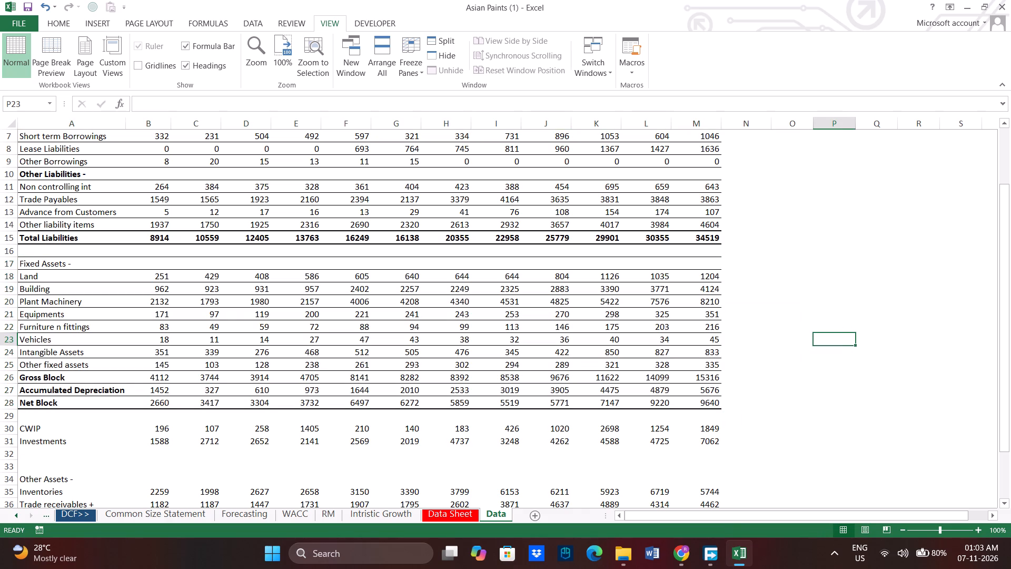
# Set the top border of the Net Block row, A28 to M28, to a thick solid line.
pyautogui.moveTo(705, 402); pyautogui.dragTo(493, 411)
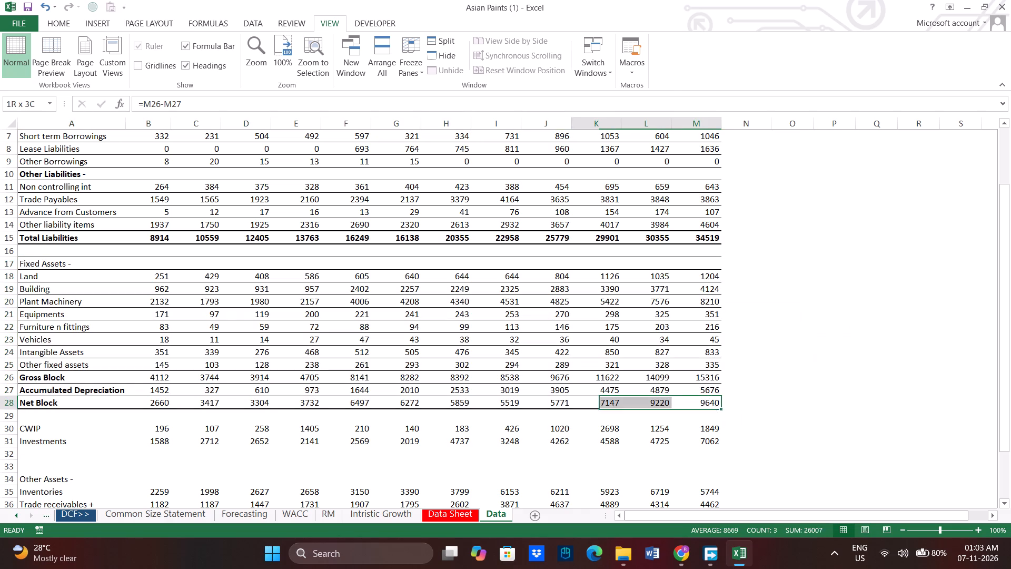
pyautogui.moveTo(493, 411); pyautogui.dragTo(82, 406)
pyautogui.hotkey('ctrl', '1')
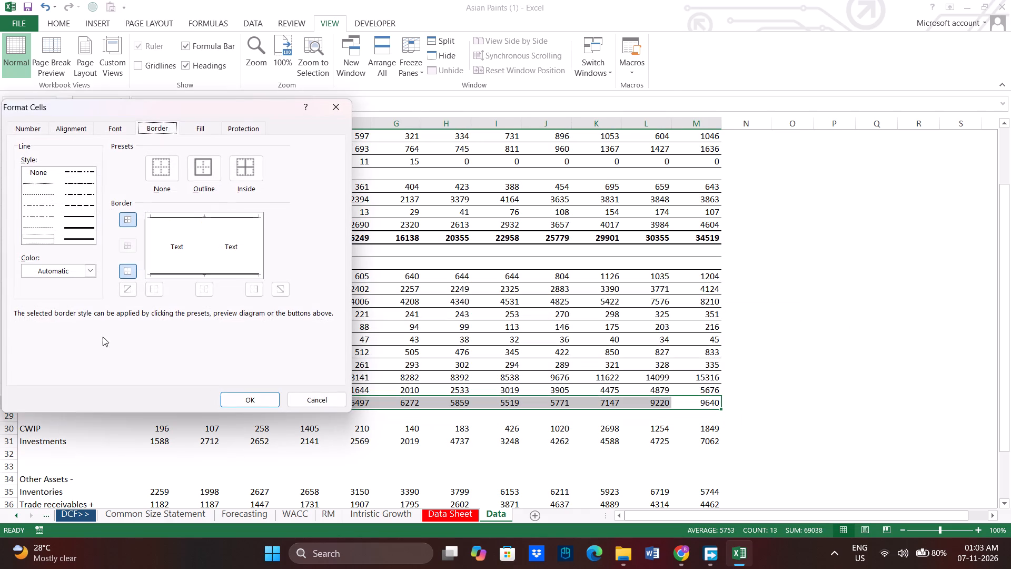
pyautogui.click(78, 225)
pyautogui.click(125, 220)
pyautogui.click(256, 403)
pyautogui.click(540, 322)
# Replace the top border of the Net Block row, A28 to M28, with a medium solid line.
pyautogui.scroll(-1, 641, 391)
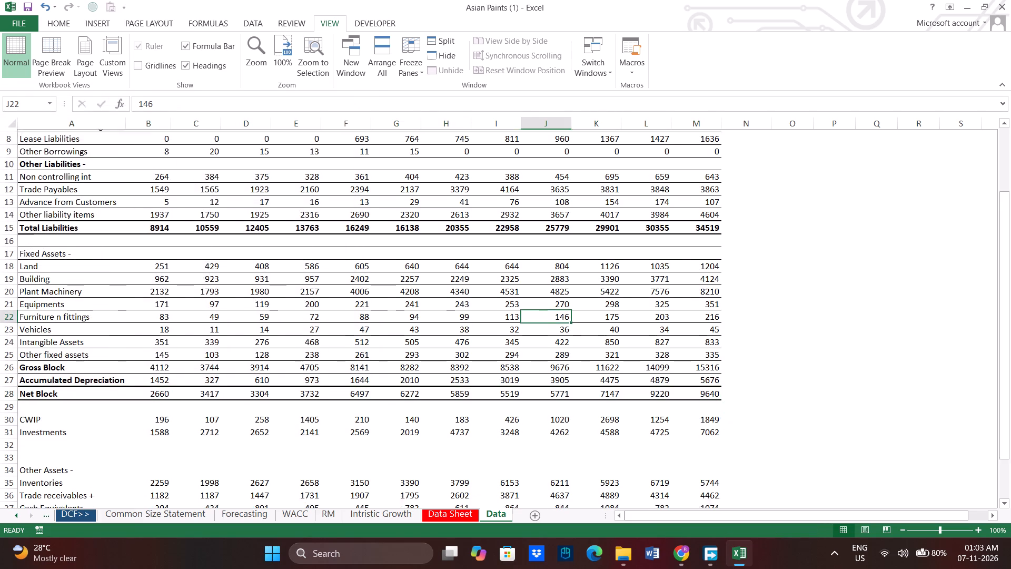
pyautogui.moveTo(43, 369); pyautogui.dragTo(714, 368)
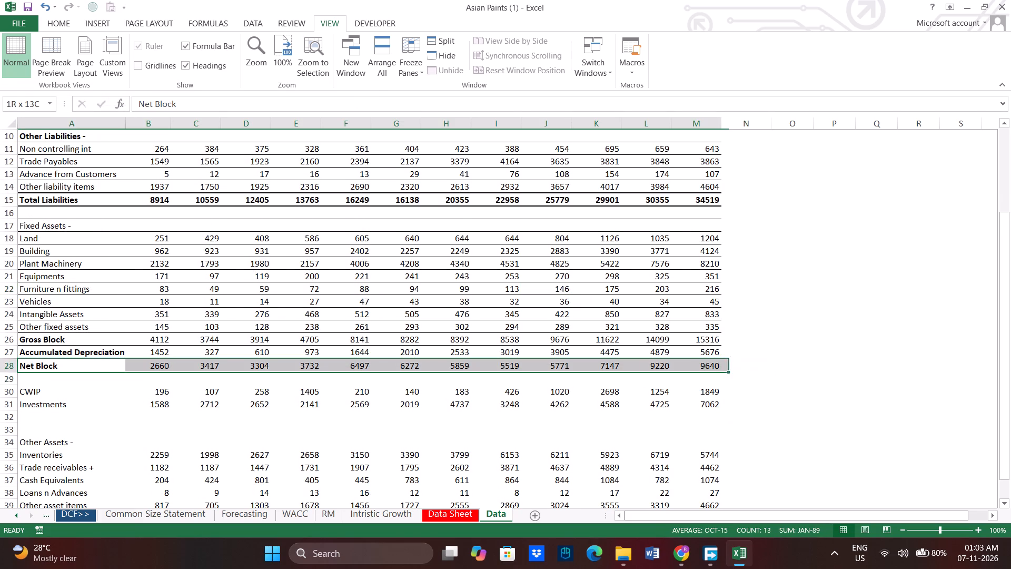
pyautogui.moveTo(714, 368); pyautogui.dragTo(712, 369)
pyautogui.hotkey('ctrl', '1')
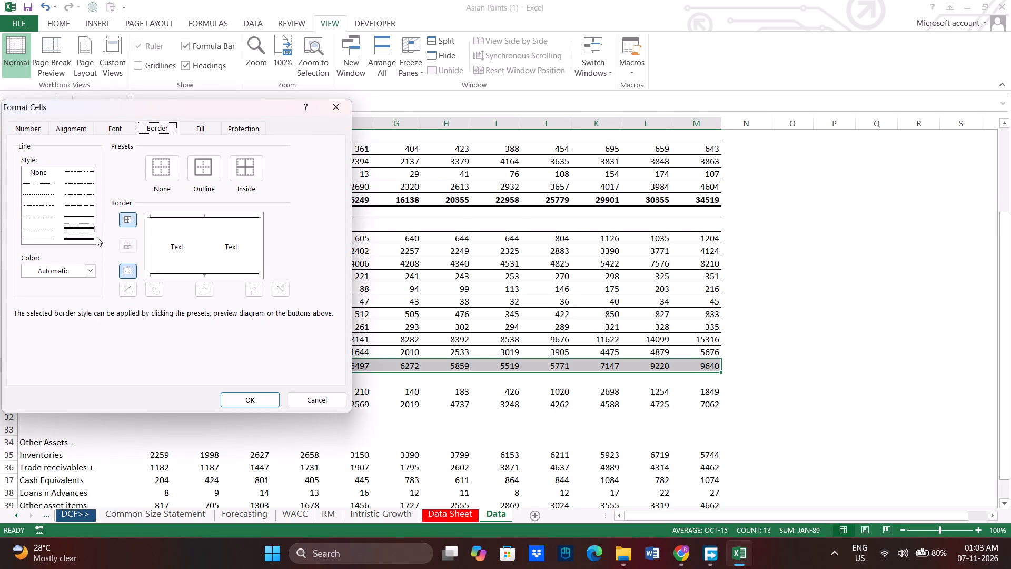
pyautogui.click(87, 215)
pyautogui.click(133, 217)
pyautogui.click(276, 400)
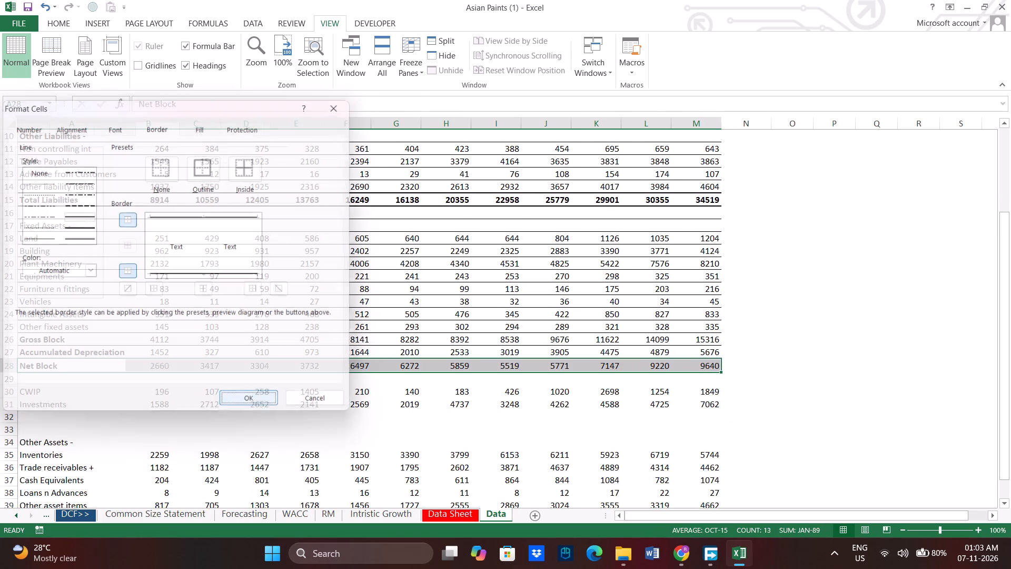
pyautogui.click(395, 344)
# Check the Raw FS reference in Chrome, and apply thin solid top, inner horizontal and bottom borders to CWIP and Investments, A30 to M31.
pyautogui.scroll(-1, 395, 344)
pyautogui.click(33, 350)
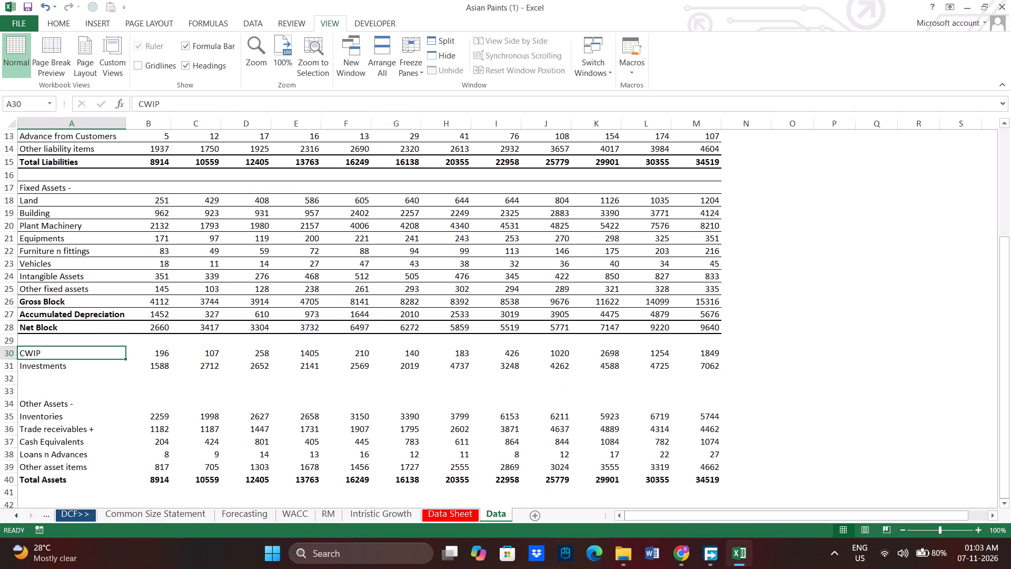
pyautogui.moveTo(45, 352); pyautogui.dragTo(689, 363)
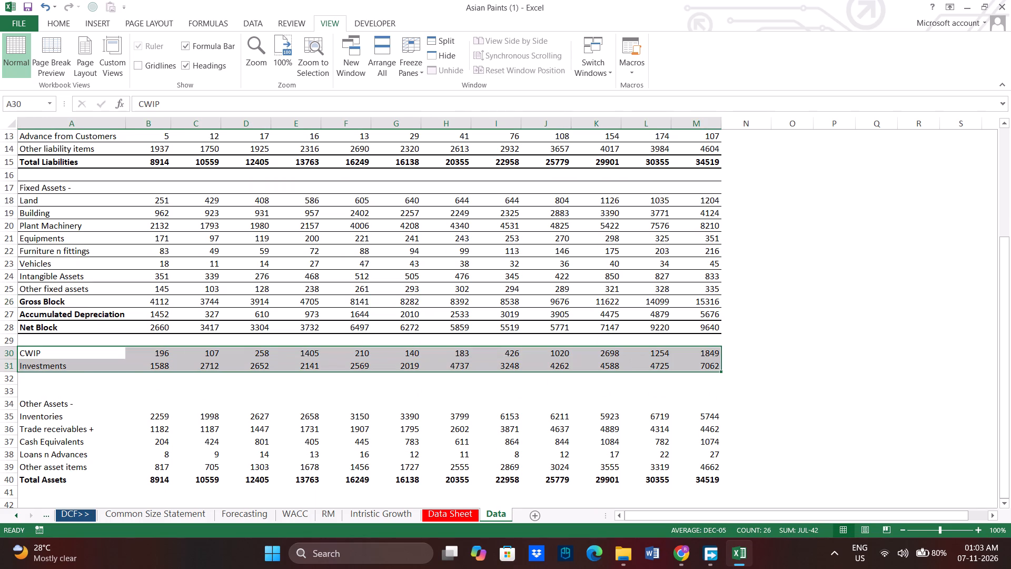
pyautogui.click(670, 541)
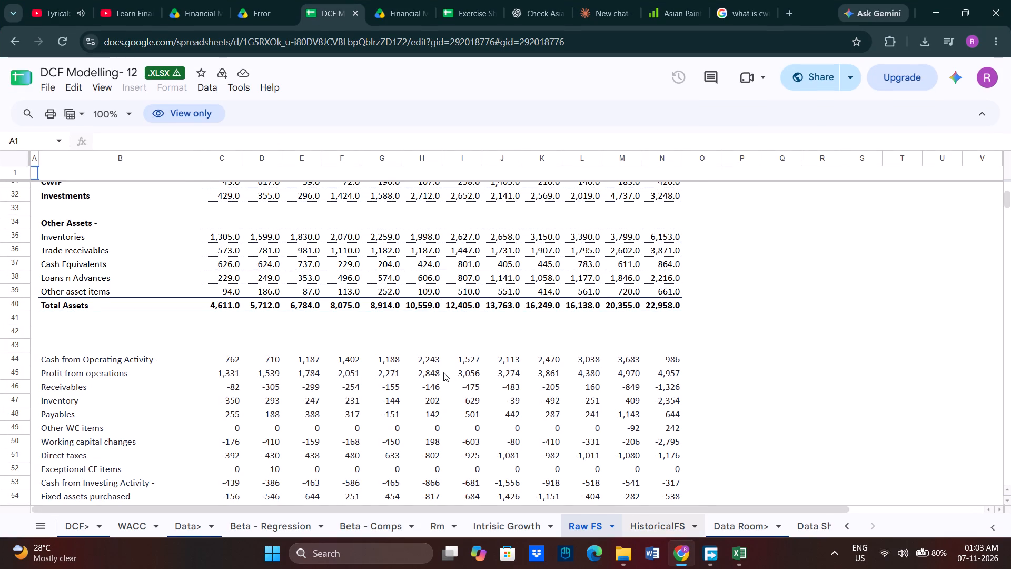
pyautogui.scroll(1, 443, 372)
pyautogui.click(675, 548)
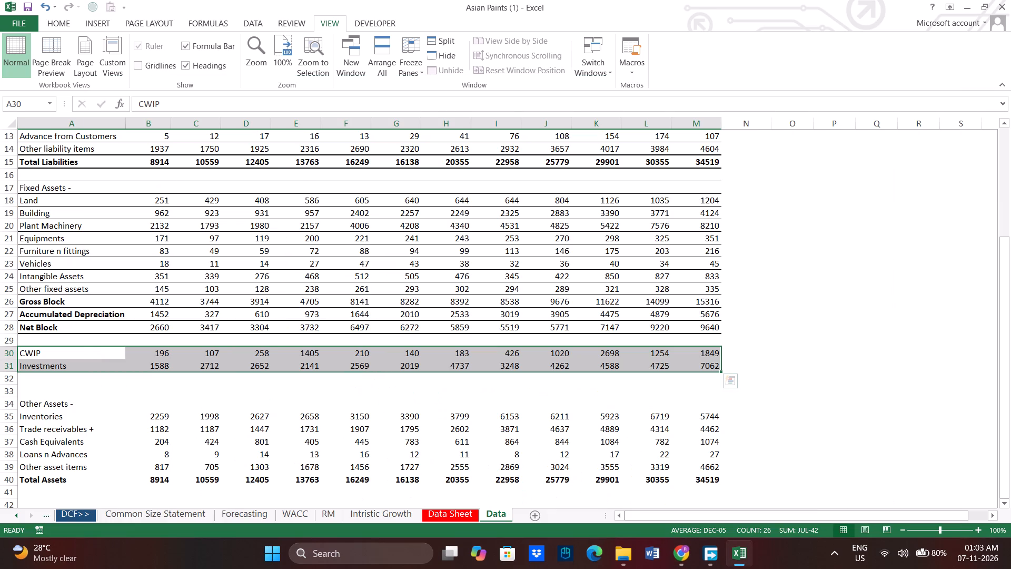
pyautogui.hotkey('ctrl', '1')
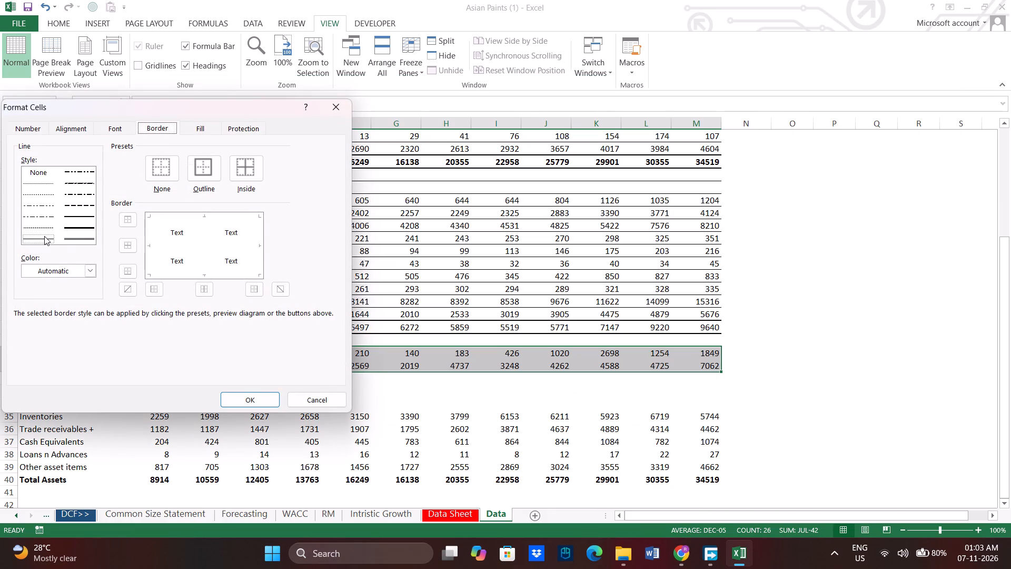
pyautogui.click(45, 237)
pyautogui.click(126, 221)
pyautogui.click(131, 268)
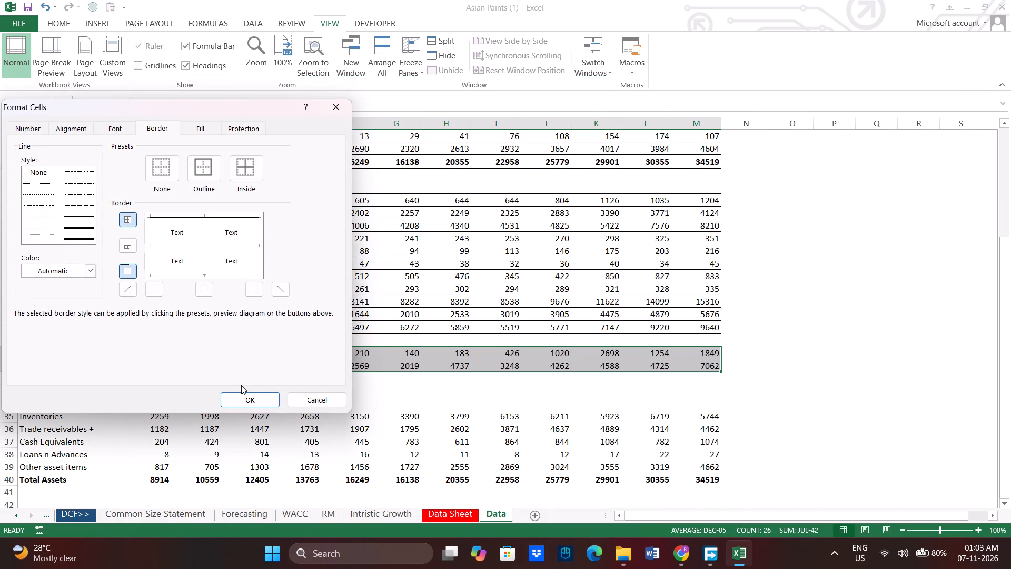
pyautogui.click(125, 239)
pyautogui.click(246, 408)
pyautogui.click(272, 398)
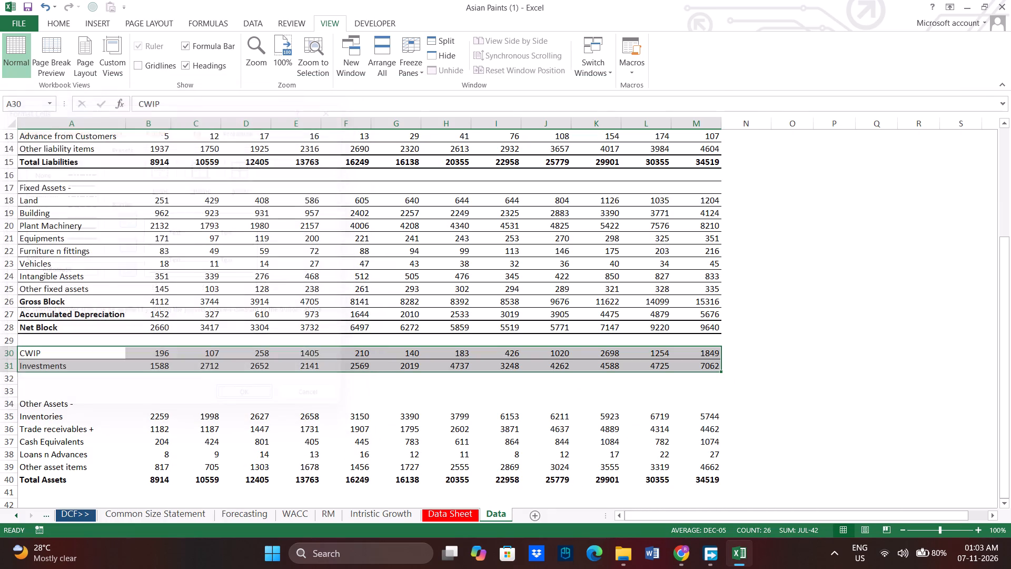
pyautogui.click(435, 397)
# Compare the border layout of DCF Modelling- 12's Raw FS sheet in Chrome with the Data sheet in Excel.
pyautogui.scroll(-2, 246, 369)
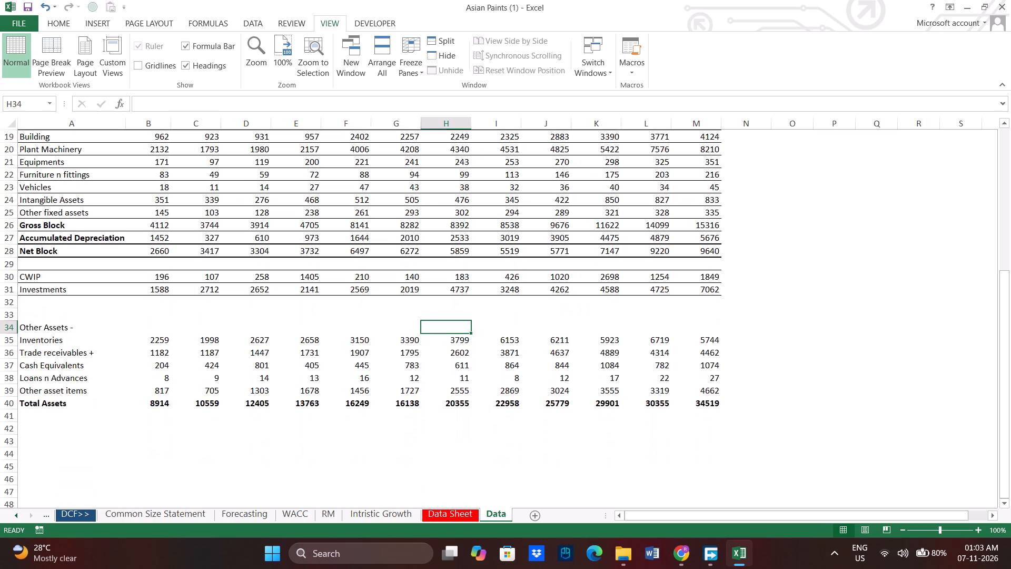
pyautogui.click(681, 553)
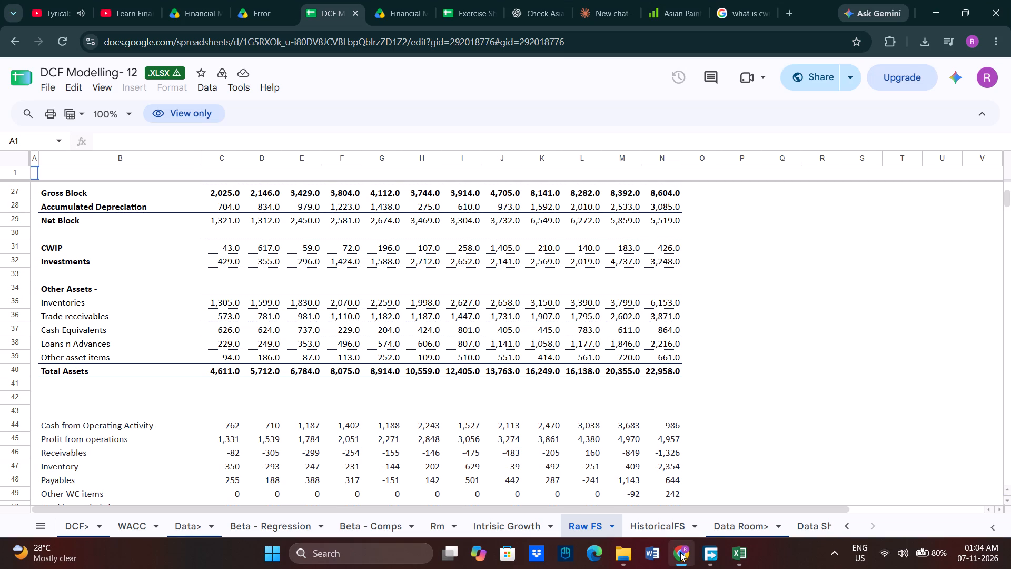
pyautogui.scroll(7, 432, 421)
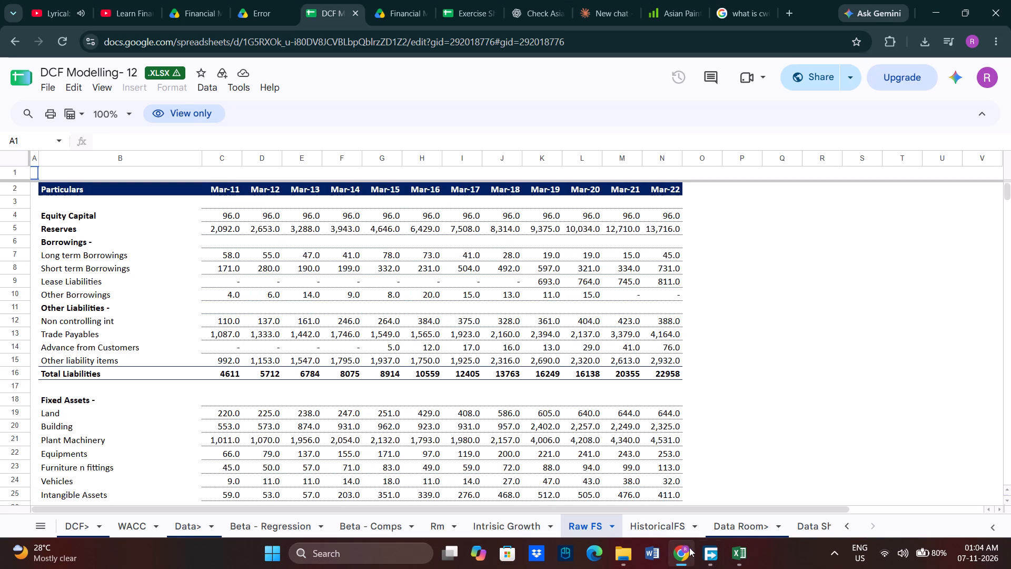
pyautogui.click(686, 550)
pyautogui.scroll(3, 365, 362)
pyautogui.scroll(4, 295, 339)
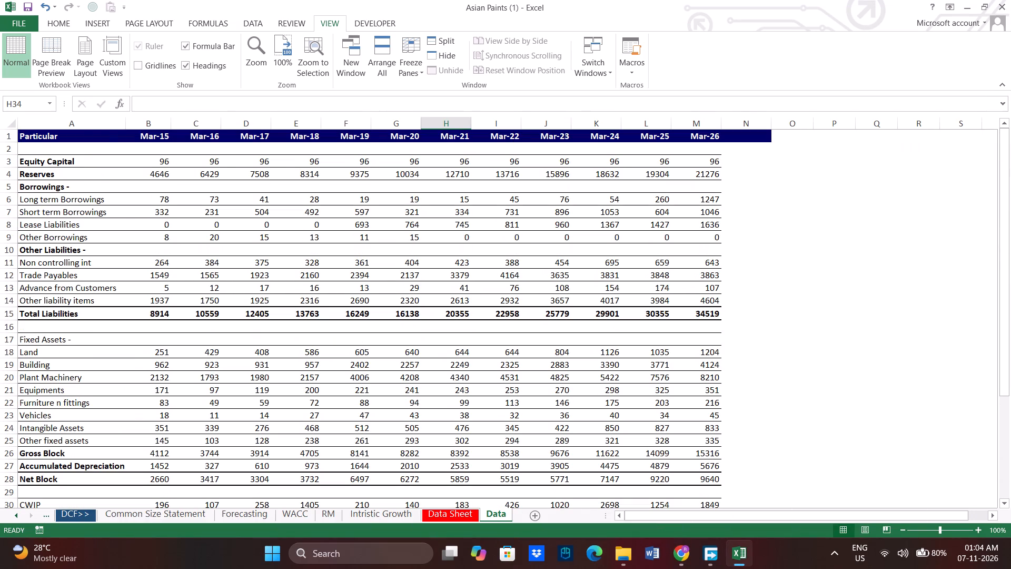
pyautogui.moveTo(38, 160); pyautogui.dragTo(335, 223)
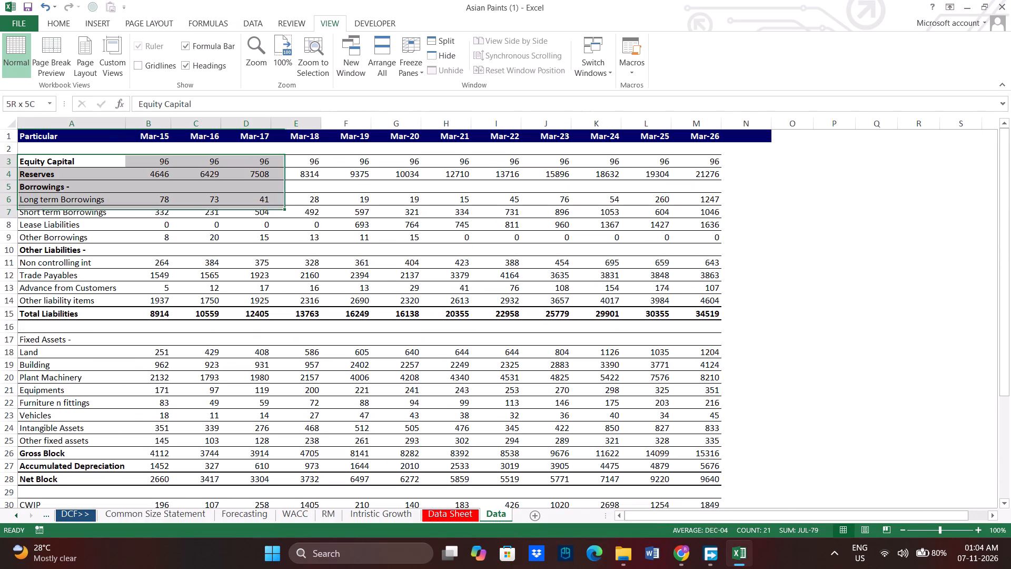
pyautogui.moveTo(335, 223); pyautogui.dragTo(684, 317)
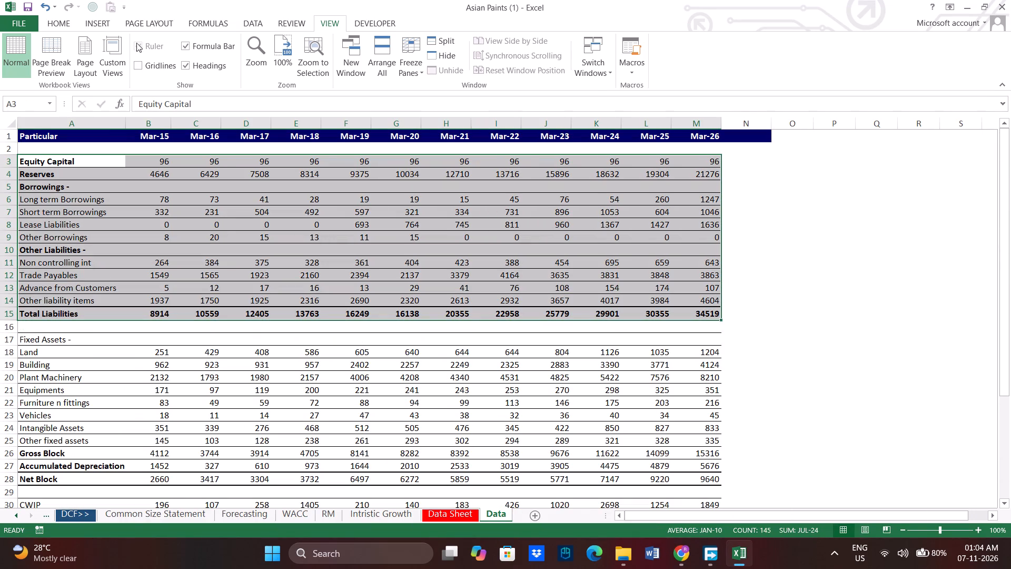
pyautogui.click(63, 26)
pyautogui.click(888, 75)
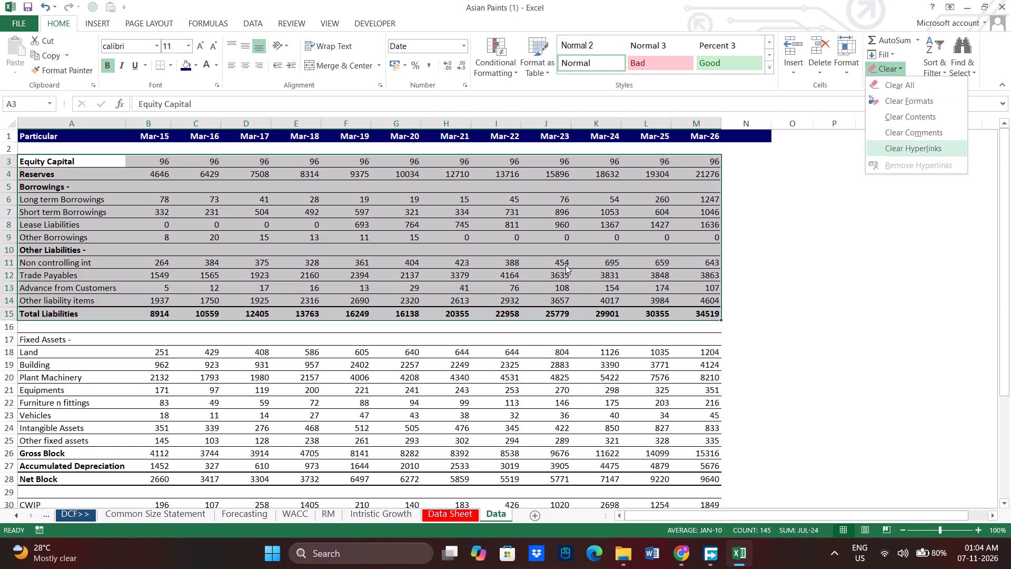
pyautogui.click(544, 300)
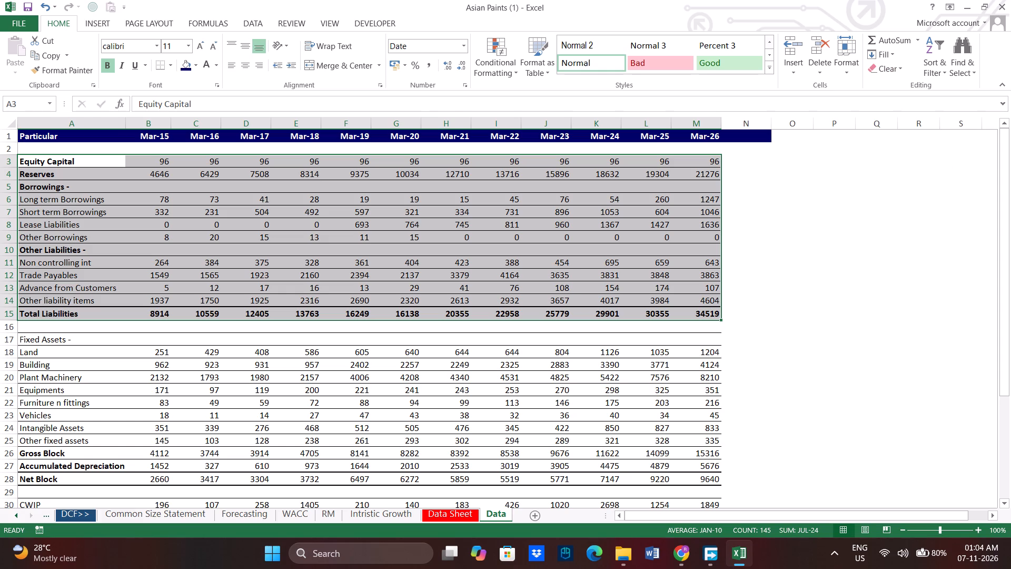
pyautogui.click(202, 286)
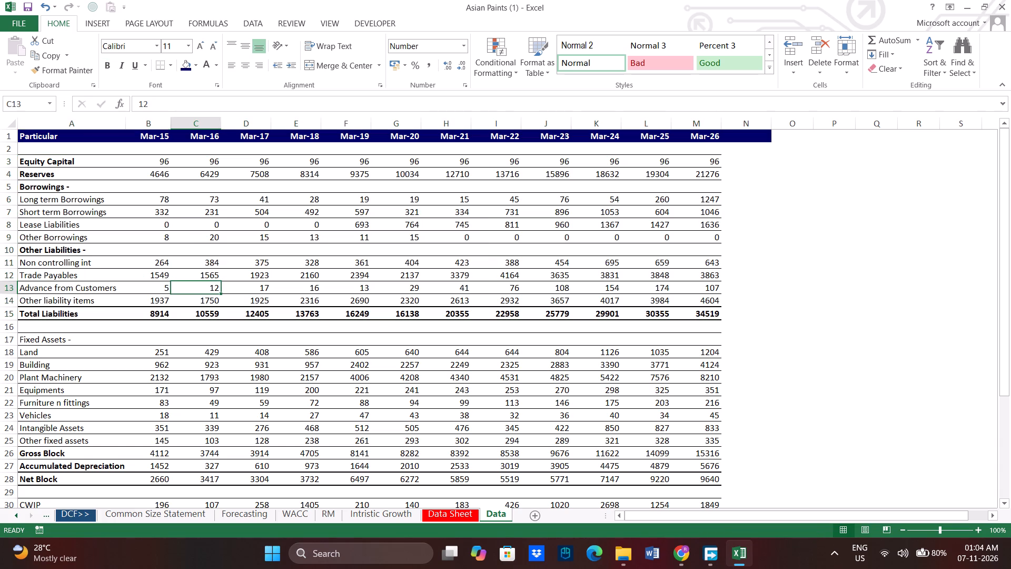
# Remove all borders from the balance sheet range A3 to M40 on the Data sheet.
pyautogui.moveTo(29, 161); pyautogui.dragTo(632, 532)
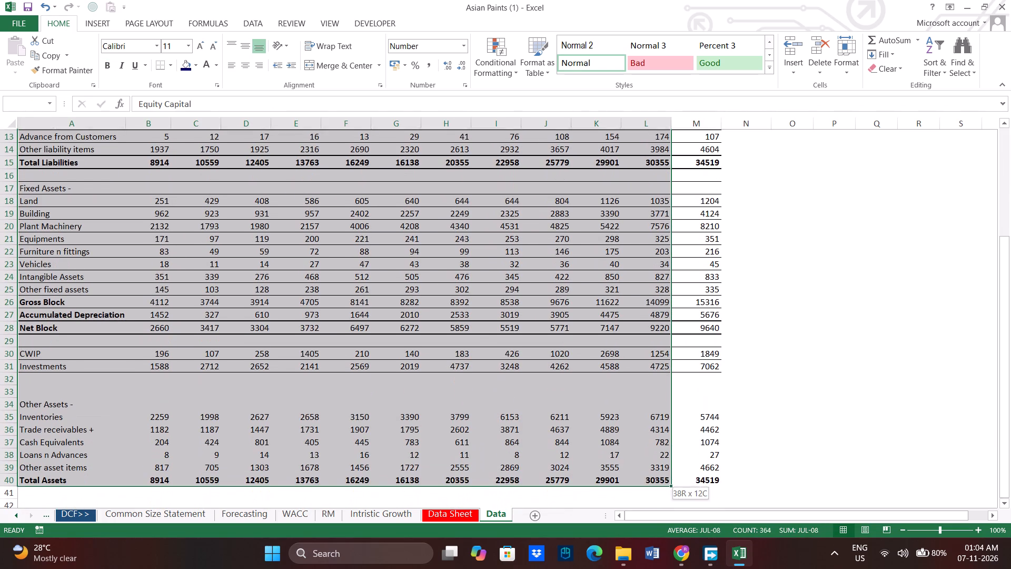
pyautogui.moveTo(632, 532); pyautogui.dragTo(699, 480)
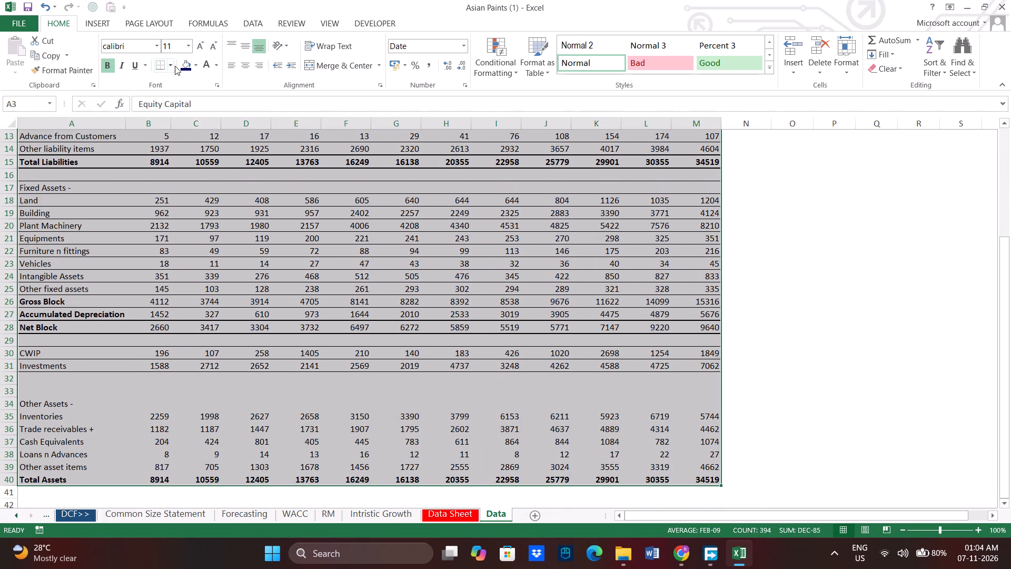
pyautogui.click(175, 66)
pyautogui.click(161, 63)
pyautogui.click(161, 63)
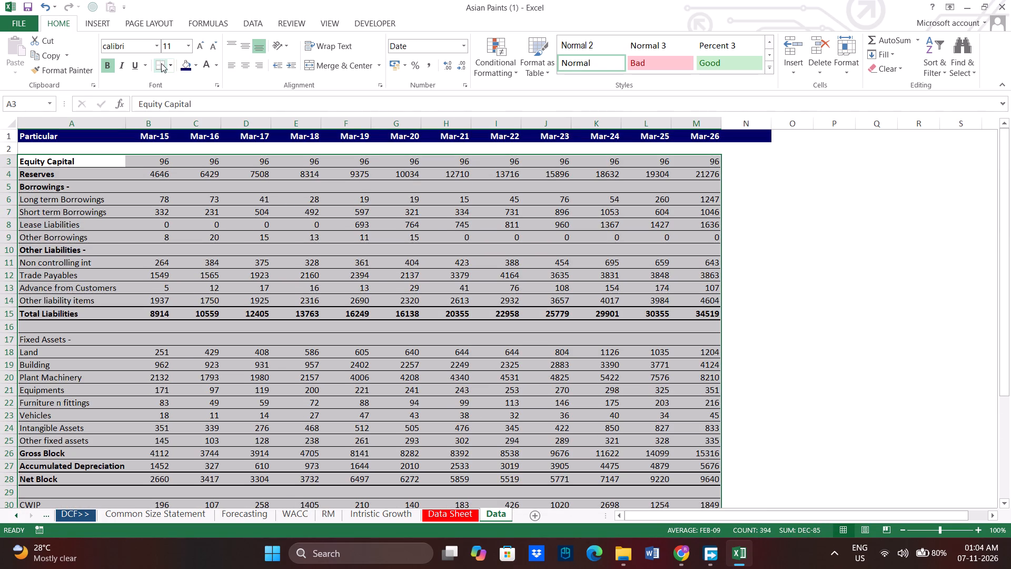
pyautogui.click(168, 63)
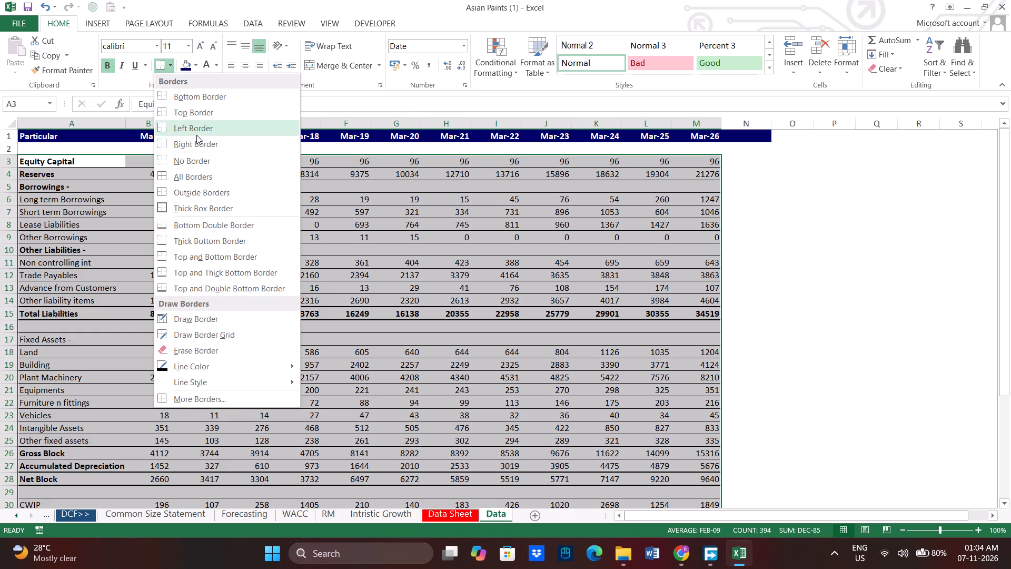
pyautogui.click(199, 153)
pyautogui.click(231, 243)
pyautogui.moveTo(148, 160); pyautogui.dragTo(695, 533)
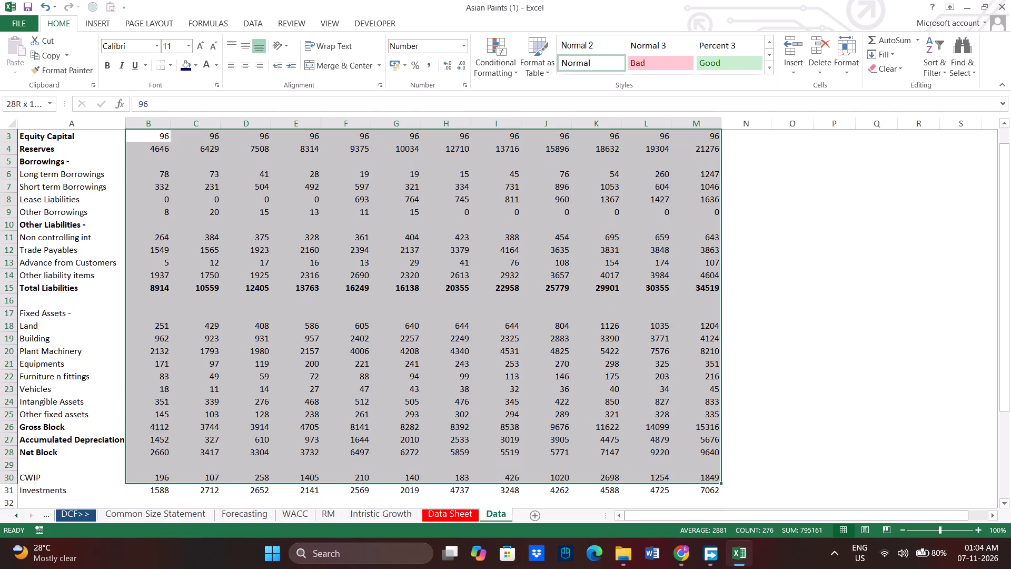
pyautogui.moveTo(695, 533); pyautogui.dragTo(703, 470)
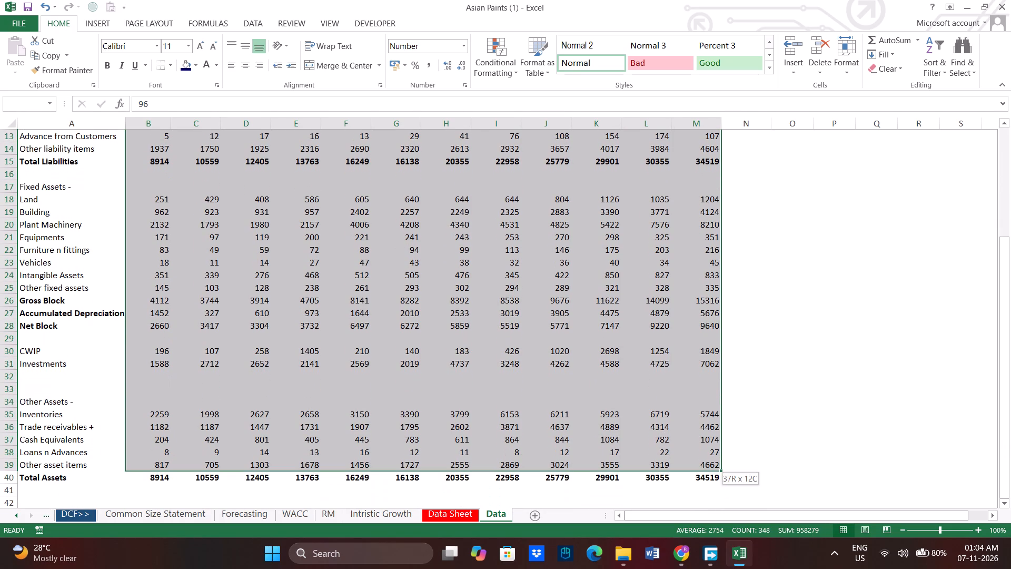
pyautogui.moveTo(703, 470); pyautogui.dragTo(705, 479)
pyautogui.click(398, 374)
# Apply thin solid top, inner horizontal and bottom borders to the liabilities figures, B3 to M15.
pyautogui.scroll(5, 606, 315)
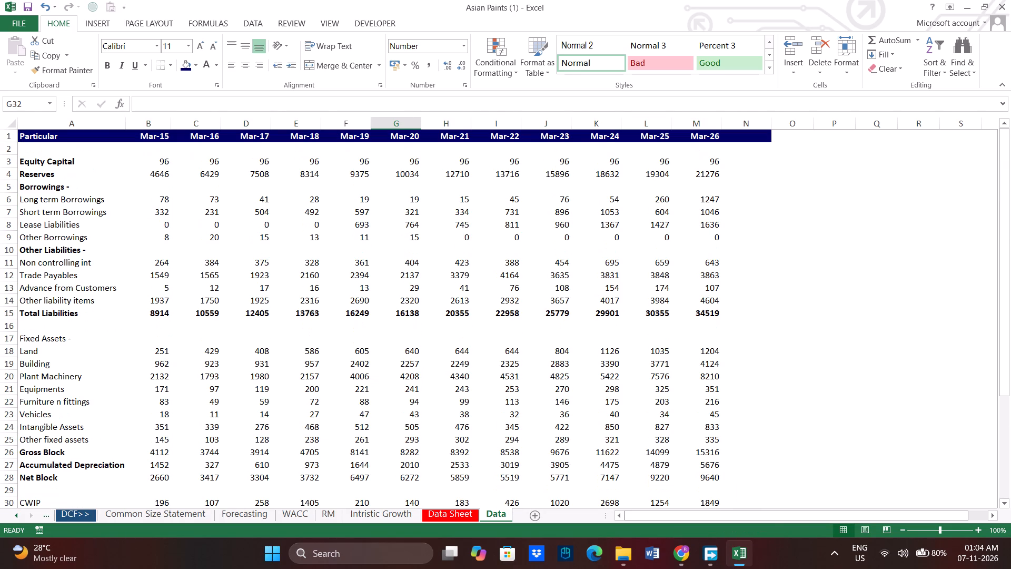
pyautogui.moveTo(711, 311); pyautogui.dragTo(163, 165)
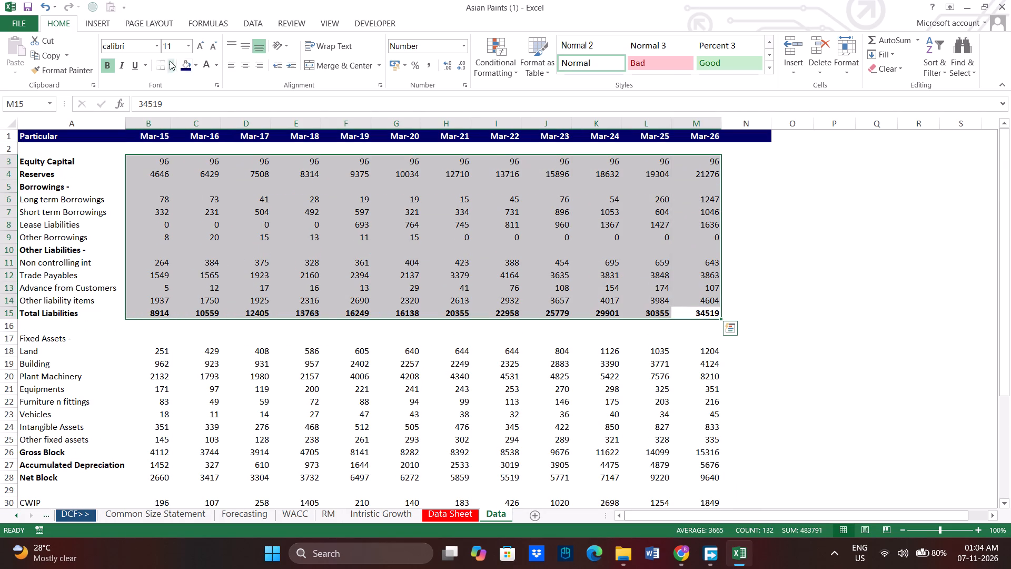
pyautogui.click(161, 63)
pyautogui.click(172, 64)
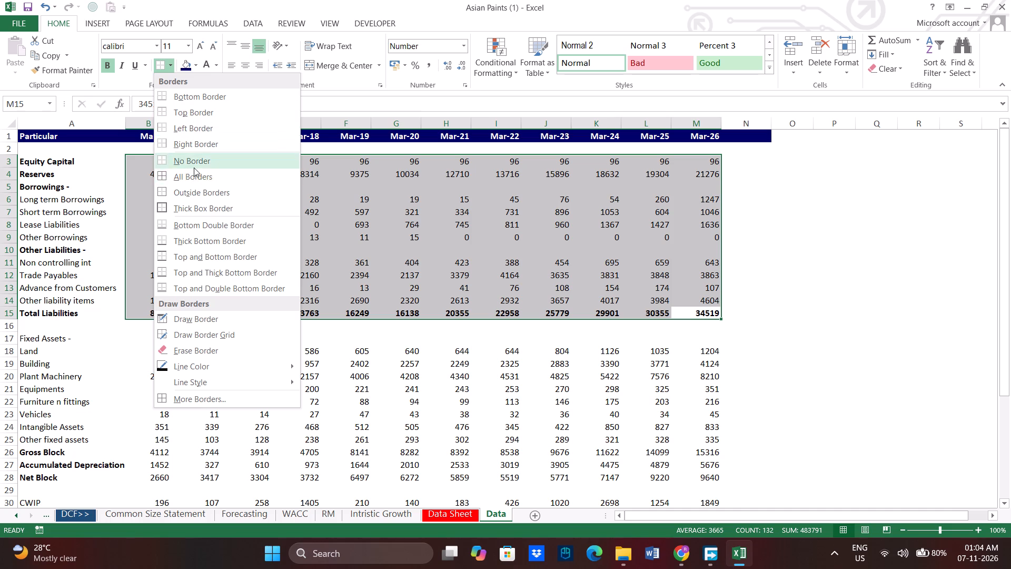
pyautogui.click(494, 223)
pyautogui.hotkey('ctrl', '1')
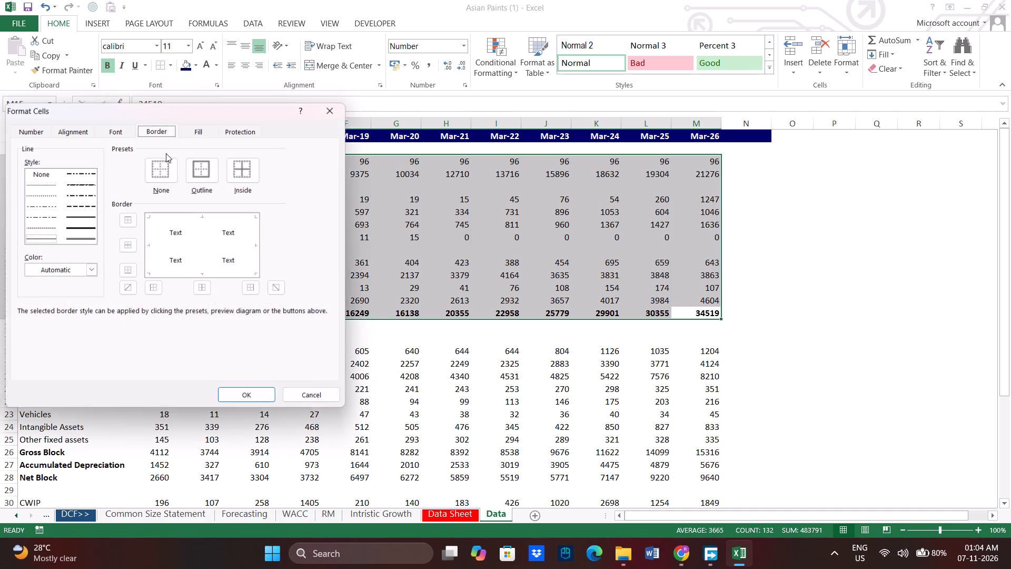
pyautogui.click(116, 219)
pyautogui.click(131, 214)
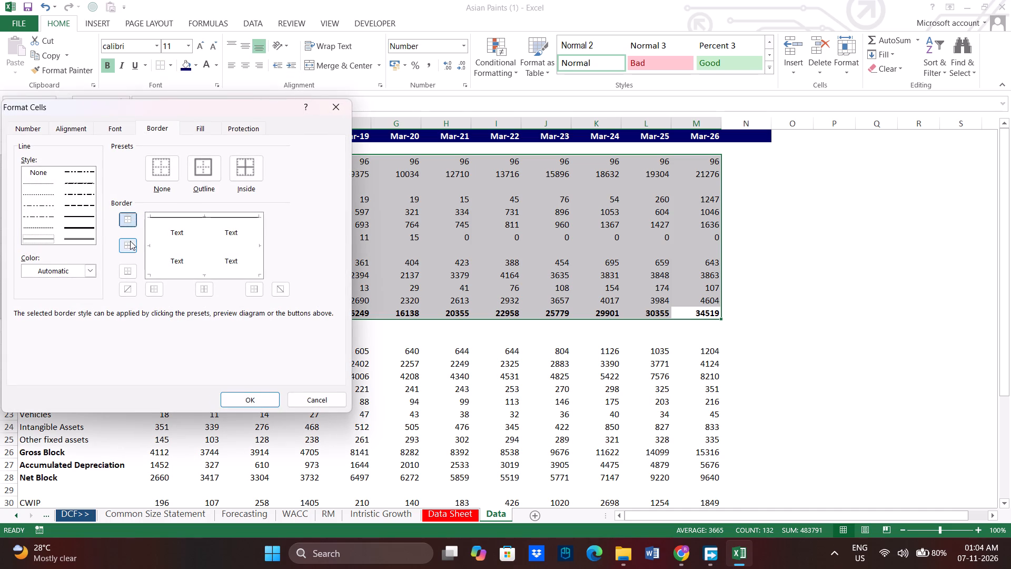
pyautogui.click(130, 241)
pyautogui.click(127, 273)
pyautogui.click(262, 395)
pyautogui.click(374, 335)
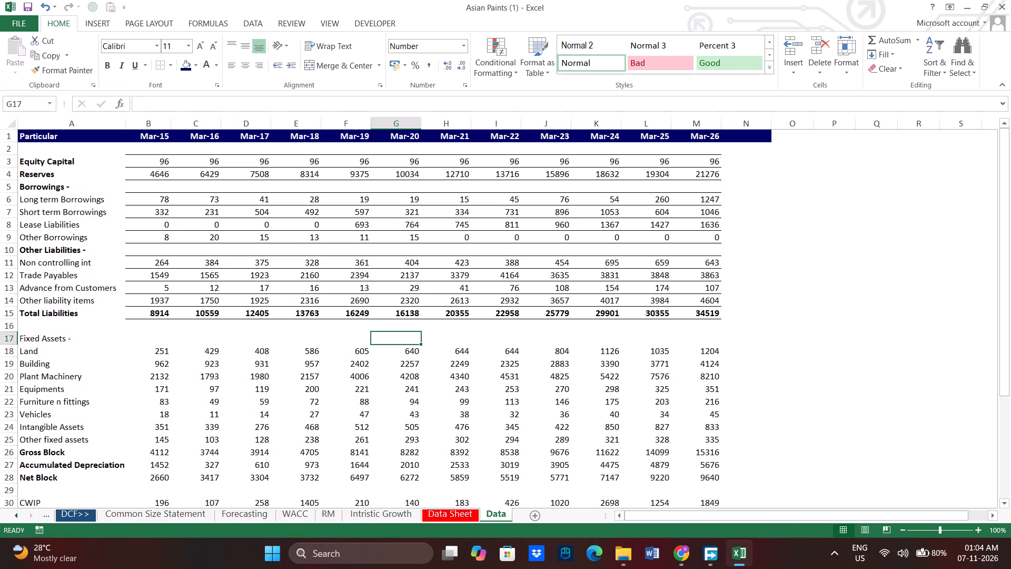
# Set the top and bottom borders of the Total Liabilities figures, B15 to M15, to a medium solid line.
pyautogui.moveTo(711, 316); pyautogui.dragTo(158, 316)
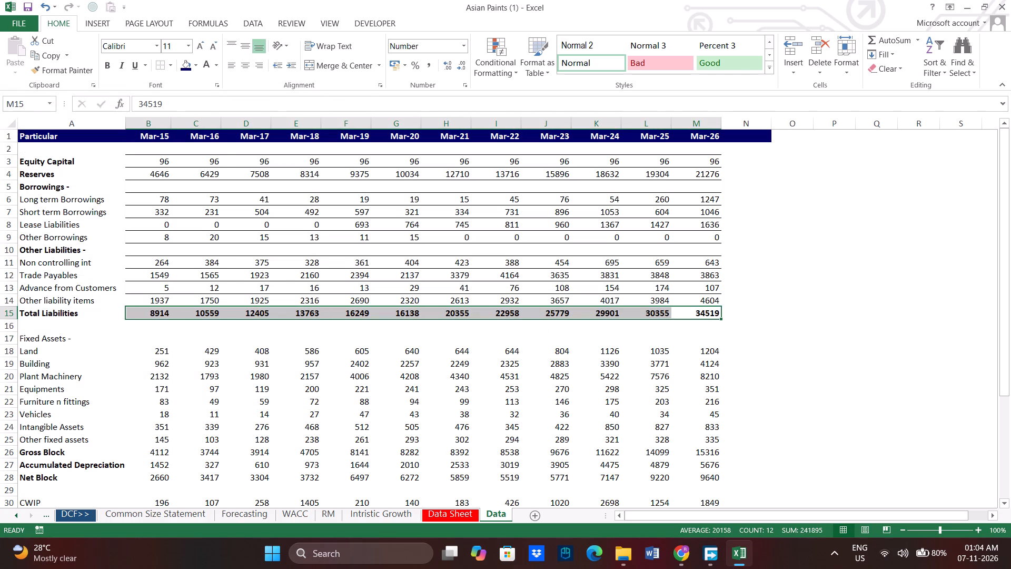
pyautogui.hotkey('ctrl', '1')
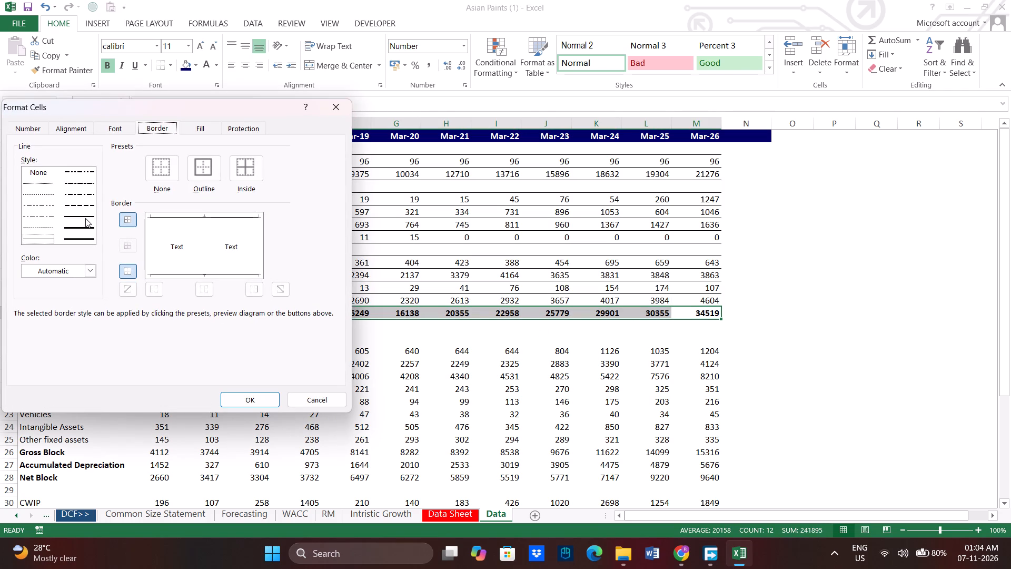
pyautogui.click(84, 218)
pyautogui.click(134, 269)
pyautogui.click(133, 218)
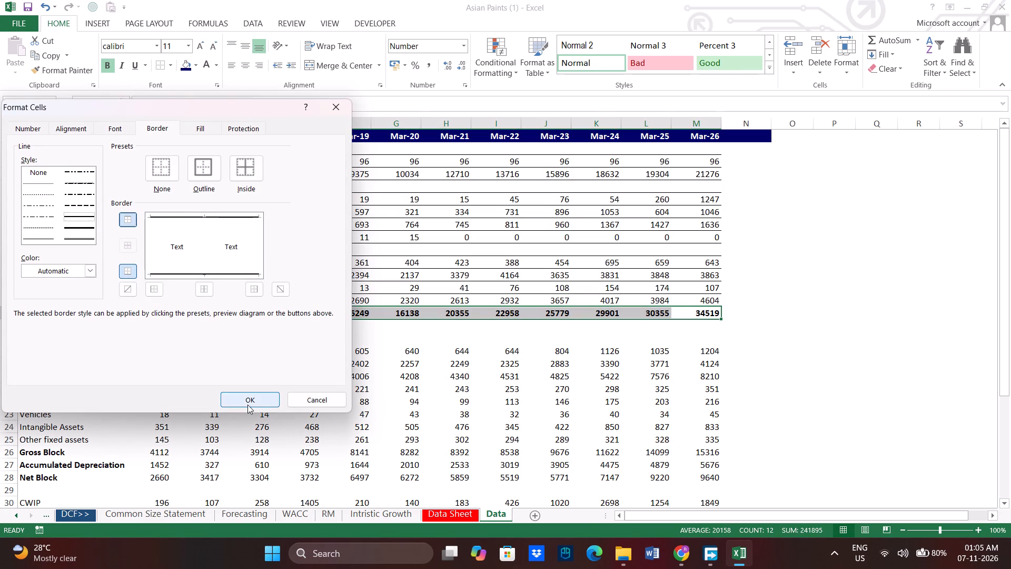
pyautogui.click(247, 405)
pyautogui.click(327, 374)
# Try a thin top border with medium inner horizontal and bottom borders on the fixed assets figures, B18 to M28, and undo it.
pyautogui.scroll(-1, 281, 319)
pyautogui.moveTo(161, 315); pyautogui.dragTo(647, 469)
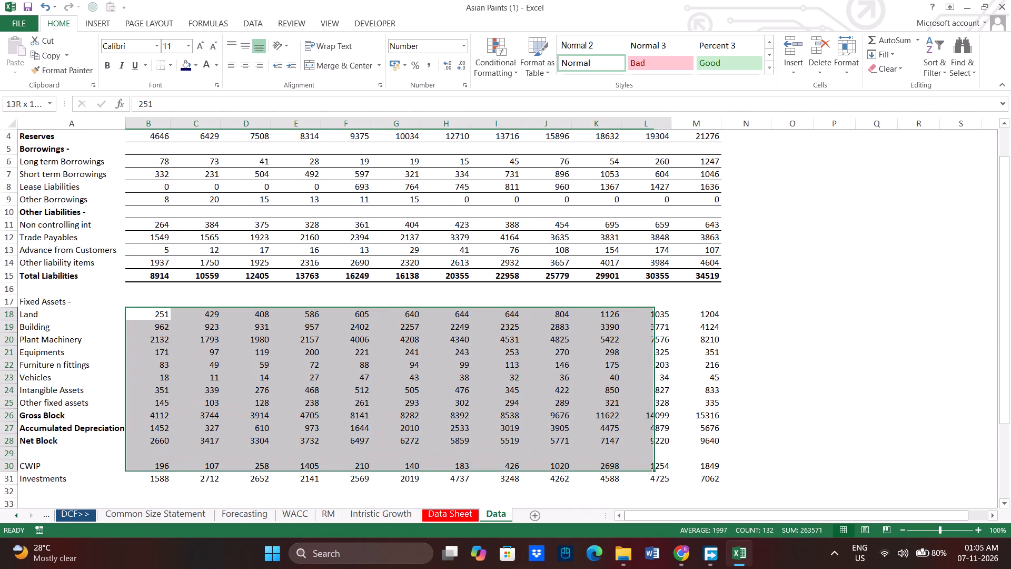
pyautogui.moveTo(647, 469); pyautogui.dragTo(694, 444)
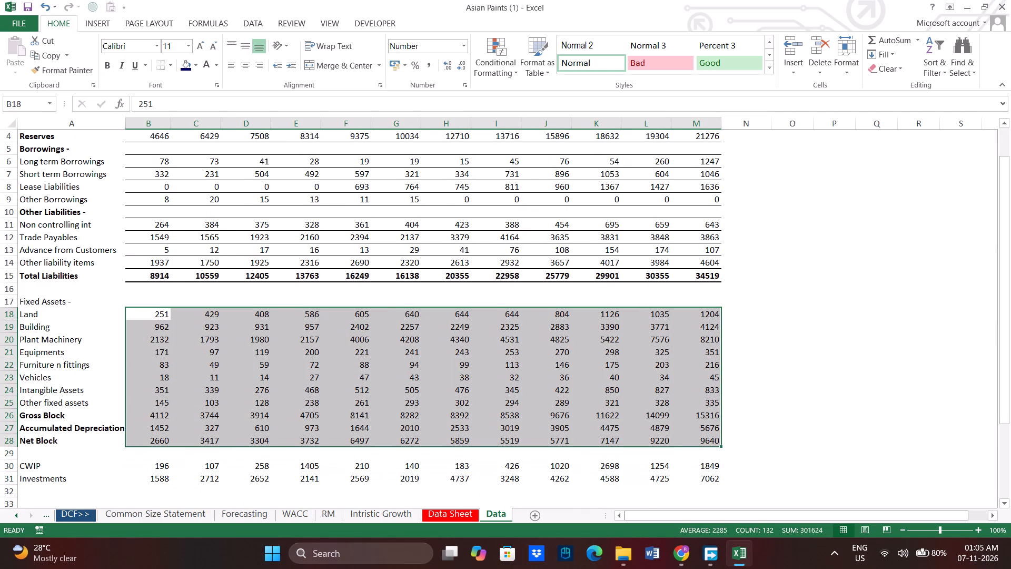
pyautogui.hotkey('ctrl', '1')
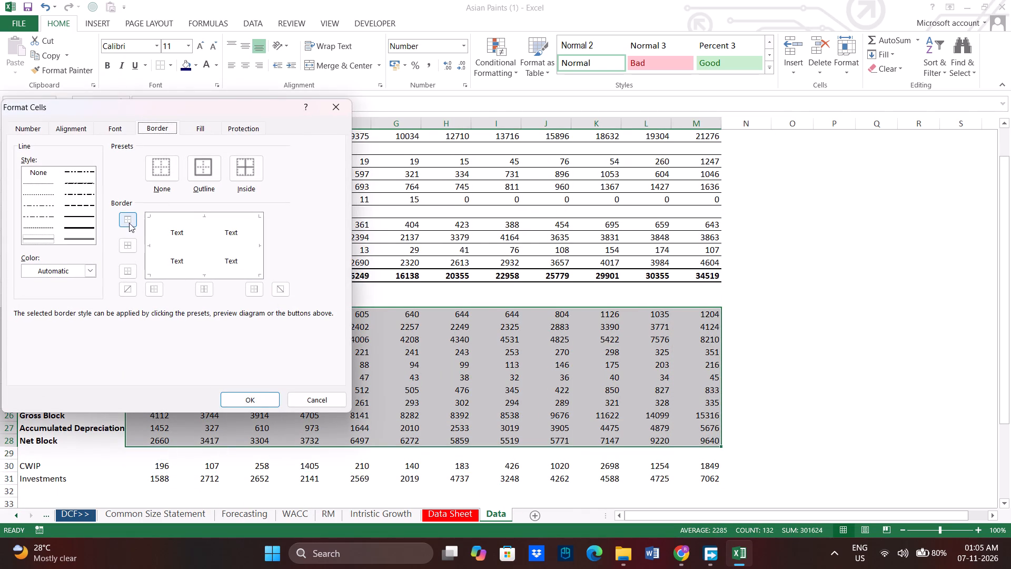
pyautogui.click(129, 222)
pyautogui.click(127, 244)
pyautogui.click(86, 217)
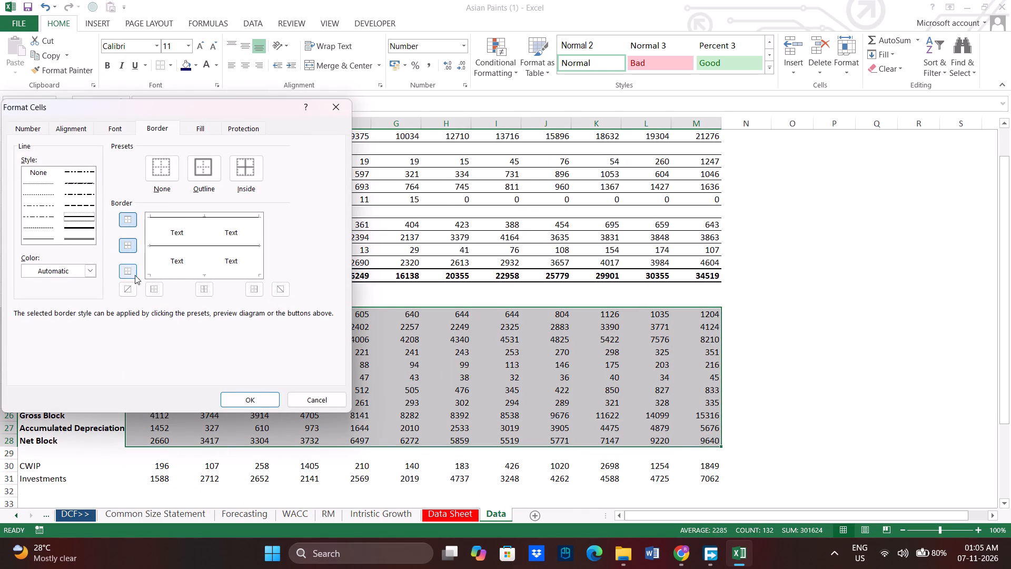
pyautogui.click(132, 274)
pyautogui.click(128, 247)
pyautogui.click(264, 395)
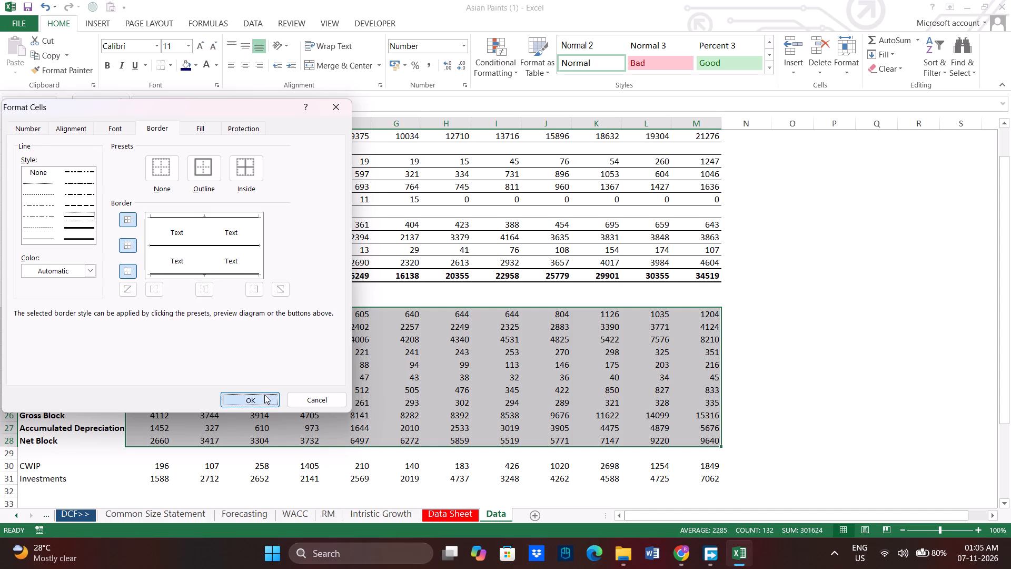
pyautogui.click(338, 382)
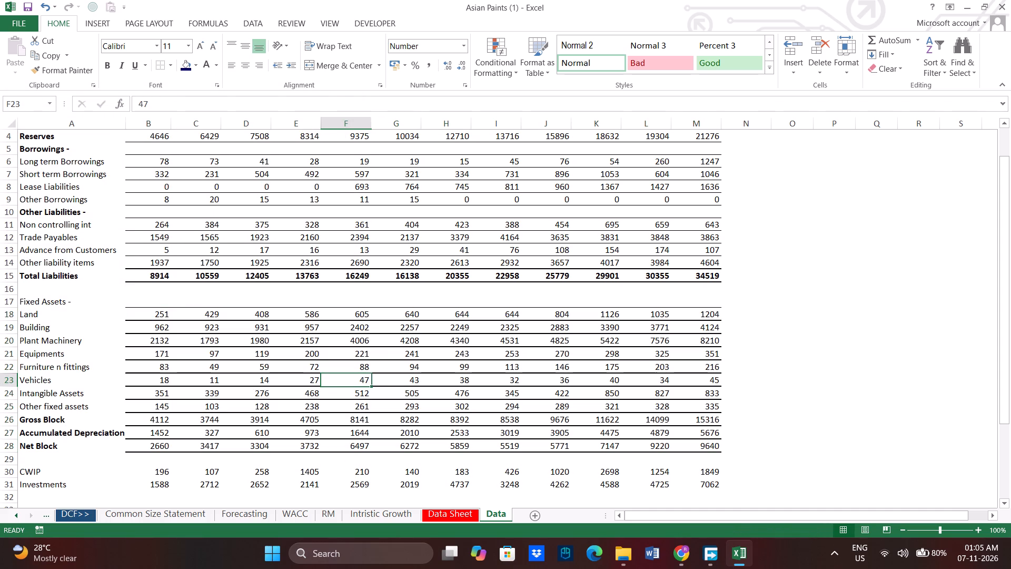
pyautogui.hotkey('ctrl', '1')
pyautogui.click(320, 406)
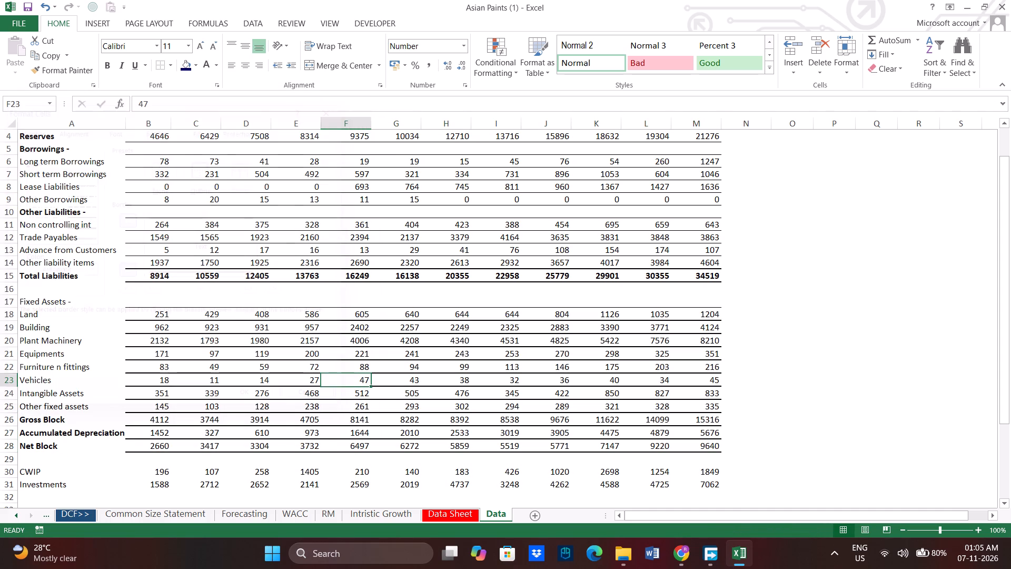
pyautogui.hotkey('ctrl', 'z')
# Apply thin solid top and inner horizontal borders and a medium solid bottom border to the fixed assets figures, B18 to M28.
pyautogui.hotkey('ctrl', '1')
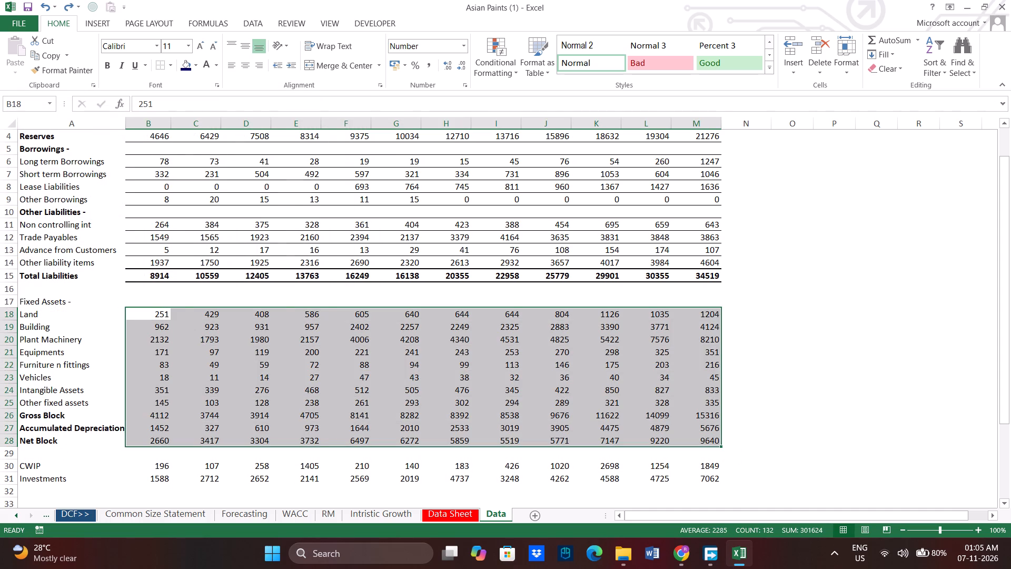
pyautogui.click(133, 220)
pyautogui.click(130, 244)
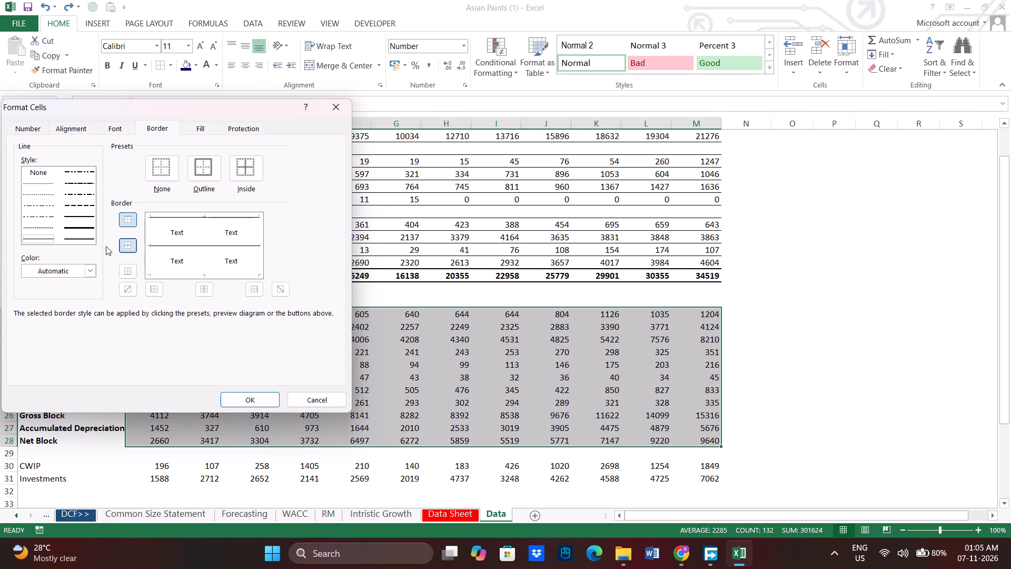
pyautogui.click(76, 215)
pyautogui.click(125, 266)
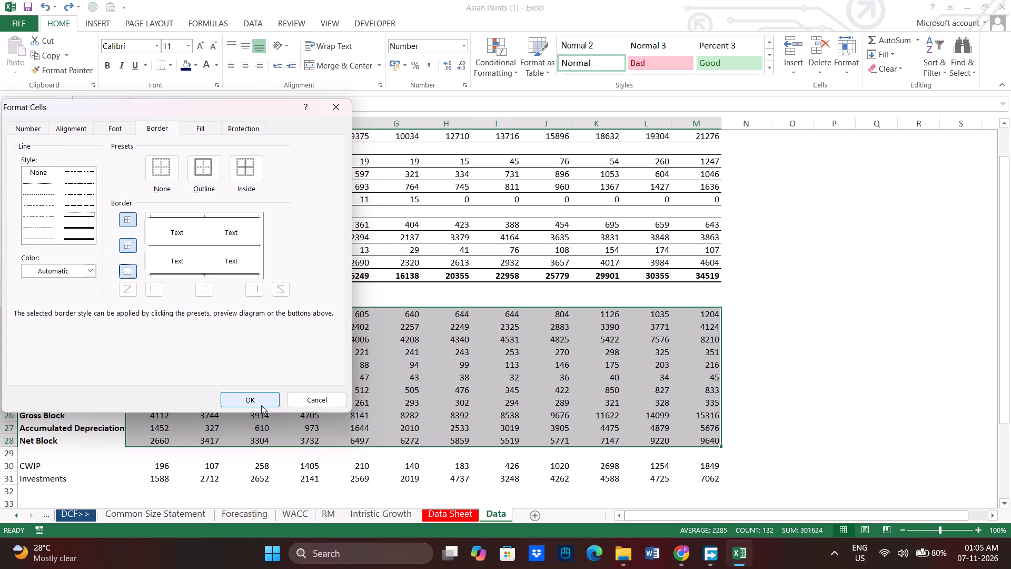
pyautogui.click(256, 401)
pyautogui.click(285, 385)
# Replace the top border of the Net Block figures, B28 to M28, with a medium solid line.
pyautogui.moveTo(154, 445); pyautogui.dragTo(656, 450)
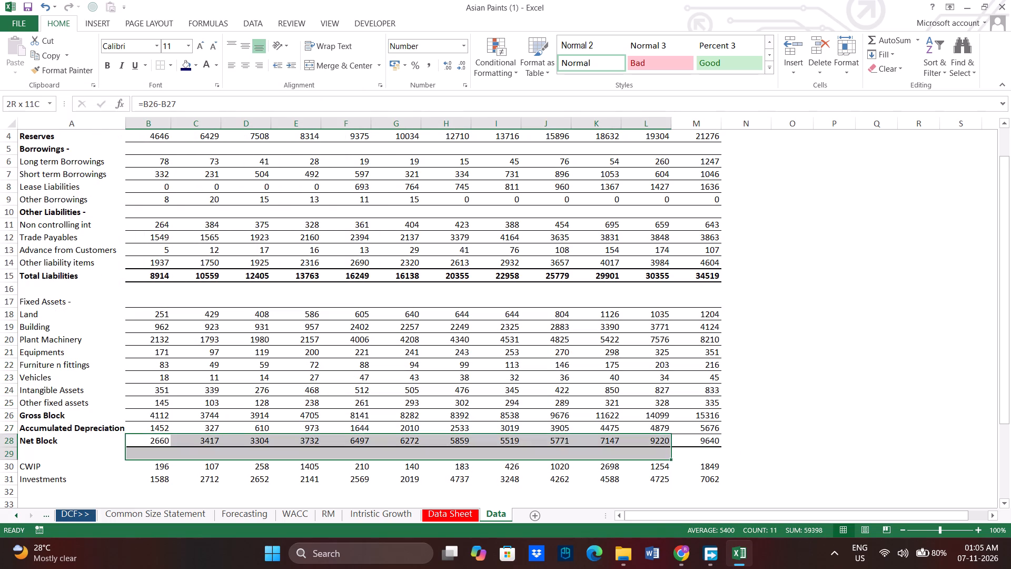
pyautogui.moveTo(656, 450); pyautogui.dragTo(687, 442)
pyautogui.hotkey('ctrl', '1')
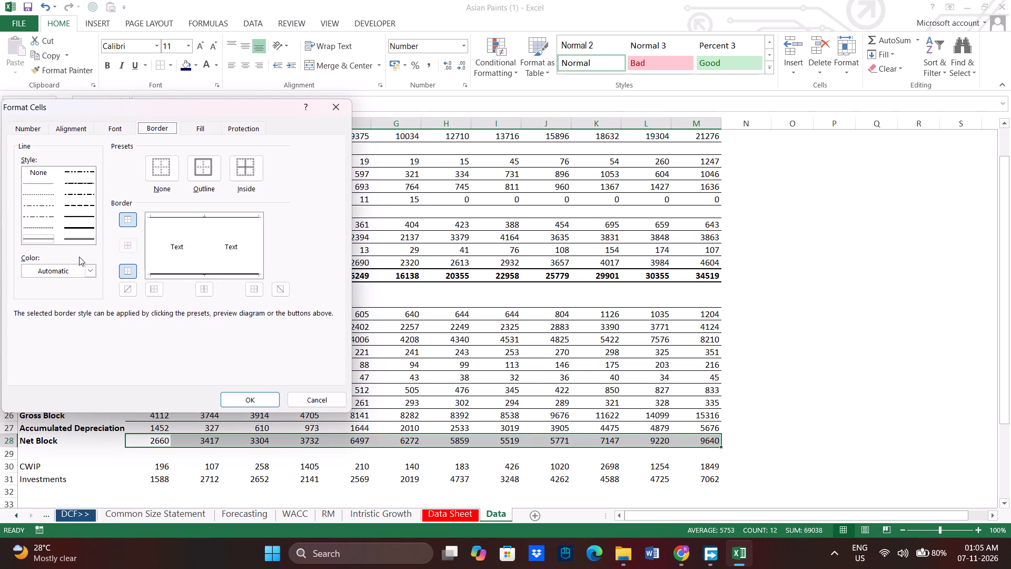
pyautogui.click(127, 219)
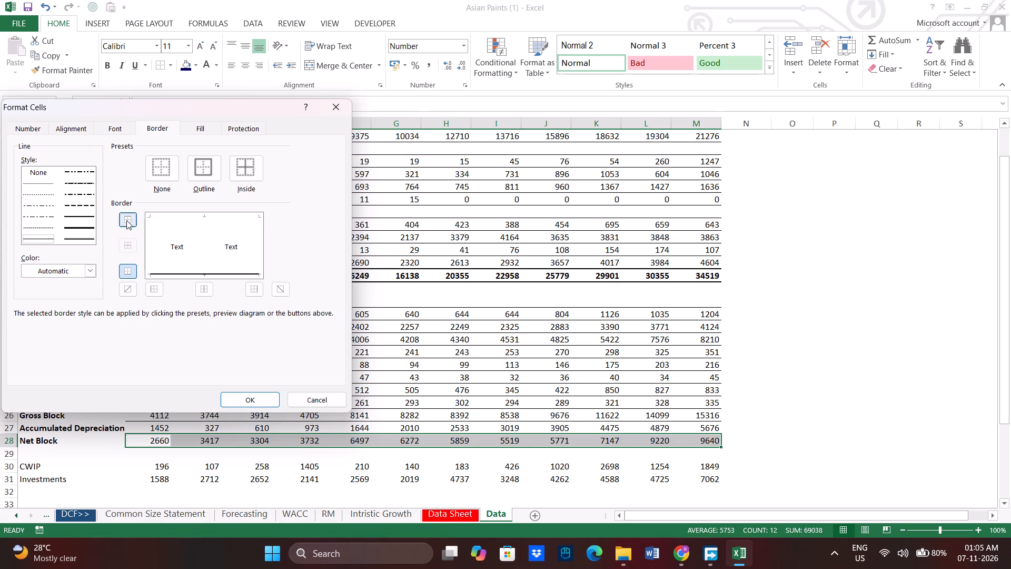
pyautogui.click(77, 217)
pyautogui.click(119, 217)
pyautogui.click(245, 404)
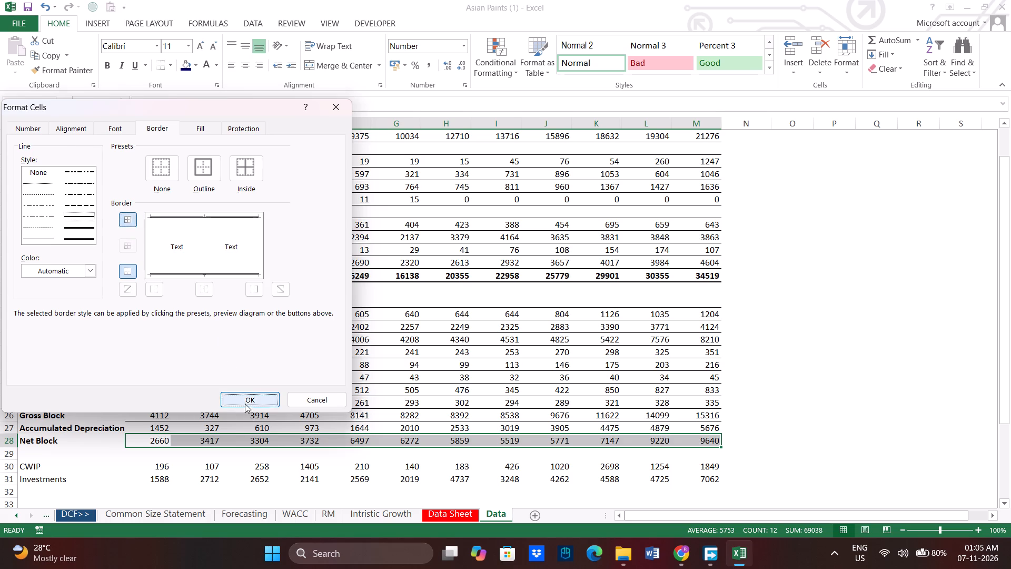
# Apply thin solid top and bottom borders to the CWIP and Investments rows, A30 to M31.
pyautogui.scroll(-3, 259, 346)
pyautogui.click(259, 346)
pyautogui.moveTo(51, 351); pyautogui.dragTo(608, 385)
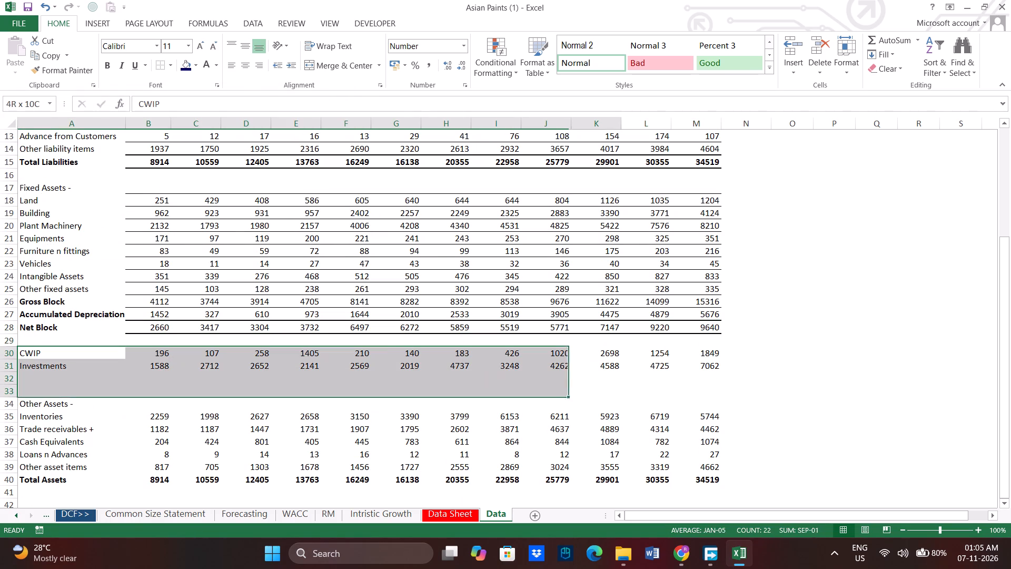
pyautogui.moveTo(608, 385); pyautogui.dragTo(712, 370)
pyautogui.hotkey('ctrl', '1')
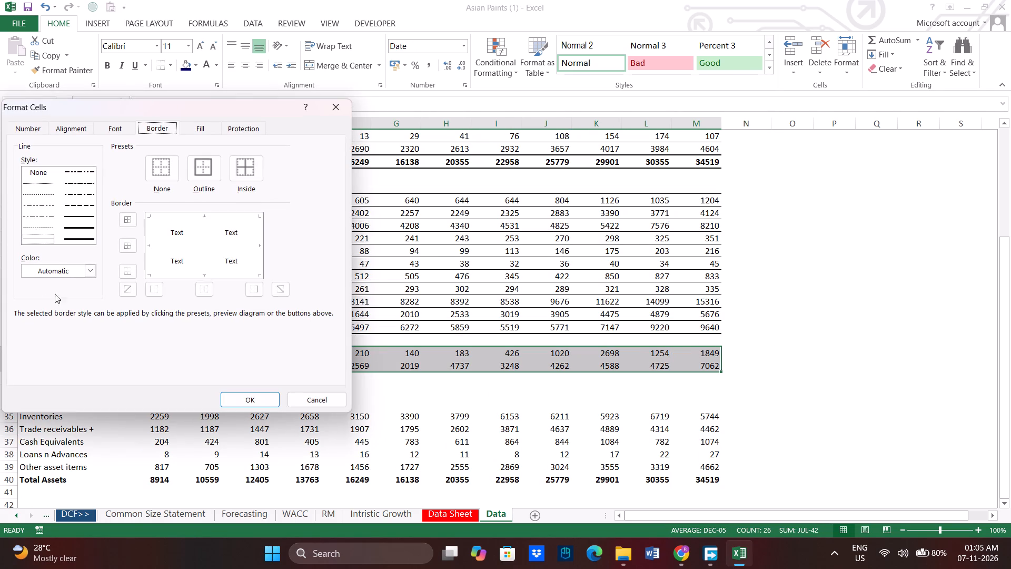
pyautogui.click(121, 222)
pyautogui.click(131, 278)
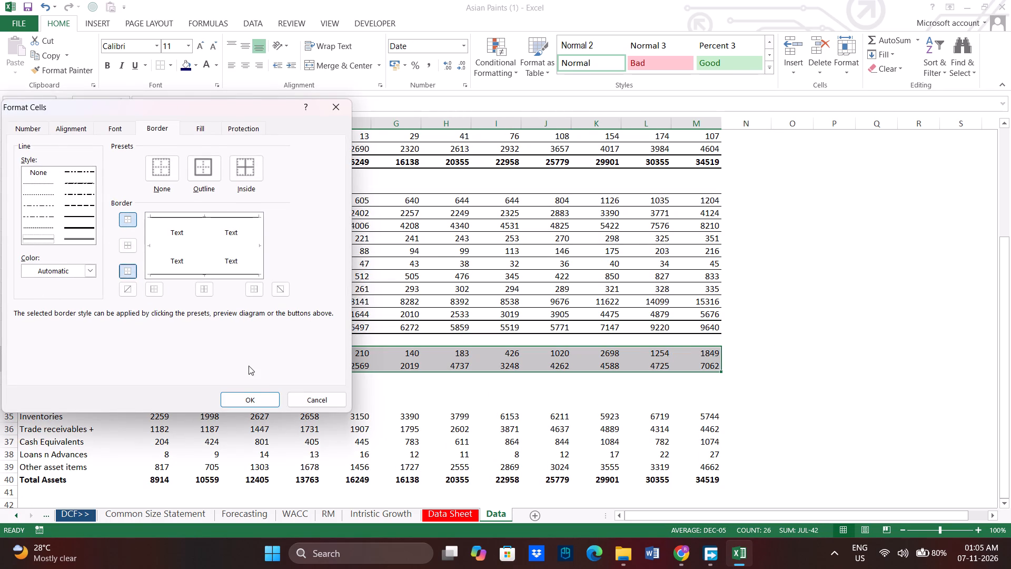
pyautogui.click(277, 393)
# Add a thin solid inner horizontal border between the CWIP and Investments rows, A30 to M31.
pyautogui.scroll(-2, 271, 332)
pyautogui.click(273, 341)
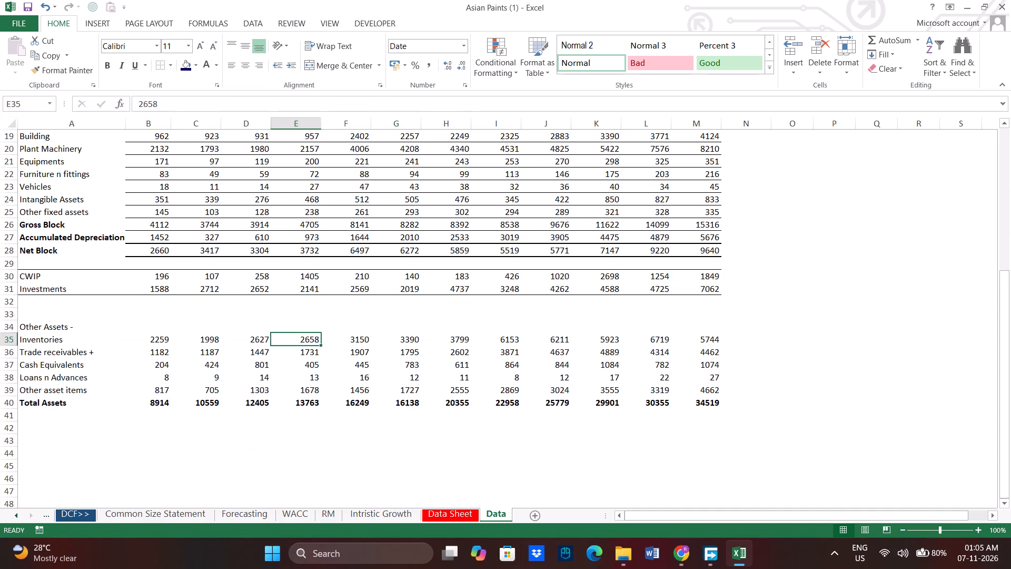
pyautogui.moveTo(45, 277); pyautogui.dragTo(717, 292)
pyautogui.hotkey('ctrl', '1')
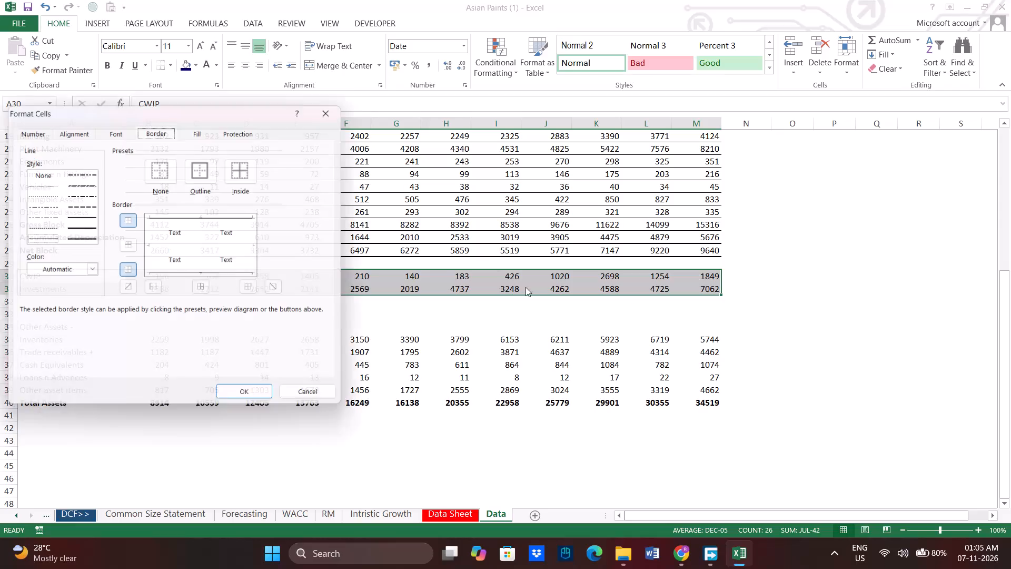
pyautogui.click(131, 242)
pyautogui.click(260, 403)
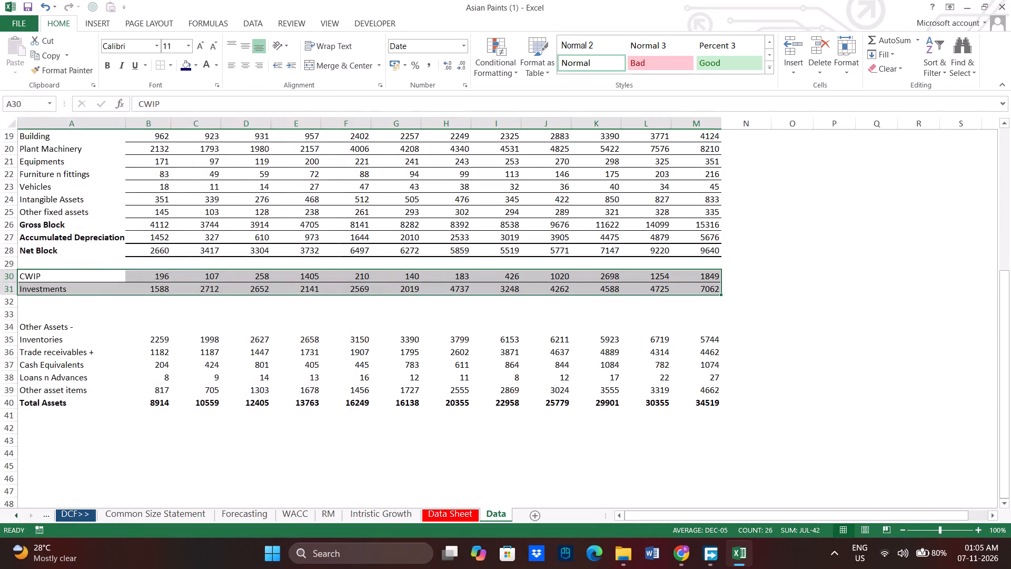
# Apply thin solid top and inner horizontal borders and a medium solid bottom border to the other assets figures, B35 to M39.
pyautogui.moveTo(158, 338); pyautogui.dragTo(700, 395)
pyautogui.hotkey('ctrl', '1')
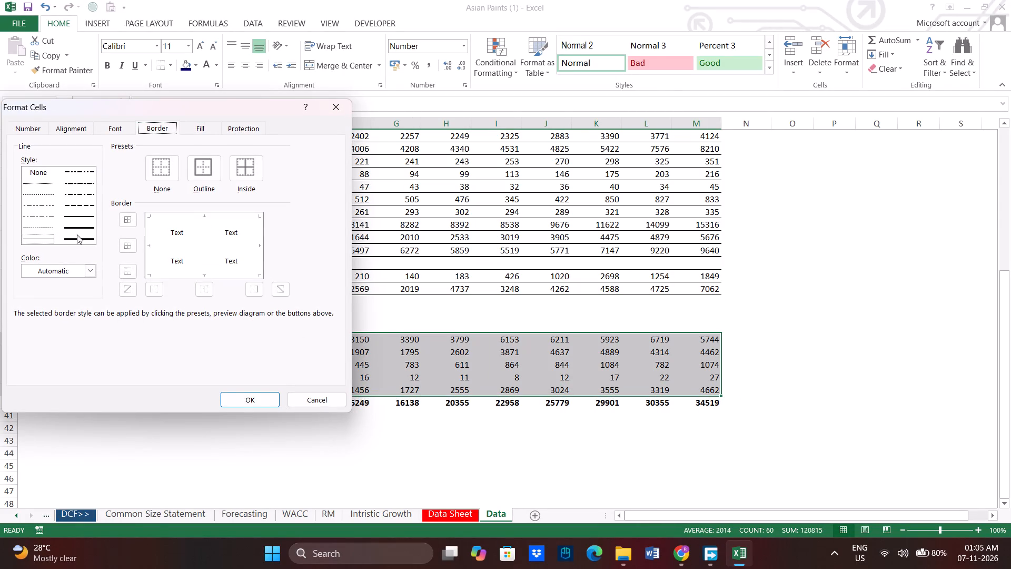
pyautogui.click(124, 225)
pyautogui.click(134, 250)
pyautogui.click(136, 269)
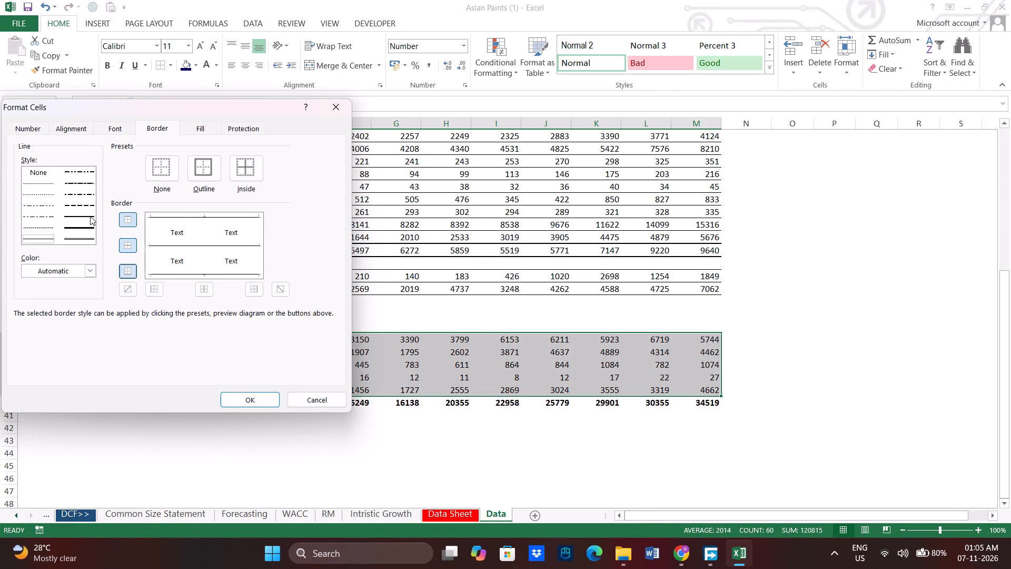
pyautogui.click(90, 216)
pyautogui.click(126, 274)
pyautogui.click(257, 400)
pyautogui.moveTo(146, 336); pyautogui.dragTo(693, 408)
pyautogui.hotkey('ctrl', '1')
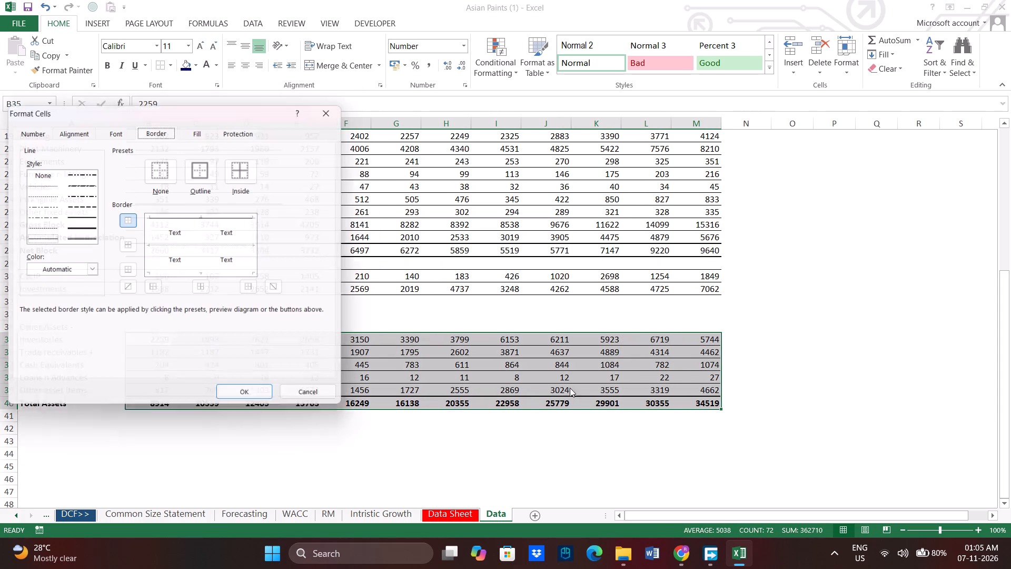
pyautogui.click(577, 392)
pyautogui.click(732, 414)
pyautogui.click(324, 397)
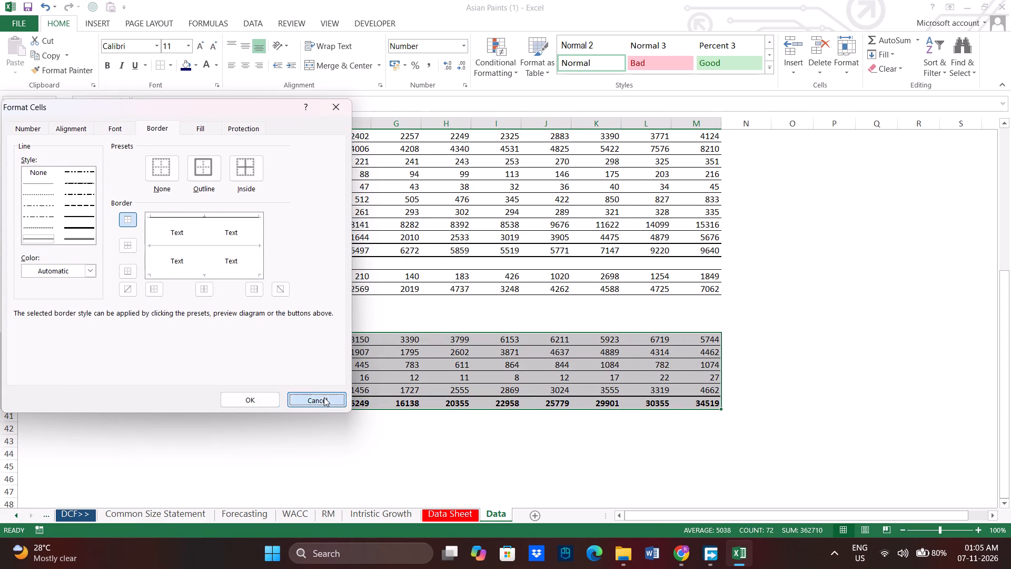
# Add a medium solid bottom border to the Total Assets figures, B40 to M40.
pyautogui.moveTo(697, 405); pyautogui.dragTo(173, 405)
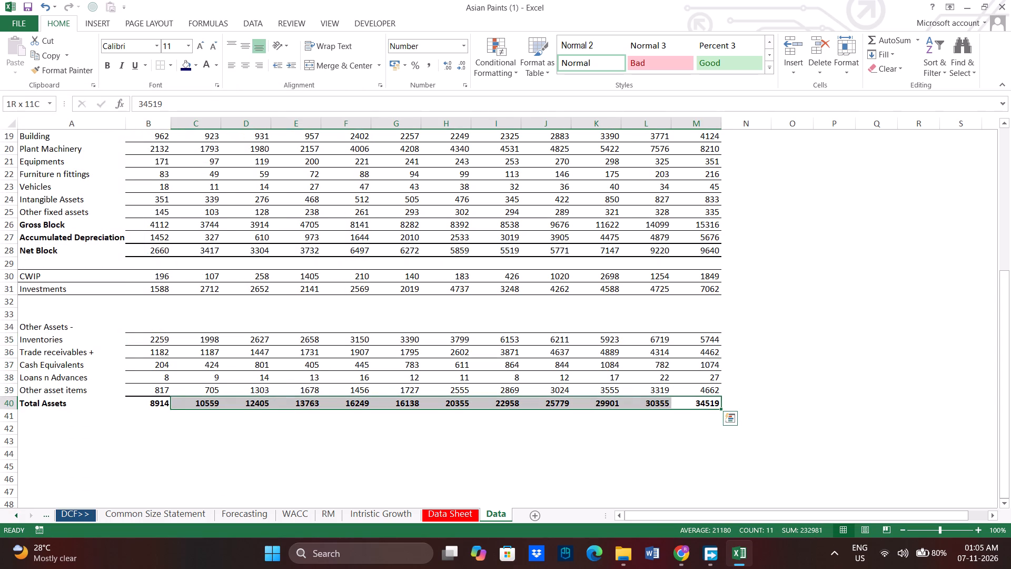
pyautogui.moveTo(173, 405); pyautogui.dragTo(166, 405)
pyautogui.hotkey('ctrl', '1')
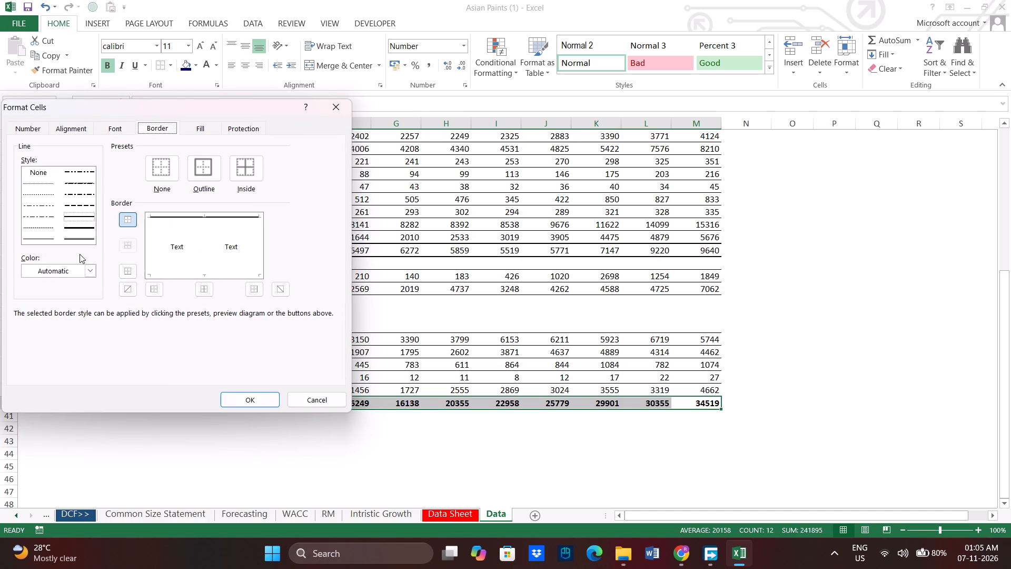
pyautogui.click(124, 265)
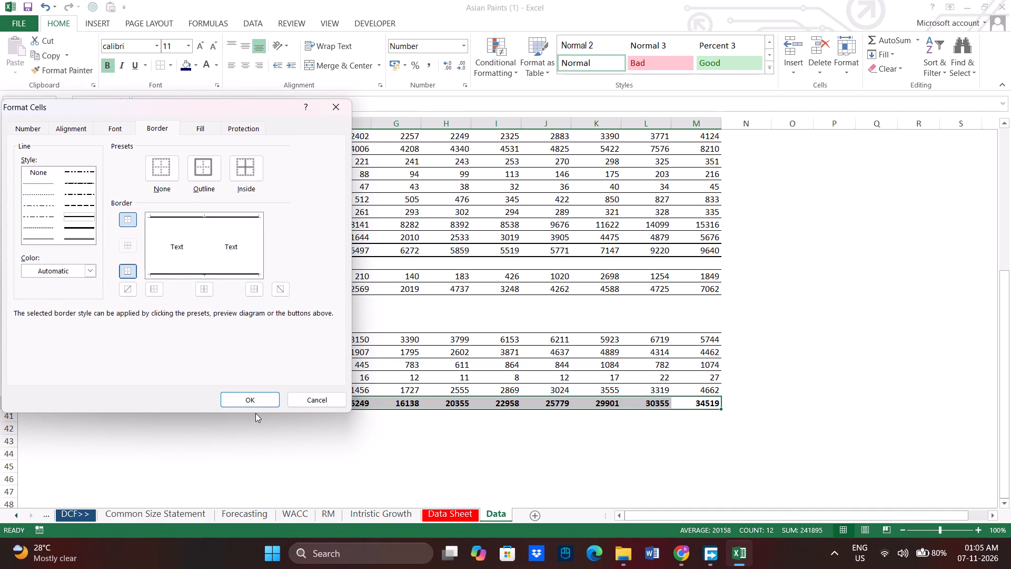
pyautogui.click(251, 399)
pyautogui.click(300, 434)
# Review the redone borders across the whole balance sheet, from Equity Capital down to Total Assets.
pyautogui.scroll(9, 300, 434)
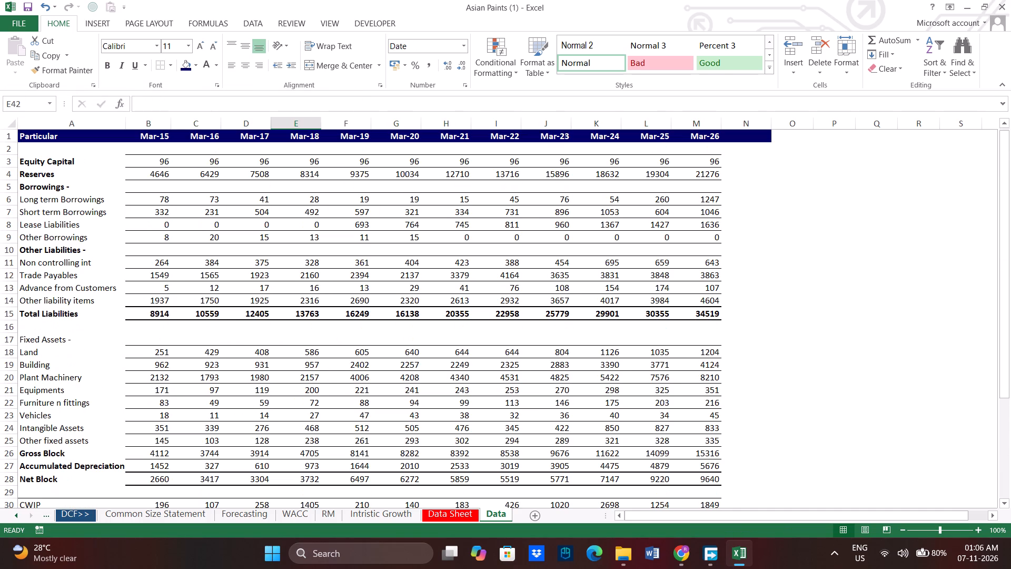
pyautogui.scroll(-2, 447, 332)
pyautogui.scroll(3, 445, 331)
pyautogui.scroll(3, 375, 312)
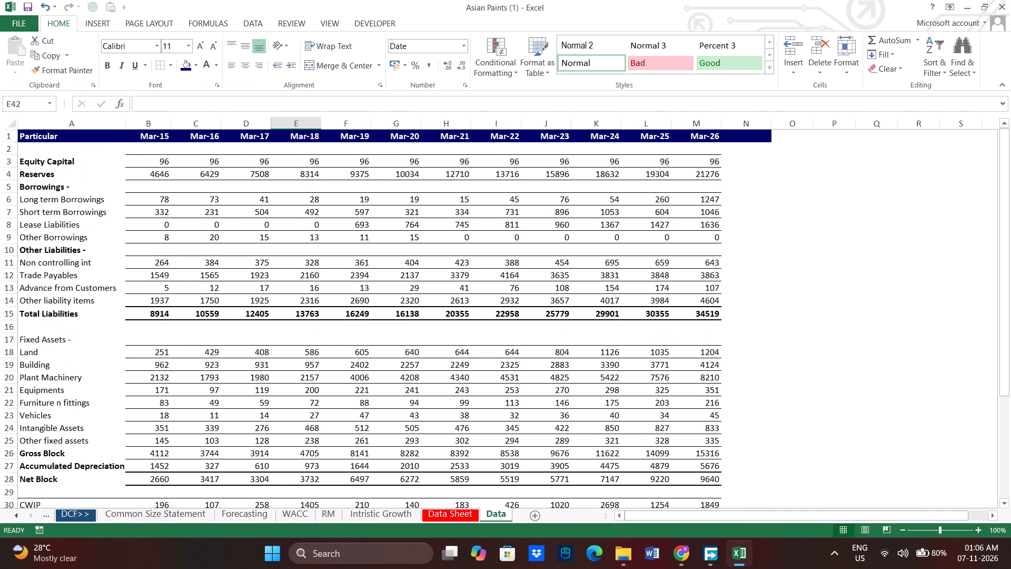
pyautogui.scroll(-8, 375, 312)
pyautogui.click(375, 312)
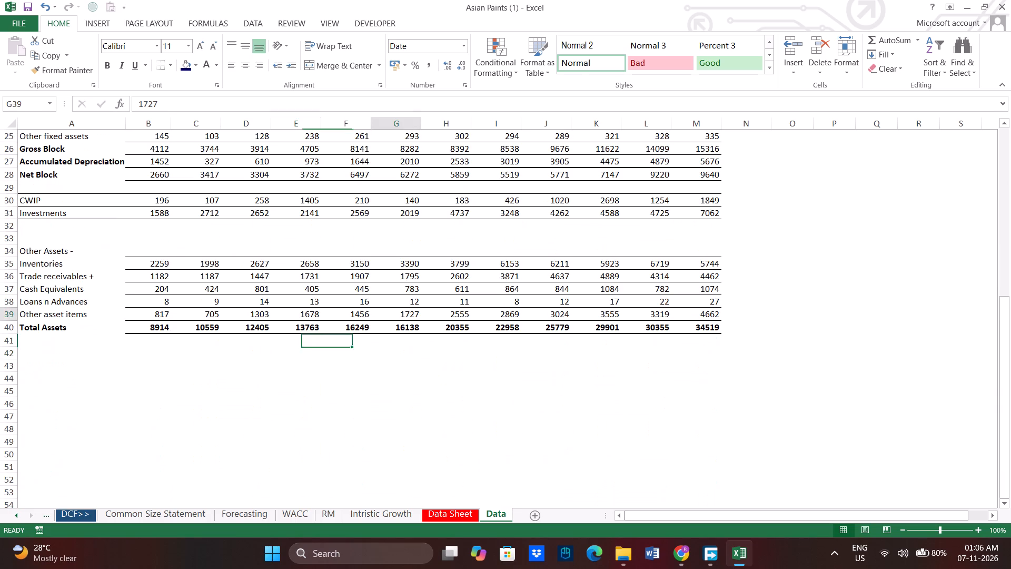
# Select A43 as the paste destination, then in Chrome expand the operating, investing and financing breakdowns of Screener's Asian Paints Cash Flows table.
pyautogui.click(124, 364)
pyautogui.click(692, 563)
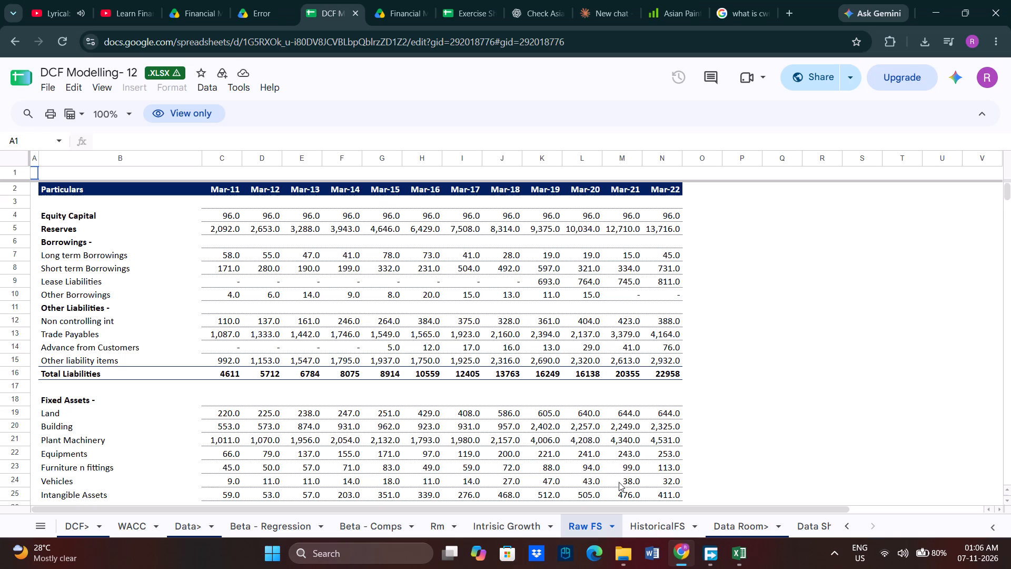
pyautogui.click(663, 0)
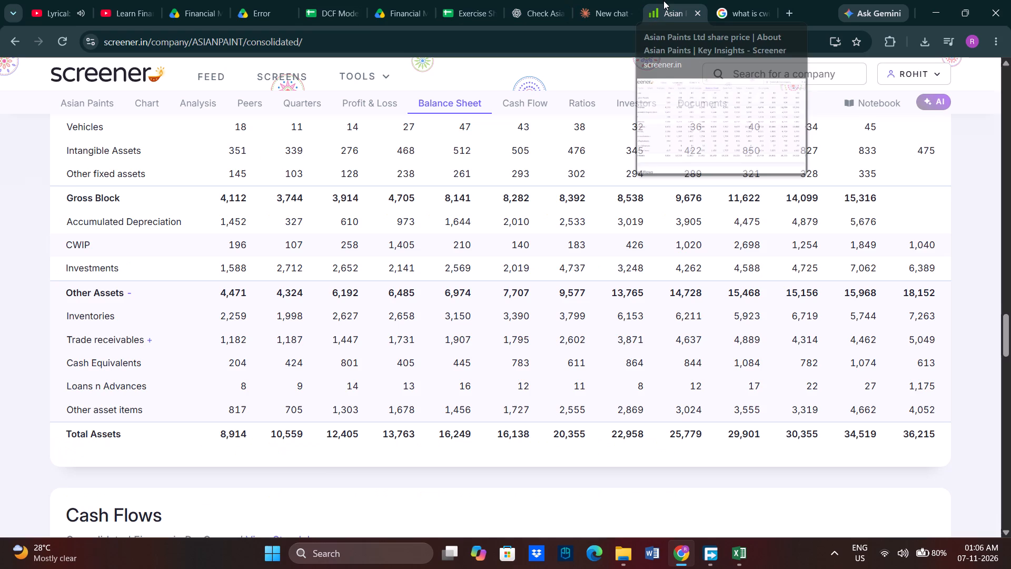
pyautogui.scroll(-7, 296, 262)
pyautogui.scroll(2, 178, 228)
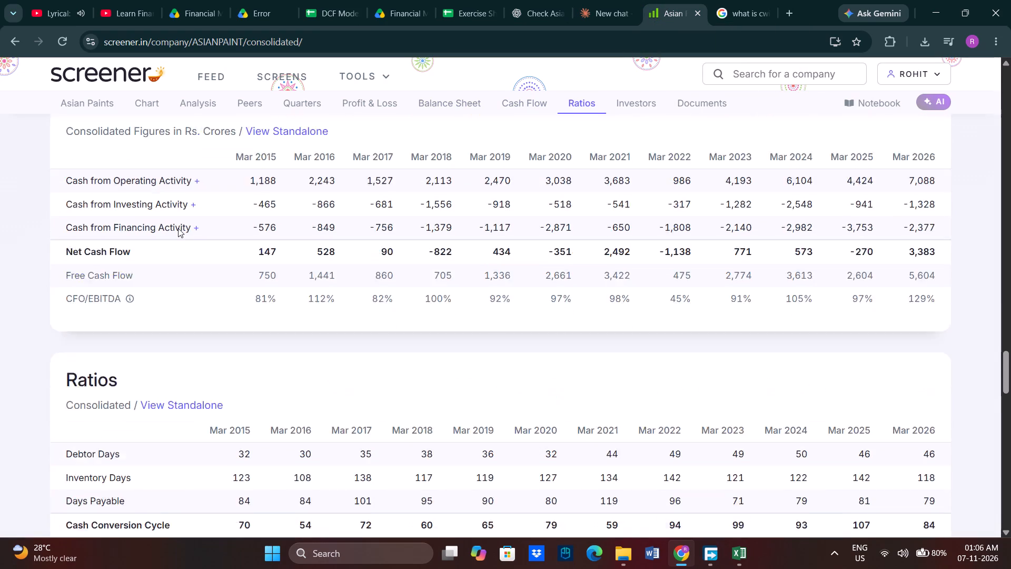
pyautogui.click(193, 263)
pyautogui.scroll(-1, 197, 338)
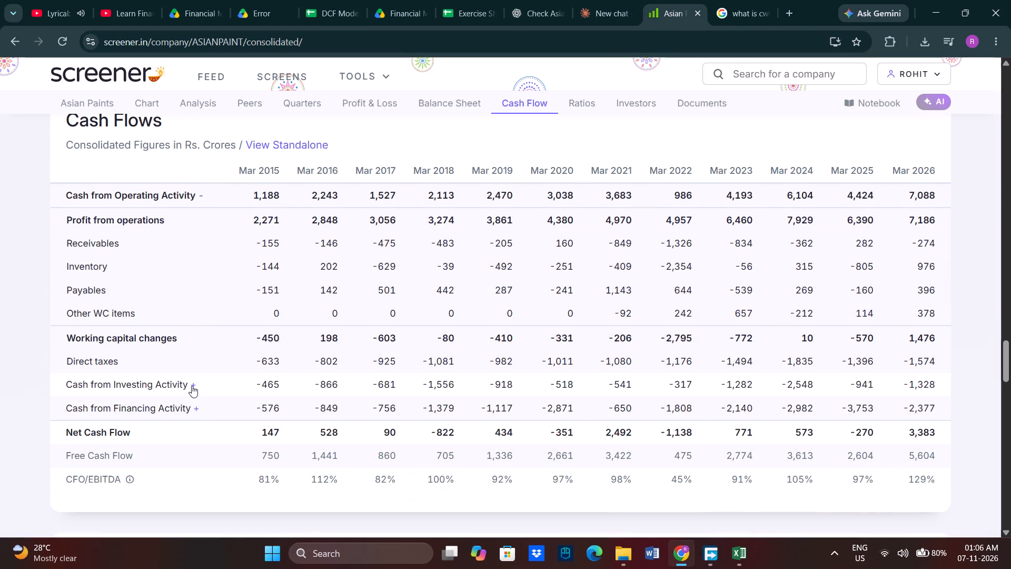
pyautogui.click(188, 385)
pyautogui.scroll(-3, 206, 360)
pyautogui.click(202, 443)
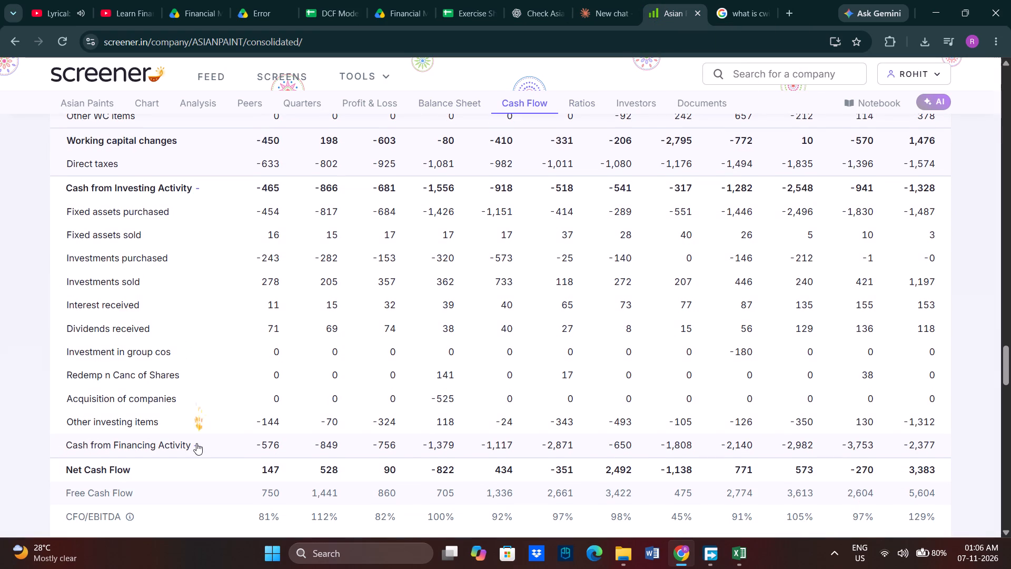
pyautogui.scroll(-2, 189, 408)
pyautogui.click(191, 318)
pyautogui.scroll(-2, 195, 318)
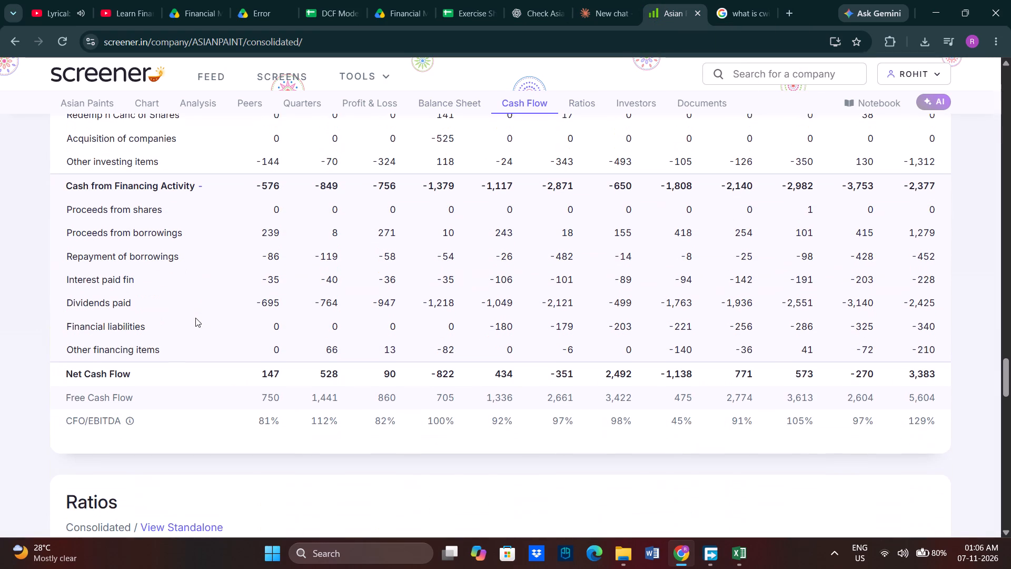
# Copy the expanded Cash Flows table, from the Mar 2015 heading row through the CFO/EBITDA row.
pyautogui.scroll(7, 195, 318)
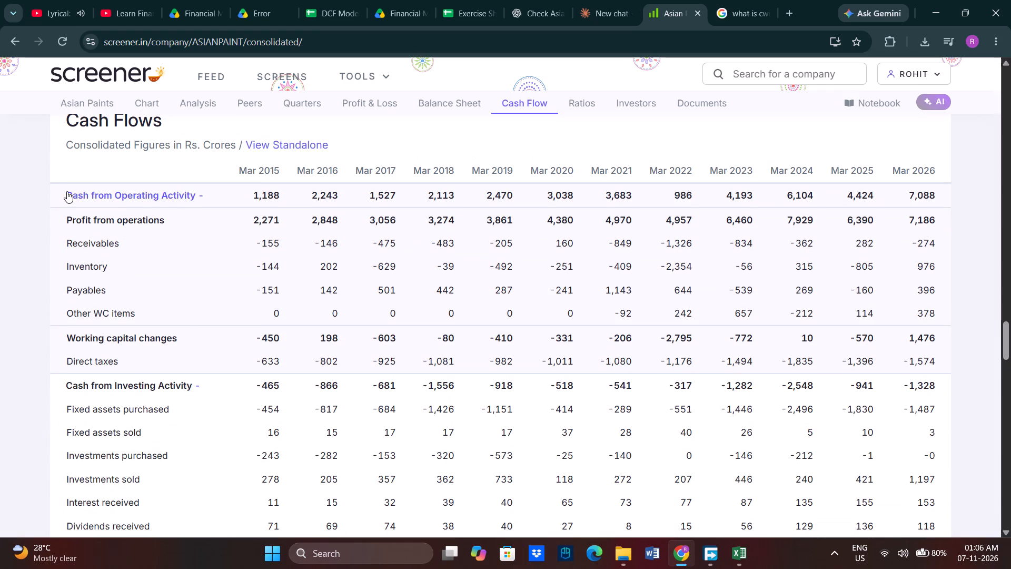
pyautogui.moveTo(73, 164); pyautogui.dragTo(447, 538)
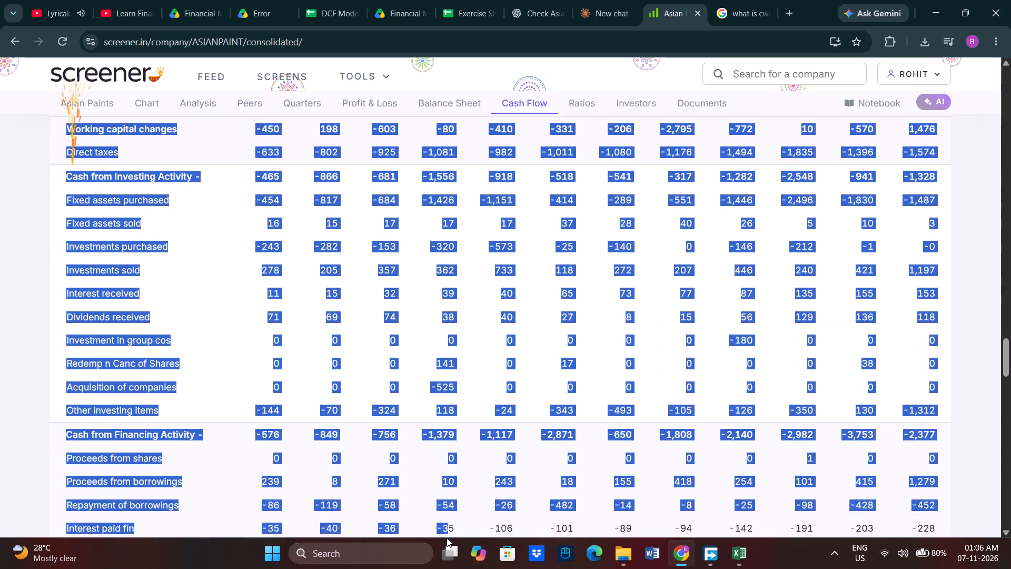
pyautogui.moveTo(447, 538); pyautogui.dragTo(949, 410)
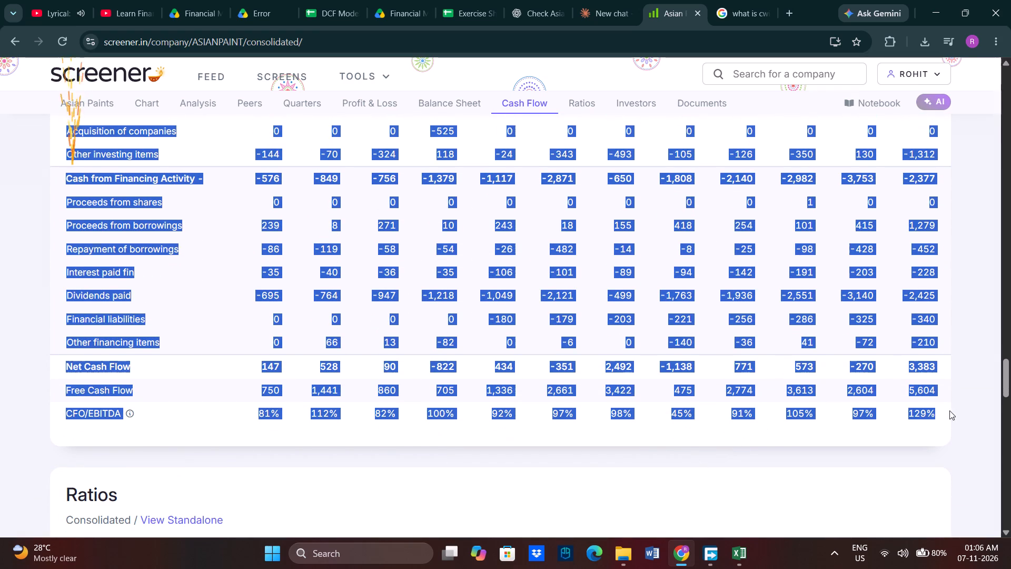
pyautogui.moveTo(949, 410); pyautogui.dragTo(951, 411)
pyautogui.hotkey('ctrl', 'c')
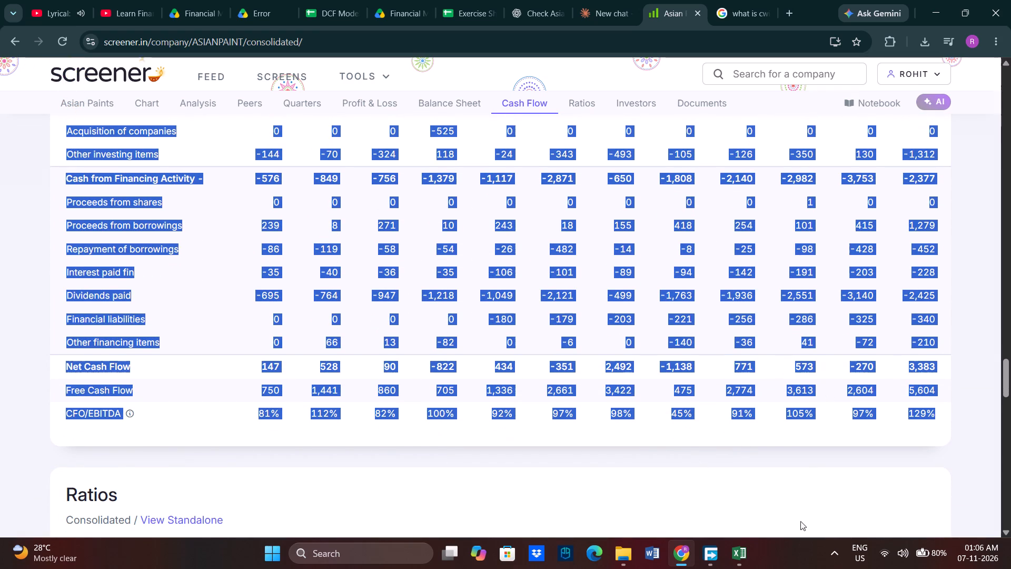
# Switch to Excel and paste the copied cash flow table at A43 of the Data sheet as unformatted text.
pyautogui.click(752, 551)
pyautogui.hotkey('ctrl', 'v')
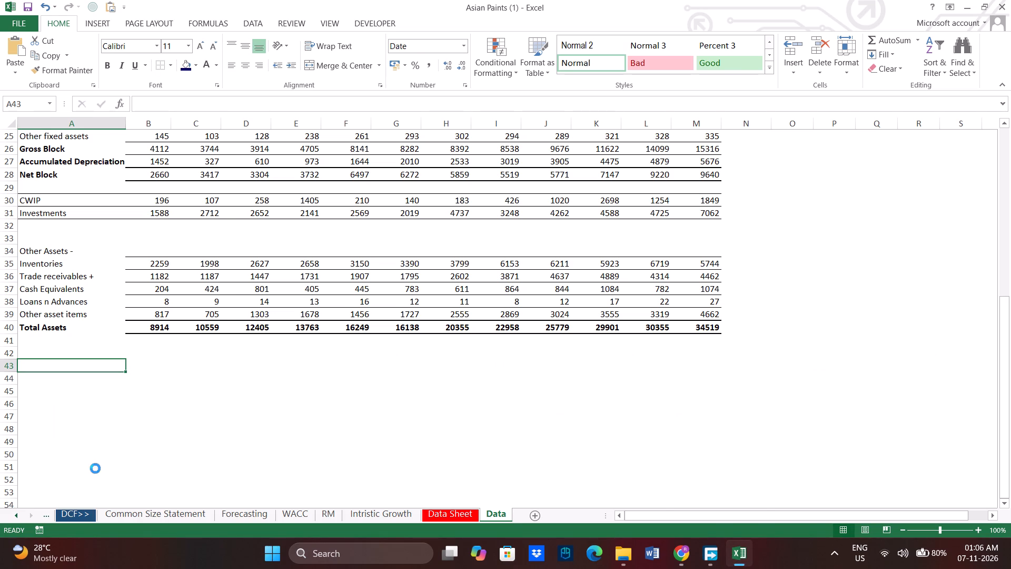
pyautogui.hotkey('ctrl', 'z')
pyautogui.rightClick(104, 365)
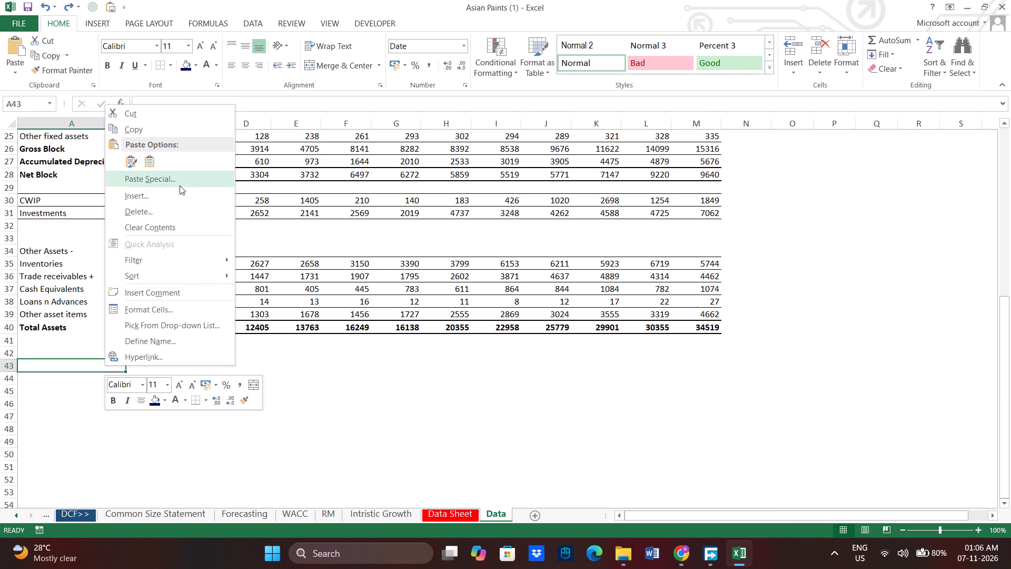
pyautogui.click(180, 185)
pyautogui.click(77, 115)
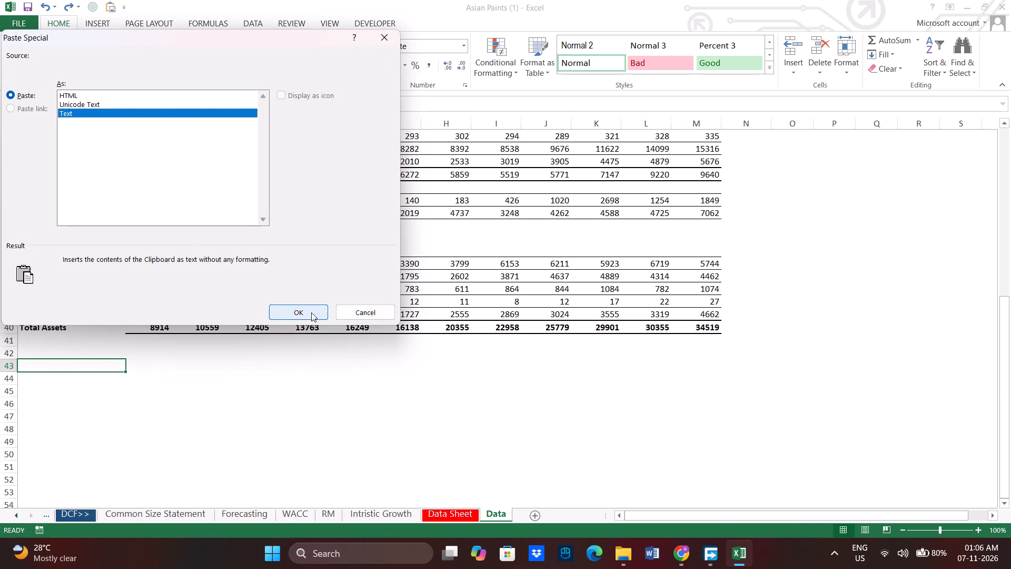
pyautogui.click(311, 312)
pyautogui.scroll(-2, 193, 405)
pyautogui.click(193, 405)
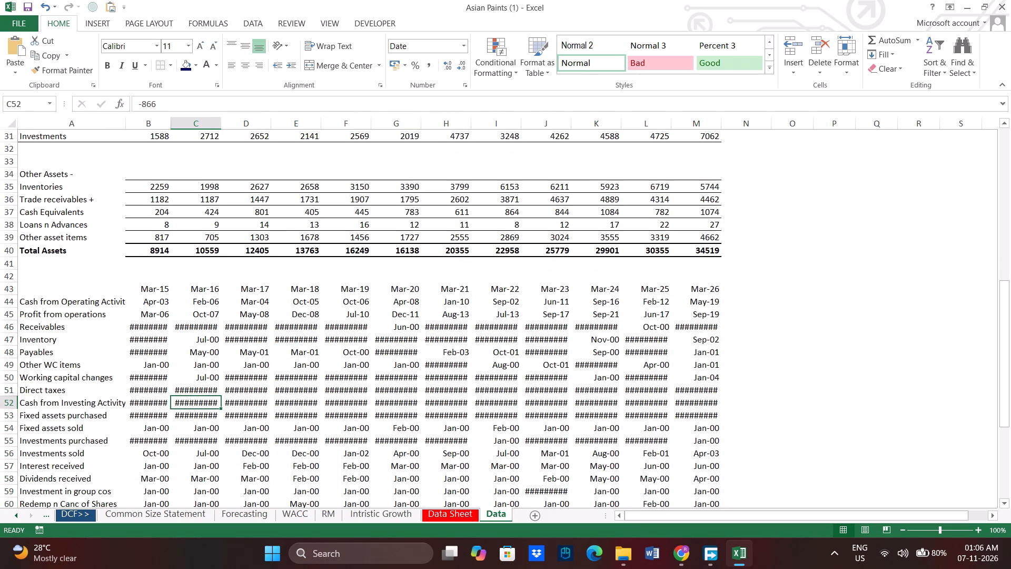
# Clear the date headings above the pasted cash flow figures, B43 to M43.
pyautogui.scroll(1, 175, 379)
pyautogui.moveTo(143, 328); pyautogui.dragTo(680, 323)
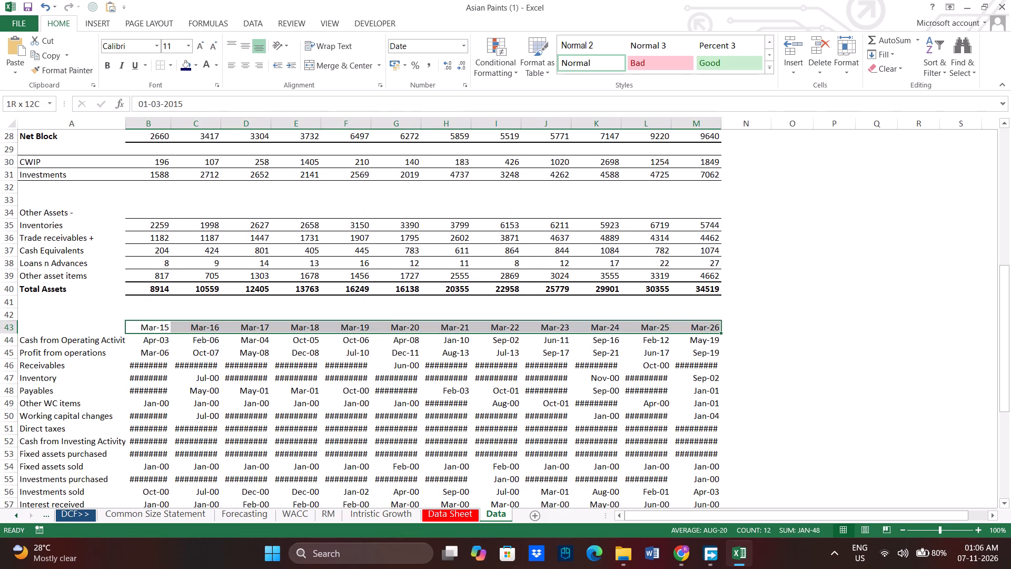
pyautogui.moveTo(680, 323); pyautogui.dragTo(681, 323)
pyautogui.press('Delete')
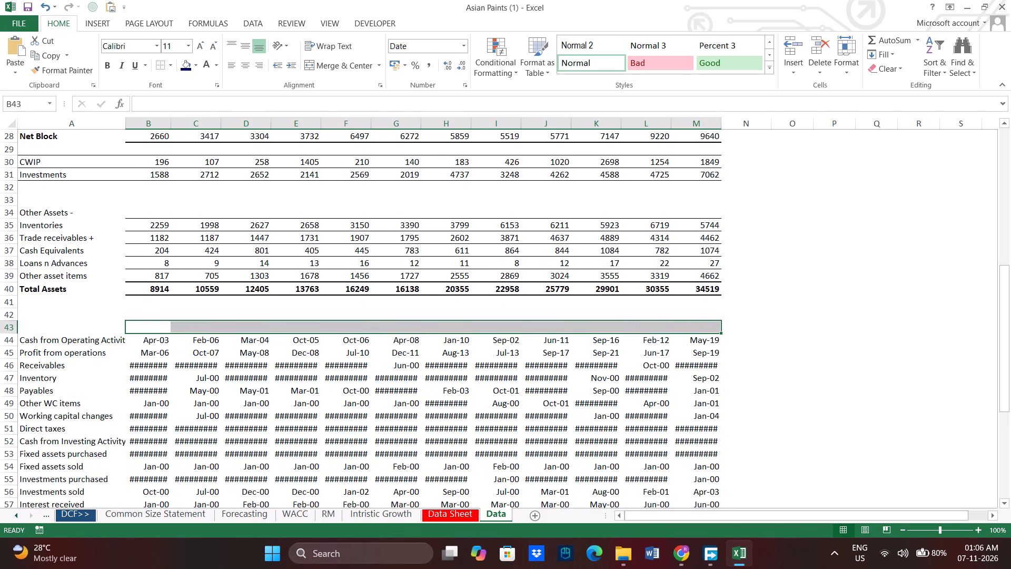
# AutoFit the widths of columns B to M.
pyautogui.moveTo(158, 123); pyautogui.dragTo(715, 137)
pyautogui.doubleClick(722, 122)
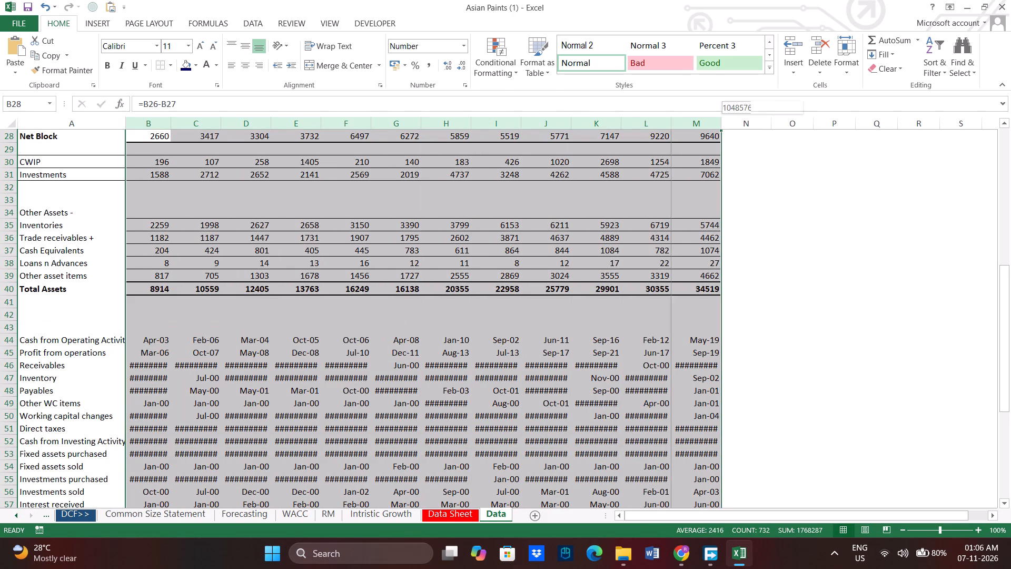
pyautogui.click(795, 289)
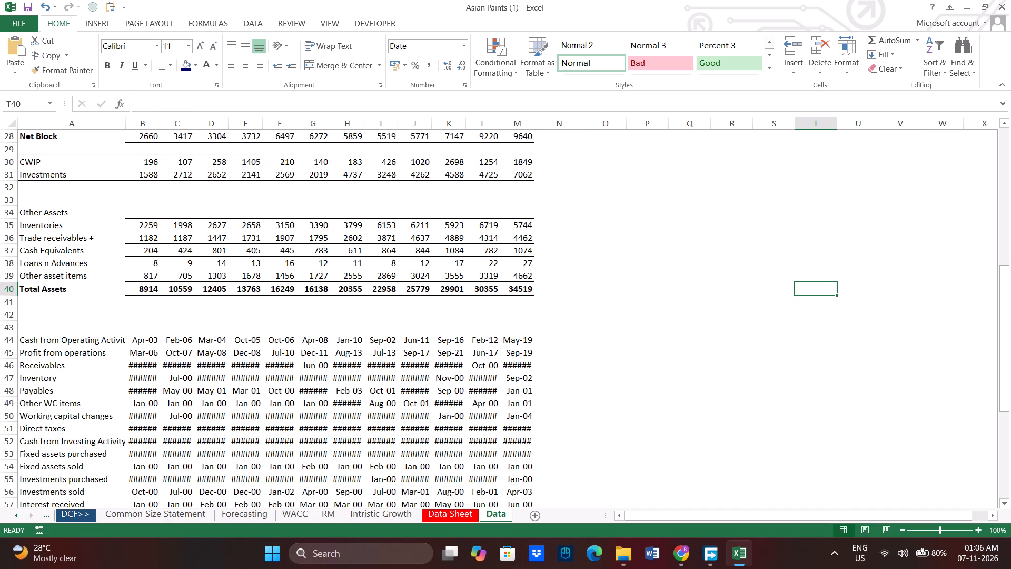
# Set columns B to M to the General number format and AutoFit their widths.
pyautogui.moveTo(142, 125); pyautogui.dragTo(512, 130)
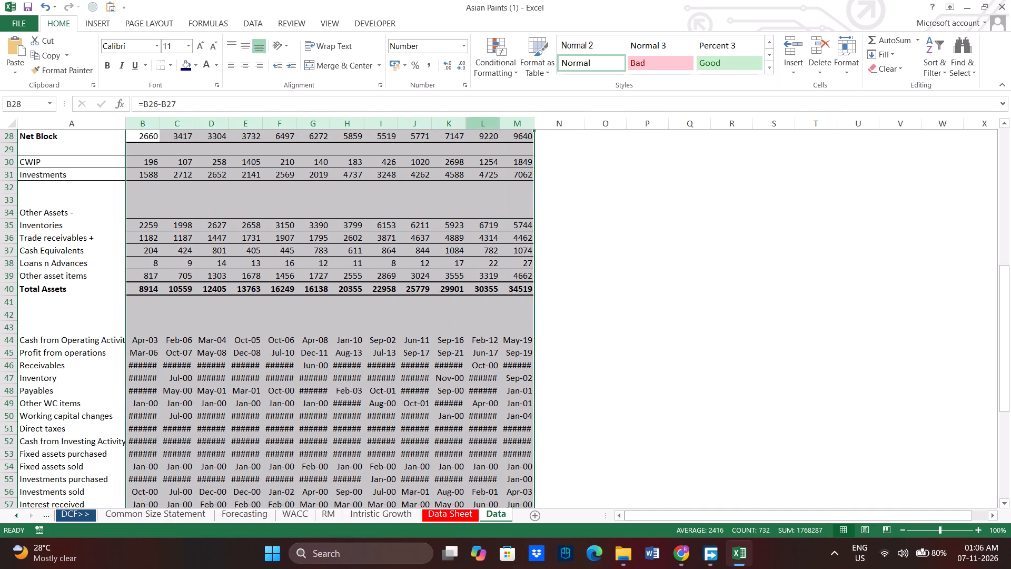
pyautogui.click(468, 45)
pyautogui.click(459, 72)
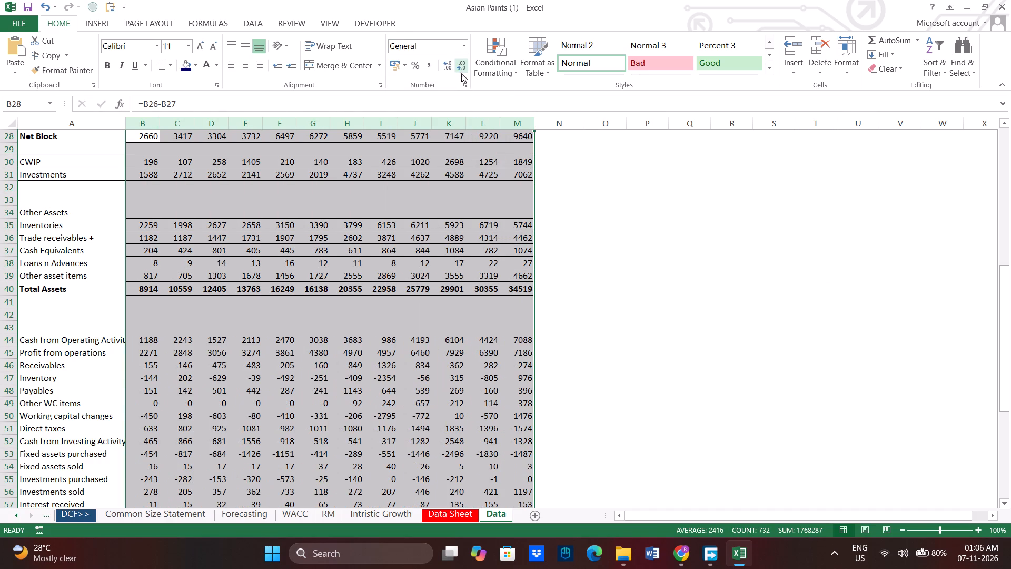
pyautogui.doubleClick(536, 125)
pyautogui.click(601, 260)
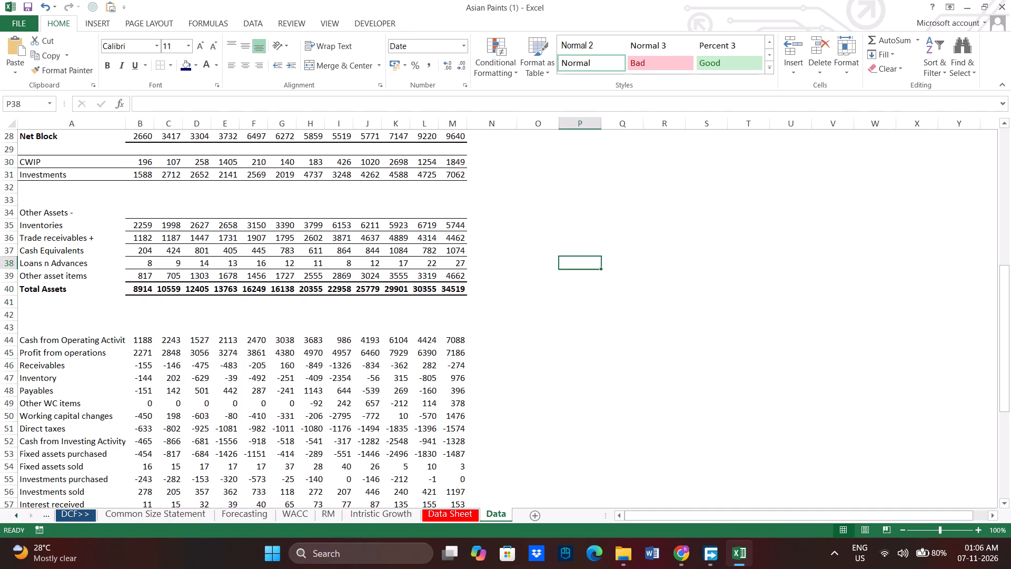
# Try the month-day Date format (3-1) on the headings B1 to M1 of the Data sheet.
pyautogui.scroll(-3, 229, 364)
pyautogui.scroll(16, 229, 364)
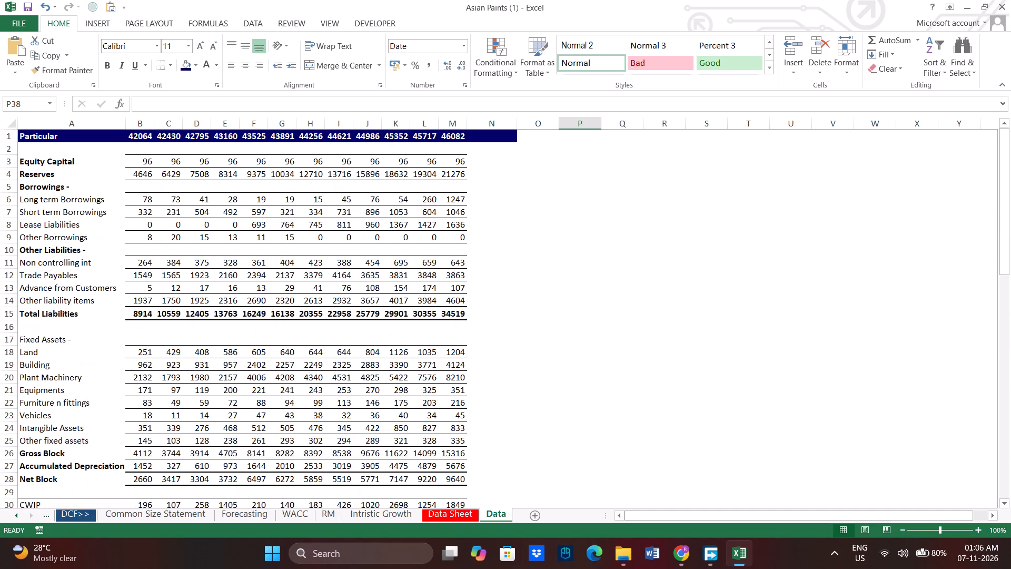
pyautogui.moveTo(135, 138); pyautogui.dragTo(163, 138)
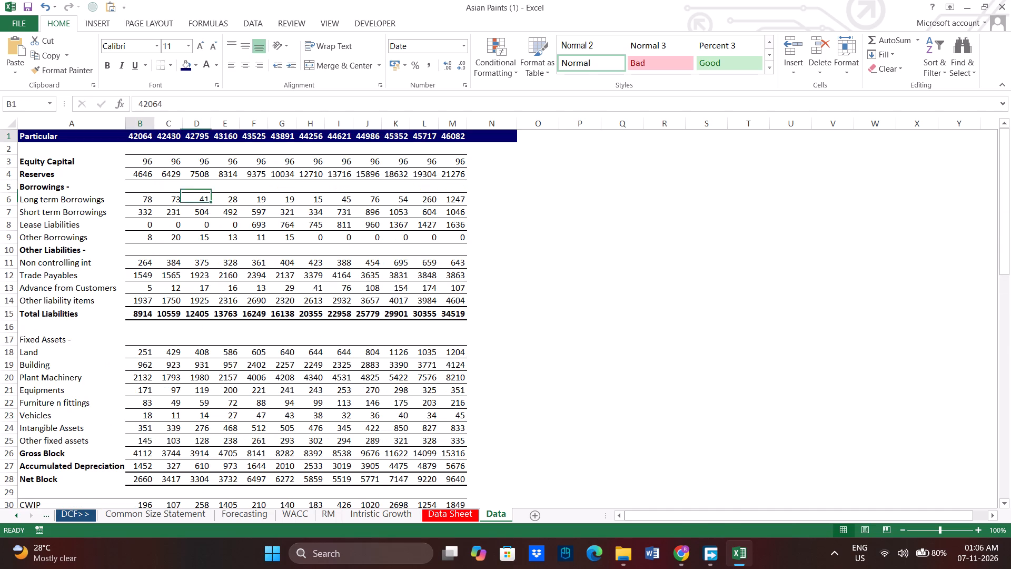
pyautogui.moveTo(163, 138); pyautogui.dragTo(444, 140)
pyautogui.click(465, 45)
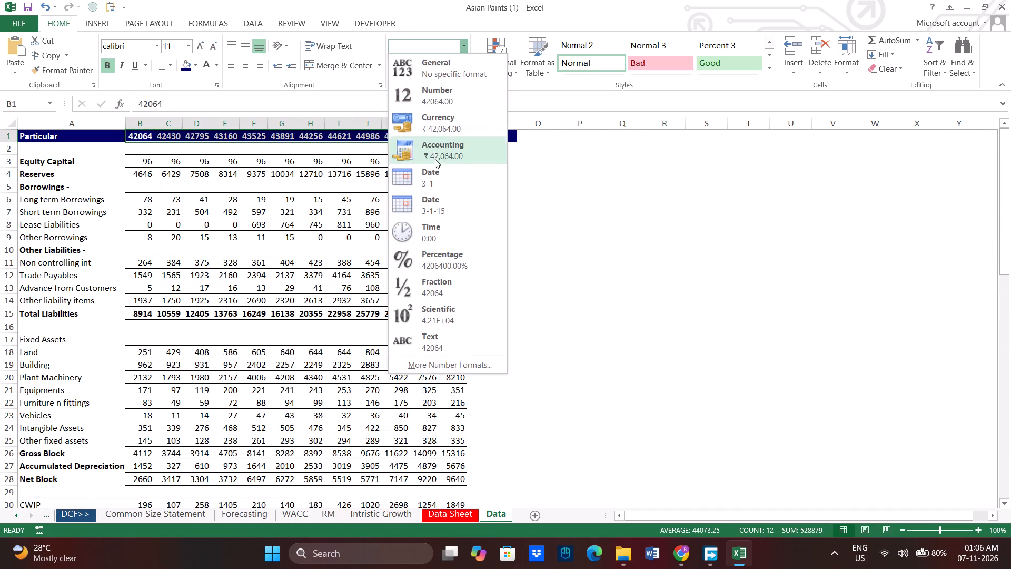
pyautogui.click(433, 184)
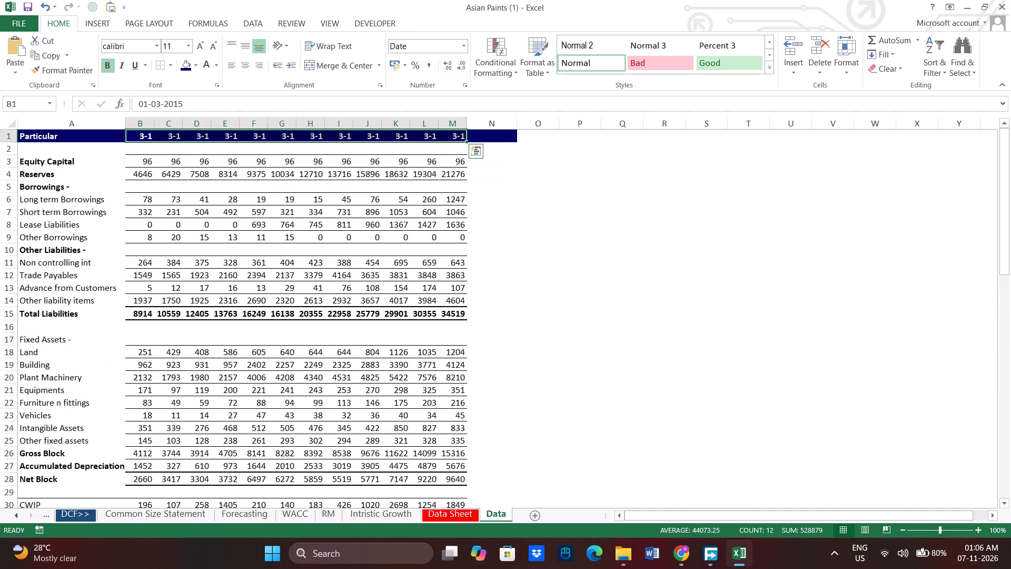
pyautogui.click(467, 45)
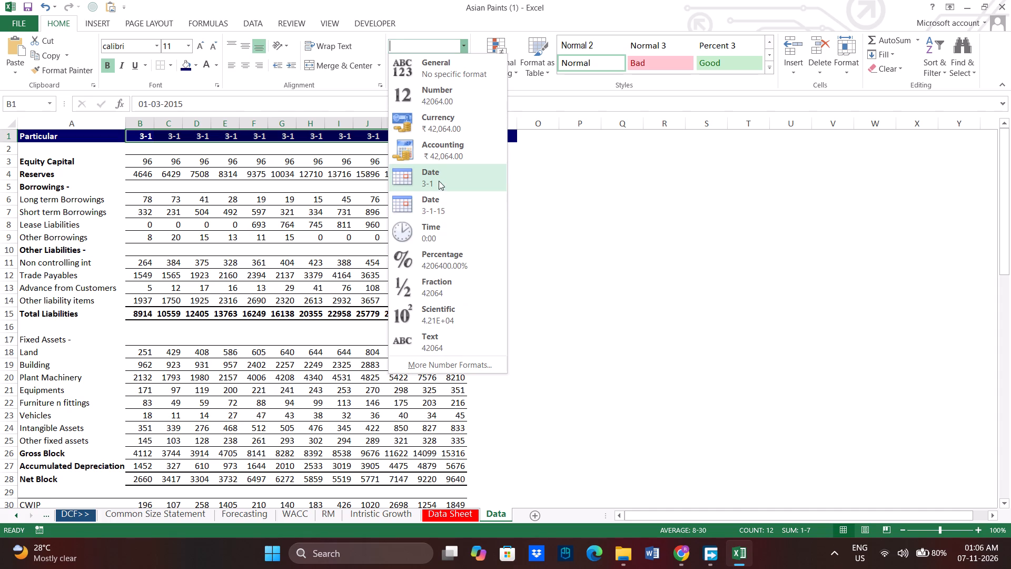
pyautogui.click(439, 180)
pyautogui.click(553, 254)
# Undo the date formats on the headings and the General format and AutoFit applied to columns B to M.
pyautogui.hotkey('ctrl', 'z')
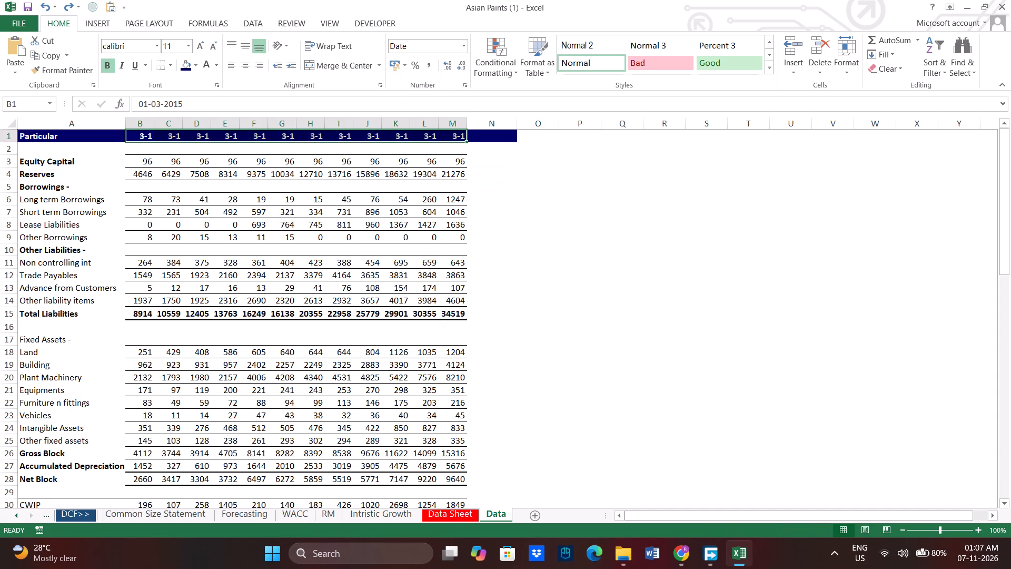
pyautogui.hotkey('ctrl', 'z')
pyautogui.hotkey('ctrl', 'z')
pyautogui.hotkey('ctrl', 'z')
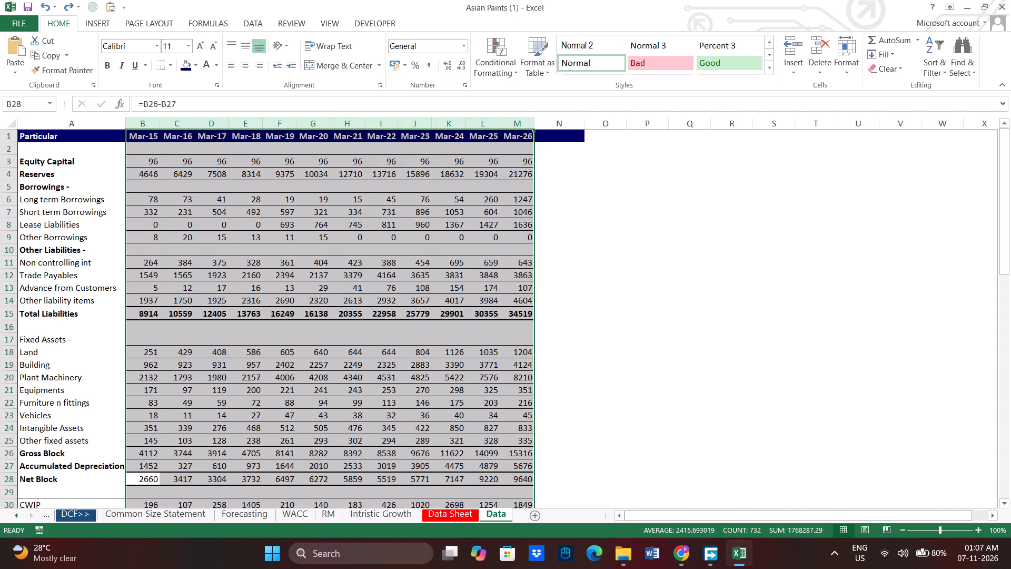
pyautogui.hotkey('ctrl', 'z')
# Set only the cash flow figures, B44 to M73, to the General number format.
pyautogui.scroll(-7, 553, 254)
pyautogui.click(398, 361)
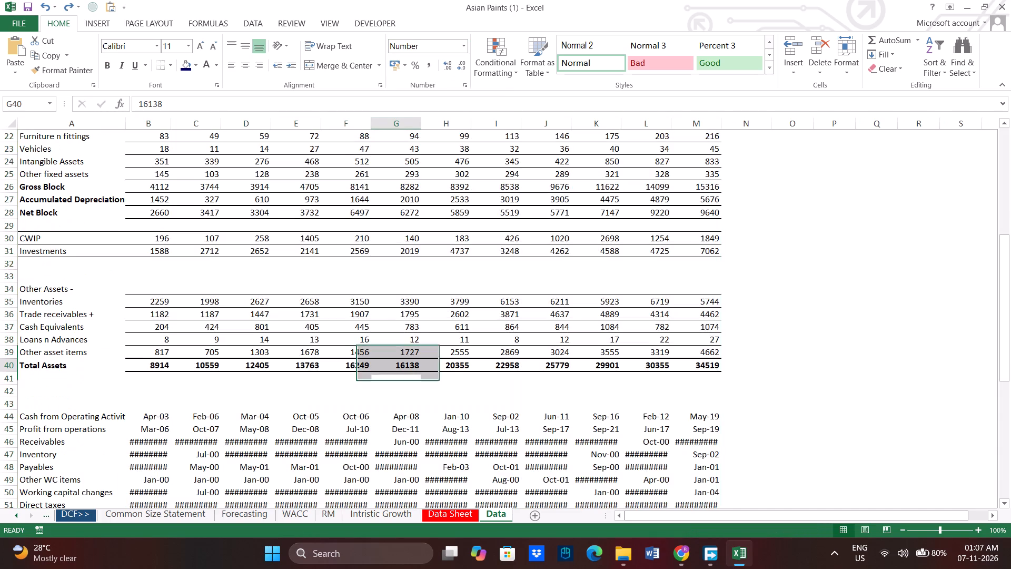
pyautogui.scroll(-3, 229, 399)
pyautogui.moveTo(149, 302); pyautogui.dragTo(642, 492)
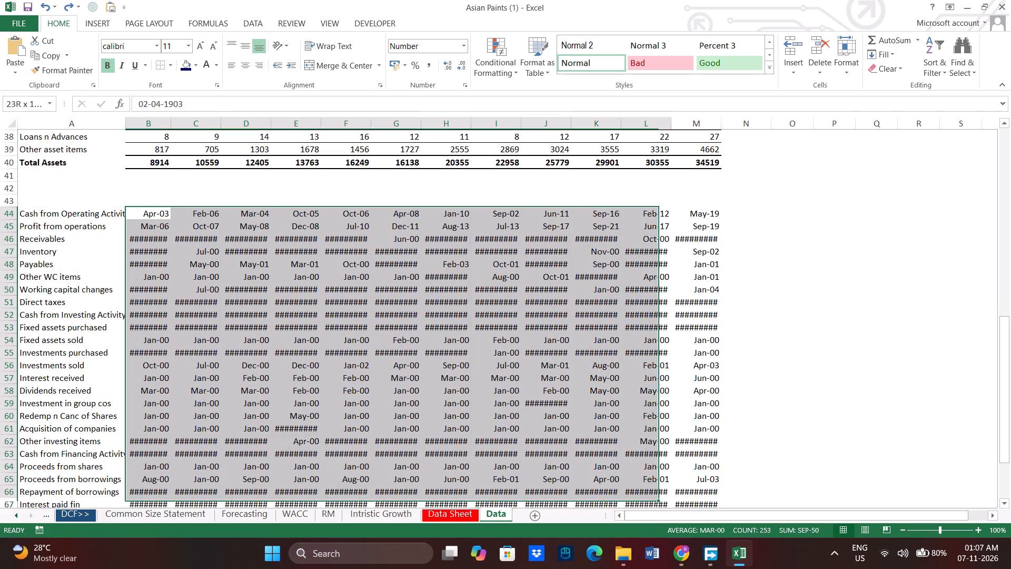
pyautogui.moveTo(642, 492); pyautogui.dragTo(717, 482)
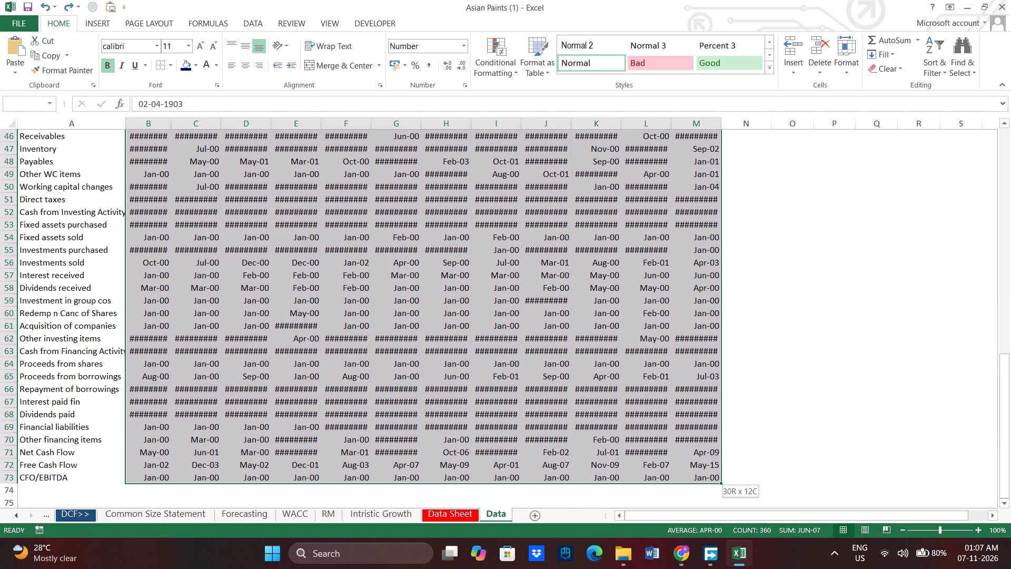
pyautogui.moveTo(717, 482); pyautogui.dragTo(715, 482)
pyautogui.click(471, 45)
pyautogui.click(467, 46)
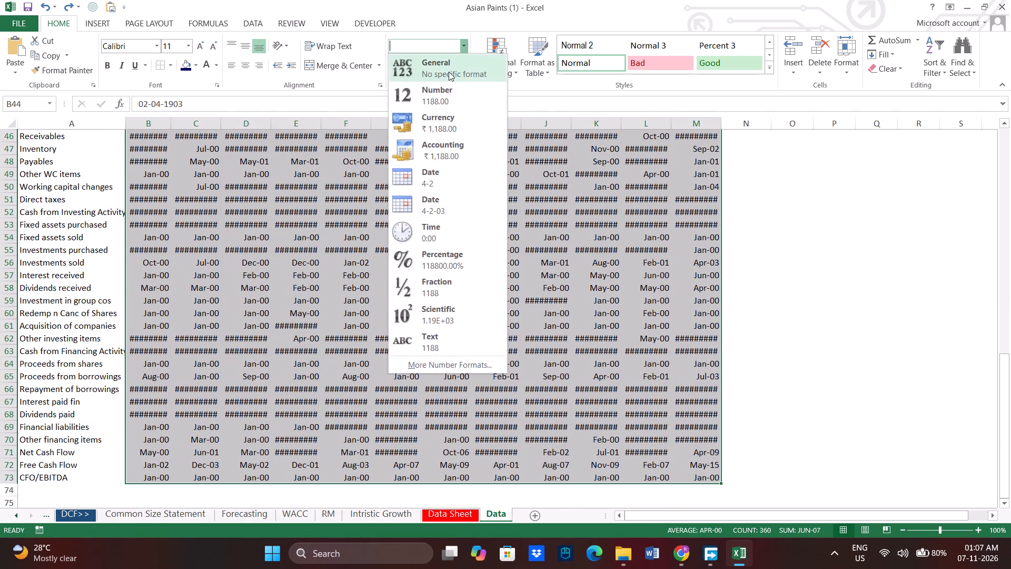
pyautogui.click(449, 72)
pyautogui.scroll(-5, 404, 409)
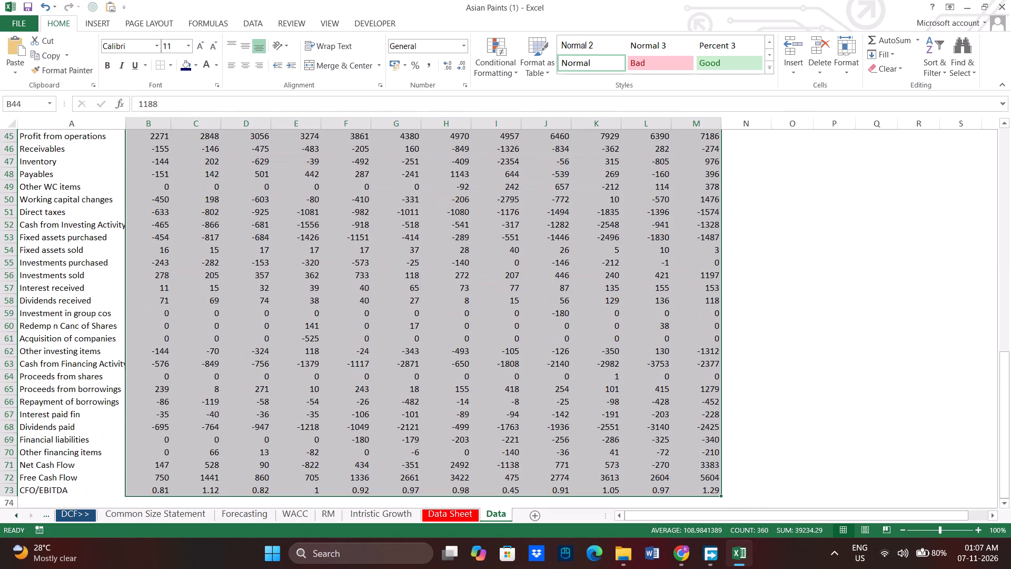
# Check the CFO/EBITDA row on Screener in Chrome, and format B73 to M73 in Excel as percentages with two decimals.
pyautogui.click(691, 552)
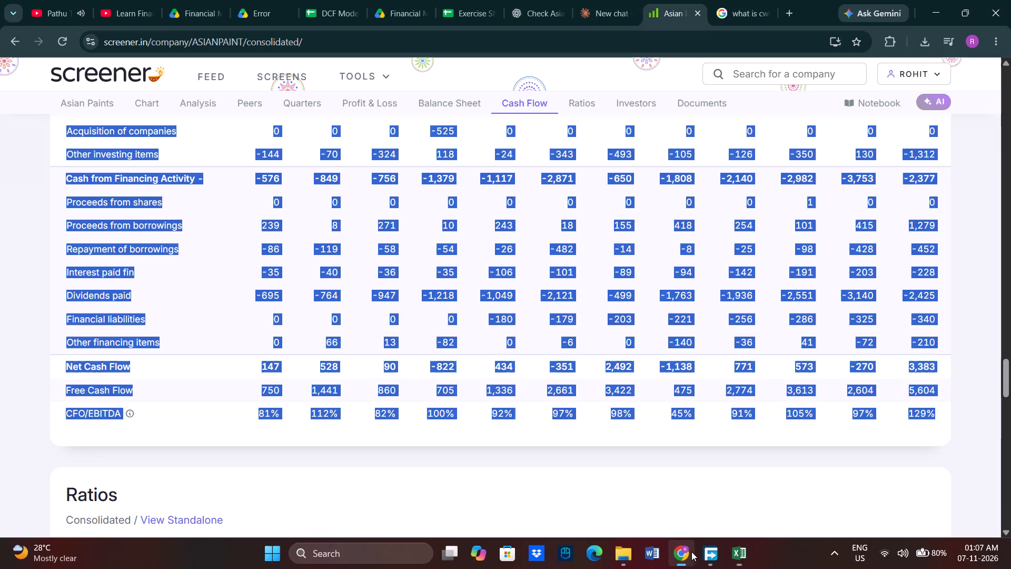
pyautogui.click(626, 488)
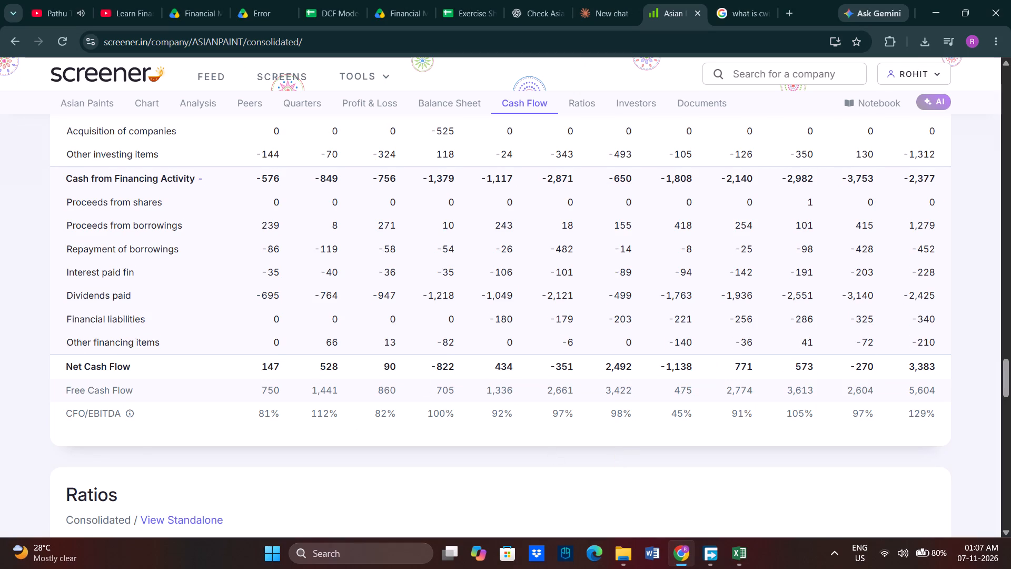
pyautogui.scroll(8, 297, 347)
pyautogui.scroll(-8, 298, 346)
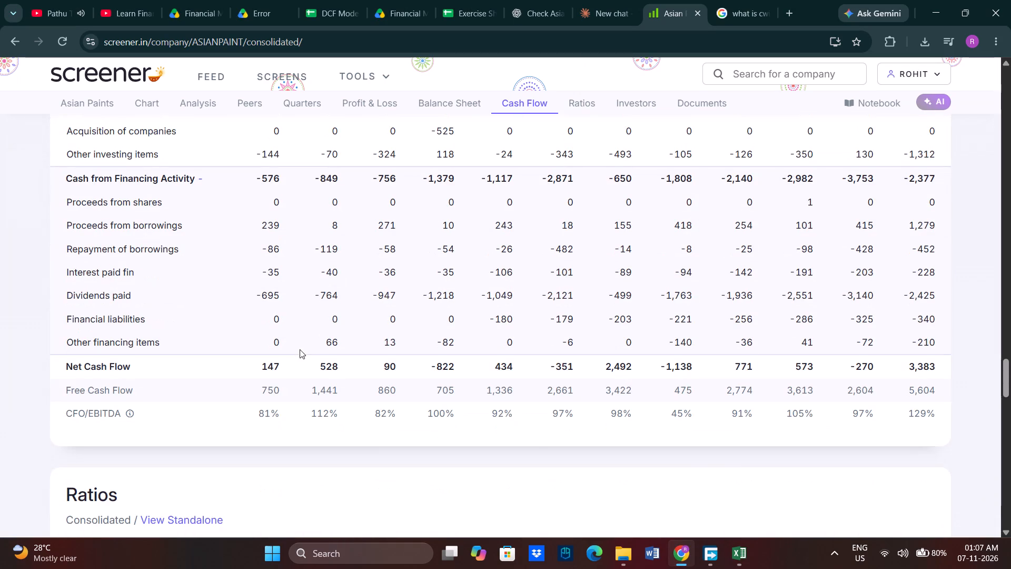
pyautogui.click(746, 560)
pyautogui.click(231, 465)
pyautogui.scroll(-2, 148, 463)
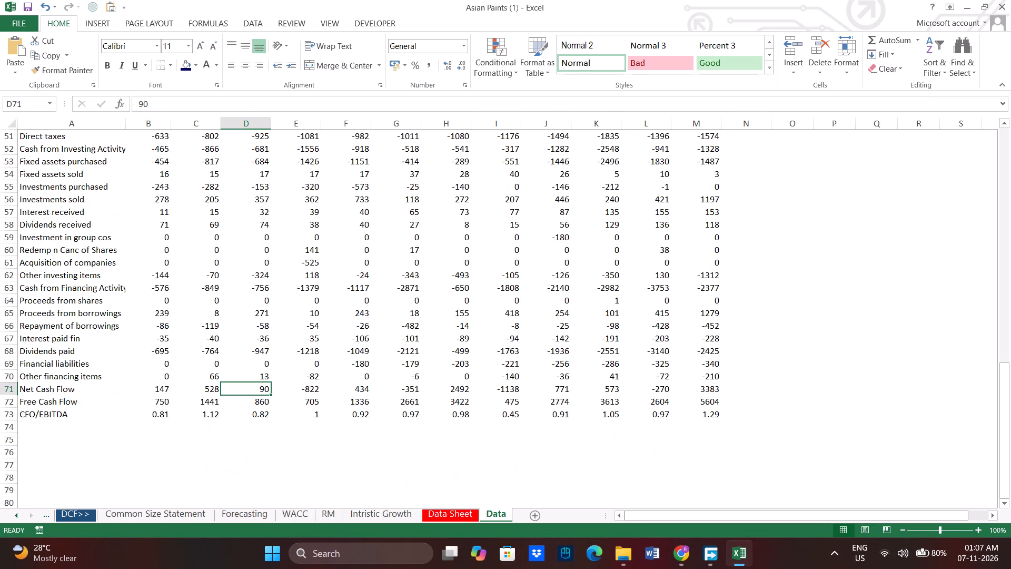
pyautogui.moveTo(149, 418); pyautogui.dragTo(692, 411)
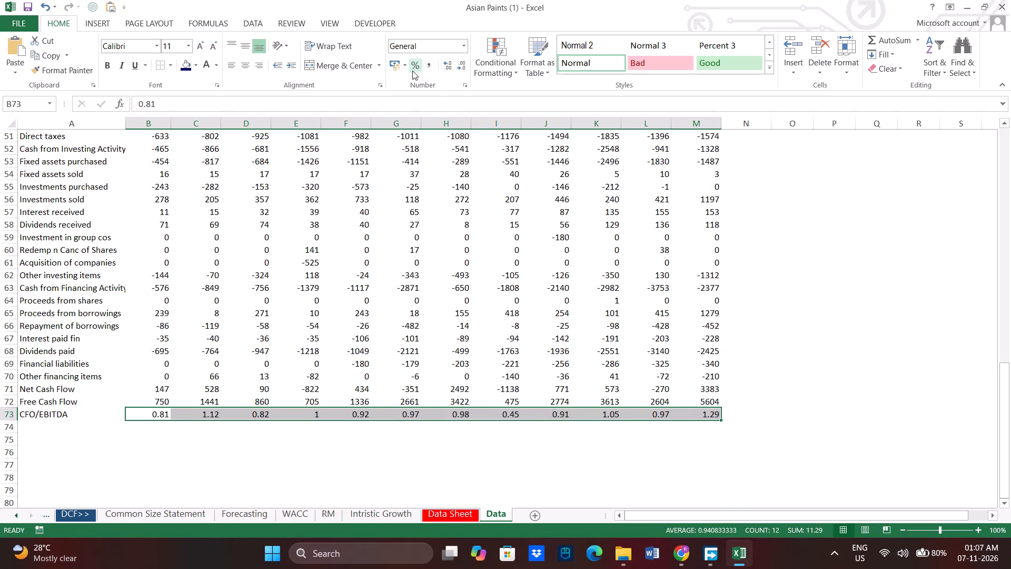
pyautogui.click(412, 71)
pyautogui.doubleClick(445, 64)
pyautogui.click(531, 316)
# Compare the Data sheet's cash flow rows with the Raw FS cash flows of DCF Modelling- 12 in Chrome, and review the Data sheet.
pyautogui.scroll(1, 429, 395)
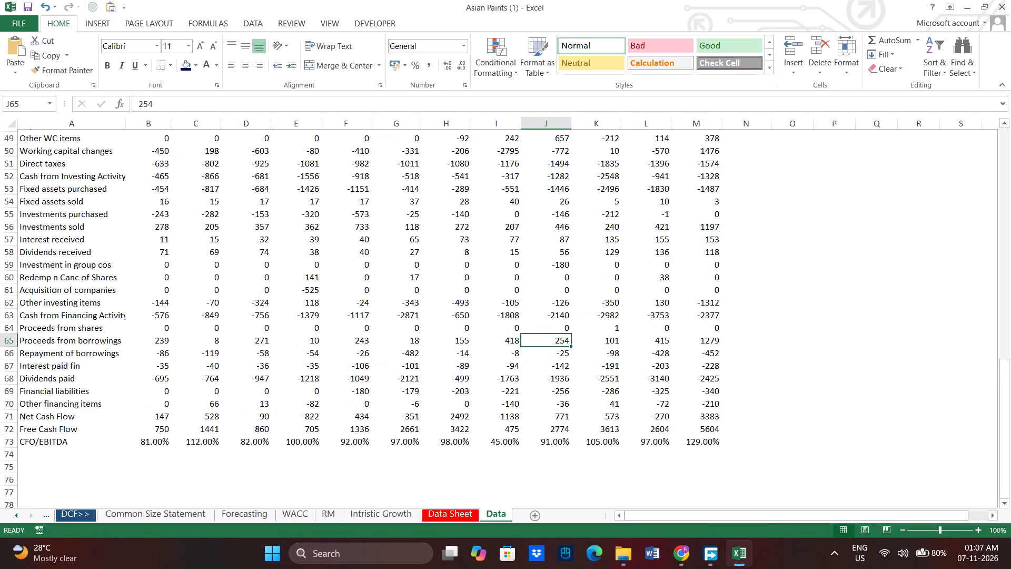
pyautogui.scroll(3, 428, 395)
pyautogui.click(675, 557)
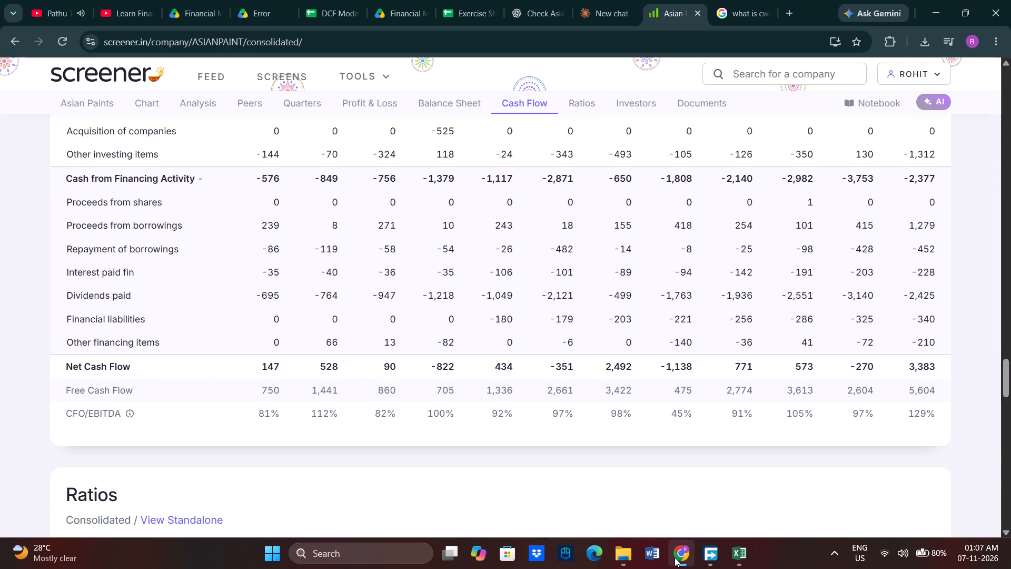
pyautogui.click(675, 557)
pyautogui.scroll(-1, 501, 403)
pyautogui.scroll(2, 501, 403)
pyautogui.scroll(-3, 210, 334)
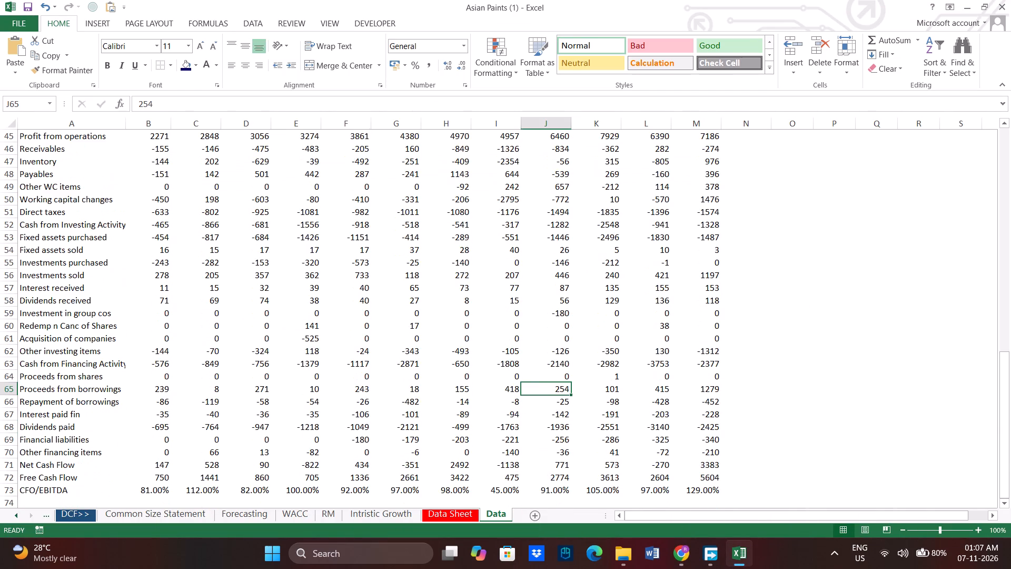
pyautogui.scroll(2, 183, 387)
pyautogui.click(680, 555)
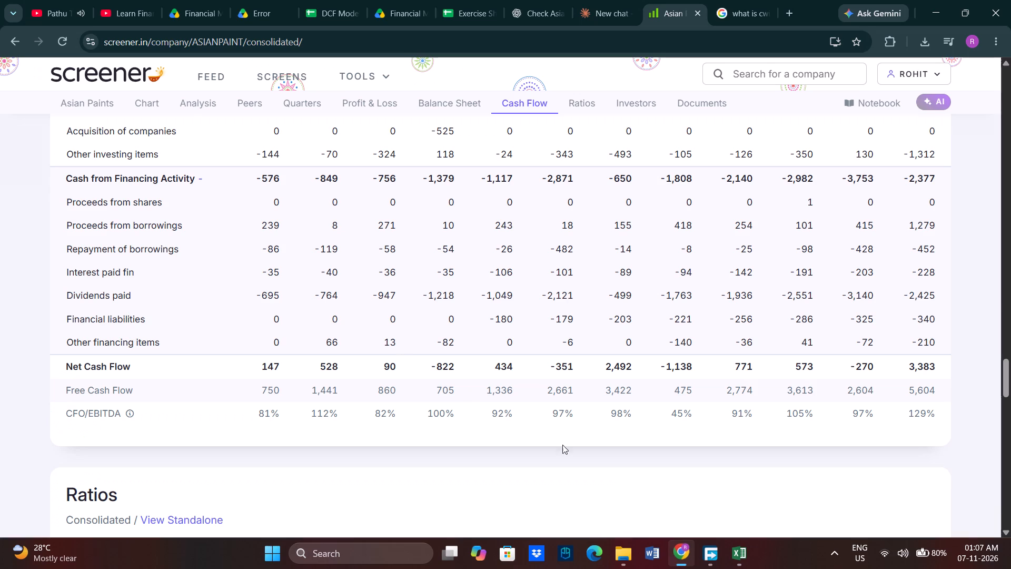
pyautogui.click(307, 0)
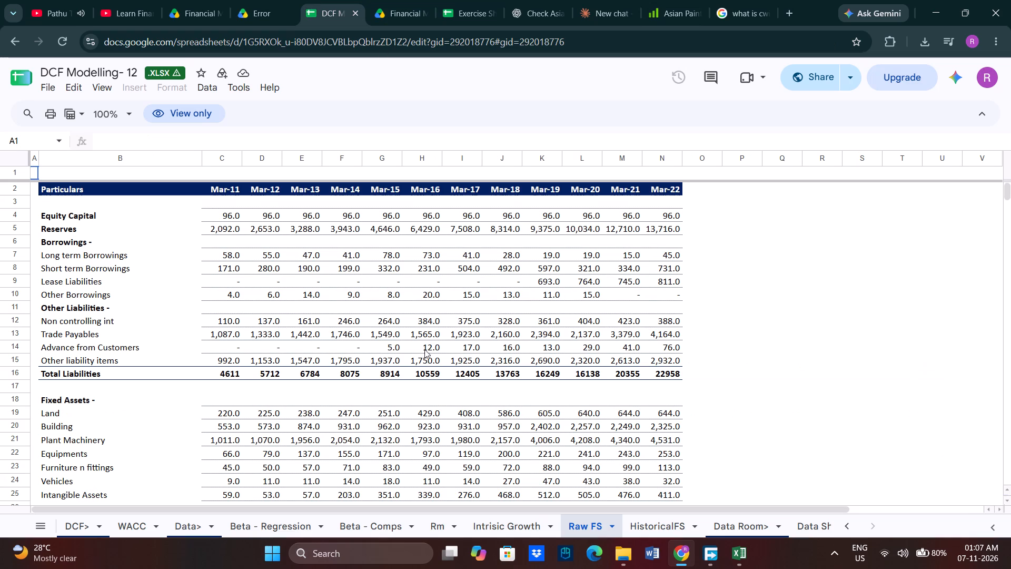
pyautogui.scroll(-5, 422, 353)
pyautogui.scroll(-2, 330, 432)
pyautogui.scroll(-1, 229, 397)
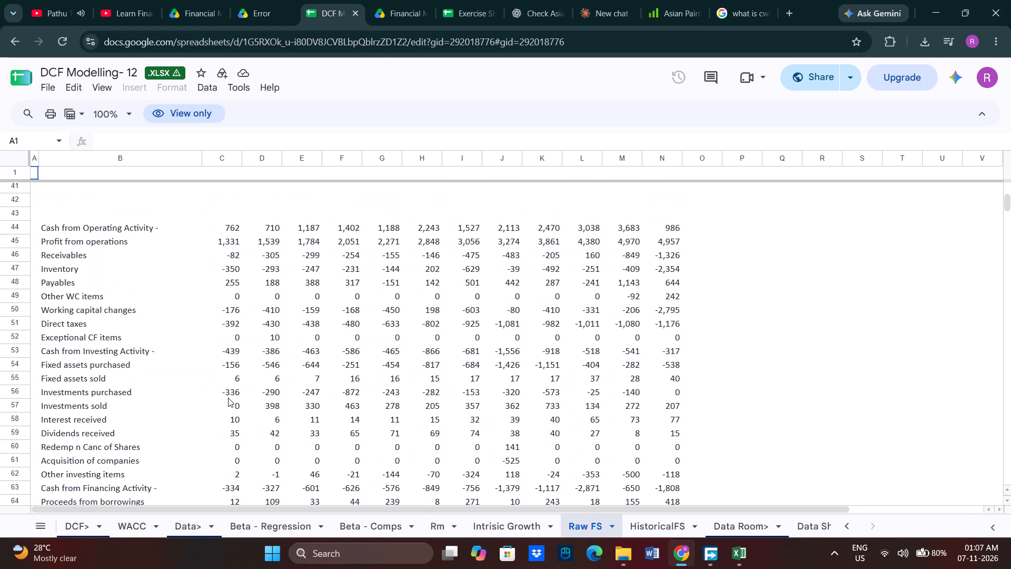
pyautogui.scroll(-2, 228, 398)
pyautogui.scroll(1, 229, 398)
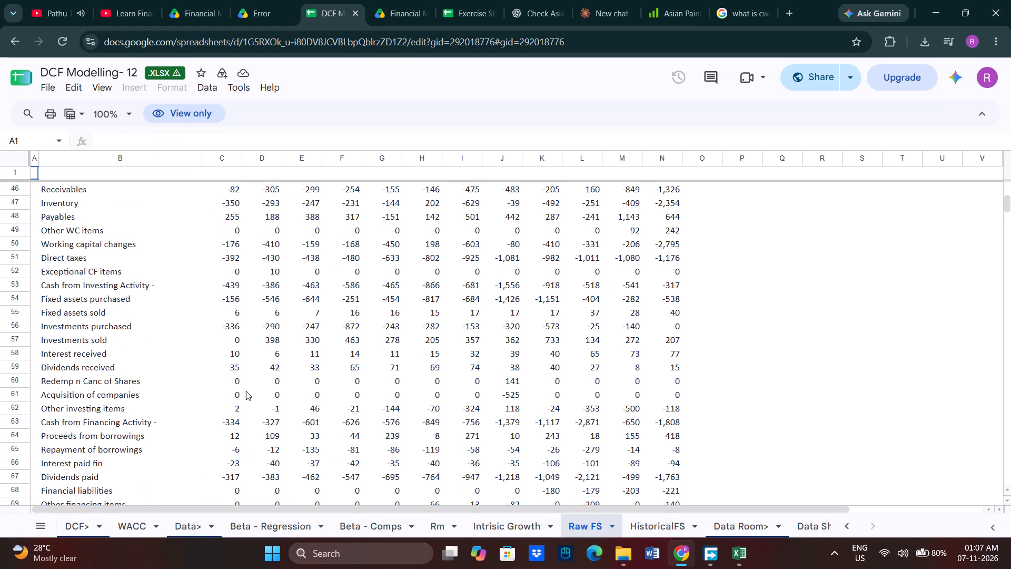
pyautogui.scroll(1, 246, 391)
pyautogui.scroll(-1, 246, 391)
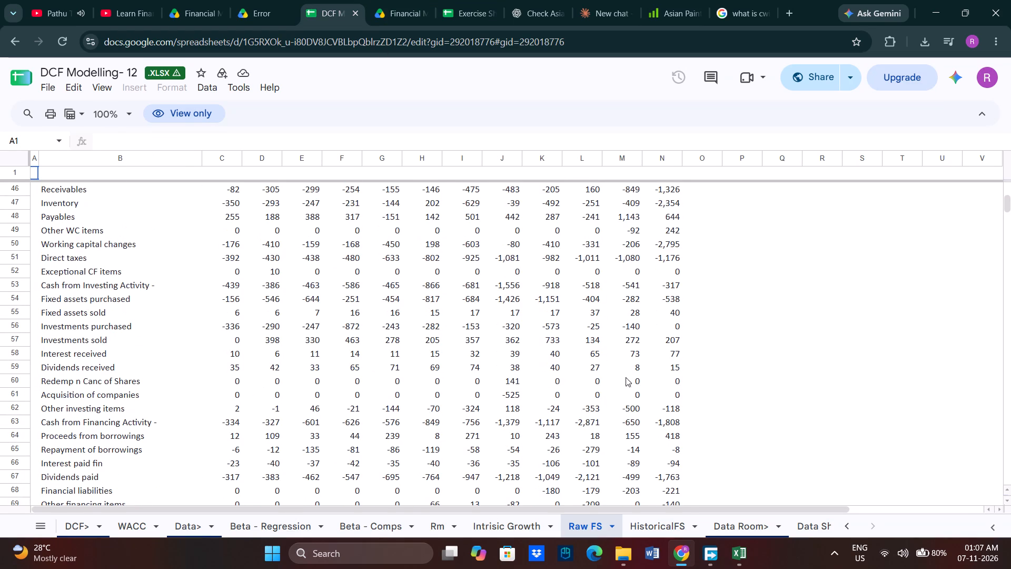
pyautogui.click(679, 554)
pyautogui.scroll(-1, 423, 395)
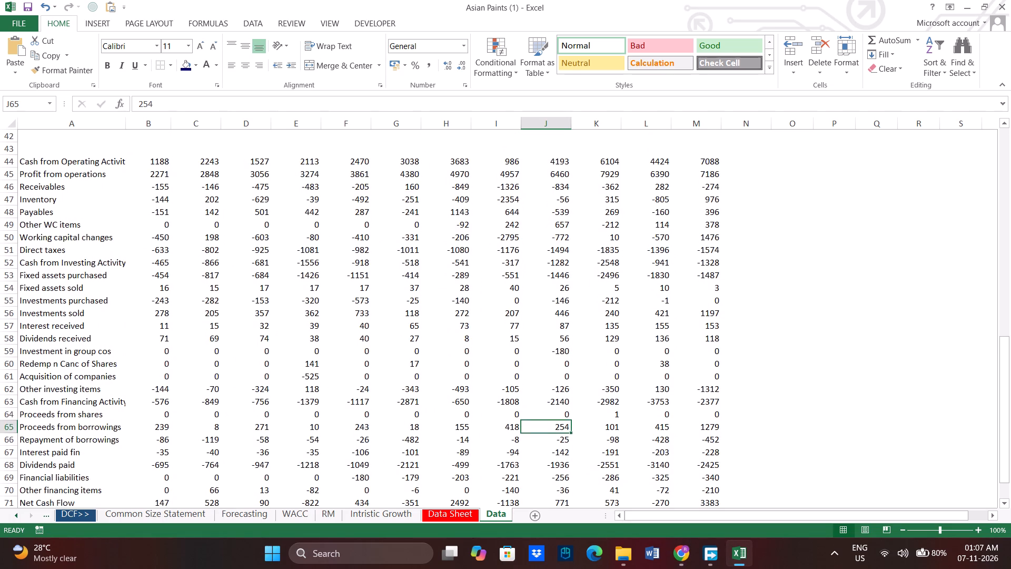
pyautogui.scroll(-2, 423, 395)
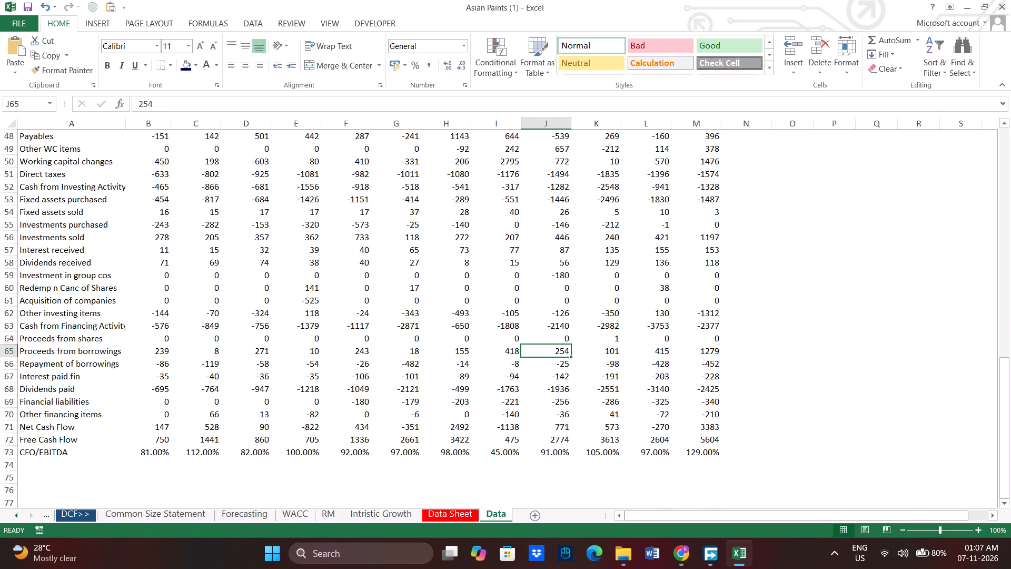
pyautogui.moveTo(55, 437); pyautogui.dragTo(703, 451)
pyautogui.click(775, 442)
pyautogui.scroll(7, 482, 379)
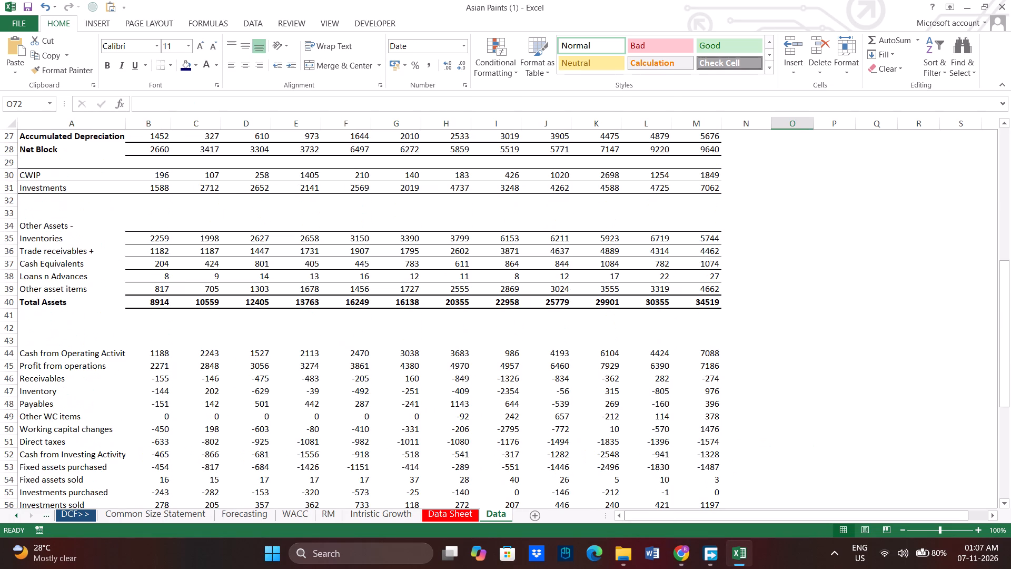
pyautogui.scroll(14, 482, 379)
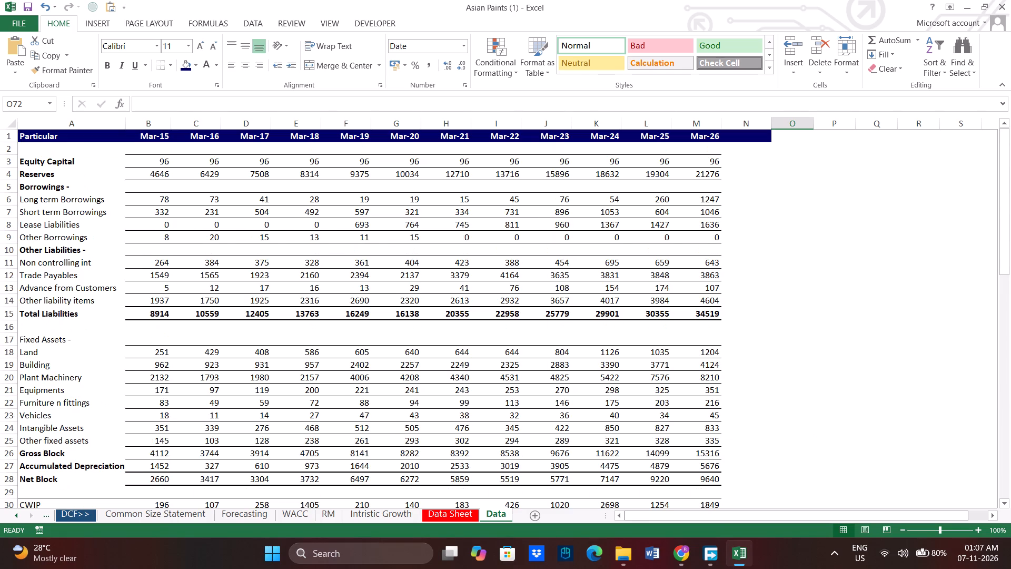
pyautogui.scroll(2, 474, 390)
# Copy the labels Inventories to Other asset items, A35 to A39 of the Data sheet, to B5 of the Intristic Growth sheet.
pyautogui.click(393, 517)
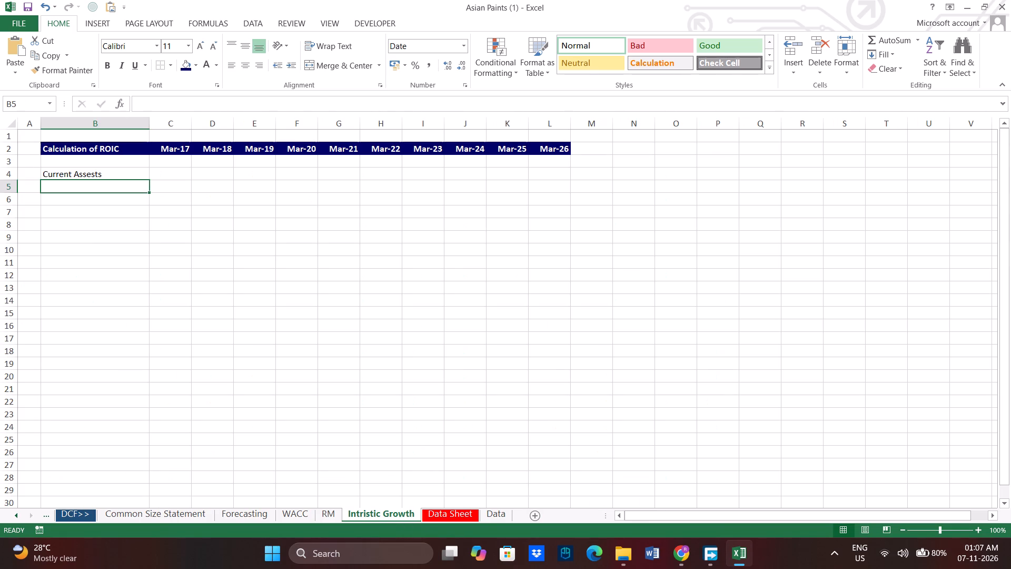
pyautogui.click(480, 515)
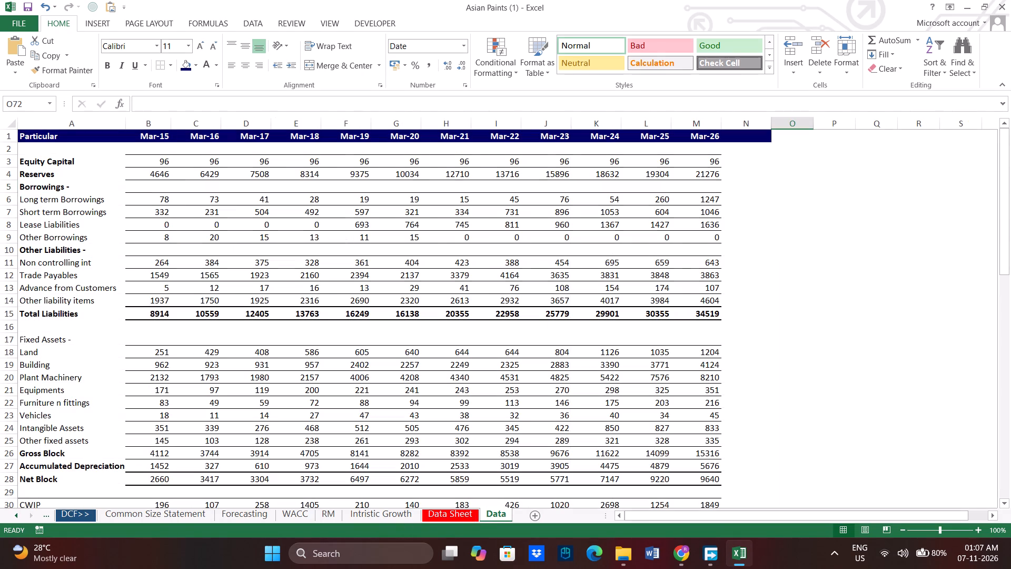
pyautogui.scroll(-4, 97, 373)
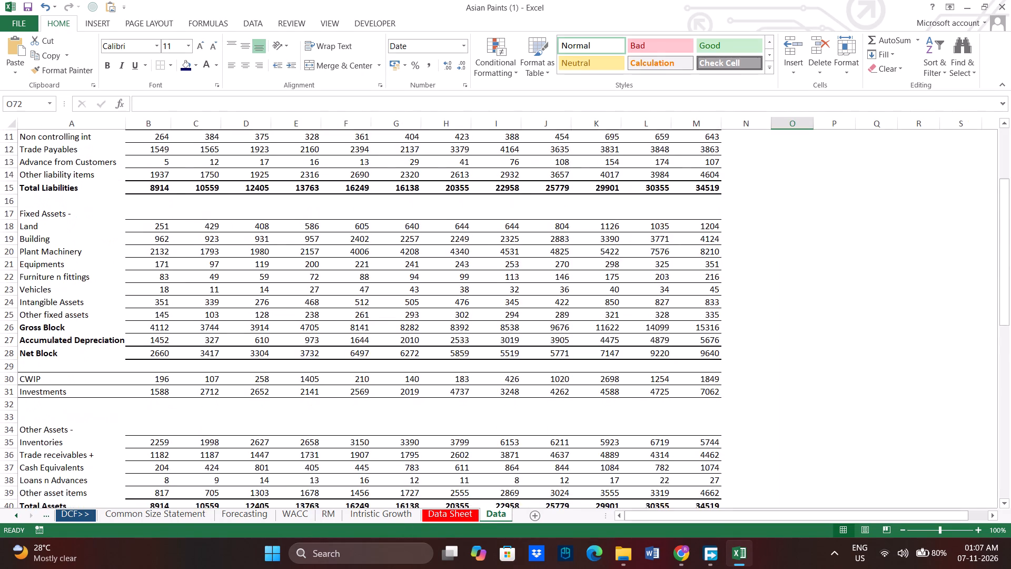
pyautogui.scroll(-2, 84, 354)
pyautogui.moveTo(30, 339); pyautogui.dragTo(78, 387)
pyautogui.hotkey('ctrl', 'c')
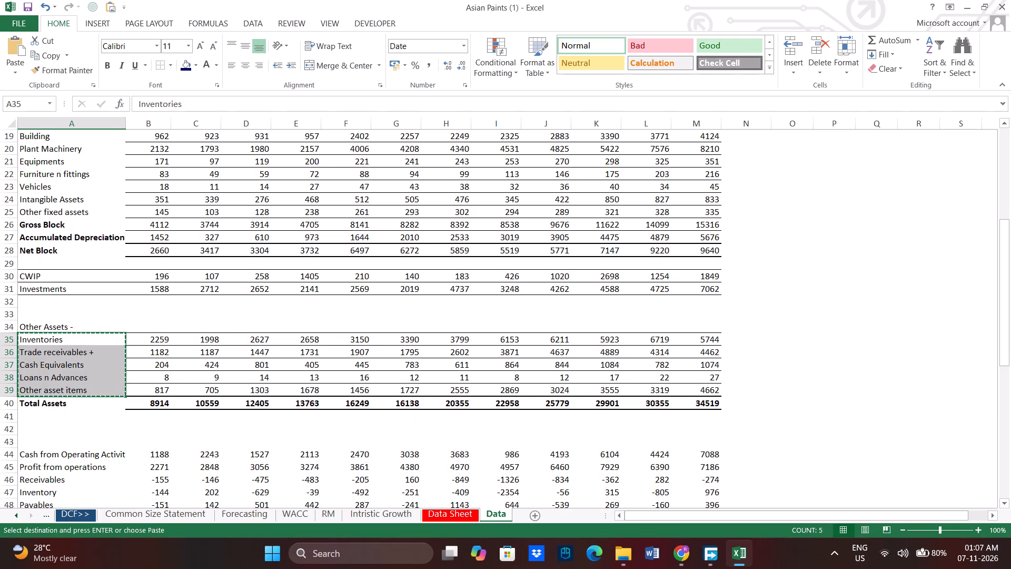
pyautogui.click(354, 515)
pyautogui.hotkey('ctrl', 'v')
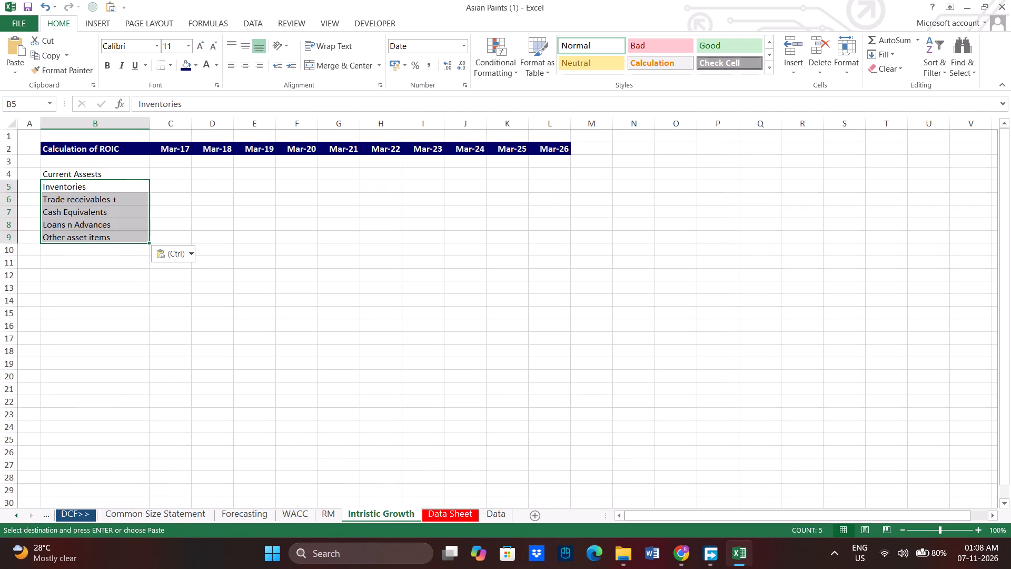
pyautogui.click(102, 190)
pyautogui.click(158, 186)
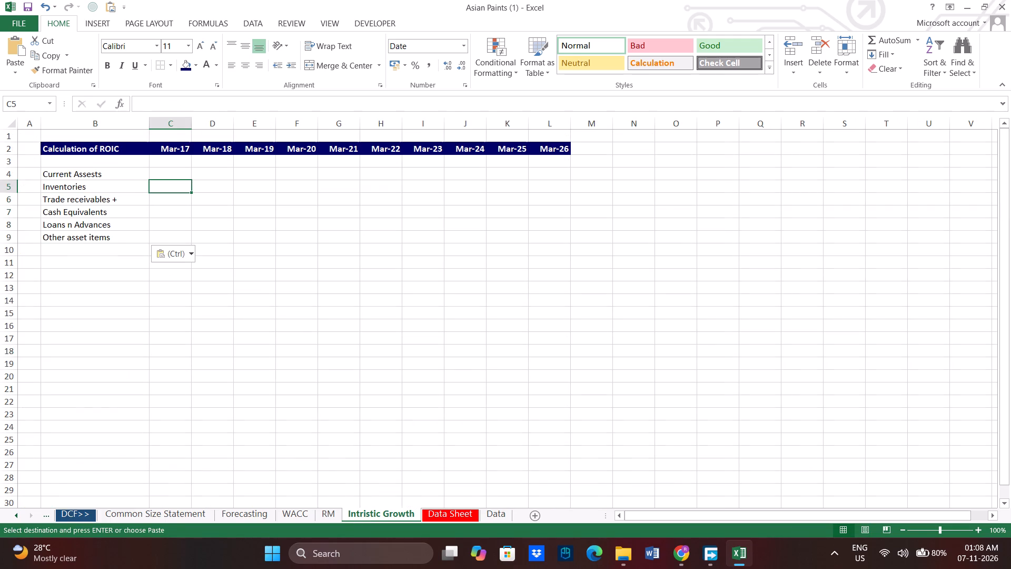
# Link C5 of the Intristic Growth sheet to Inventories in Data!B35, and fill the reference across C5 to L9.
pyautogui.press('=')
pyautogui.click(484, 517)
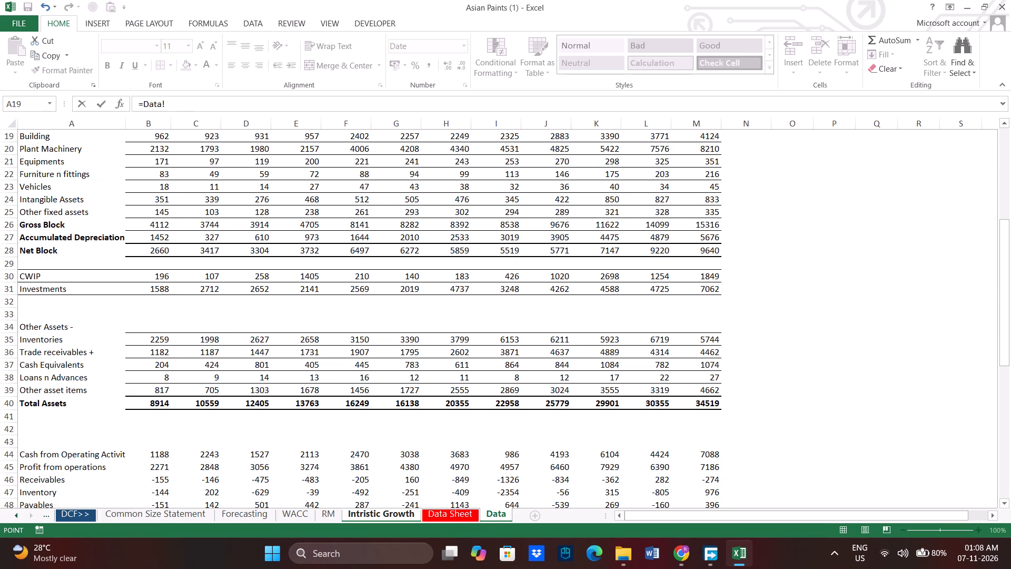
pyautogui.click(157, 337)
pyautogui.press('Return')
pyautogui.press('Up')
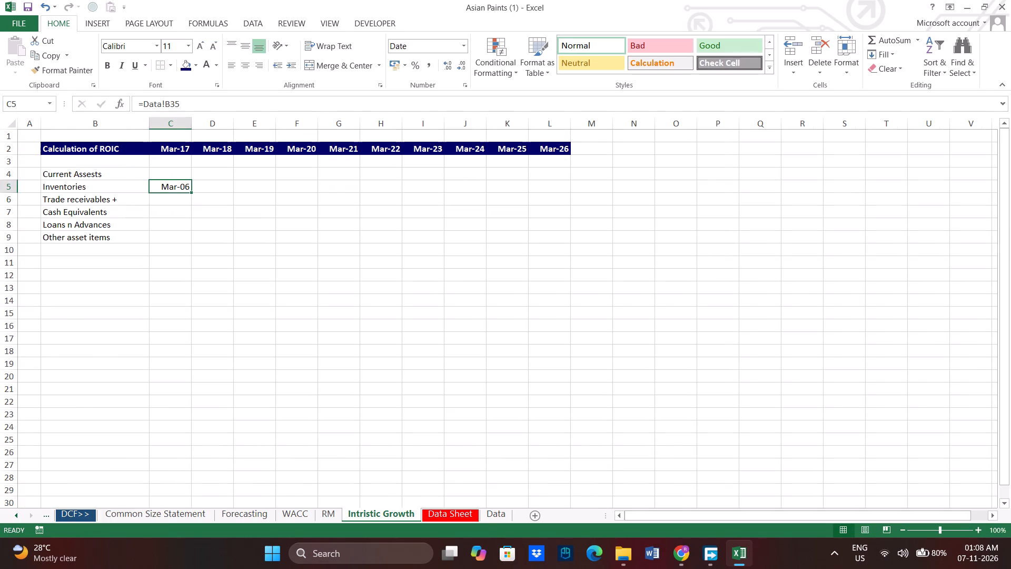
pyautogui.hotkey('ctrl', 'c')
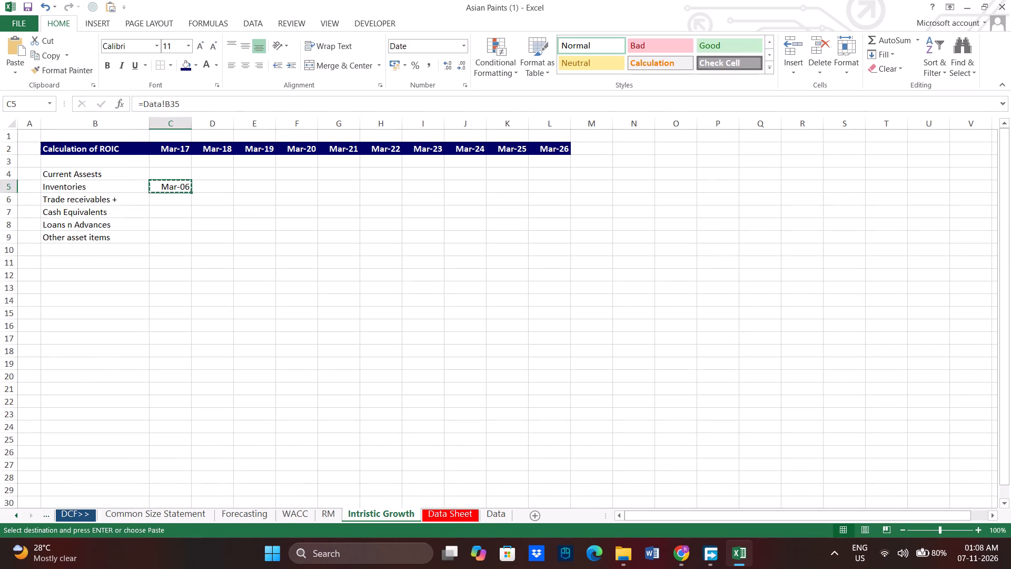
pyautogui.hotkey('shift', 'Right')
pyautogui.hotkey('shift', 'Right')
pyautogui.hotkey('shift', 'Right')
pyautogui.hotkey('shift', 'Right')
pyautogui.hotkey('shift', 'Right')
pyautogui.hotkey('shift', 'Right')
pyautogui.hotkey('shift', 'Right')
pyautogui.hotkey('shift', 'Right')
pyautogui.hotkey('shift', 'Right')
pyautogui.hotkey('shift', 'Down')
pyautogui.hotkey('shift', 'Down')
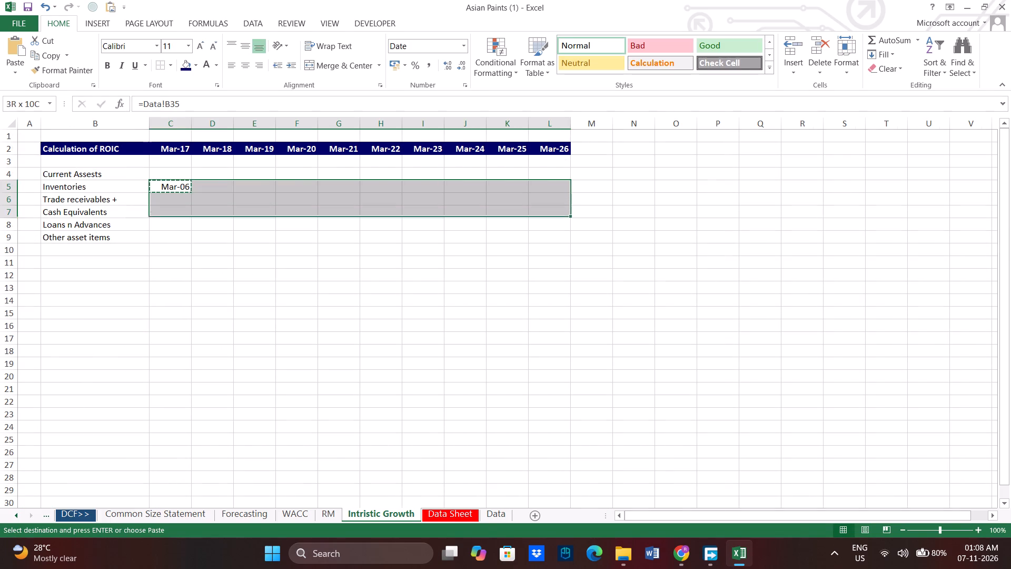
pyautogui.hotkey('shift', 'Down')
pyautogui.hotkey('shift', 'Down')
pyautogui.hotkey('ctrl', 'v')
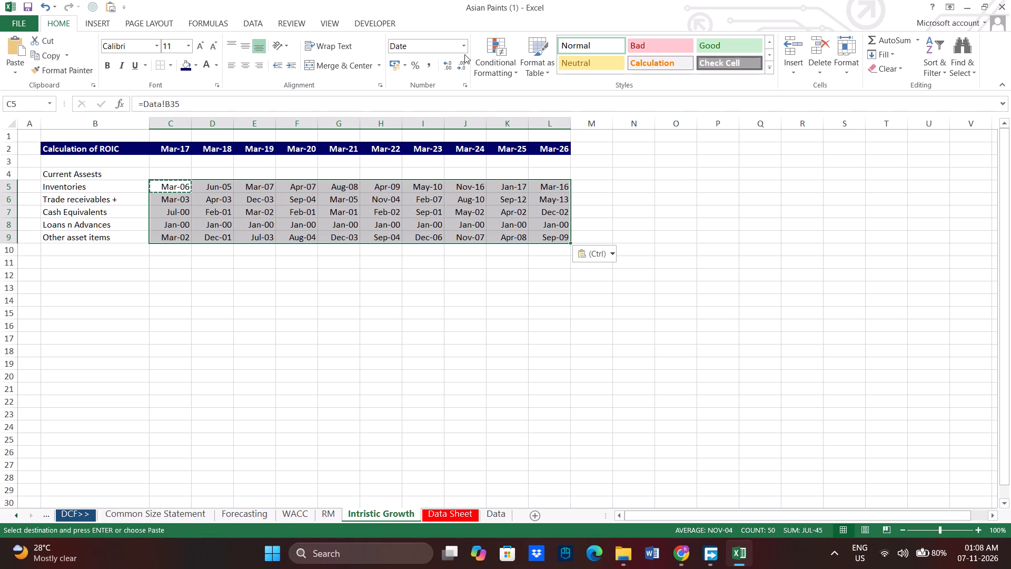
# Set the current asset figures, C5 to L9, to the General number format.
pyautogui.doubleClick(469, 43)
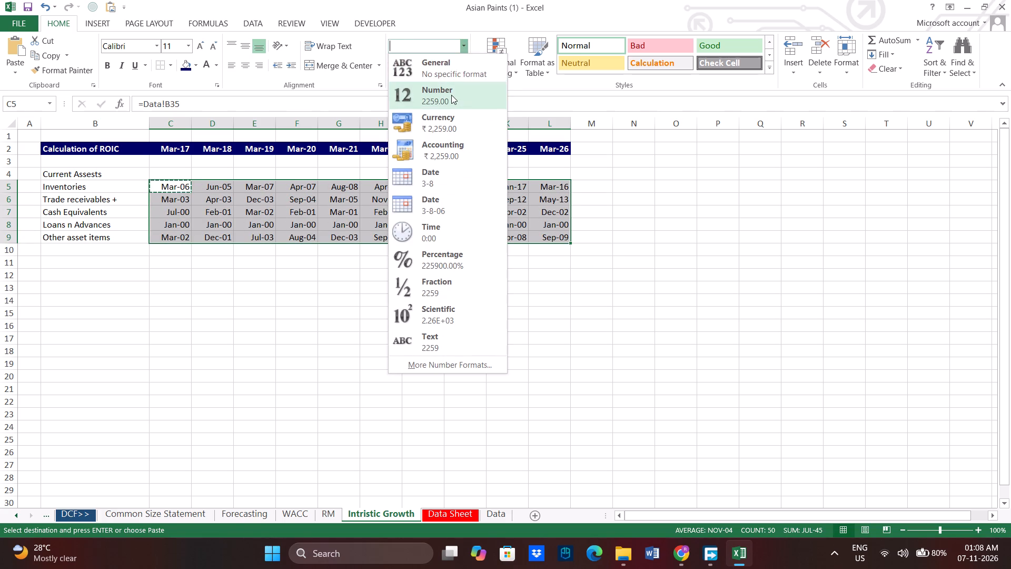
pyautogui.click(447, 66)
pyautogui.click(435, 264)
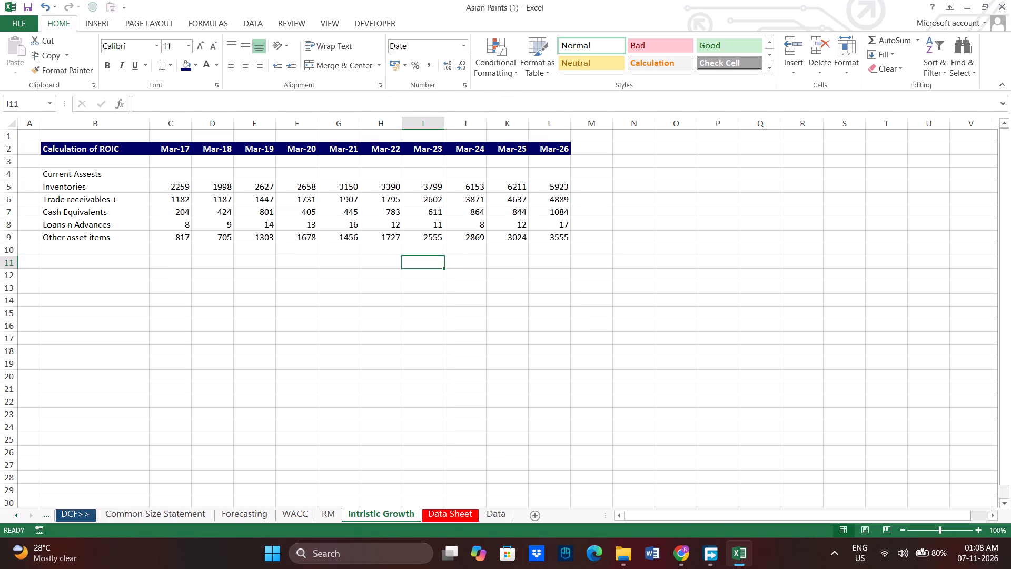
pyautogui.moveTo(183, 185); pyautogui.dragTo(549, 238)
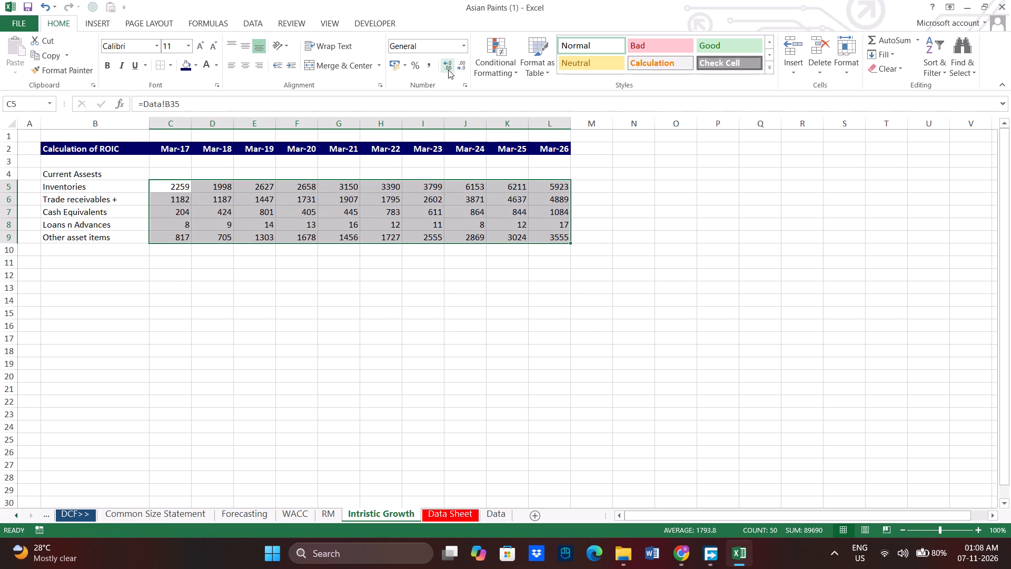
pyautogui.click(412, 331)
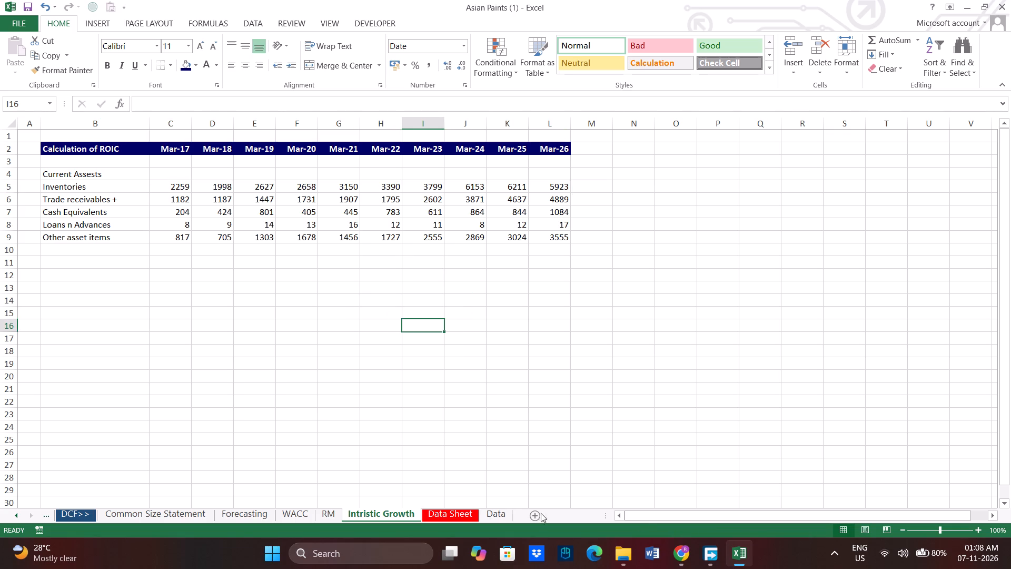
# Check the number display on DCF Modelling- 12's Intrisic Growth sheet in Chrome, and show C5 to L9 with one decimal in Excel.
pyautogui.click(682, 544)
pyautogui.scroll(9, 370, 370)
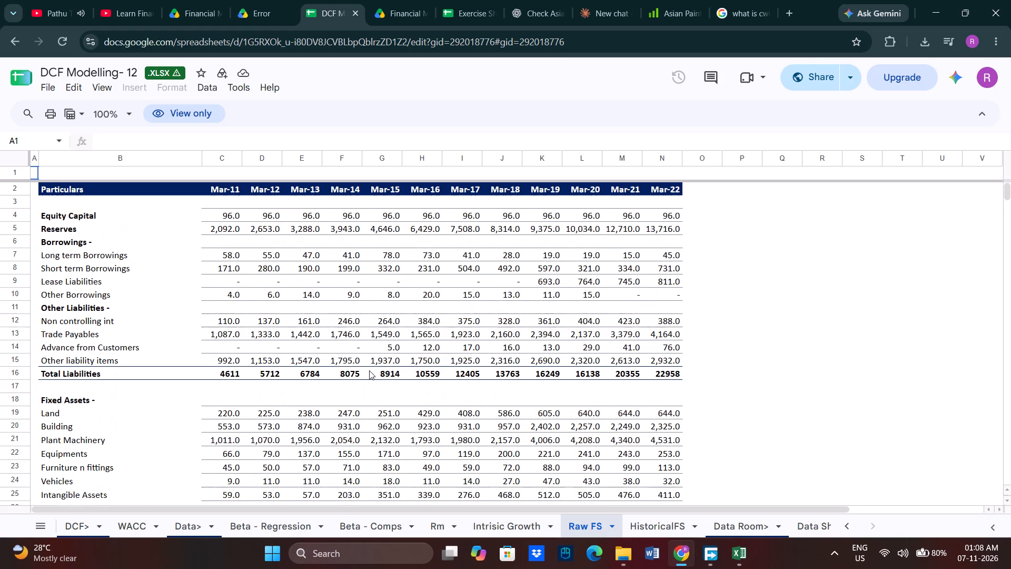
pyautogui.scroll(5, 369, 370)
pyautogui.click(507, 525)
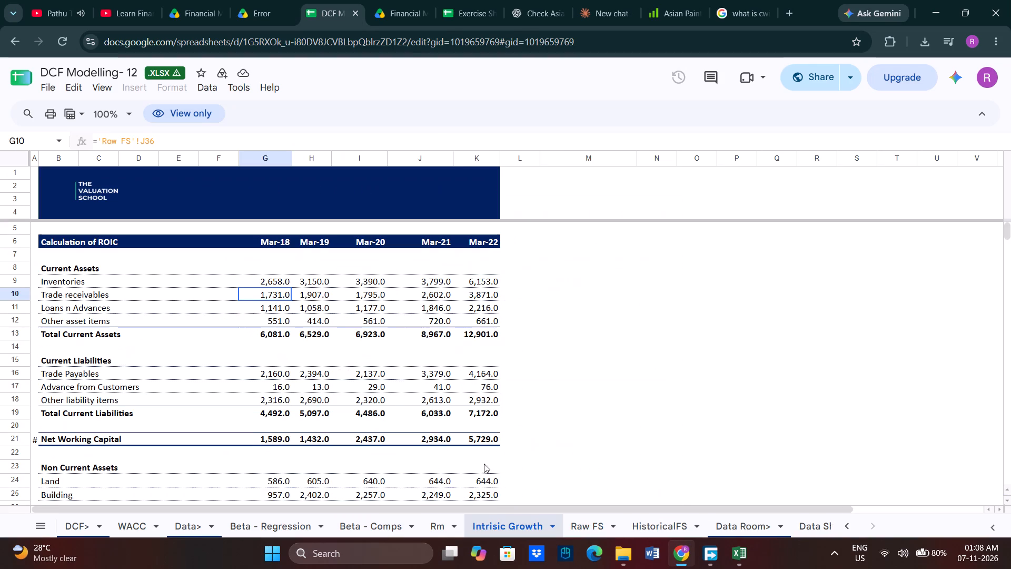
pyautogui.click(740, 555)
pyautogui.moveTo(184, 187); pyautogui.dragTo(562, 244)
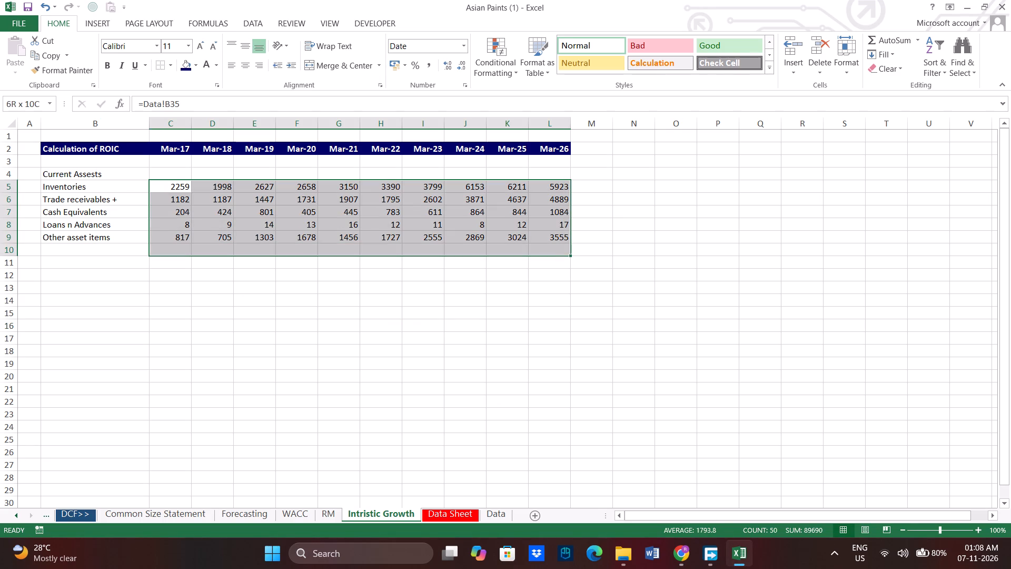
pyautogui.moveTo(562, 244); pyautogui.dragTo(562, 239)
pyautogui.click(449, 68)
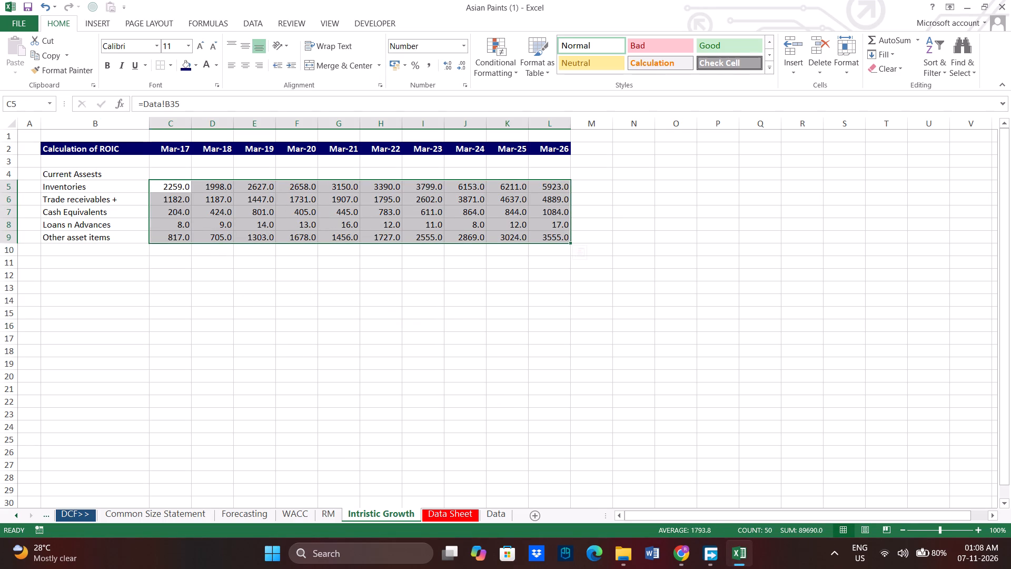
# Glance at the Intrisic Growth reference in Chrome, and make the Current Assests heading in B4 bold in Excel.
pyautogui.moveTo(629, 420); pyautogui.dragTo(691, 558)
pyautogui.click(691, 558)
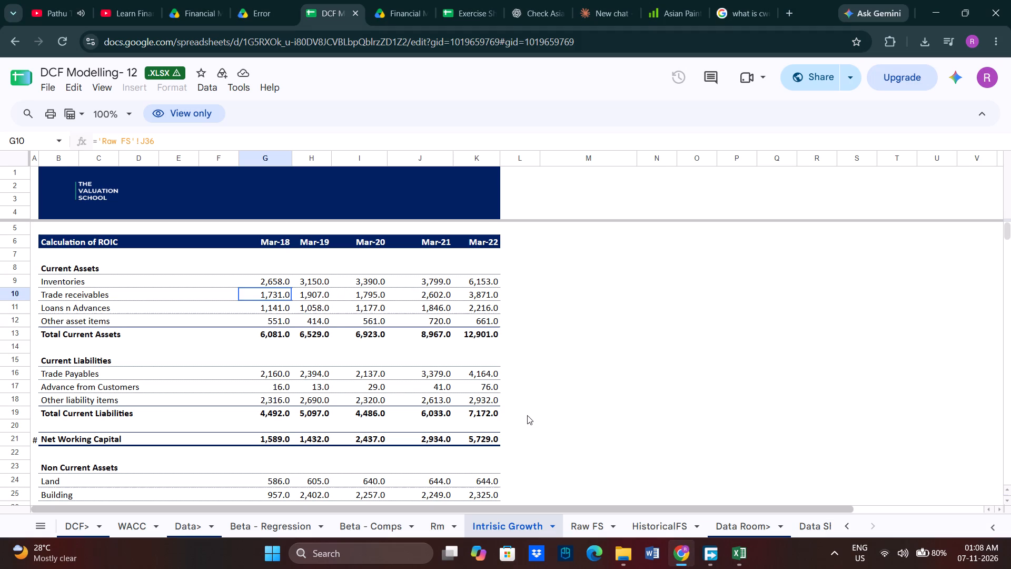
pyautogui.click(669, 545)
pyautogui.scroll(10, 224, 285)
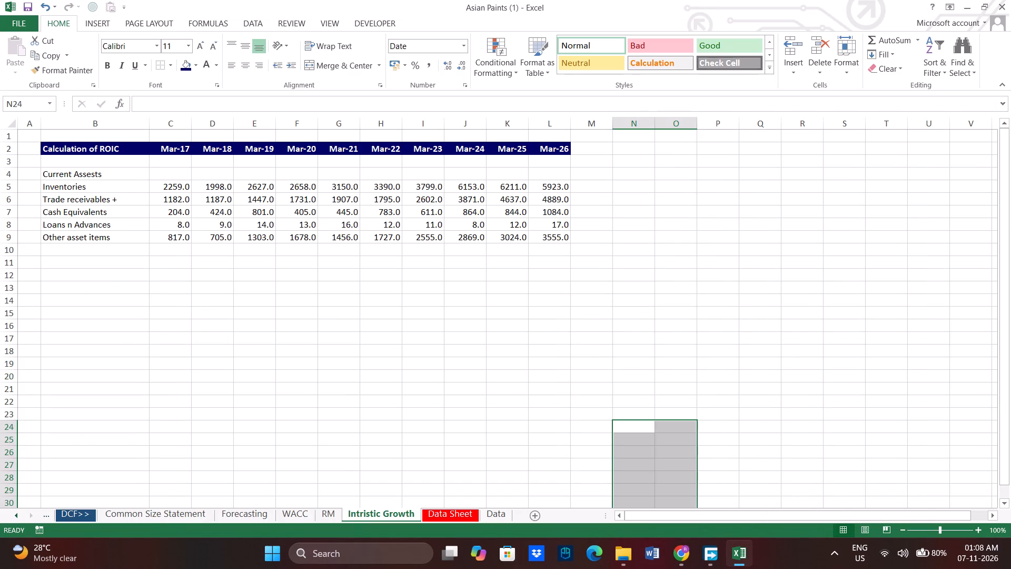
pyautogui.click(87, 177)
pyautogui.hotkey('ctrl', 'b')
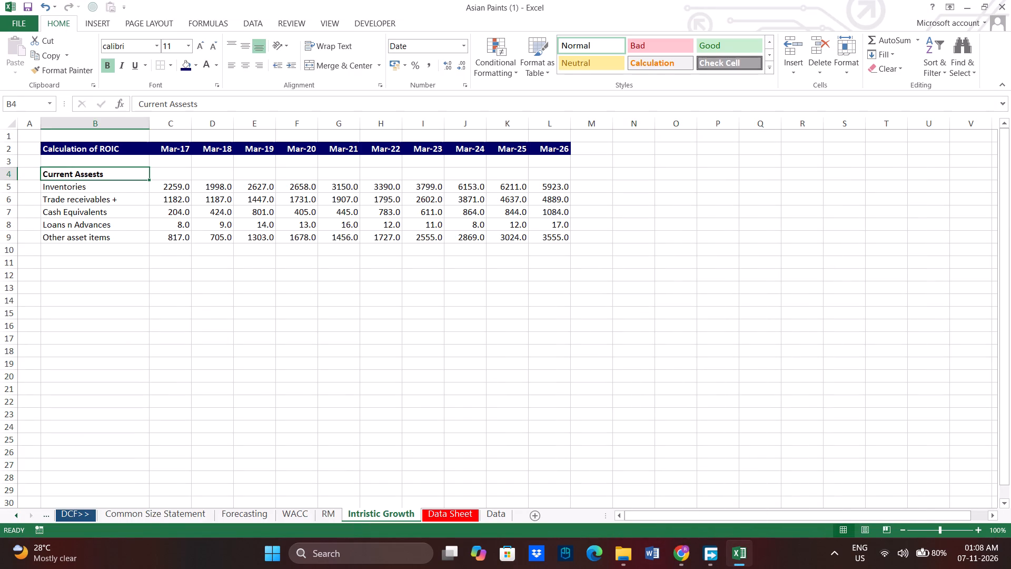
# Copy the bold Current Assests heading to B11 and change its text to Current Liabilities.
pyautogui.hotkey('ctrl', 'c')
pyautogui.click(92, 266)
pyautogui.hotkey('ctrl', 'v')
pyautogui.doubleClick(107, 261)
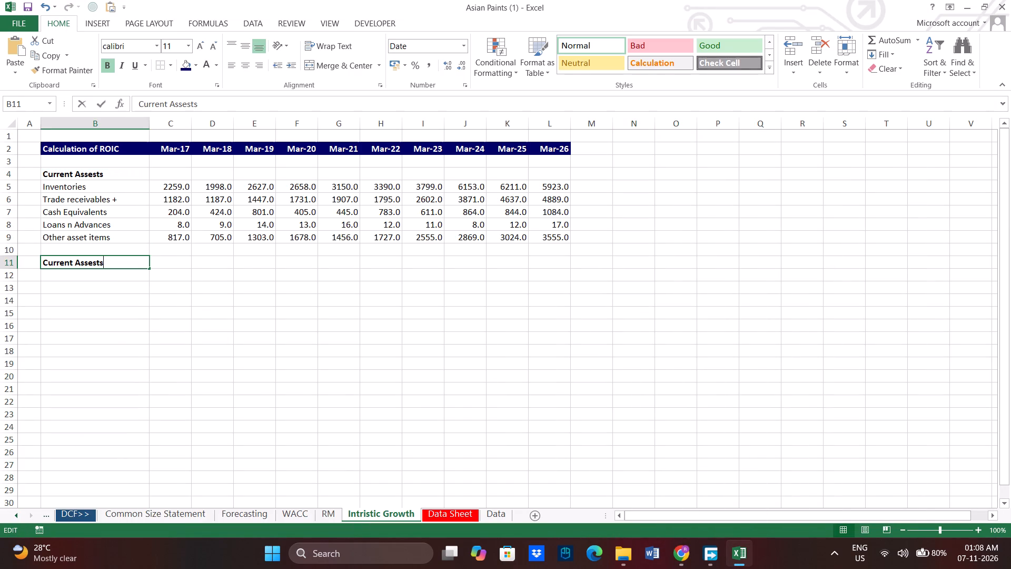
pyautogui.press('BackSpace')
pyautogui.press('BackSpace')
pyautogui.press('BackSpace')
pyautogui.press('BackSpace')
pyautogui.press('BackSpace')
pyautogui.press('BackSpace')
pyautogui.press('BackSpace')
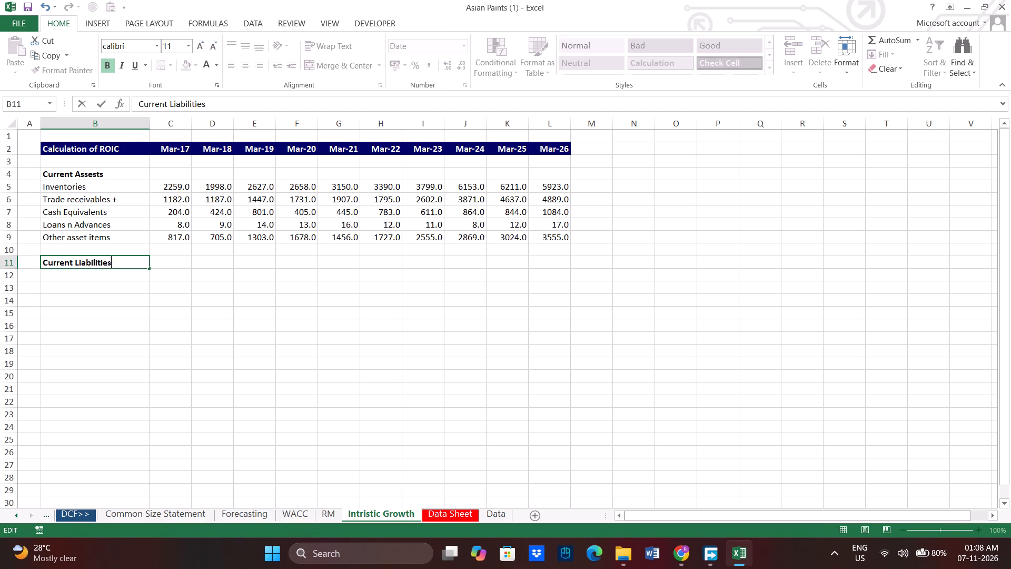
pyautogui.press('Return')
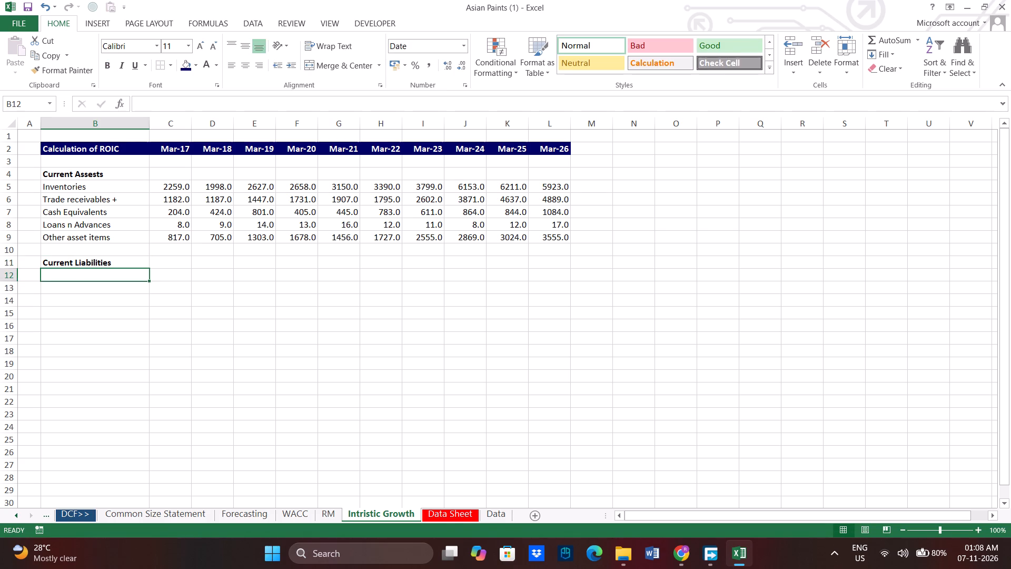
# Copy the labels Non controlling int to Other liability items, A11 to A14 of the Data sheet, to B12 of the Intristic Growth sheet.
pyautogui.click(490, 520)
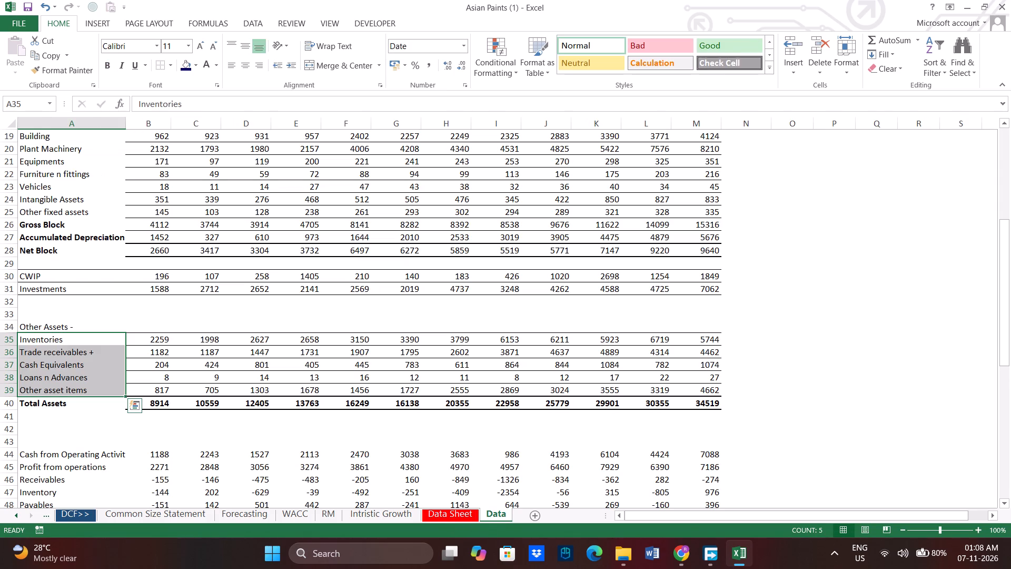
pyautogui.scroll(-1, 141, 371)
pyautogui.scroll(4, 140, 371)
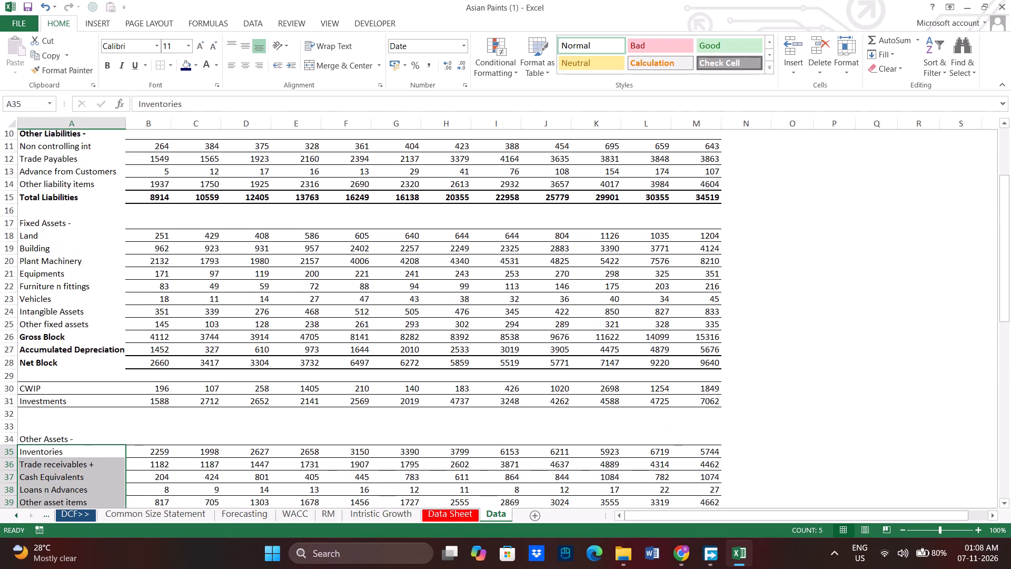
pyautogui.scroll(2, 80, 306)
pyautogui.moveTo(38, 223); pyautogui.dragTo(40, 229)
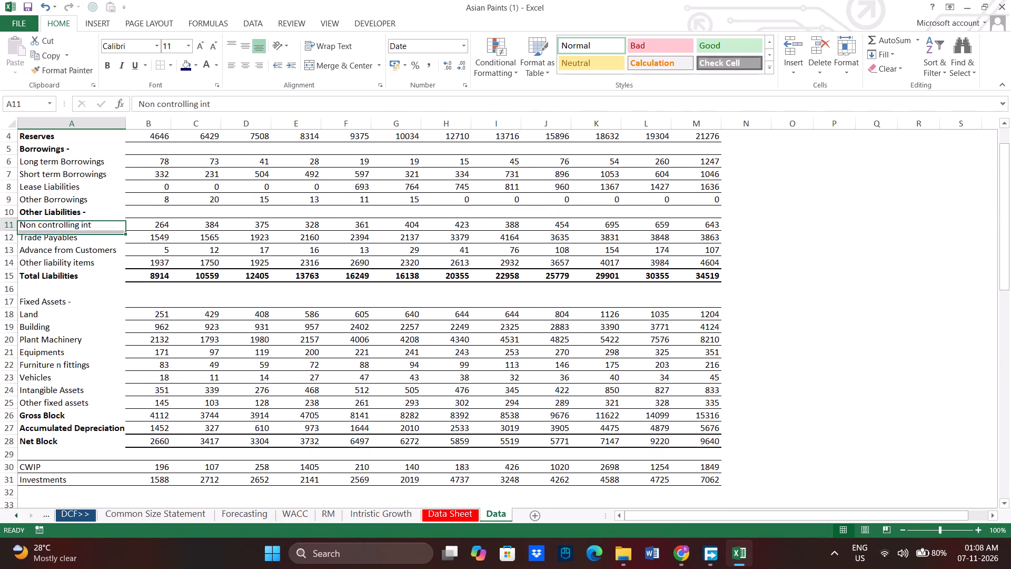
pyautogui.moveTo(40, 229); pyautogui.dragTo(53, 261)
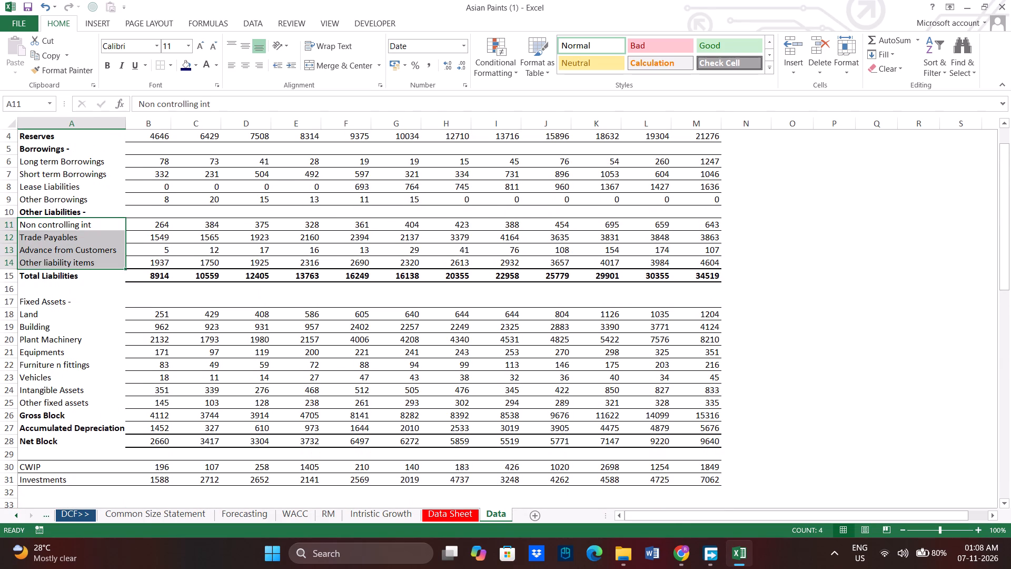
pyautogui.hotkey('ctrl', 'c')
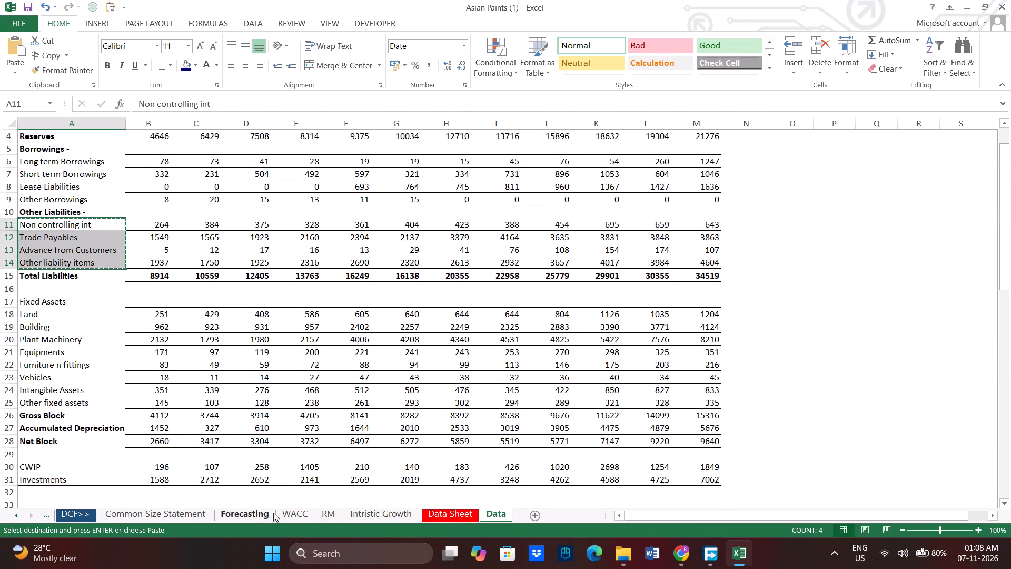
pyautogui.click(493, 517)
pyautogui.click(353, 518)
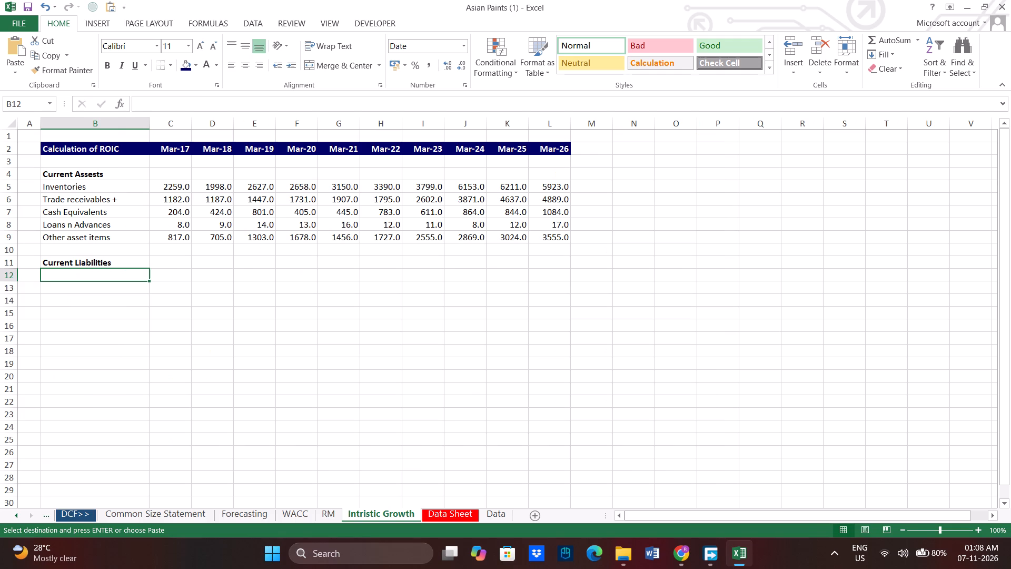
pyautogui.hotkey('ctrl', 'v')
# Link C12 of the Intristic Growth sheet to Non controlling int in Data!B11, and fill the reference across C12 to L15.
pyautogui.click(168, 274)
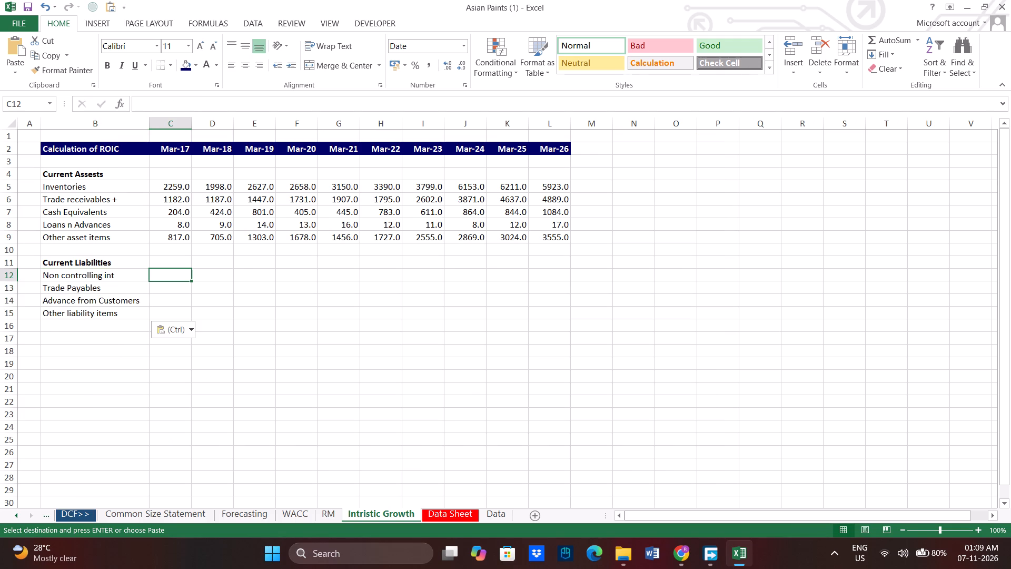
pyautogui.press('=')
pyautogui.click(493, 514)
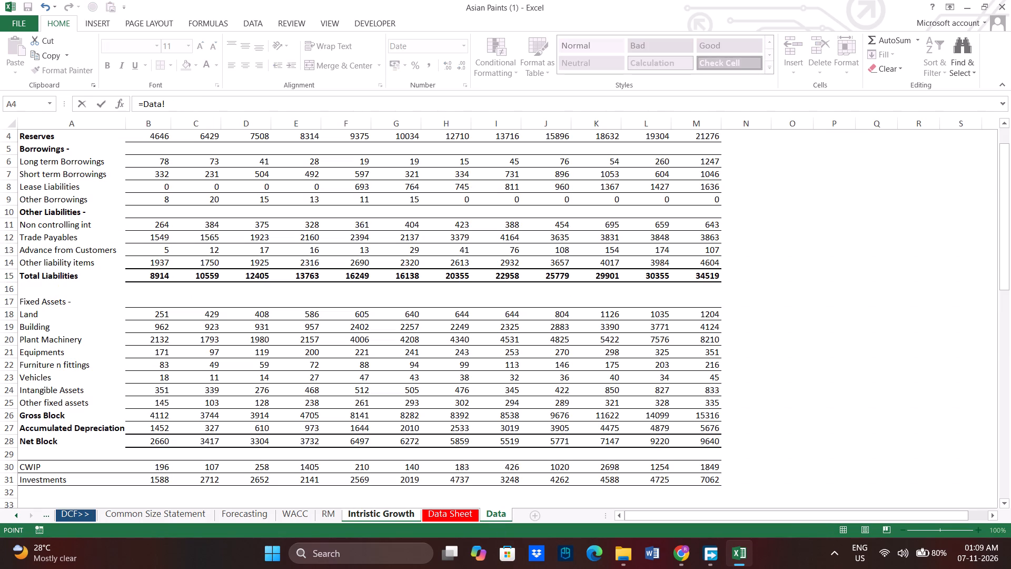
pyautogui.click(158, 227)
pyautogui.press('Return')
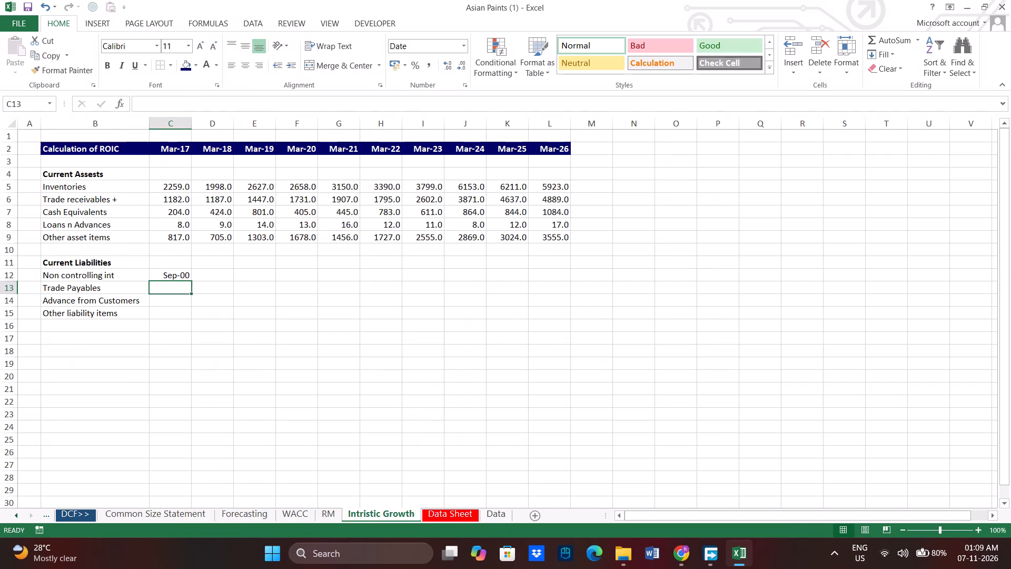
pyautogui.press('Up')
pyautogui.hotkey('ctrl', 'c')
pyautogui.hotkey('shift', 'Right')
pyautogui.hotkey('shift', 'Right')
pyautogui.hotkey('shift', 'Right')
pyautogui.hotkey('shift', 'Right')
pyautogui.hotkey('shift', 'Right')
pyautogui.hotkey('shift', 'Right')
pyautogui.hotkey('shift', 'Right')
pyautogui.hotkey('shift', 'Right')
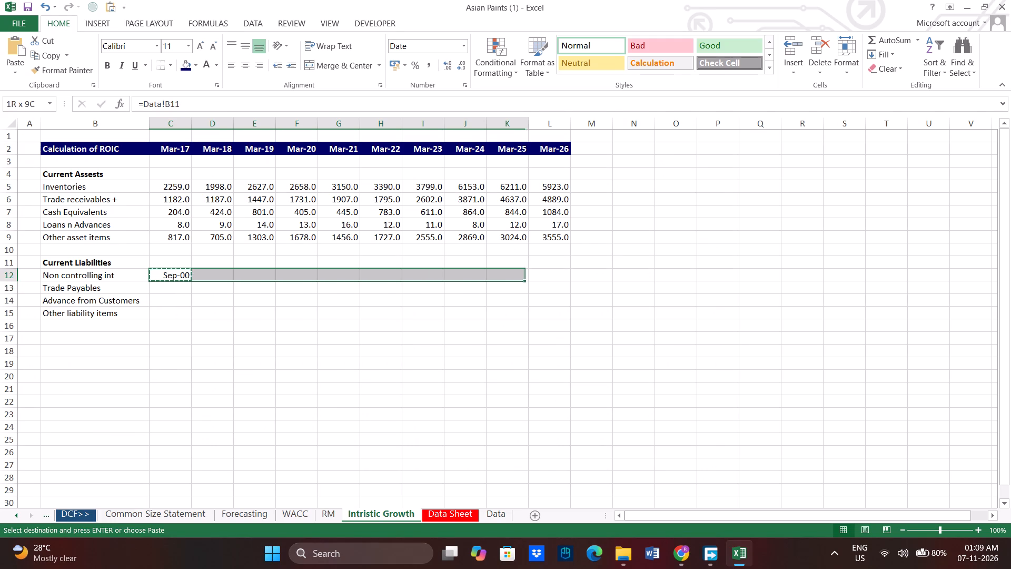
pyautogui.hotkey('shift', 'Right')
pyautogui.hotkey('shift', 'Down')
pyautogui.hotkey('shift', 'Down')
pyautogui.hotkey('shift', 'Down')
pyautogui.hotkey('ctrl', 'v')
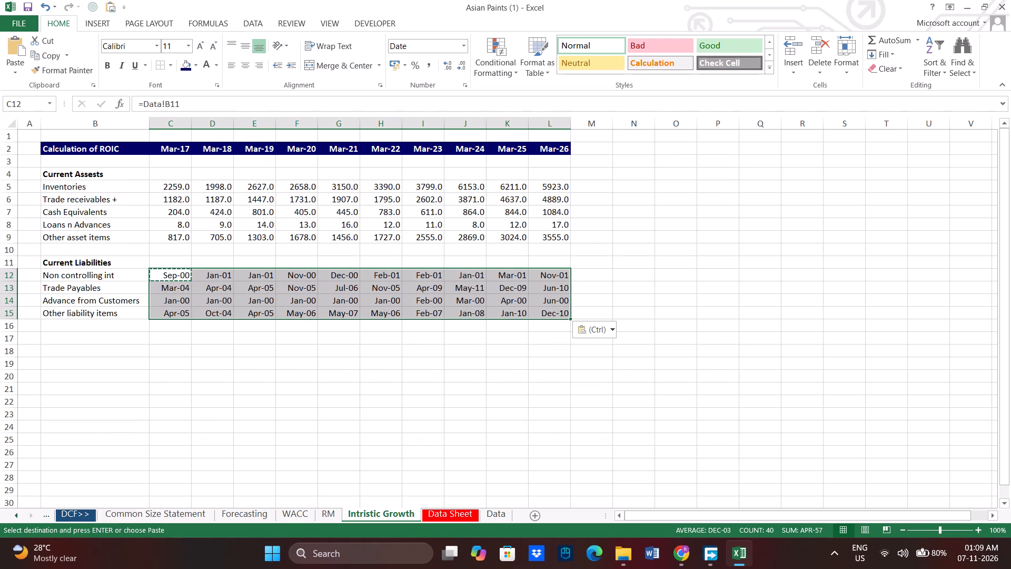
# Set the current liability figures, C12 to L15, to the General format and display them with one decimal.
pyautogui.click(466, 47)
pyautogui.click(450, 62)
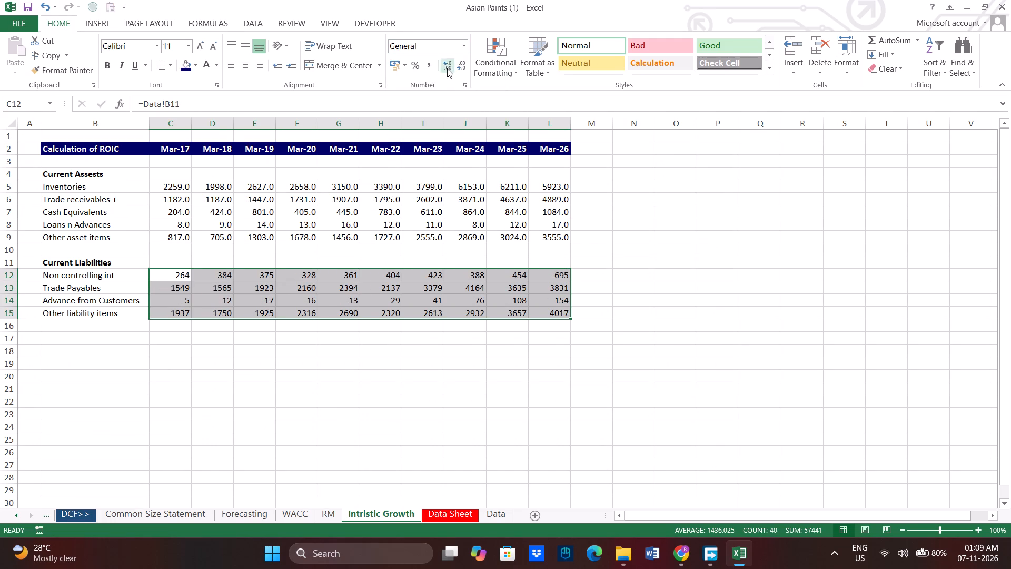
pyautogui.click(447, 68)
pyautogui.click(426, 339)
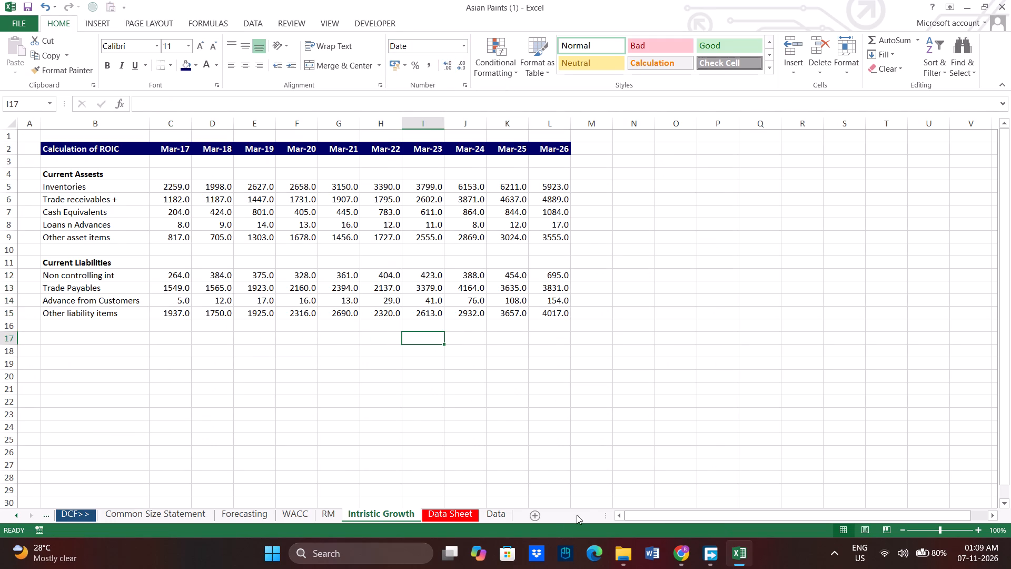
# Check the Net Working Capital row of DCF Modelling- 12's Intrisic Growth sheet in Chrome, and enter # in A17 in Excel.
pyautogui.click(684, 553)
pyautogui.scroll(-1, 262, 392)
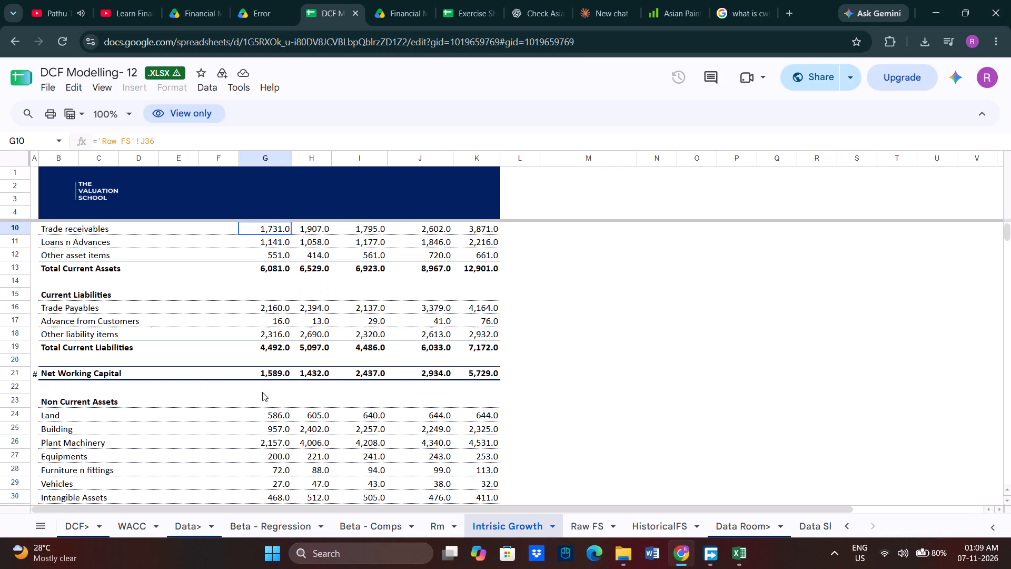
pyautogui.click(688, 551)
pyautogui.click(71, 340)
pyautogui.click(29, 339)
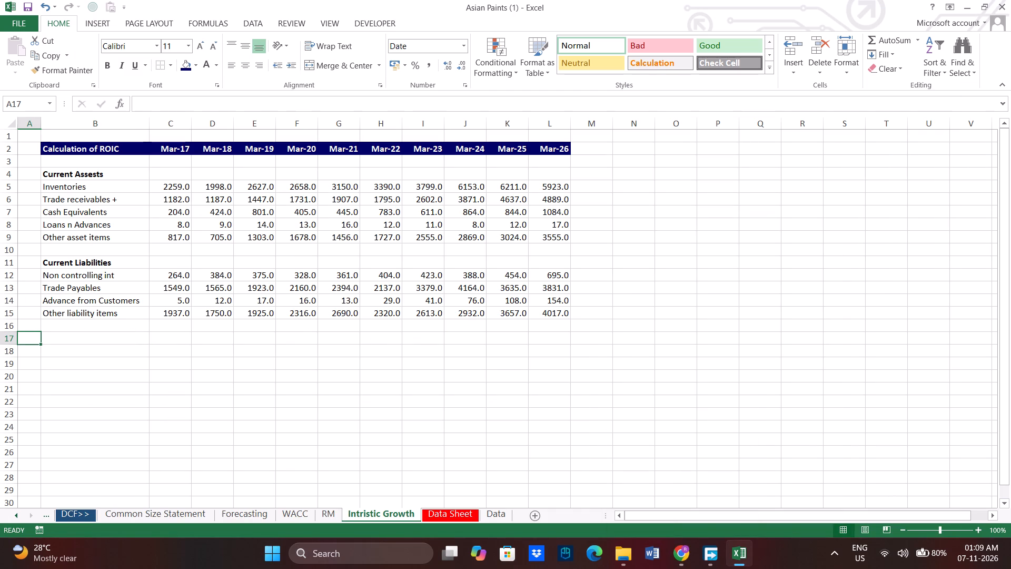
pyautogui.hotkey('shift', '#')
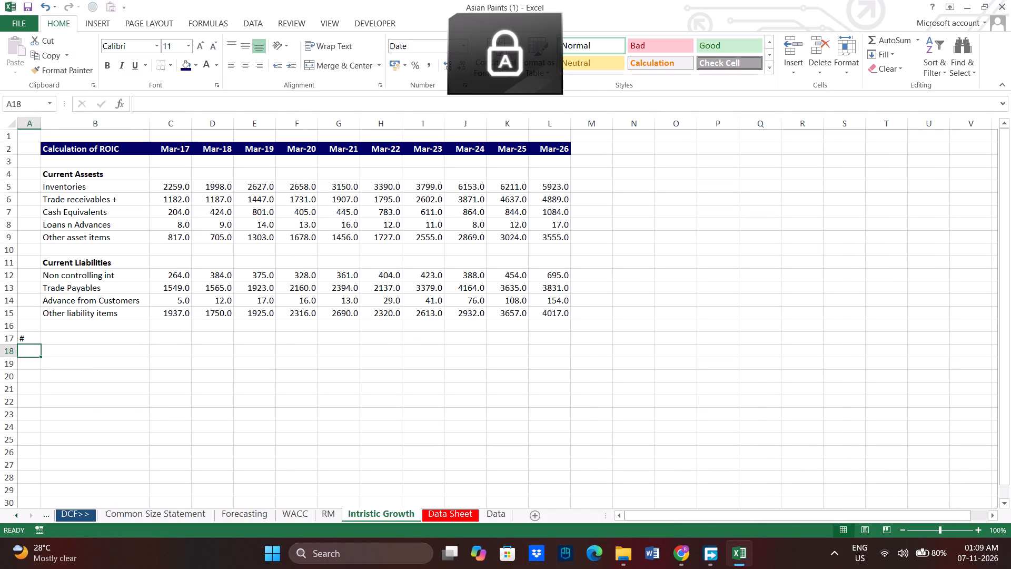
# Enter the label Net Working Capital in B17 of the Intristic Growth sheet.
pyautogui.press('Up')
pyautogui.press('Right')
pyautogui.write('et wo')
pyautogui.press('BackSpace')
pyautogui.press('BackSpace')
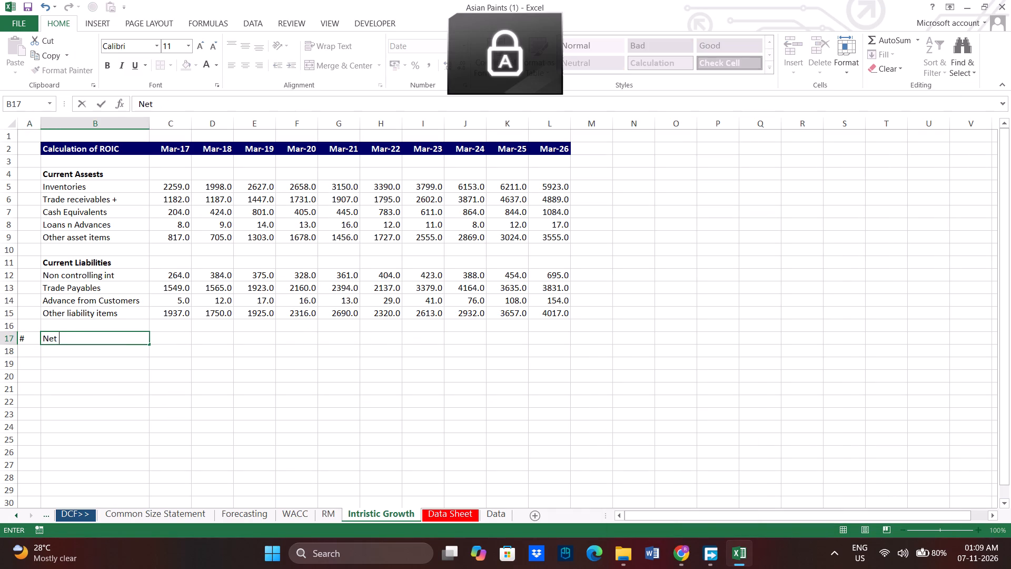
pyautogui.write('orkimg')
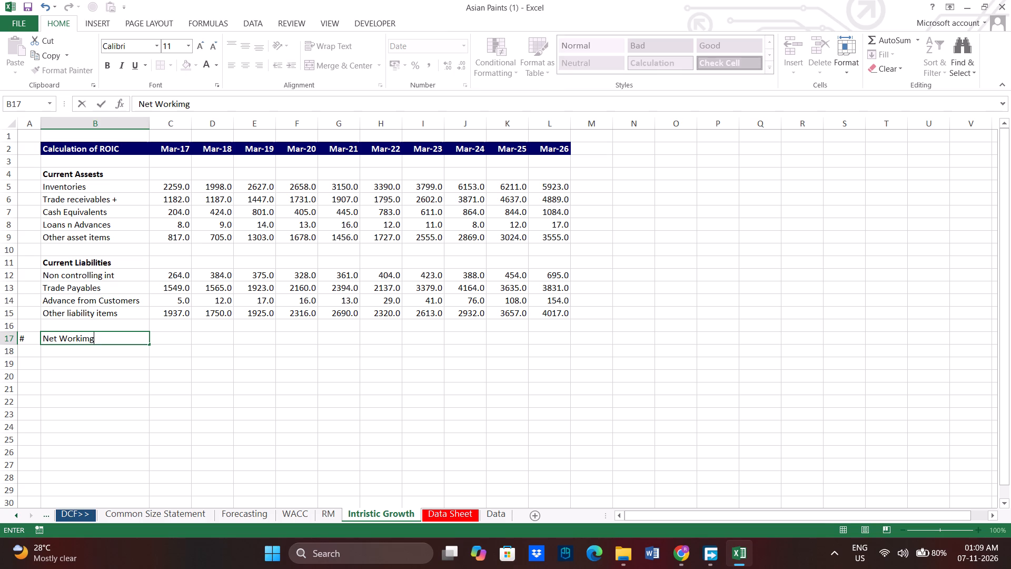
pyautogui.press('space')
pyautogui.press('BackSpace')
pyautogui.press('BackSpace')
pyautogui.press('BackSpace')
pyautogui.write('ng')
pyautogui.press('space')
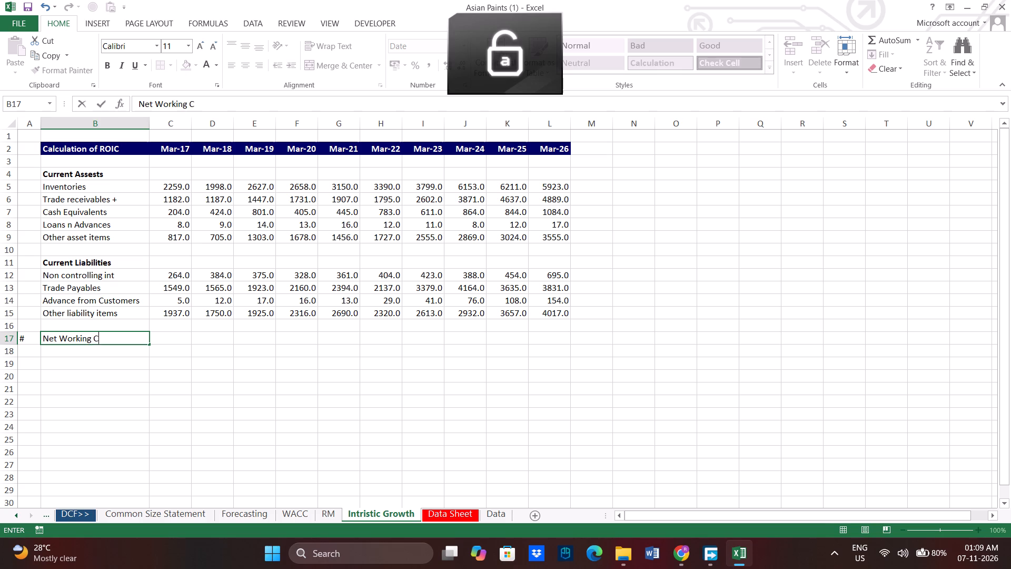
pyautogui.press('Return')
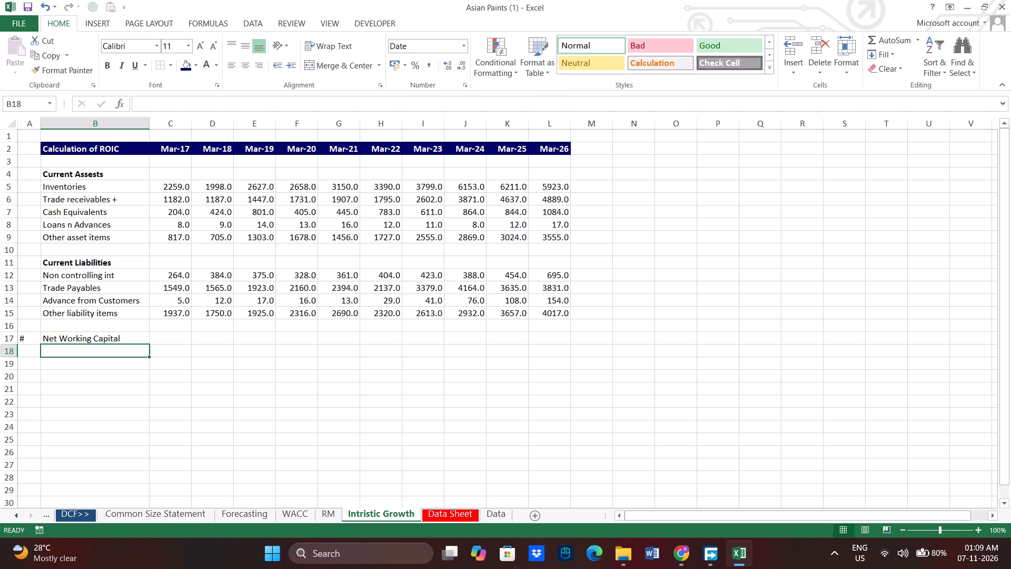
# Enter # in A2, beside the Calculation of ROIC heading.
pyautogui.press('Up')
pyautogui.press('Up')
pyautogui.press('Up')
pyautogui.press('Left')
pyautogui.press('Up')
pyautogui.press('Up')
pyautogui.press('Up')
pyautogui.press('Up')
pyautogui.press('Up')
pyautogui.press('Up')
pyautogui.press('Up')
pyautogui.press('Up')
pyautogui.press('Up')
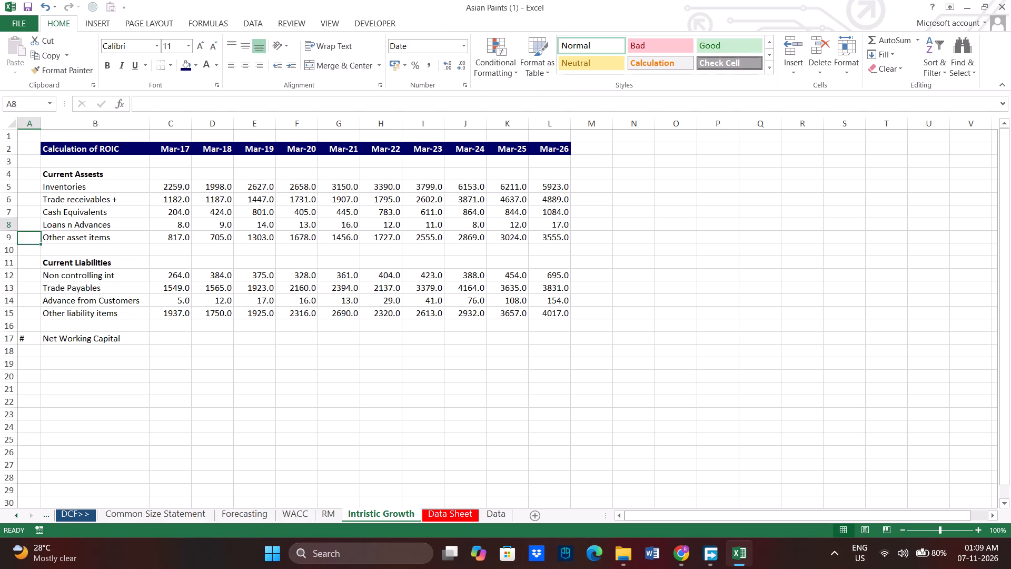
pyautogui.press('Up')
pyautogui.press('Up')
pyautogui.press('Up')
pyautogui.press('Up')
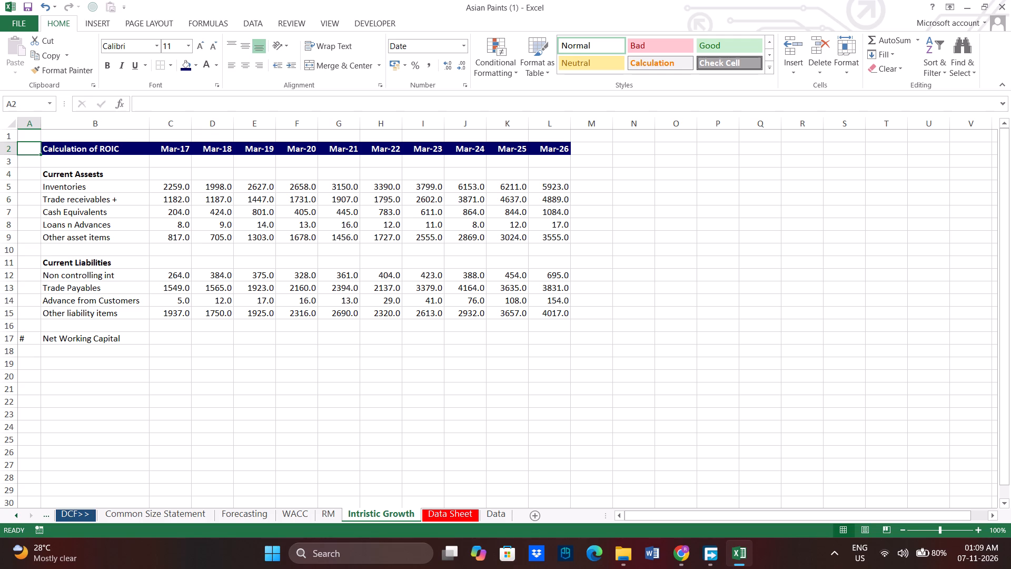
pyautogui.hotkey('shift', '#')
pyautogui.press('Down')
pyautogui.hotkey('ctrl', 'Down')
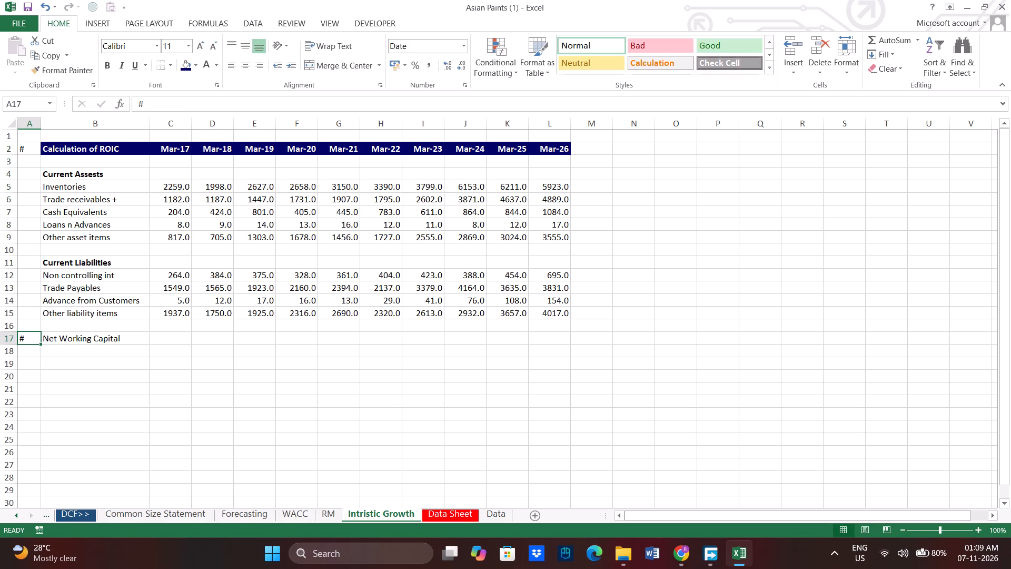
# Check the total rows in DCF Modelling- 12 in Chrome, and in Excel insert a row at row 10 labelled Total Current Assests in B10.
pyautogui.click(93, 339)
pyautogui.click(159, 336)
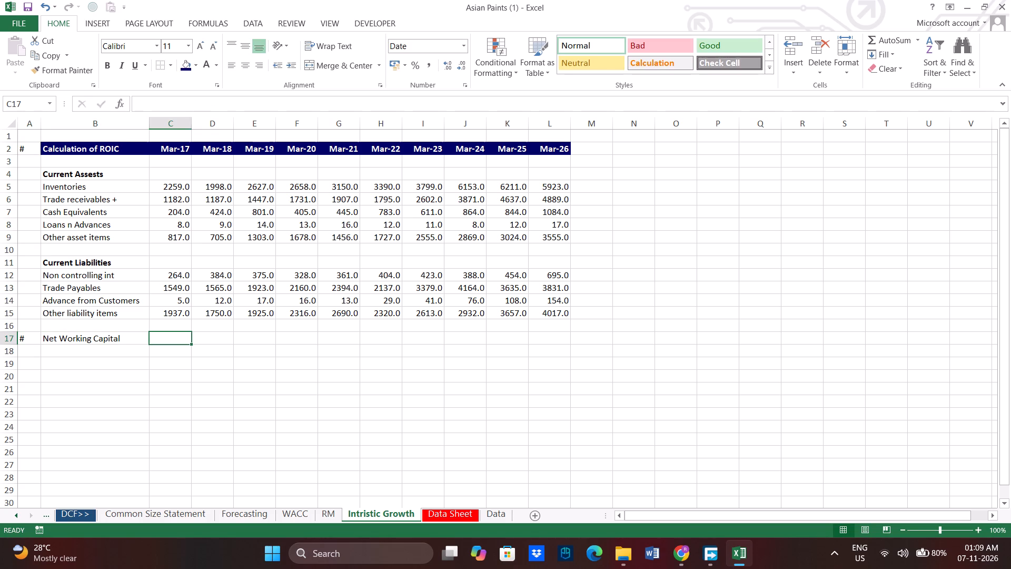
pyautogui.click(676, 561)
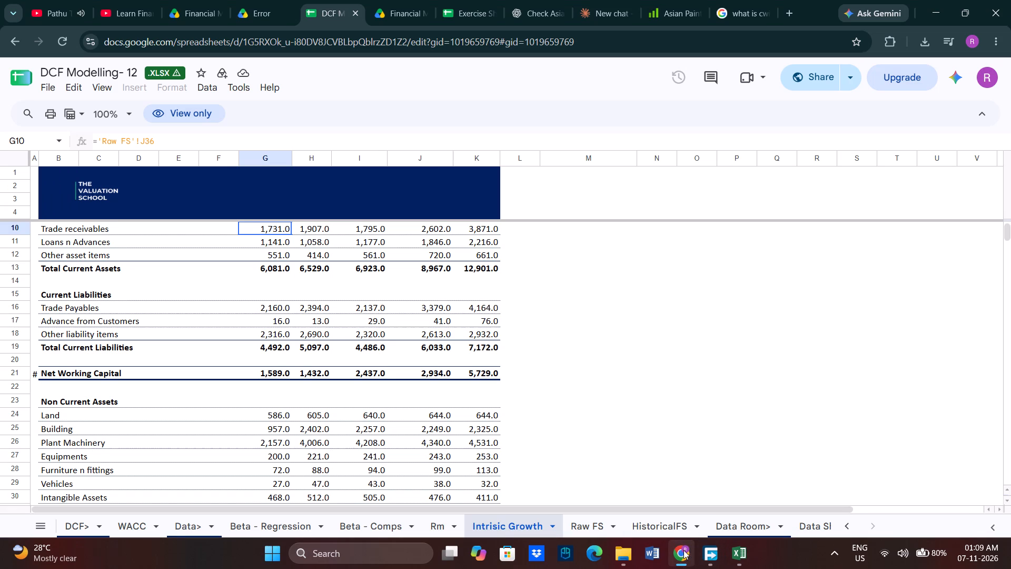
pyautogui.click(683, 550)
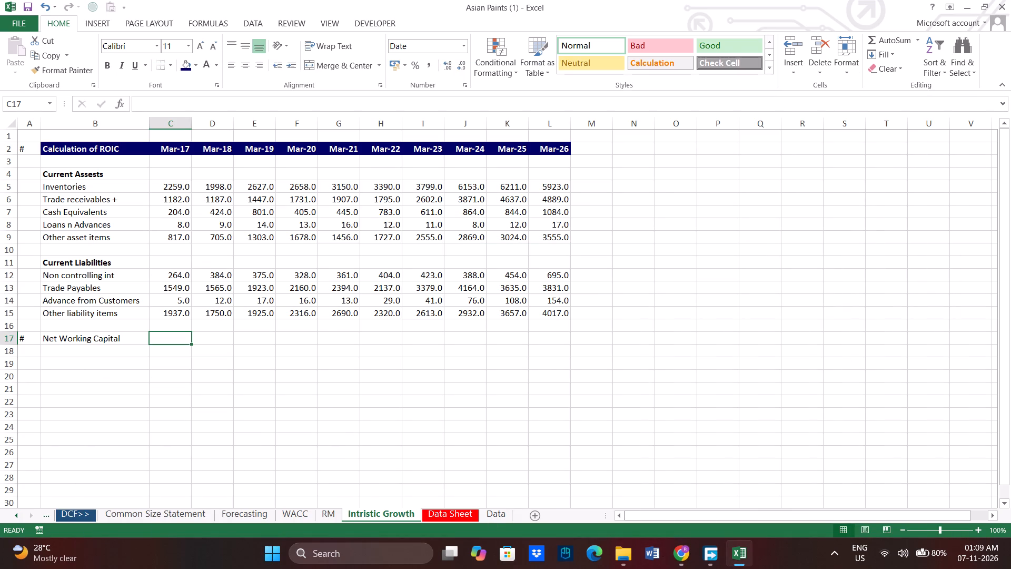
pyautogui.click(682, 561)
pyautogui.click(682, 562)
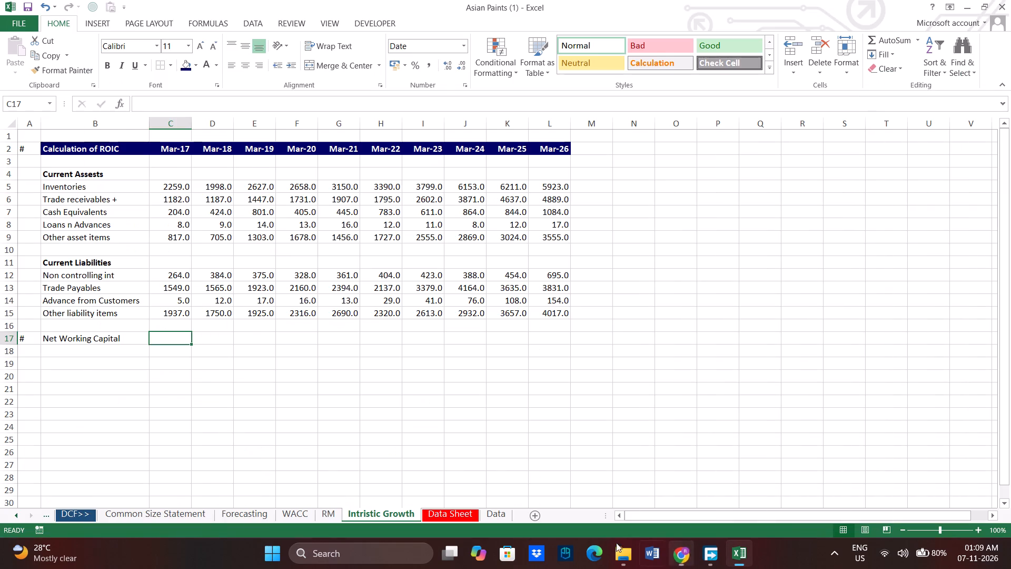
pyautogui.click(81, 248)
pyautogui.rightClick(15, 250)
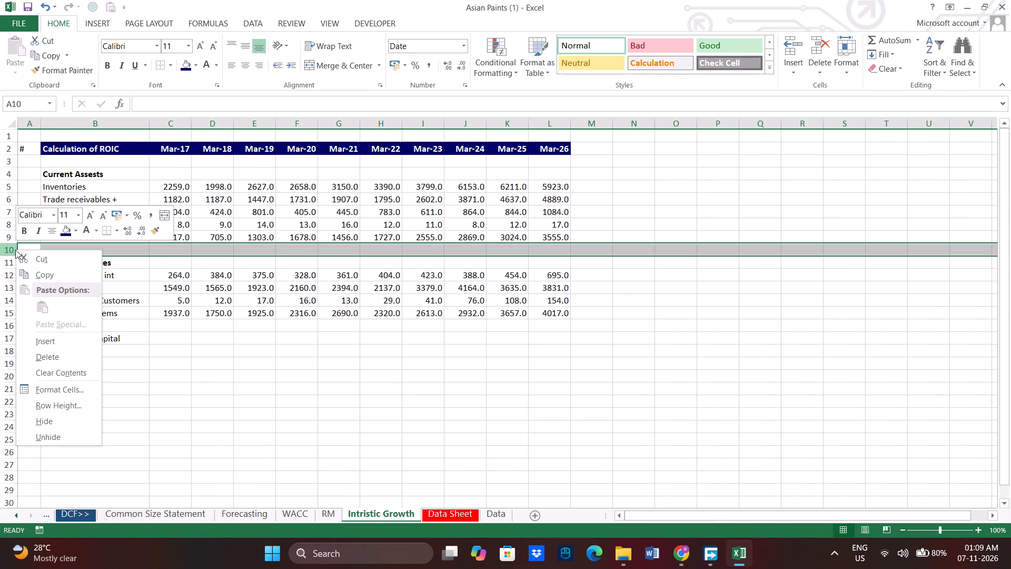
pyautogui.click(53, 342)
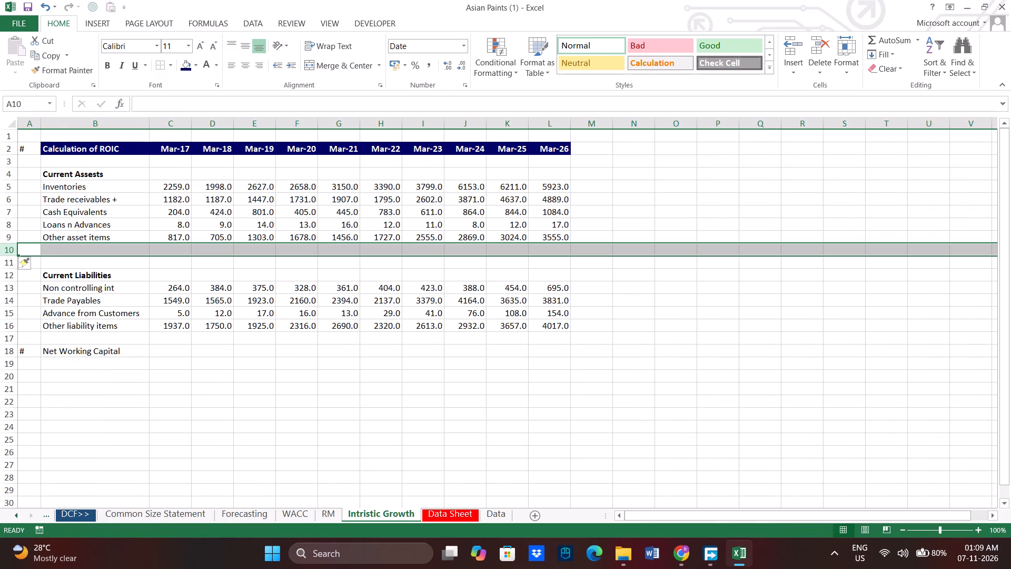
pyautogui.click(78, 248)
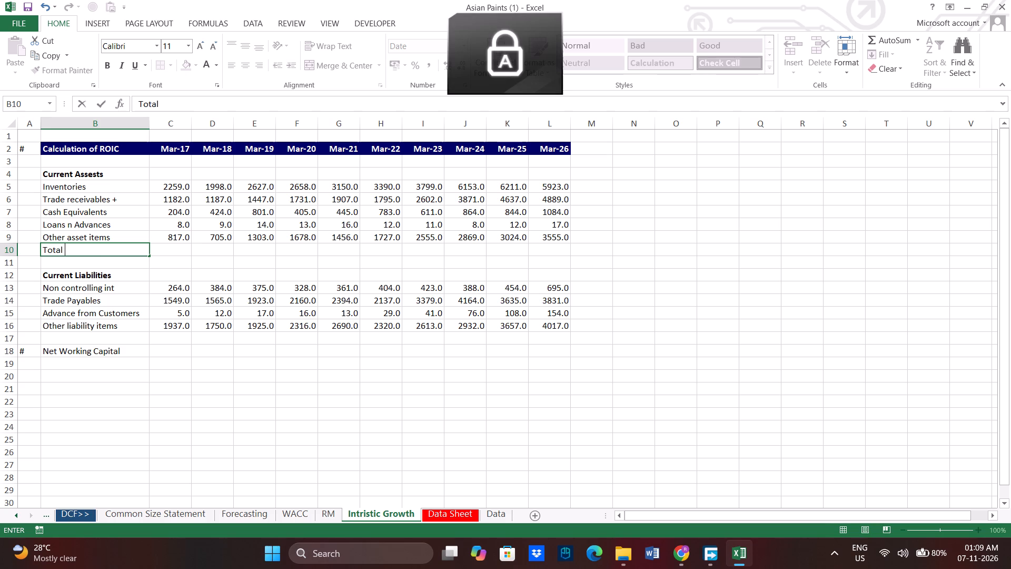
pyautogui.write('A=')
pyautogui.press('BackSpace')
pyautogui.press('BackSpace')
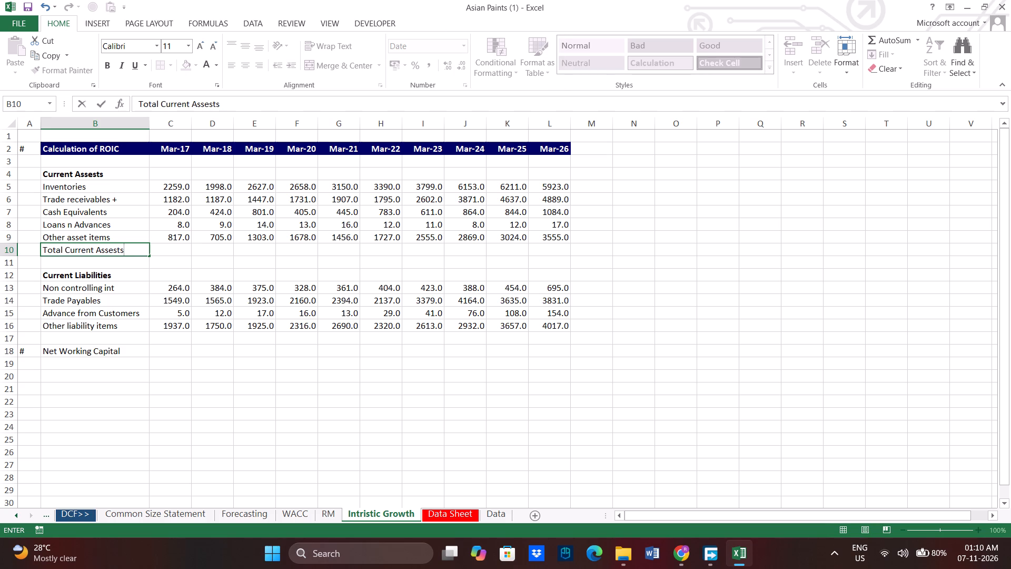
pyautogui.press('Return')
# Sum the current assets C5:C9 in C10 and fill the formula across to L10.
pyautogui.press('Up')
pyautogui.press('Right')
pyautogui.press('=')
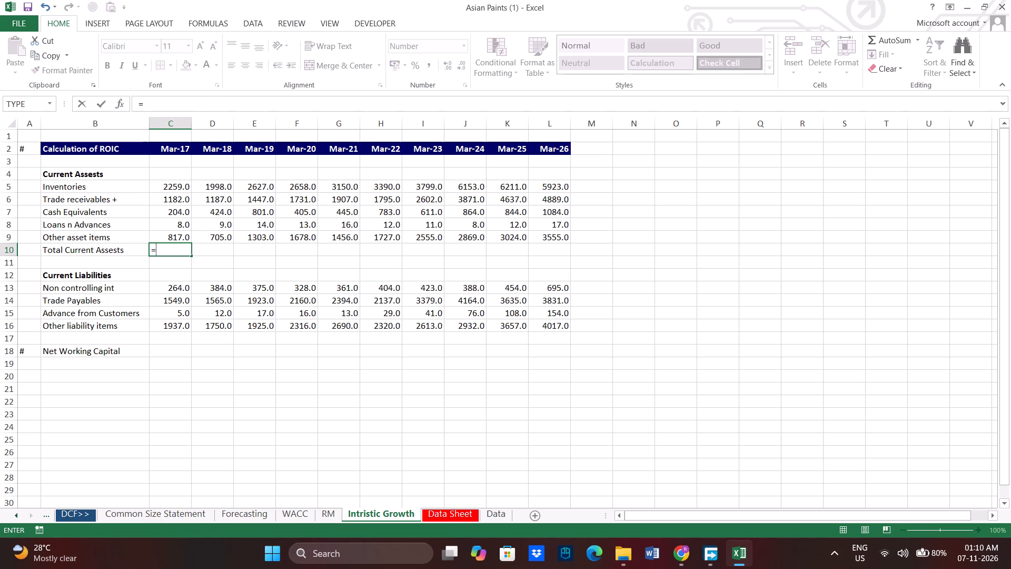
pyautogui.write('su')
pyautogui.press('BackSpace')
pyautogui.press('BackSpace')
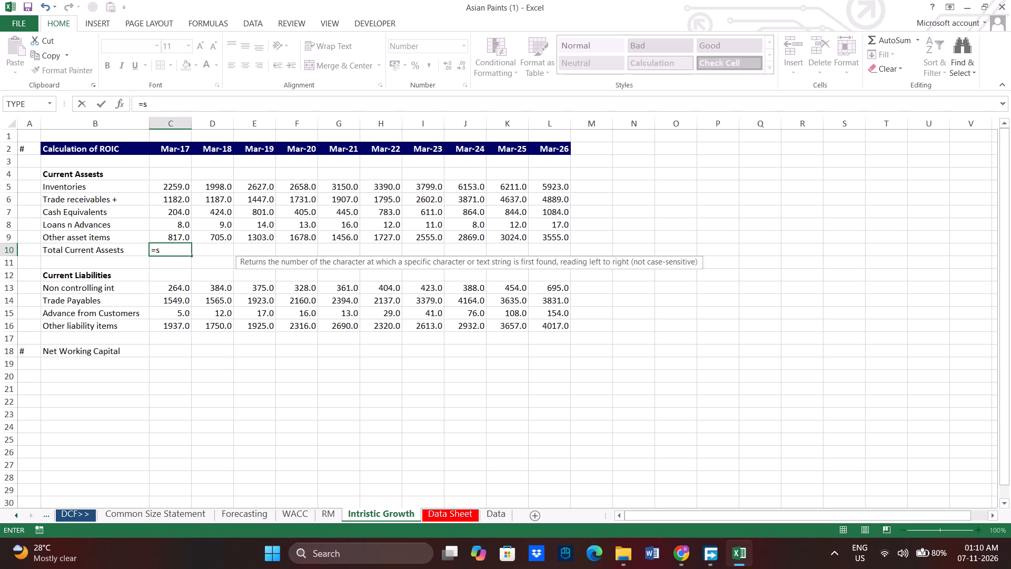
pyautogui.write('sum(')
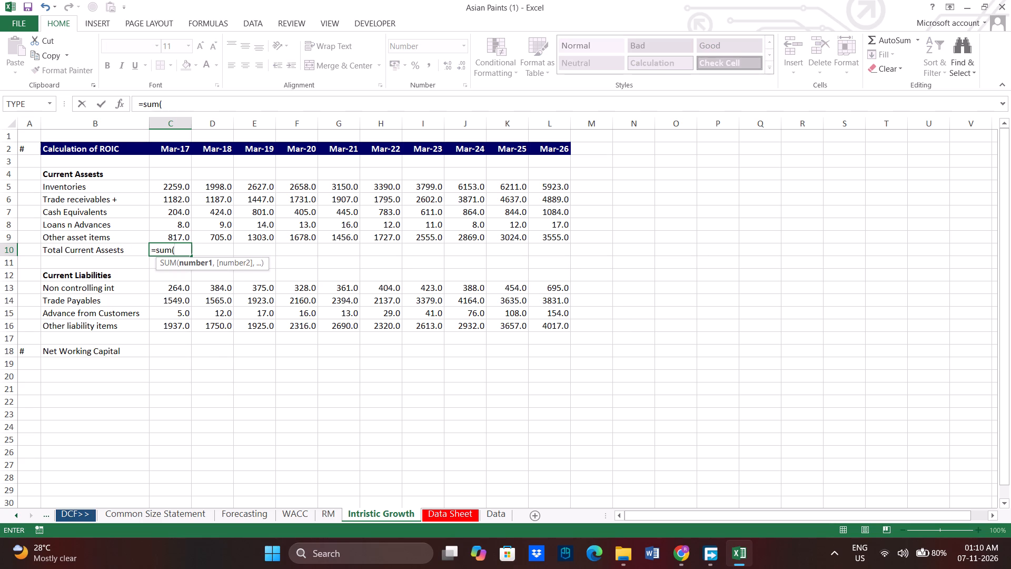
pyautogui.moveTo(165, 187); pyautogui.dragTo(173, 233)
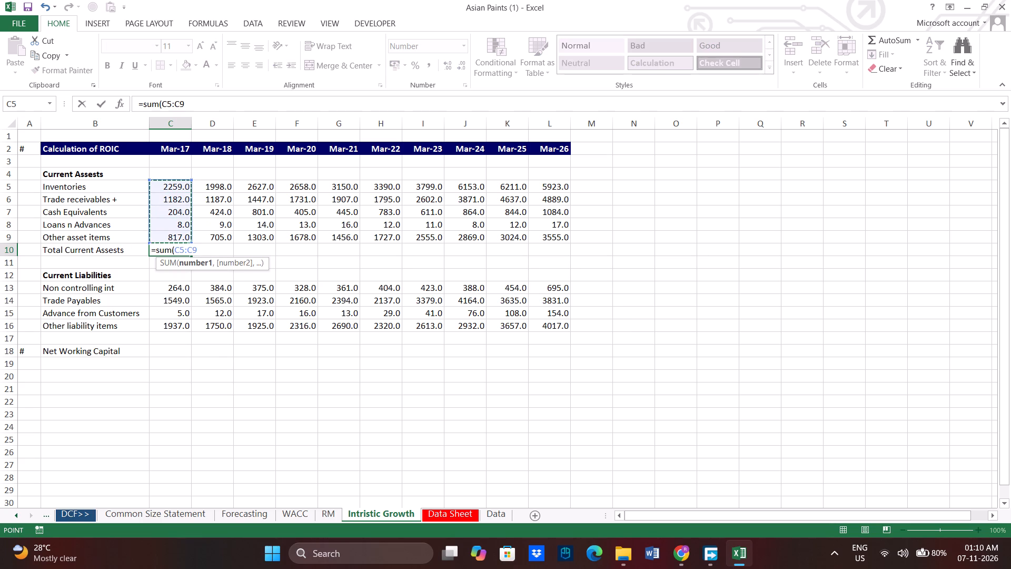
pyautogui.press('Return')
pyautogui.press('Up')
pyautogui.hotkey('ctrl', 'c')
pyautogui.hotkey('shift', 'Right')
pyautogui.hotkey('shift', 'Right')
pyautogui.hotkey('shift', 'Right')
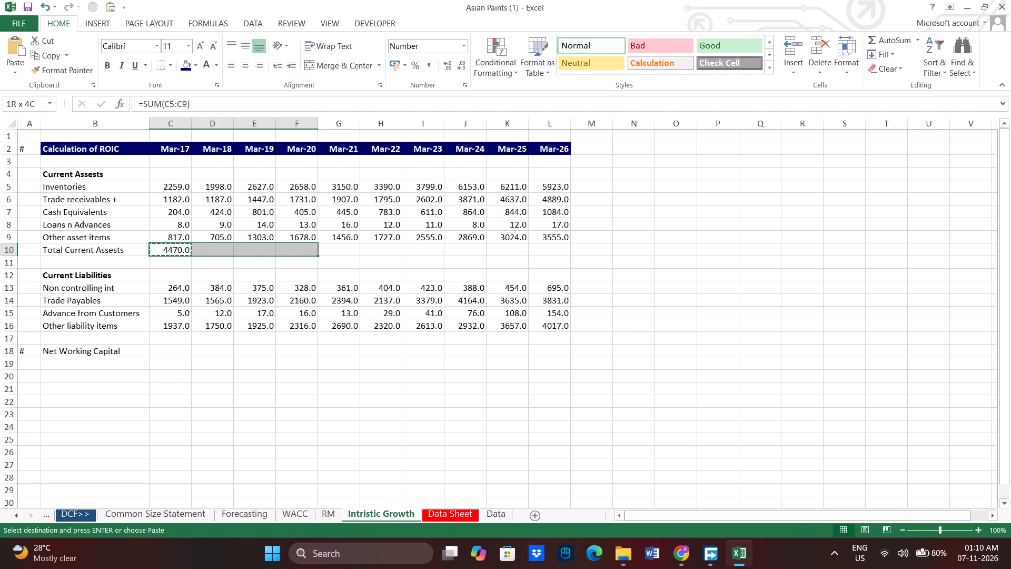
pyautogui.hotkey('shift', 'Right')
pyautogui.hotkey('shift', 'Right')
pyautogui.hotkey('shift', 'Right')
pyautogui.hotkey('shift', 'Right')
pyautogui.hotkey('shift', 'Right')
pyautogui.hotkey('shift', 'Right')
pyautogui.hotkey('ctrl', 'v')
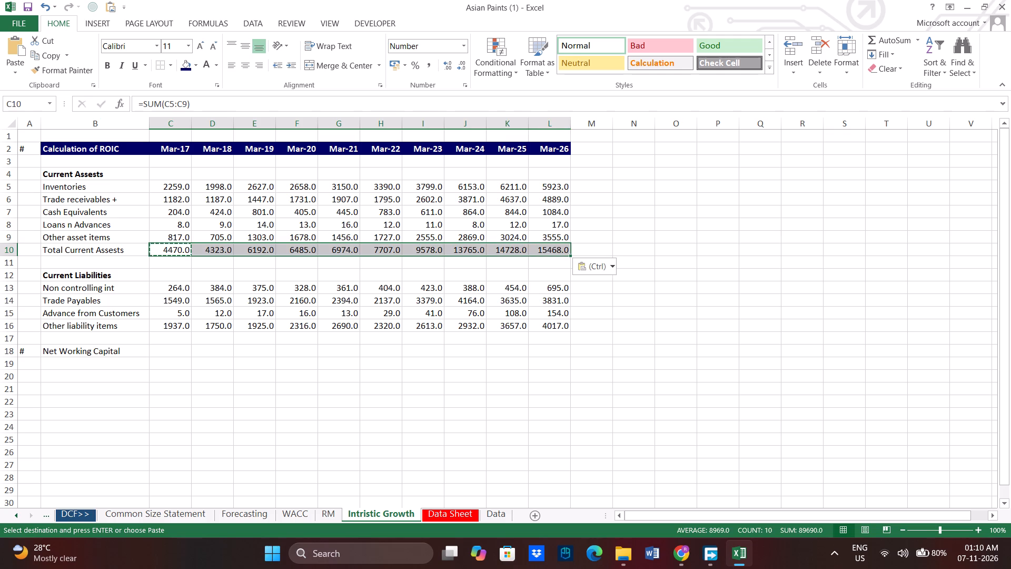
# Make the Total Current Assests row, B10 to L10, bold.
pyautogui.moveTo(66, 256); pyautogui.dragTo(382, 246)
pyautogui.click(381, 244)
pyautogui.click(122, 262)
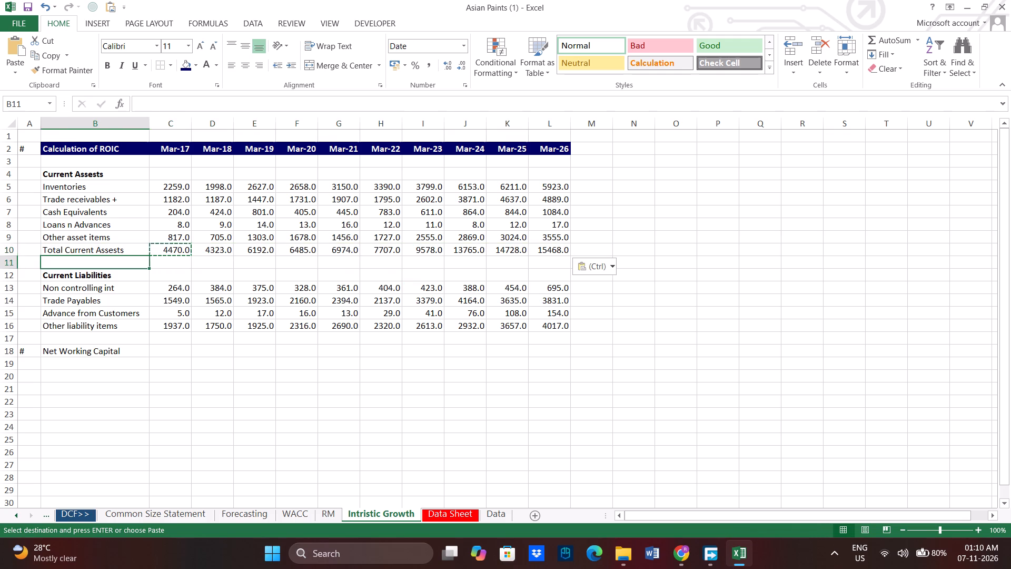
pyautogui.moveTo(65, 253); pyautogui.dragTo(556, 253)
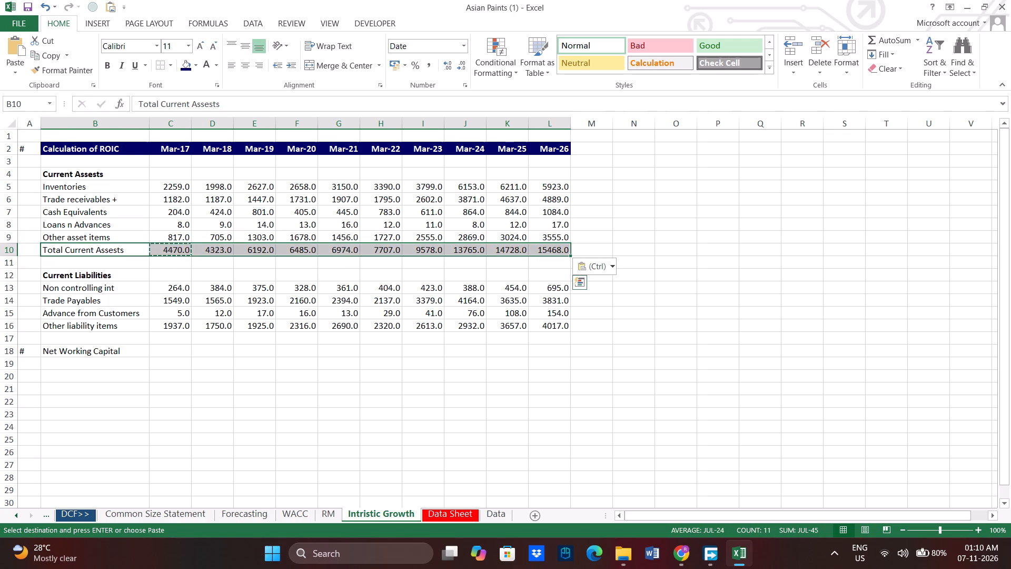
pyautogui.hotkey('ctrl', 'b')
pyautogui.click(459, 279)
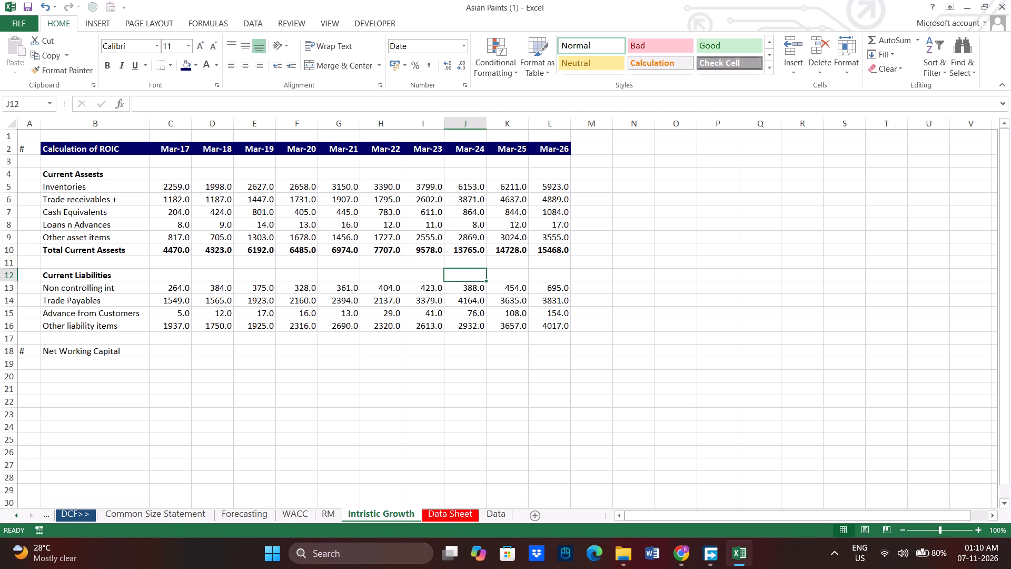
# Check the total row's styling in DCF Modelling- 12 in Chrome, and add a medium solid top border to B10 to L10 in Excel.
pyautogui.click(674, 556)
pyautogui.click(675, 555)
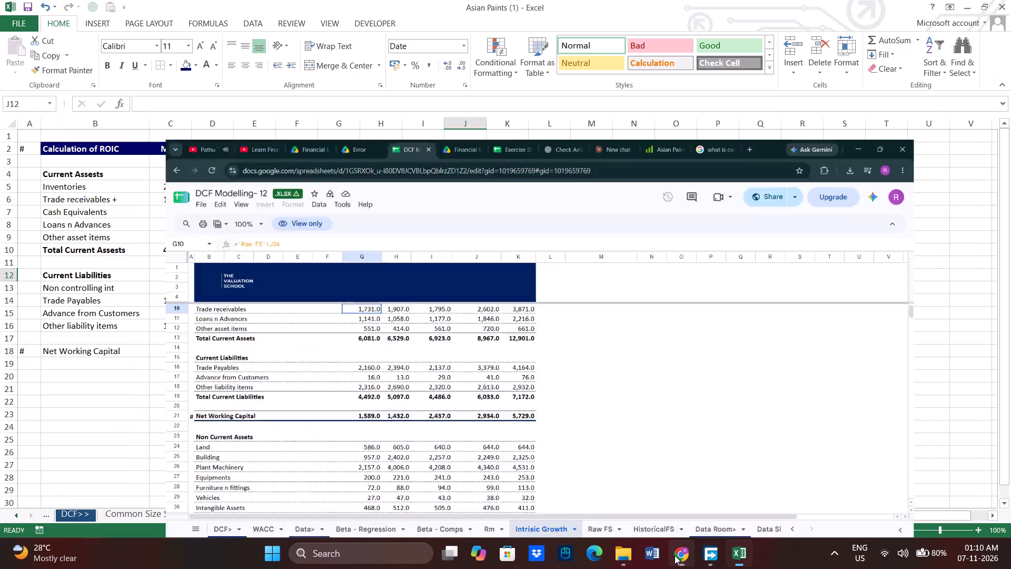
pyautogui.moveTo(78, 248); pyautogui.dragTo(568, 254)
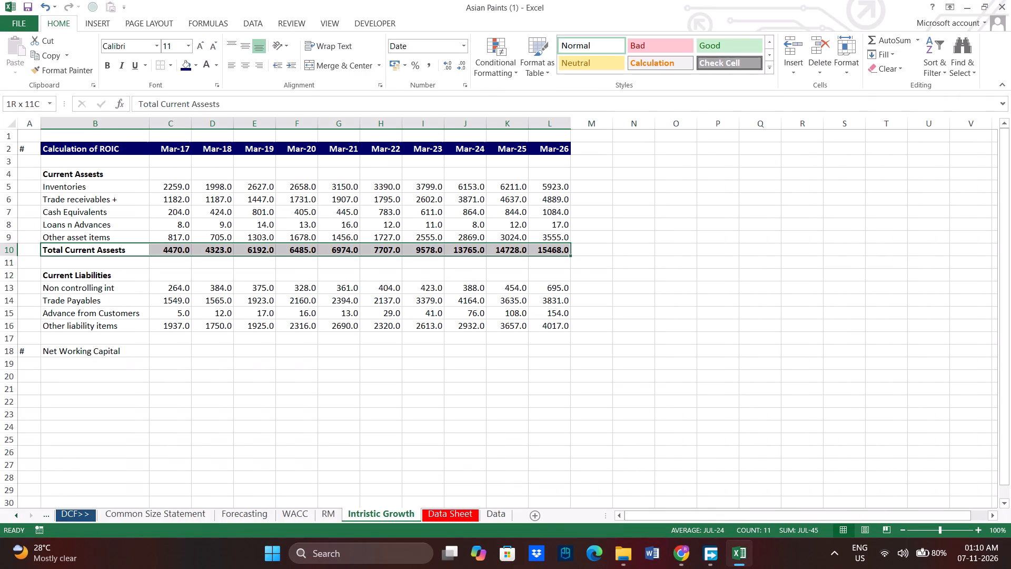
pyautogui.moveTo(568, 254); pyautogui.dragTo(567, 254)
pyautogui.hotkey('ctrl', '1')
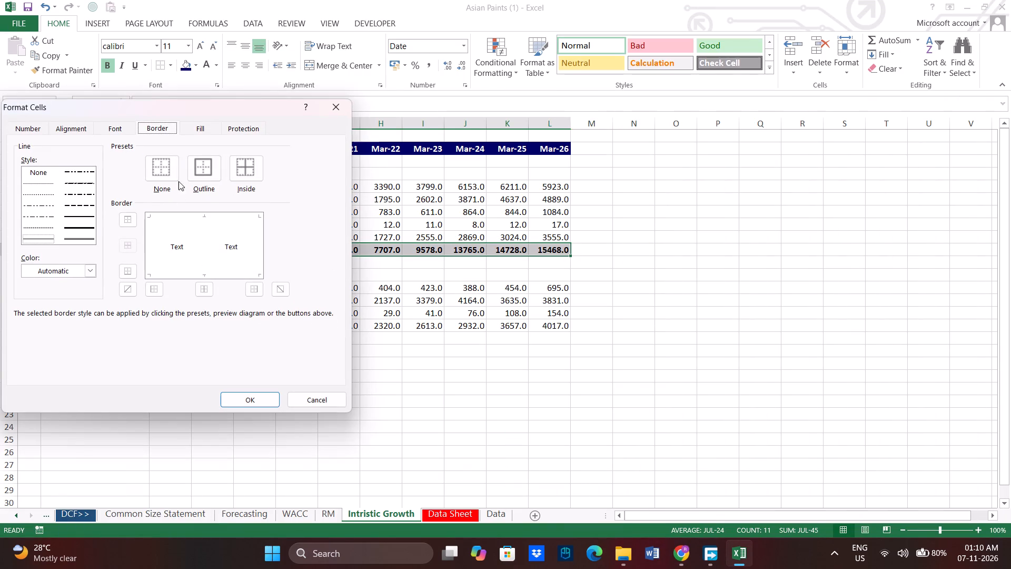
pyautogui.click(82, 217)
pyautogui.click(131, 222)
pyautogui.click(241, 406)
pyautogui.click(310, 390)
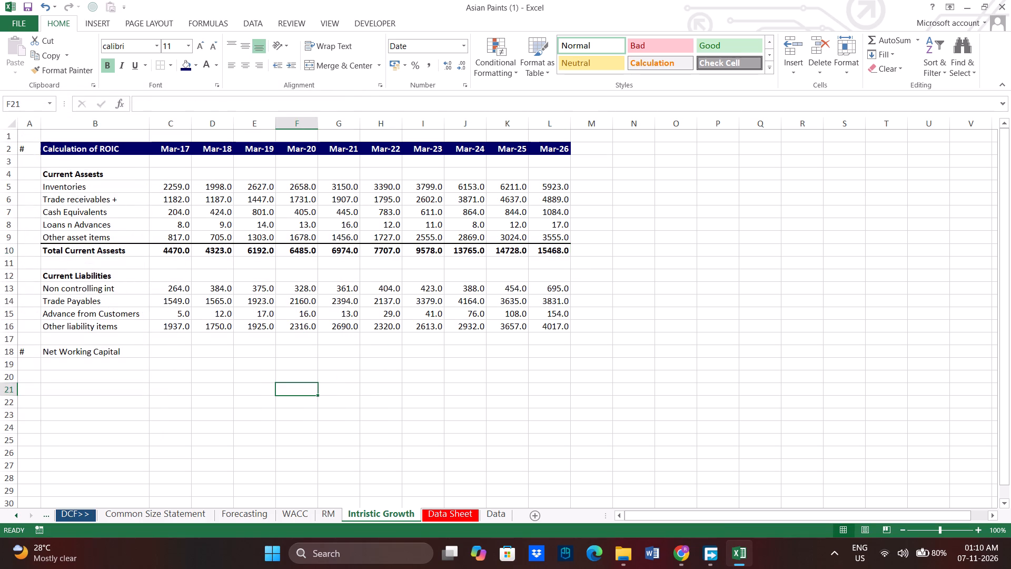
# Enter the label Total Current Liabilities in B17, directly below Other liability items.
pyautogui.click(75, 343)
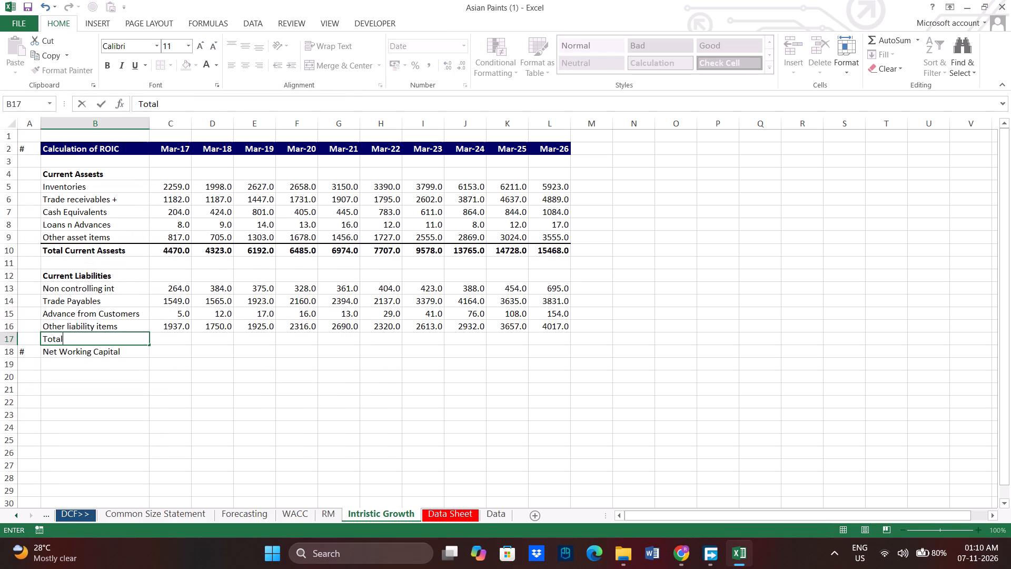
pyautogui.write('urrent')
pyautogui.press('space')
pyautogui.press('BackSpace')
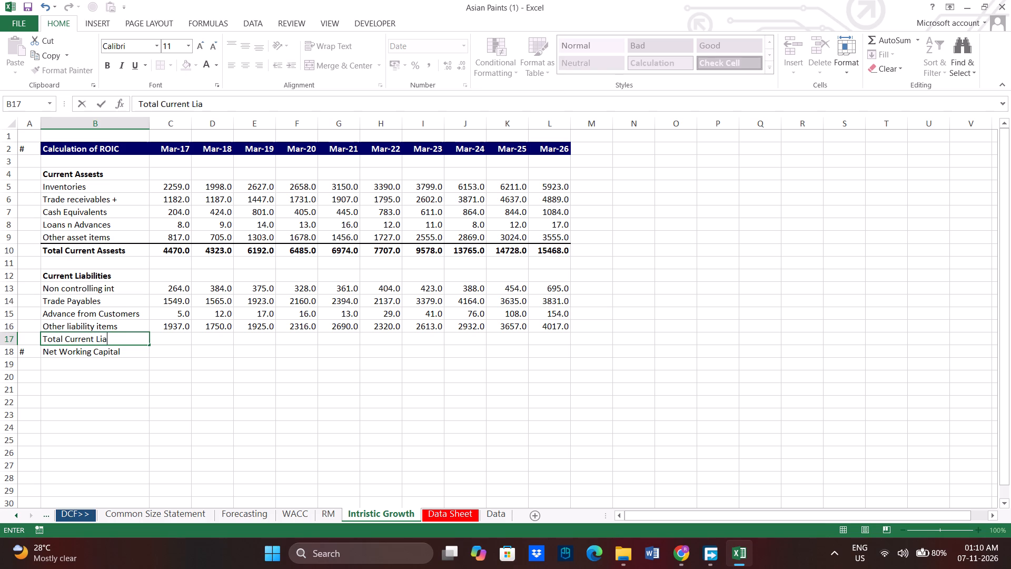
pyautogui.write('bii')
pyautogui.press('BackSpace')
pyautogui.write('lii')
pyautogui.press('BackSpace')
pyautogui.write('toe')
pyautogui.press('BackSpace')
pyautogui.press('BackSpace')
pyautogui.write('ies')
pyautogui.press('Return')
# Insert a row above Total Current Liabilities and copy the label from B18 into B17.
pyautogui.click(6, 340)
pyautogui.rightClick(6, 340)
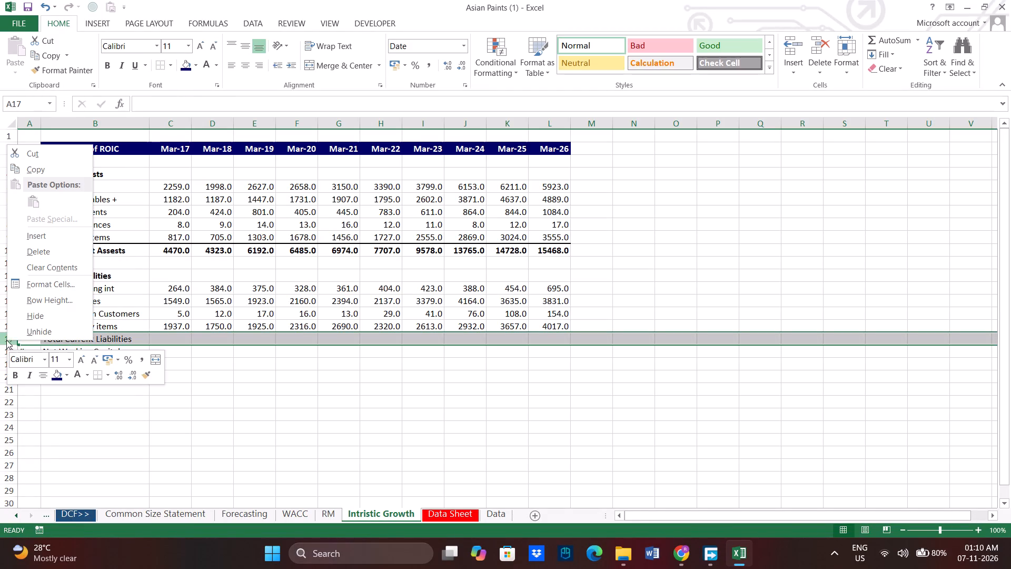
pyautogui.click(39, 236)
pyautogui.click(82, 357)
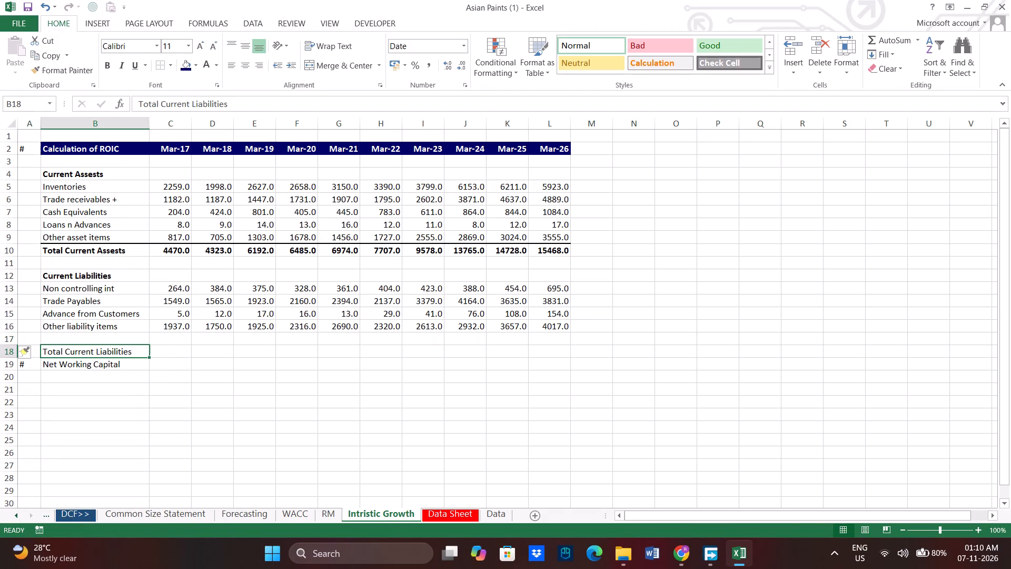
pyautogui.hotkey('ctrl', 'c')
pyautogui.click(82, 337)
pyautogui.hotkey('ctrl', 'v')
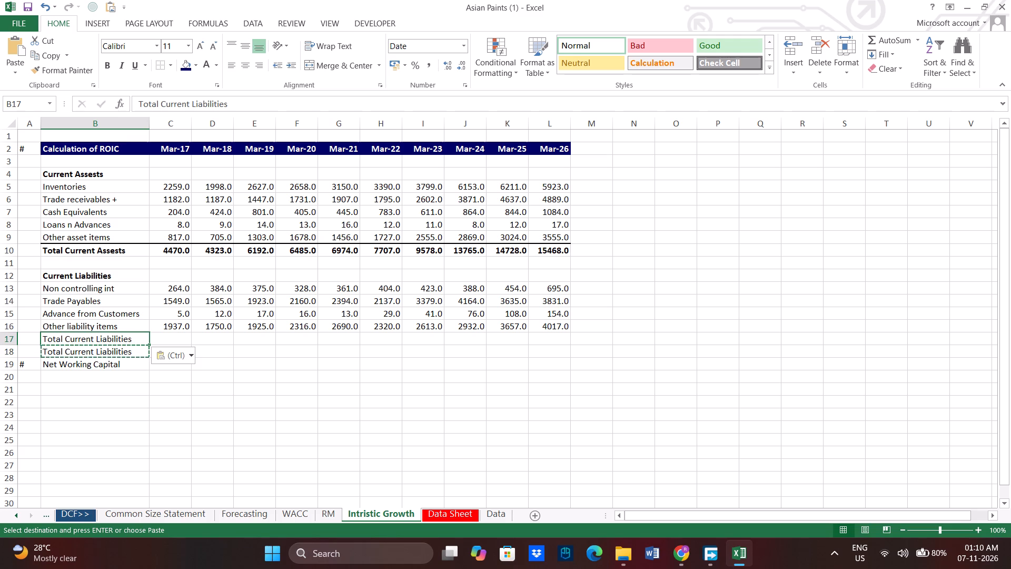
# Clear the duplicate Total Current Liabilities label from B18.
pyautogui.click(92, 354)
pyautogui.press('Delete')
# Enter =SUM(C13:C16) in C17 as the Mar-17 Total Current Liabilities.
pyautogui.press('Up')
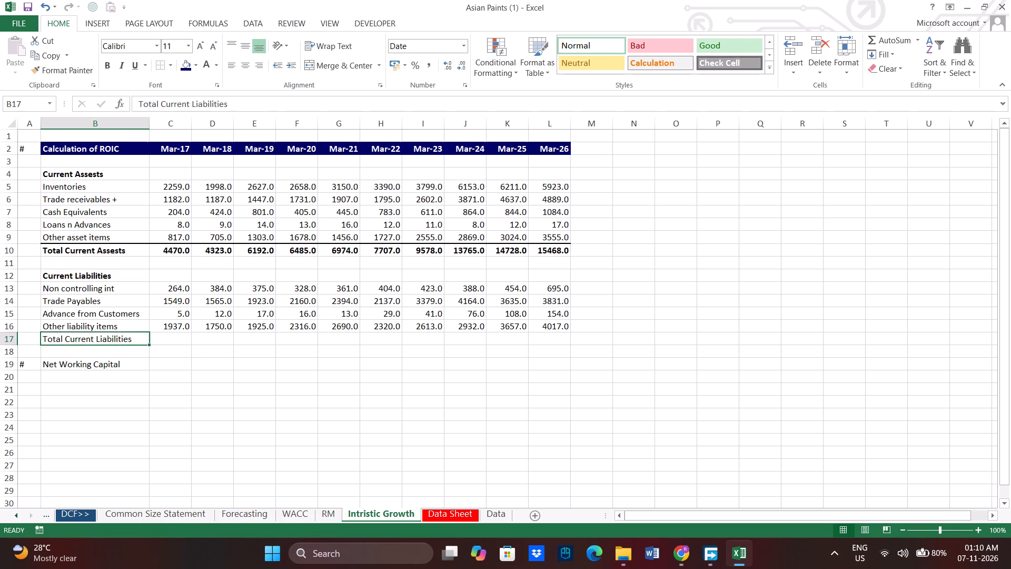
pyautogui.press('Right')
pyautogui.press('=')
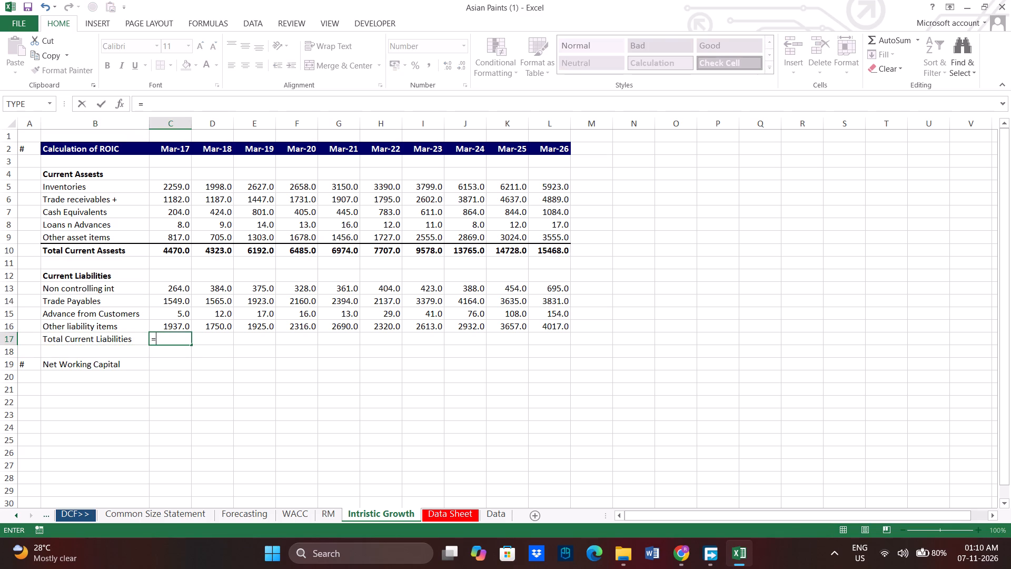
pyautogui.write('sum(')
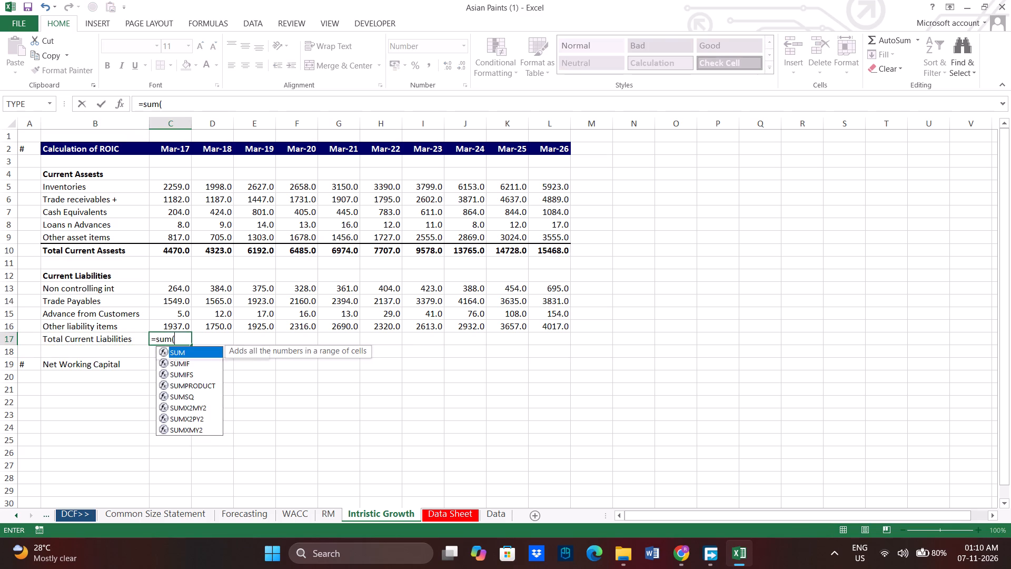
pyautogui.moveTo(168, 291); pyautogui.dragTo(173, 327)
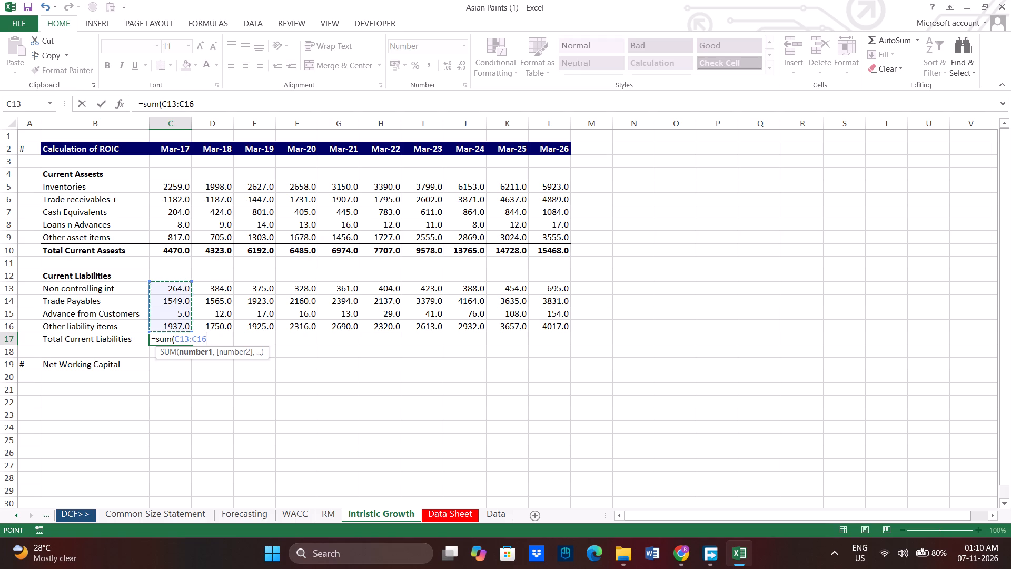
pyautogui.press('Return')
# Copy the total formula from C17 across the row to L17 (Mar-26).
pyautogui.press('Up')
pyautogui.hotkey('ctrl', 'c')
pyautogui.hotkey('shift', 'Right')
pyautogui.hotkey('shift', 'Right')
pyautogui.hotkey('shift', 'Right')
pyautogui.hotkey('shift', 'Right')
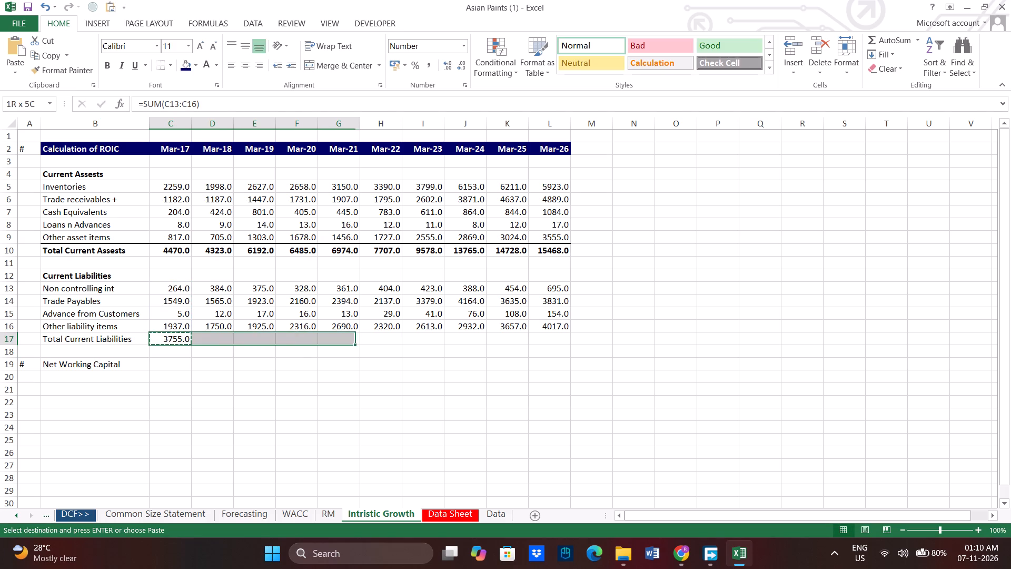
pyautogui.hotkey('shift', 'Right')
pyautogui.hotkey('shift', 'Right')
pyautogui.hotkey('shift', 'Right')
pyautogui.hotkey('shift', 'Right')
pyautogui.hotkey('shift', 'Right')
pyautogui.hotkey('ctrl', 'v')
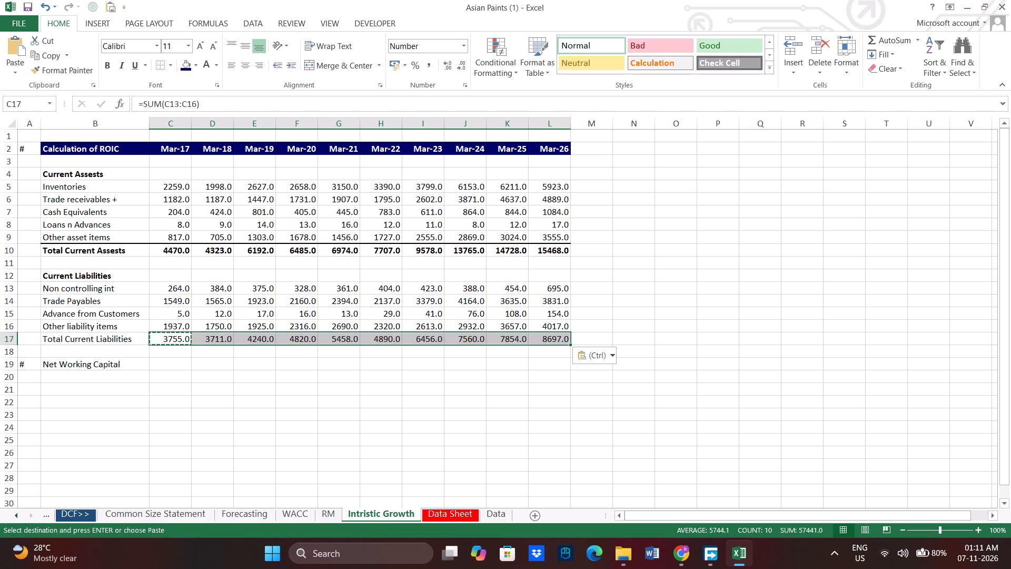
# Make the Total Current Liabilities row, B17 to L17, bold.
pyautogui.moveTo(61, 339); pyautogui.dragTo(558, 342)
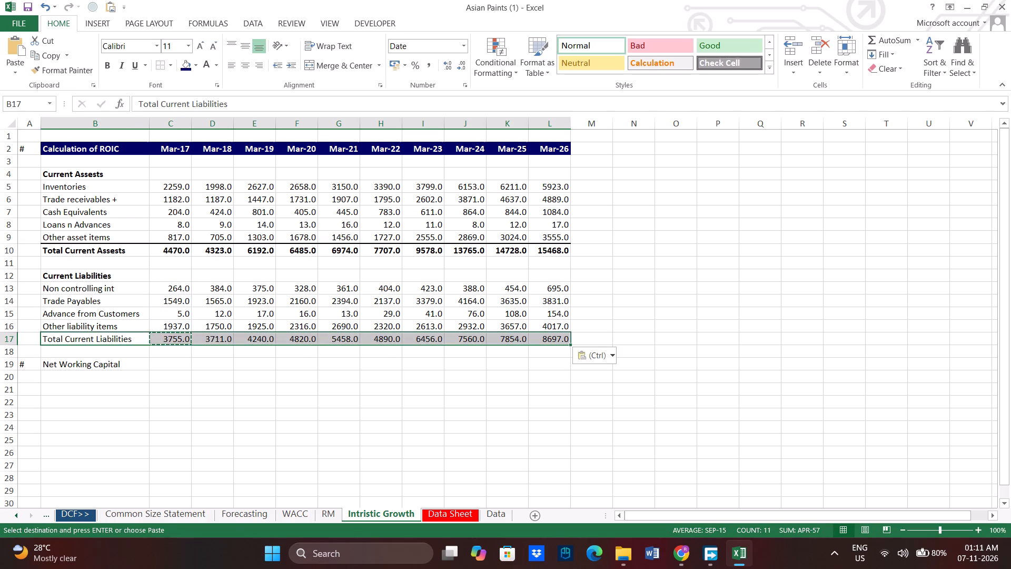
pyautogui.hotkey('ctrl', 'b')
pyautogui.press('F4')
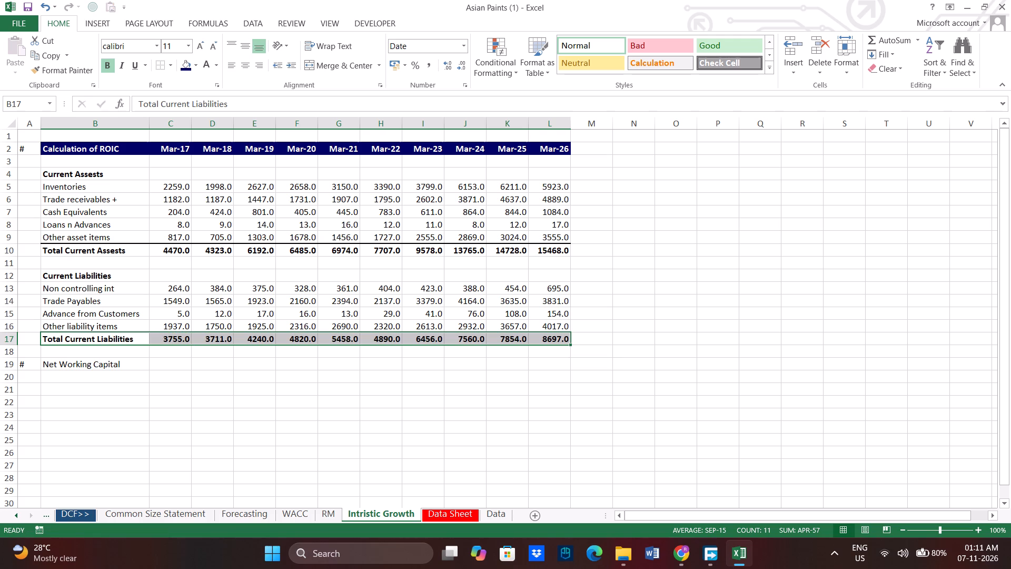
pyautogui.click(389, 365)
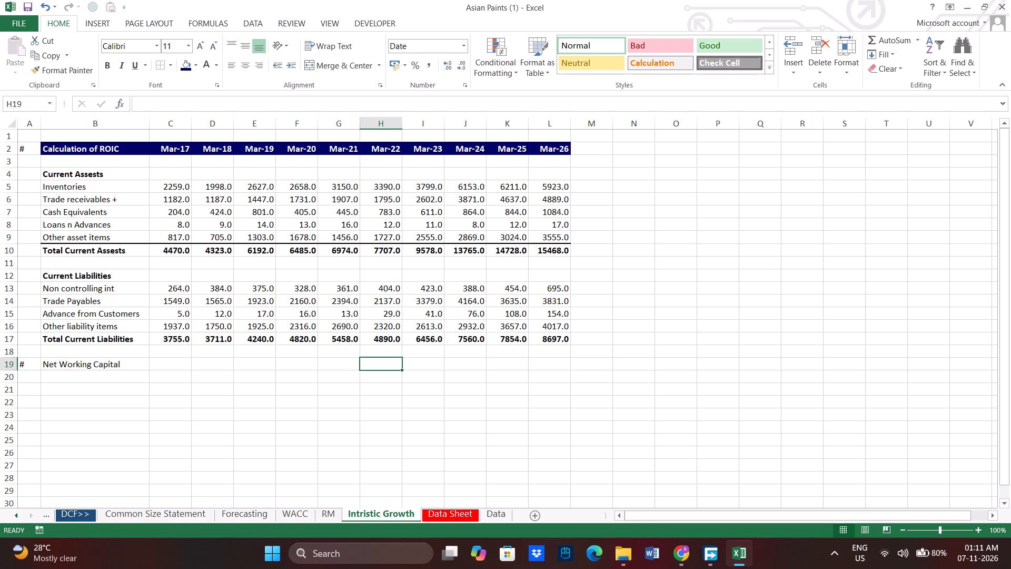
# Add a medium solid top border to the Total Current Liabilities row, B17 to L17.
pyautogui.moveTo(92, 337); pyautogui.dragTo(515, 346)
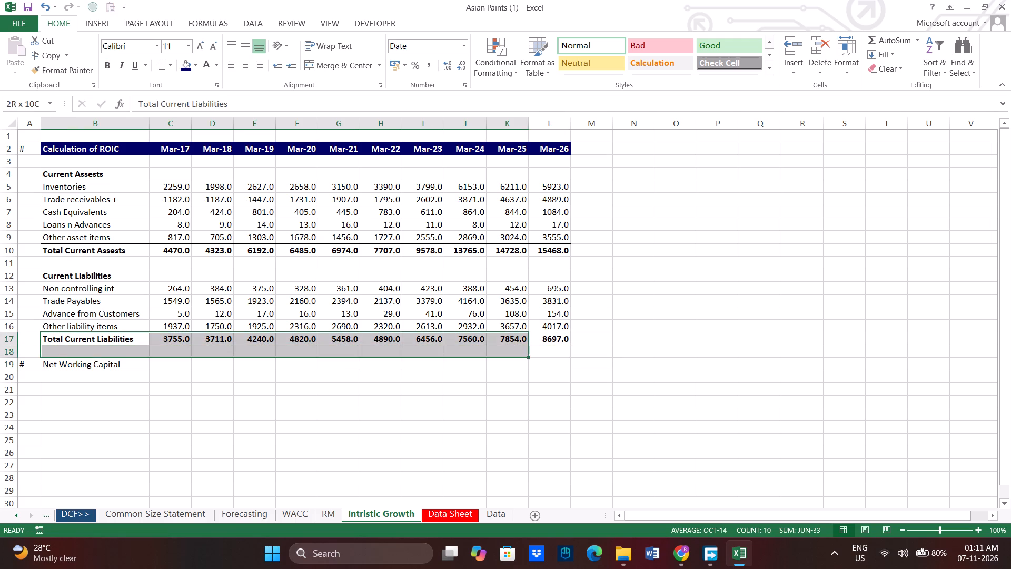
pyautogui.moveTo(515, 346); pyautogui.dragTo(541, 341)
pyautogui.hotkey('ctrl', '1')
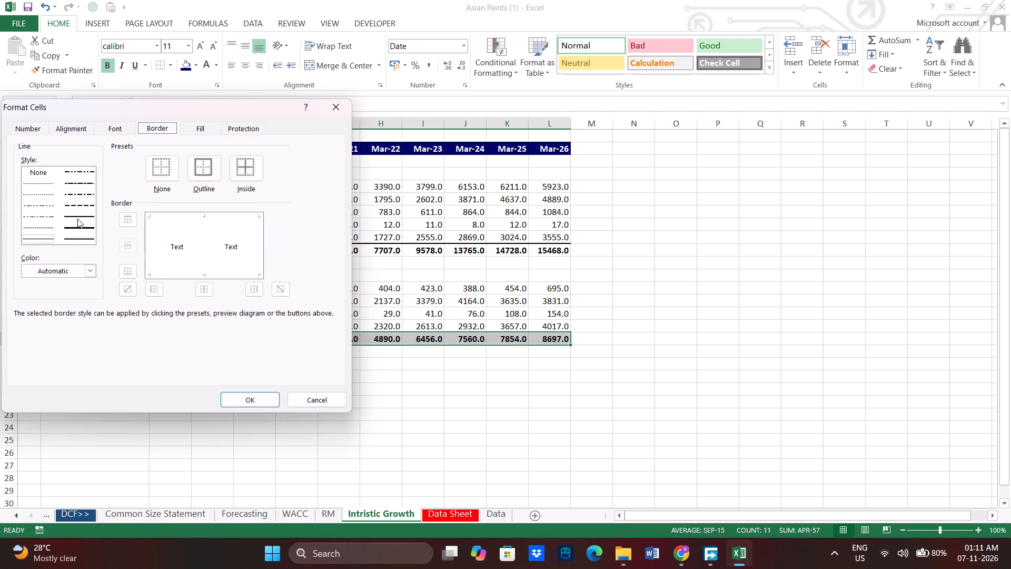
pyautogui.click(76, 213)
pyautogui.click(132, 228)
pyautogui.click(125, 226)
pyautogui.click(246, 393)
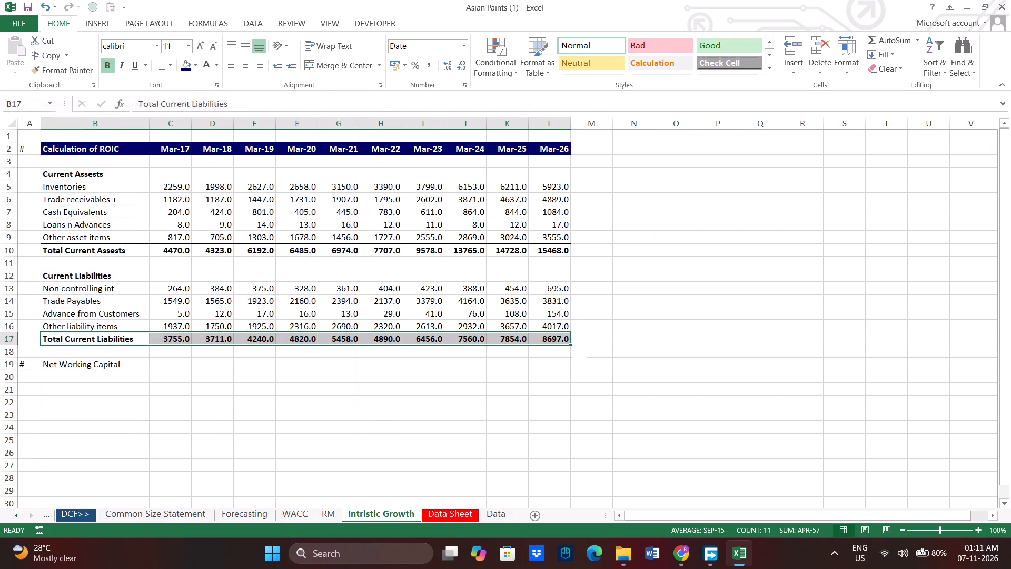
pyautogui.click(229, 366)
# Make the Net Working Capital label in B19 bold.
pyautogui.click(100, 364)
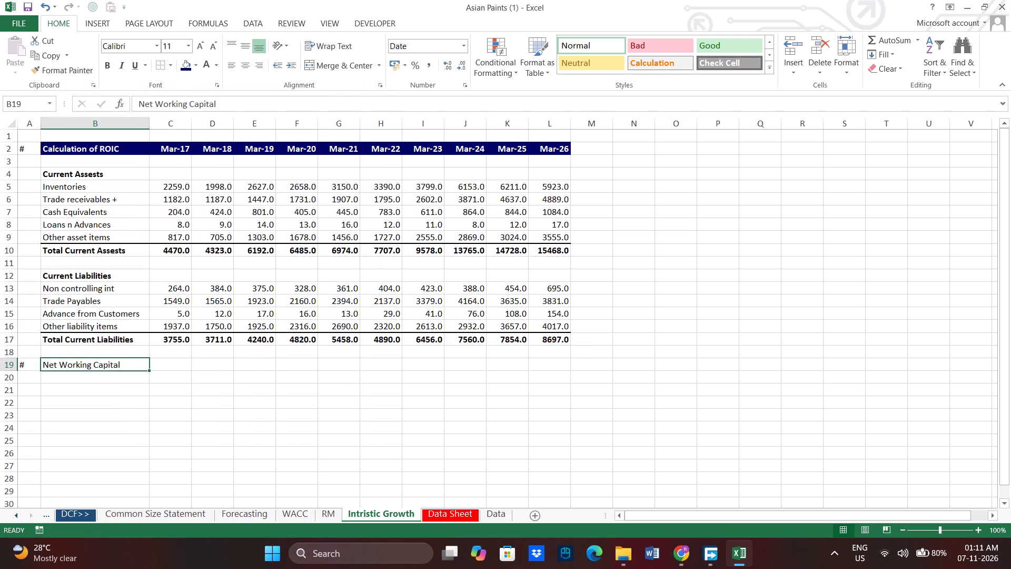
pyautogui.click(100, 364)
pyautogui.hotkey('ctrl', 'b')
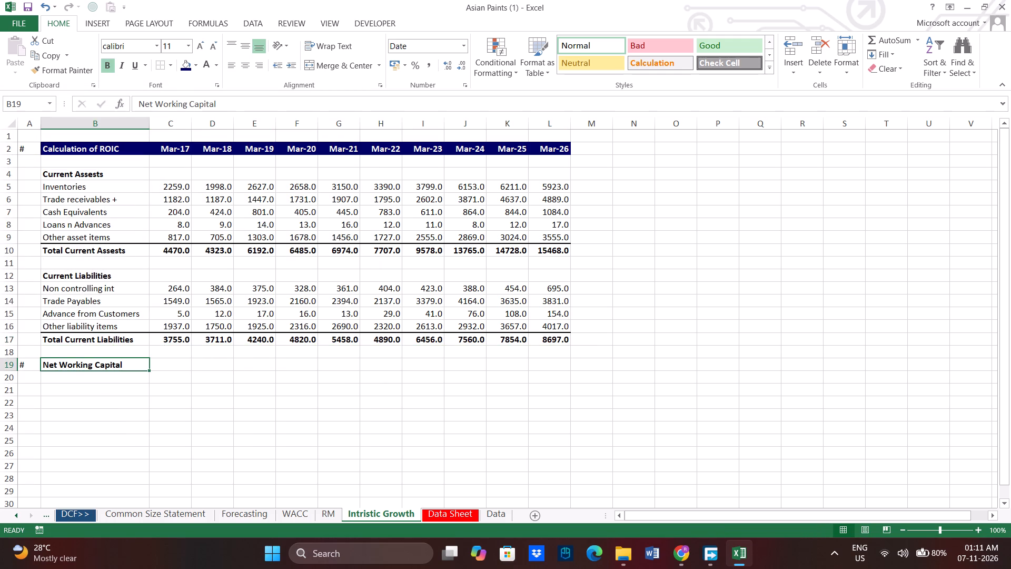
# Enter =C10-C17 in C19 to calculate the Mar-17 Net Working Capital.
pyautogui.click(176, 366)
pyautogui.press('=')
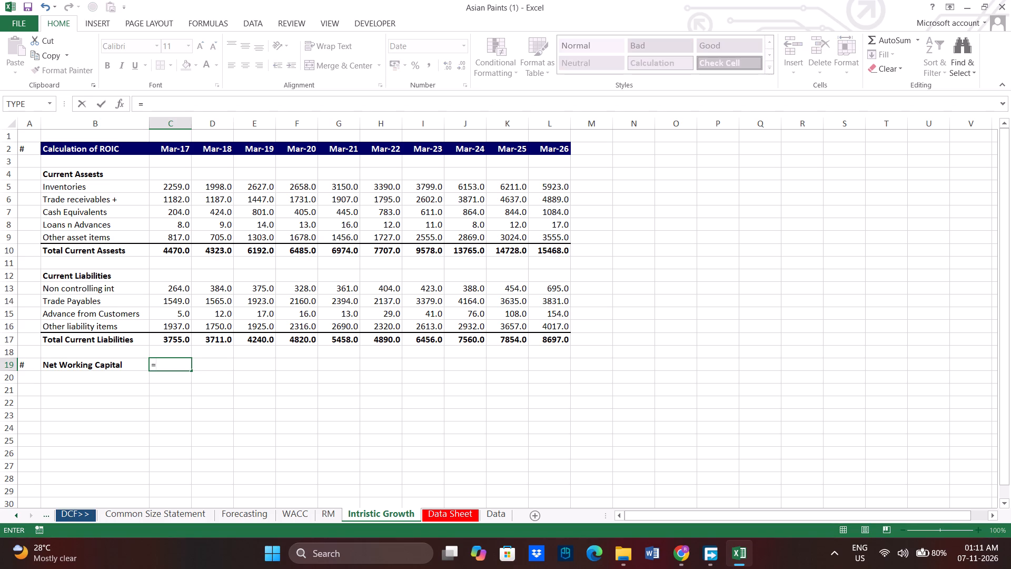
pyautogui.click(166, 252)
pyautogui.press('-')
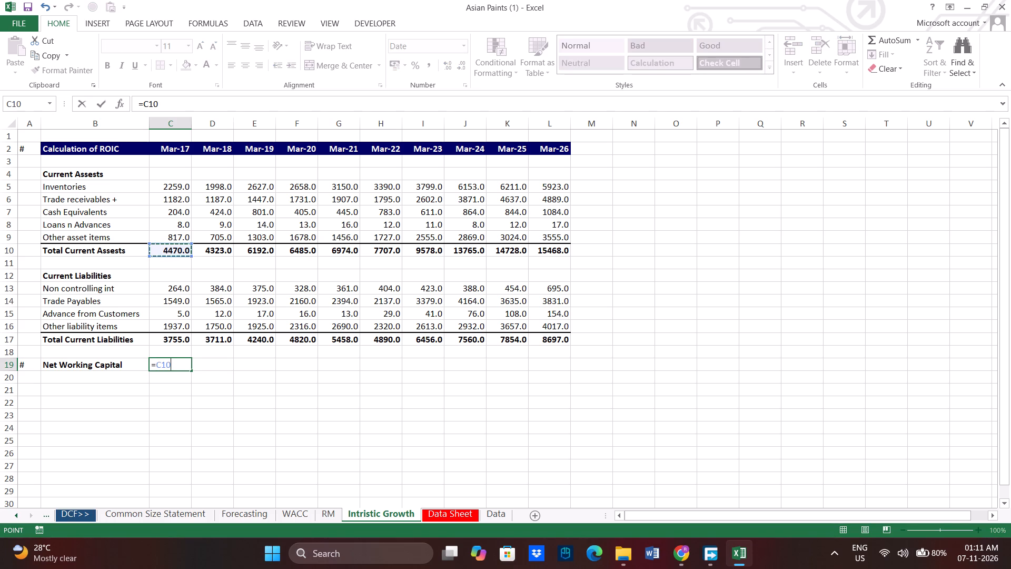
pyautogui.click(187, 344)
pyautogui.press('Return')
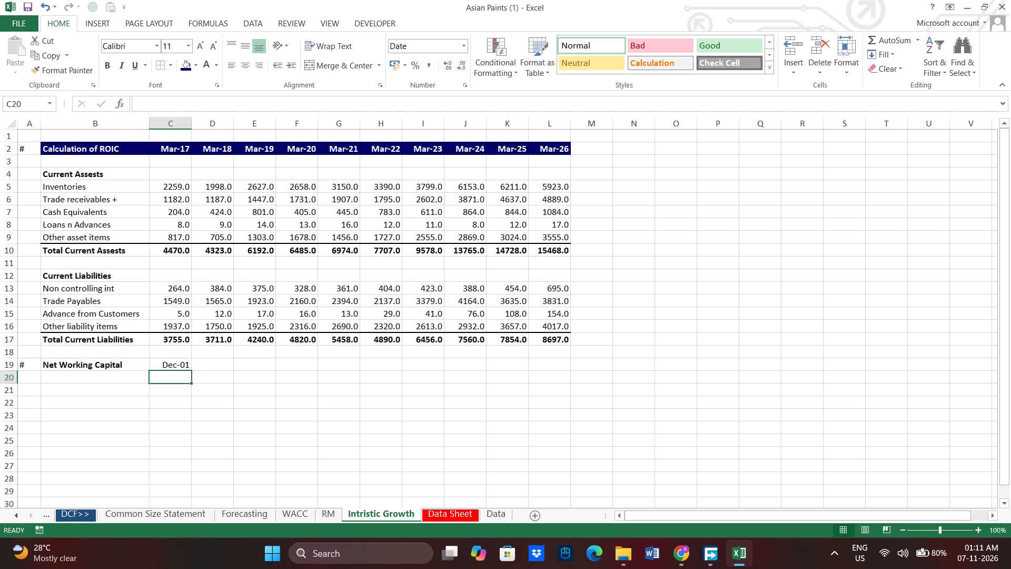
# Copy the Net Working Capital formula from C19 across the row to L19 (Mar-26).
pyautogui.press('Up')
pyautogui.hotkey('ctrl', 'c')
pyautogui.hotkey('shift', 'Right')
pyautogui.hotkey('shift', 'Right')
pyautogui.hotkey('shift', 'Right')
pyautogui.hotkey('shift', 'Right')
pyautogui.hotkey('shift', 'Right')
pyautogui.hotkey('shift', 'Right')
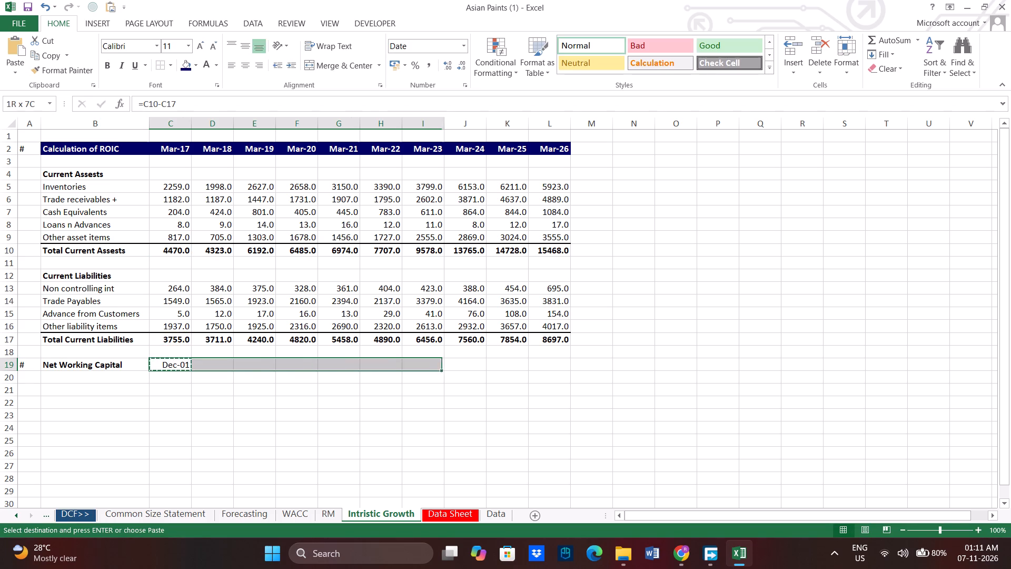
pyautogui.hotkey('shift', 'Right')
pyautogui.hotkey('shift', 'Right')
pyautogui.hotkey('shift', 'Right')
pyautogui.hotkey('ctrl', 'v')
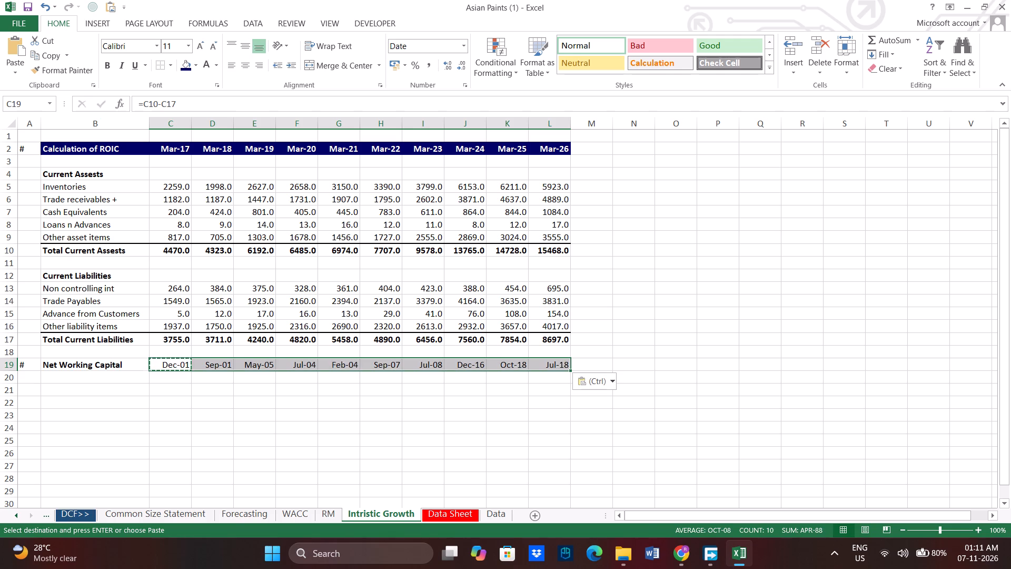
# Change the number format of the Net Working Capital values, C19 to L19, to General.
pyautogui.click(465, 46)
pyautogui.click(449, 64)
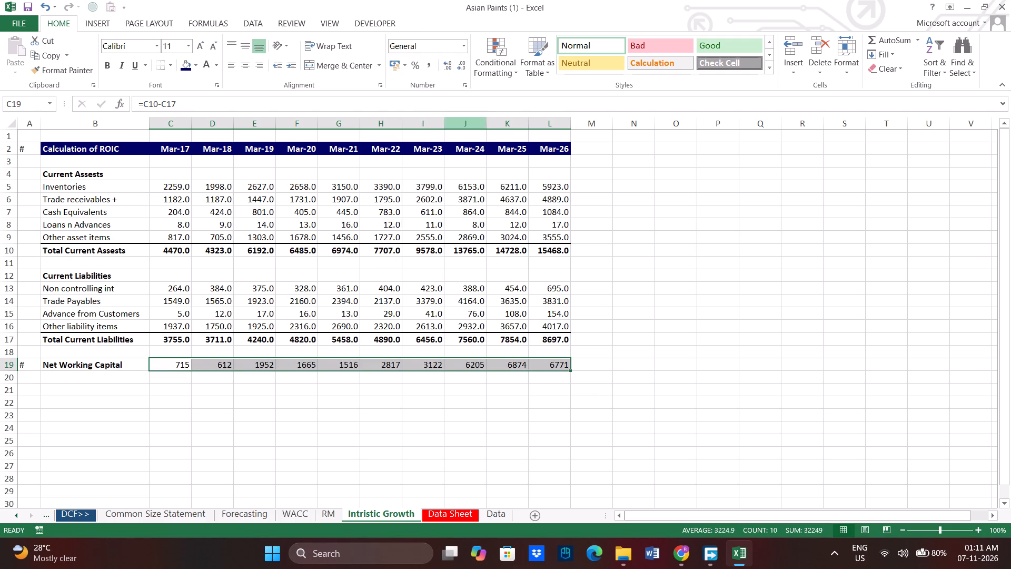
pyautogui.click(311, 439)
# Check the Net Working Capital row in DCF Modelling- 12 in Chrome, and make C19 to L19 bold in Excel.
pyautogui.click(675, 554)
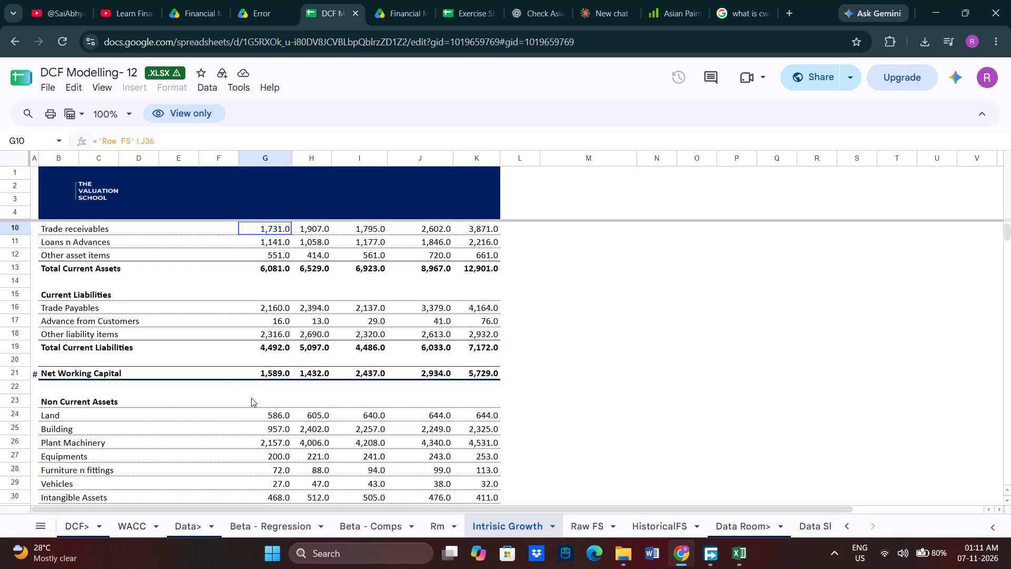
pyautogui.click(264, 372)
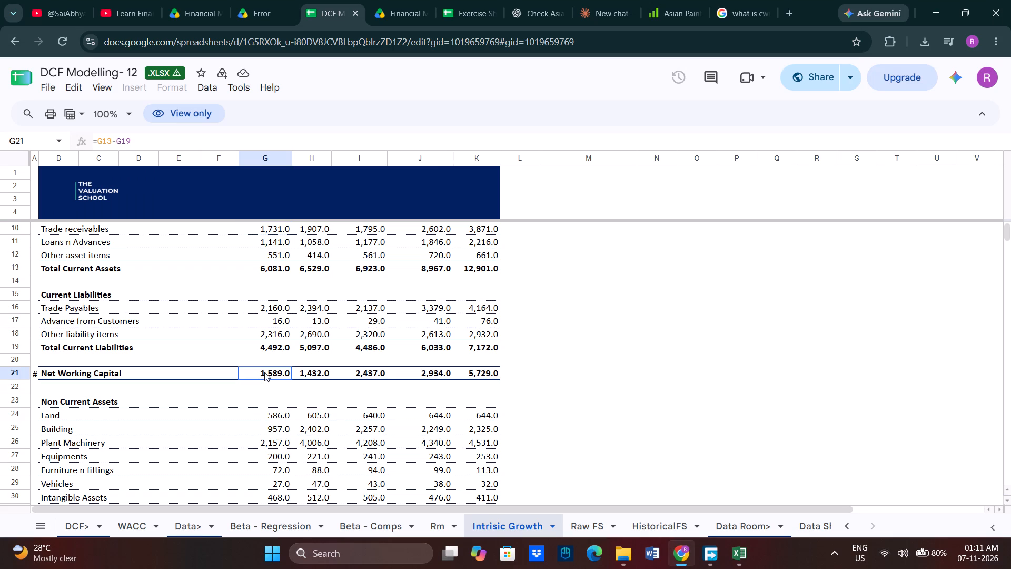
pyautogui.click(683, 552)
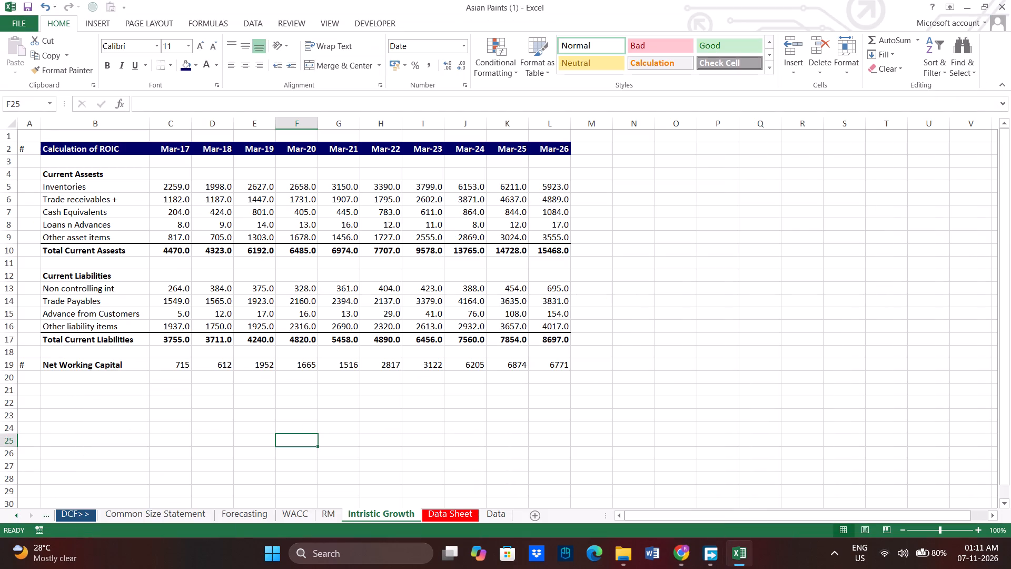
pyautogui.click(179, 366)
pyautogui.moveTo(179, 366); pyautogui.dragTo(550, 365)
pyautogui.hotkey('ctrl', 'b')
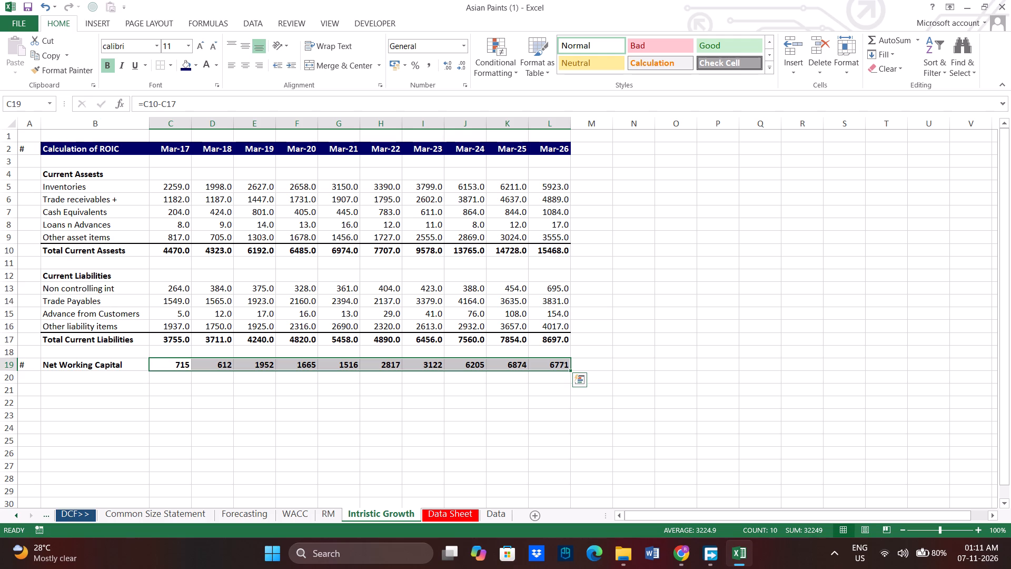
# Compare with the reference sheet in Chrome, and add thin solid top and bottom borders to B19 to L19 in Excel.
pyautogui.click(685, 549)
pyautogui.click(685, 549)
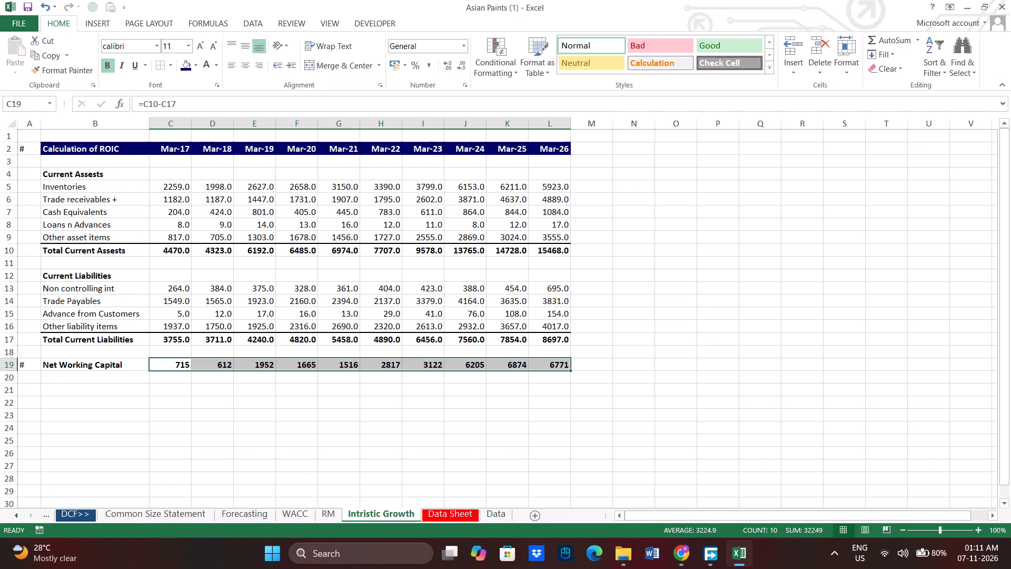
pyautogui.moveTo(65, 369); pyautogui.dragTo(535, 366)
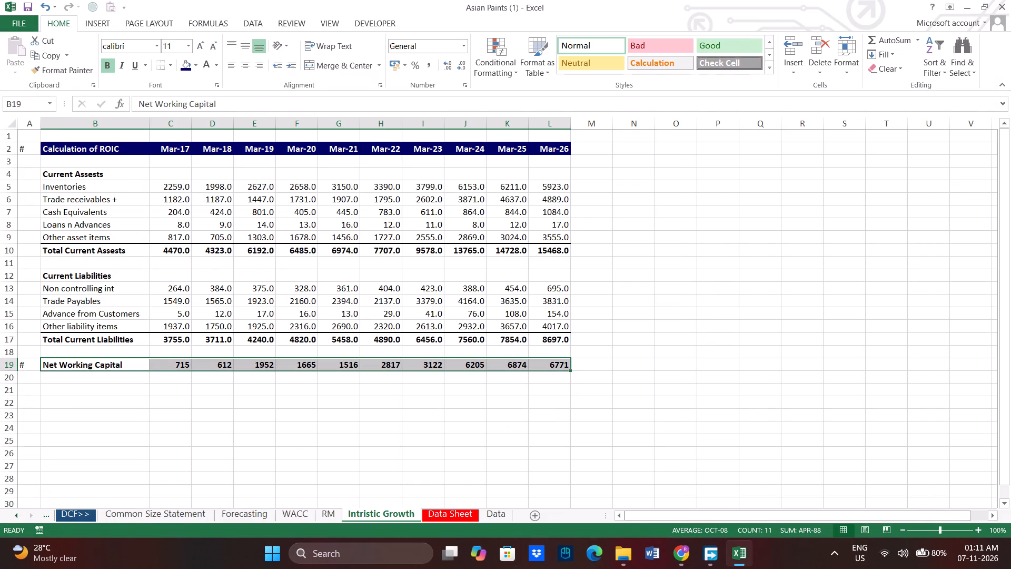
pyautogui.hotkey('ctrl', '1')
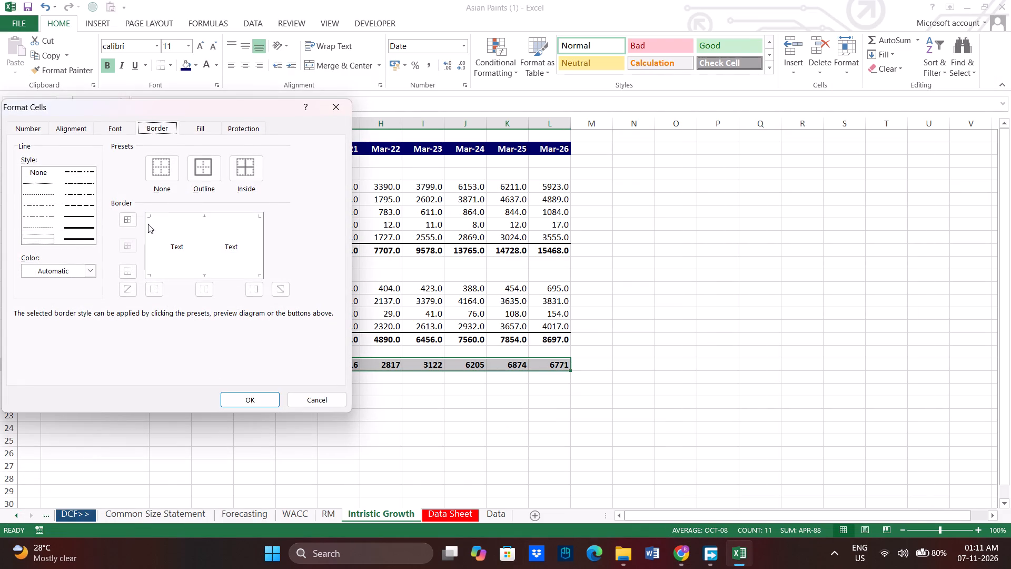
pyautogui.click(136, 222)
pyautogui.click(126, 270)
pyautogui.click(233, 391)
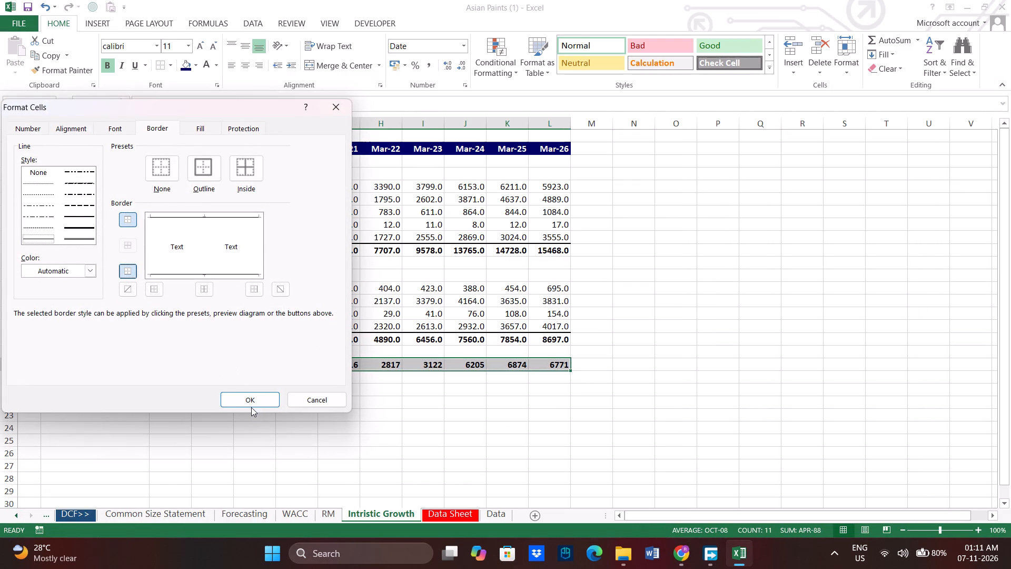
pyautogui.click(251, 407)
pyautogui.click(267, 425)
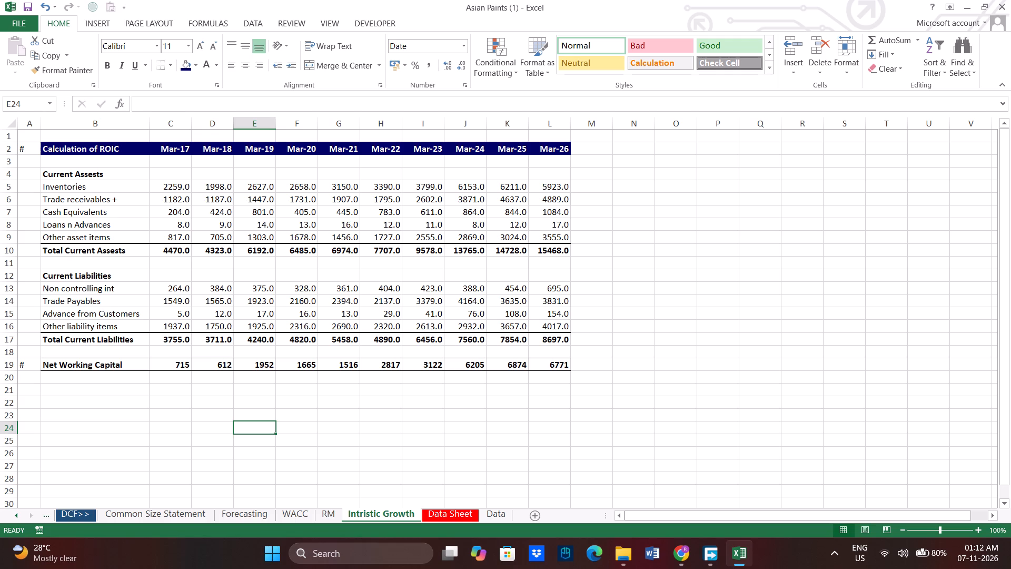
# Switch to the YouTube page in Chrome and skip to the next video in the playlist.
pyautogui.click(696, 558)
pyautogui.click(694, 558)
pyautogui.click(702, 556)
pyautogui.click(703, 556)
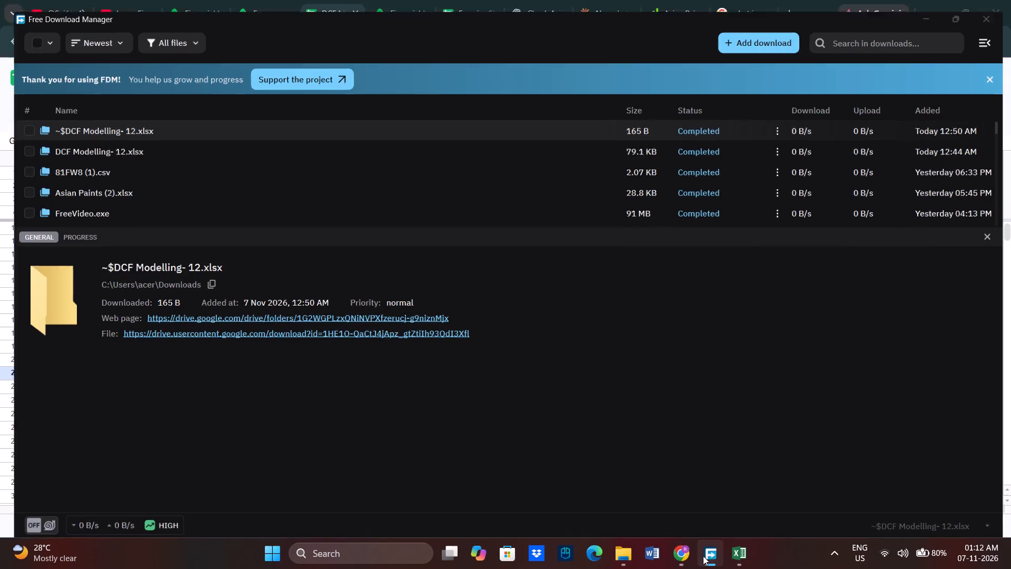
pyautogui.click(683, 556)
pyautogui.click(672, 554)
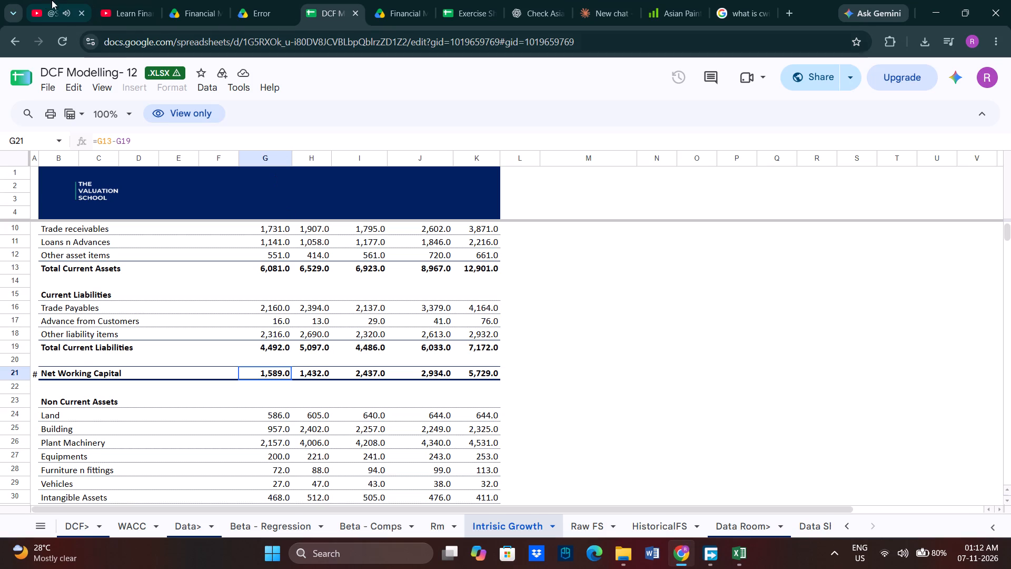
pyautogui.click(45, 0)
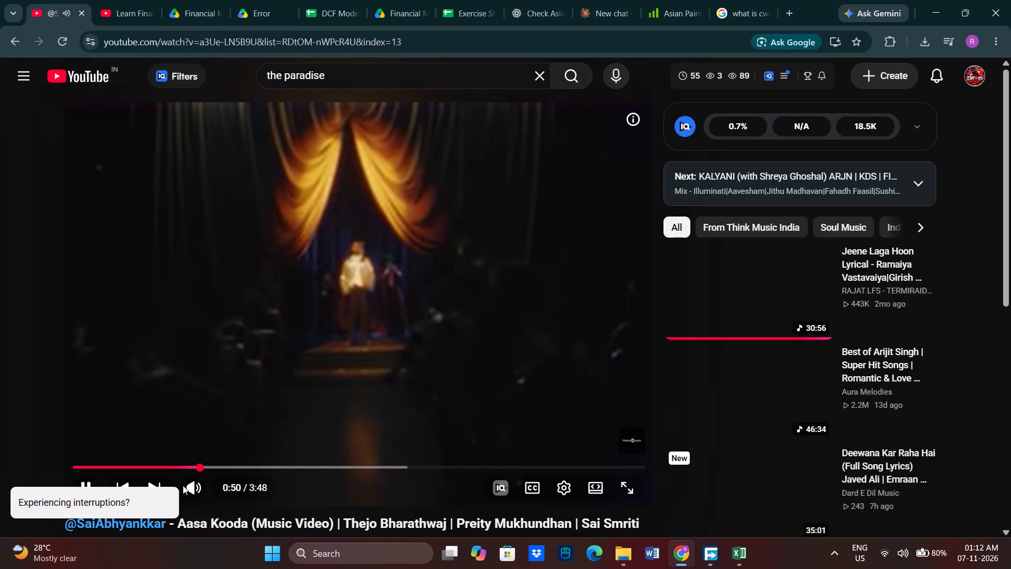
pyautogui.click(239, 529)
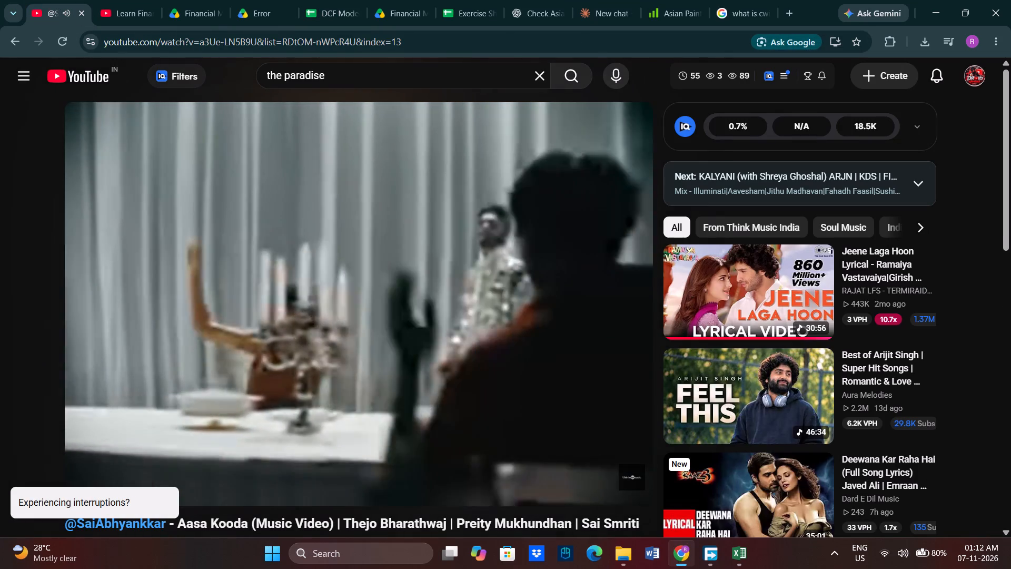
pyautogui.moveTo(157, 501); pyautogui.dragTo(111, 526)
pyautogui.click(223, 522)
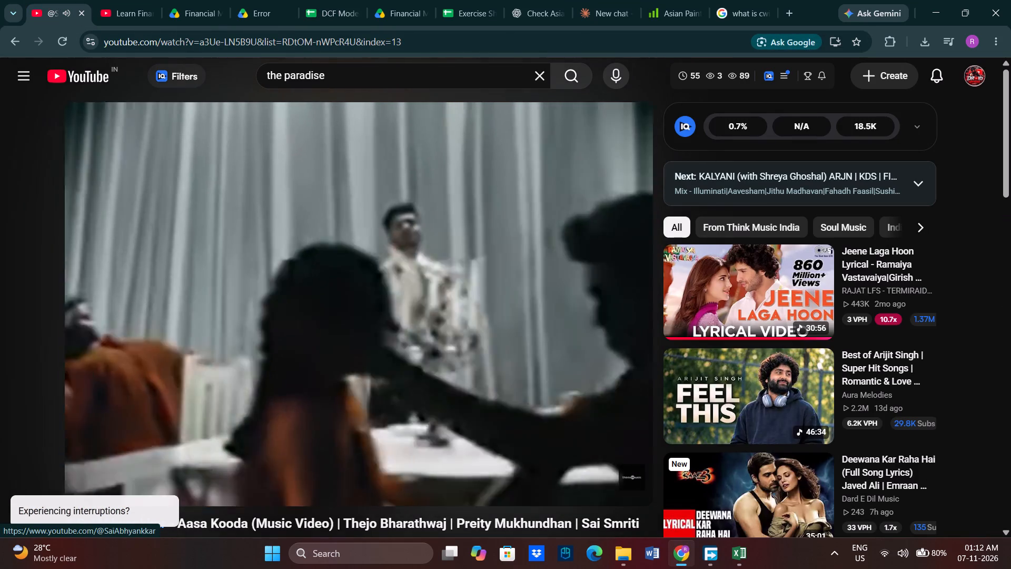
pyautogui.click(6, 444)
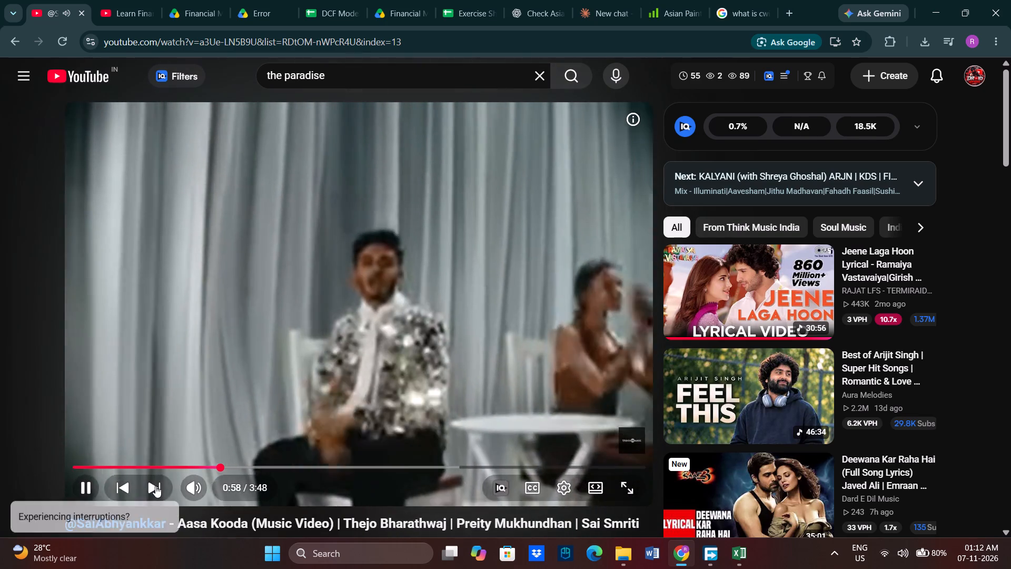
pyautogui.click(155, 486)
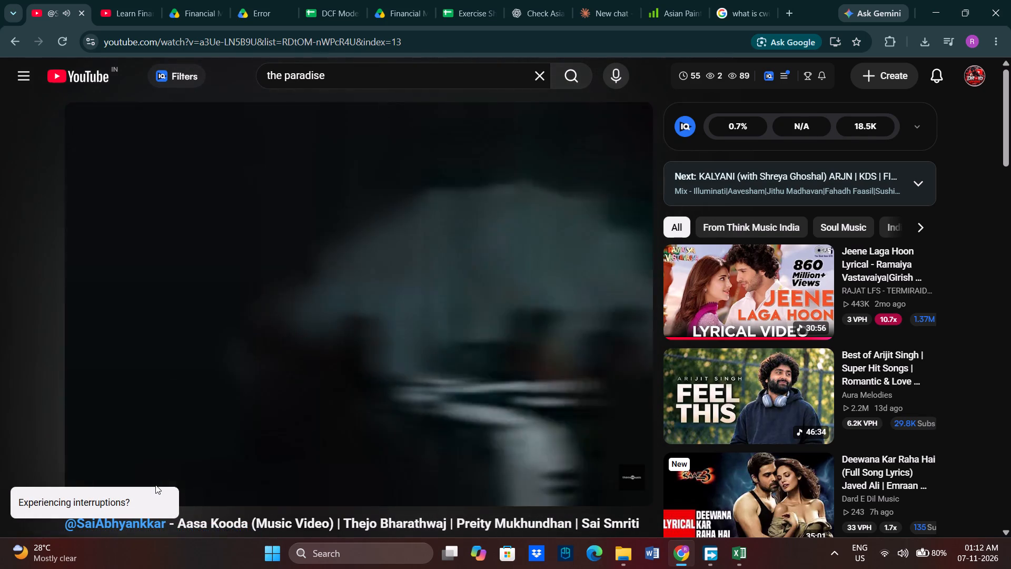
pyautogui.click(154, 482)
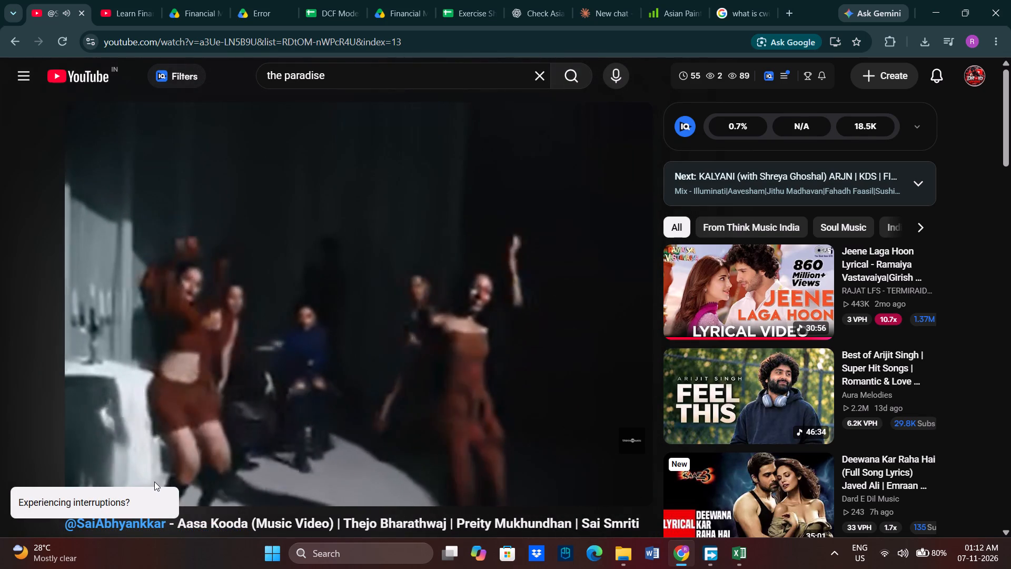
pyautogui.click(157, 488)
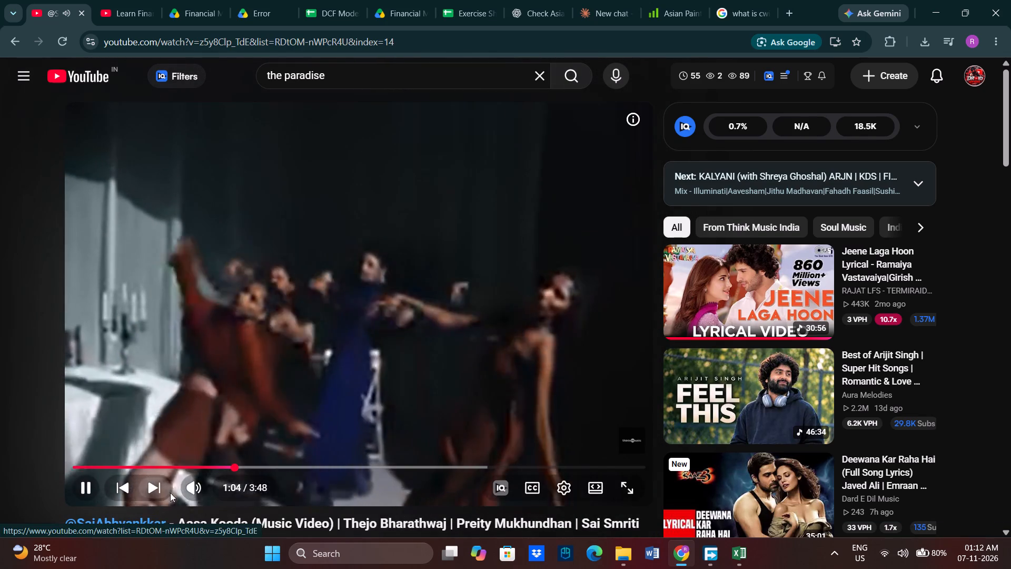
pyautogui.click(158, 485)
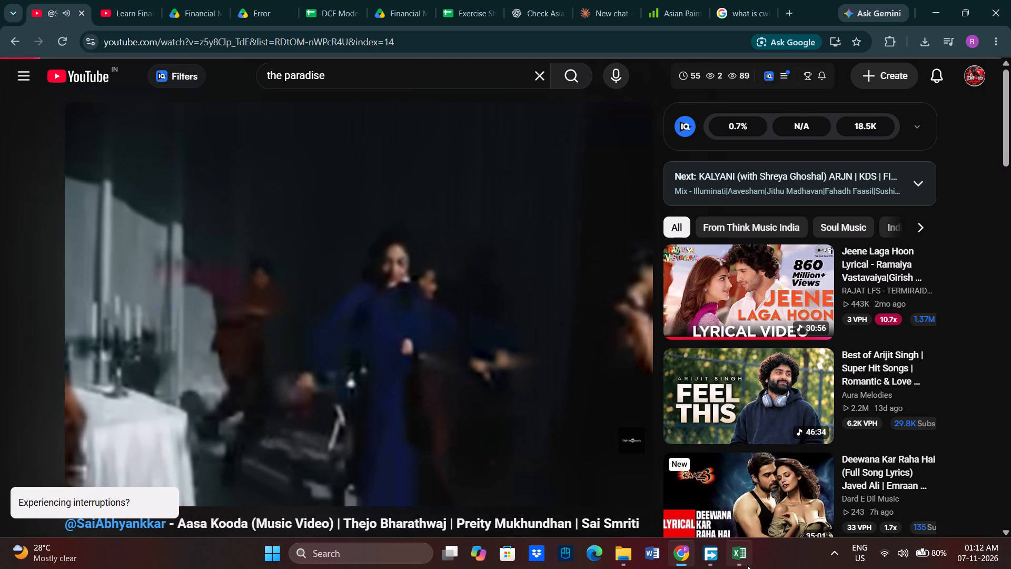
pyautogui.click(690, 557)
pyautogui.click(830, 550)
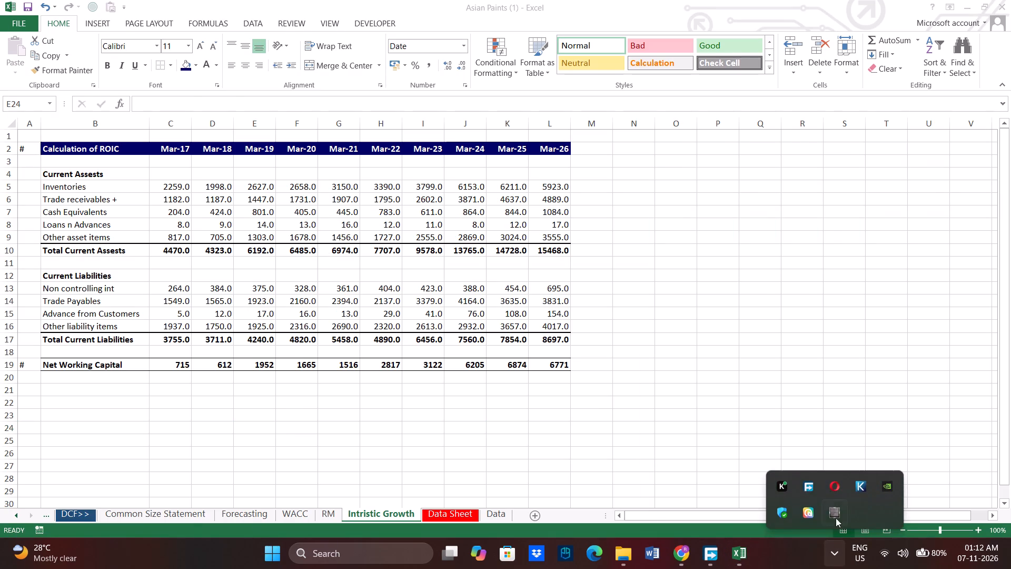
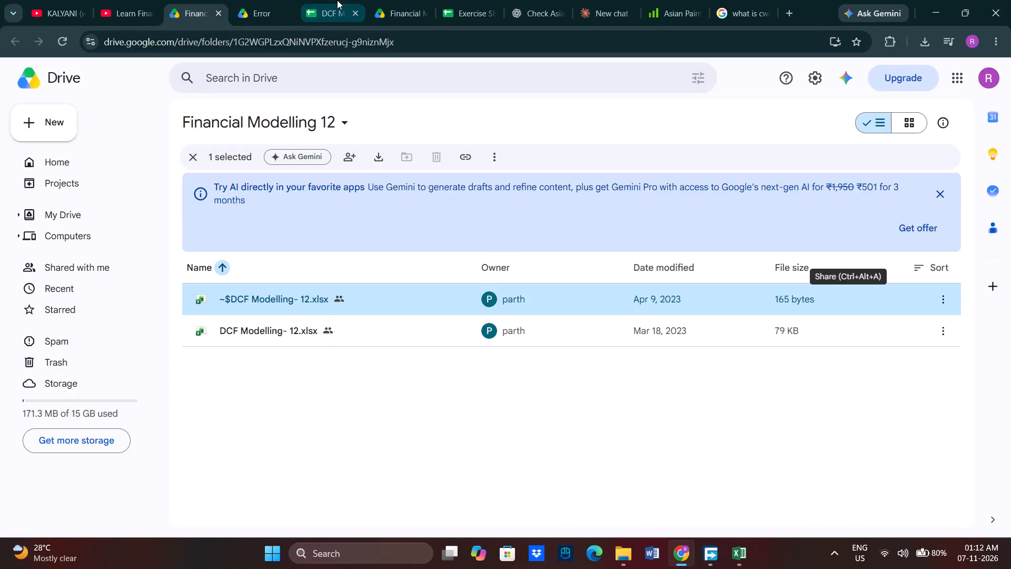
# Check the section after Net Working Capital in DCF Modelling- 12 in Chrome, and enter the heading "Non Current Assests" in B21 in Excel.
pyautogui.click(337, 0)
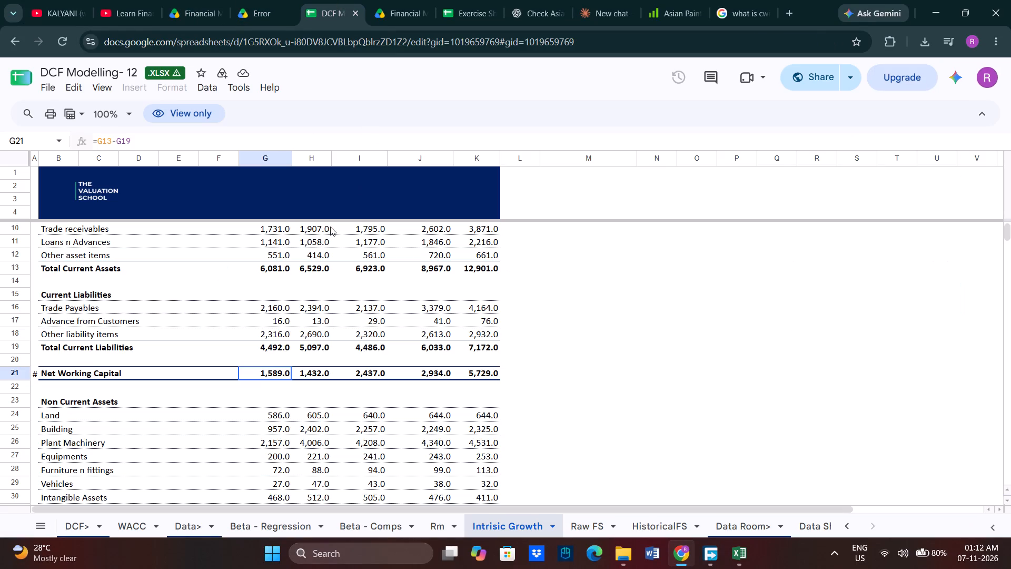
pyautogui.scroll(-1, 320, 233)
pyautogui.click(66, 303)
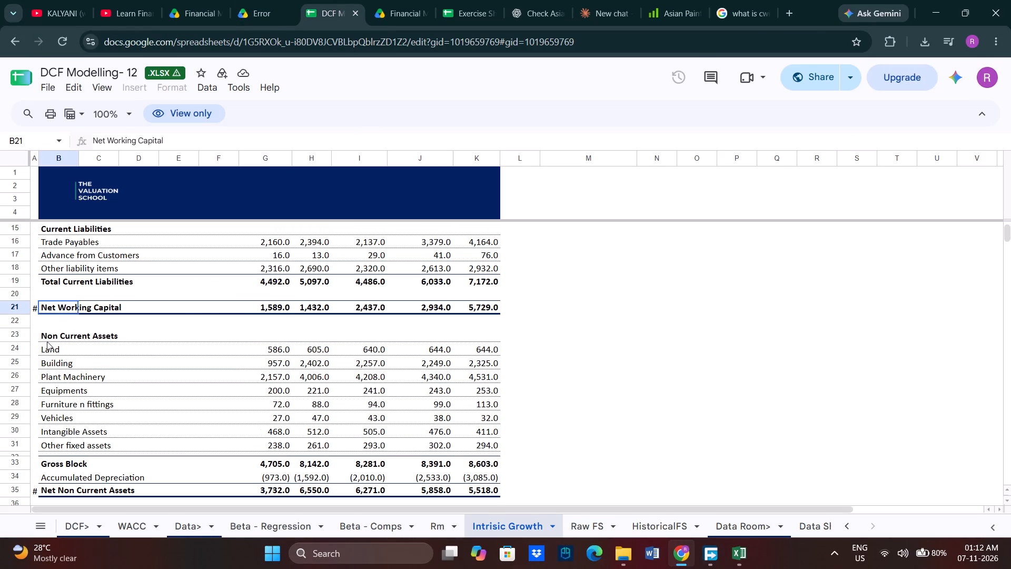
pyautogui.click(42, 332)
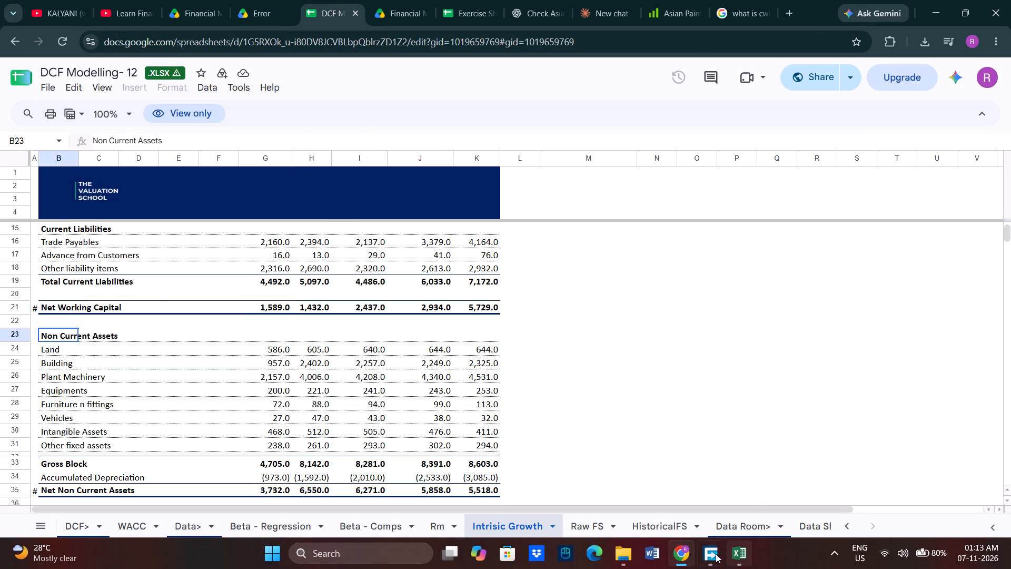
pyautogui.click(688, 554)
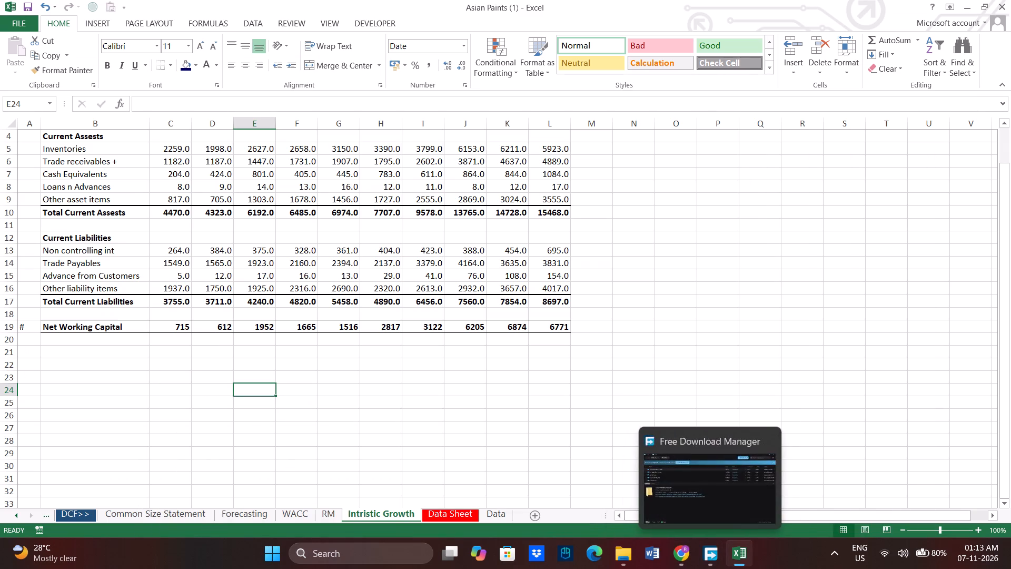
pyautogui.click(58, 351)
pyautogui.press('n')
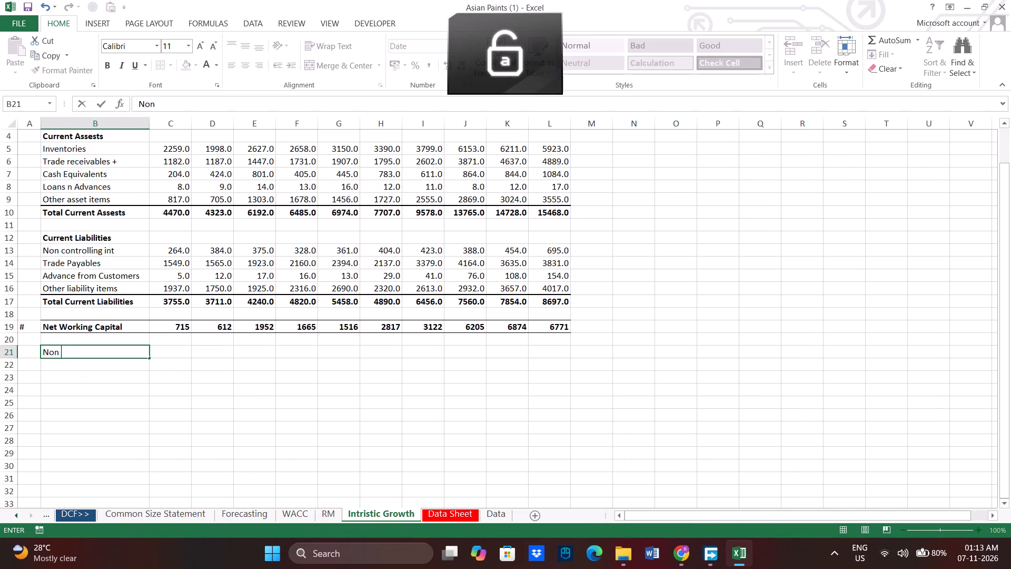
pyautogui.write('urrent')
pyautogui.press('space')
pyautogui.press('Return')
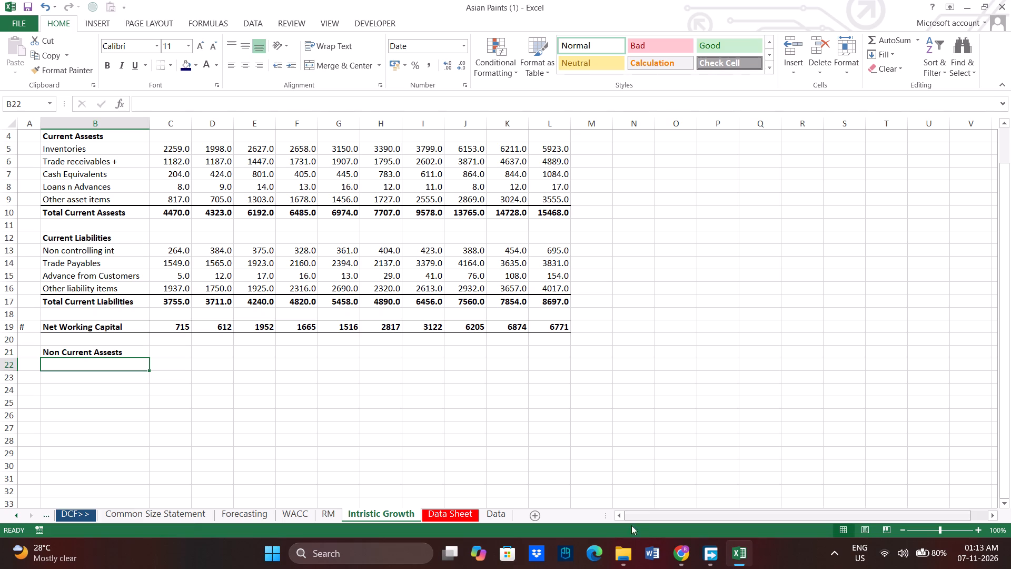
# Copy the fixed asset labels from Land to Accumulated Depreciation on the Data sheet into Intristic Growth, starting at B22.
pyautogui.click(688, 555)
pyautogui.click(687, 555)
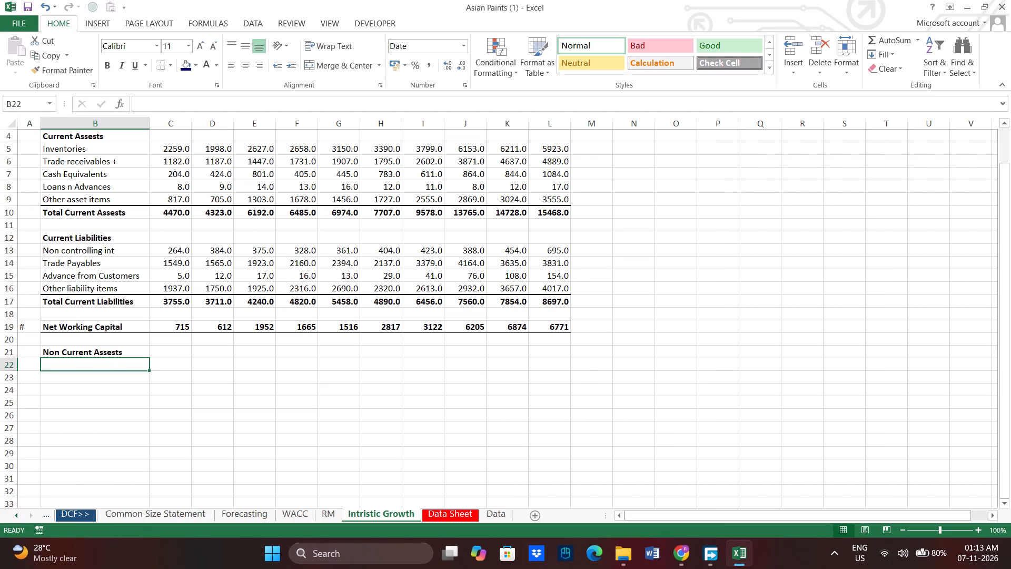
pyautogui.click(332, 509)
pyautogui.click(290, 514)
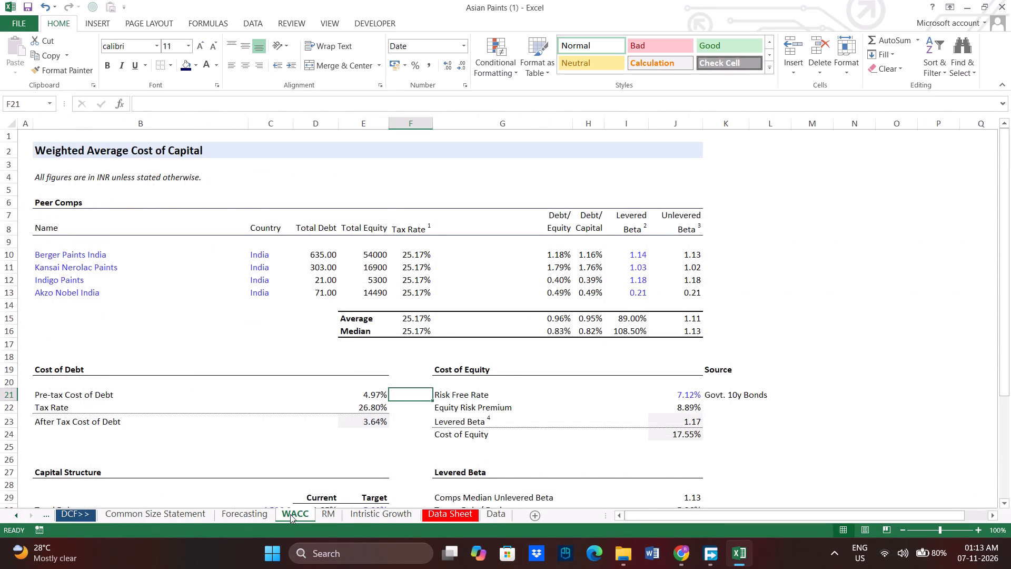
pyautogui.click(489, 516)
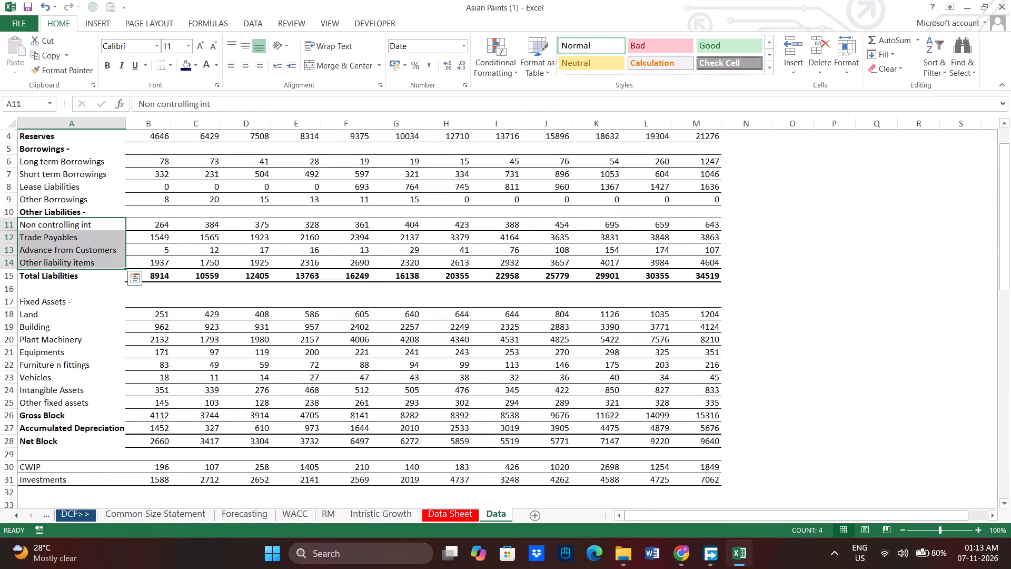
pyautogui.click(38, 307)
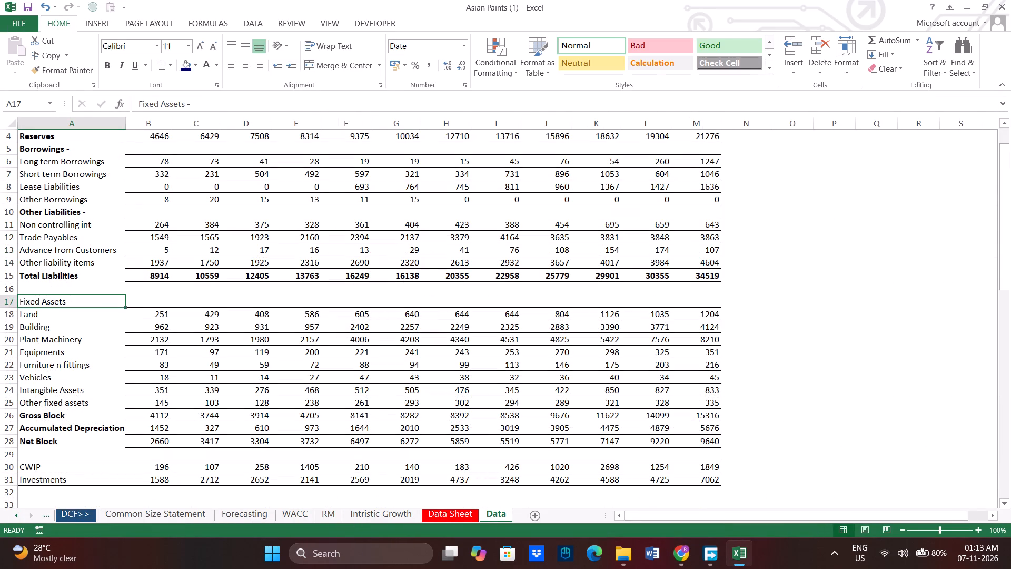
pyautogui.click(37, 314)
pyautogui.moveTo(37, 314); pyautogui.dragTo(75, 416)
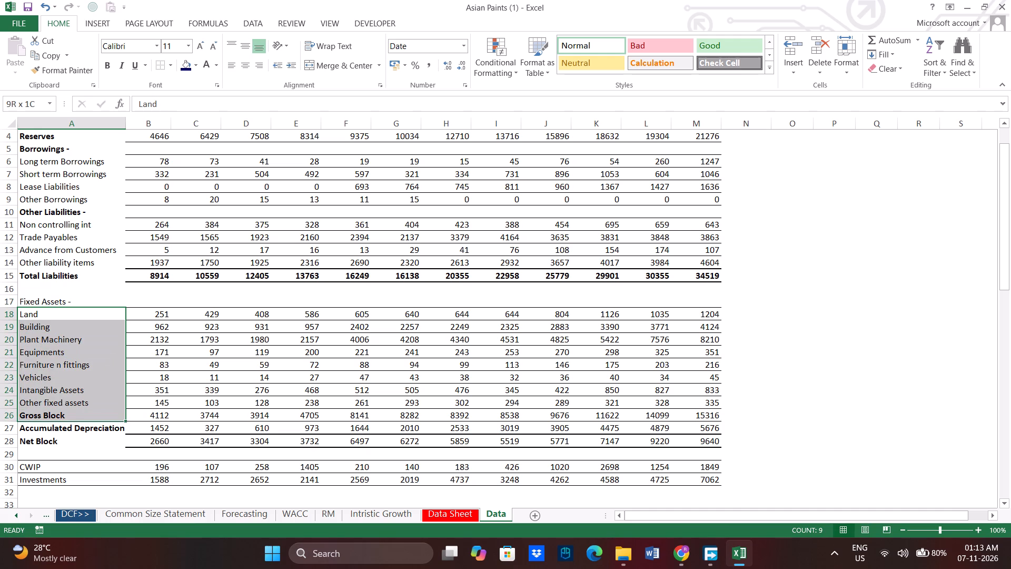
pyautogui.moveTo(75, 416); pyautogui.dragTo(75, 417)
pyautogui.hotkey('ctrl', 'c')
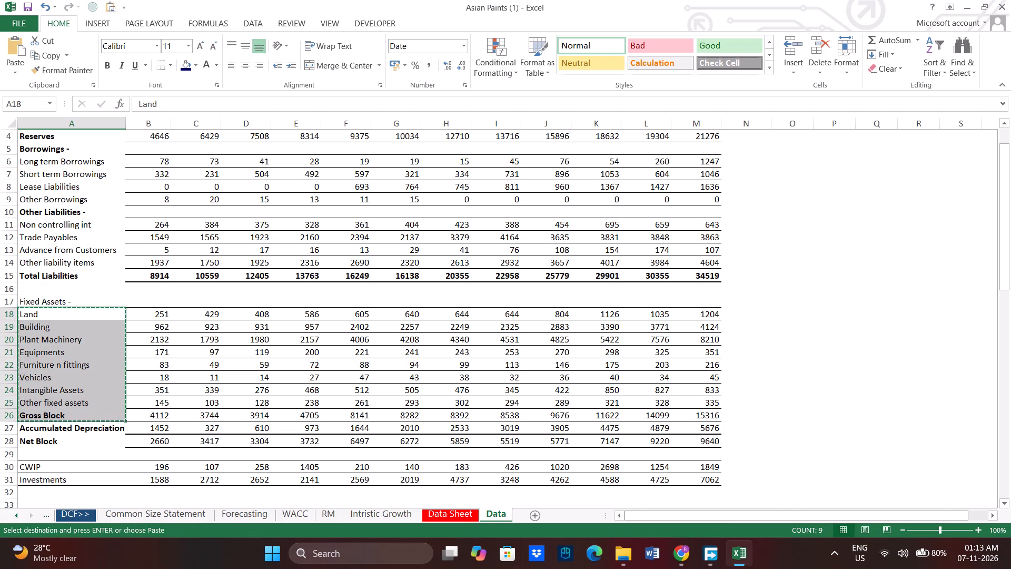
pyautogui.click(388, 515)
pyautogui.click(465, 510)
pyautogui.click(494, 511)
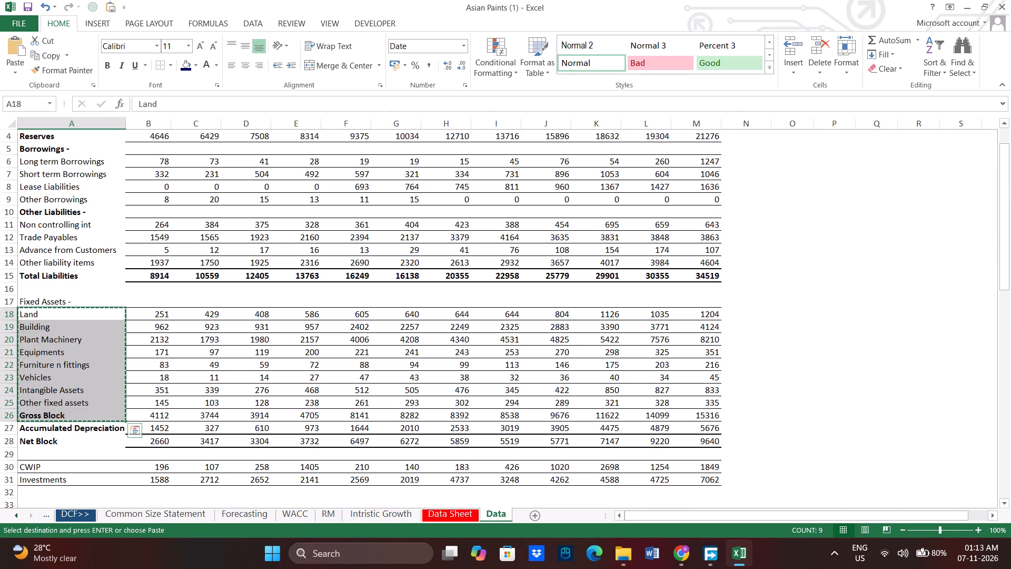
pyautogui.click(54, 321)
pyautogui.moveTo(53, 315); pyautogui.dragTo(78, 429)
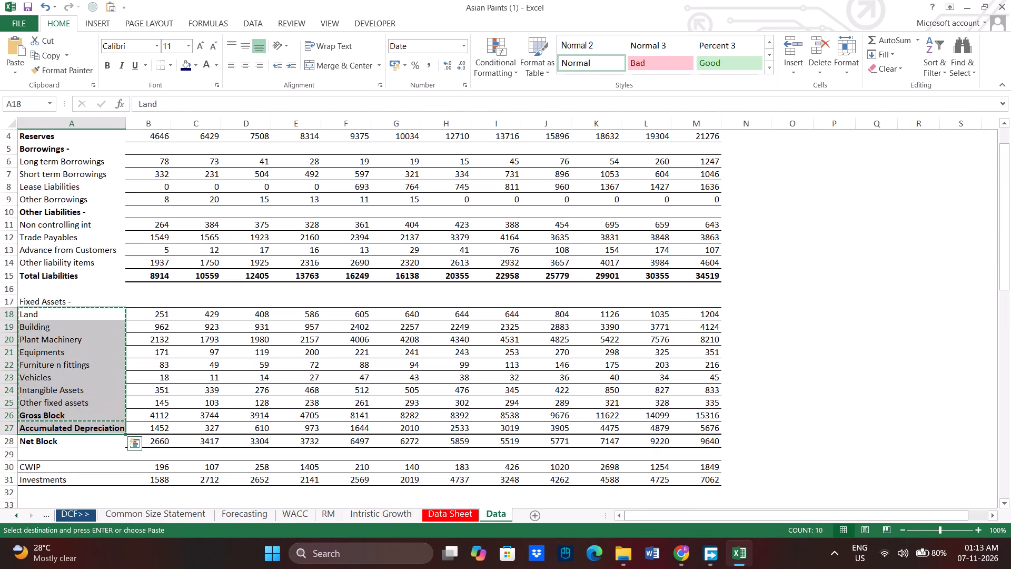
pyautogui.hotkey('ctrl', 'c')
pyautogui.click(330, 516)
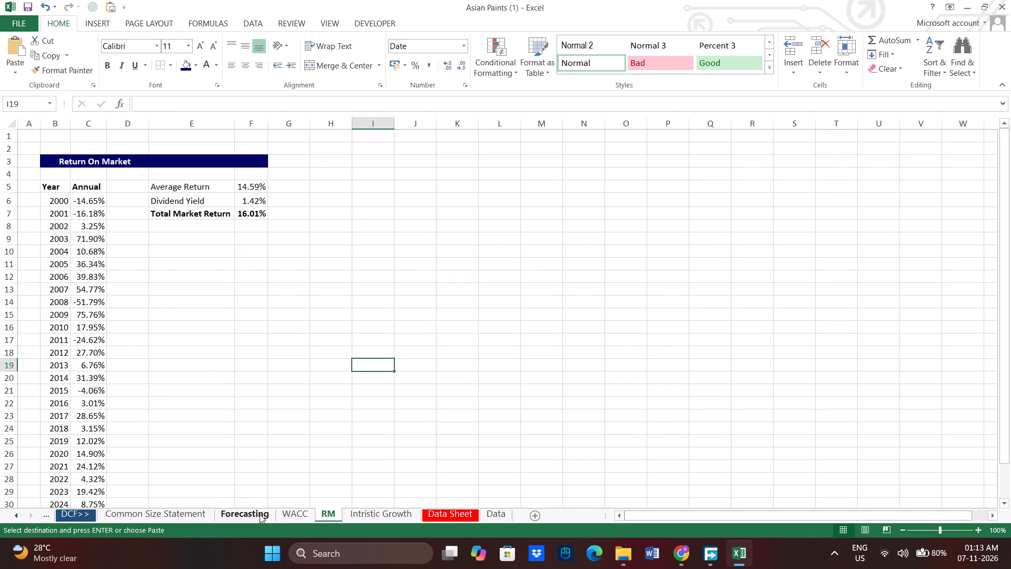
pyautogui.click(255, 514)
pyautogui.click(363, 517)
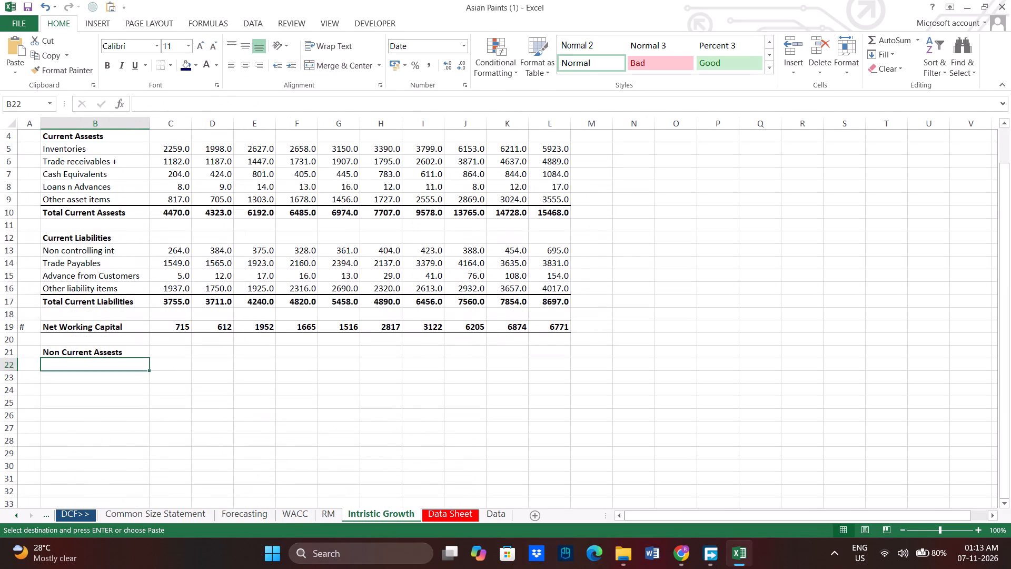
pyautogui.hotkey('ctrl', 'v')
pyautogui.click(60, 365)
pyautogui.click(121, 362)
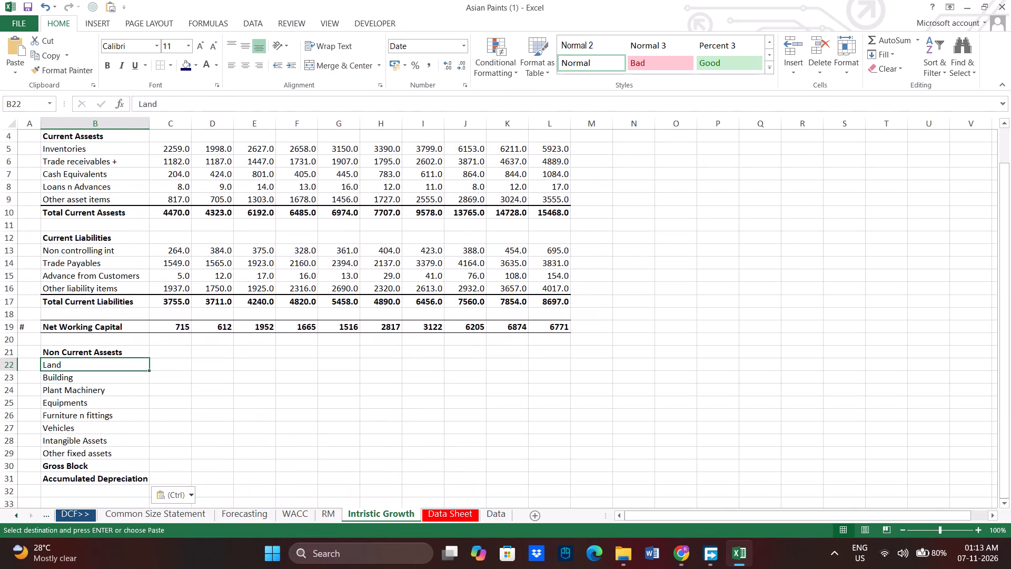
# Link the first Land value in C22 to cell B18 of the Data sheet.
pyautogui.click(168, 363)
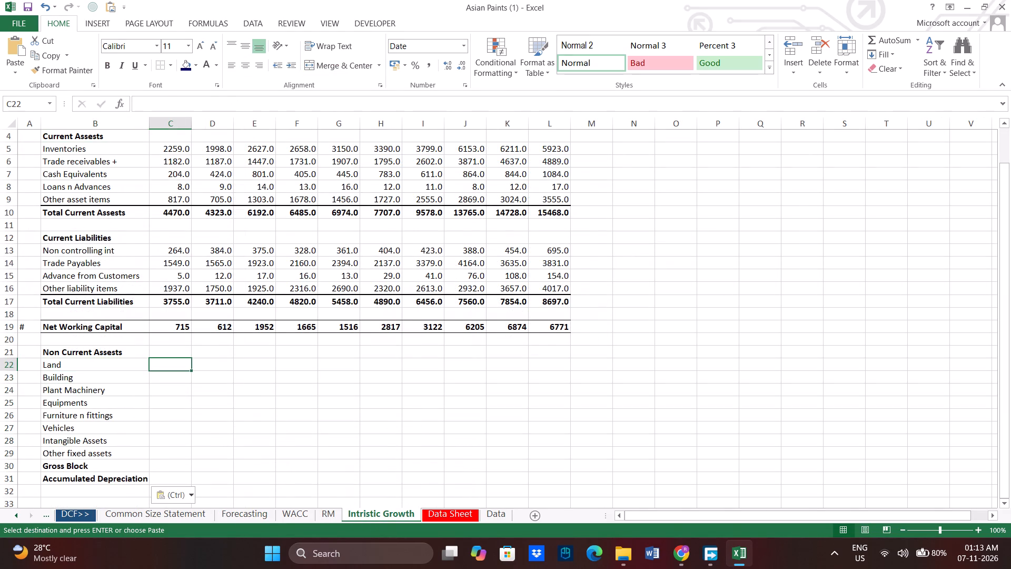
pyautogui.press('=')
pyautogui.click(496, 512)
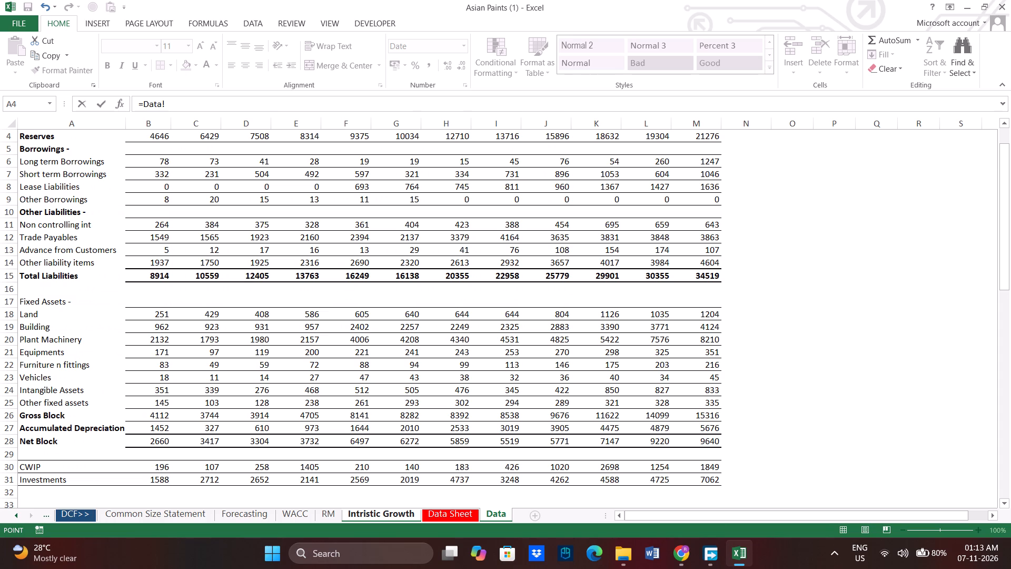
pyautogui.click(157, 315)
pyautogui.press('Return')
pyautogui.press('Up')
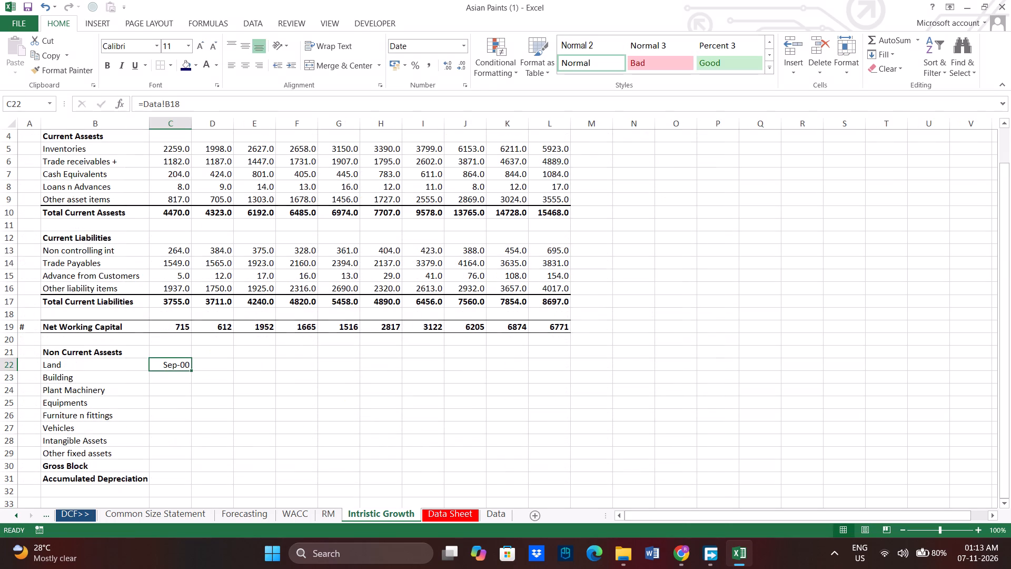
# Copy the C22 link formula across C22 to L31, covering all rows from Land to Accumulated Depreciation.
pyautogui.hotkey('ctrl', 'c')
pyautogui.hotkey('shift', 'Right')
pyautogui.hotkey('shift', 'Right')
pyautogui.hotkey('shift', 'Right')
pyautogui.hotkey('shift', 'Right')
pyautogui.hotkey('shift', 'Right')
pyautogui.hotkey('shift', 'Right')
pyautogui.hotkey('shift', 'Right')
pyautogui.hotkey('shift', 'Right')
pyautogui.hotkey('shift', 'Right')
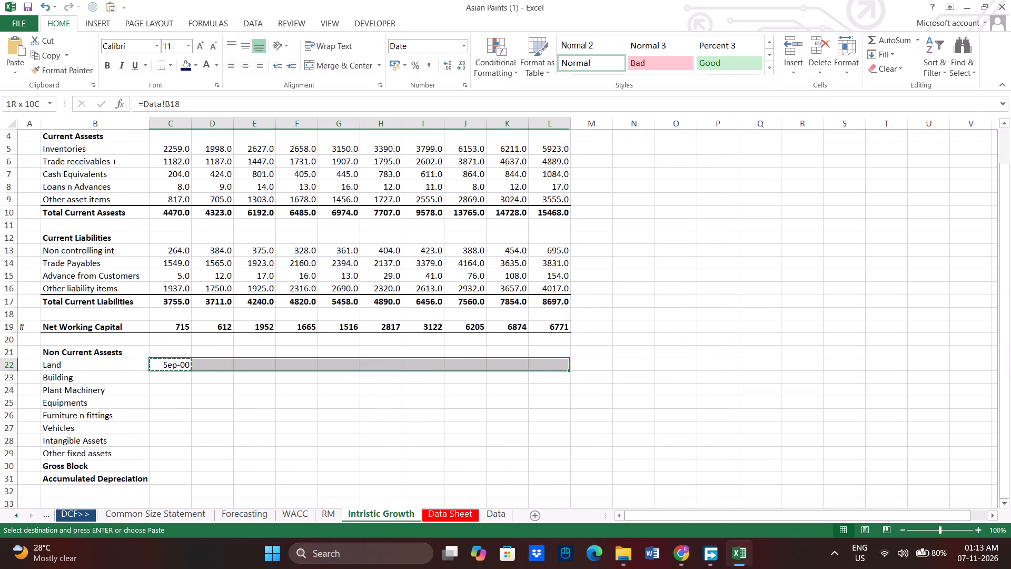
pyautogui.hotkey('shift', 'Down')
pyautogui.hotkey('shift', 'Down')
pyautogui.hotkey('shift', 'Down')
pyautogui.hotkey('shift', 'Right')
pyautogui.hotkey('shift', 'Down')
pyautogui.hotkey('shift', 'Down')
pyautogui.hotkey('shift', 'Down')
pyautogui.hotkey('shift', 'Down')
pyautogui.hotkey('shift', 'Down')
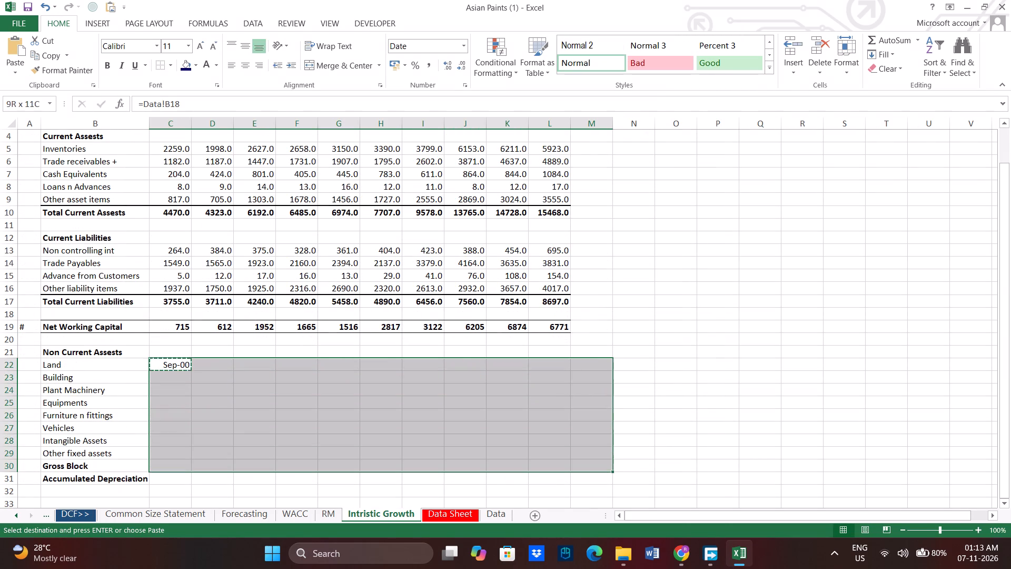
pyautogui.hotkey('shift', 'Left')
pyautogui.hotkey('shift', 'Down')
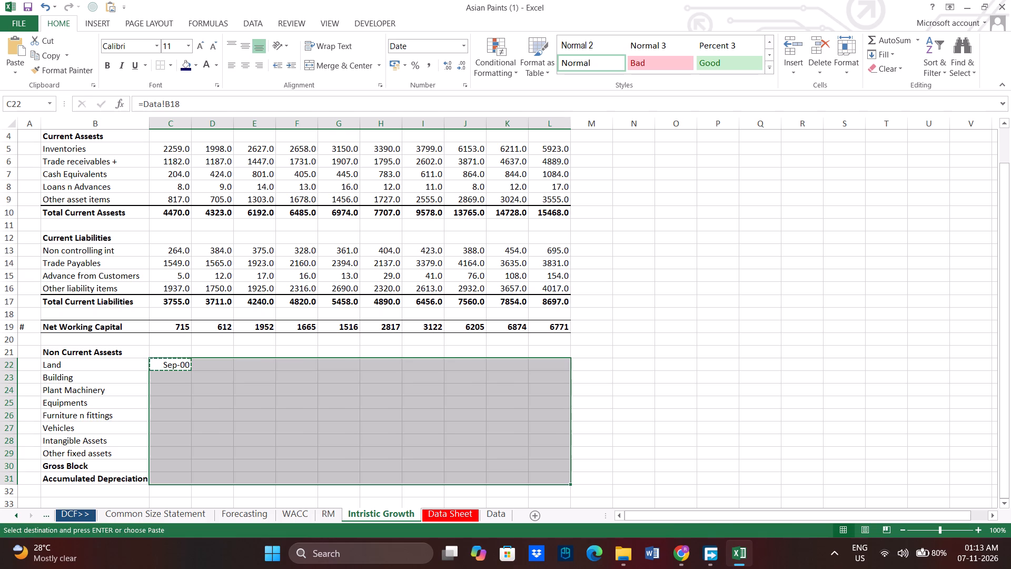
pyautogui.hotkey('ctrl', 'v')
# Change the number format of the non-current asset values, C22 to L31, to General.
pyautogui.click(464, 45)
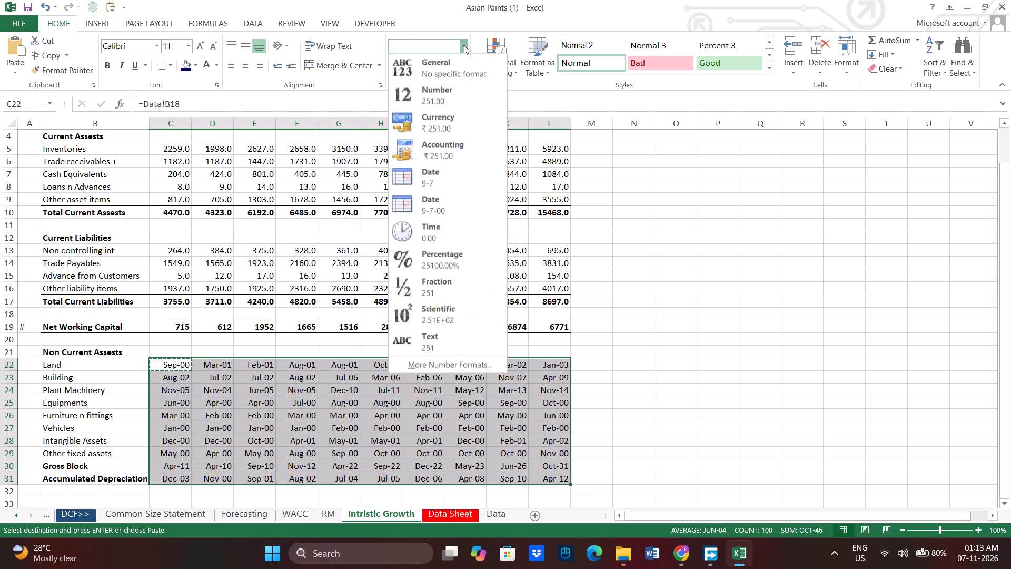
pyautogui.click(454, 65)
pyautogui.click(380, 375)
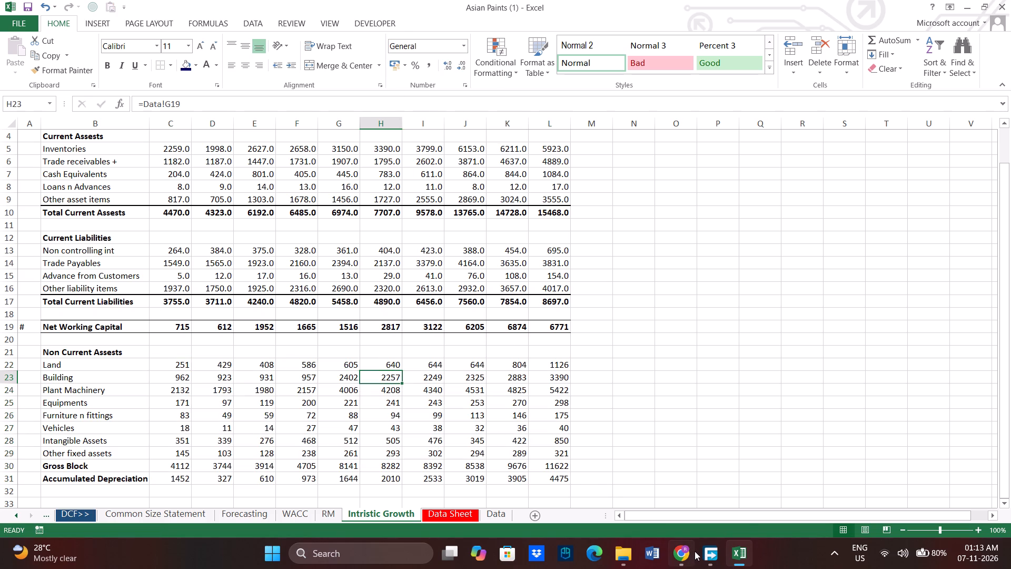
# Check how the Accumulated Depreciation values are entered and displayed in DCF Modelling- 12, comparing with C31 on the Intristic Growth sheet.
pyautogui.click(693, 551)
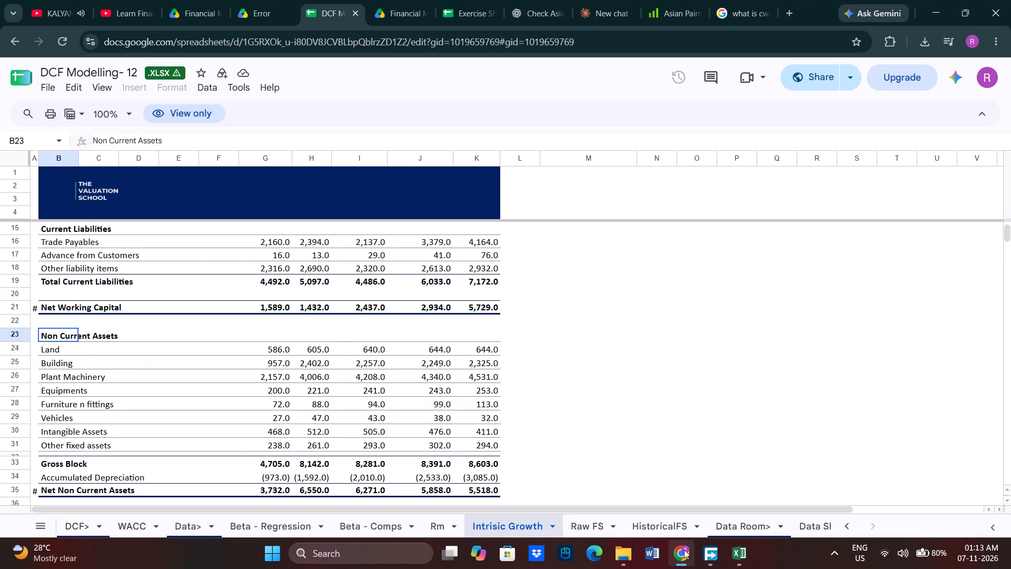
pyautogui.click(684, 550)
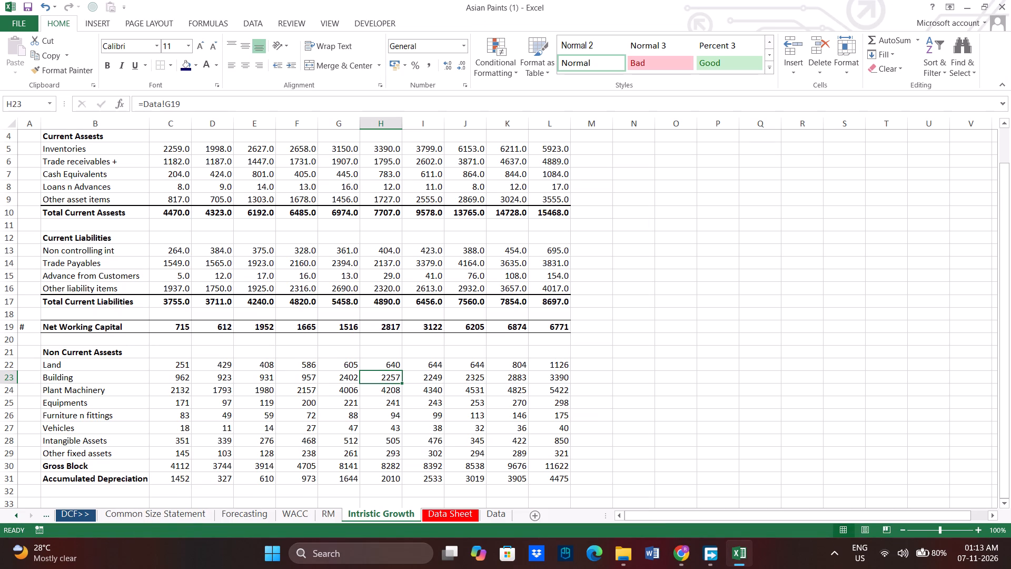
pyautogui.moveTo(176, 478); pyautogui.dragTo(550, 482)
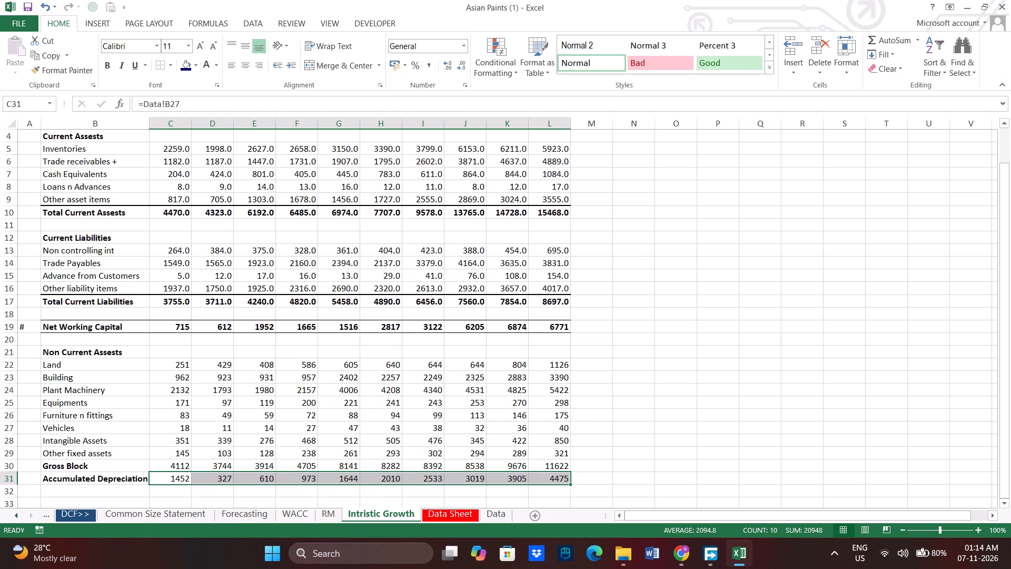
pyautogui.doubleClick(167, 480)
pyautogui.click(156, 477)
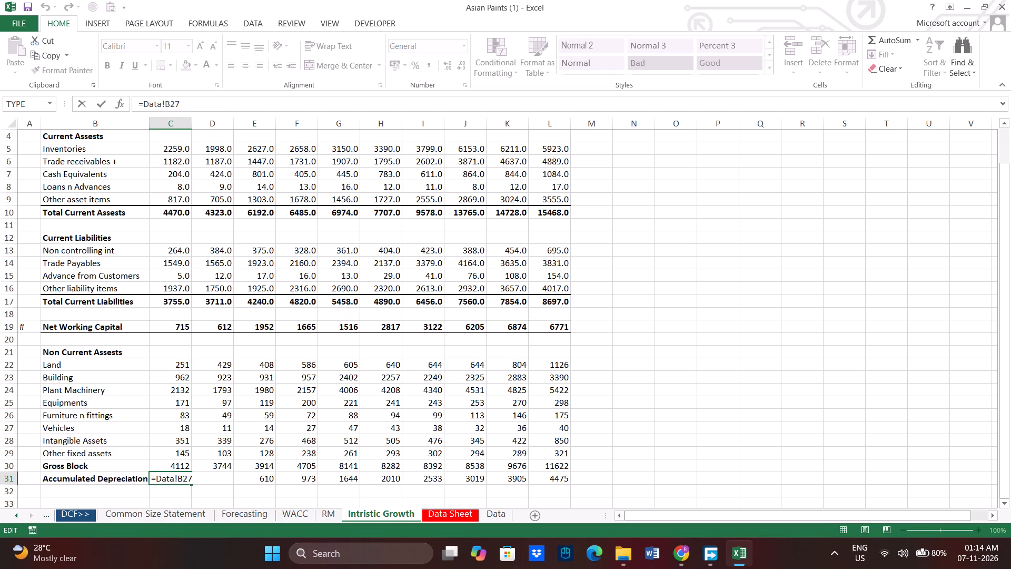
pyautogui.press('Return')
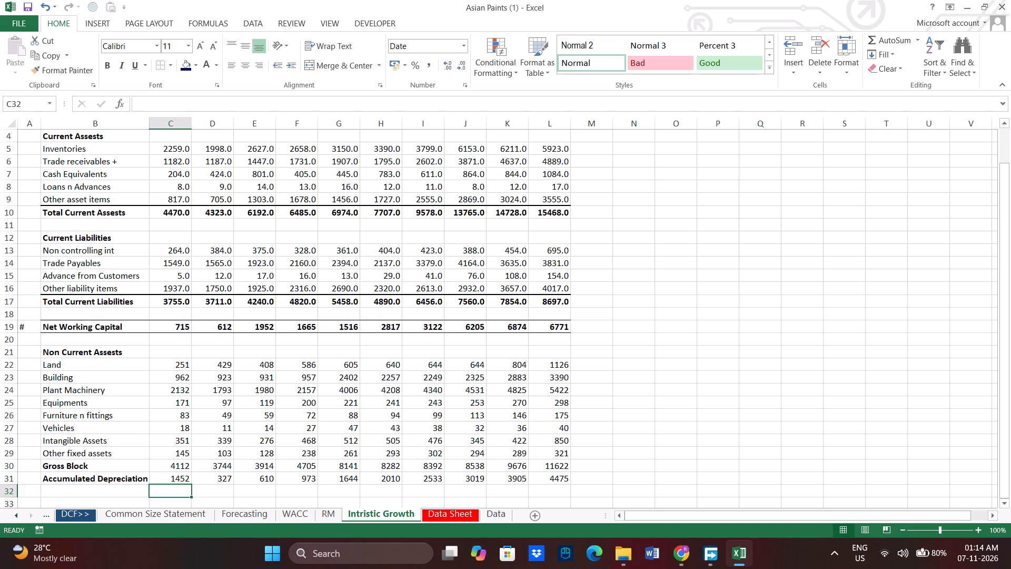
pyautogui.click(675, 560)
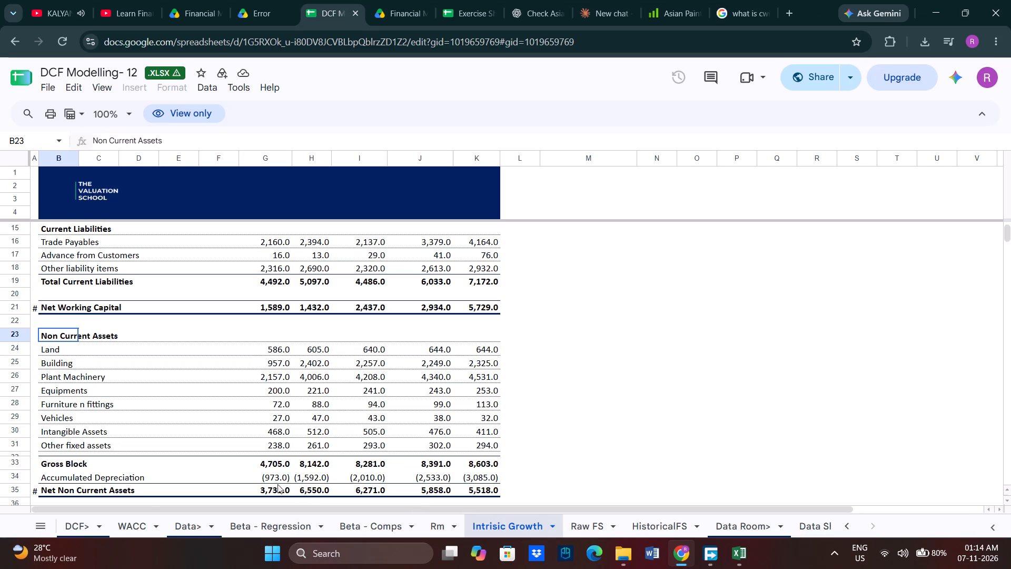
pyautogui.click(272, 478)
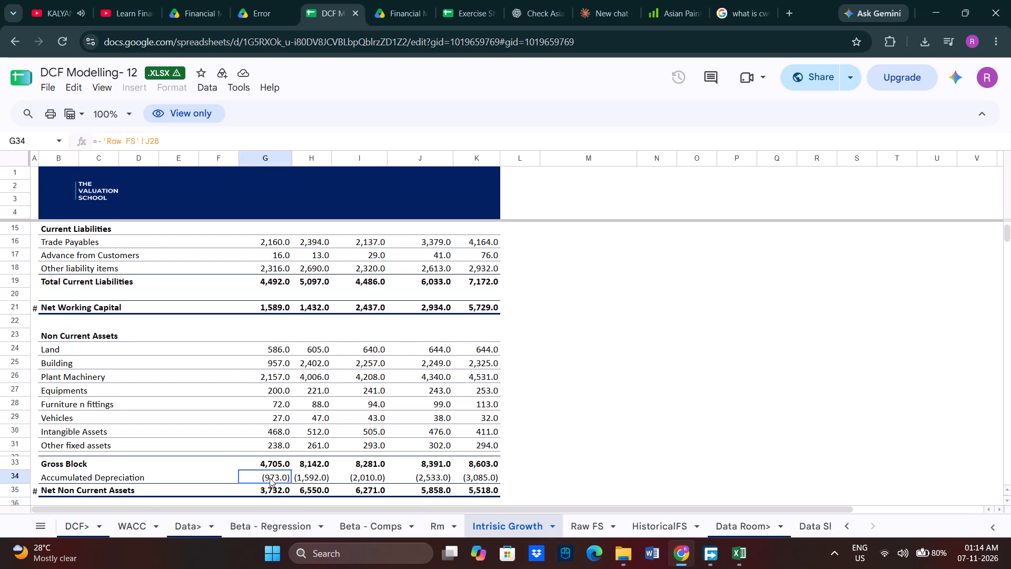
pyautogui.click(681, 547)
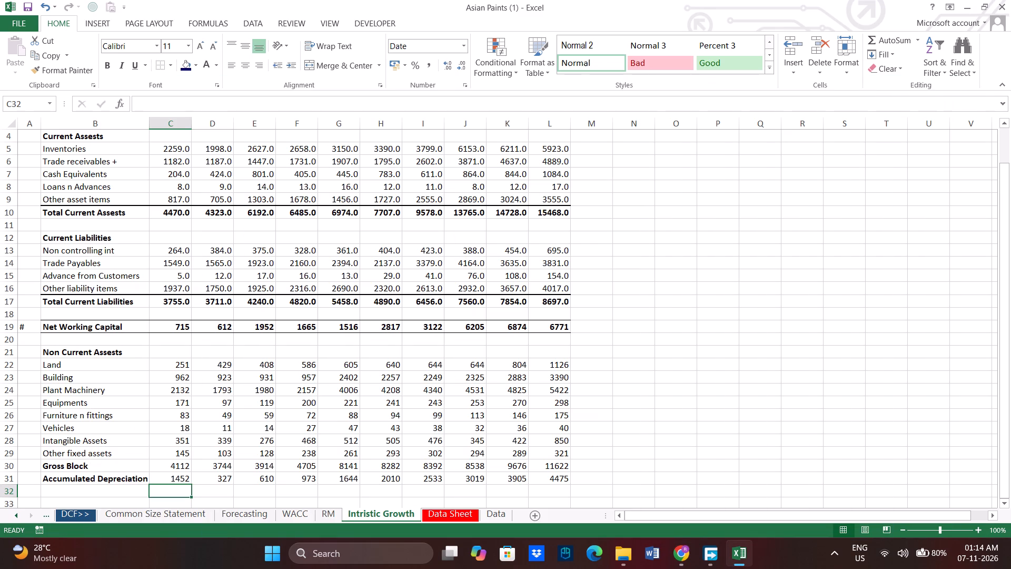
# Apply the custom number format (0) to the first Accumulated Depreciation value in C31.
pyautogui.click(172, 479)
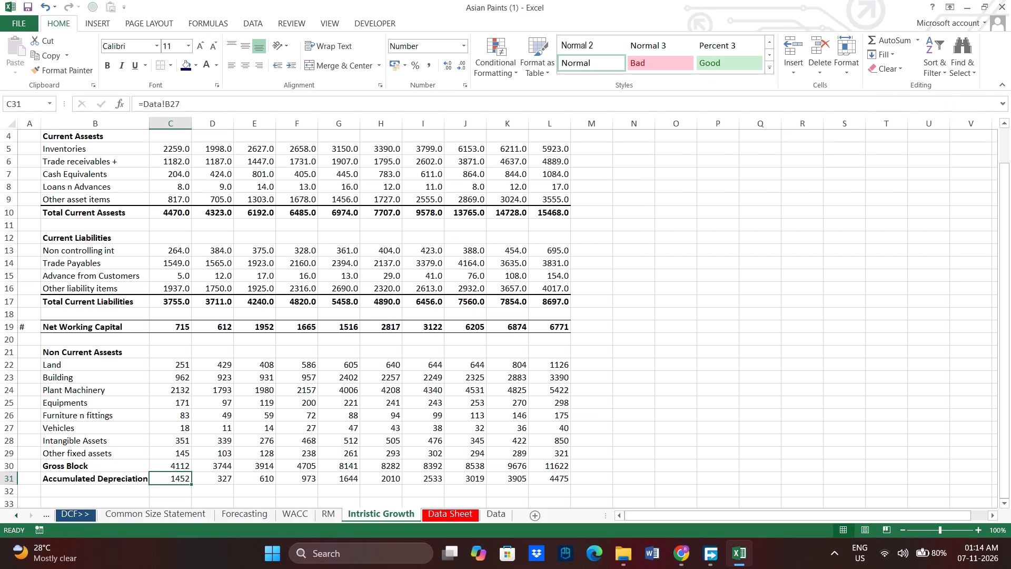
pyautogui.hotkey('ctrl', '1')
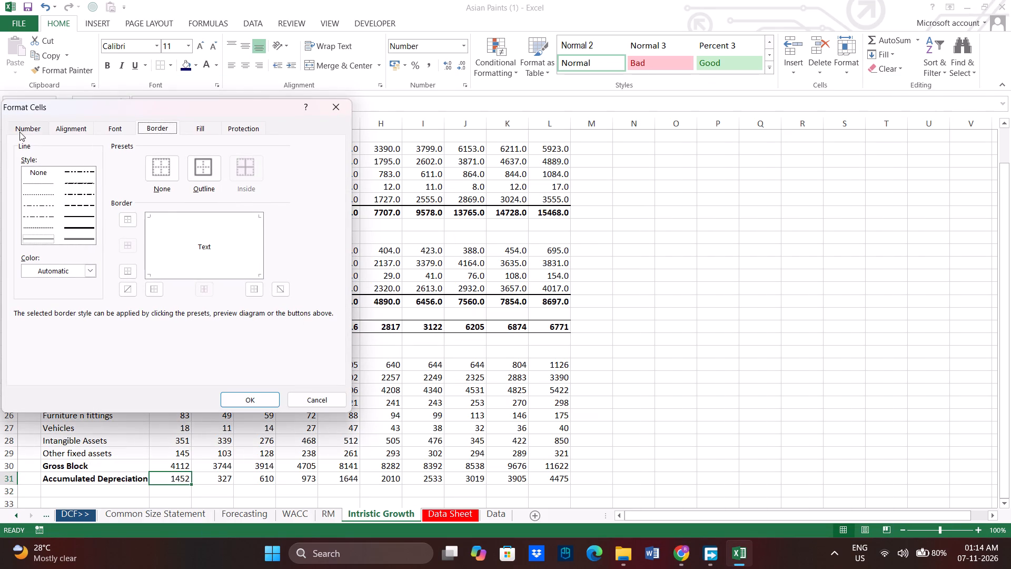
pyautogui.click(19, 132)
pyautogui.click(67, 257)
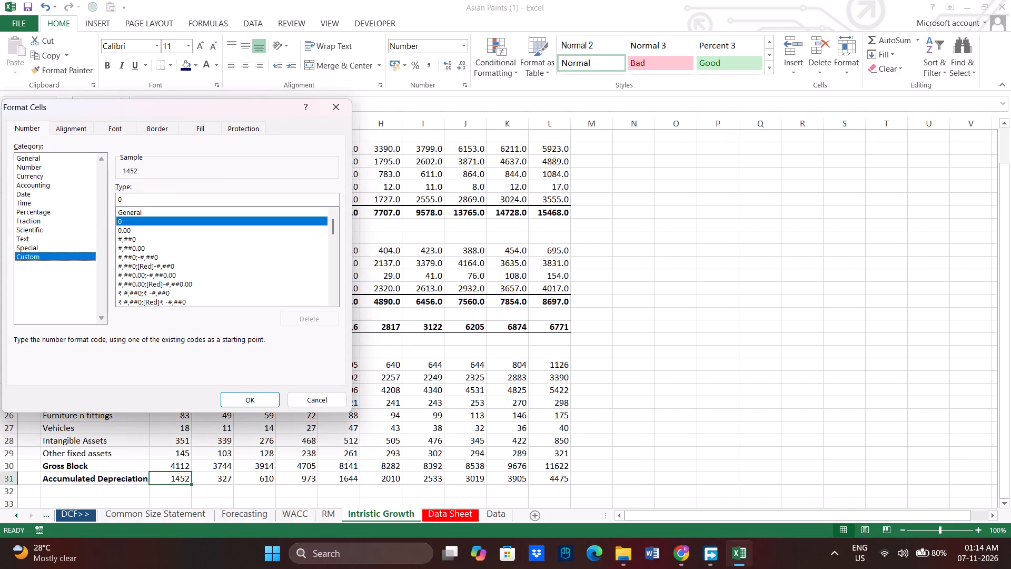
pyautogui.click(118, 199)
pyautogui.hotkey('shift', '(')
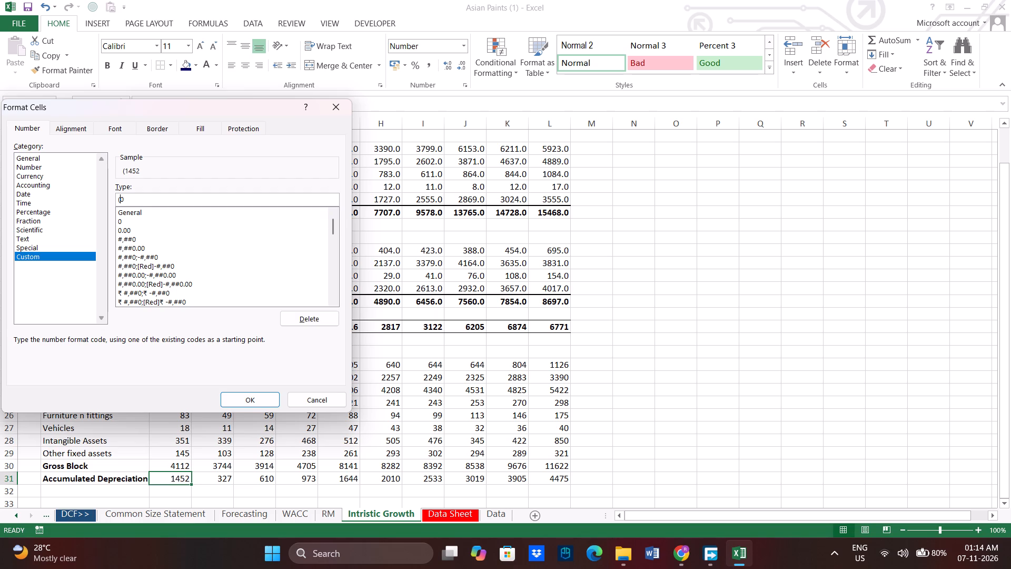
pyautogui.click(127, 201)
pyautogui.hotkey('shift', ')')
pyautogui.press('Return')
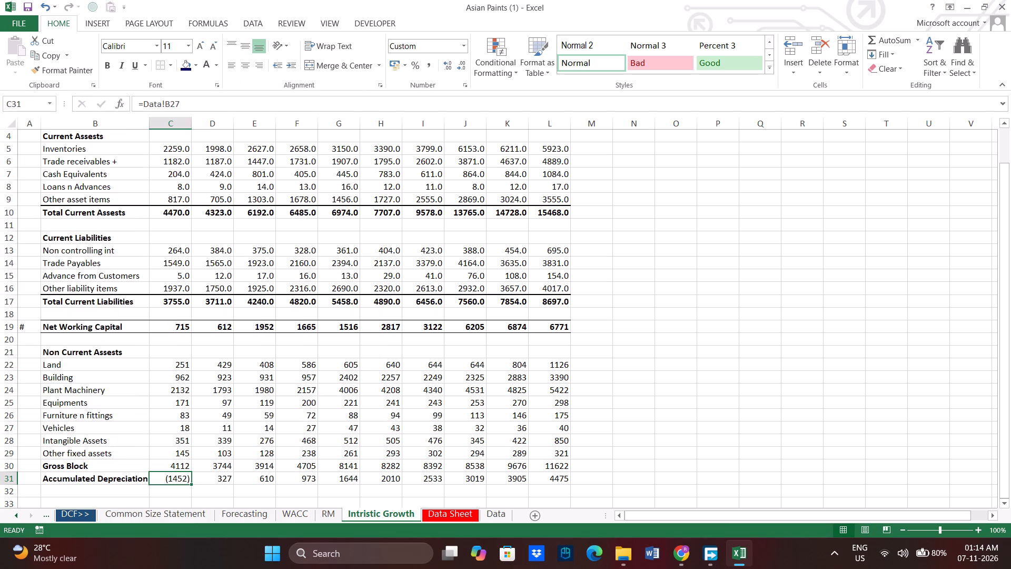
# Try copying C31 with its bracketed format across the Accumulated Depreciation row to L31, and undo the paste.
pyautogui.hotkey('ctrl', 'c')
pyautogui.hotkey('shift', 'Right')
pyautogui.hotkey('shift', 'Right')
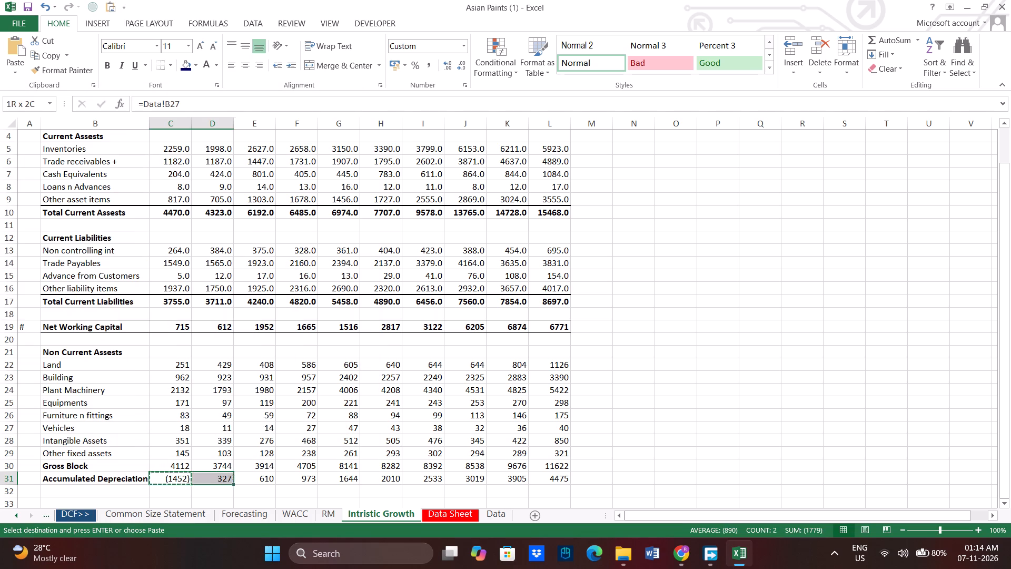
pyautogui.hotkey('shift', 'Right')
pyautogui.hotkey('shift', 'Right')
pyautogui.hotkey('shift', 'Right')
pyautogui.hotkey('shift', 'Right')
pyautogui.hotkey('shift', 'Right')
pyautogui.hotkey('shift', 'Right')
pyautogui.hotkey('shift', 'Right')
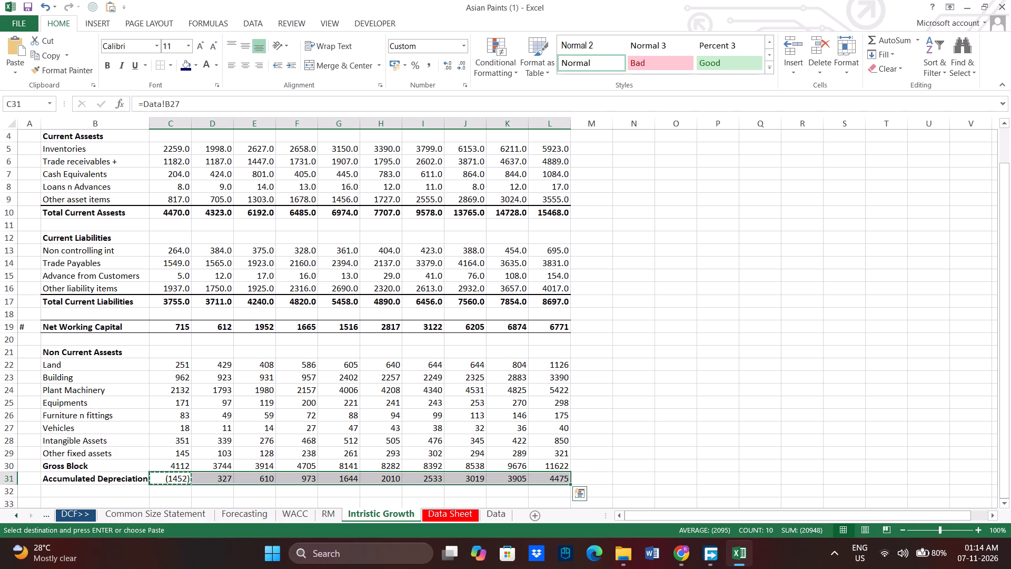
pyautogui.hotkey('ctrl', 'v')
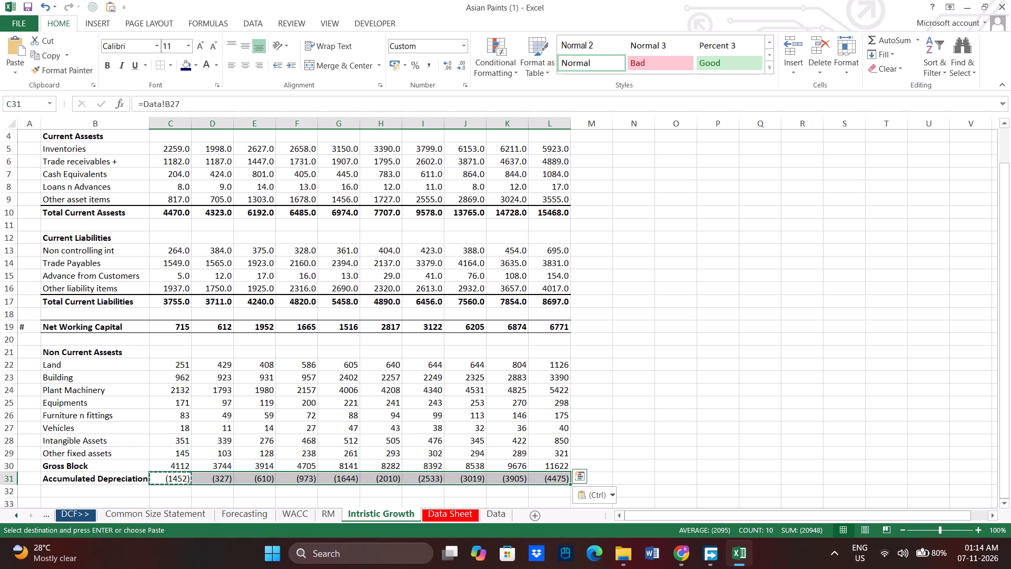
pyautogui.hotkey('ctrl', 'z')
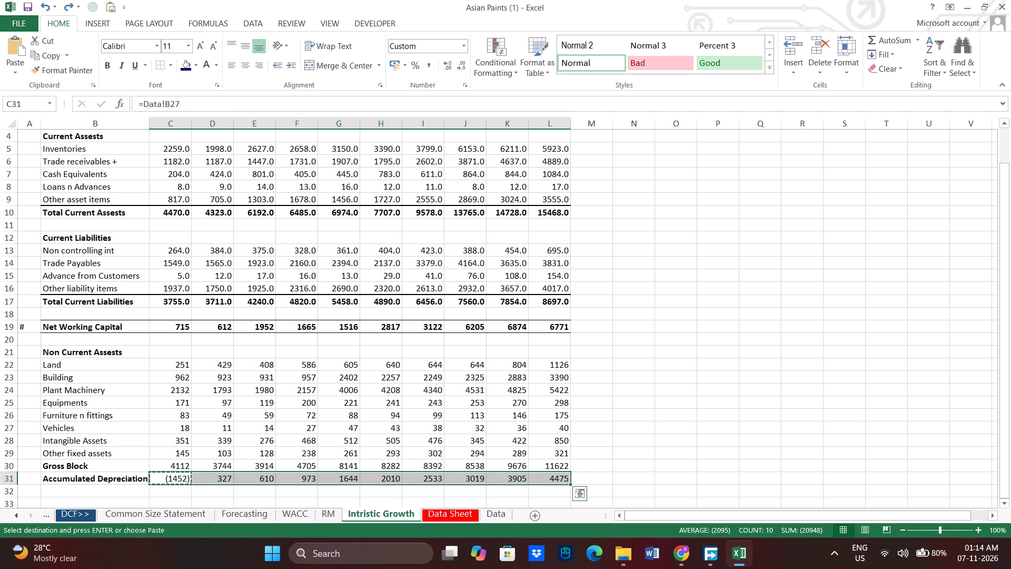
# Copy C31 with its bracketed format across the Accumulated Depreciation row, C31 to L31.
pyautogui.hotkey('ctrl', 'c')
pyautogui.press('Right')
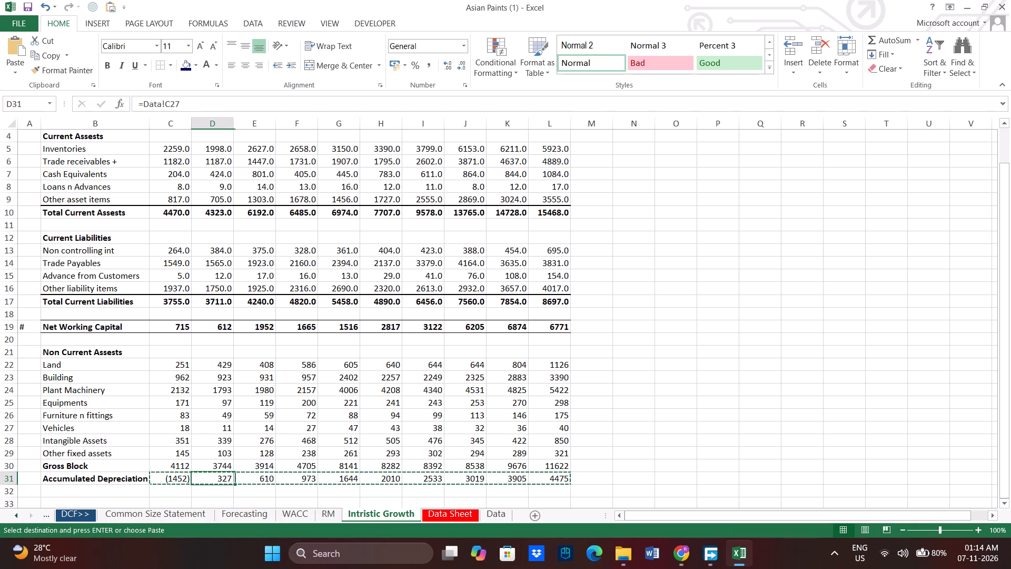
pyautogui.press('Left')
pyautogui.hotkey('ctrl', 'c')
pyautogui.hotkey('shift', 'Right')
pyautogui.hotkey('shift', 'Right')
pyautogui.hotkey('shift', 'Right')
pyautogui.hotkey('shift', 'Right')
pyautogui.hotkey('shift', 'Right')
pyautogui.hotkey('shift', 'Right')
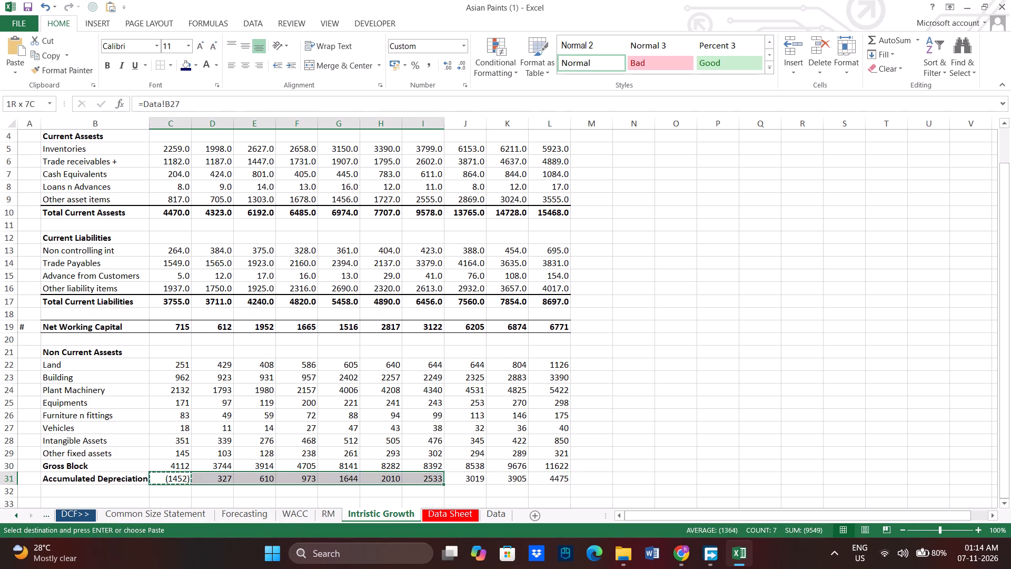
pyautogui.hotkey('shift', 'Right')
pyautogui.hotkey('shift', 'Right')
pyautogui.hotkey('shift', 'Right')
pyautogui.hotkey('ctrl', 'v')
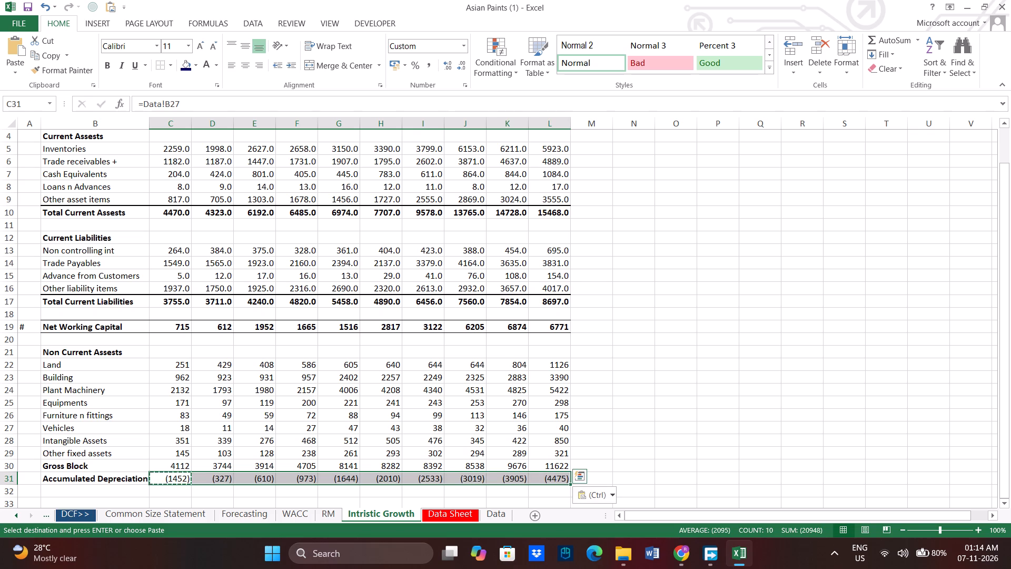
pyautogui.click(625, 393)
# Check the row label below Accumulated Depreciation in DCF Modelling- 12 and enter Net Non Current Assests in B32 of Intristic Growth.
pyautogui.scroll(-1, 257, 423)
pyautogui.click(73, 450)
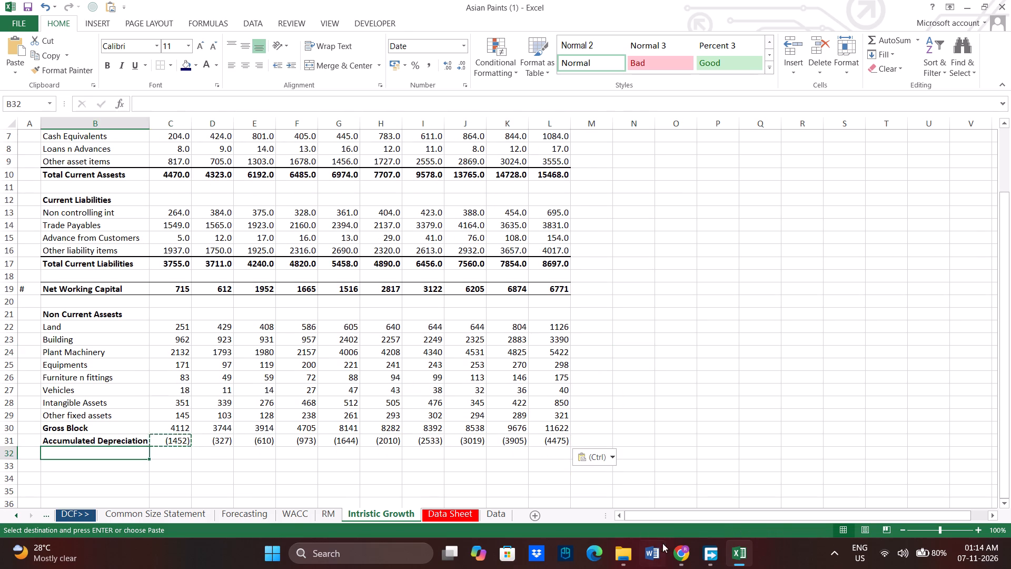
pyautogui.click(678, 549)
pyautogui.scroll(-1, 255, 440)
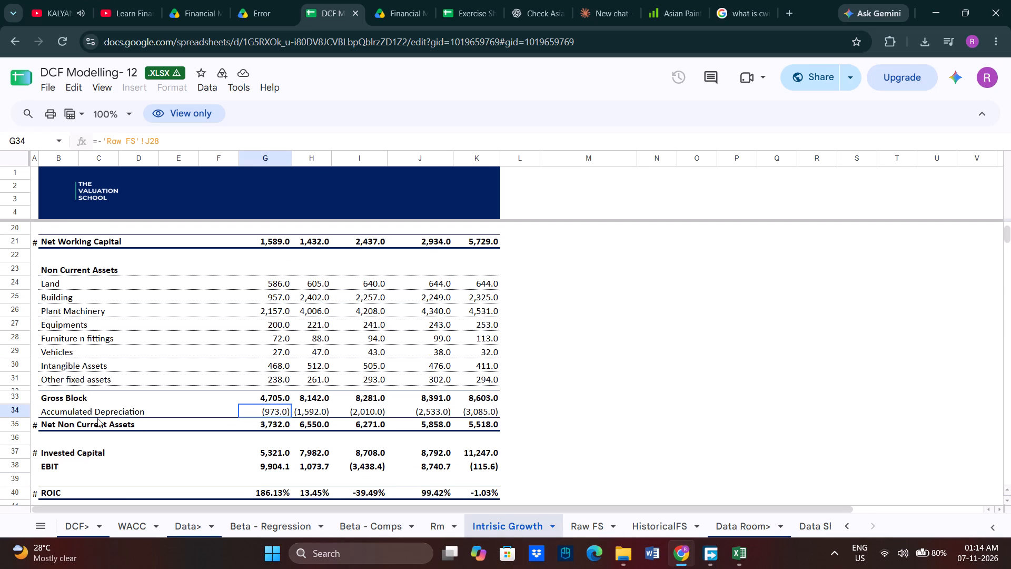
pyautogui.click(684, 546)
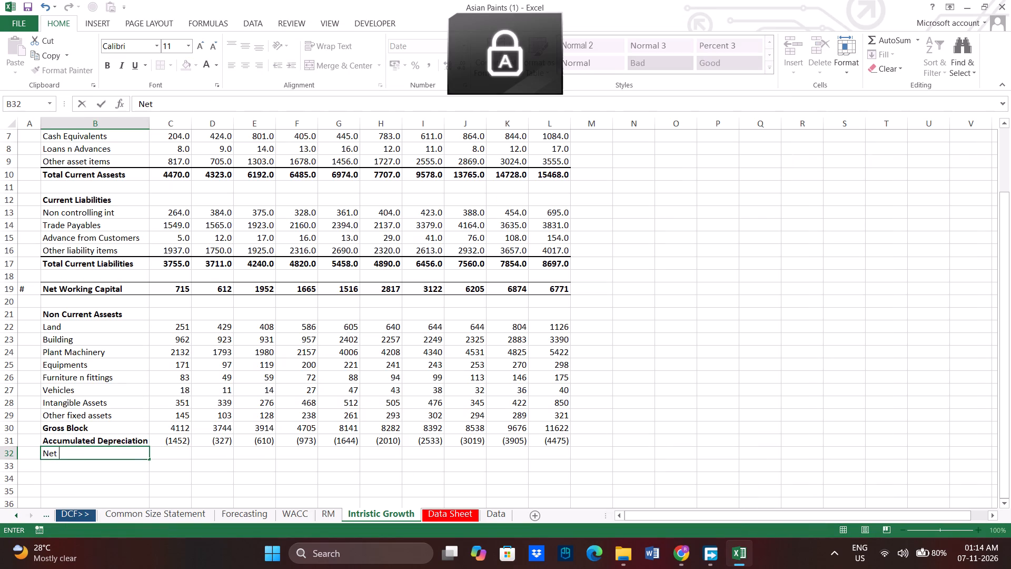
pyautogui.press('BackSpace')
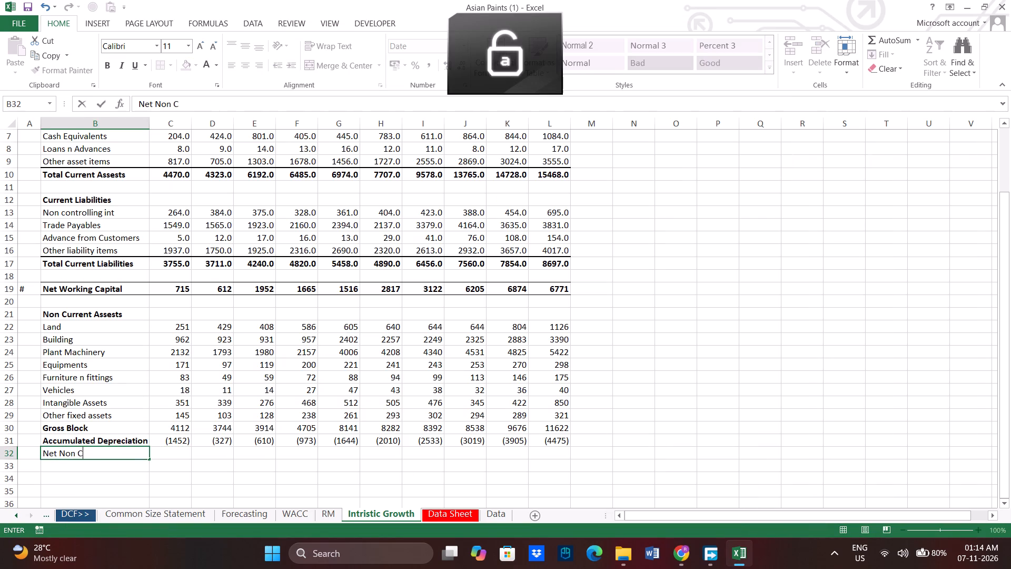
pyautogui.write('urrent')
pyautogui.press('space')
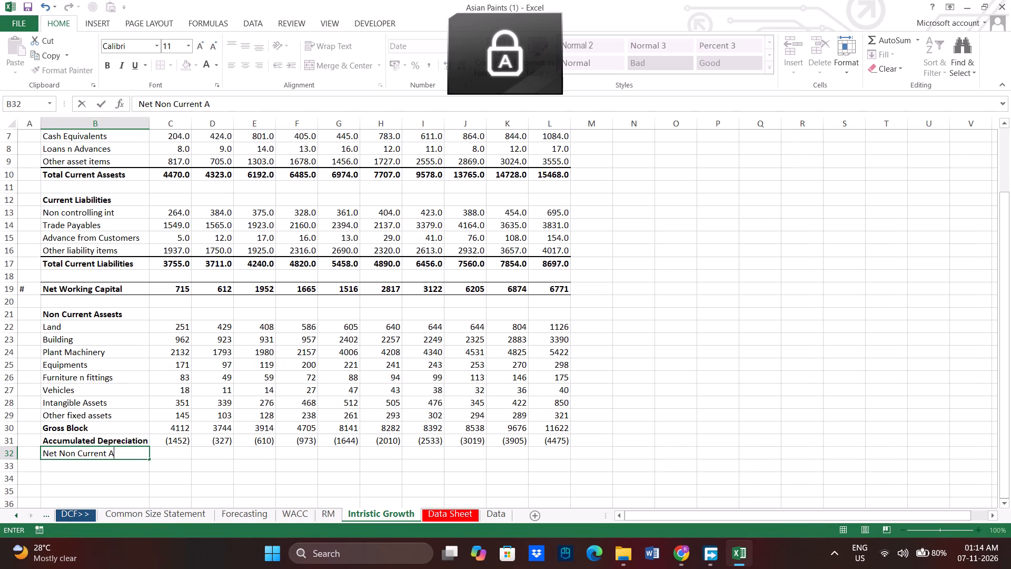
pyautogui.press('Return')
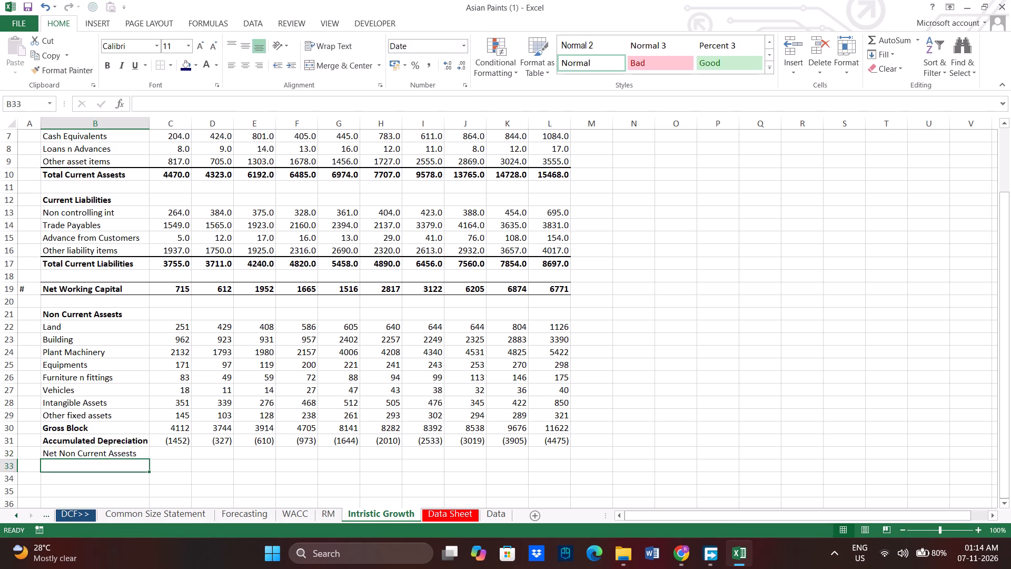
pyautogui.press('0')
pyautogui.press('BackSpace')
# Calculate the first Net Non Current Assests value in C32 as Gross Block minus Accumulated Depreciation, =C30-C31.
pyautogui.press('Right')
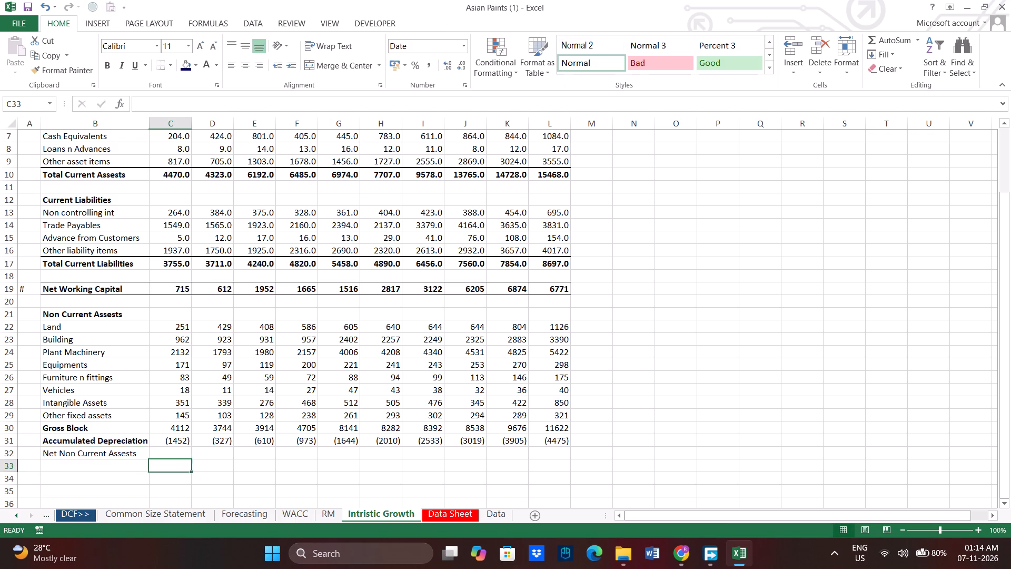
pyautogui.press('Up')
pyautogui.press('=')
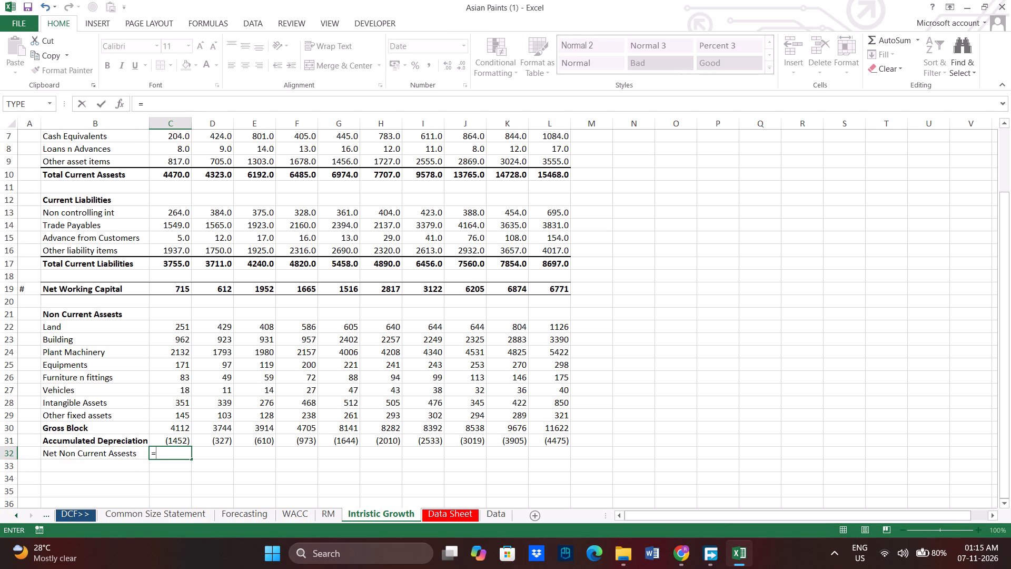
pyautogui.click(177, 428)
pyautogui.press('-')
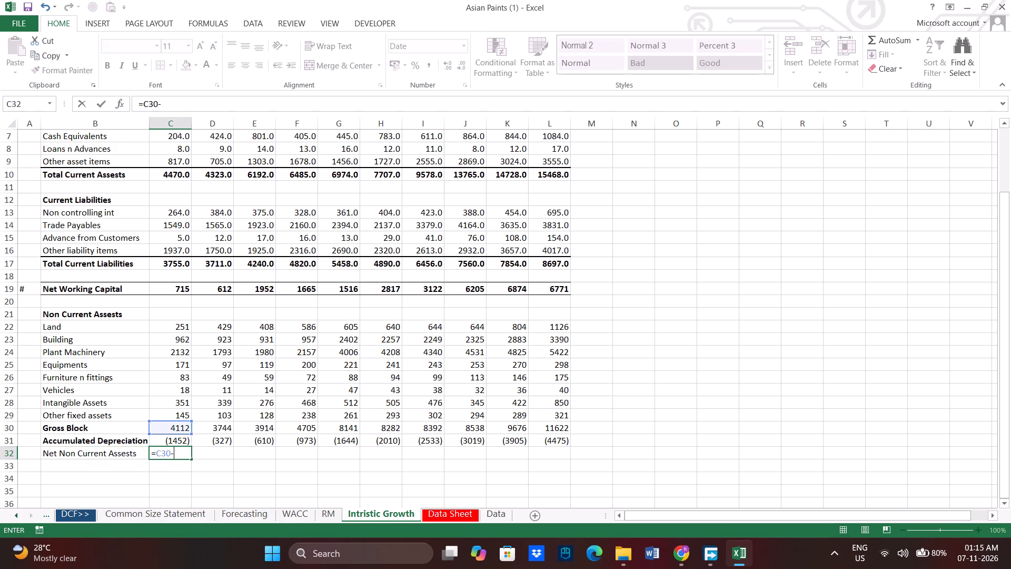
pyautogui.click(182, 437)
pyautogui.press('Return')
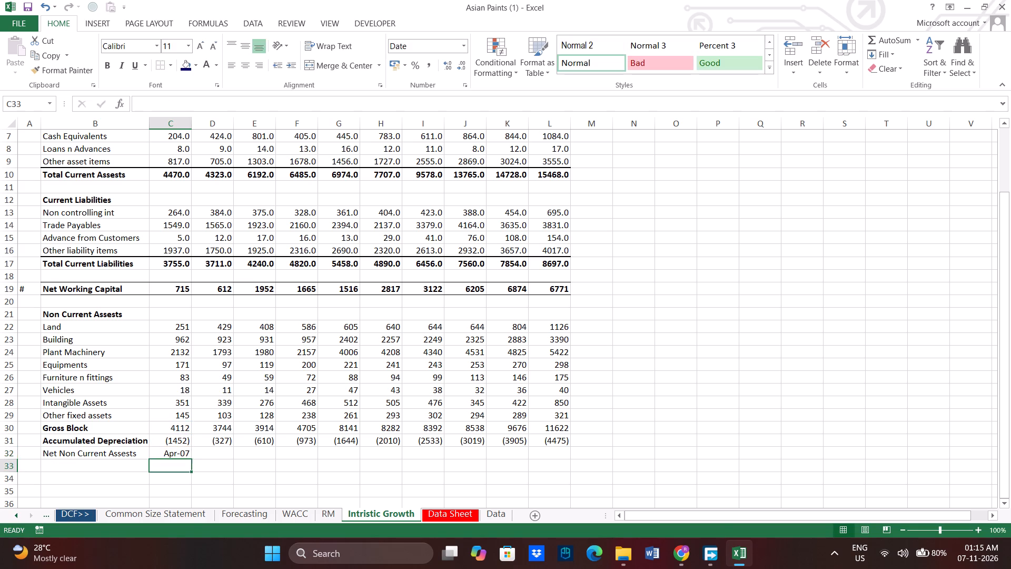
# Copy the C32 formula across the Net Non Current Assests row to L32.
pyautogui.press('Up')
pyautogui.hotkey('ctrl', 'c')
pyautogui.hotkey('shift', 'Right')
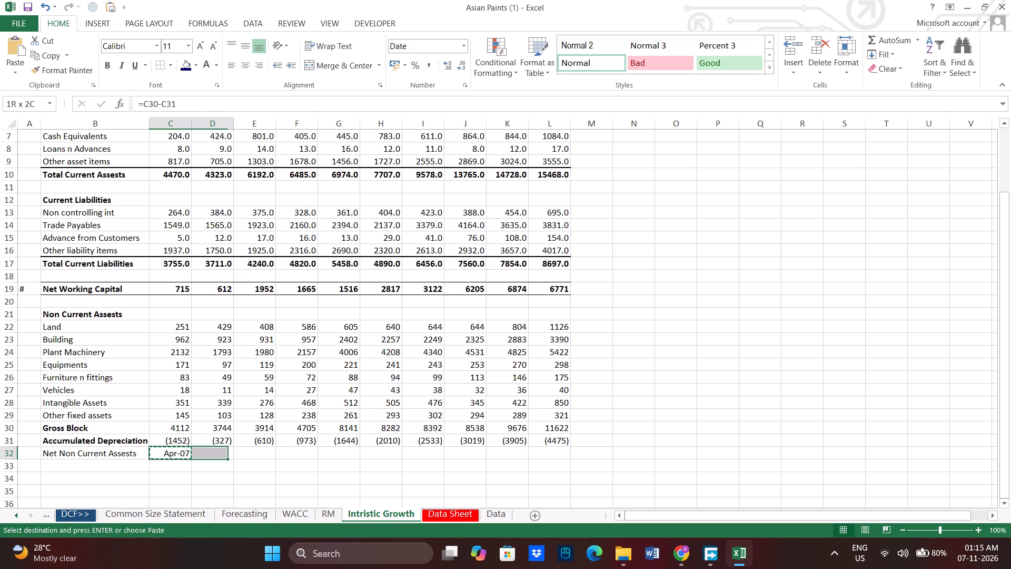
pyautogui.hotkey('shift', 'Right')
pyautogui.hotkey('shift', 'Right')
pyautogui.hotkey('shift', 'Right')
pyautogui.hotkey('shift', 'Right')
pyautogui.hotkey('shift', 'Right')
pyautogui.hotkey('shift', 'Right')
pyautogui.hotkey('shift', 'Right')
pyautogui.hotkey('shift', 'Right')
pyautogui.hotkey('ctrl', 'v')
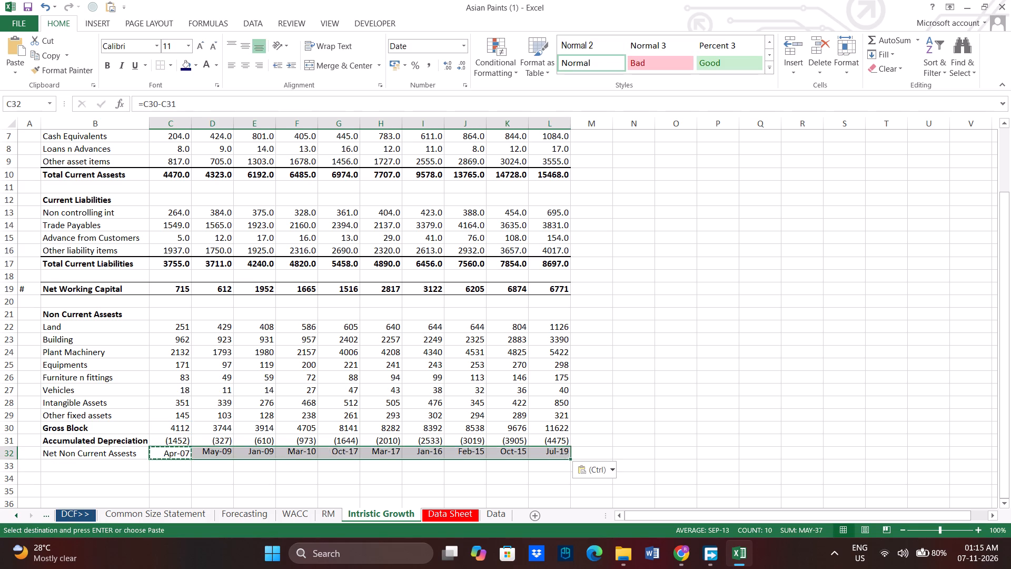
# Change the number format of the Net Non Current Assests values, C32 to L32, to General.
pyautogui.click(469, 47)
pyautogui.click(465, 47)
pyautogui.click(461, 70)
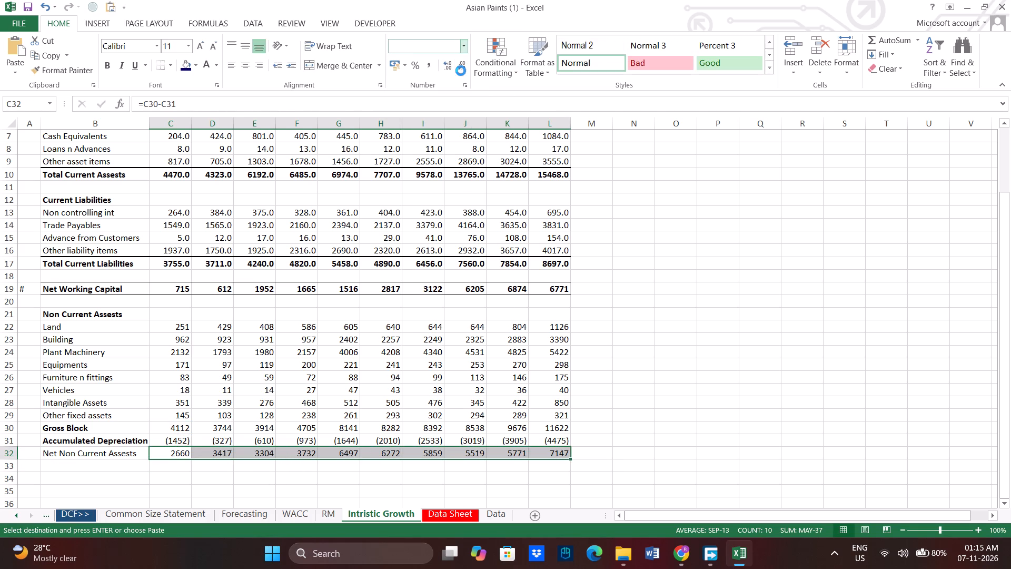
pyautogui.click(449, 65)
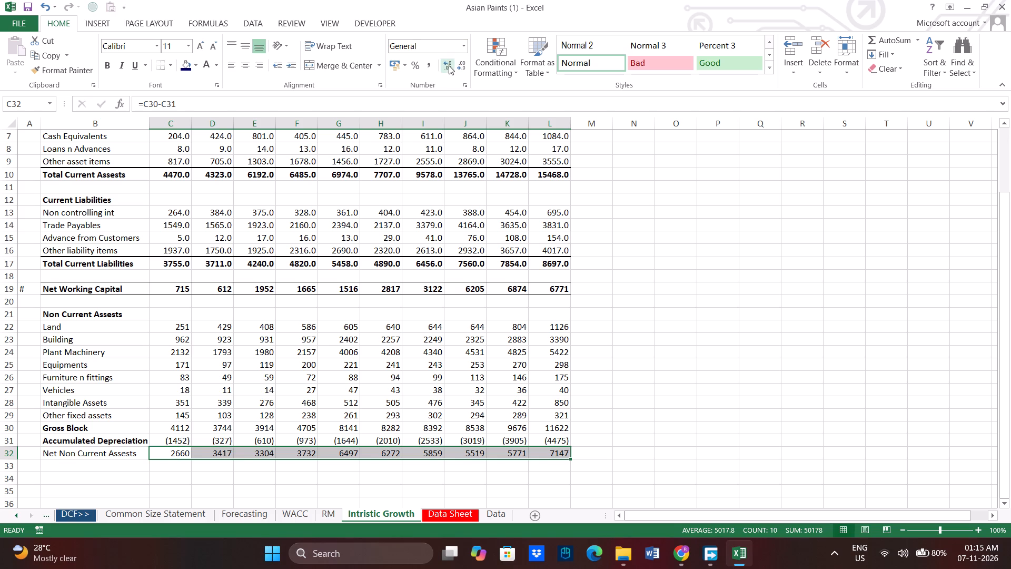
# Display the non-current asset values in C22 to L32 of Intristic Growth with one decimal place.
pyautogui.moveTo(181, 324); pyautogui.dragTo(543, 450)
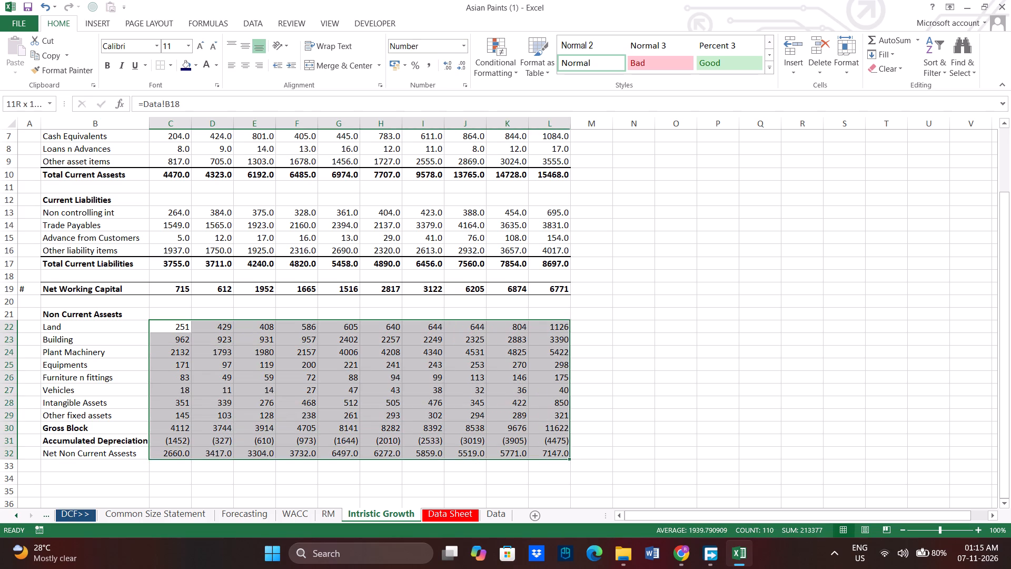
pyautogui.moveTo(543, 450); pyautogui.dragTo(544, 450)
pyautogui.click(446, 61)
pyautogui.click(596, 403)
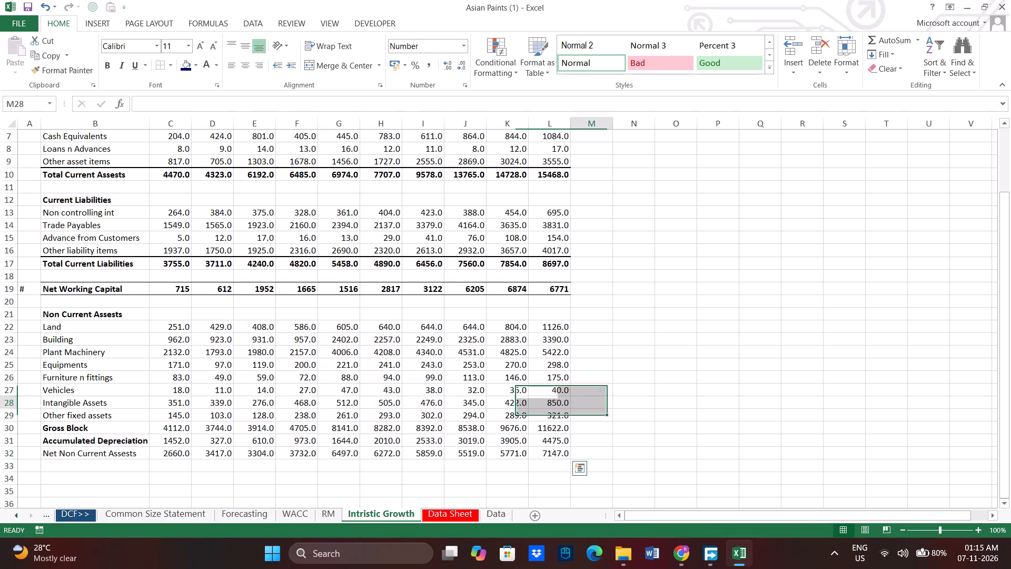
# Apply the custom number format (0.0) to the Accumulated Depreciation values, C31 to L31.
pyautogui.scroll(-1, 295, 398)
pyautogui.moveTo(167, 403); pyautogui.dragTo(548, 405)
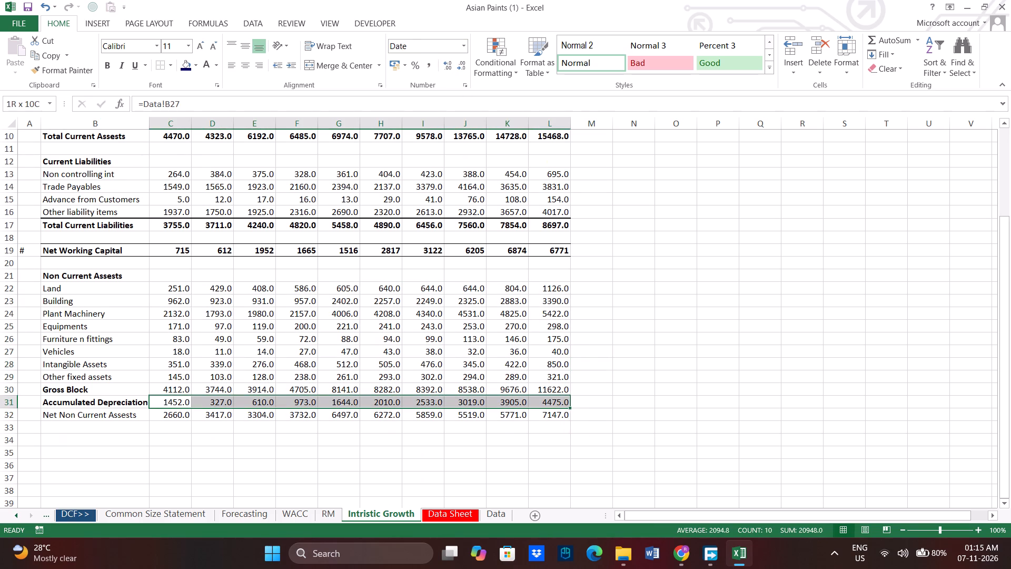
pyautogui.moveTo(548, 405); pyautogui.dragTo(548, 404)
pyautogui.hotkey('ctrl', '1')
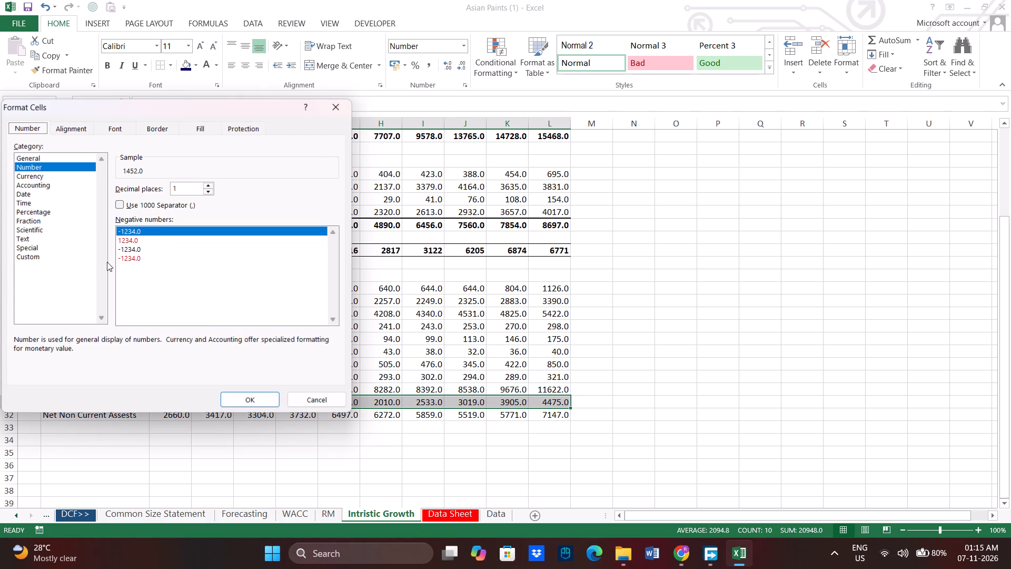
pyautogui.click(67, 257)
pyautogui.click(115, 198)
pyautogui.click(120, 200)
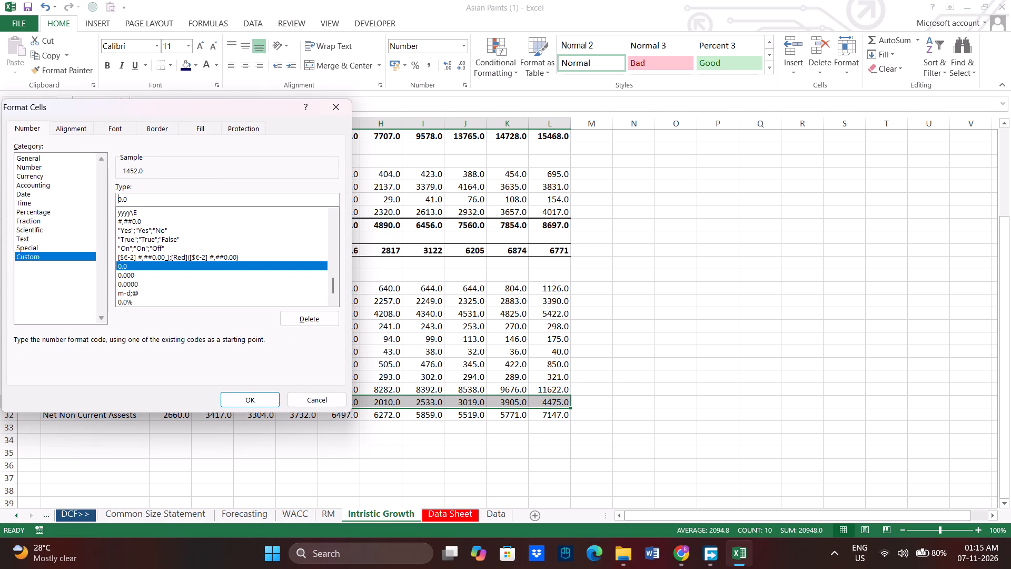
pyautogui.hotkey('shift', '(')
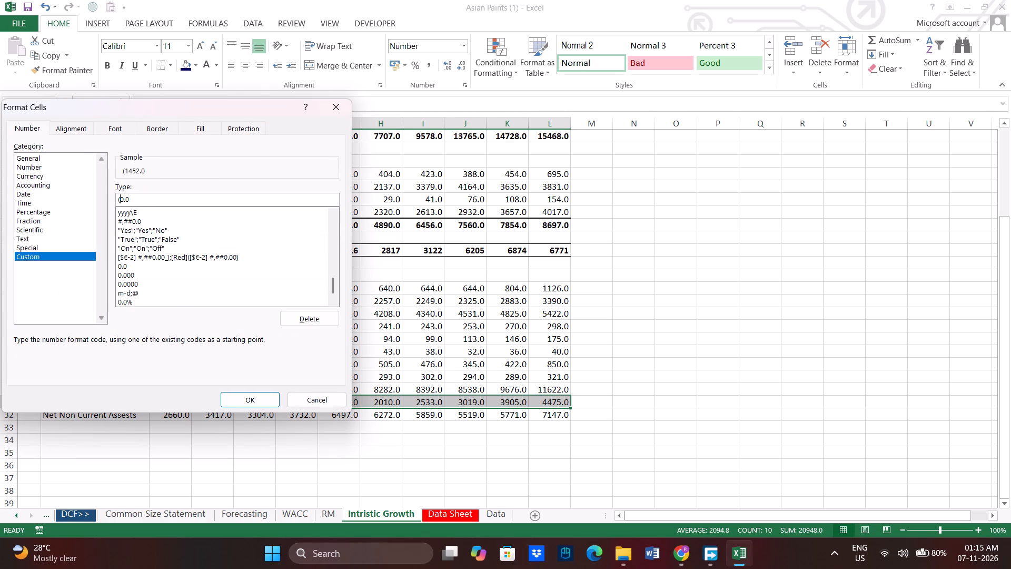
pyautogui.click(137, 200)
pyautogui.hotkey('shift', ')')
pyautogui.press('Return')
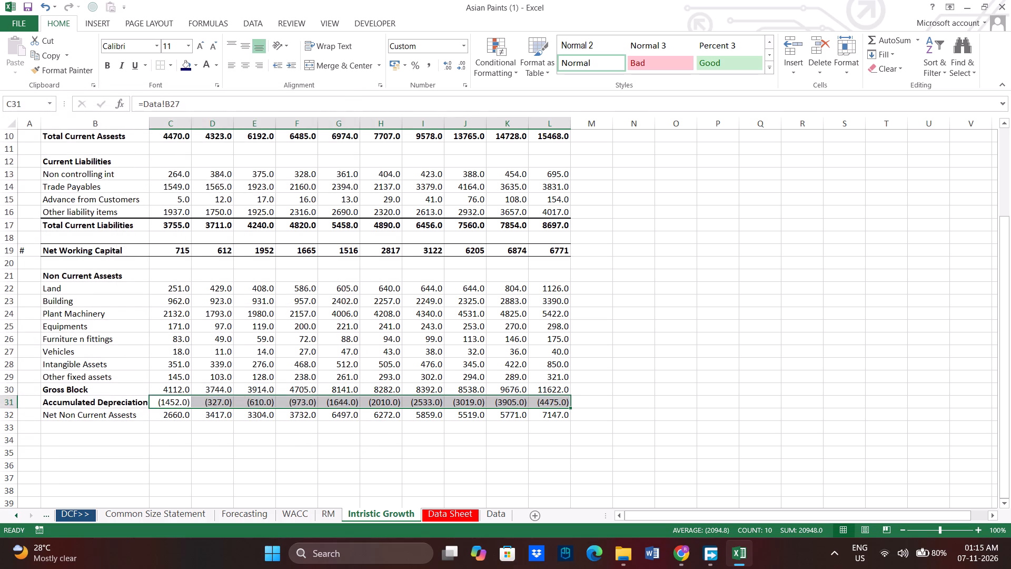
pyautogui.click(314, 420)
# Switch to DCF Modelling- 12 and examine the Net Non Current Assets and Accumulated Depreciation formulas and their source row in Raw FS.
pyautogui.click(686, 561)
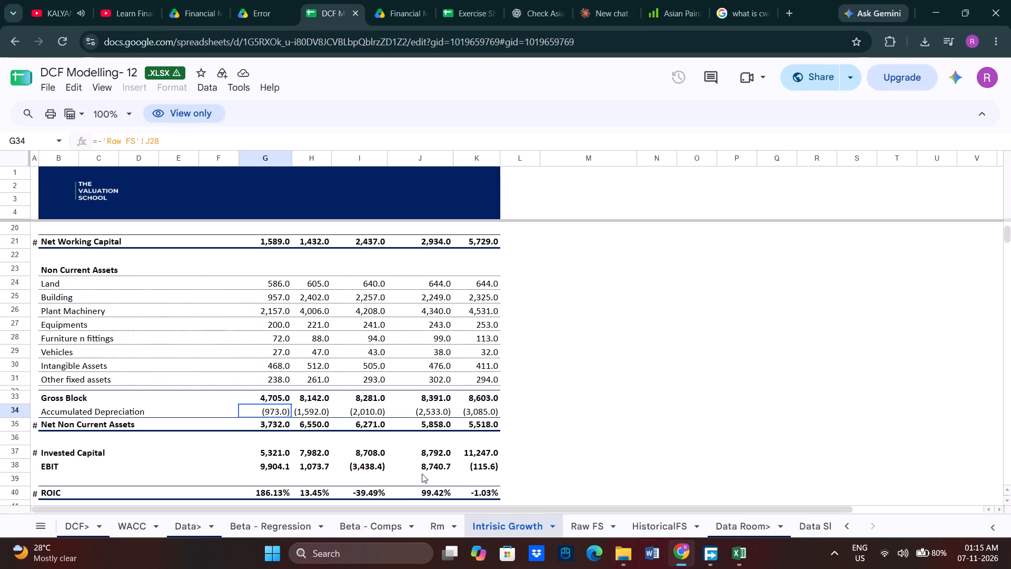
pyautogui.click(273, 424)
pyautogui.click(273, 424)
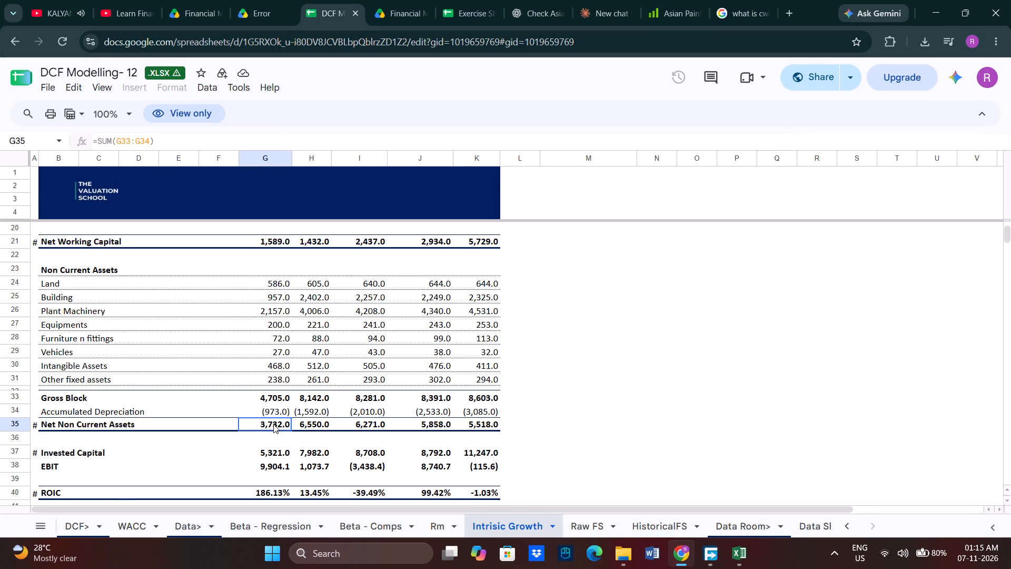
pyautogui.click(305, 423)
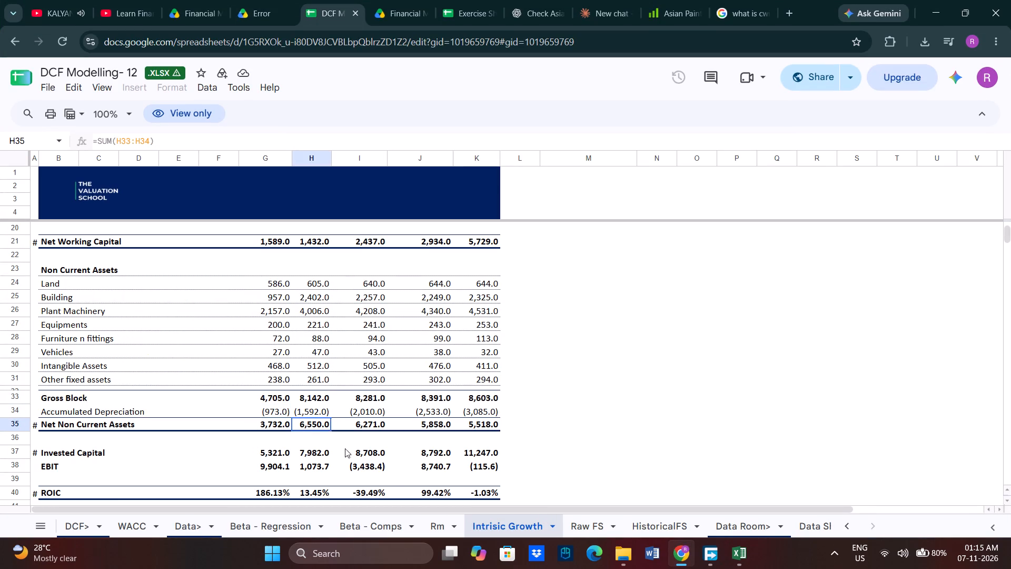
pyautogui.click(606, 521)
pyautogui.scroll(-3, 265, 410)
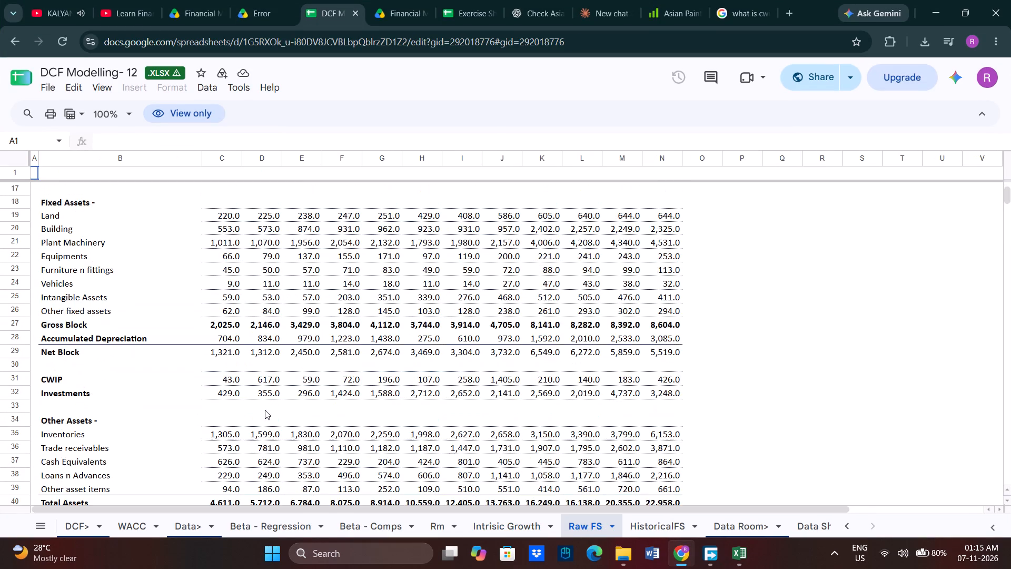
pyautogui.scroll(-1, 265, 410)
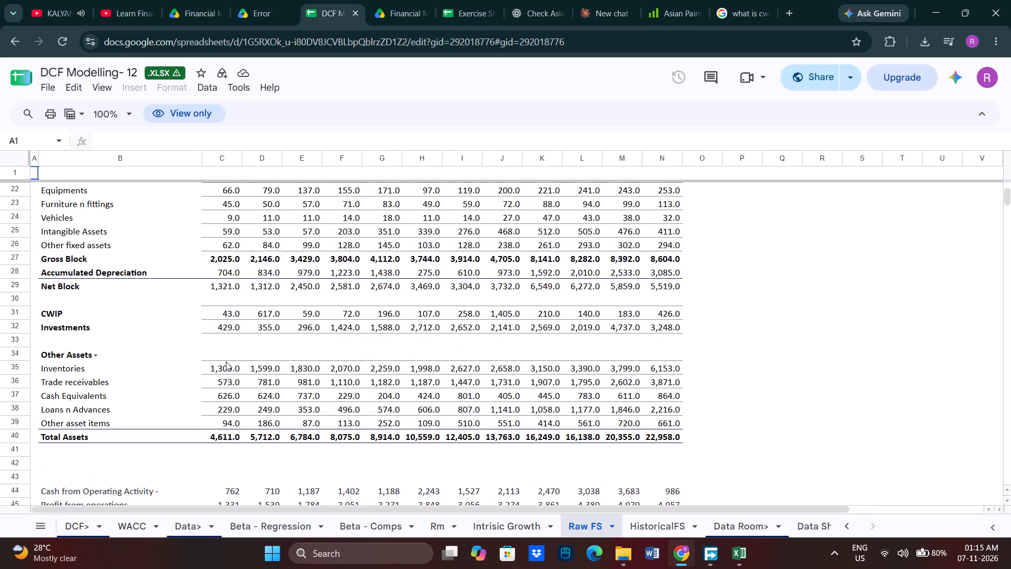
pyautogui.click(219, 271)
pyautogui.click(220, 271)
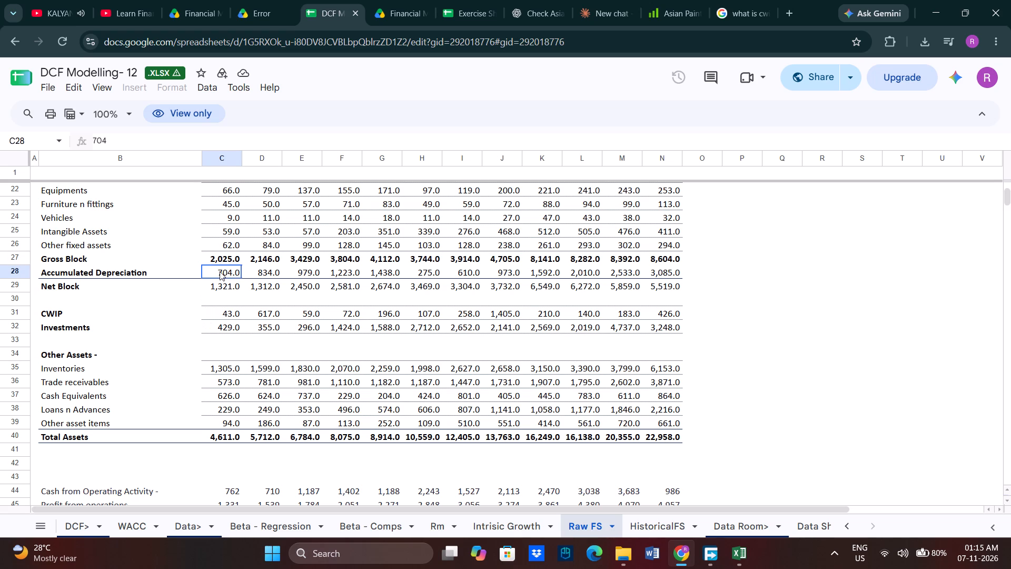
pyautogui.click(254, 272)
pyautogui.click(457, 526)
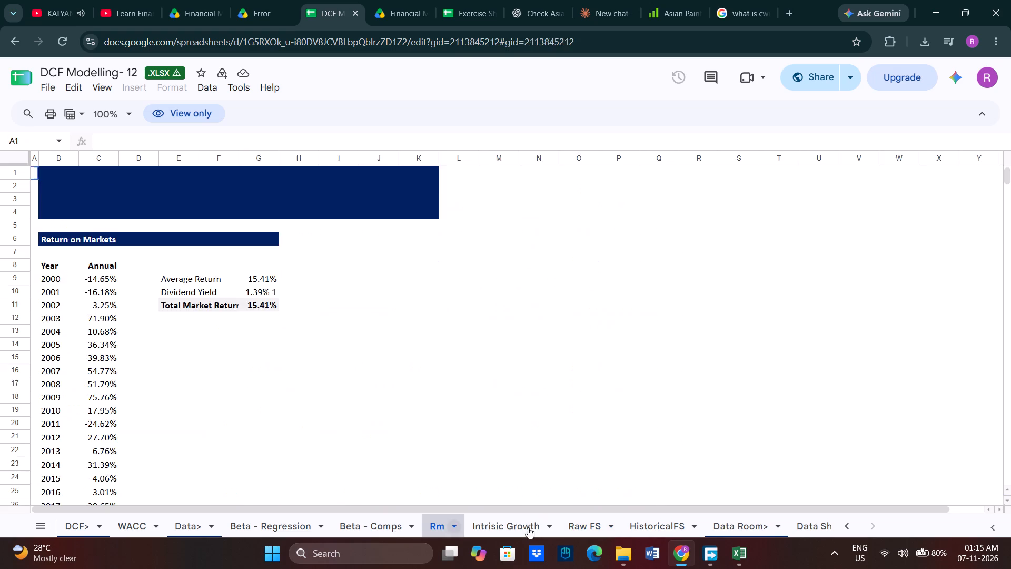
pyautogui.click(531, 527)
pyautogui.click(279, 411)
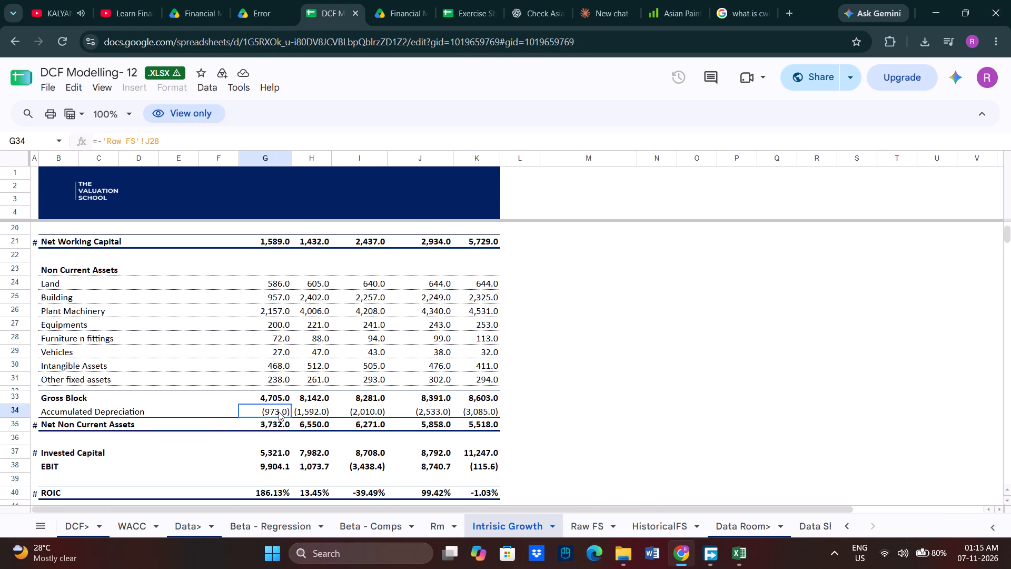
pyautogui.click(269, 426)
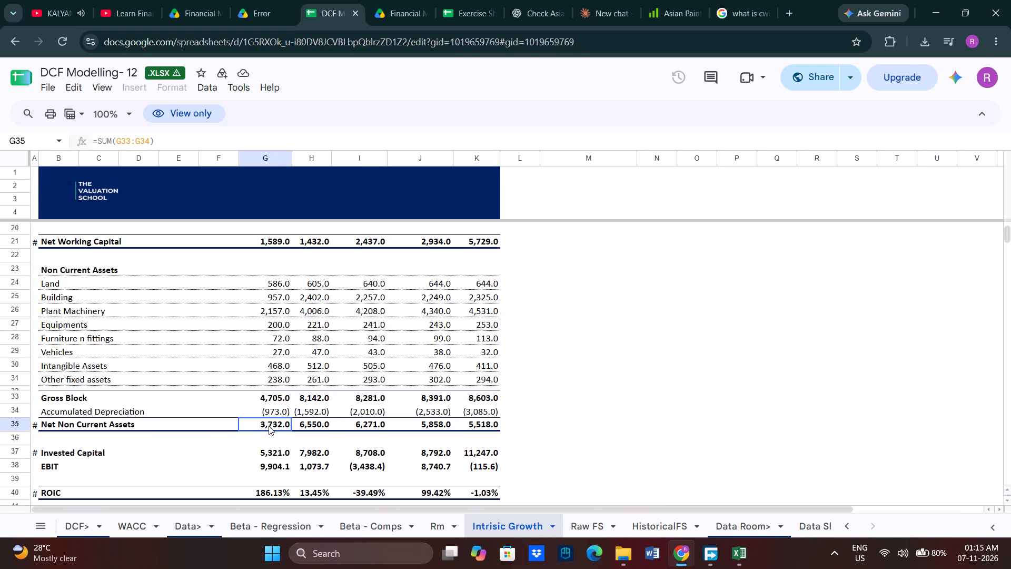
pyautogui.click(267, 406)
pyautogui.click(669, 552)
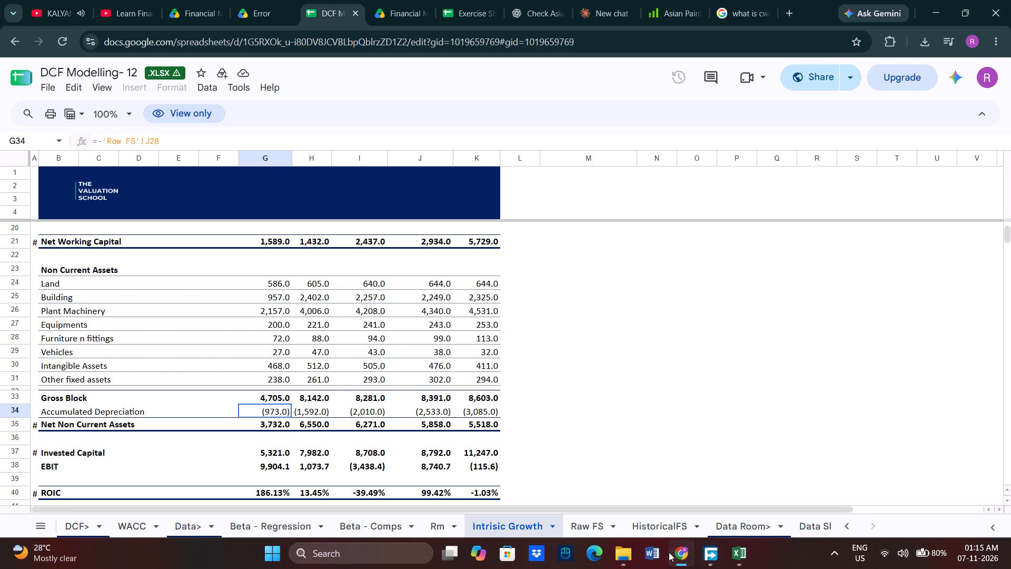
# Switch back to Asian Paints (1) and review the Accumulated Depreciation formula and the non-current asset rows in Intristic Growth.
pyautogui.click(180, 399)
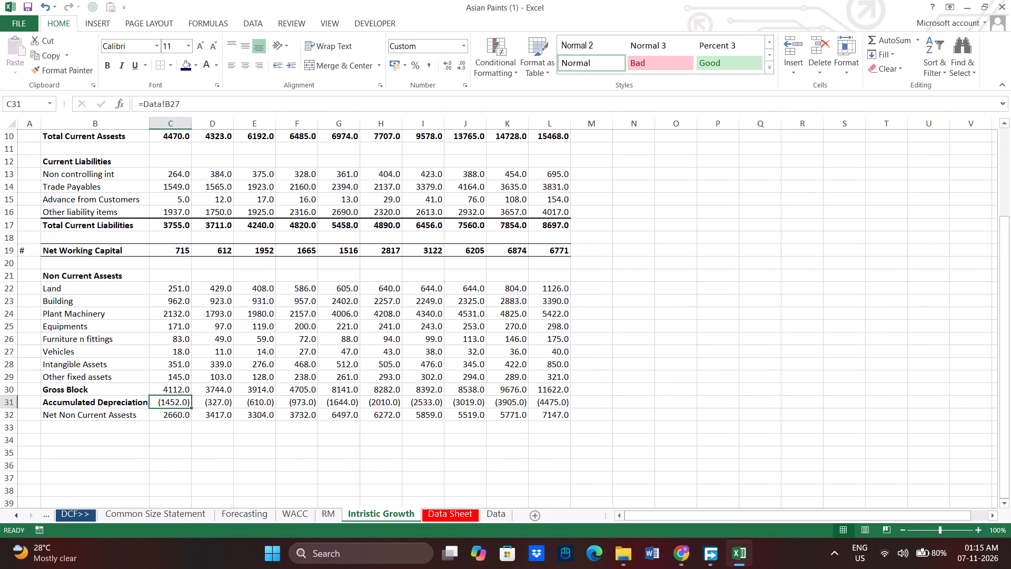
pyautogui.scroll(7, 180, 399)
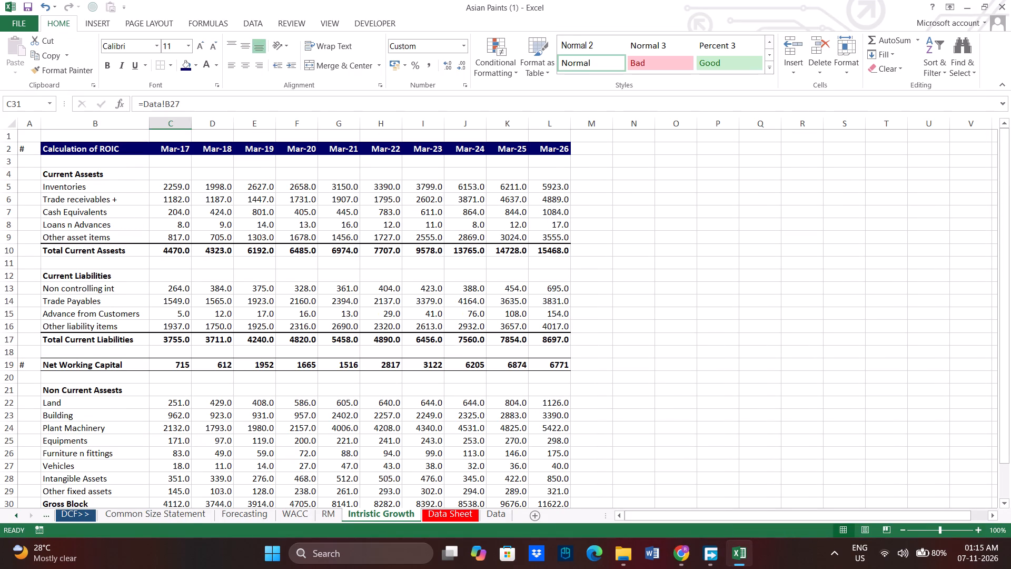
pyautogui.scroll(-3, 192, 403)
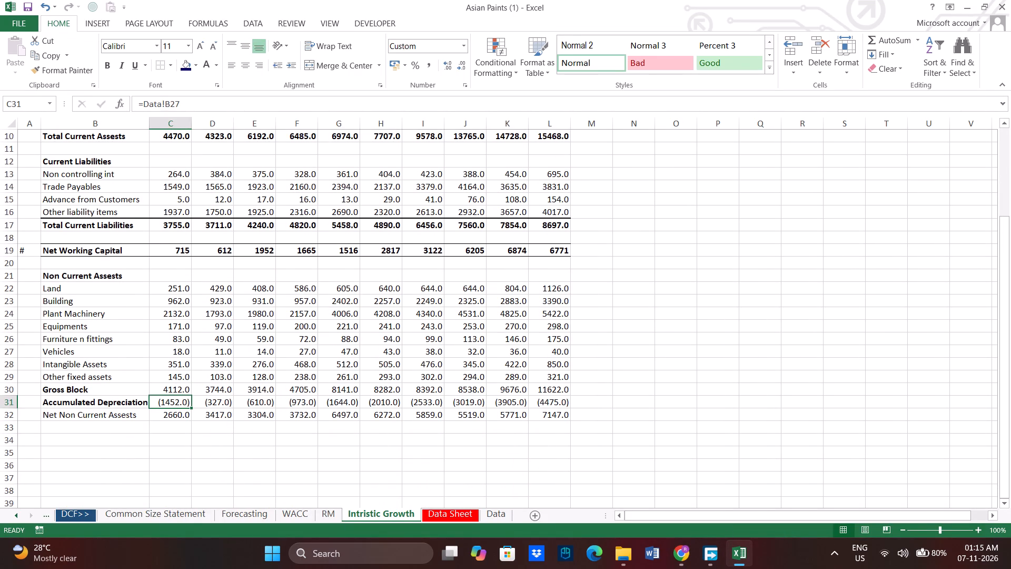
pyautogui.click(177, 401)
pyautogui.click(190, 417)
pyautogui.click(568, 421)
pyautogui.click(567, 364)
pyautogui.click(519, 338)
pyautogui.click(408, 312)
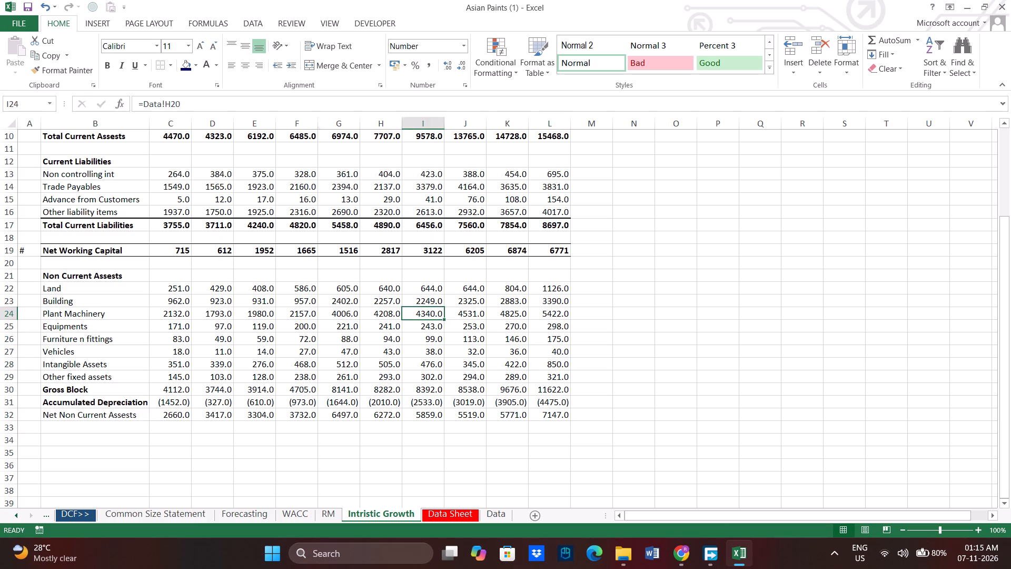
pyautogui.click(353, 348)
pyautogui.click(358, 380)
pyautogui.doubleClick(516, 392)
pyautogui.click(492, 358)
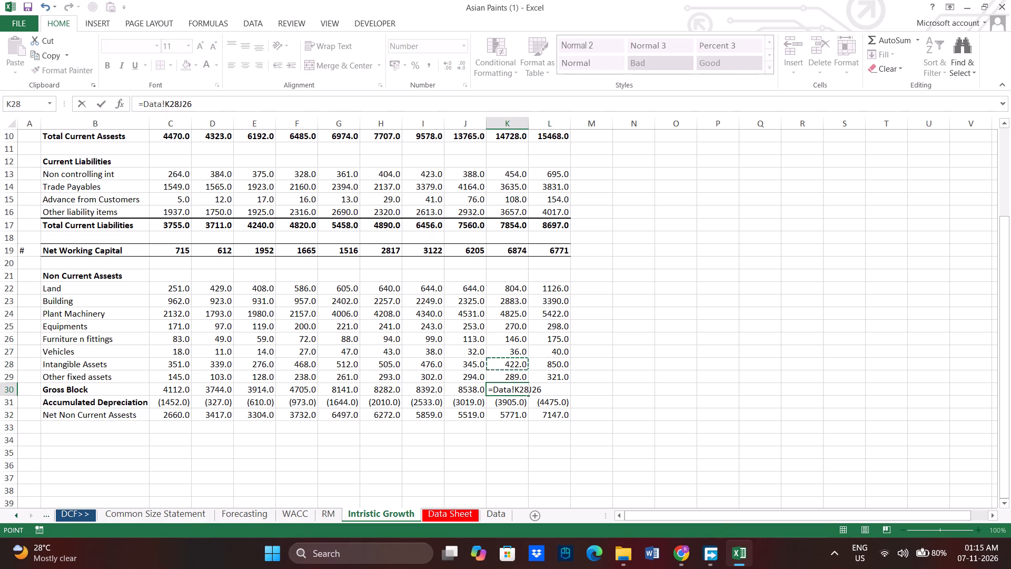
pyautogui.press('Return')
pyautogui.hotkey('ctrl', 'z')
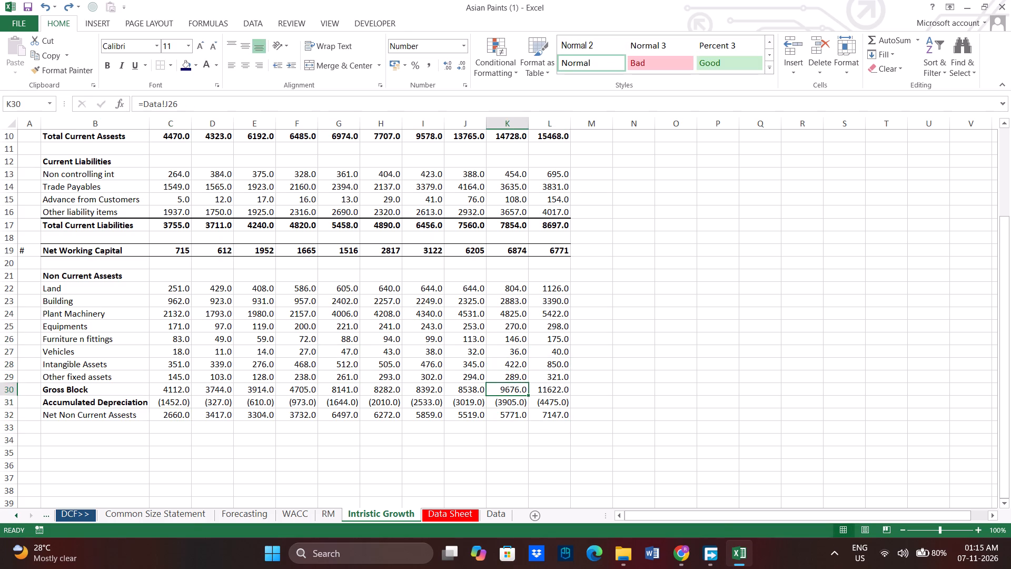
# Mark the Net Non Current Assests row by entering # in A32.
pyautogui.click(81, 429)
pyautogui.click(37, 413)
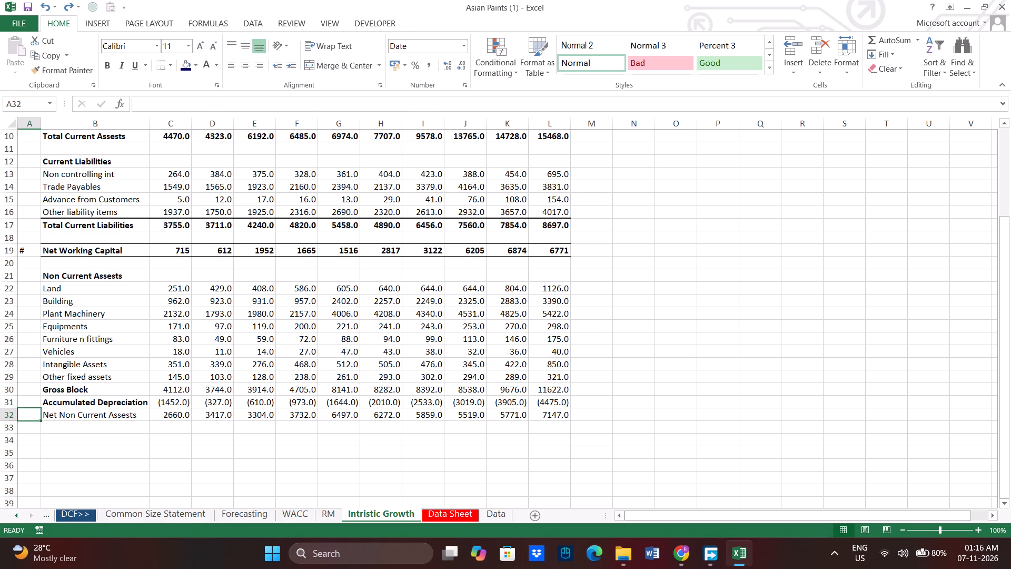
pyautogui.hotkey('ctrl', '3')
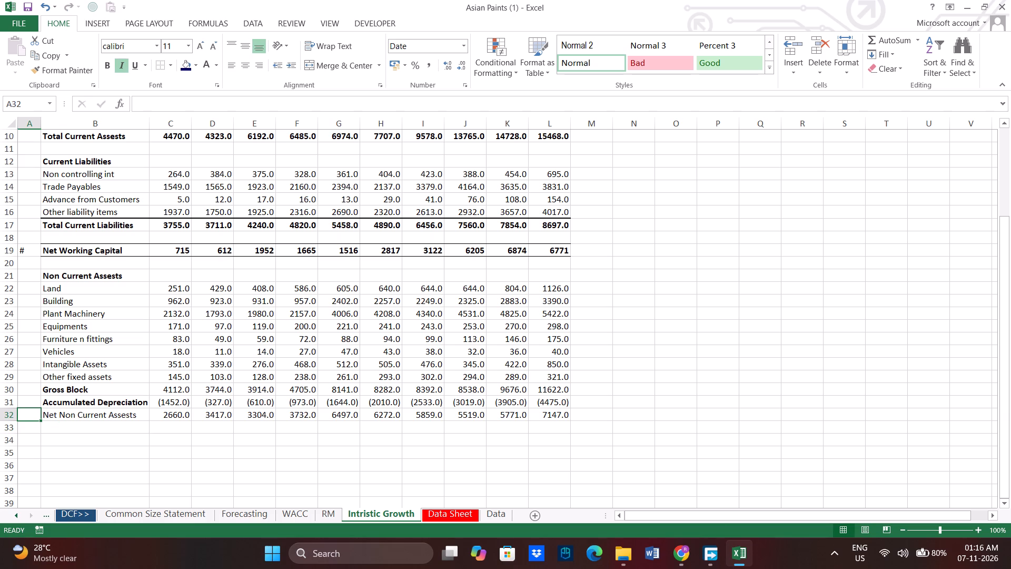
pyautogui.click(35, 412)
pyautogui.hotkey('shift', '#')
pyautogui.press('Right')
# Make the Net Non Current Assests label and values, B32 to L32, bold.
pyautogui.hotkey('shift', 'Right')
pyautogui.hotkey('shift', 'Right')
pyautogui.hotkey('shift', 'Right')
pyautogui.hotkey('shift', 'Right')
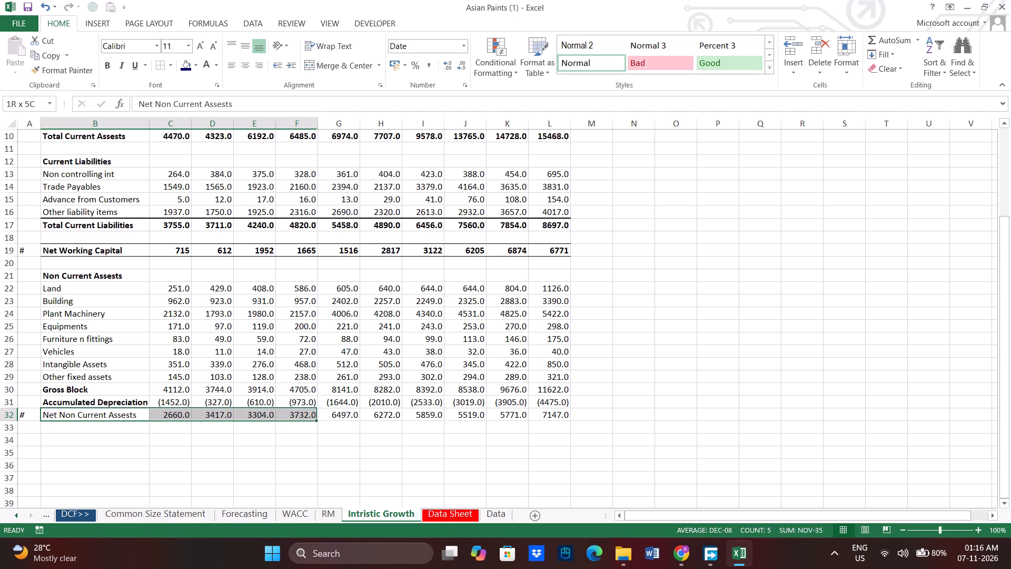
pyautogui.hotkey('shift', 'Right')
pyautogui.hotkey('shift', 'Right')
pyautogui.hotkey('shift', 'Right')
pyautogui.hotkey('shift', 'Right')
pyautogui.hotkey('shift', 'Right')
pyautogui.press('Right')
pyautogui.press('Right')
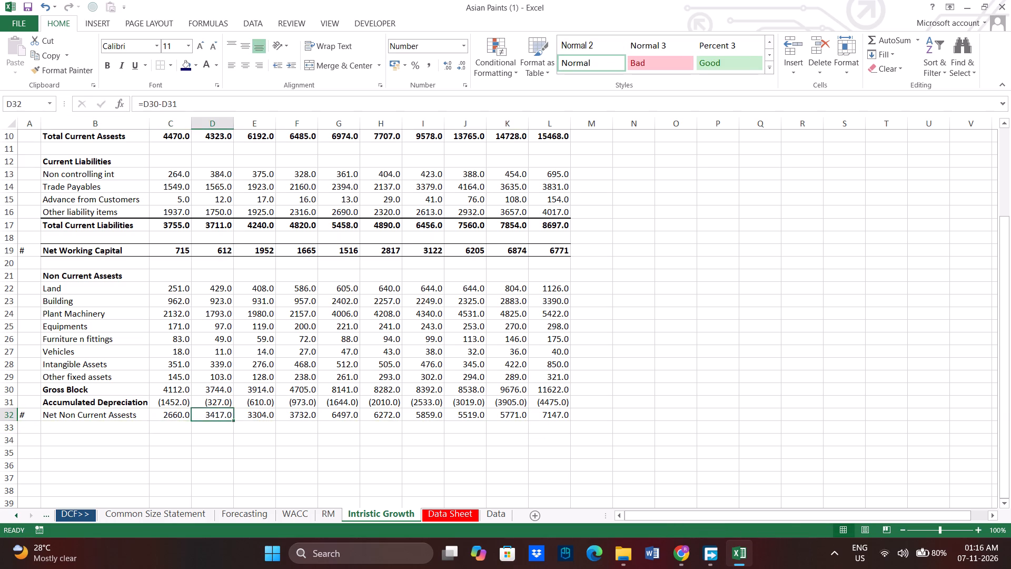
pyautogui.press('Left')
pyautogui.press('Left')
pyautogui.hotkey('shift', 'Right')
pyautogui.hotkey('shift', 'Right')
pyautogui.hotkey('shift', 'Right')
pyautogui.hotkey('shift', 'Right')
pyautogui.hotkey('shift', 'Right')
pyautogui.hotkey('shift', 'Right')
pyautogui.hotkey('shift', 'Right')
pyautogui.hotkey('shift', 'Right')
pyautogui.hotkey('shift', 'Right')
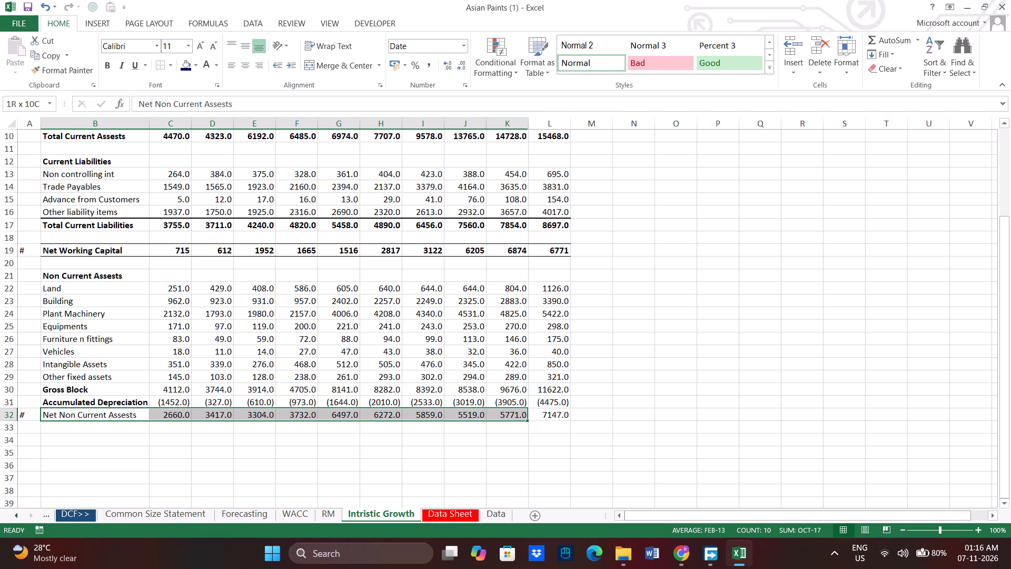
pyautogui.hotkey('shift', 'Right')
pyautogui.hotkey('ctrl', 'b')
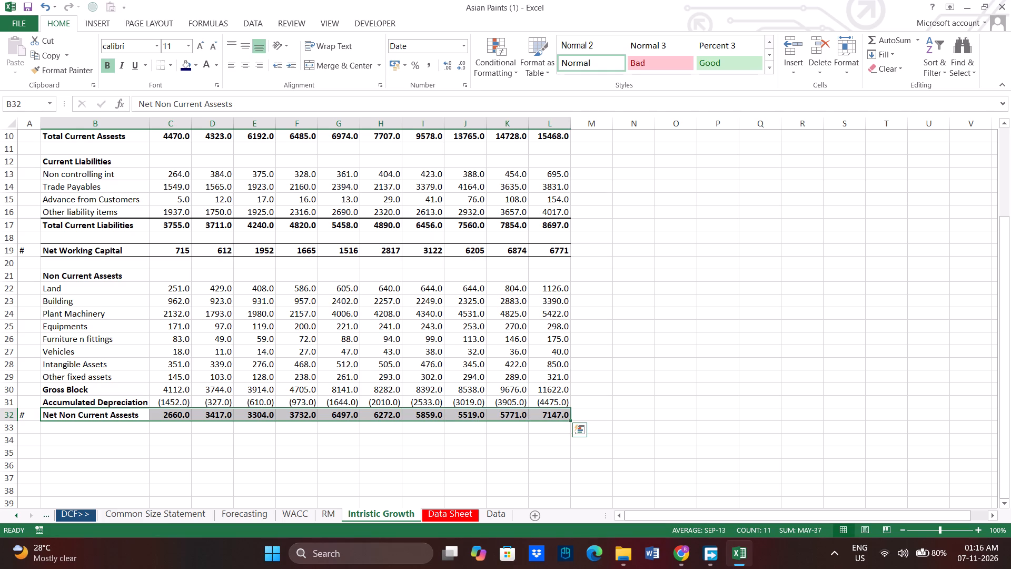
# Add medium solid top and bottom borders to the Net Non Current Assests row, B32 to L32.
pyautogui.hotkey('ctrl', '1')
pyautogui.click(160, 131)
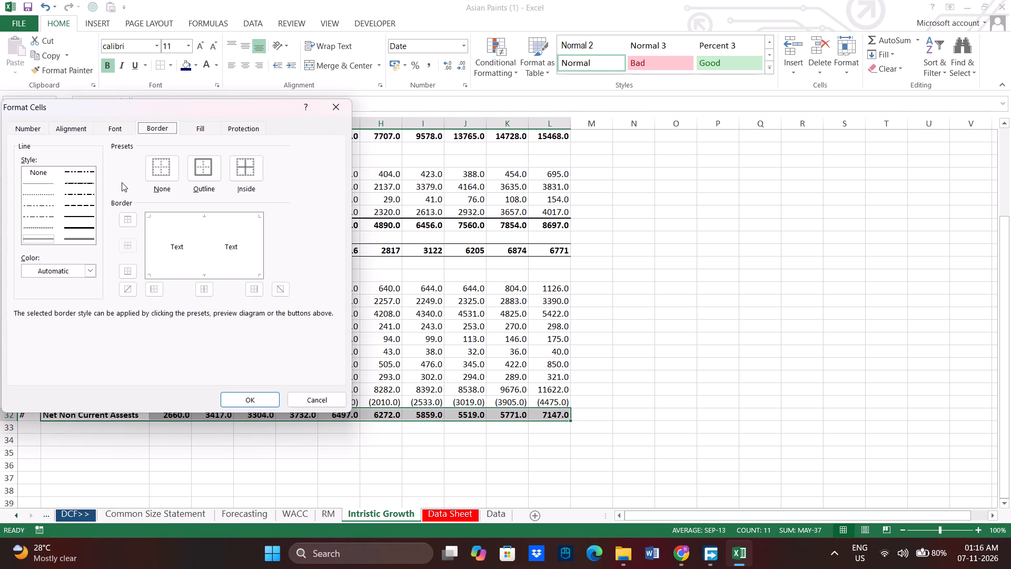
pyautogui.click(85, 219)
pyautogui.click(122, 219)
pyautogui.click(137, 276)
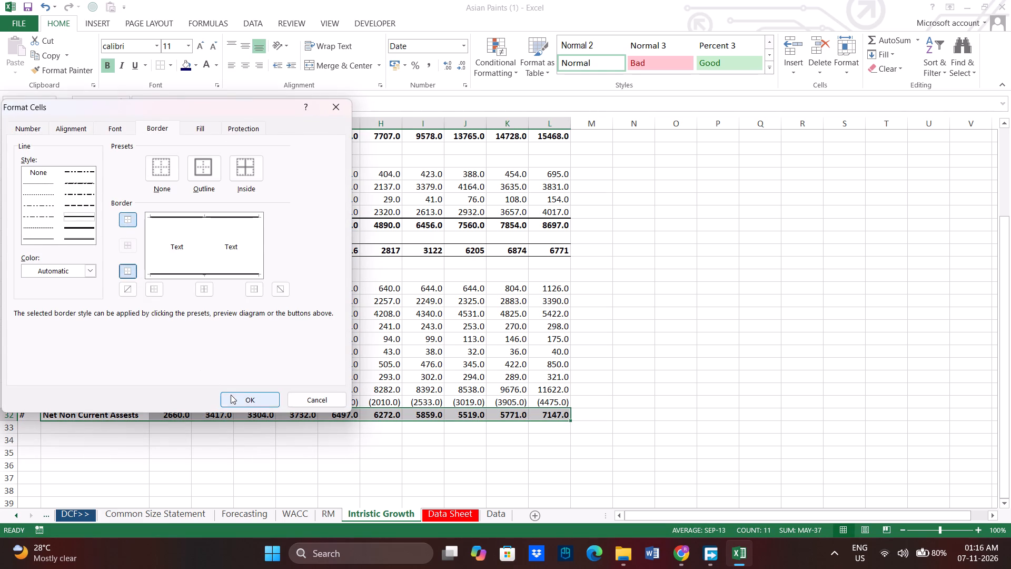
pyautogui.click(231, 395)
pyautogui.click(631, 403)
# Check the row formatting in DCF Modelling- 12, and add a top border to the Gross Block row, B30 to L30, in Intristic Growth.
pyautogui.scroll(1, 354, 409)
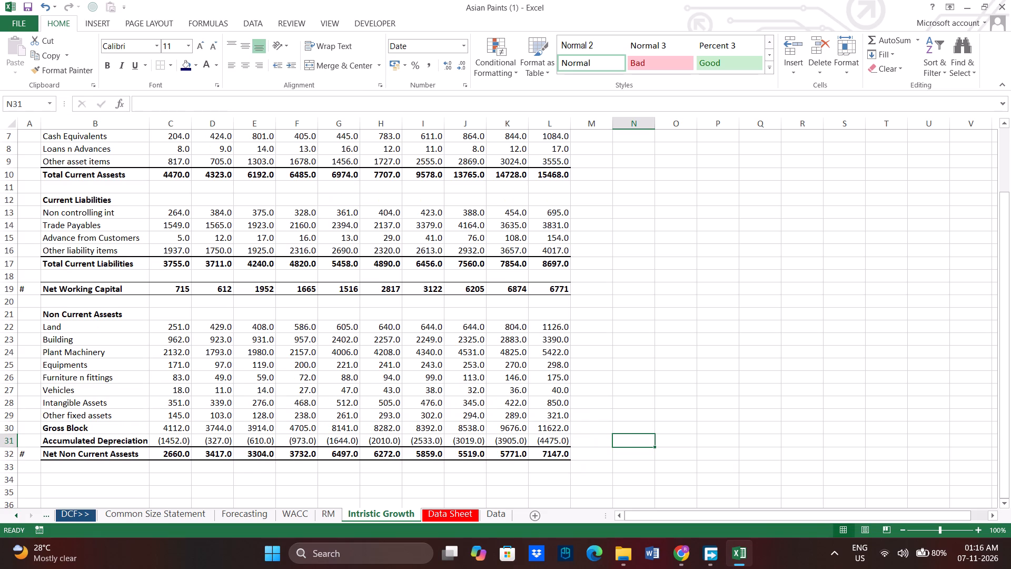
pyautogui.scroll(1, 355, 409)
pyautogui.scroll(3, 306, 446)
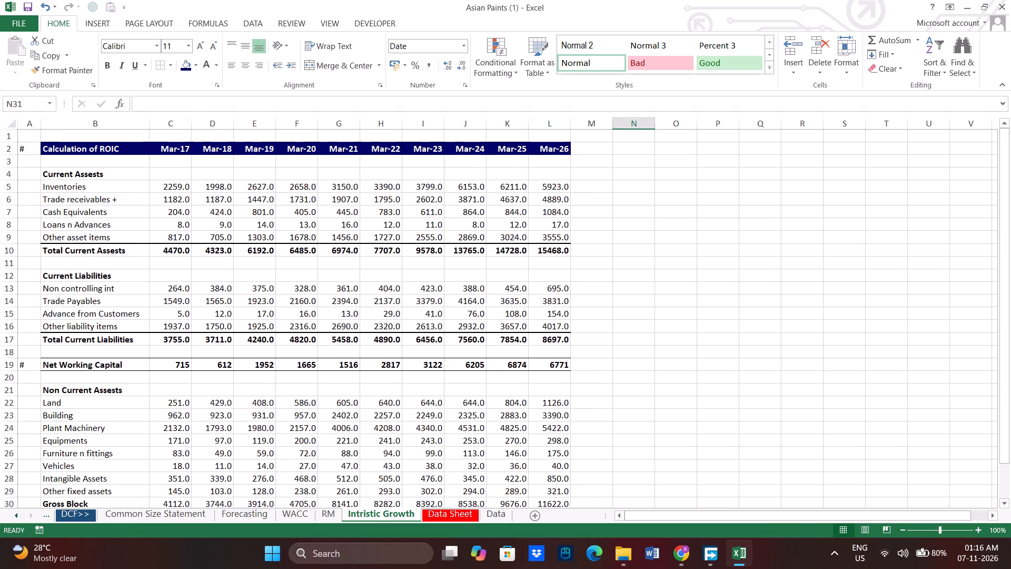
pyautogui.scroll(-4, 243, 395)
pyautogui.click(685, 540)
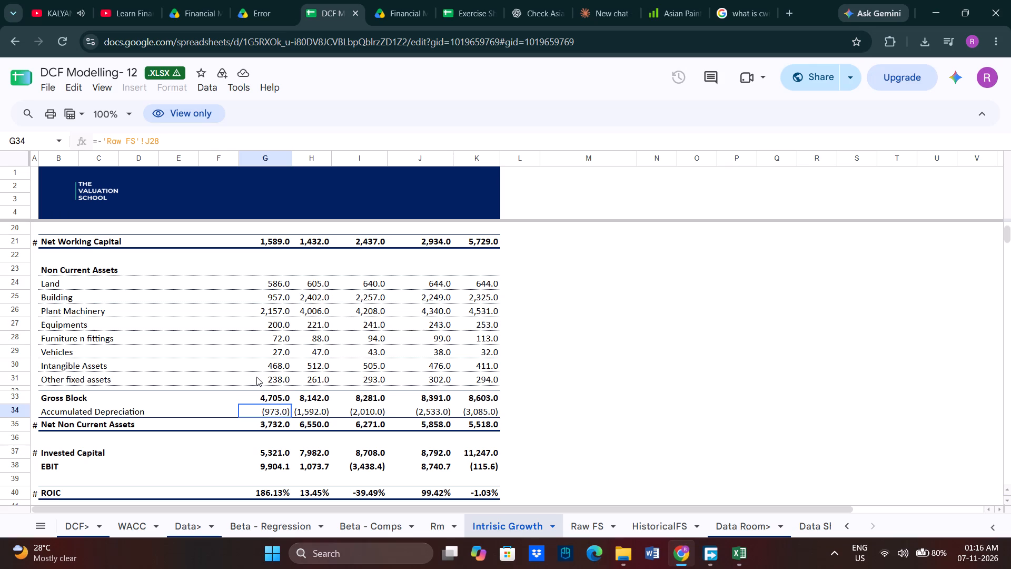
pyautogui.scroll(-2, 256, 377)
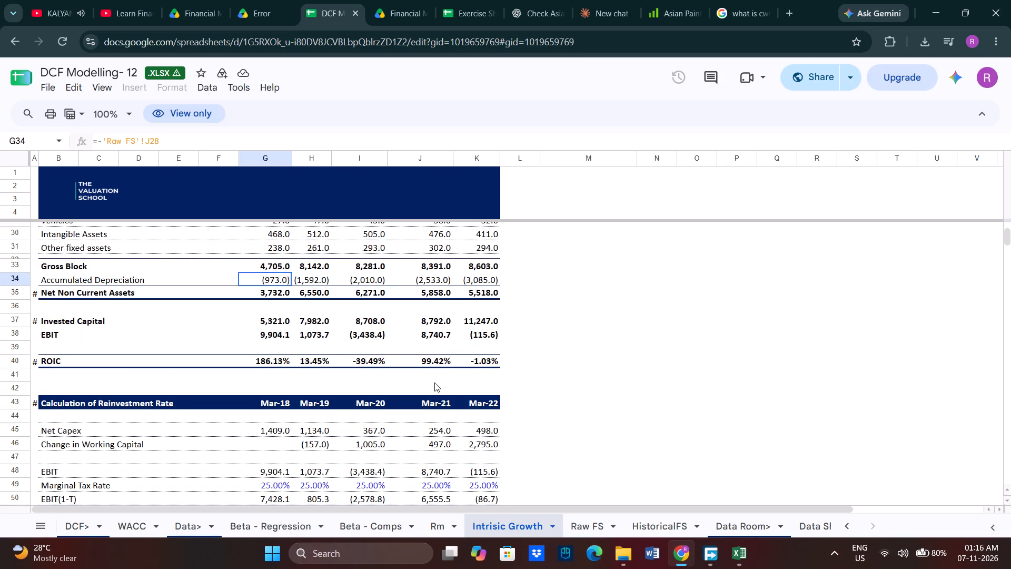
pyautogui.click(678, 552)
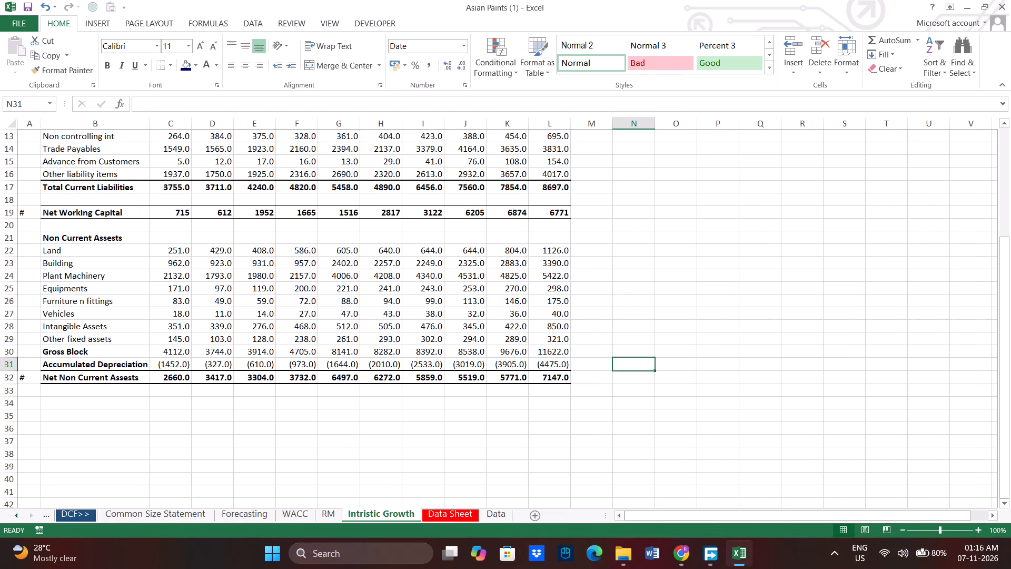
pyautogui.moveTo(49, 342); pyautogui.dragTo(559, 341)
pyautogui.click(560, 341)
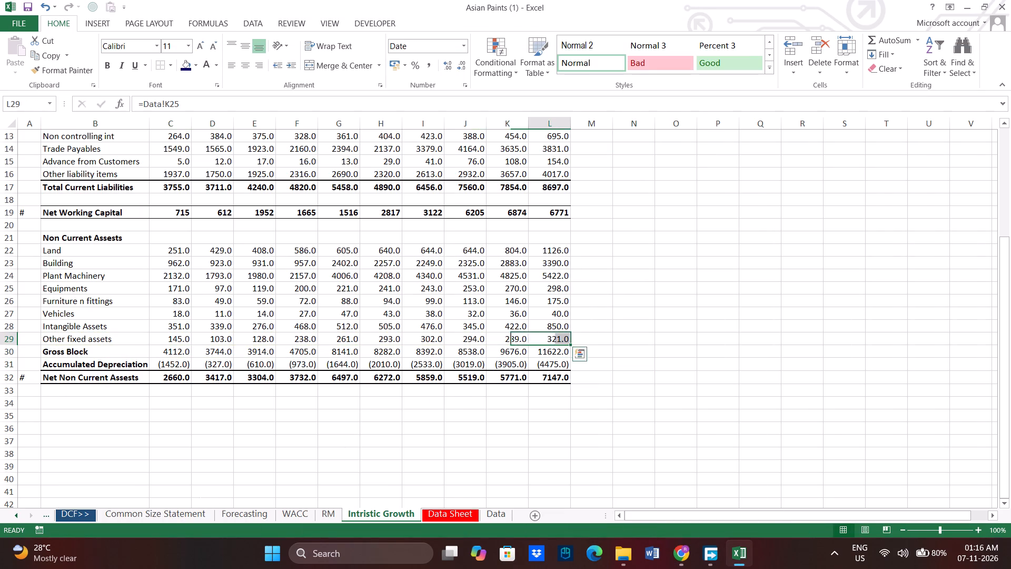
pyautogui.moveTo(100, 354); pyautogui.dragTo(538, 352)
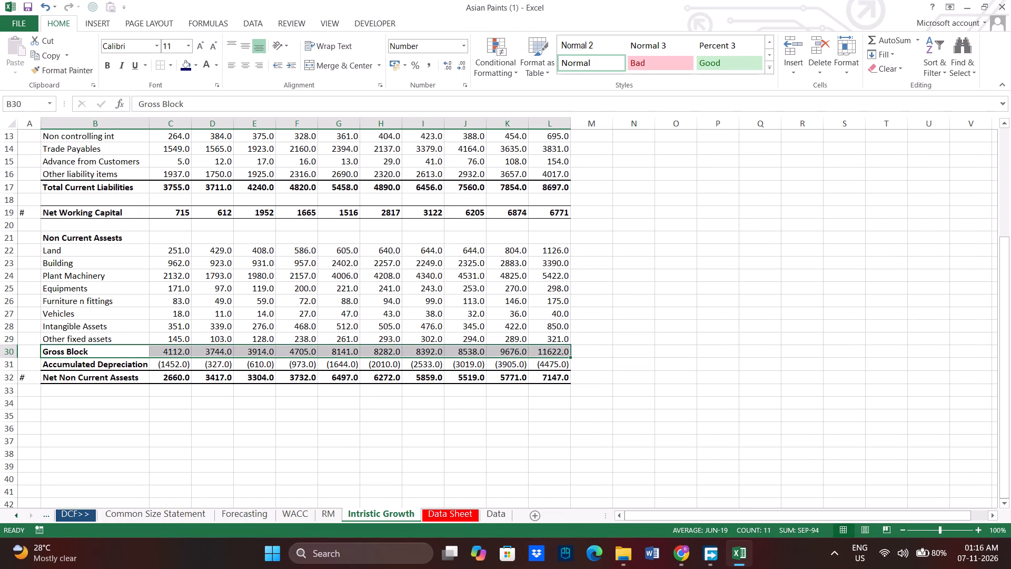
pyautogui.hotkey('ctrl', '1')
pyautogui.click(116, 224)
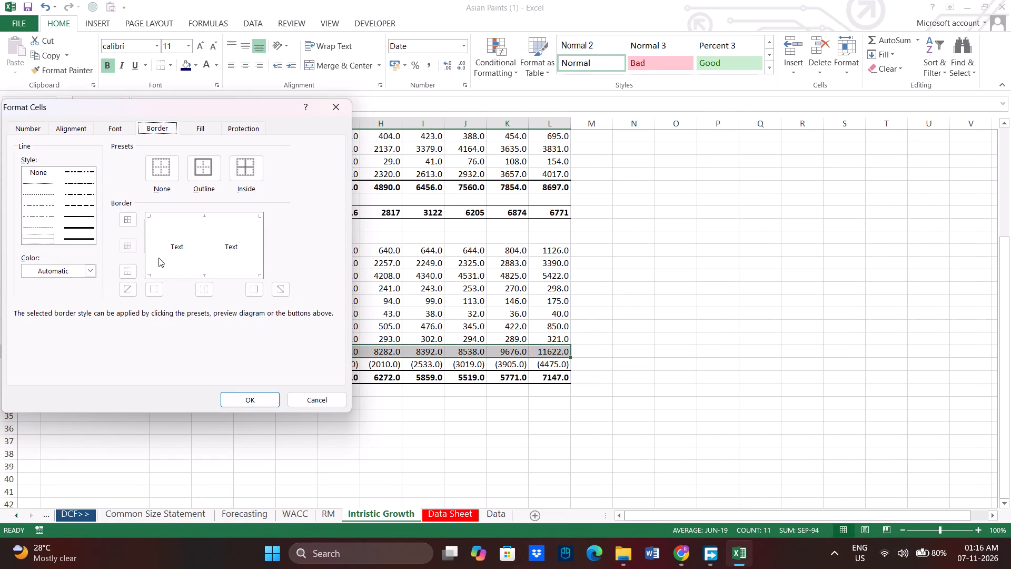
pyautogui.click(124, 221)
pyautogui.click(240, 401)
pyautogui.click(259, 445)
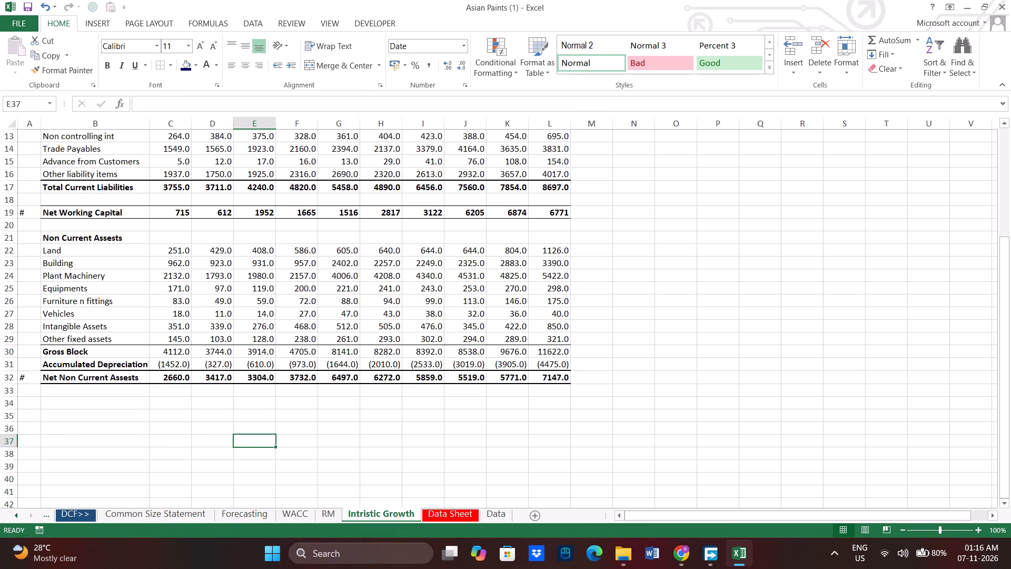
# Switch to DCF Modelling- 12 and examine the Invested Capital formula in G37 together with the rows it references.
pyautogui.click(672, 555)
pyautogui.scroll(-2, 200, 377)
pyautogui.scroll(1, 241, 362)
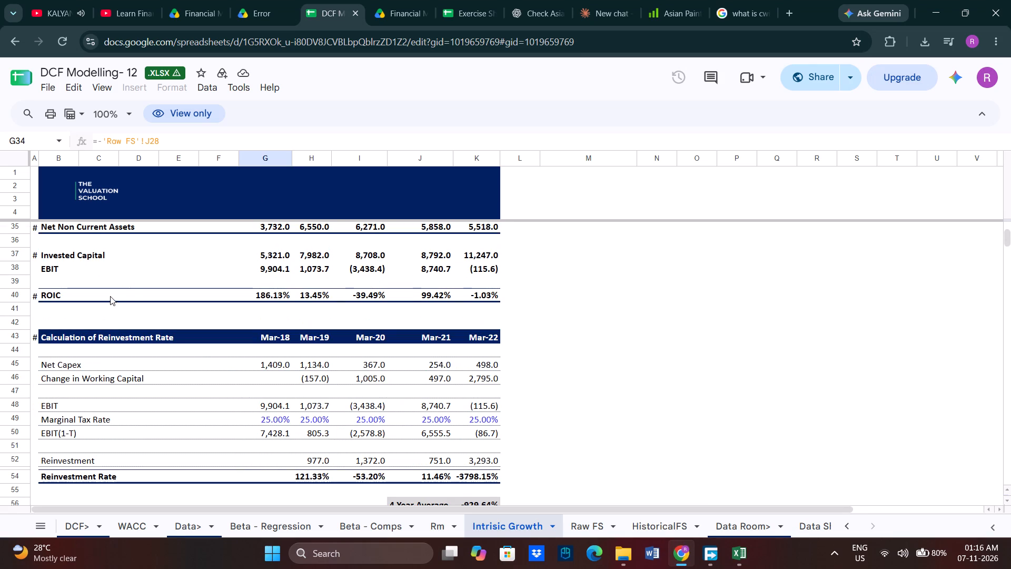
pyautogui.scroll(2, 110, 296)
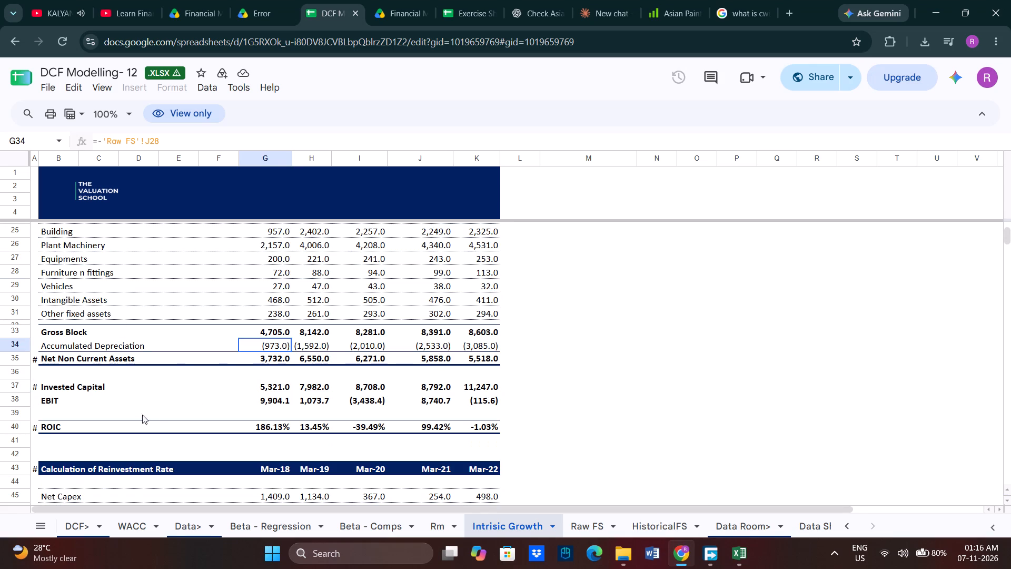
pyautogui.click(77, 387)
pyautogui.click(272, 385)
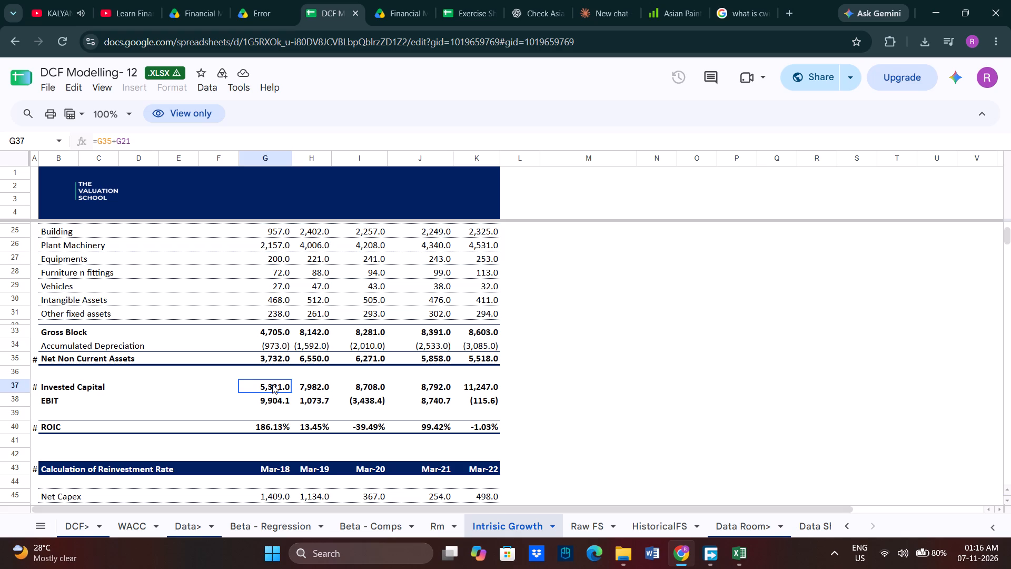
pyautogui.scroll(1, 272, 385)
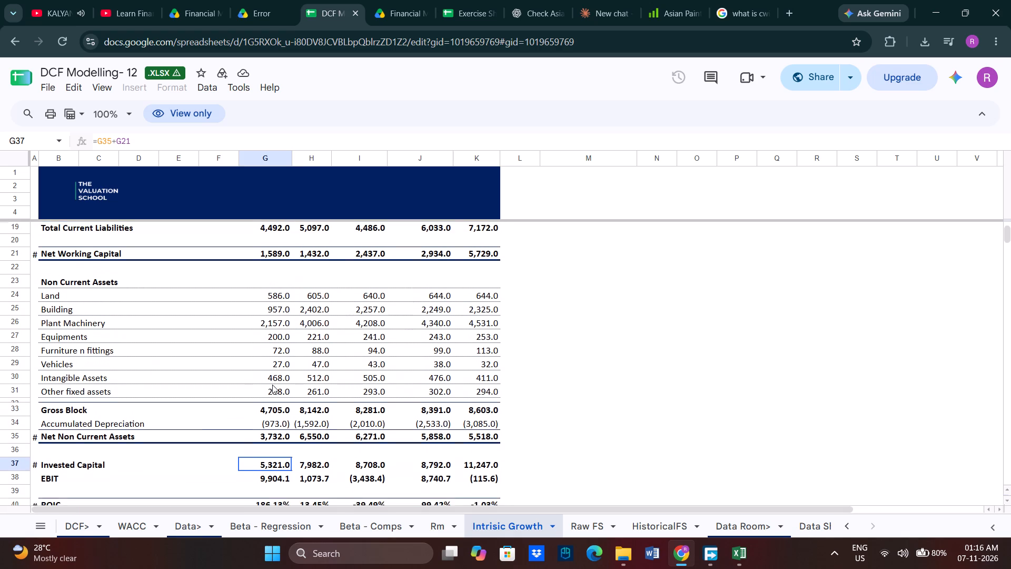
pyautogui.scroll(1, 272, 385)
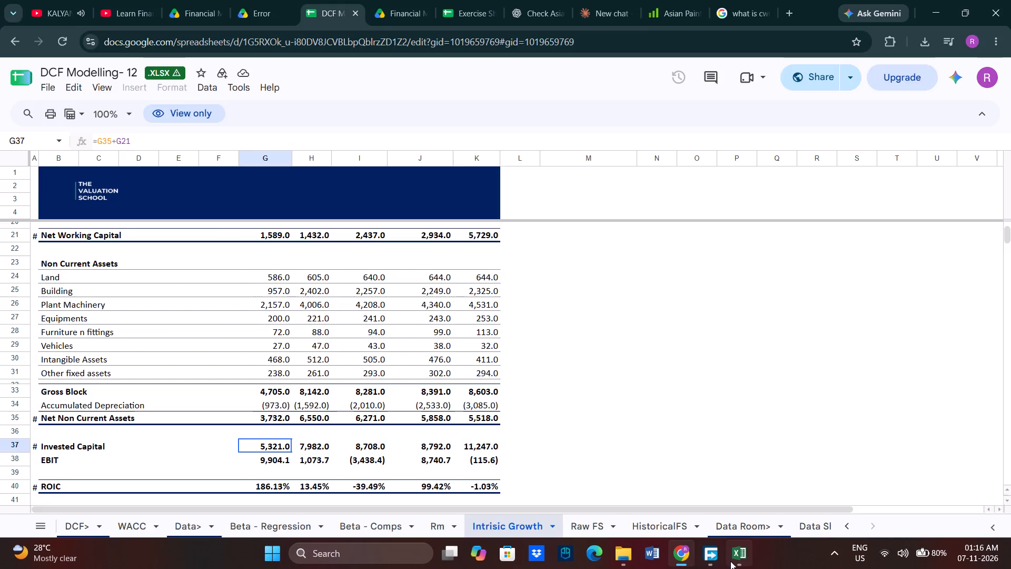
pyautogui.doubleClick(730, 561)
pyautogui.click(761, 13)
pyautogui.click(744, 42)
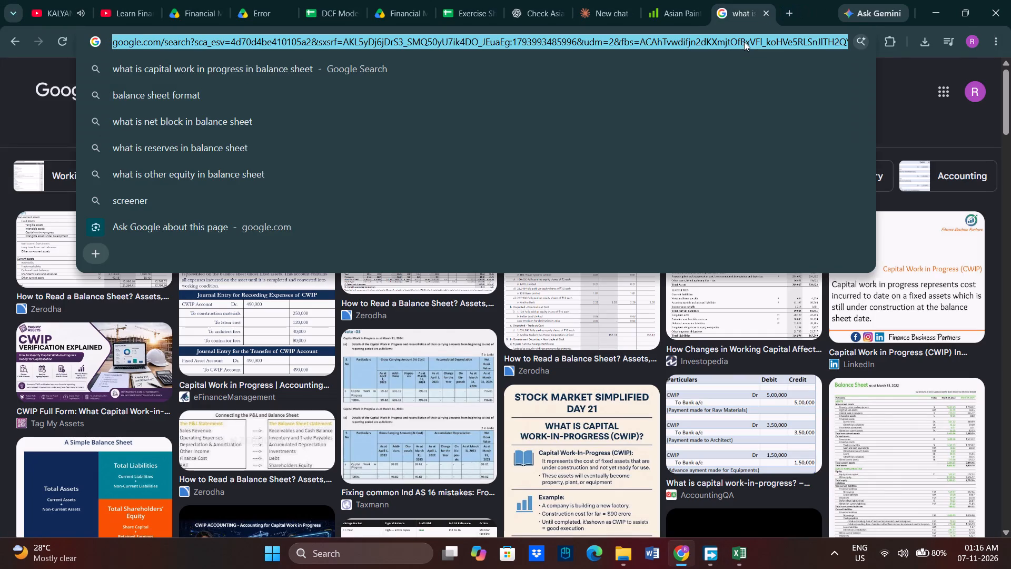
pyautogui.write('invested capital form')
pyautogui.write('uk')
pyautogui.press('BackSpace')
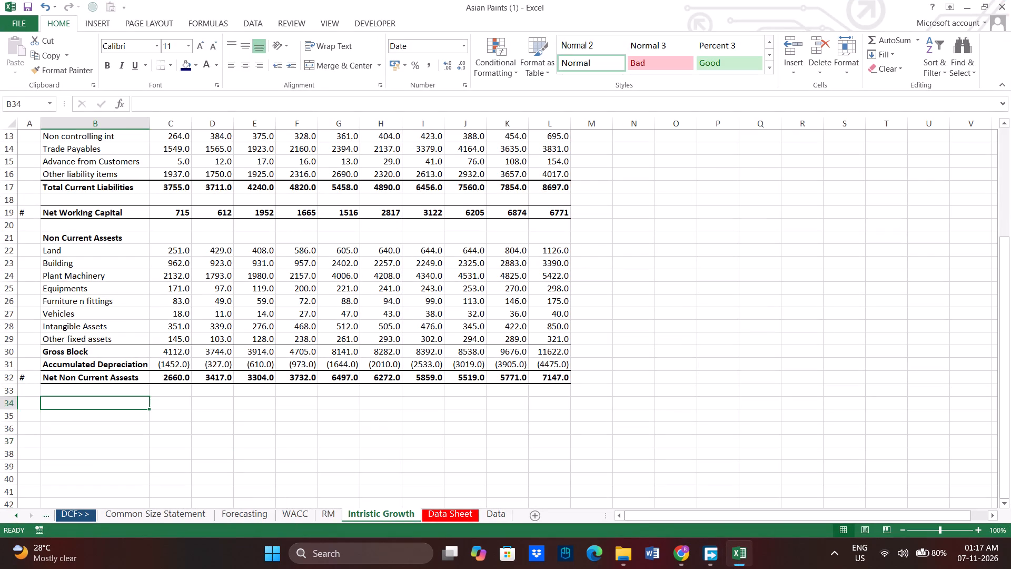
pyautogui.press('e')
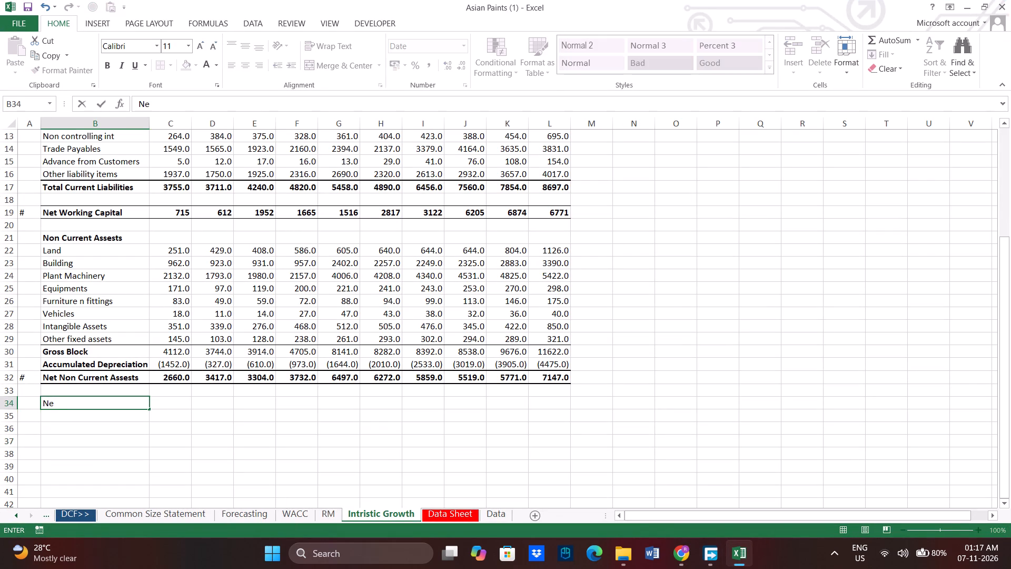
pyautogui.write('orking')
pyautogui.press('space')
pyautogui.write('apital')
pyautogui.press('Return')
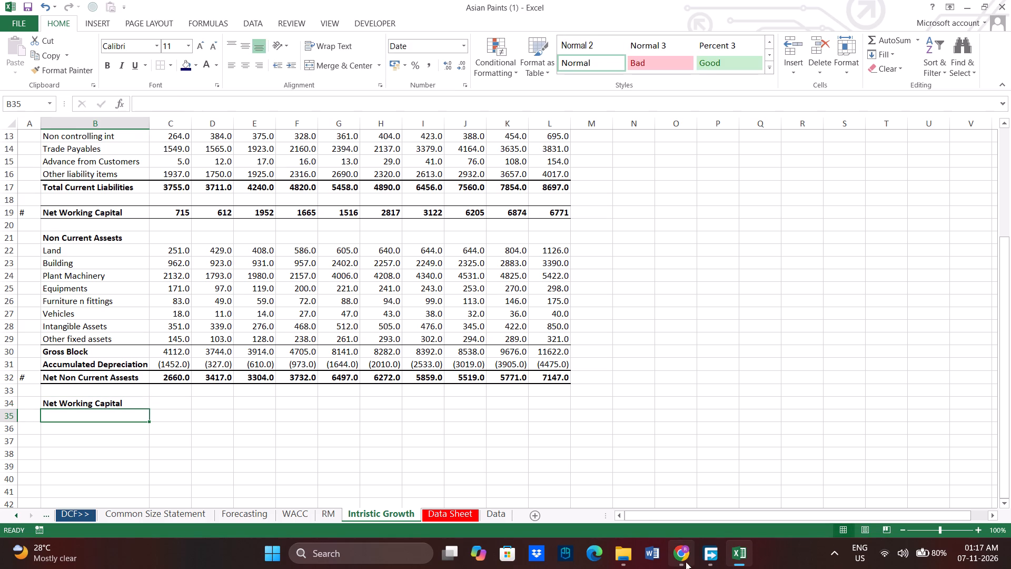
pyautogui.click(678, 558)
pyautogui.click(679, 558)
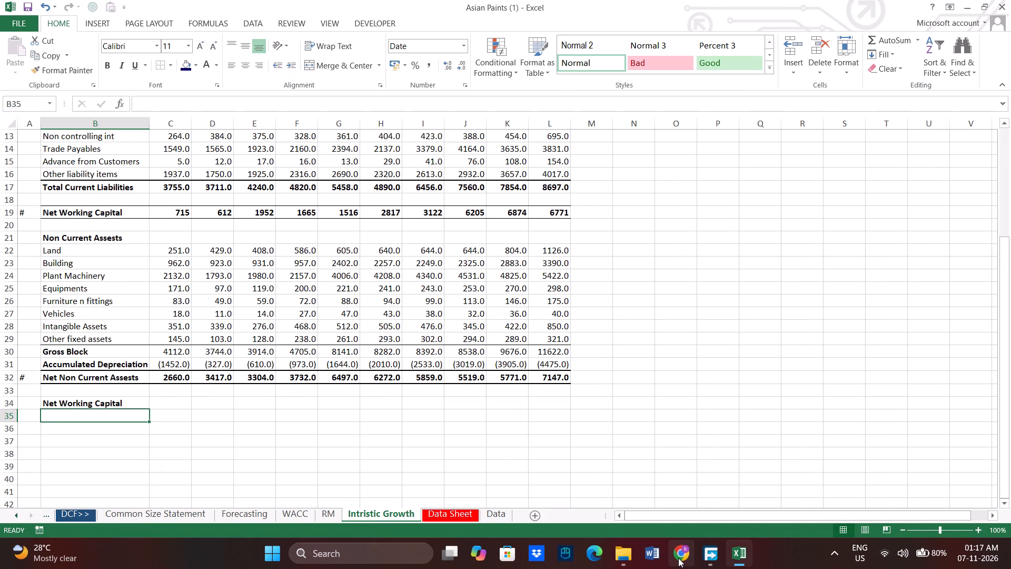
pyautogui.write('bit')
pyautogui.press('Return')
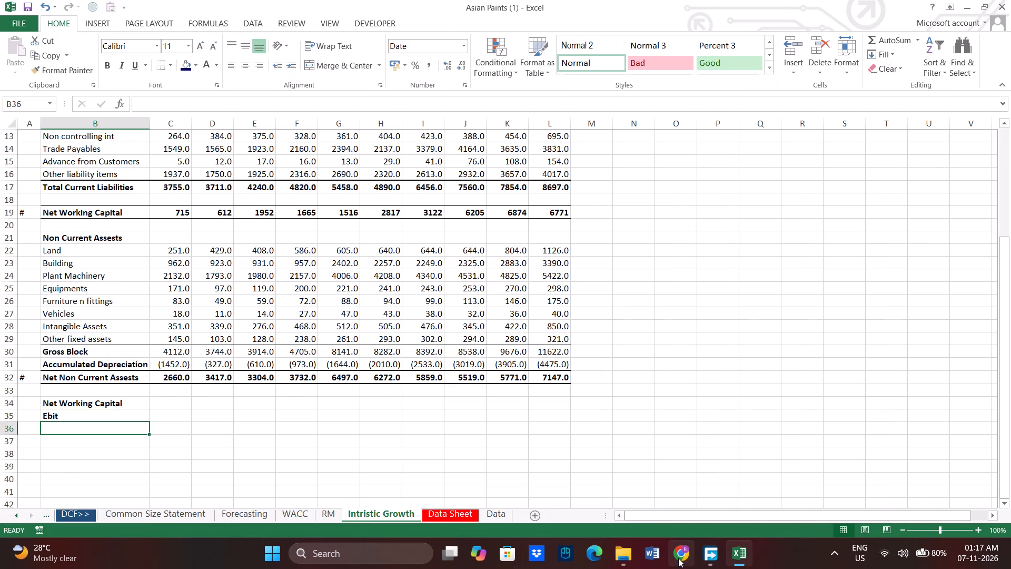
# Mark row 34 of Intristic Growth by entering # in A34.
pyautogui.click(672, 553)
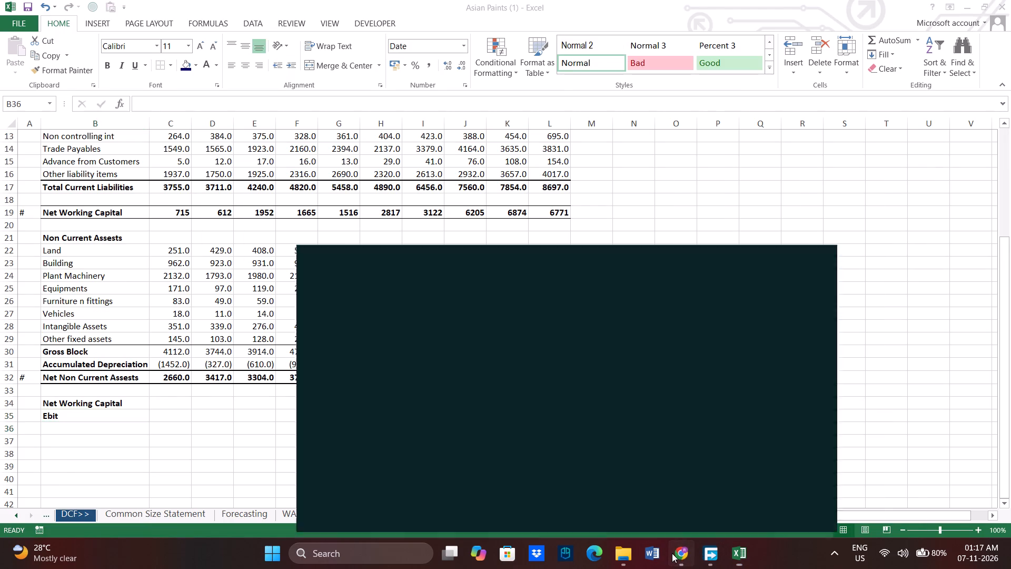
pyautogui.click(672, 553)
pyautogui.click(19, 397)
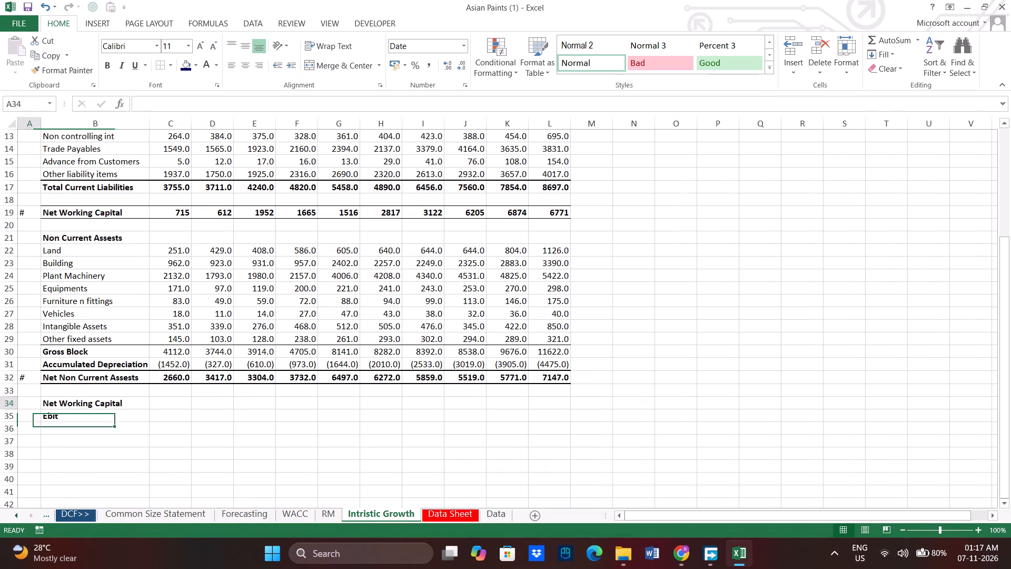
pyautogui.click(28, 407)
pyautogui.hotkey('shift', '#')
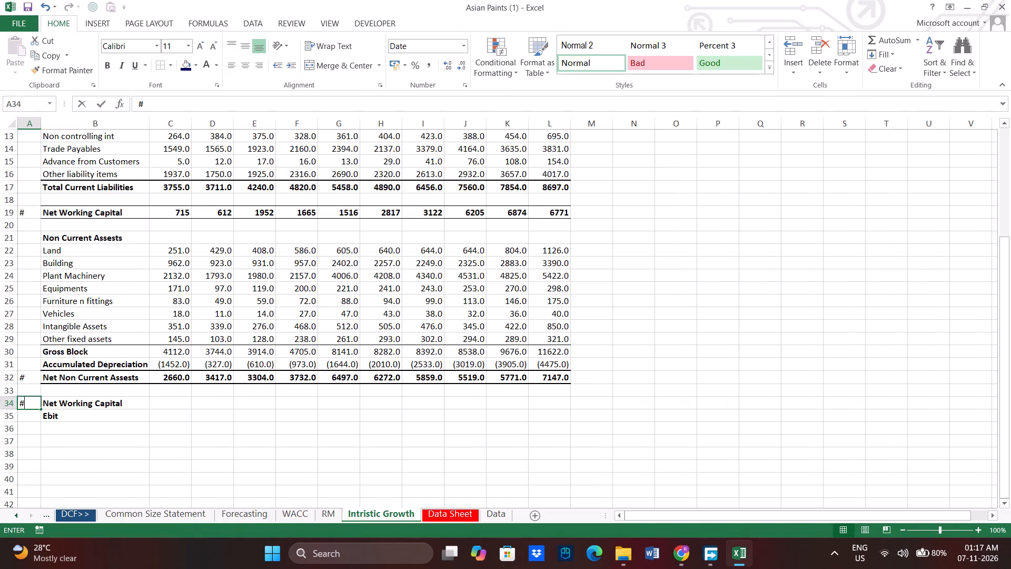
# In C34 of Intristic Growth, add Net Working Capital C19 and Net Non Current Assests C32 with =C19+C32.
pyautogui.click(161, 398)
pyautogui.press('=')
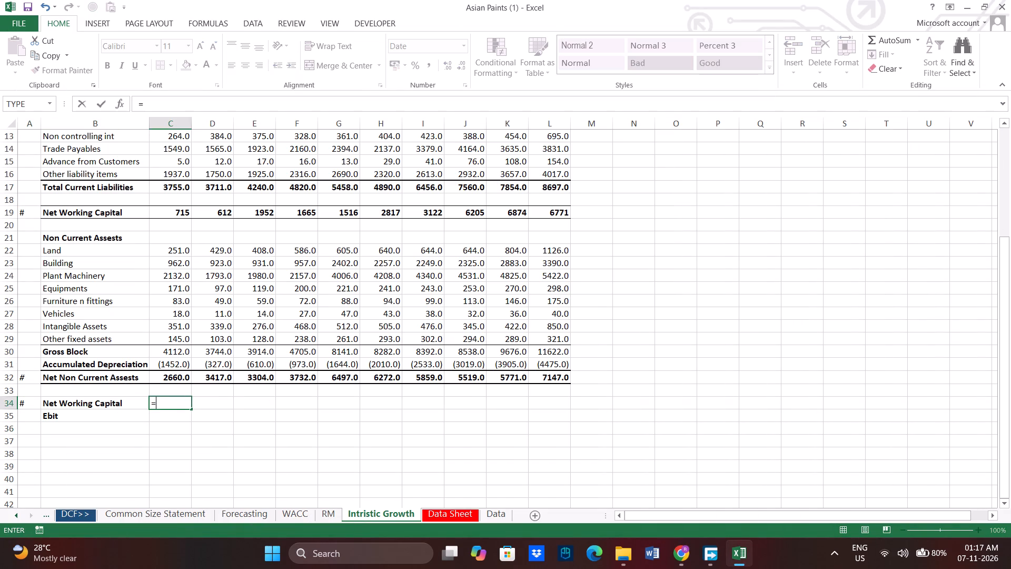
pyautogui.click(179, 188)
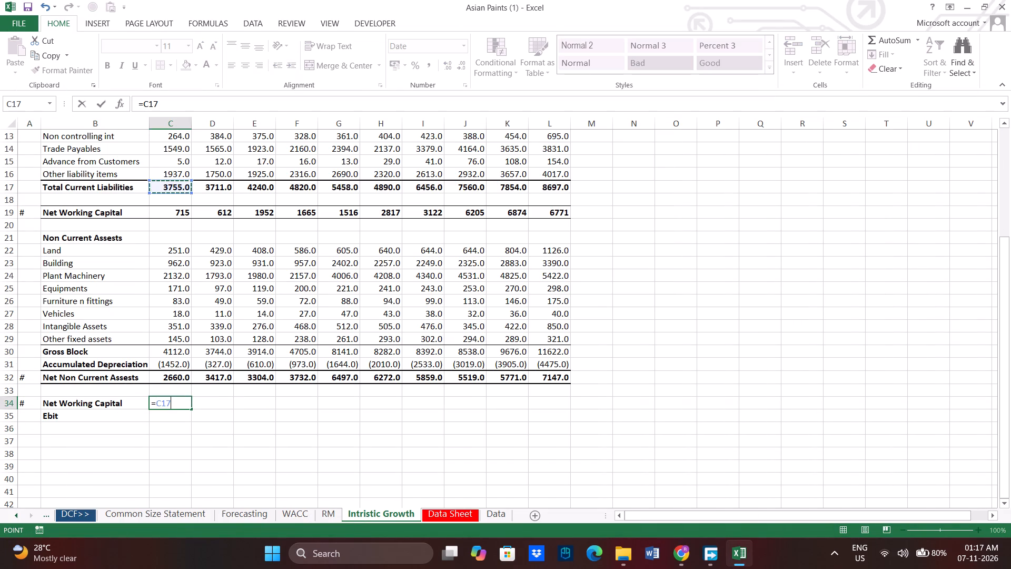
pyautogui.click(164, 213)
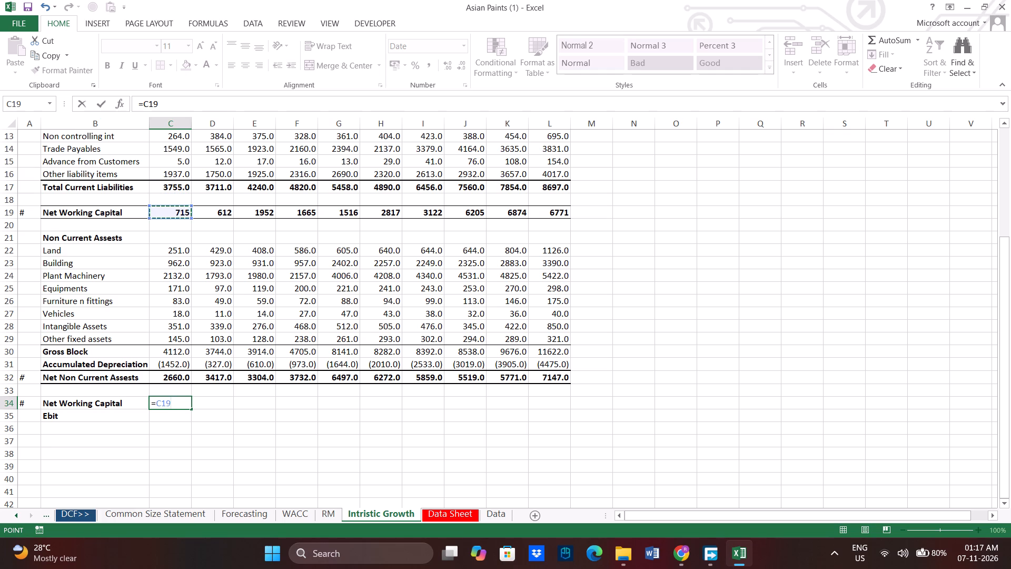
pyautogui.press('+')
pyautogui.click(182, 374)
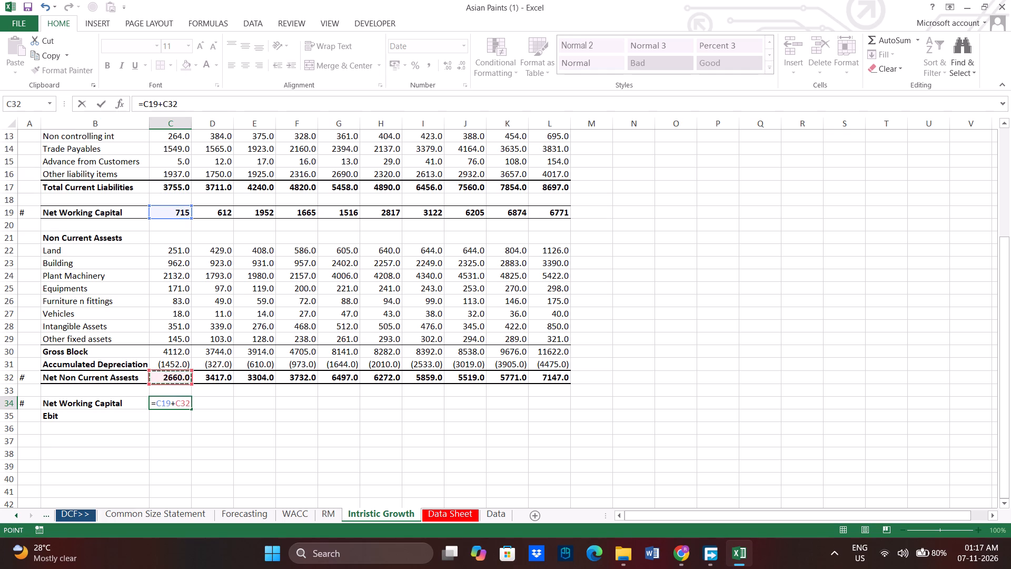
pyautogui.press('Return')
# Copy the C34 formula across row 34 through L34.
pyautogui.press('Up')
pyautogui.hotkey('ctrl', 'c')
pyautogui.hotkey('shift', 'Right')
pyautogui.hotkey('shift', 'Right')
pyautogui.hotkey('shift', 'Right')
pyautogui.hotkey('shift', 'Right')
pyautogui.hotkey('shift', 'Right')
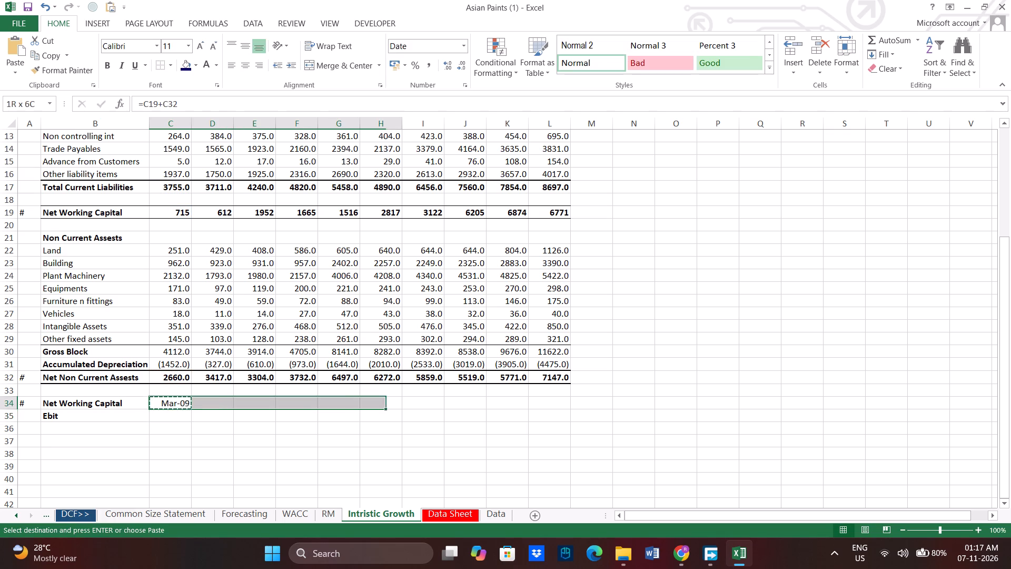
pyautogui.hotkey('shift', 'Right')
pyautogui.hotkey('shift', 'Right')
pyautogui.hotkey('shift', 'Right')
pyautogui.hotkey('shift', 'Right')
pyautogui.hotkey('ctrl', 'v')
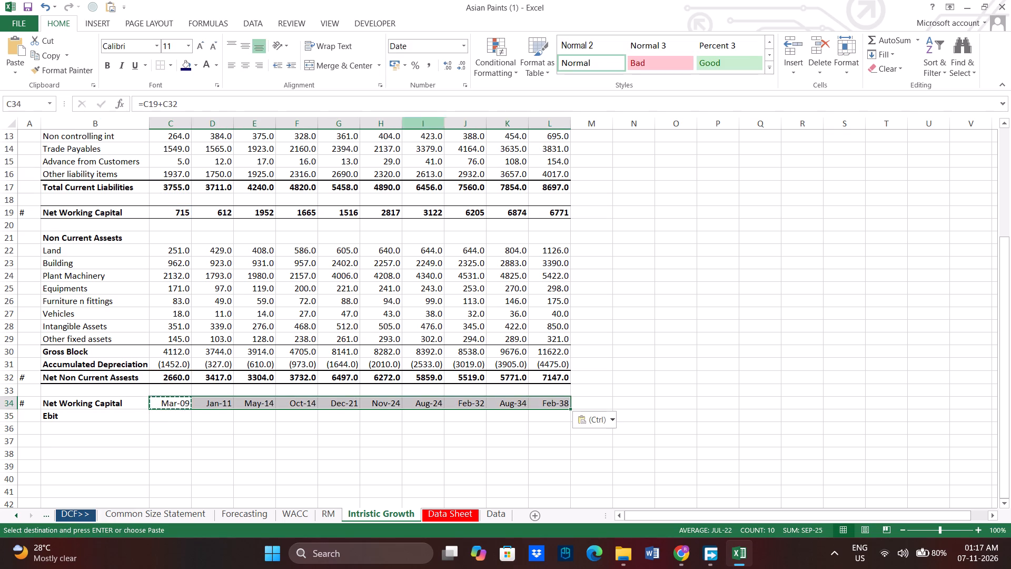
# Change the row 34 values from dates to plain numbers with one decimal place.
pyautogui.click(462, 47)
pyautogui.click(451, 64)
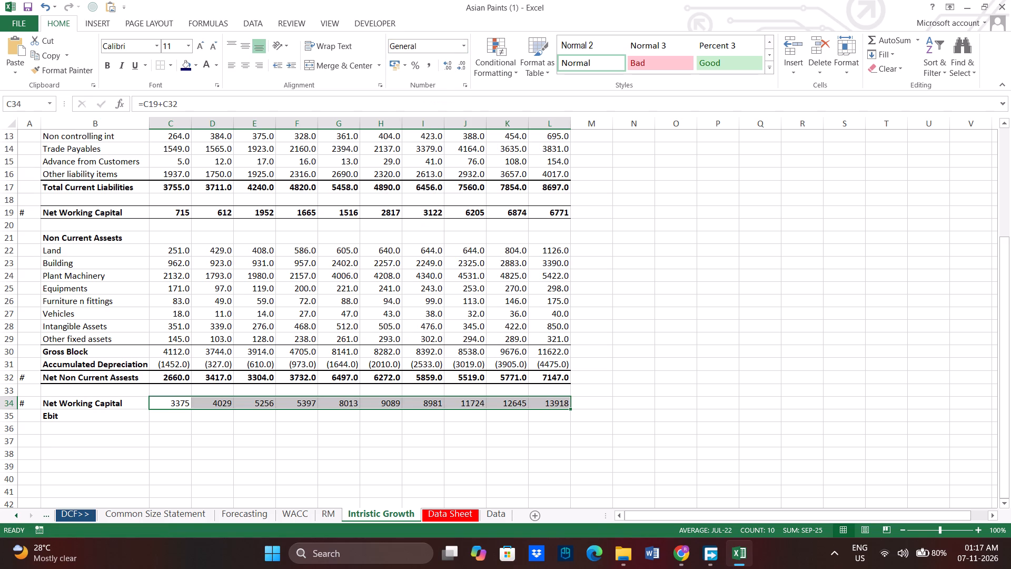
pyautogui.click(444, 68)
pyautogui.click(436, 296)
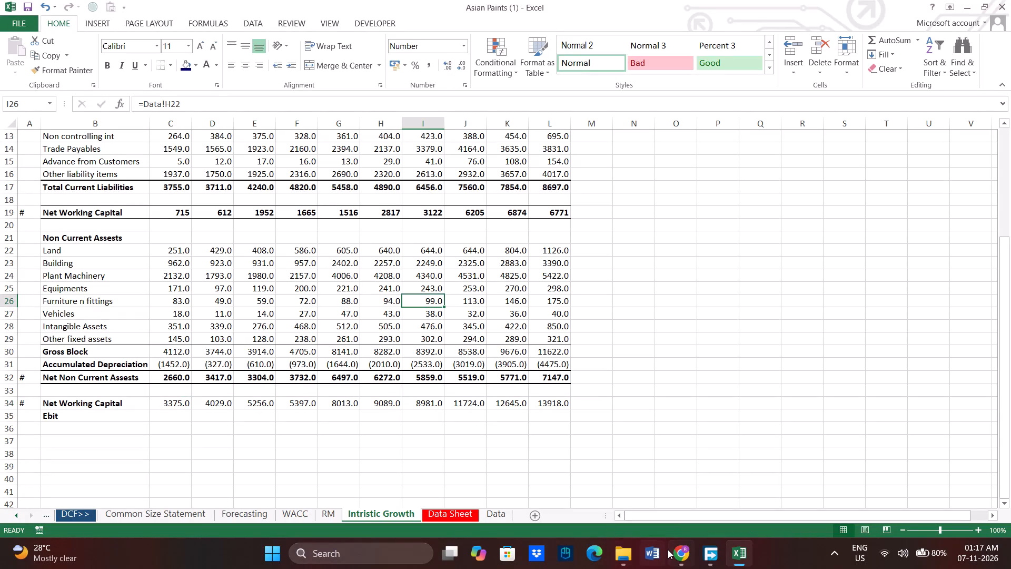
# Switch to the DCF Modelling- 12 spreadsheet and inspect the formula behind the first EBIT value, in G38.
pyautogui.click(668, 550)
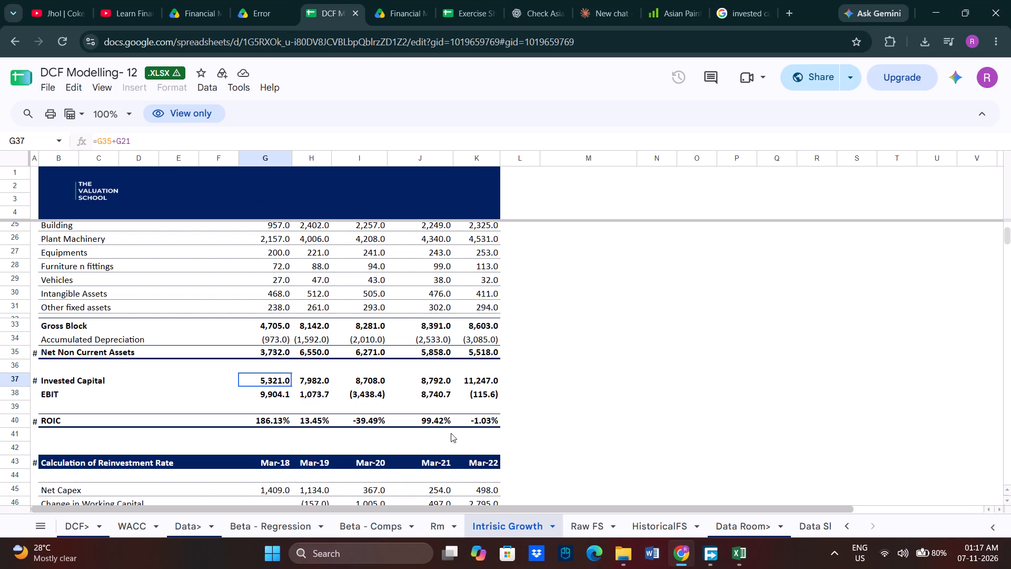
pyautogui.click(275, 393)
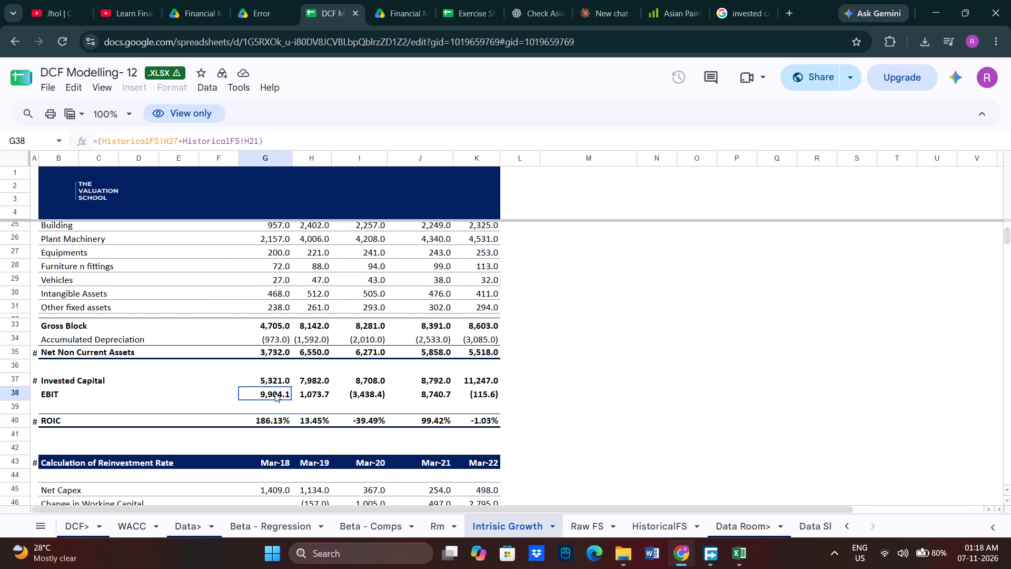
# Back in Asian Paints (1), calculate EBIT in C35 as HistoricalFS Earnings Before Tax C32 plus Interest C26.
pyautogui.click(679, 545)
pyautogui.click(172, 416)
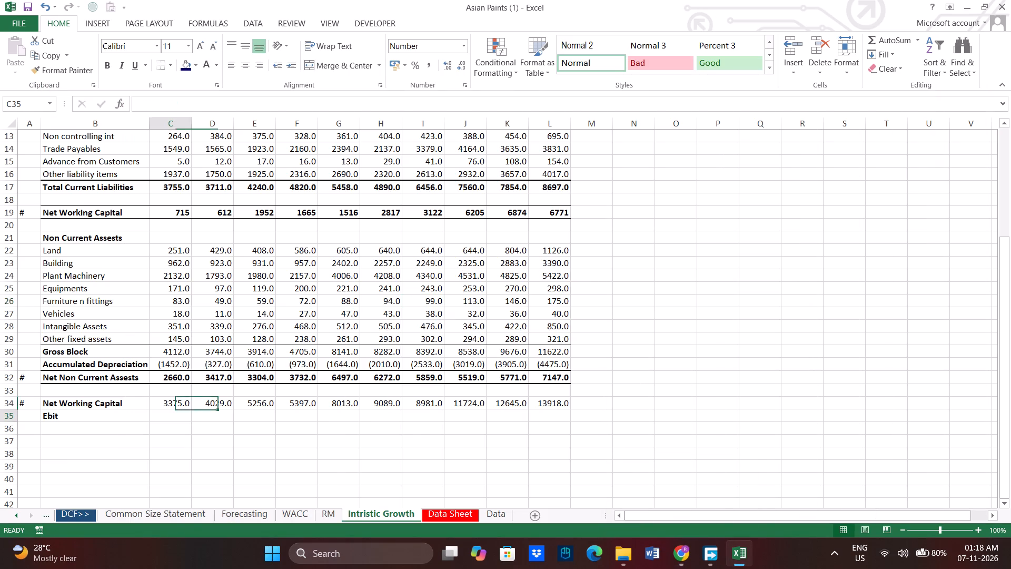
pyautogui.press('=')
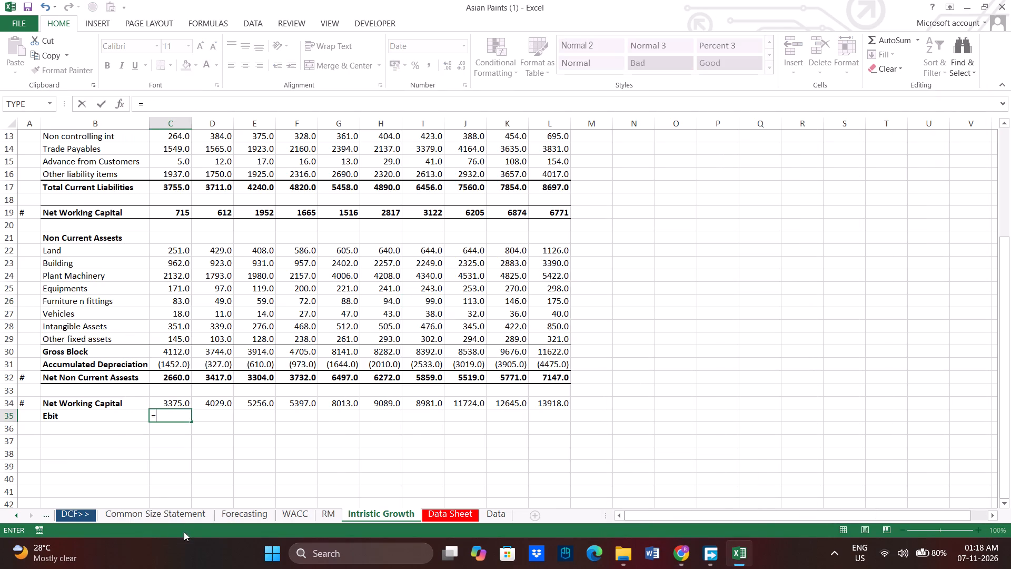
pyautogui.click(179, 519)
pyautogui.click(228, 518)
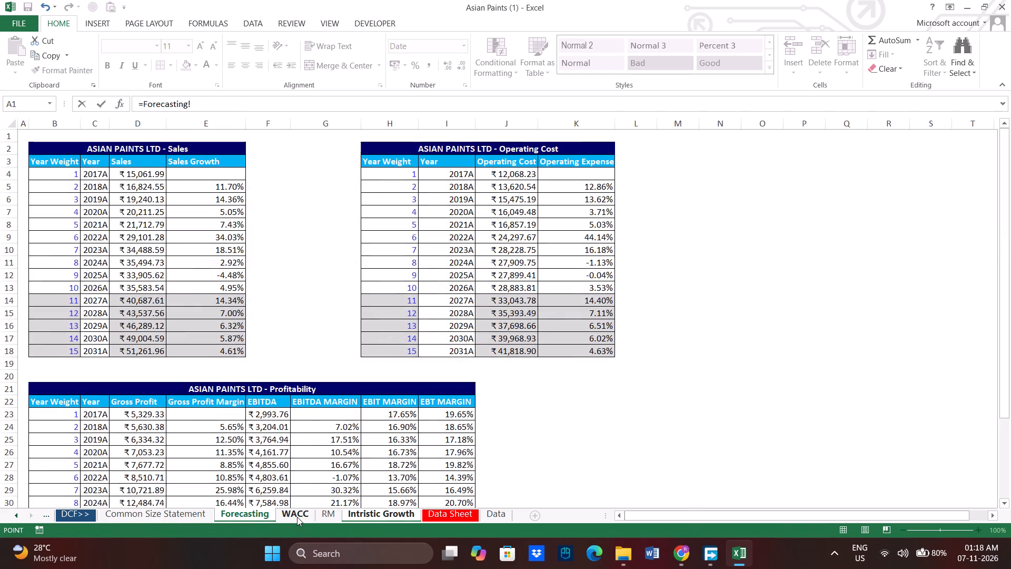
pyautogui.click(297, 517)
pyautogui.click(168, 518)
pyautogui.click(326, 517)
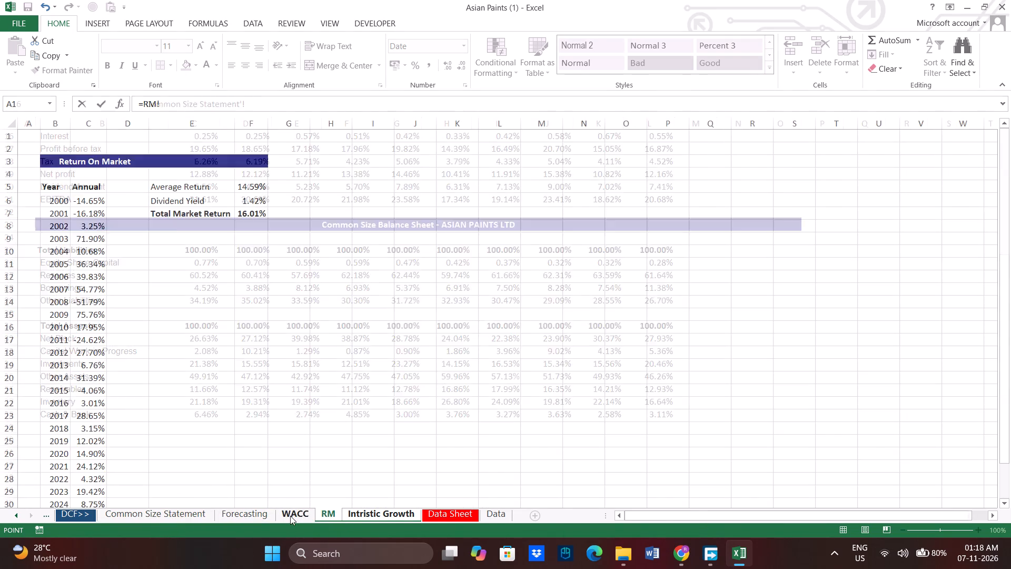
pyautogui.click(290, 516)
pyautogui.click(149, 513)
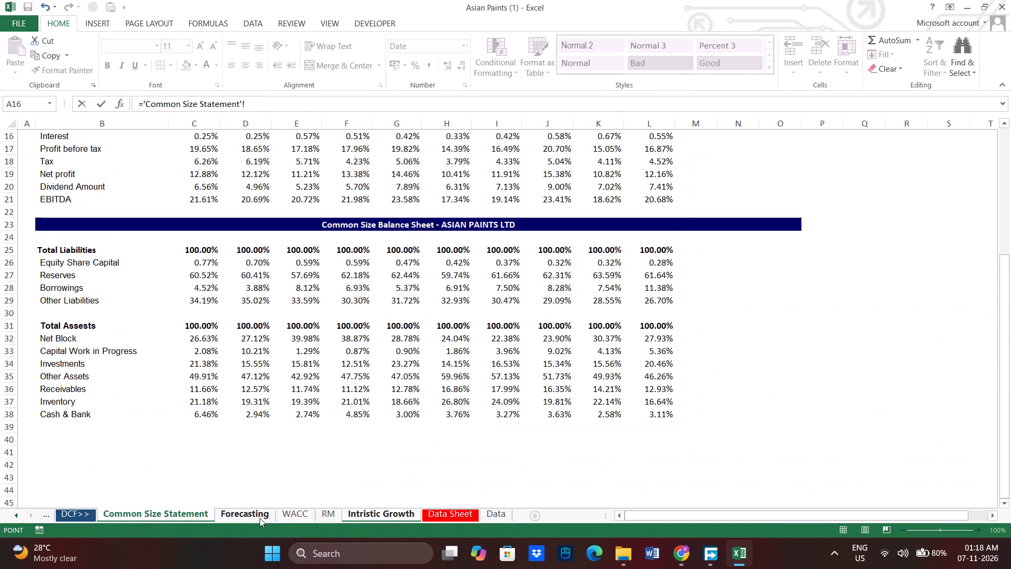
pyautogui.scroll(11, 293, 387)
pyautogui.click(247, 517)
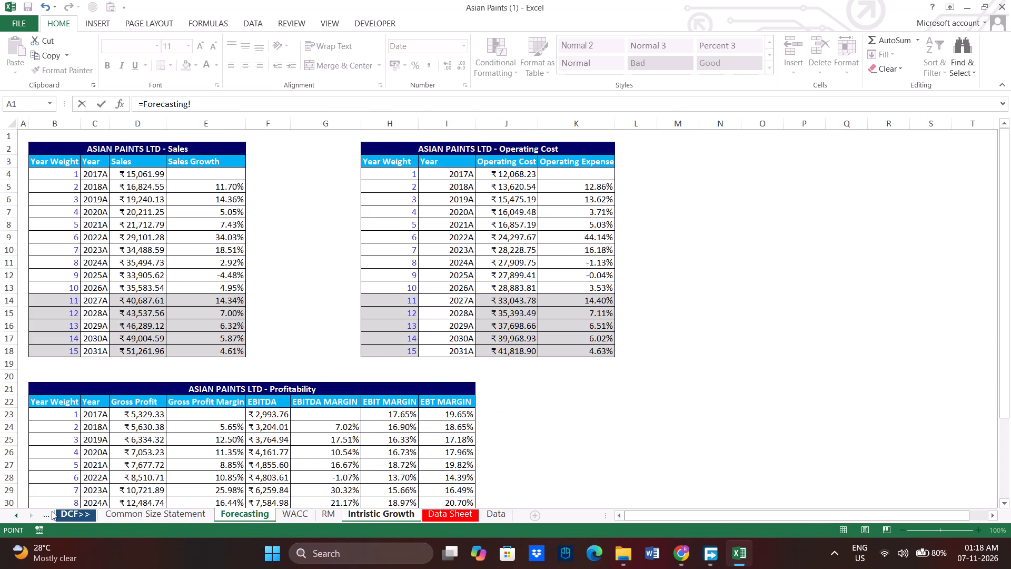
pyautogui.click(19, 516)
pyautogui.click(11, 516)
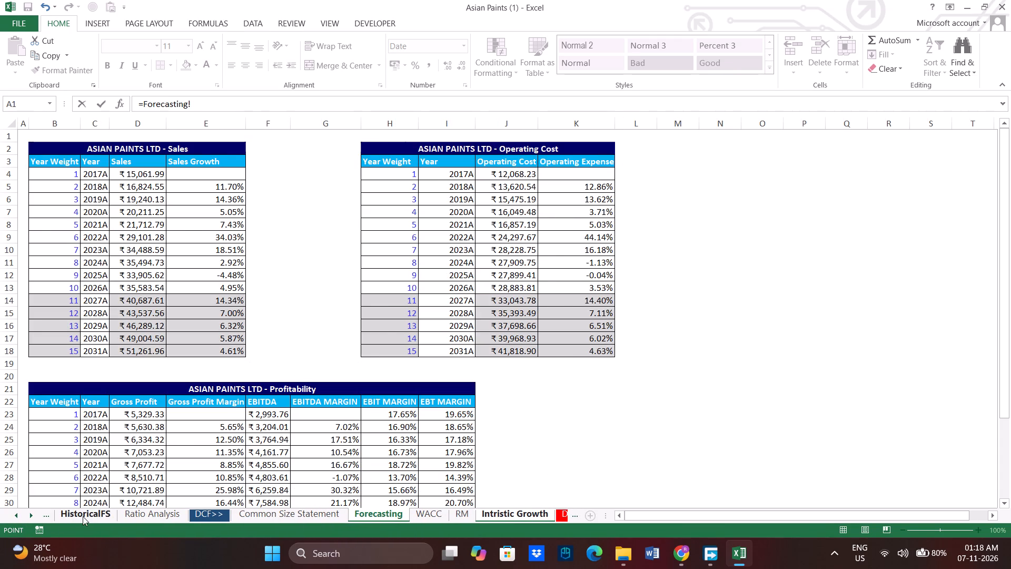
pyautogui.click(83, 516)
pyautogui.click(680, 552)
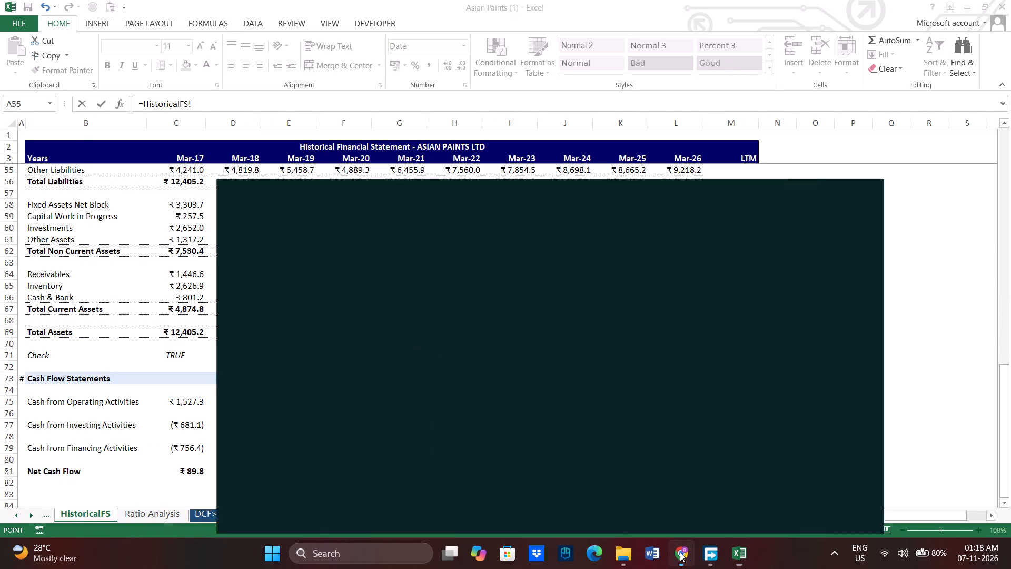
pyautogui.click(680, 552)
pyautogui.scroll(5, 195, 320)
pyautogui.scroll(6, 141, 270)
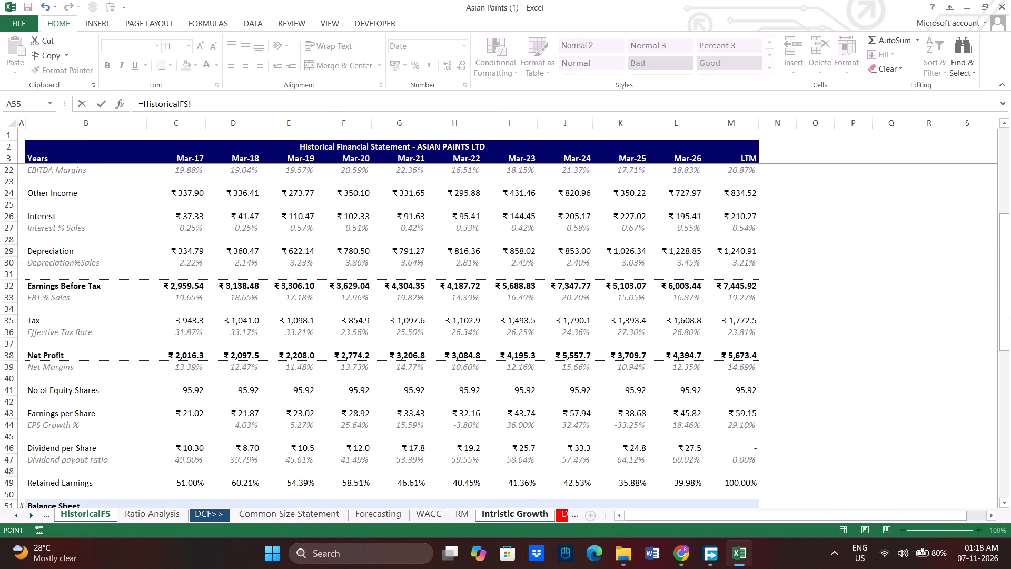
pyautogui.scroll(2, 138, 269)
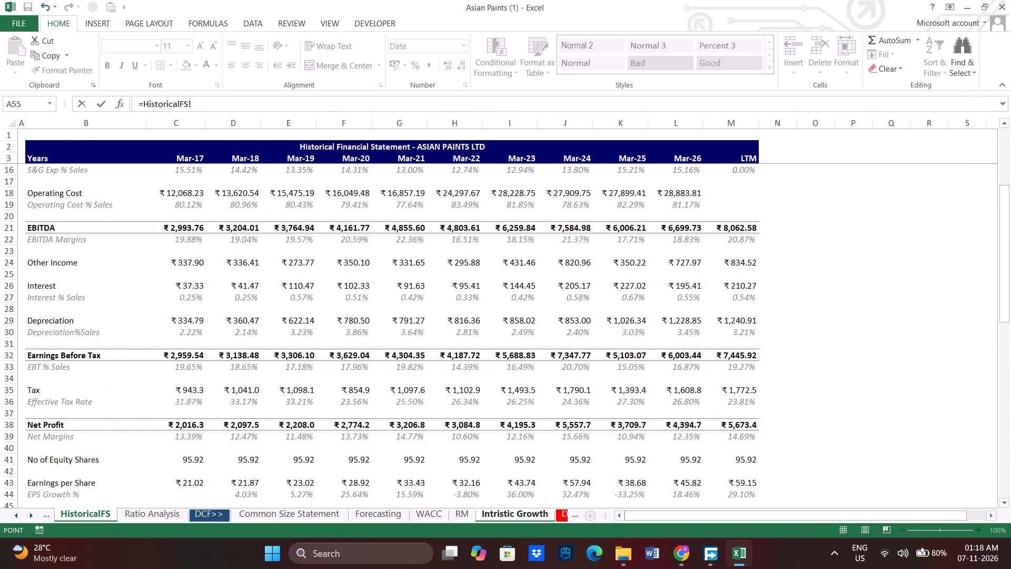
pyautogui.click(187, 353)
pyautogui.click(219, 104)
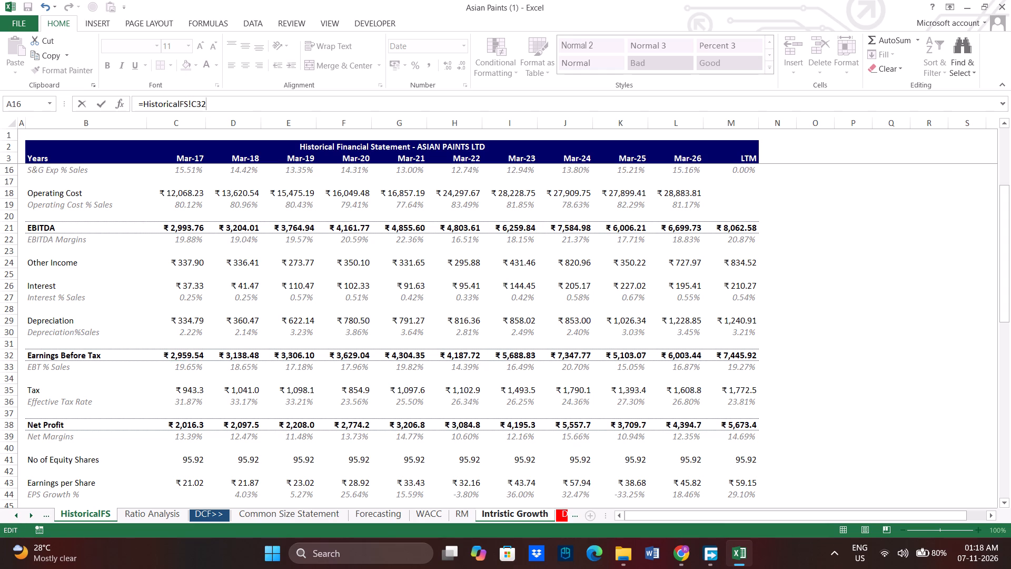
pyautogui.press('+')
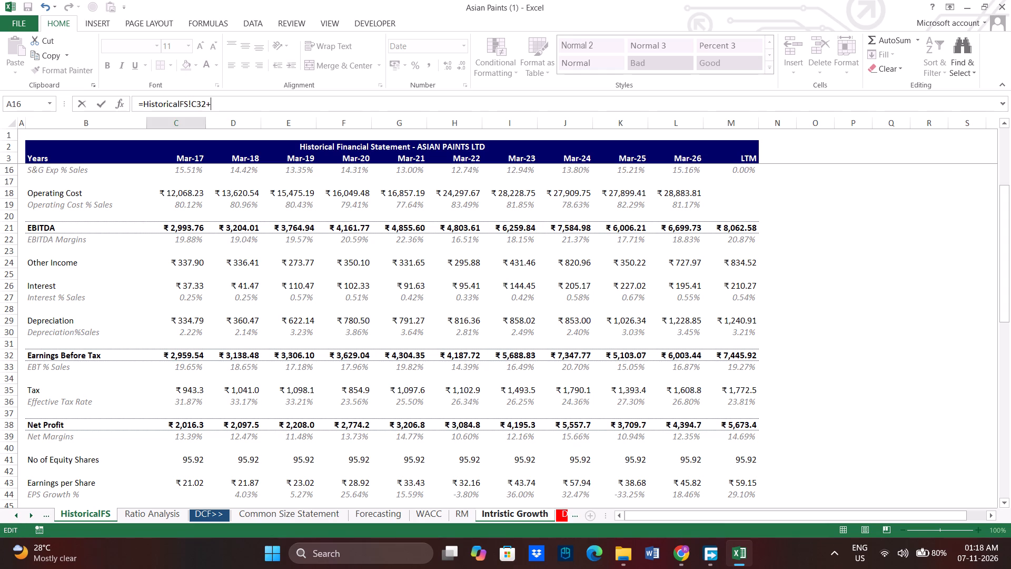
pyautogui.click(187, 284)
pyautogui.press('Return')
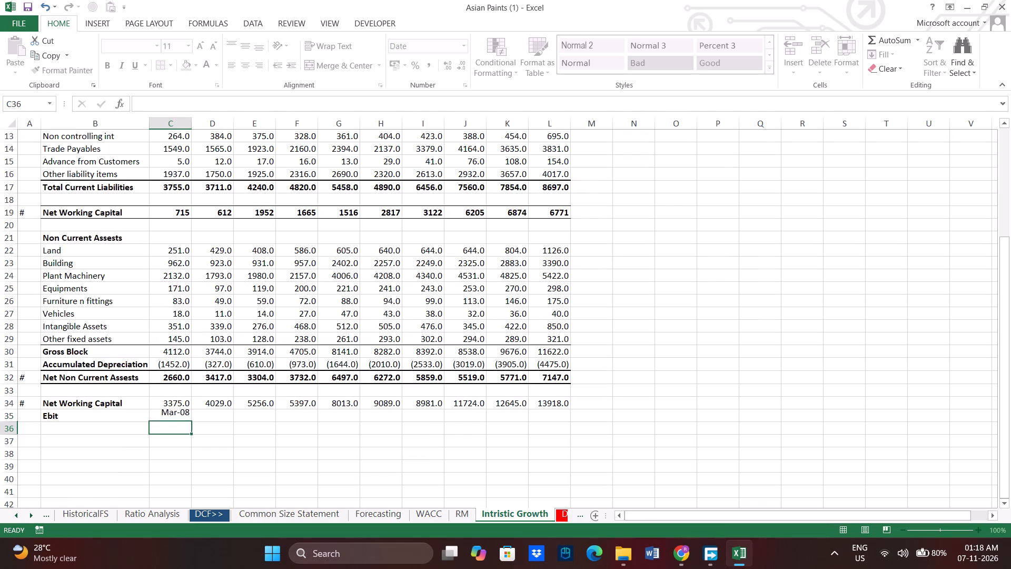
# Copy the C35 EBIT formula across row 35 through L35.
pyautogui.press('Up')
pyautogui.hotkey('ctrl', 'c')
pyautogui.hotkey('shift', 'Right')
pyautogui.hotkey('shift', 'Right')
pyautogui.hotkey('shift', 'Right')
pyautogui.hotkey('shift', 'Right')
pyautogui.hotkey('shift', 'Right')
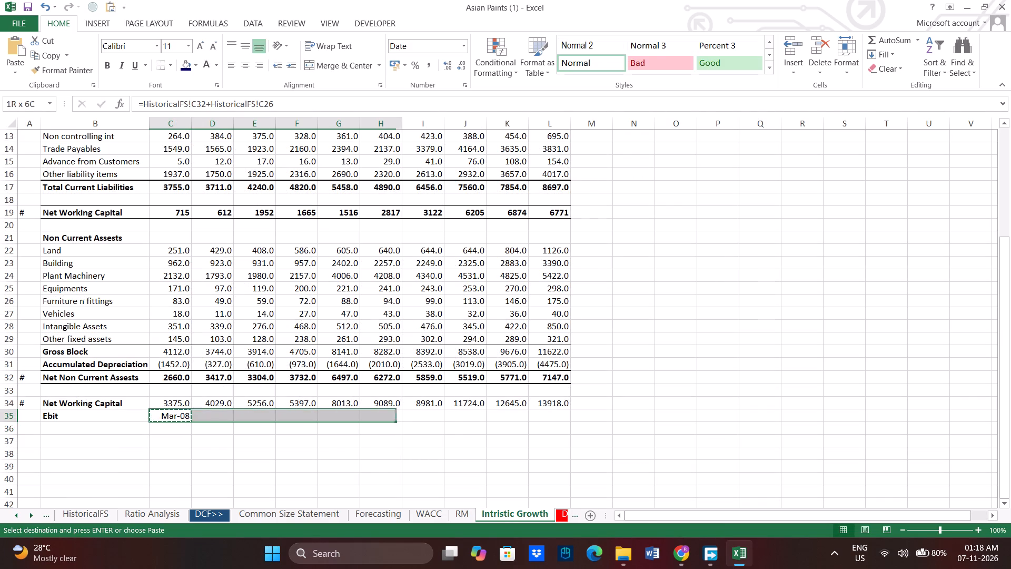
pyautogui.hotkey('shift', 'Right')
pyautogui.hotkey('shift', 'Right')
pyautogui.hotkey('shift', 'Right')
pyautogui.hotkey('shift', 'Right')
pyautogui.hotkey('ctrl', 'v')
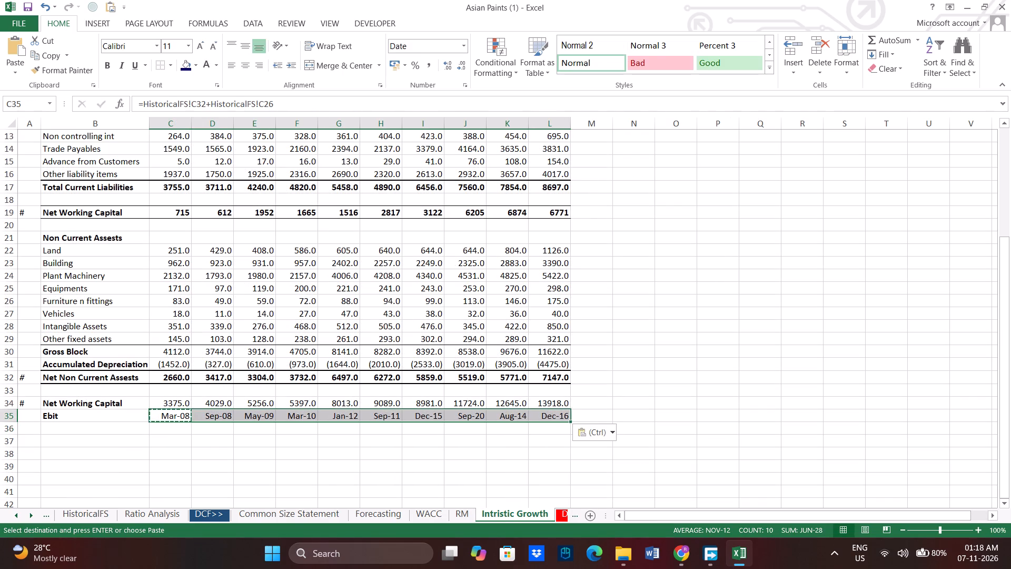
# Change the EBIT values in C35:L35 from date to General number format, keeping two decimals.
pyautogui.click(462, 46)
pyautogui.click(450, 74)
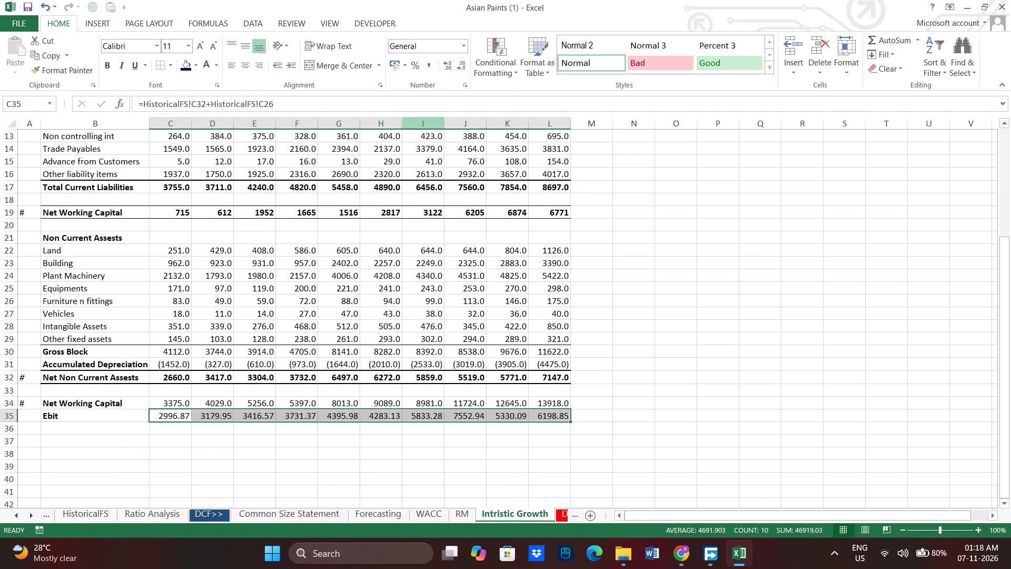
pyautogui.click(452, 65)
pyautogui.click(462, 64)
pyautogui.click(624, 341)
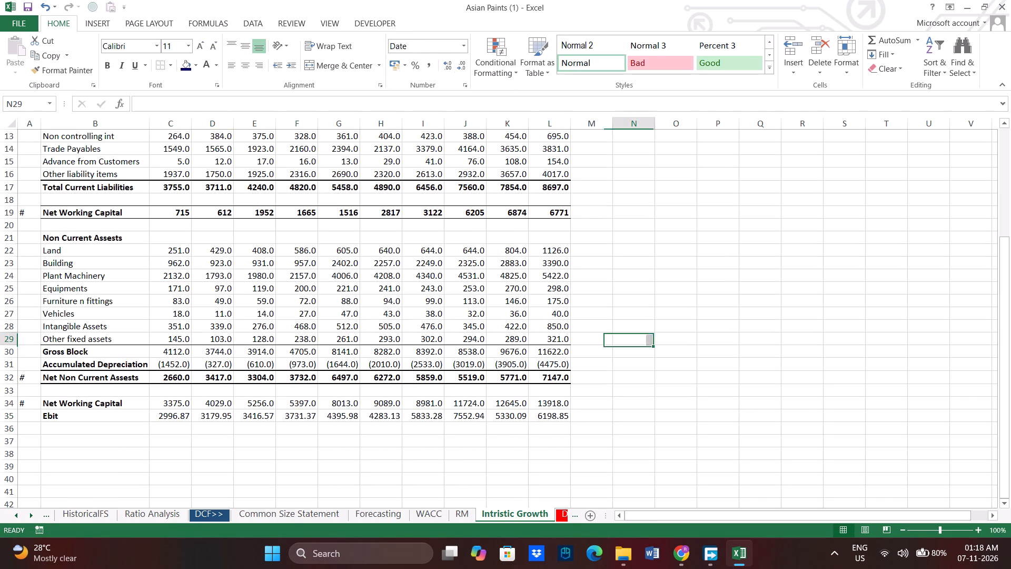
# Rewrite the B35 row label in capitals as EBIT.
pyautogui.click(89, 413)
pyautogui.click(93, 421)
pyautogui.doubleClick(93, 415)
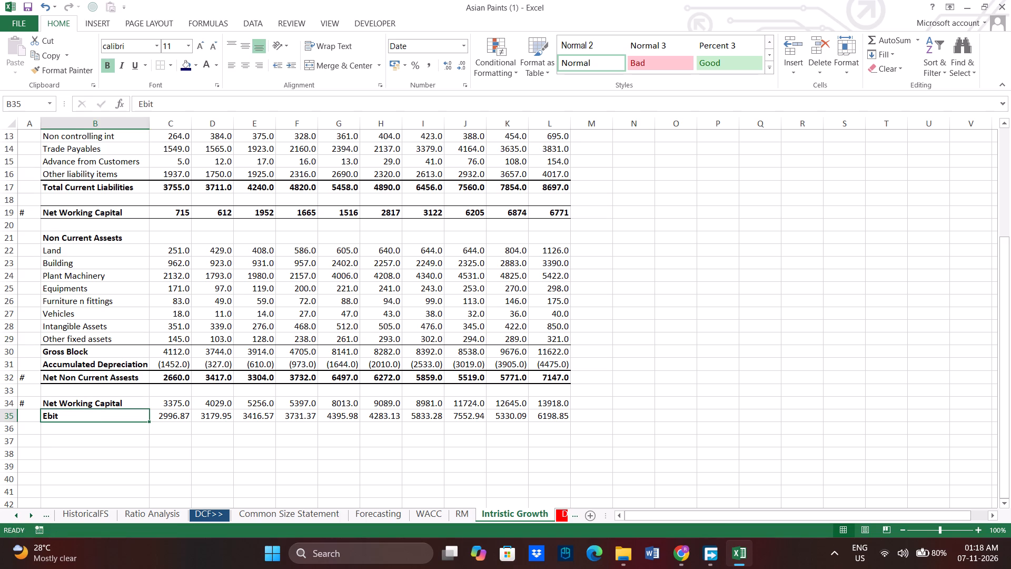
pyautogui.press('BackSpace')
pyautogui.press('BackSpace')
pyautogui.press('BackSpace')
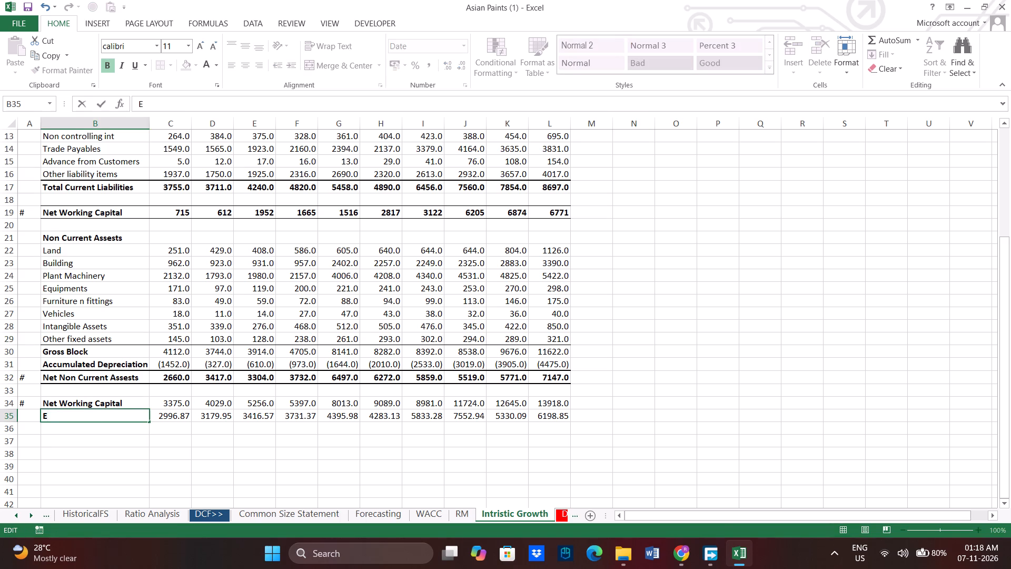
pyautogui.write('BIR')
pyautogui.press('BackSpace')
pyautogui.press('t')
pyautogui.press('Return')
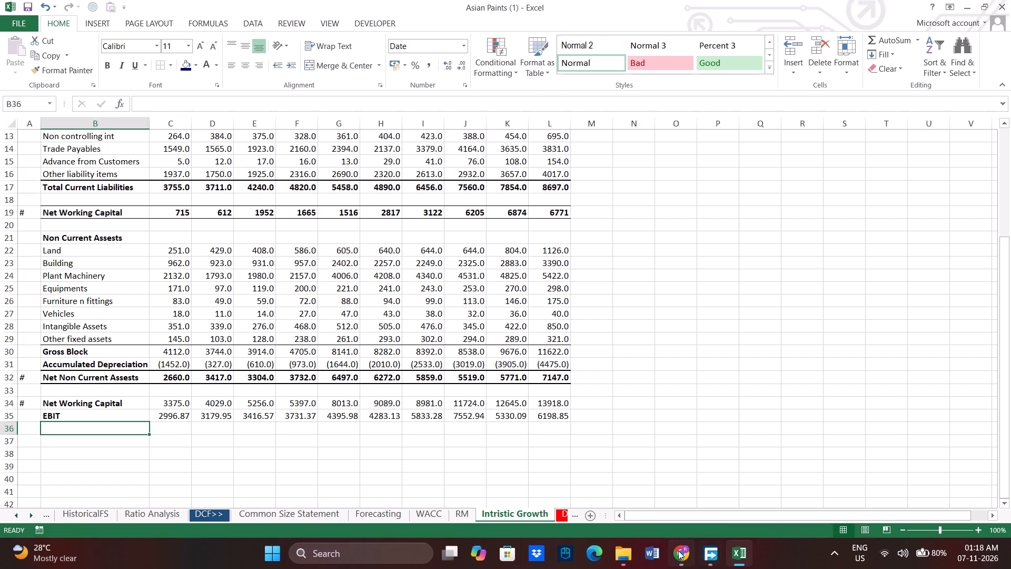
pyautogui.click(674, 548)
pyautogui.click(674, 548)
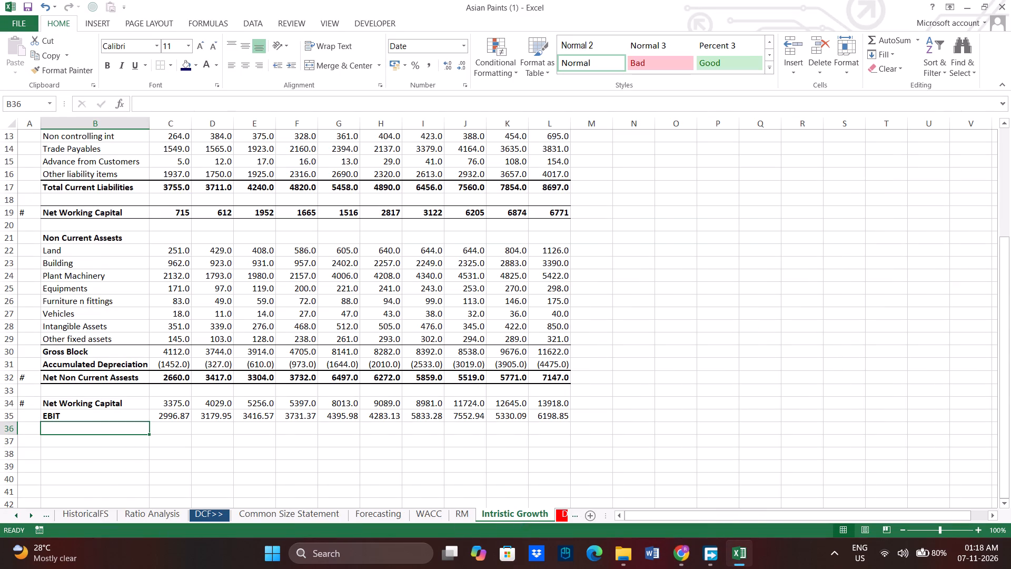
# Make the Net Working Capital and EBIT rows, B34:L35, bold throughout.
pyautogui.moveTo(90, 404); pyautogui.dragTo(535, 420)
pyautogui.hotkey('ctrl', 'b')
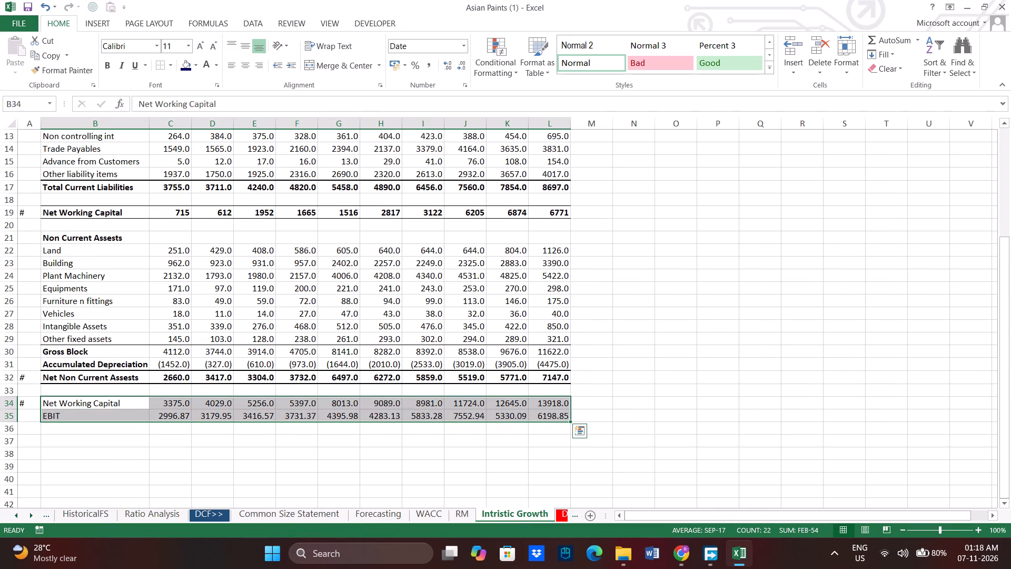
pyautogui.hotkey('ctrl', 'b')
pyautogui.click(613, 389)
# Examine the Mar-18 ROIC and EBIT formulas, G40 and G38, on the Intrisic Growth sheet of DCF Modelling- 12.
pyautogui.click(685, 538)
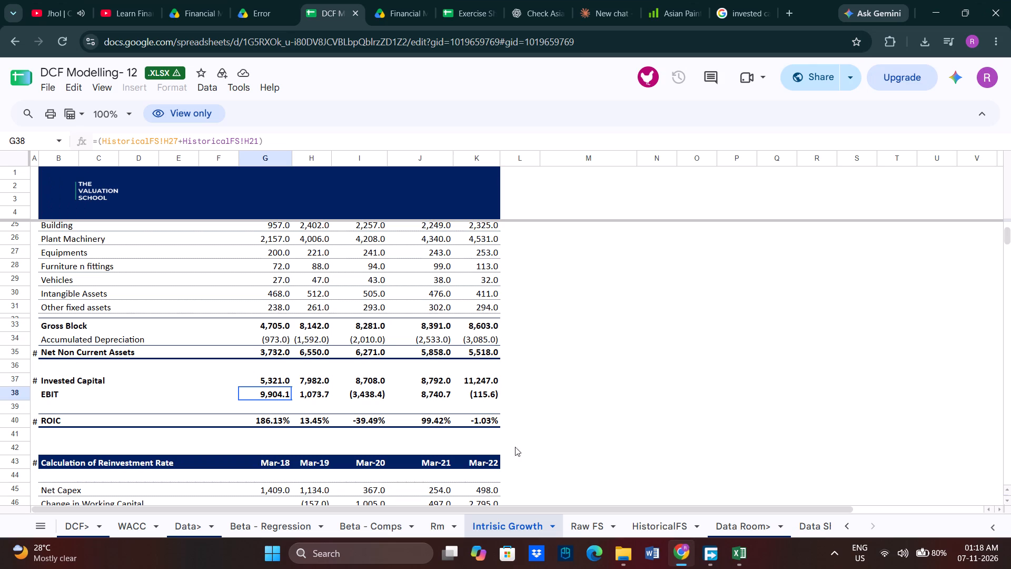
pyautogui.click(278, 417)
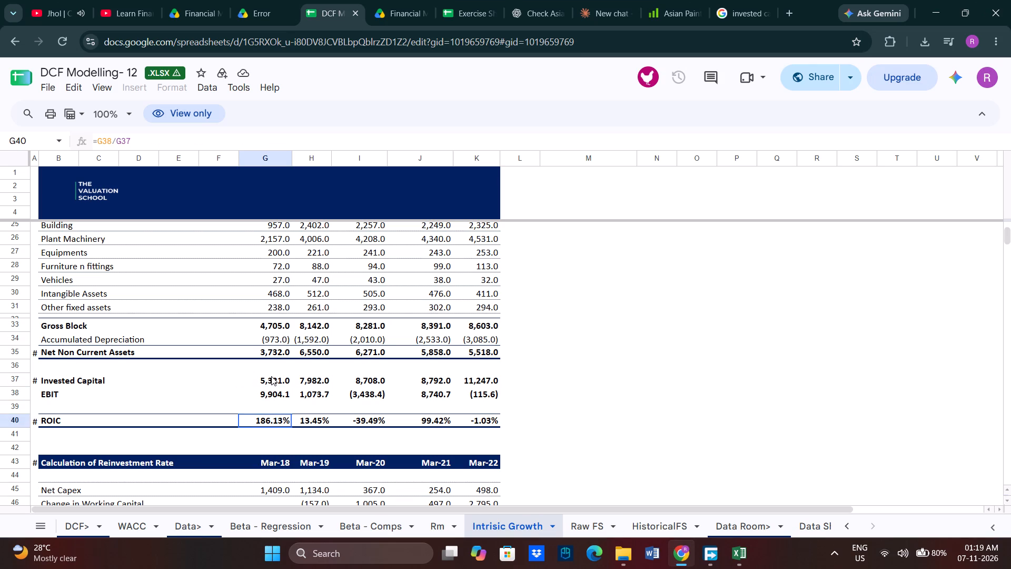
pyautogui.click(276, 390)
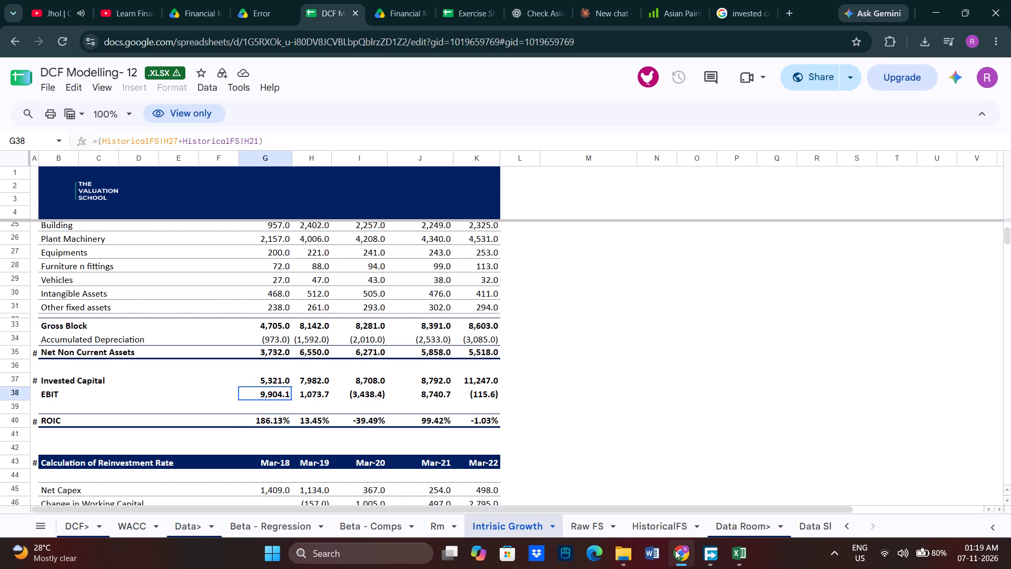
pyautogui.click(675, 550)
pyautogui.click(37, 446)
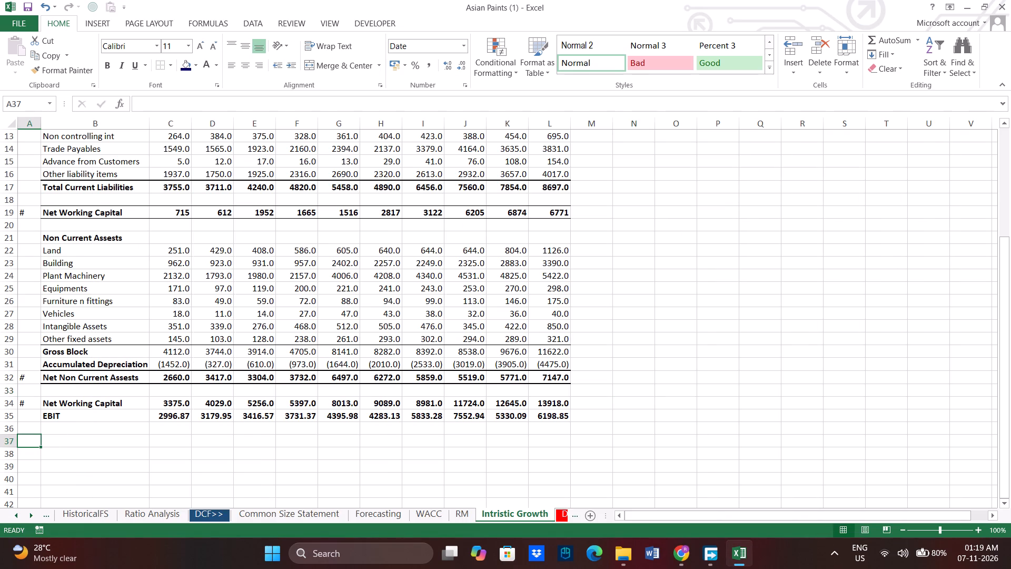
# Search Google in the browser for "WHAT IS ROC".
pyautogui.click(694, 554)
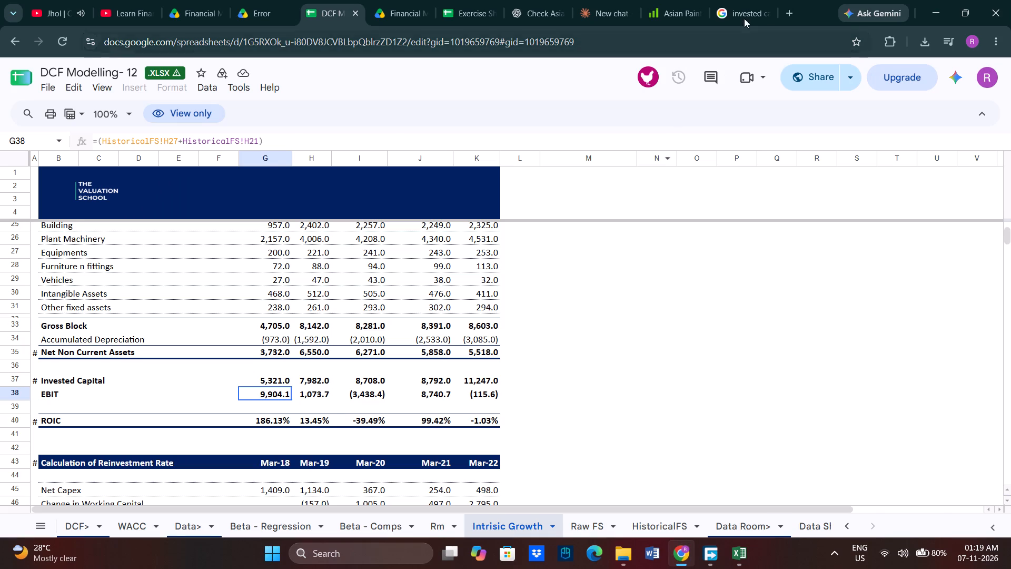
pyautogui.click(747, 9)
pyautogui.click(723, 55)
pyautogui.click(720, 45)
pyautogui.write('WHAT IS ROC')
pyautogui.press('Return')
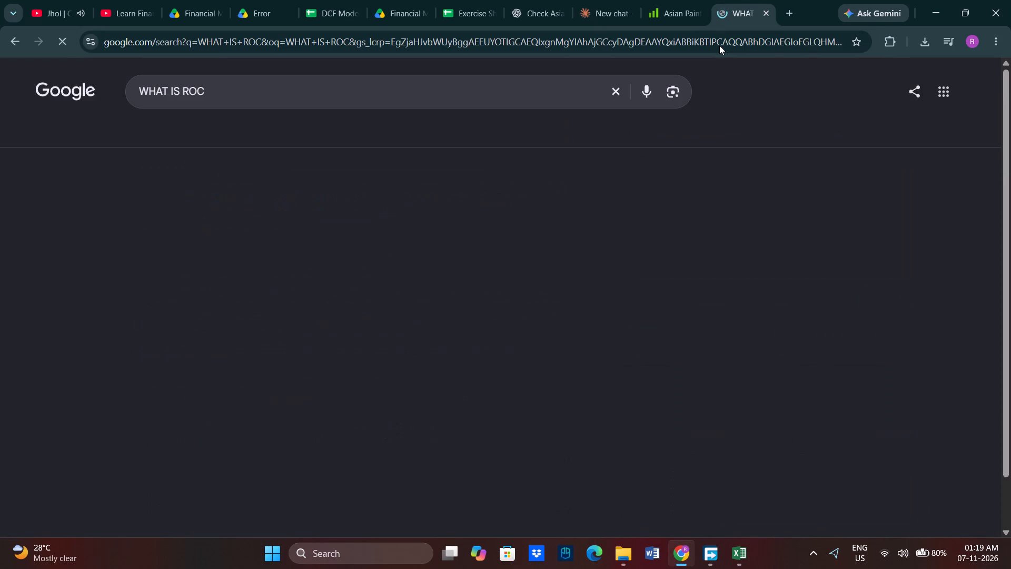
# Refine the Google search to "WHAT IS ROC IN INSTRICT GROWTH" and read the overview of ROC's role in intrinsic growth.
pyautogui.click(277, 95)
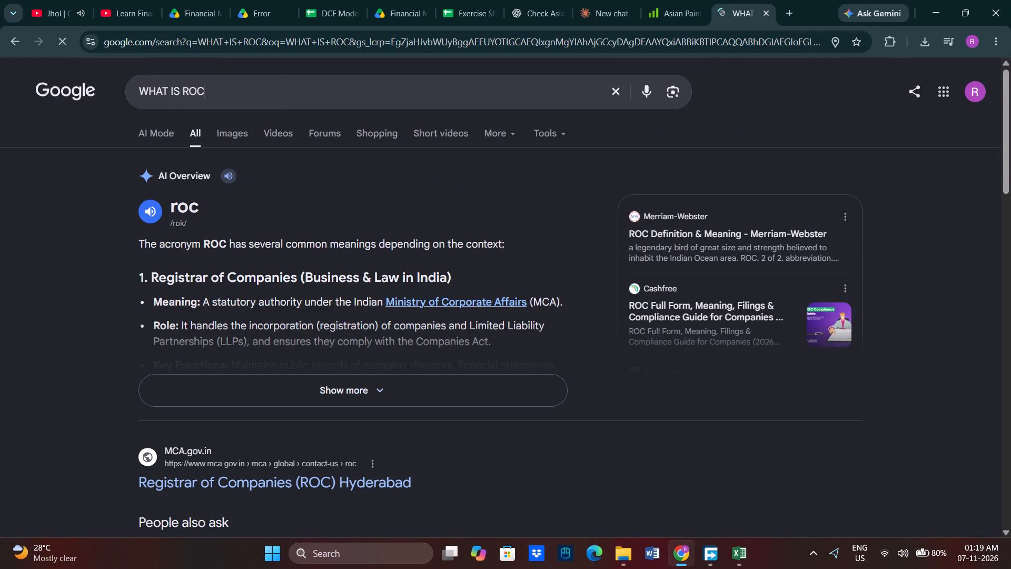
pyautogui.press('space')
pyautogui.write('IN')
pyautogui.press('space')
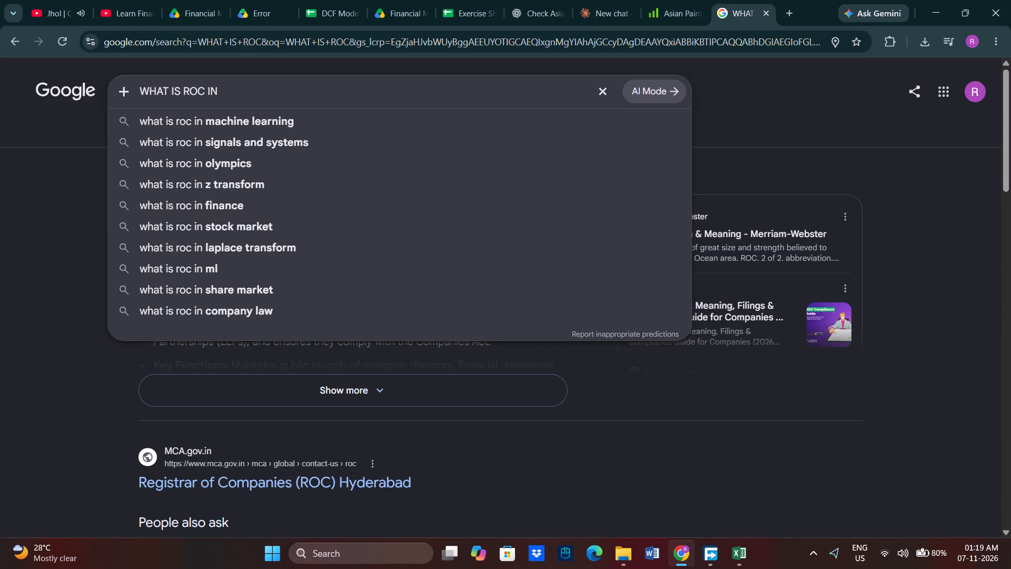
pyautogui.write('IN')
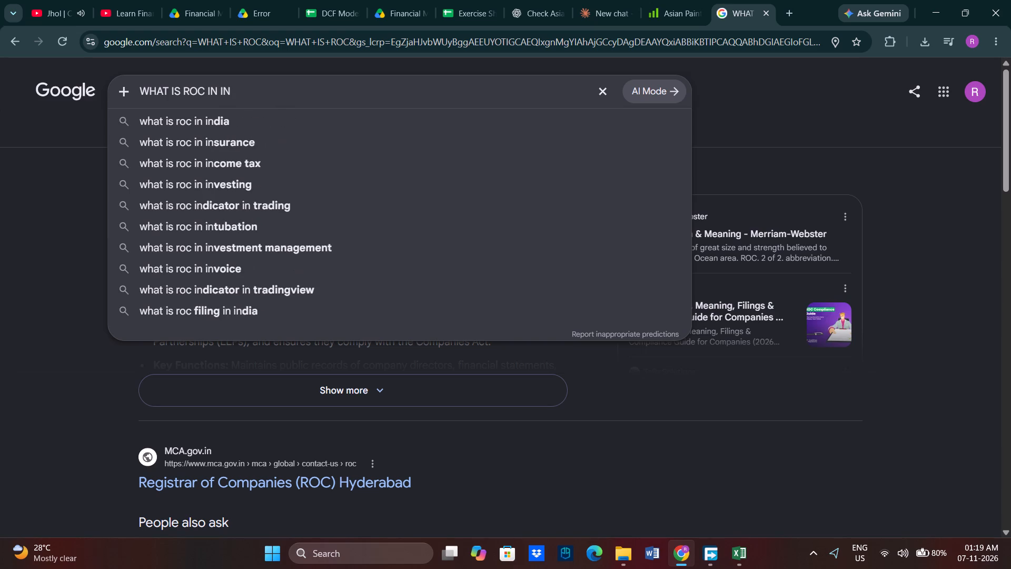
pyautogui.write('TS')
pyautogui.press('BackSpace')
pyautogui.press('BackSpace')
pyautogui.write('STRICT GROWTH')
pyautogui.press('Return')
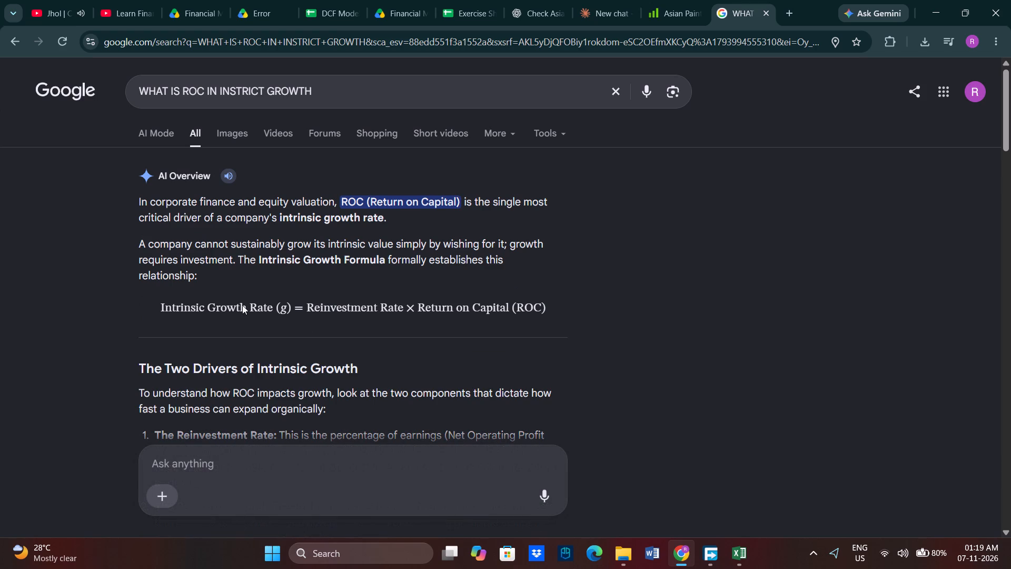
pyautogui.scroll(-3, 383, 296)
pyautogui.scroll(1, 383, 296)
pyautogui.scroll(-3, 383, 296)
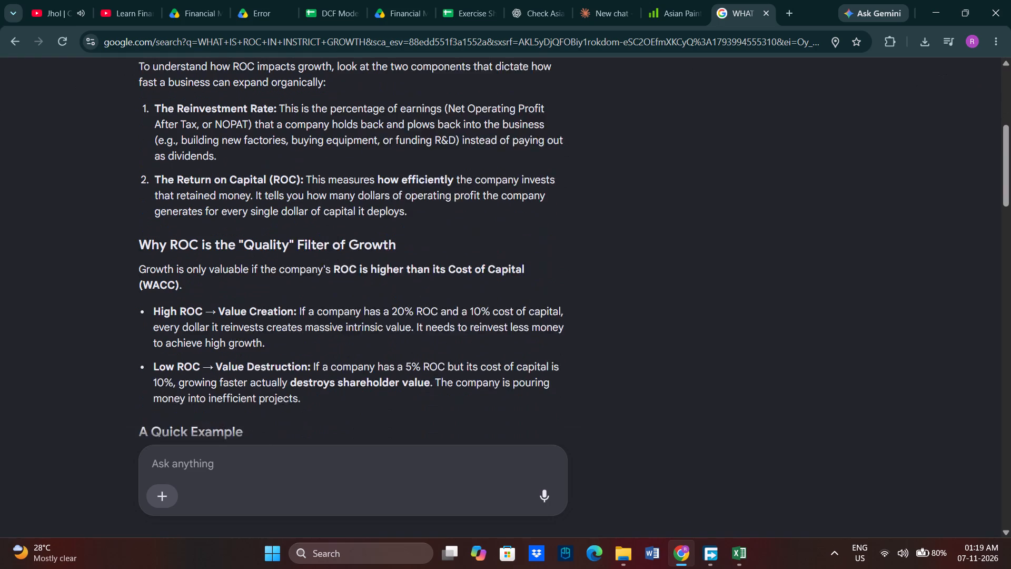
pyautogui.scroll(6, 383, 296)
pyautogui.scroll(-1, 383, 296)
pyautogui.scroll(1, 383, 296)
# Search Google for "WHAT IS RETURN ON CAPITAL" and read the core formula in the expanded overview.
pyautogui.click(373, 46)
pyautogui.write('WHAT IS RETURN O')
pyautogui.press('space')
pyautogui.press('BackSpace')
pyautogui.write('N CAPITAL')
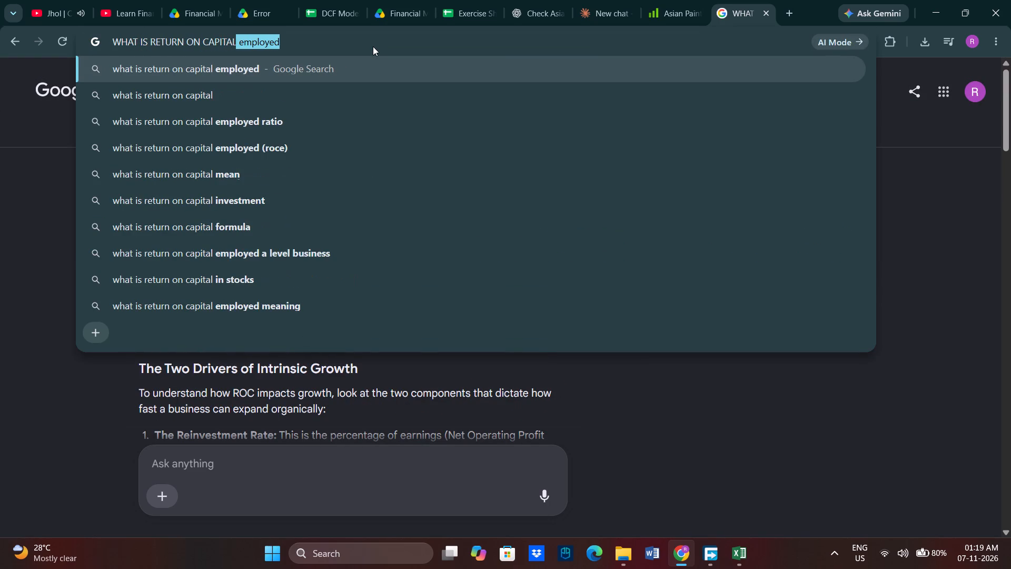
pyautogui.press('BackSpace')
pyautogui.press('Return')
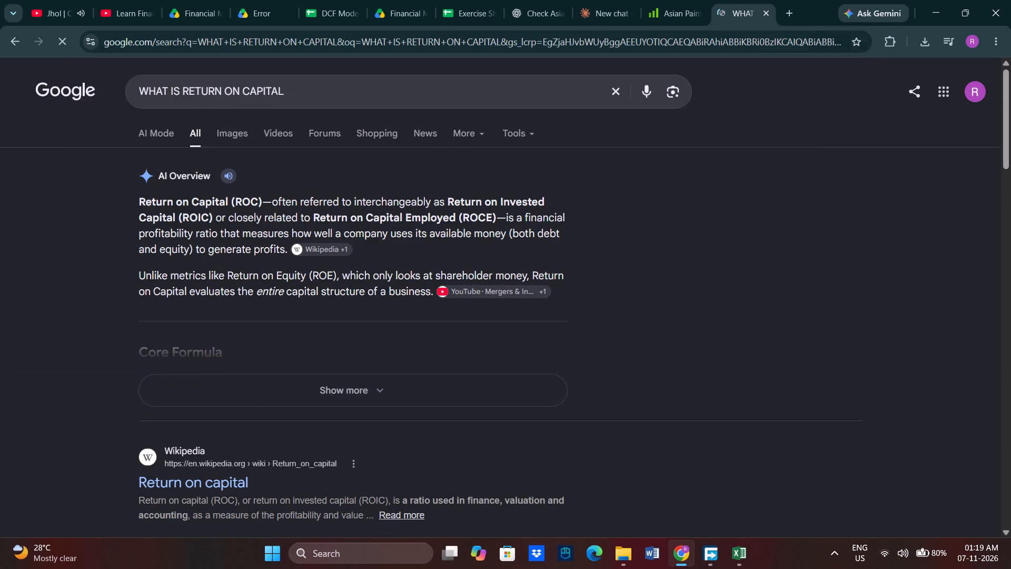
pyautogui.click(381, 389)
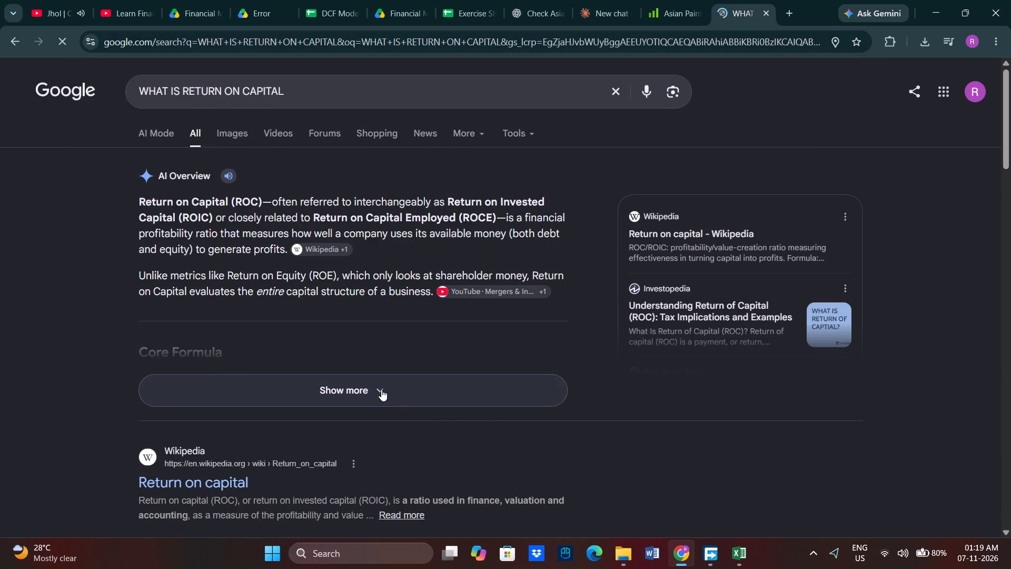
pyautogui.scroll(-1, 267, 295)
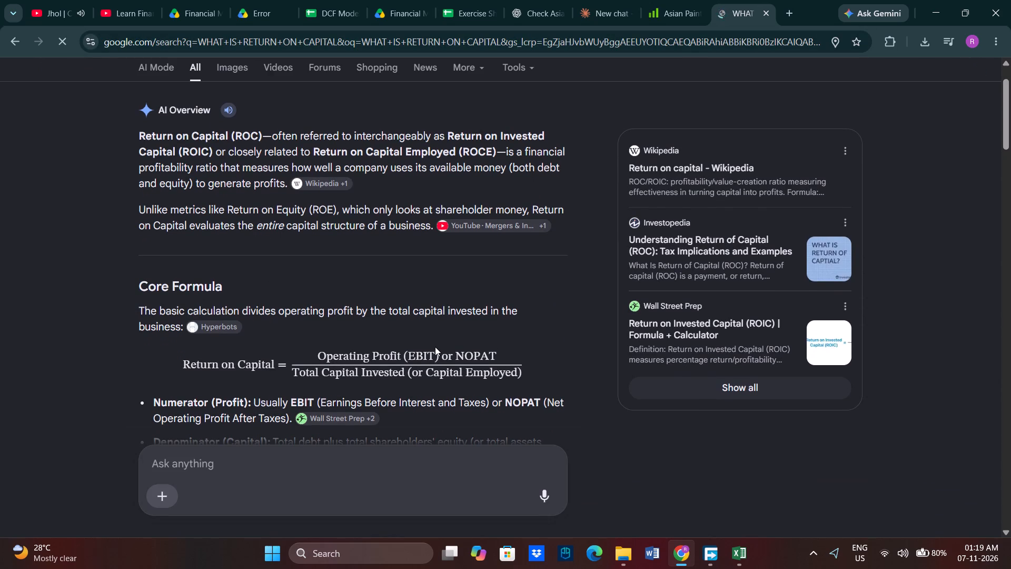
# Switch to the Asian Paints workbook and look through the Ratio Analysis, Common Size Statement and RM sheets, returning to Intristic Growth.
pyautogui.click(740, 539)
pyautogui.doubleClick(740, 539)
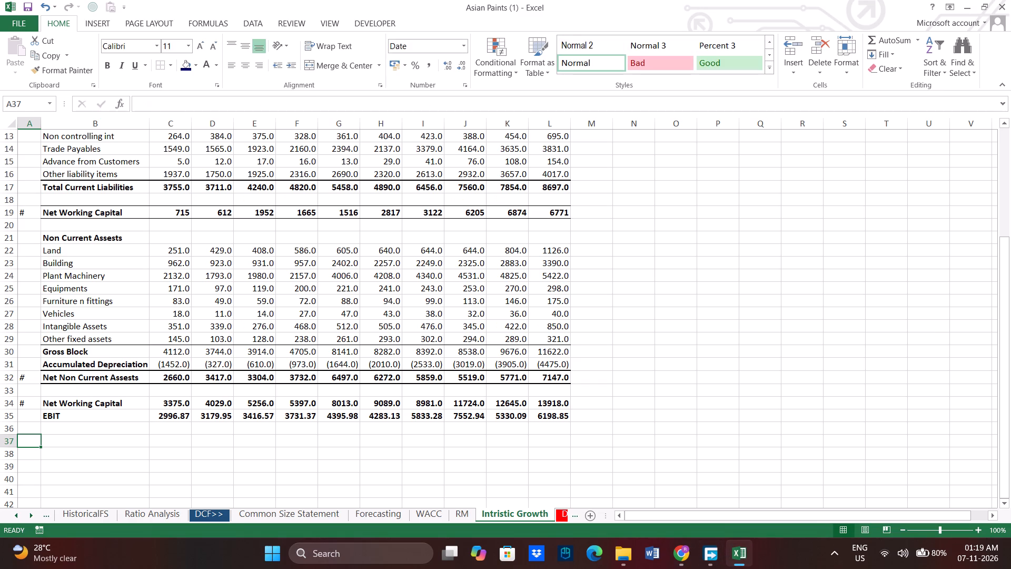
pyautogui.click(154, 517)
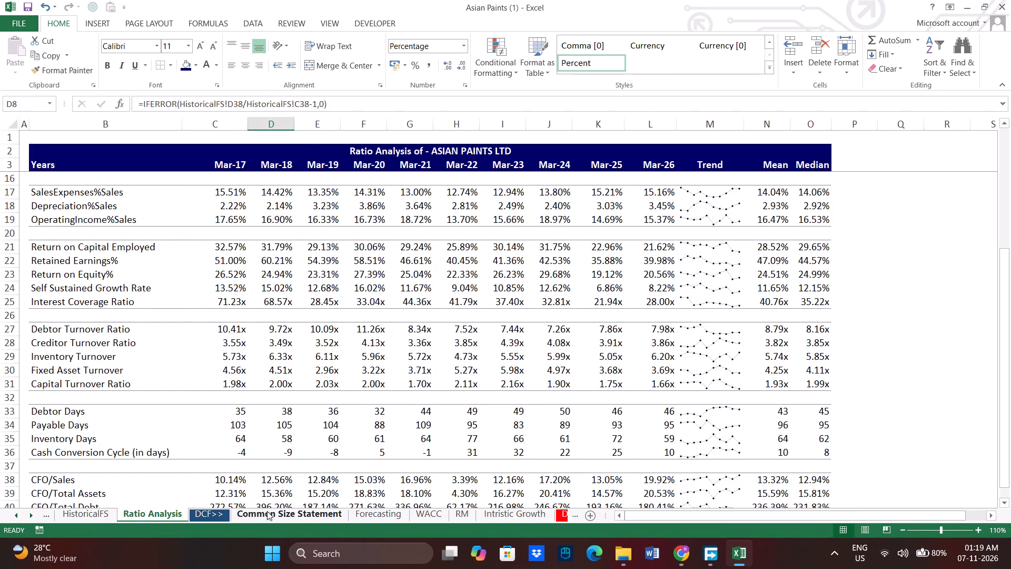
pyautogui.click(267, 511)
pyautogui.click(198, 514)
pyautogui.click(455, 513)
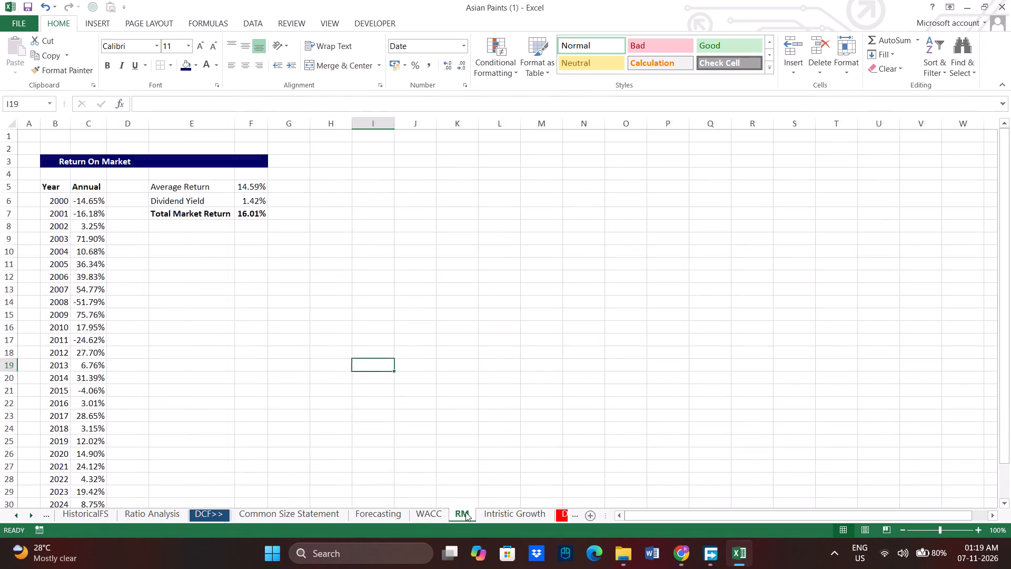
pyautogui.click(501, 512)
# Label row 37 of the Intristic Growth sheet with # in A37 and ROIC in B37, checking the reference label.
pyautogui.click(75, 443)
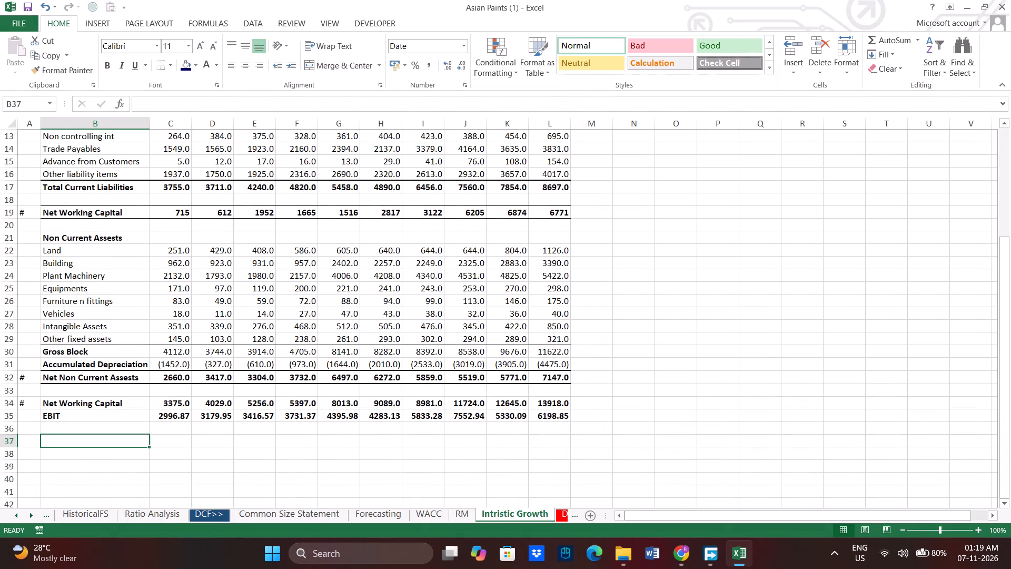
pyautogui.click(22, 446)
pyautogui.hotkey('shift', '#')
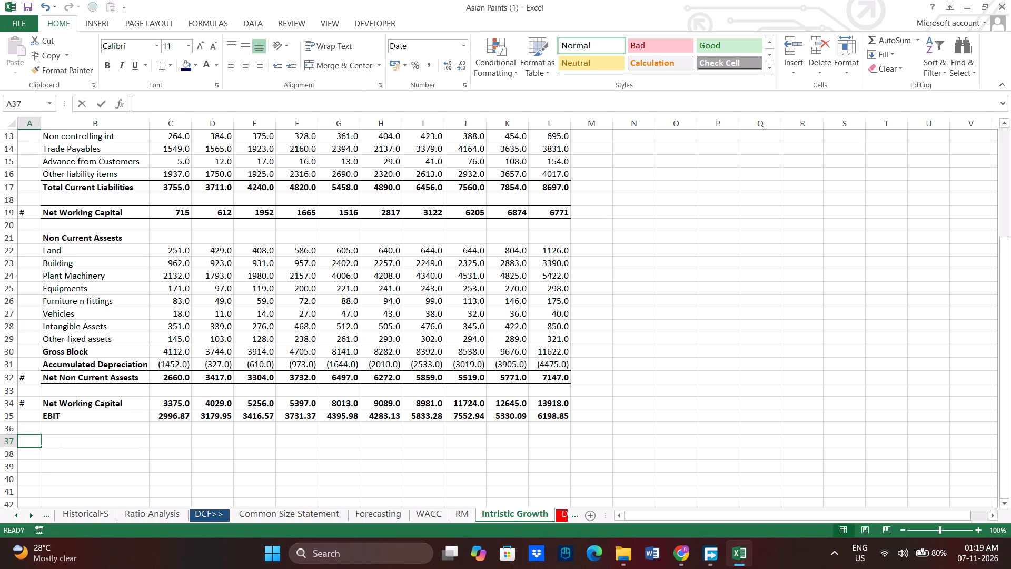
pyautogui.press('Right')
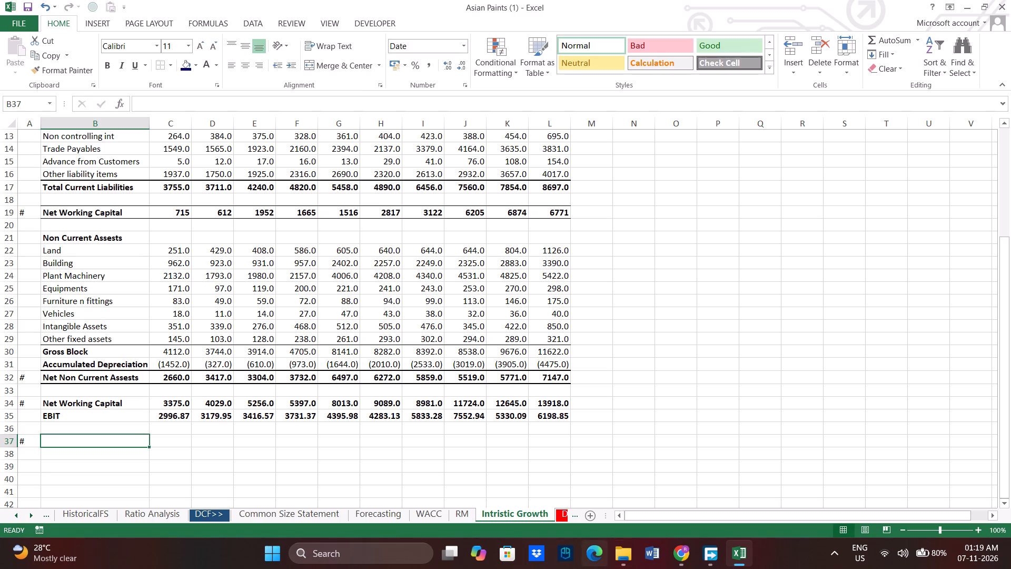
pyautogui.click(683, 552)
pyautogui.click(249, 0)
pyautogui.click(331, 0)
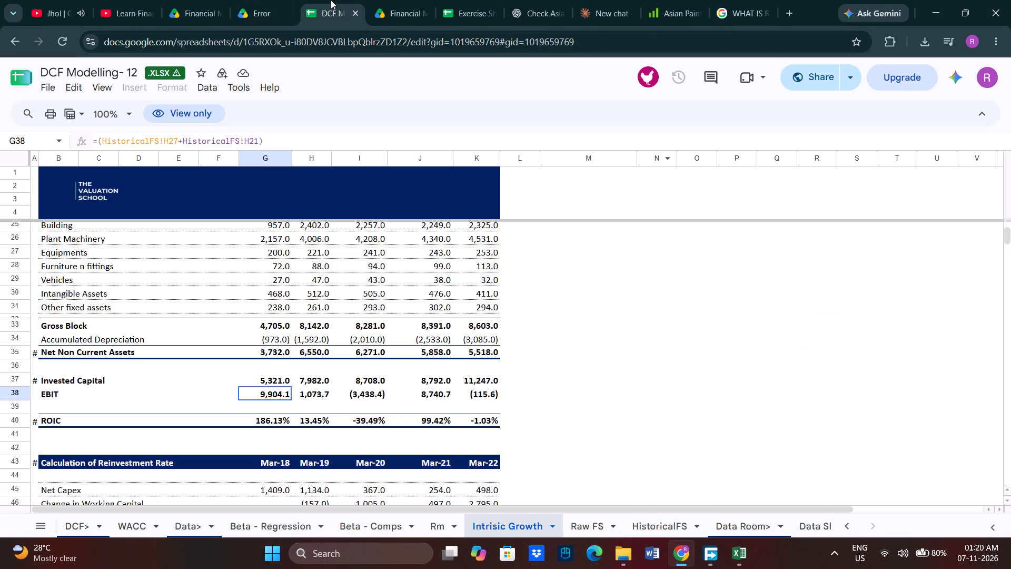
pyautogui.click(751, 555)
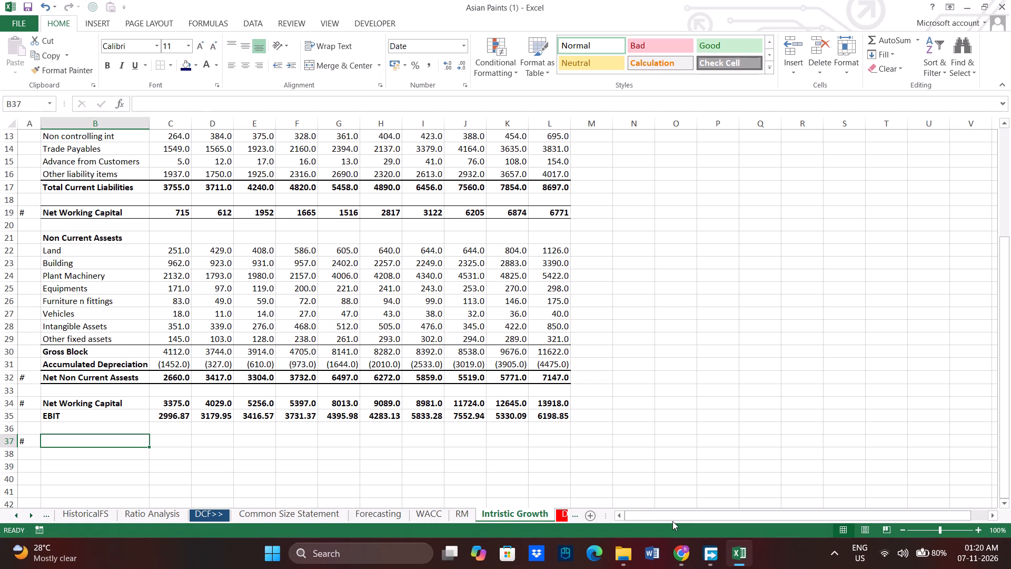
pyautogui.write('ROIC')
pyautogui.press('Return')
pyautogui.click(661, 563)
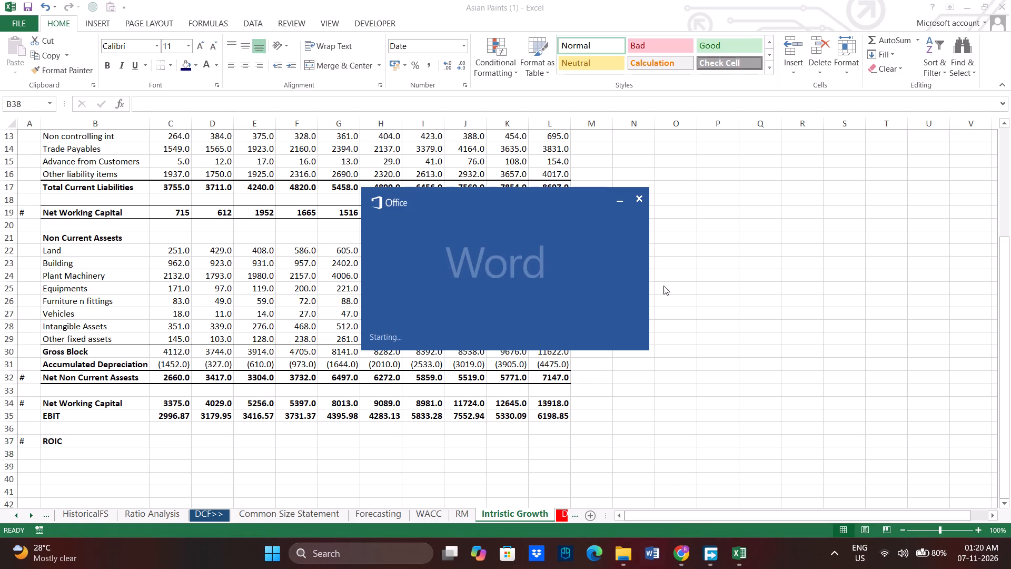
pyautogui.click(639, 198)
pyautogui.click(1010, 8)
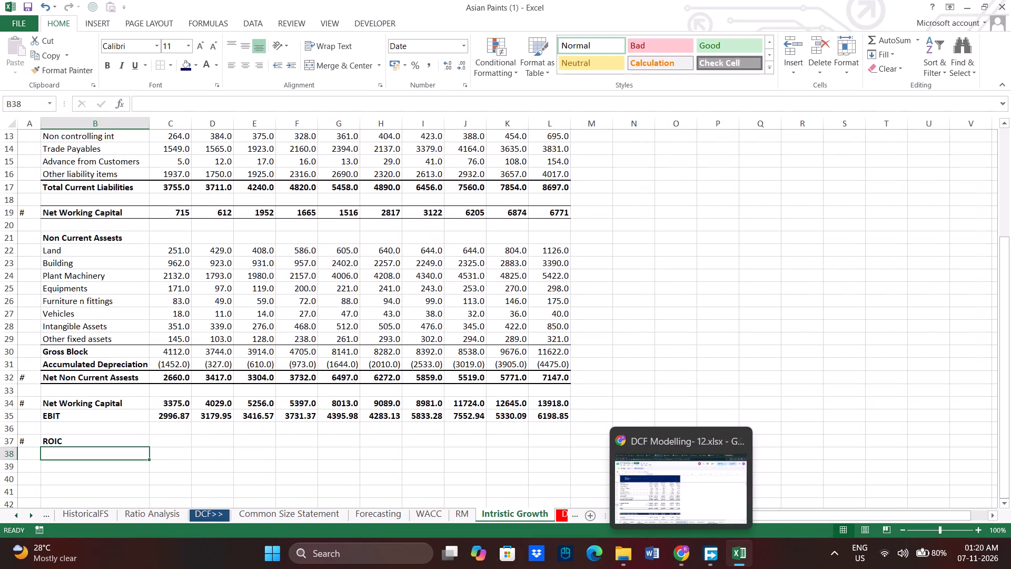
# Calculate ROIC in C37 by dividing EBIT by the capital figure above it, using =C35/C34.
pyautogui.click(161, 443)
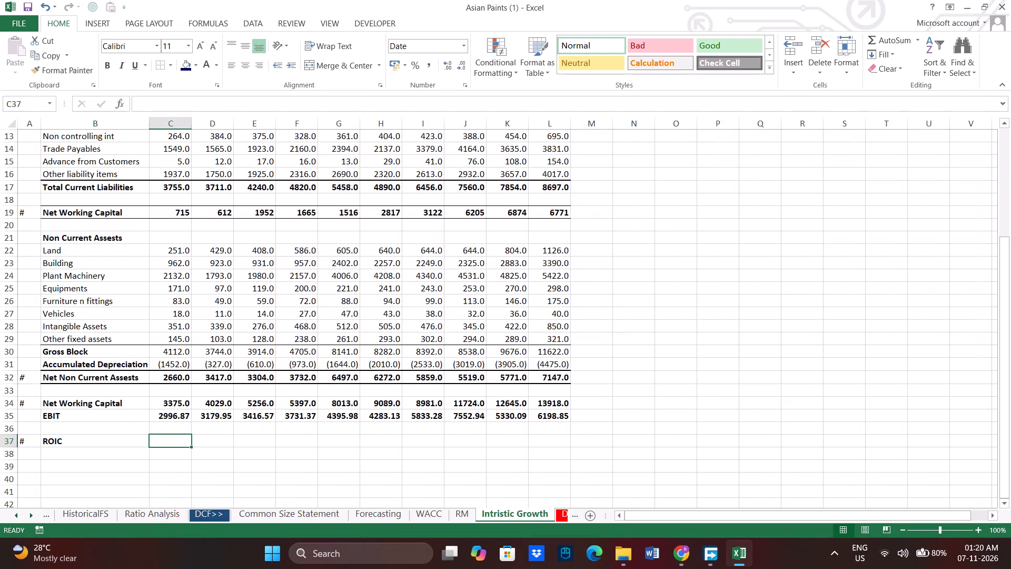
pyautogui.press('=')
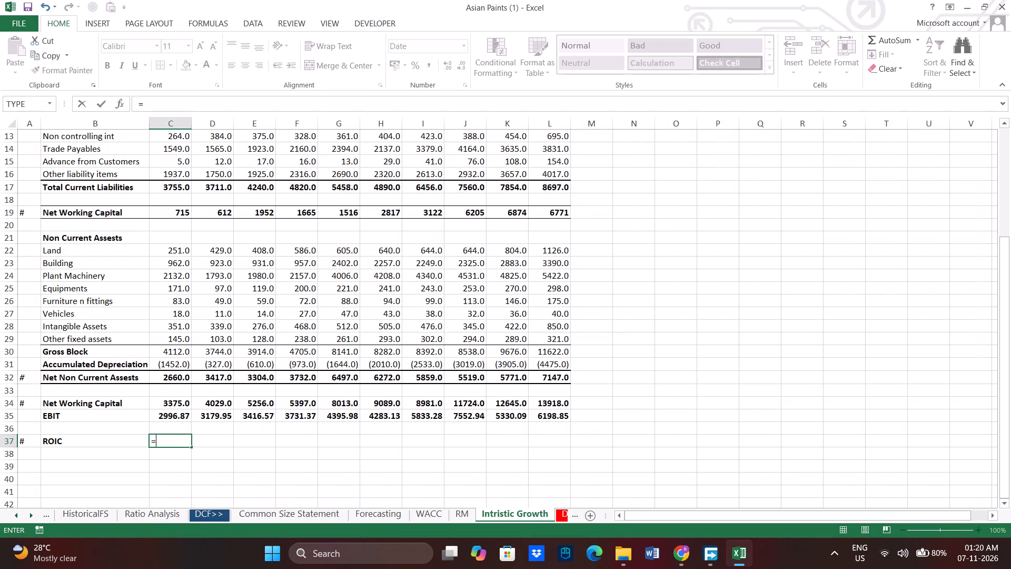
pyautogui.click(169, 416)
pyautogui.press('/')
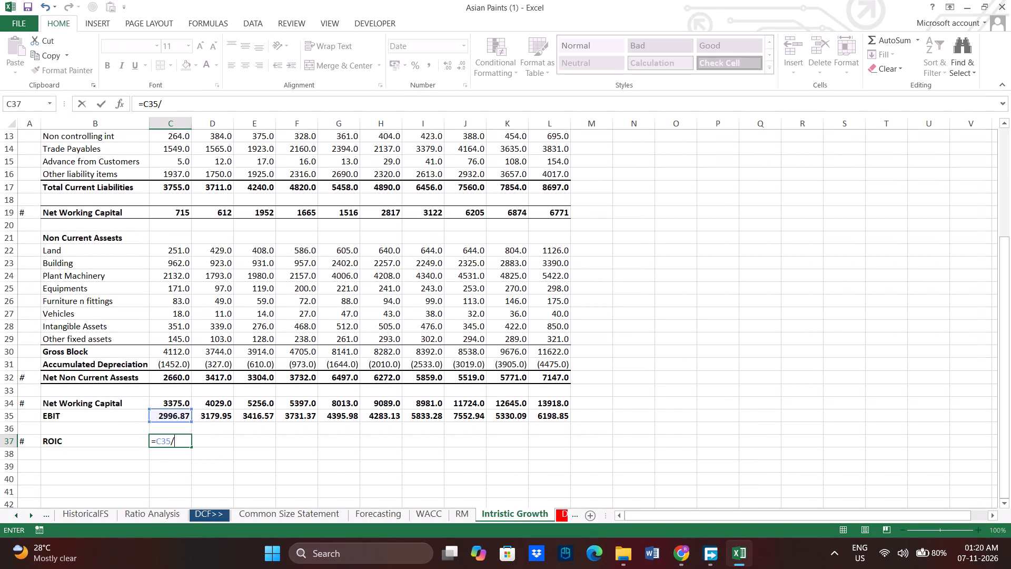
pyautogui.click(175, 407)
pyautogui.press('Return')
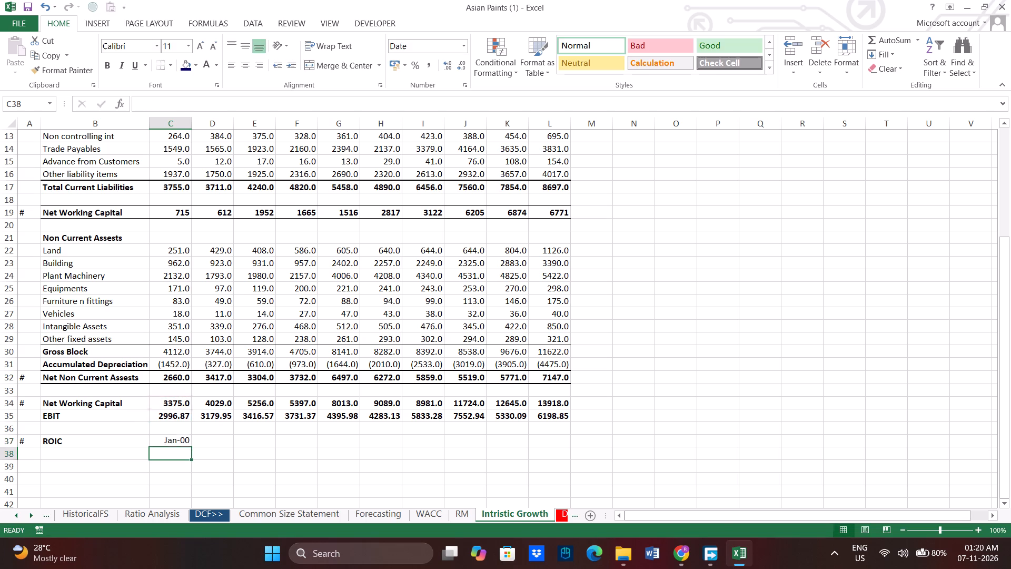
# Format the C37 ROIC value as a percentage with two decimals.
pyautogui.click(181, 440)
pyautogui.click(417, 63)
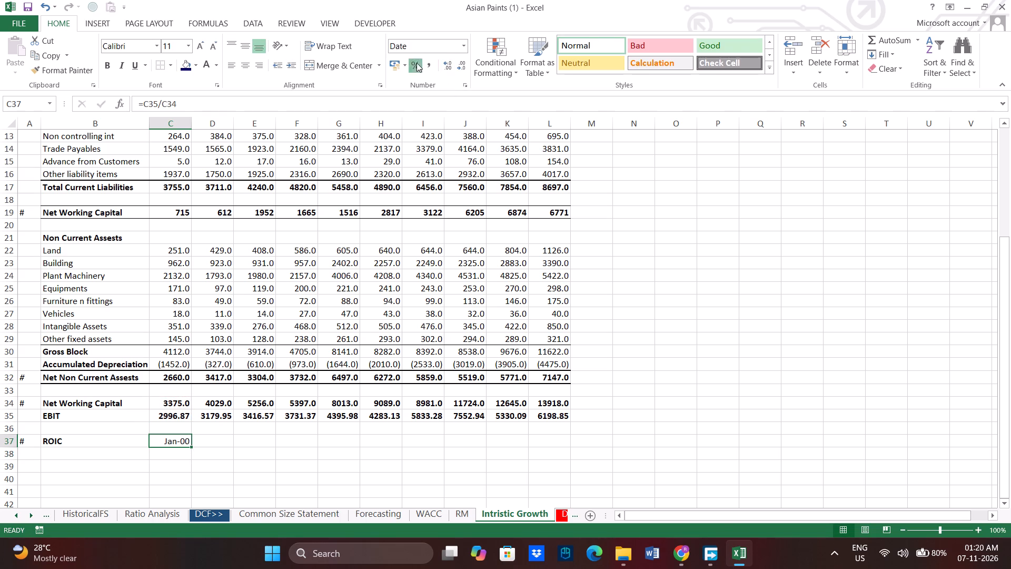
pyautogui.doubleClick(441, 71)
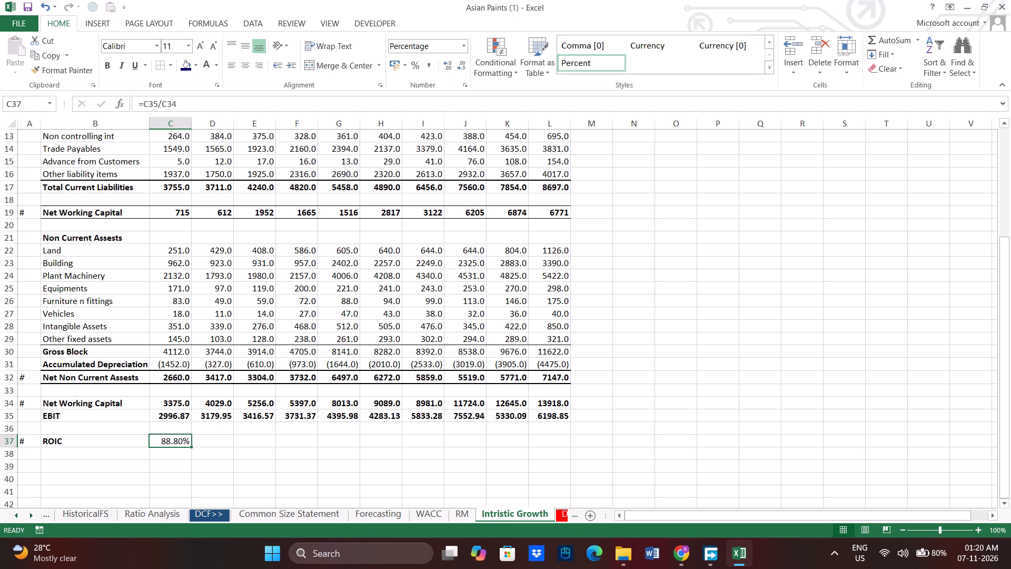
# Copy the C37 ROIC formula across row 37 through L37.
pyautogui.hotkey('ctrl', 'c')
pyautogui.hotkey('shift', 'Right')
pyautogui.hotkey('shift', 'Right')
pyautogui.hotkey('shift', 'Right')
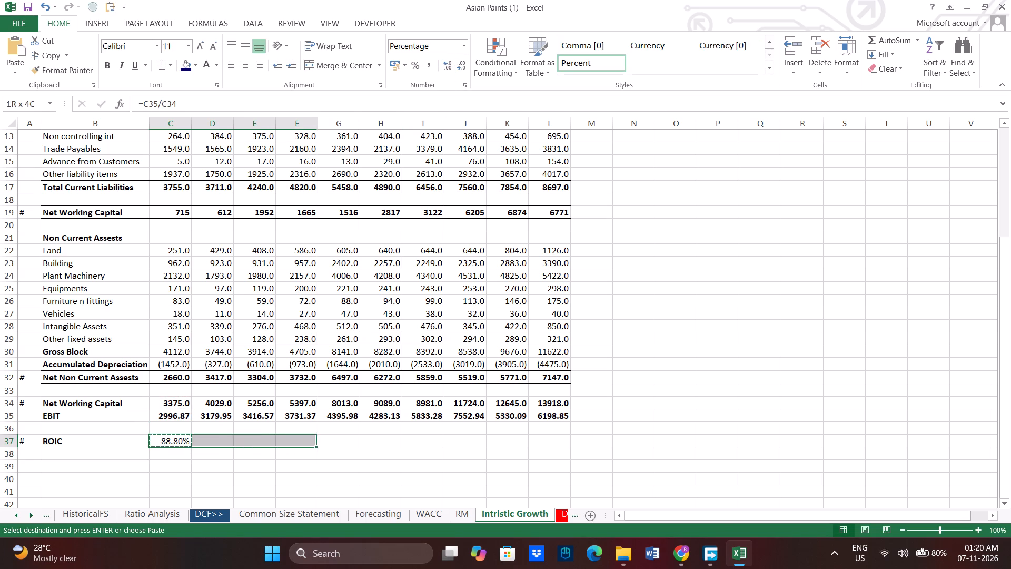
pyautogui.hotkey('shift', 'Right')
pyautogui.hotkey('shift', 'Right')
pyautogui.hotkey('shift', 'Right')
pyautogui.hotkey('shift', 'Right')
pyautogui.hotkey('shift', 'Right')
pyautogui.hotkey('shift', 'Right')
pyautogui.hotkey('ctrl', 'v')
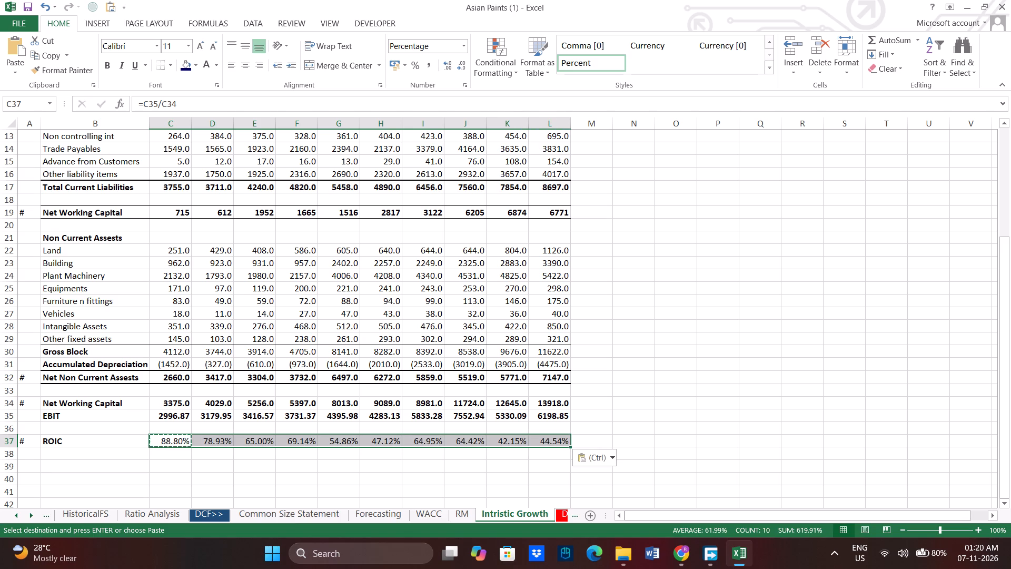
pyautogui.click(170, 437)
# Recheck the Mar-18 ROIC and EBIT formulas, G40 and G38, in the DCF Modelling- 12 reference sheet.
pyautogui.click(692, 547)
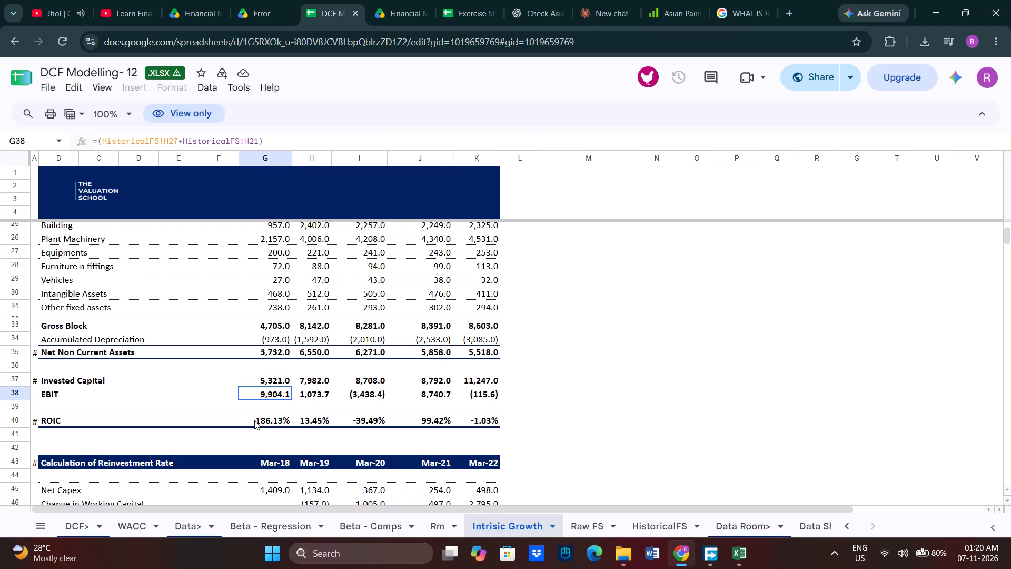
pyautogui.click(261, 418)
pyautogui.click(271, 390)
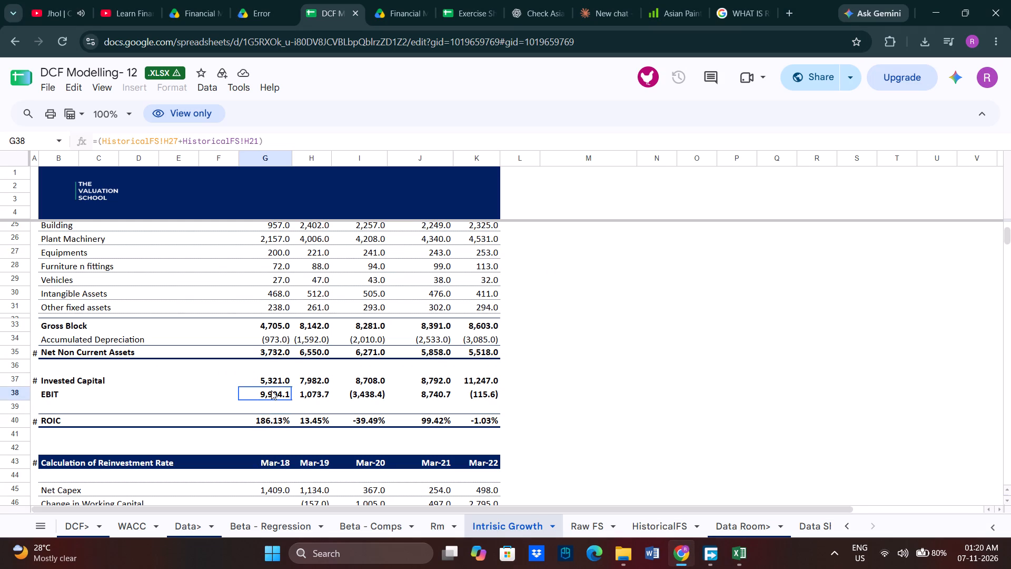
# Compare the Invested Capital and EBIT formulas in the DCF Modelling- 12 reference with C34 and C35 on the Intristic Growth sheet.
pyautogui.click(264, 427)
pyautogui.click(266, 397)
pyautogui.click(267, 380)
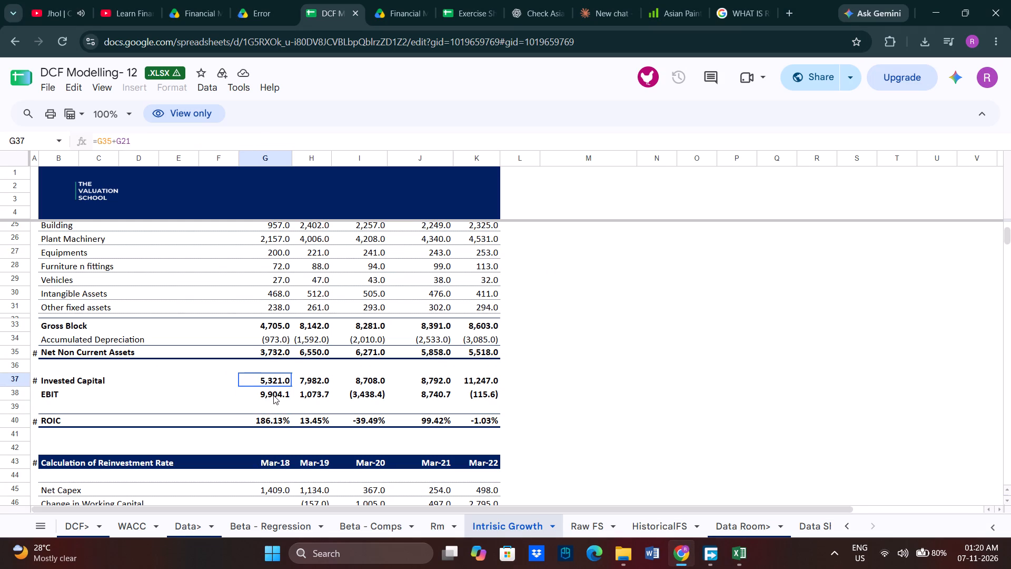
pyautogui.click(273, 395)
pyautogui.click(273, 379)
pyautogui.click(681, 539)
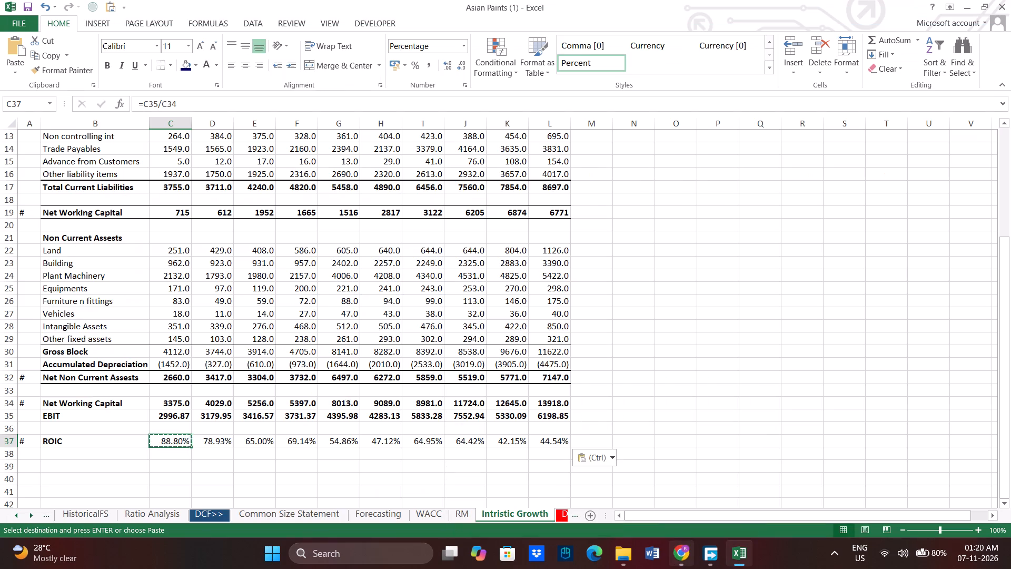
pyautogui.click(161, 446)
pyautogui.click(165, 409)
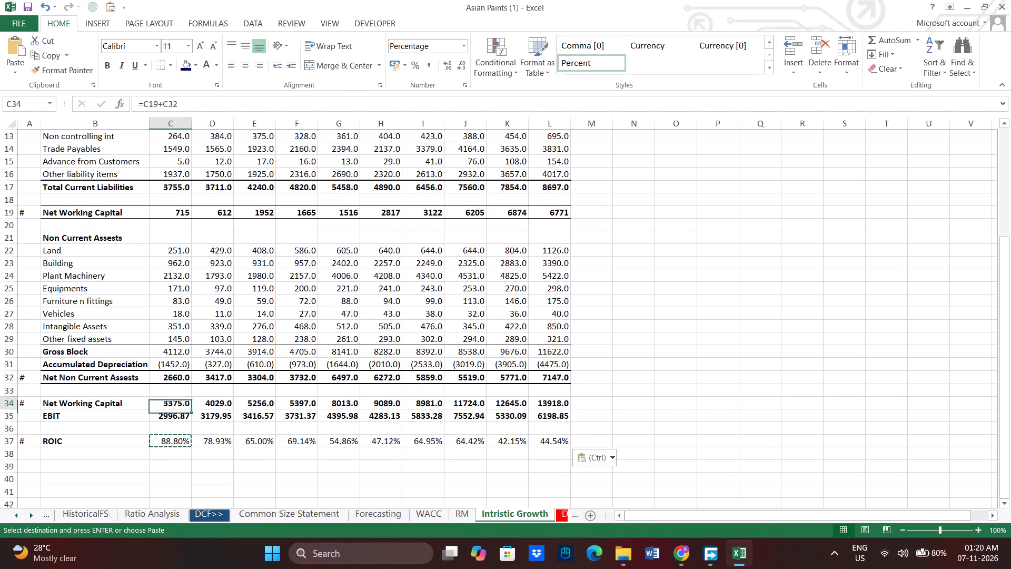
pyautogui.click(168, 417)
pyautogui.click(165, 403)
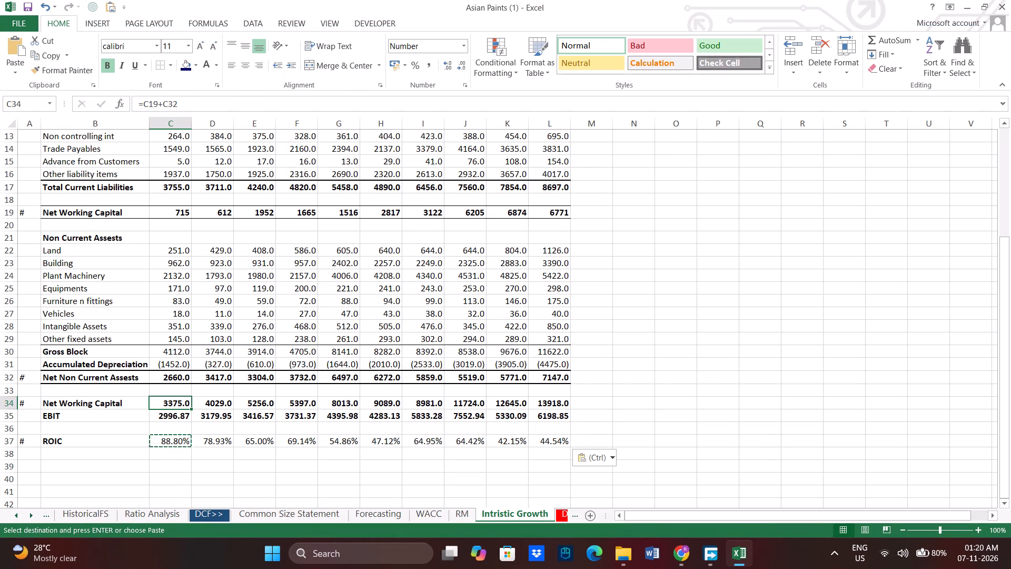
pyautogui.click(175, 410)
pyautogui.click(179, 413)
pyautogui.click(186, 401)
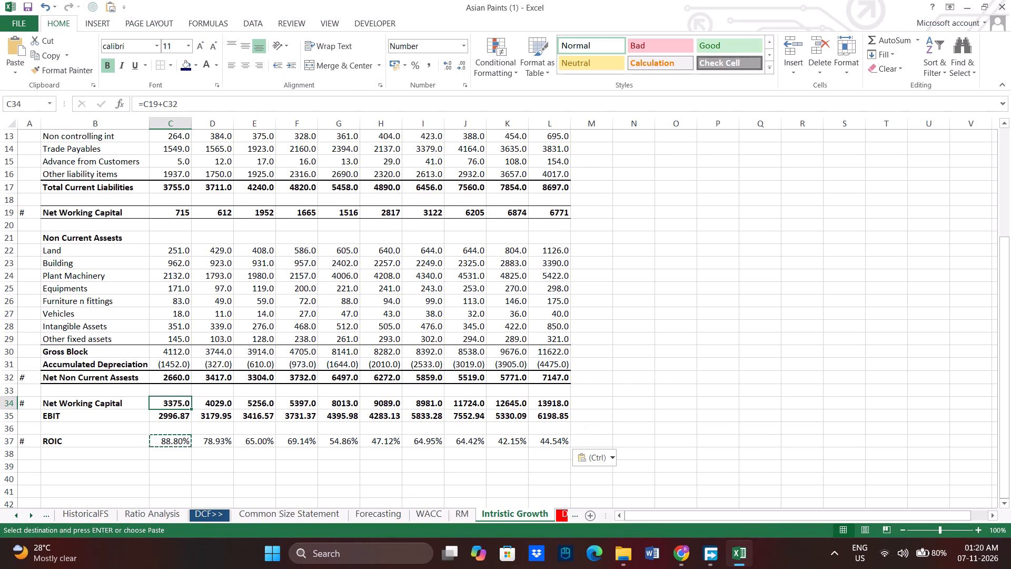
pyautogui.click(185, 414)
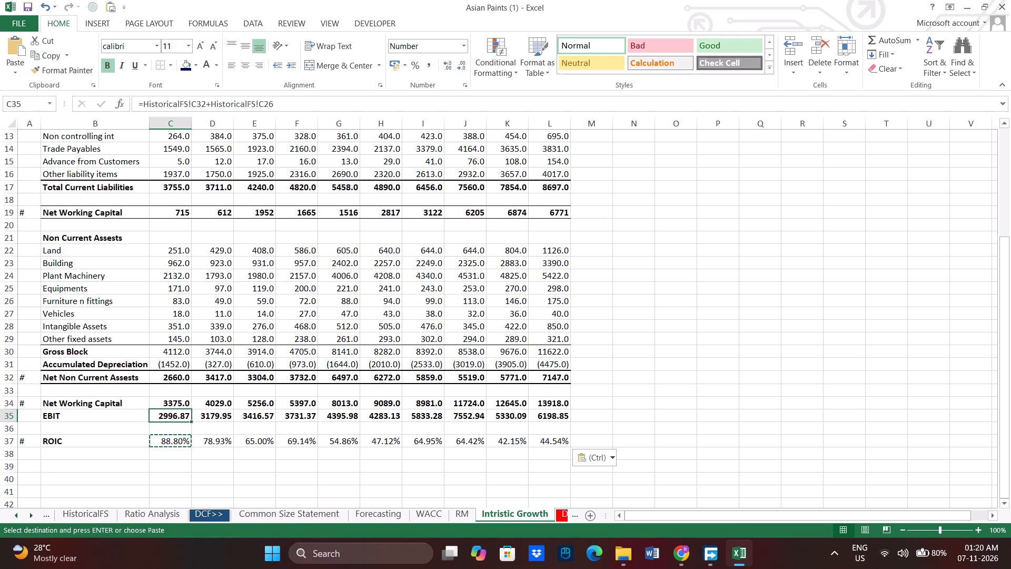
pyautogui.moveTo(576, 401); pyautogui.dragTo(186, 410)
pyautogui.click(692, 550)
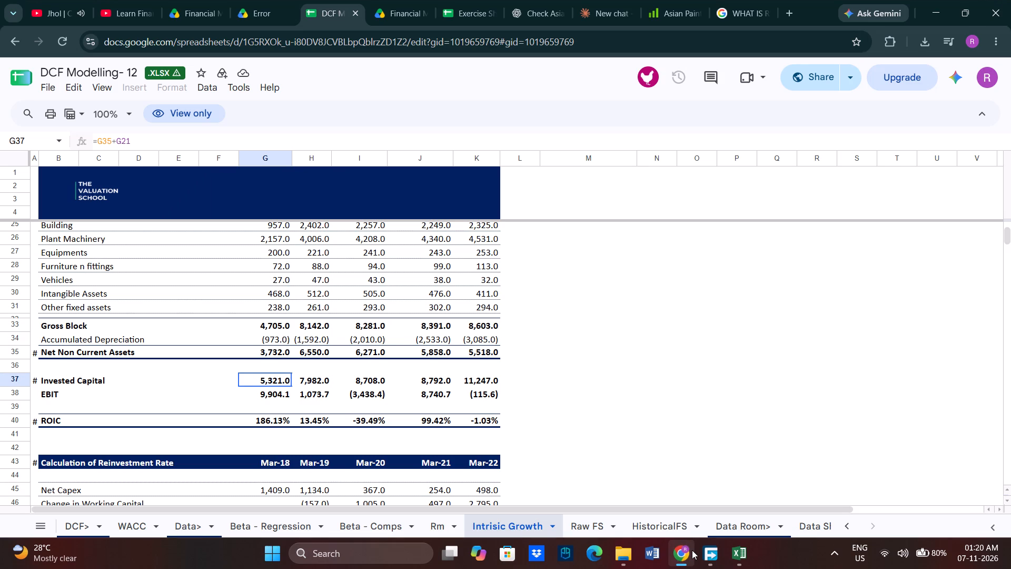
pyautogui.click(692, 550)
# Following the reference's reinvestment rate section, enter the # section marker in A39 of the Intristic Growth sheet.
pyautogui.scroll(-1, 85, 498)
pyautogui.click(676, 550)
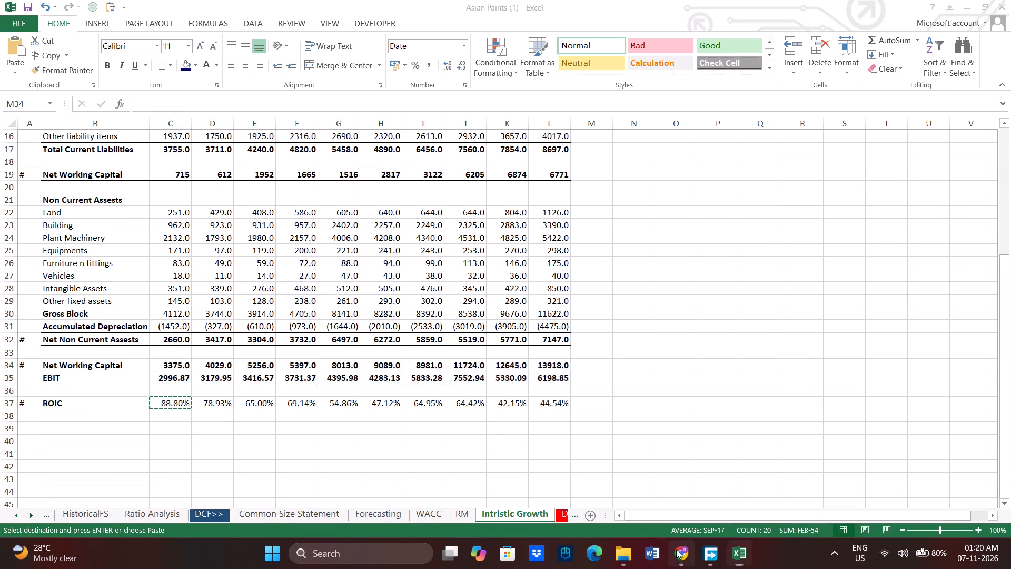
pyautogui.scroll(-2, 266, 386)
pyautogui.click(115, 337)
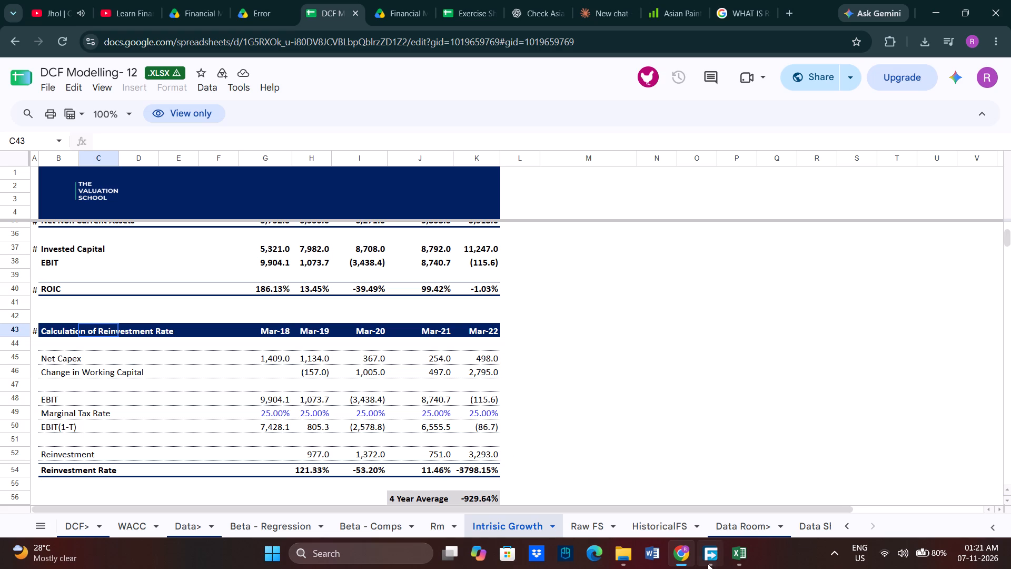
pyautogui.click(748, 551)
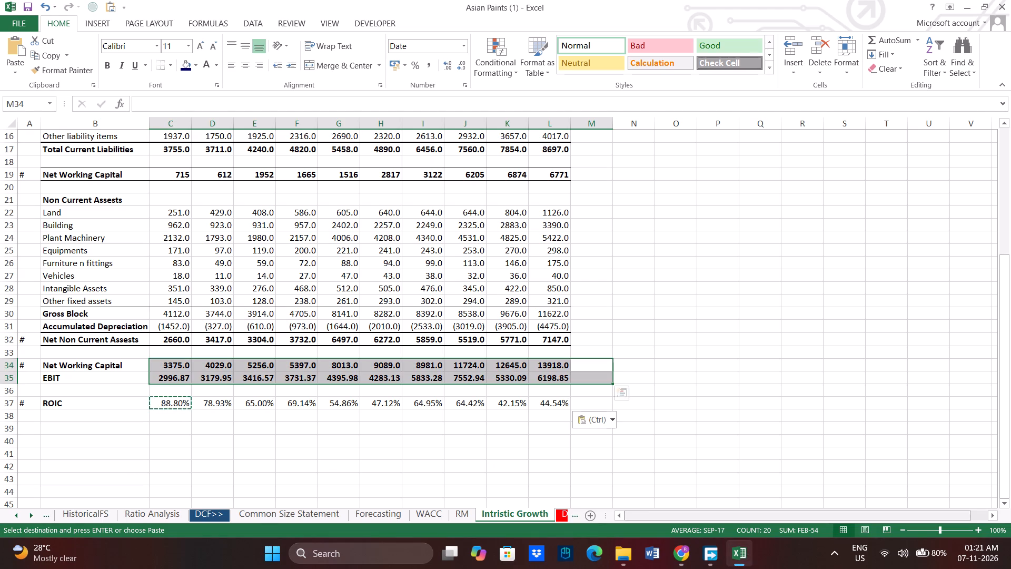
pyautogui.click(27, 421)
pyautogui.click(33, 426)
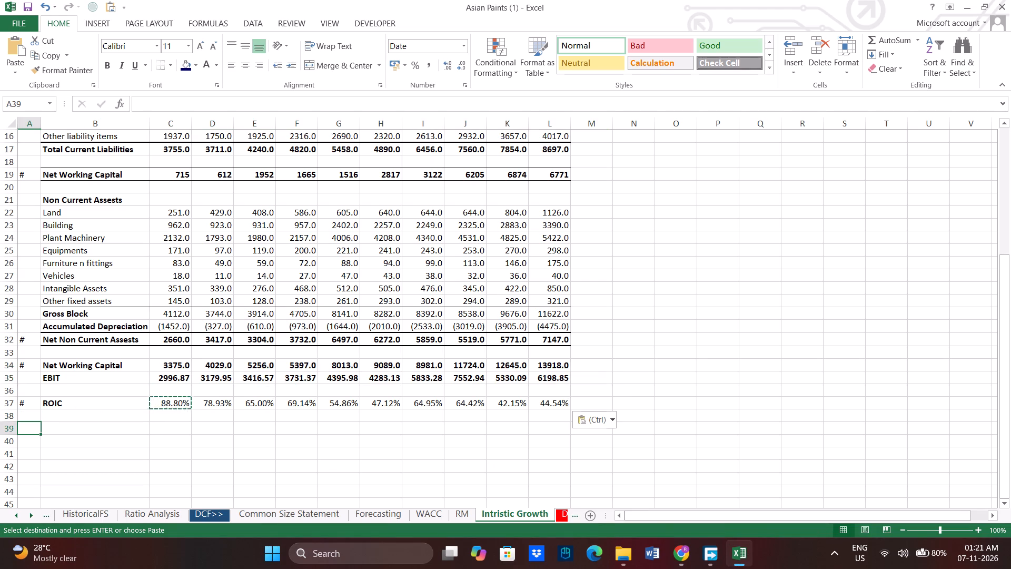
pyautogui.hotkey('shift', '#')
pyautogui.press('Right')
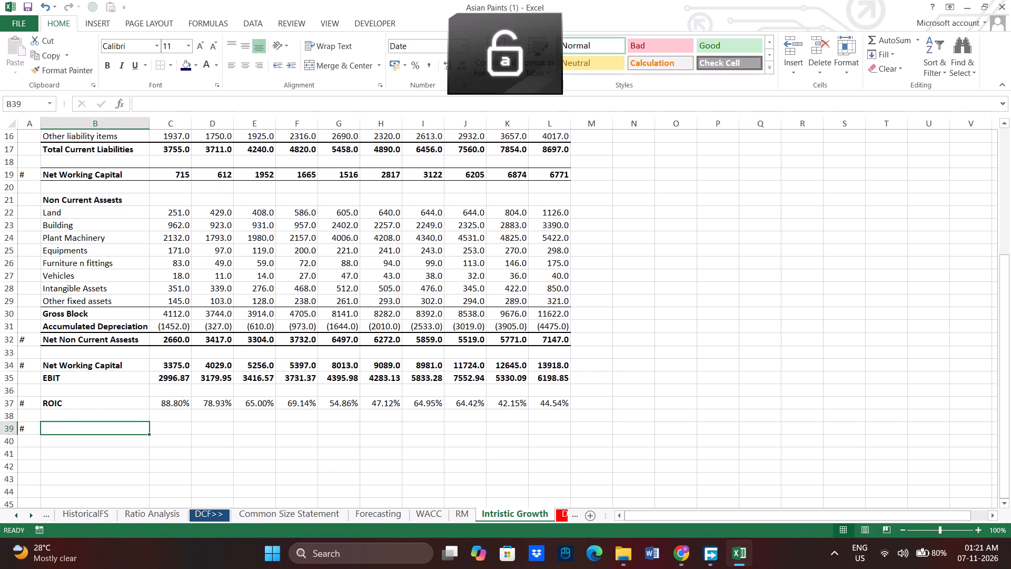
# Enter the heading "Calculation of recalculation Investment Rate" in B39.
pyautogui.press('BackSpace')
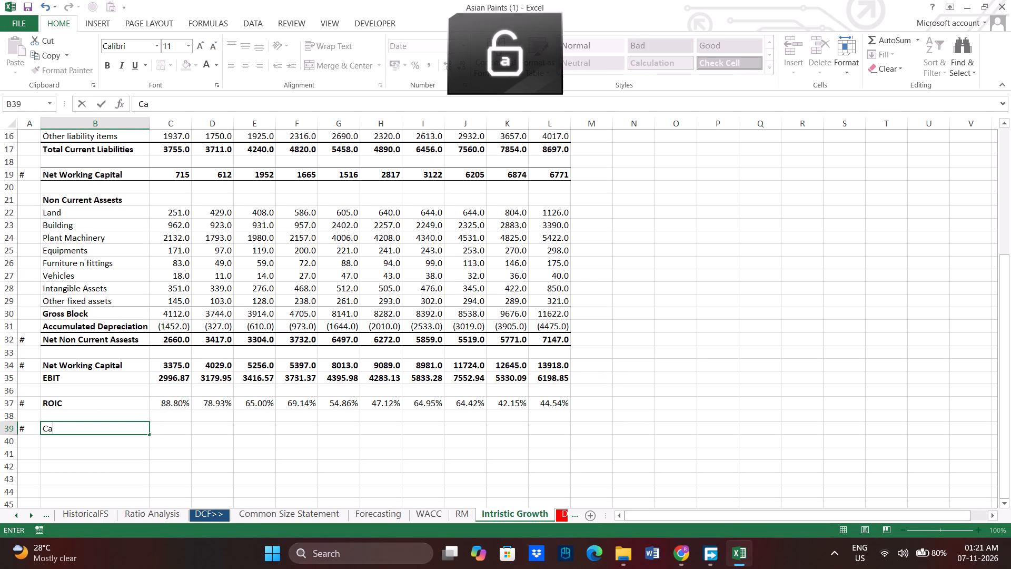
pyautogui.press('l')
pyautogui.press('c')
pyautogui.press('u')
pyautogui.press('l')
pyautogui.press('a')
pyautogui.press('t')
pyautogui.press('BackSpace')
pyautogui.press('BackSpace')
pyautogui.press('BackSpace')
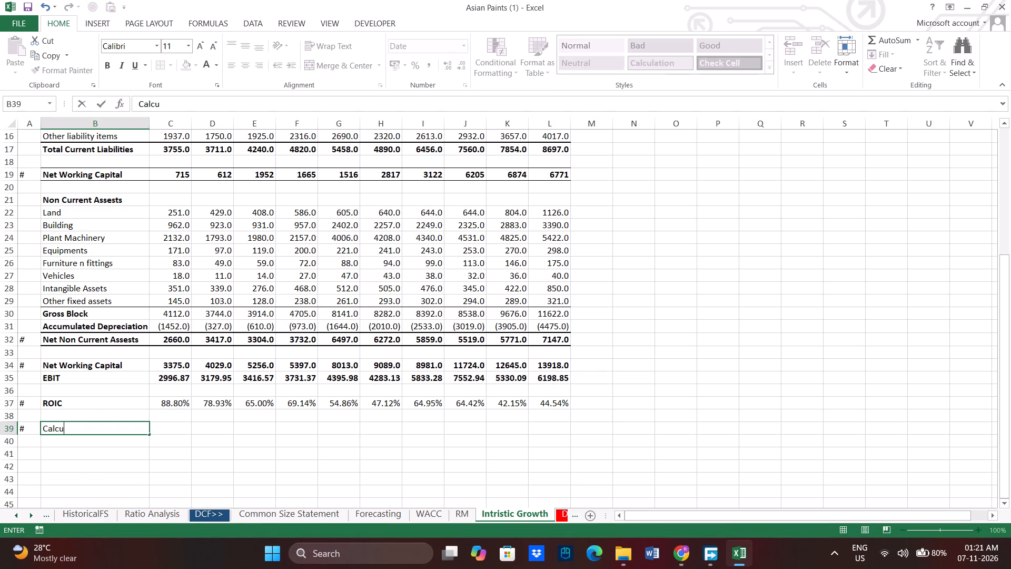
pyautogui.press('l')
pyautogui.press('a')
pyautogui.press('t')
pyautogui.press('i')
pyautogui.press('o')
pyautogui.press('m')
pyautogui.press('space')
pyautogui.press('BackSpace')
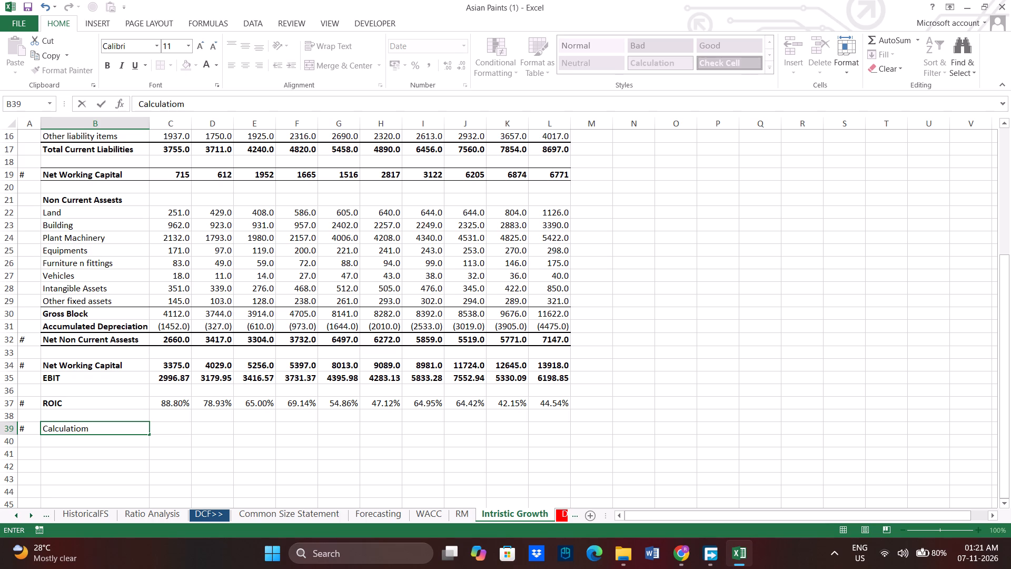
pyautogui.press('BackSpace')
pyautogui.press('n')
pyautogui.press('o')
pyautogui.press('BackSpace')
pyautogui.press('space')
pyautogui.press('p')
pyautogui.press('f')
pyautogui.press('space')
pyautogui.press('BackSpace')
pyautogui.press('BackSpace')
pyautogui.press('BackSpace')
pyautogui.press('o')
pyautogui.write('f recalu')
pyautogui.press('BackSpace')
pyautogui.press('BackSpace')
pyautogui.write('lculation')
pyautogui.press('space')
pyautogui.press('BackSpace')
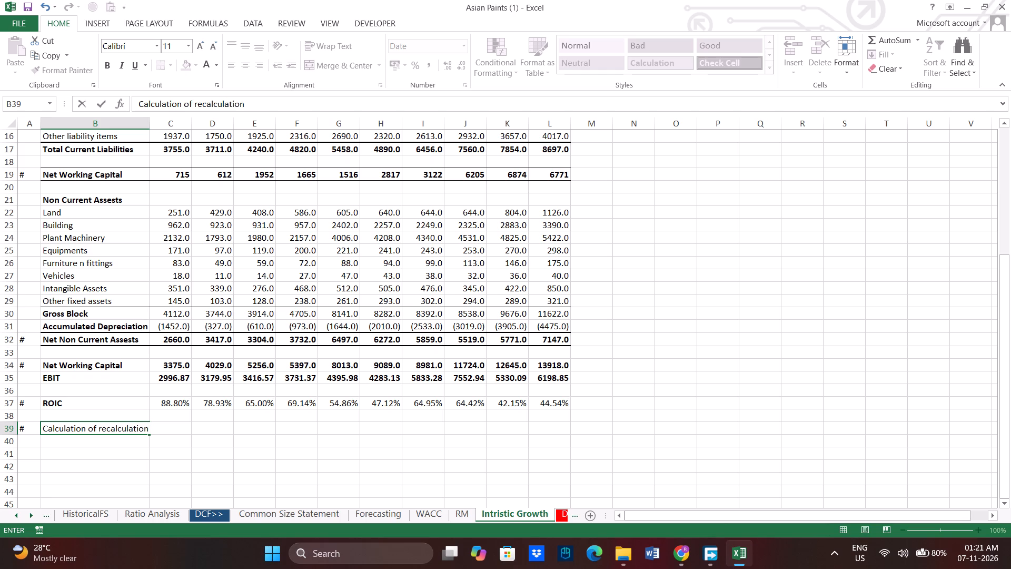
pyautogui.press('space')
pyautogui.press('BackSpace')
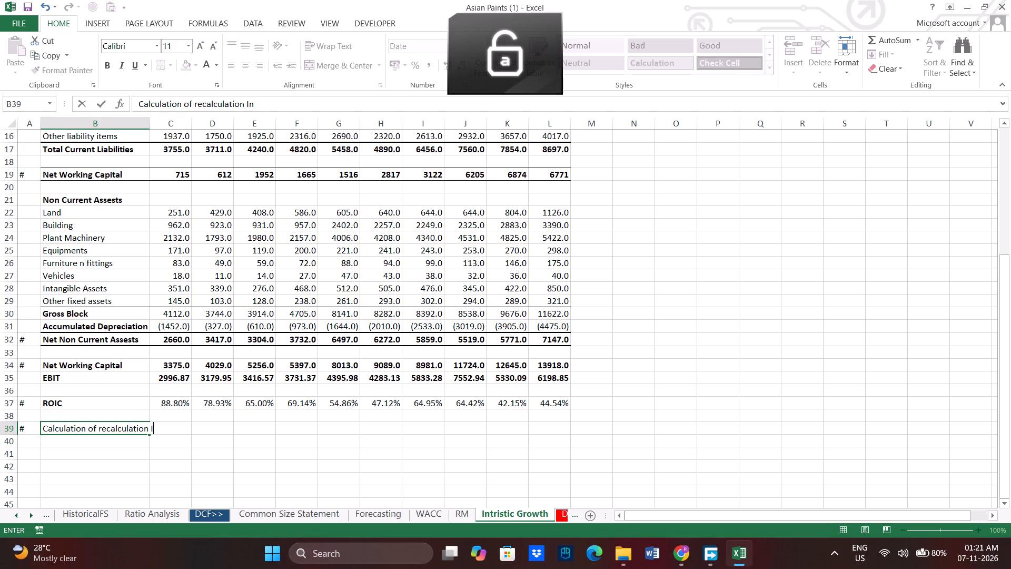
pyautogui.write('nvestmenet')
pyautogui.press('space')
pyautogui.press('BackSpace')
pyautogui.press('BackSpace')
pyautogui.press('BackSpace')
pyautogui.press('BackSpace')
pyautogui.press('BackSpace')
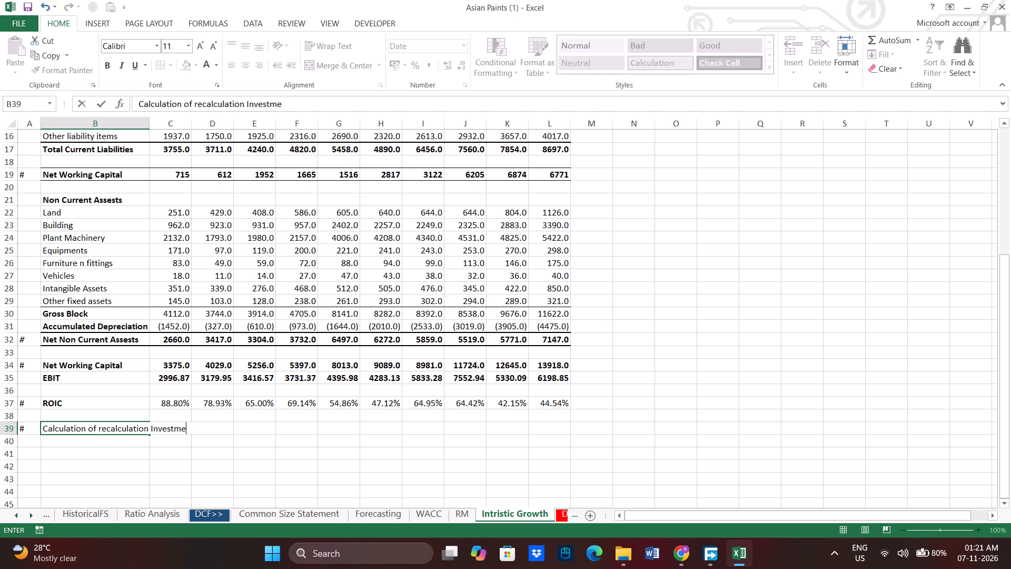
pyautogui.press('BackSpace')
pyautogui.write('ment')
pyautogui.press('space')
pyautogui.press('Return')
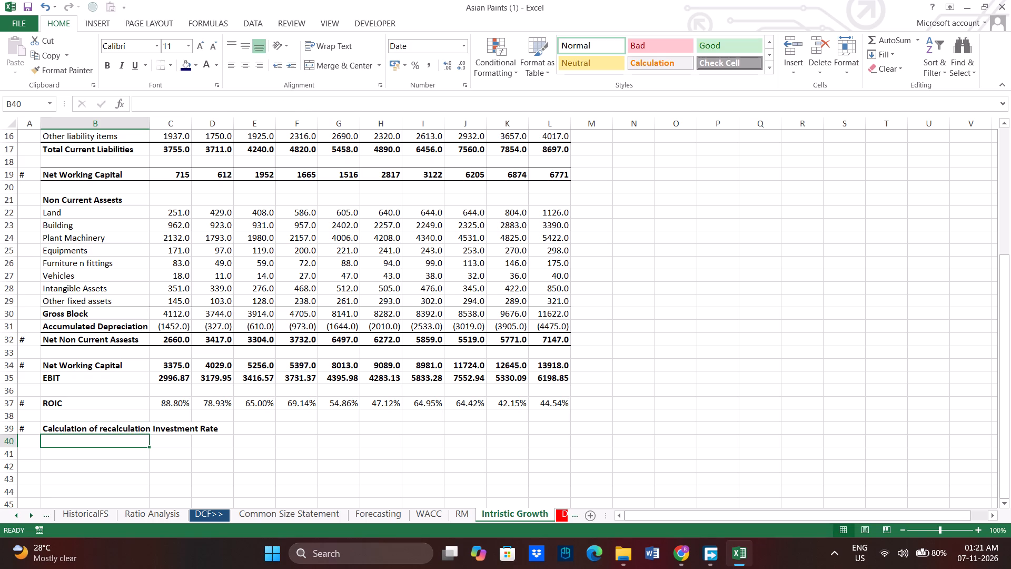
# Check the heading against the reference and correct B39 to "Calculation of Reinvestment Rate".
pyautogui.click(675, 549)
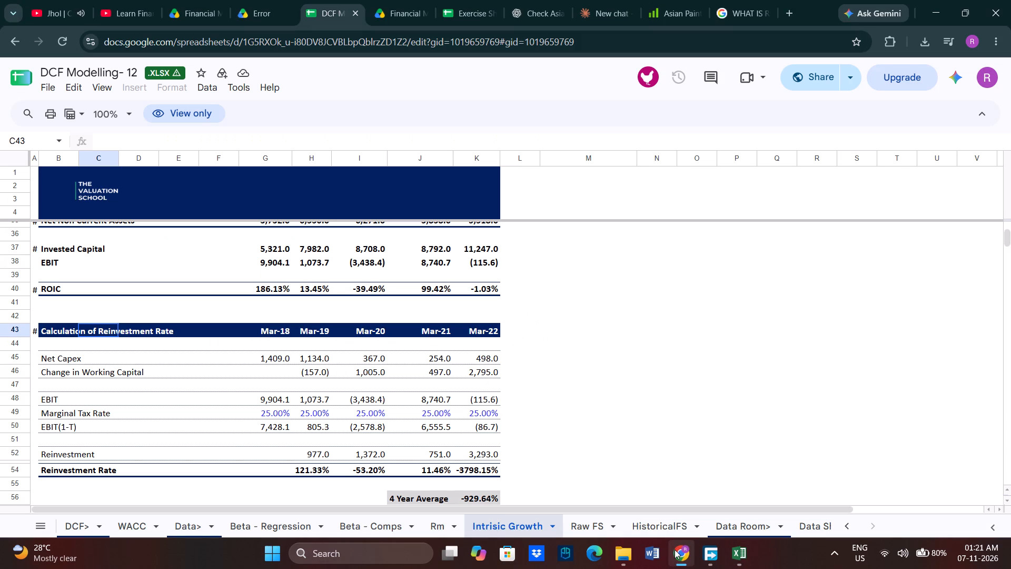
pyautogui.click(683, 552)
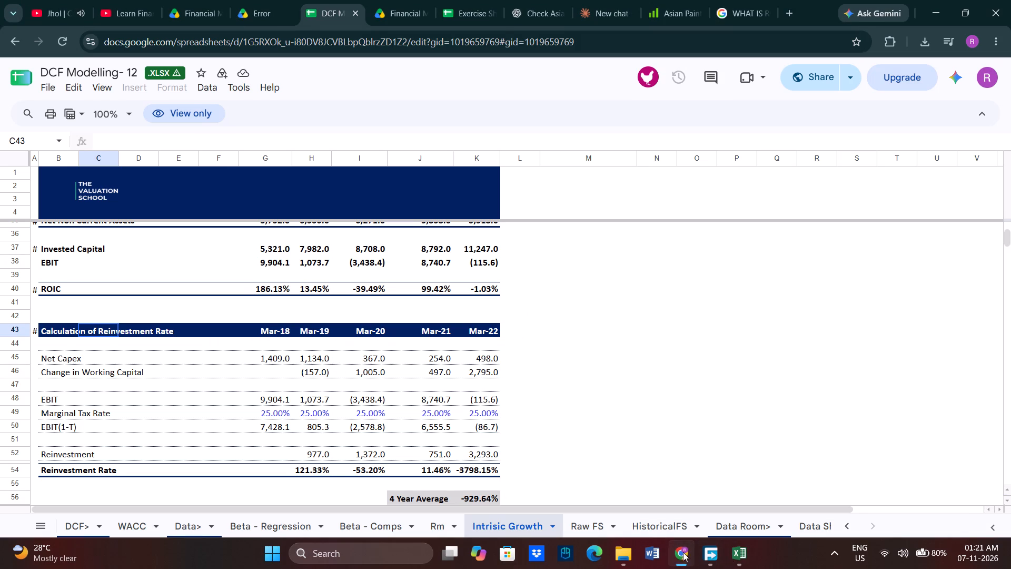
pyautogui.doubleClick(683, 552)
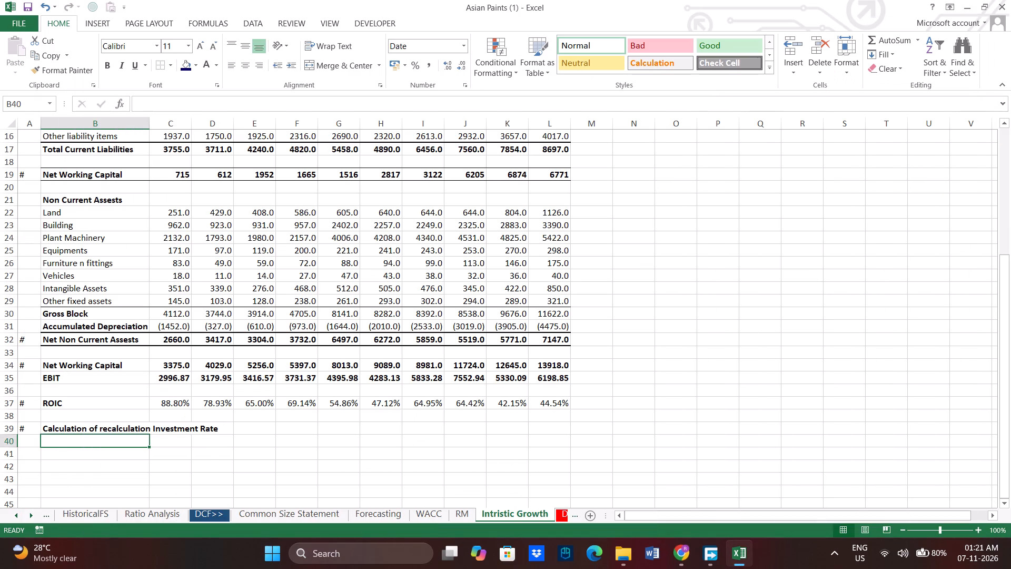
pyautogui.doubleClick(170, 431)
pyautogui.doubleClick(97, 428)
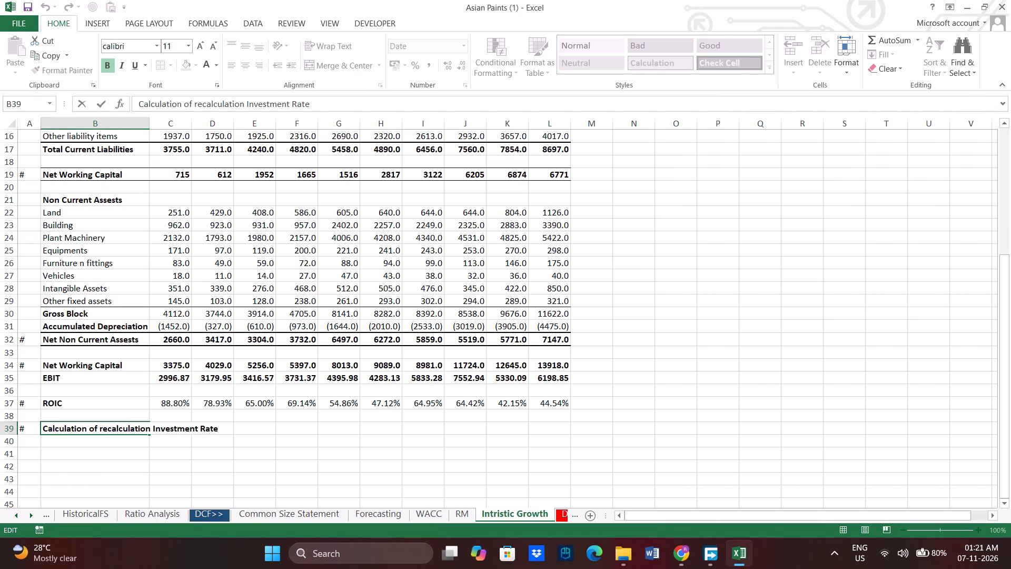
pyautogui.click(156, 425)
pyautogui.click(153, 427)
pyautogui.press('BackSpace')
pyautogui.press('BackSpace')
pyautogui.press('BackSpace')
pyautogui.press('BackSpace')
pyautogui.press('BackSpace')
pyautogui.press('BackSpace')
pyautogui.press('BackSpace')
pyautogui.press('BackSpace')
pyautogui.press('BackSpace')
pyautogui.press('BackSpace')
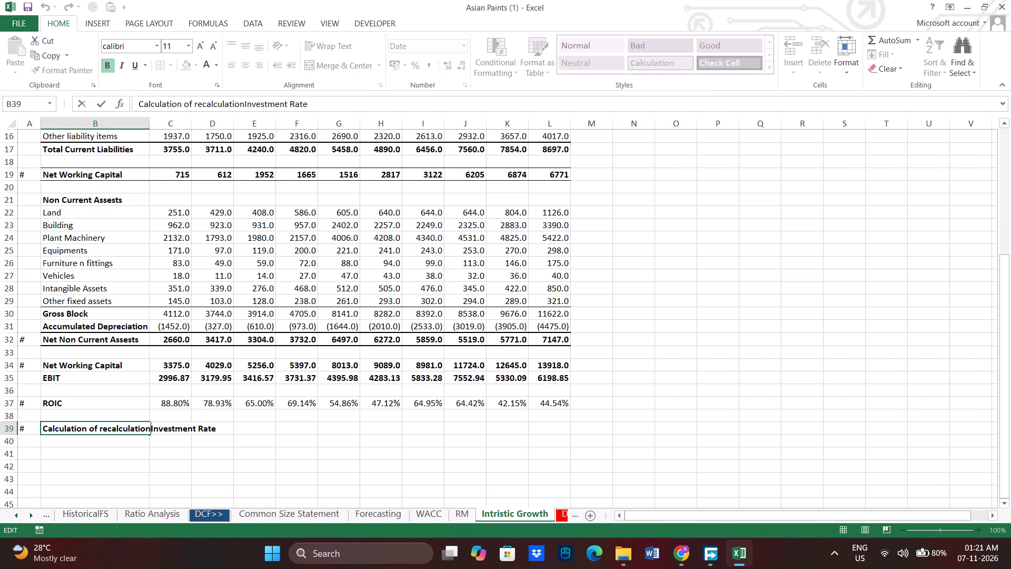
pyautogui.press('BackSpace')
pyautogui.press('BackSpace')
pyautogui.press('BackSpace')
pyautogui.press('BackSpace')
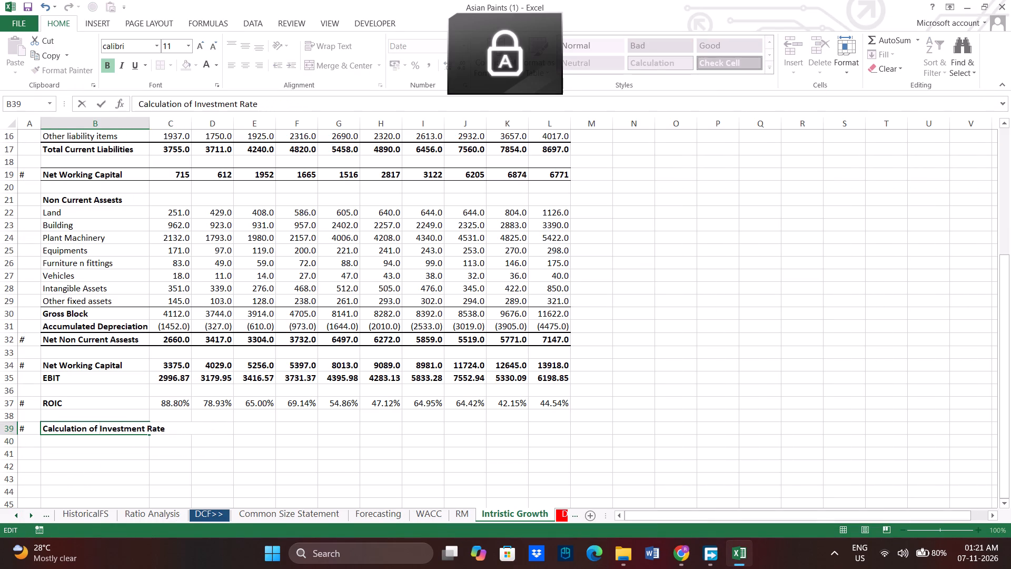
pyautogui.press('BackSpace')
pyautogui.press('e')
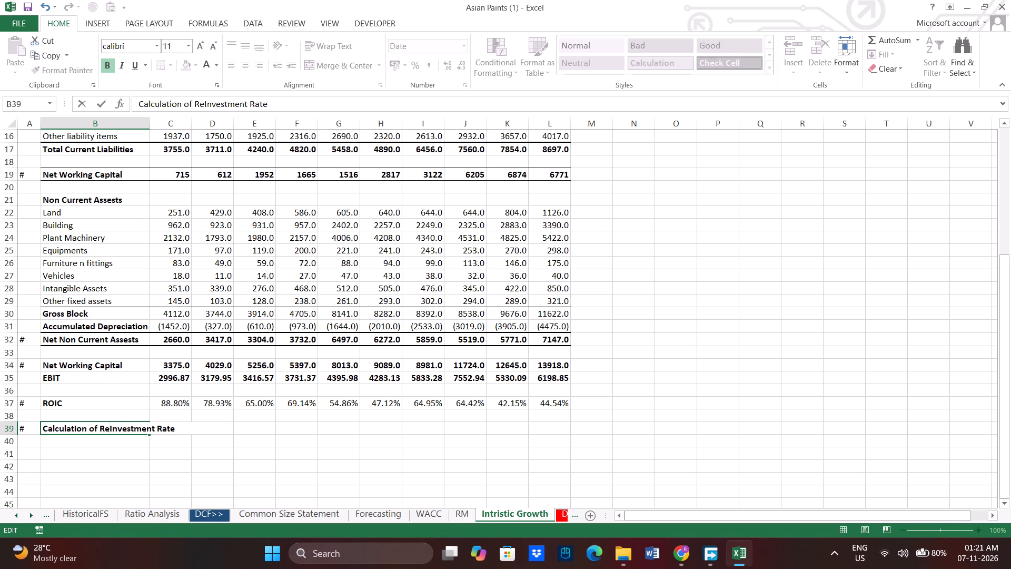
pyautogui.press('Right')
pyautogui.press('BackSpace')
pyautogui.press('i')
pyautogui.press('Return')
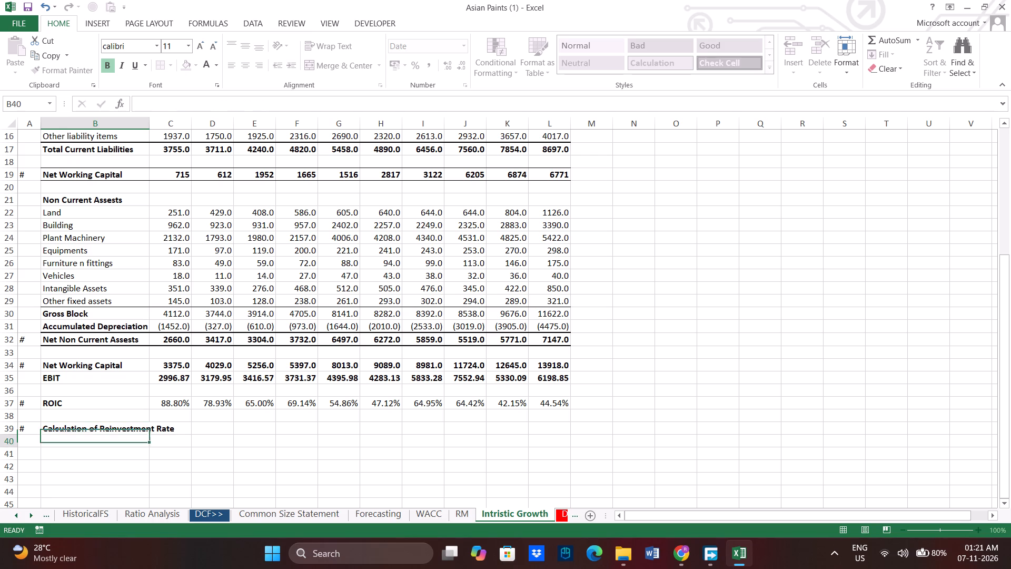
# Auto-fit column B's width so it holds the full reinvestment rate heading.
pyautogui.doubleClick(150, 123)
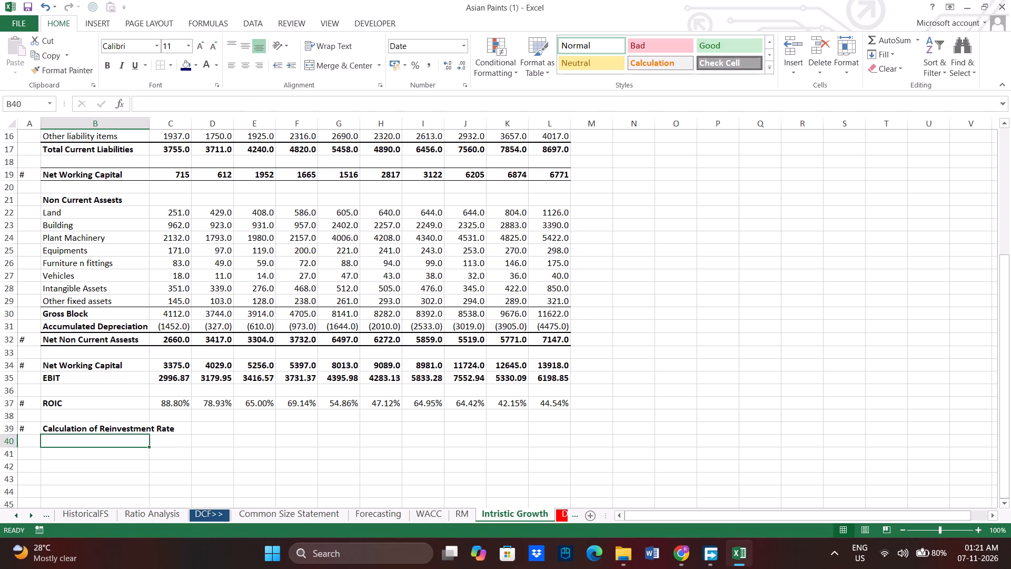
# Link C39 to the Mar-17 date header in C2 of the ROIC section.
pyautogui.click(690, 544)
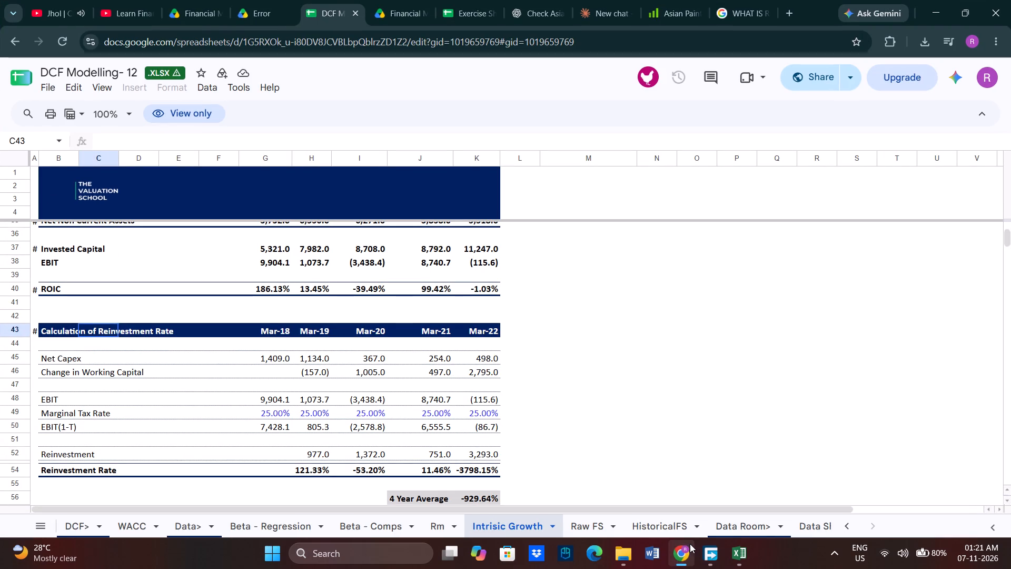
pyautogui.click(690, 544)
pyautogui.click(212, 426)
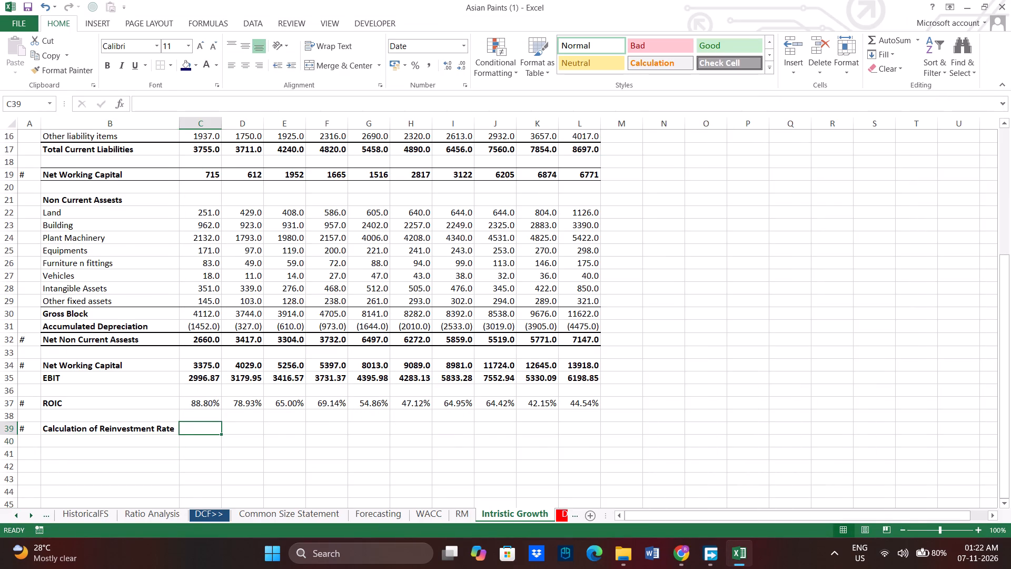
pyautogui.scroll(9, 212, 426)
pyautogui.scroll(-4, 212, 426)
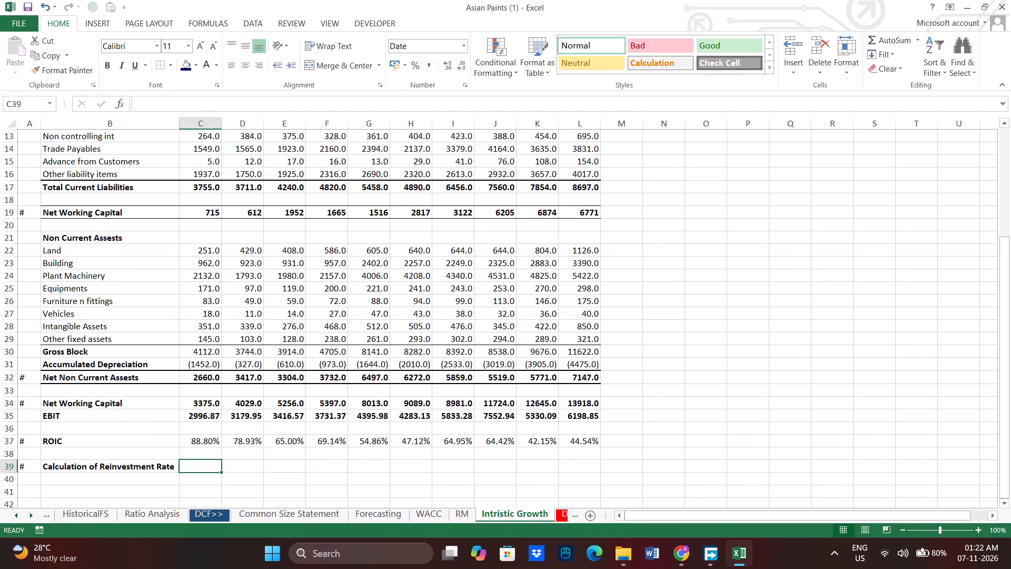
pyautogui.press('=')
pyautogui.scroll(5, 212, 426)
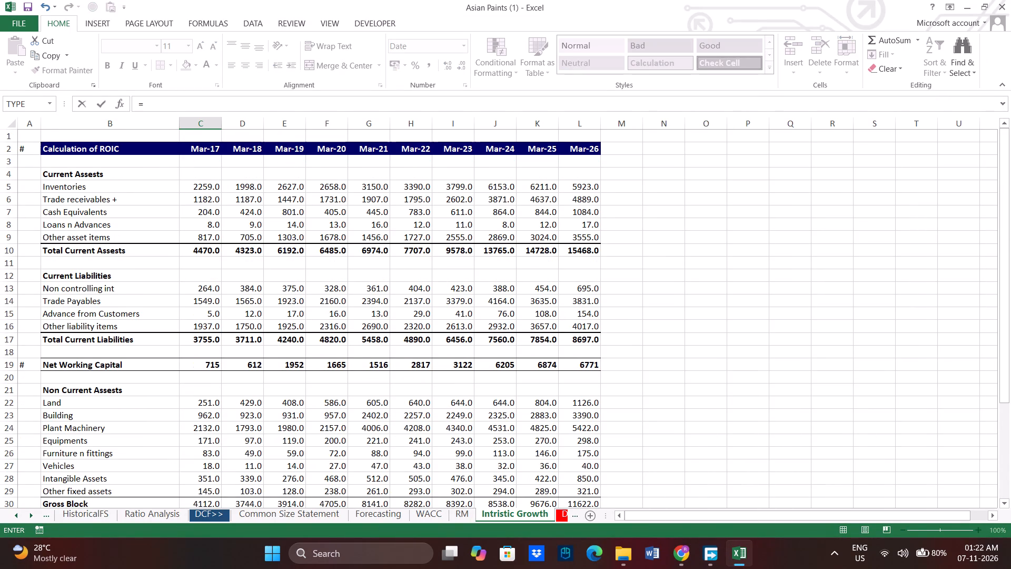
pyautogui.click(191, 153)
pyautogui.press('Return')
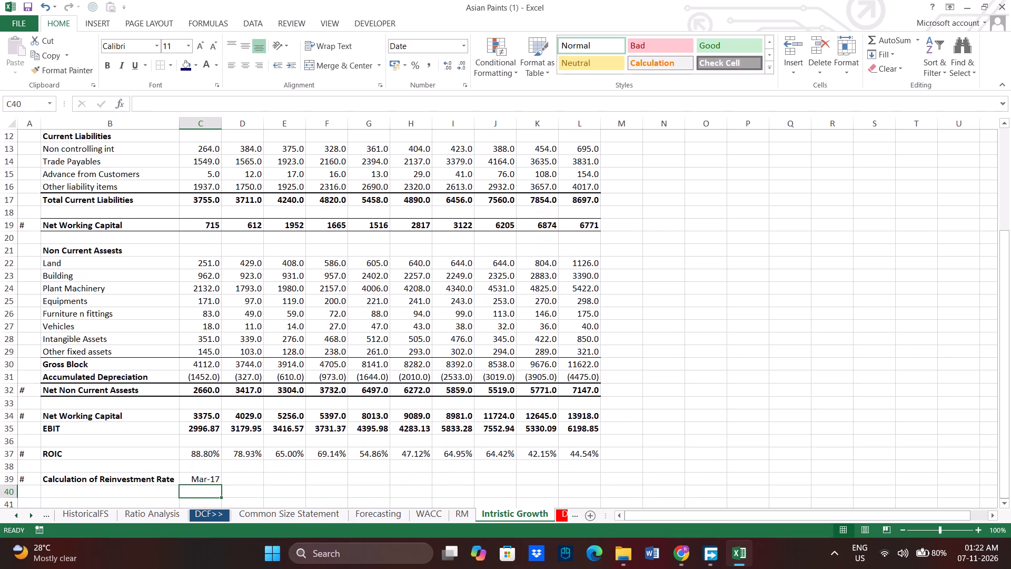
# Copy the C39 date link across D39:L39 so the reinvestment rate header carries every year.
pyautogui.click(191, 480)
pyautogui.hotkey('ctrl', 'c')
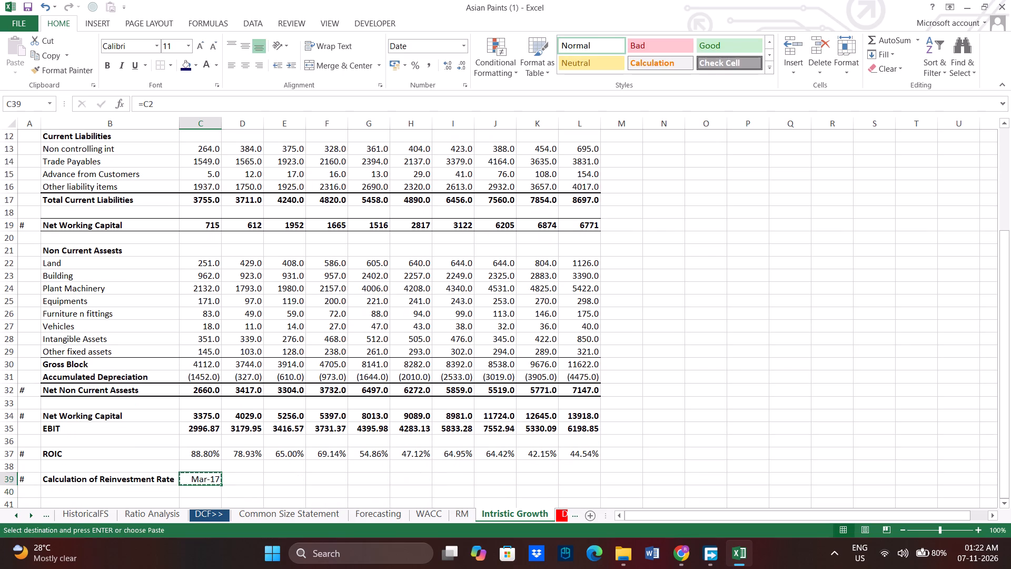
pyautogui.hotkey('shift', 'Right')
pyautogui.hotkey('shift', 'Right')
pyautogui.hotkey('shift', 'Right')
pyautogui.hotkey('shift', 'Right')
pyautogui.hotkey('shift', 'Right')
pyautogui.hotkey('shift', 'Right')
pyautogui.hotkey('shift', 'Right')
pyautogui.hotkey('shift', 'Right')
pyautogui.hotkey('shift', 'Right')
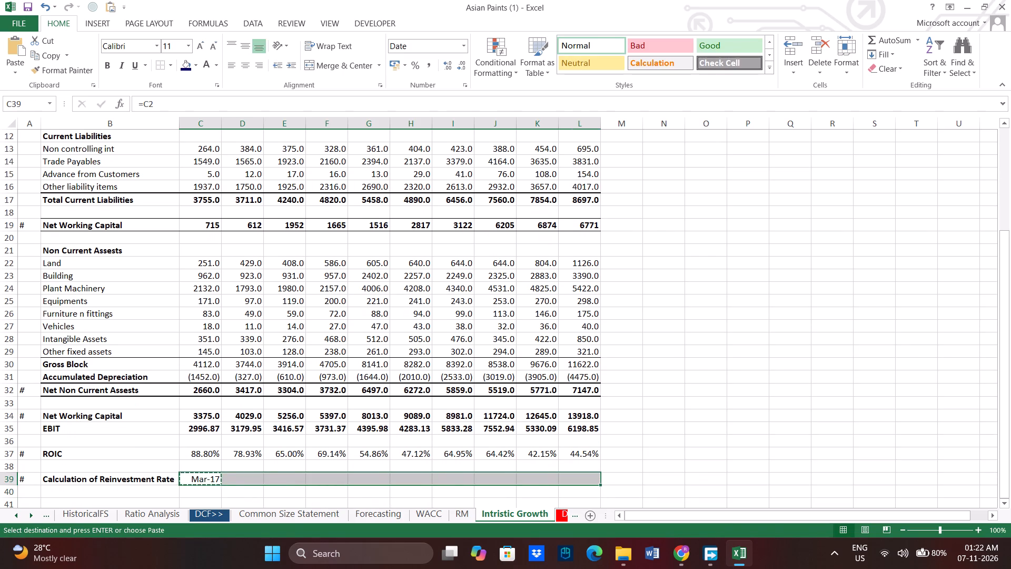
pyautogui.hotkey('ctrl', 'v')
# Fill the reinvestment rate header row B39:L39 with the dark navy used on the Calculation of ROIC header.
pyautogui.scroll(1, 200, 458)
pyautogui.scroll(-3, 201, 458)
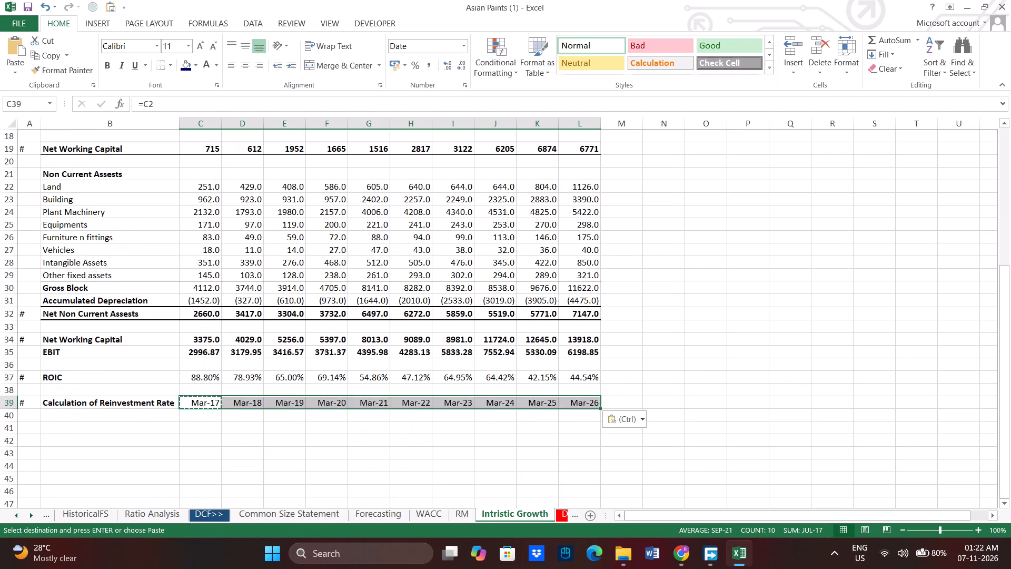
pyautogui.click(53, 397)
pyautogui.scroll(5, 118, 370)
pyautogui.scroll(4, 94, 216)
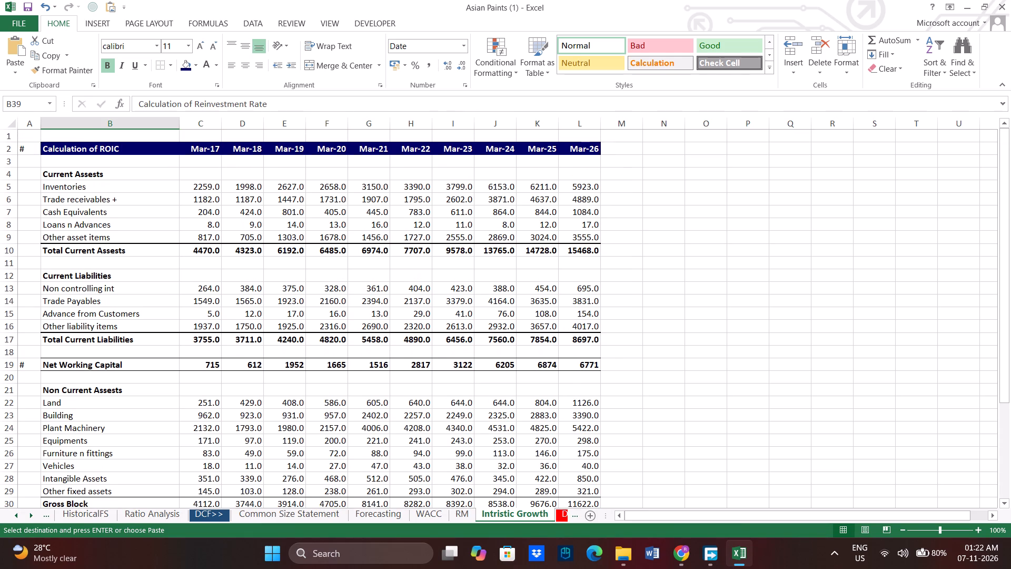
pyautogui.moveTo(65, 151); pyautogui.dragTo(215, 151)
pyautogui.scroll(-4, 162, 357)
pyautogui.moveTo(81, 464); pyautogui.dragTo(434, 463)
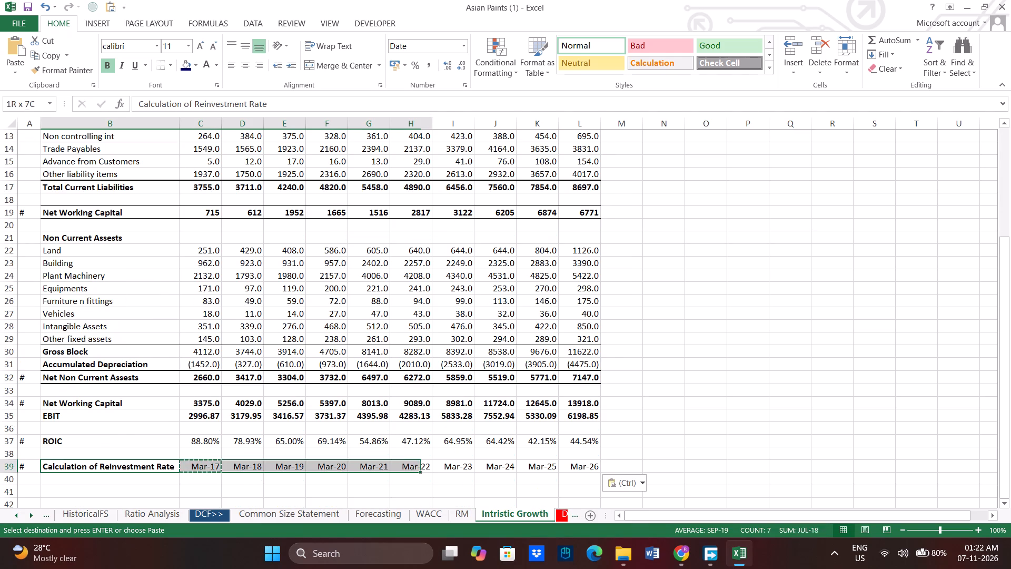
pyautogui.moveTo(434, 463); pyautogui.dragTo(591, 463)
pyautogui.click(185, 71)
pyautogui.moveTo(295, 299); pyautogui.dragTo(291, 302)
# Make the text of the reinvestment rate header row B39:L39 white and bold.
pyautogui.scroll(-1, 279, 331)
pyautogui.moveTo(83, 429); pyautogui.dragTo(572, 424)
pyautogui.click(214, 66)
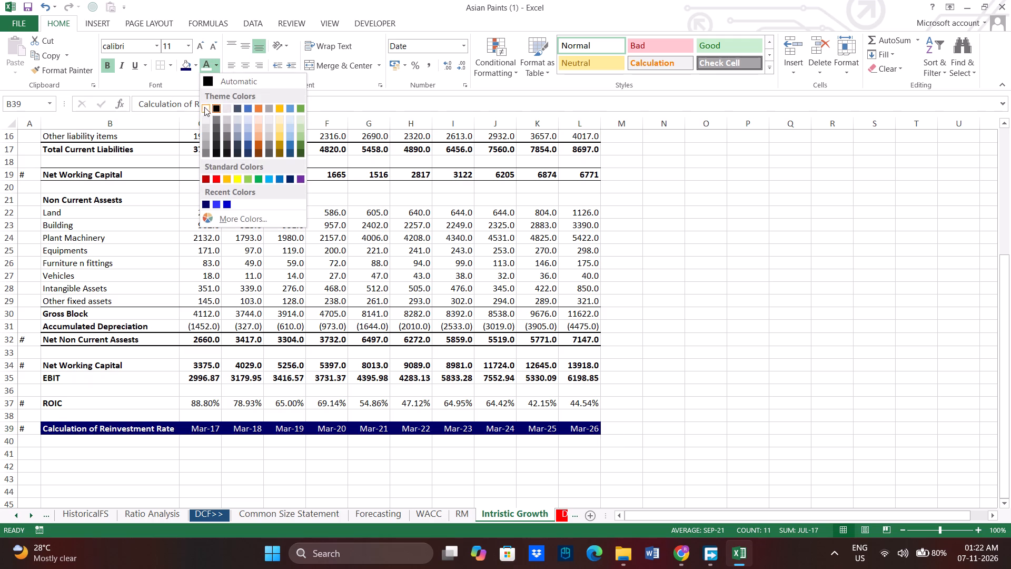
pyautogui.click(203, 107)
pyautogui.hotkey('ctrl', 'b')
pyautogui.click(368, 354)
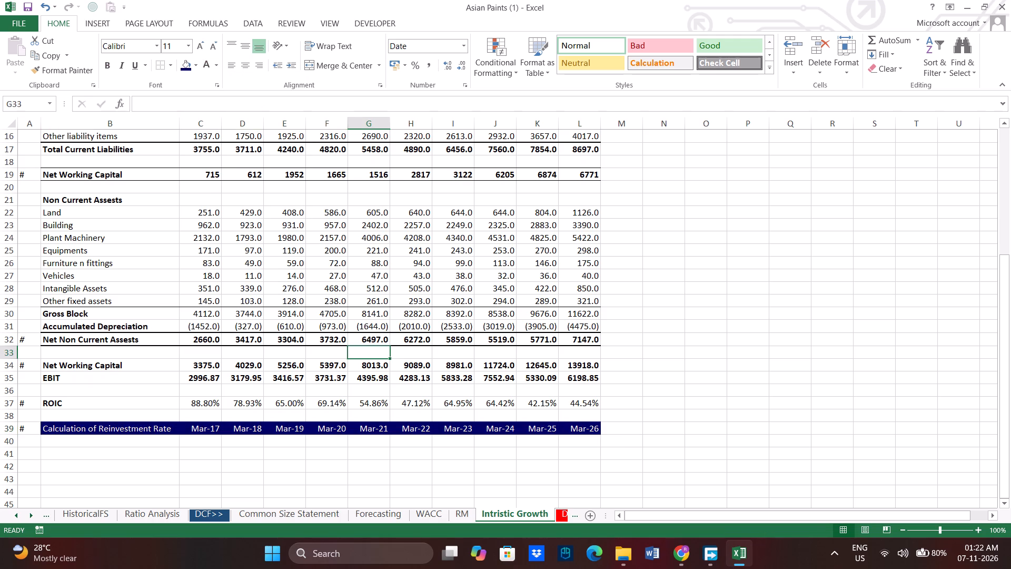
pyautogui.moveTo(112, 431); pyautogui.dragTo(579, 427)
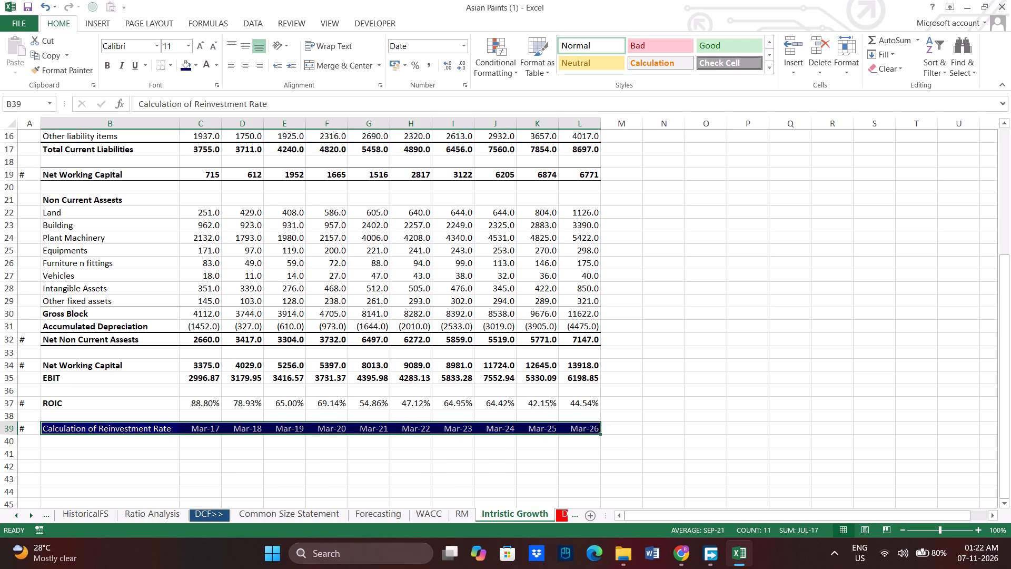
pyautogui.hotkey('ctrl', 'b')
pyautogui.click(430, 438)
pyautogui.scroll(-2, 317, 434)
pyautogui.click(264, 448)
pyautogui.scroll(-2, 105, 451)
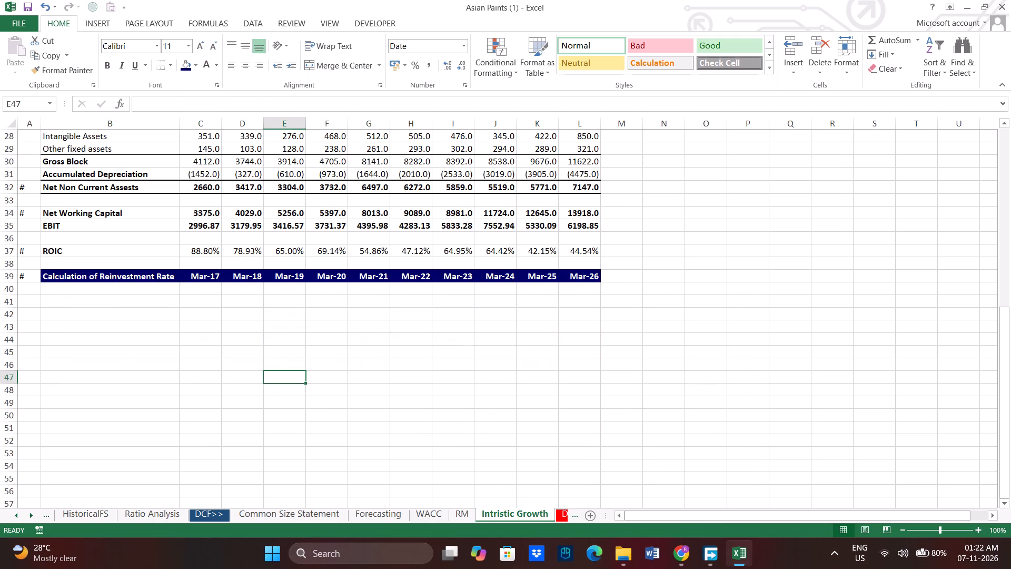
pyautogui.click(691, 552)
pyautogui.scroll(-1, 294, 352)
pyautogui.click(85, 287)
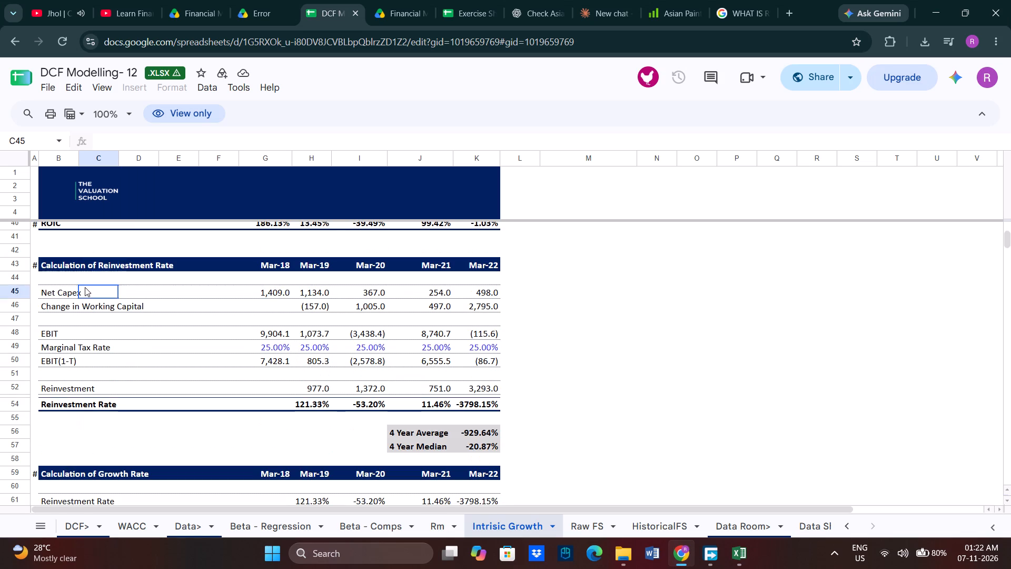
pyautogui.click(49, 291)
pyautogui.click(269, 291)
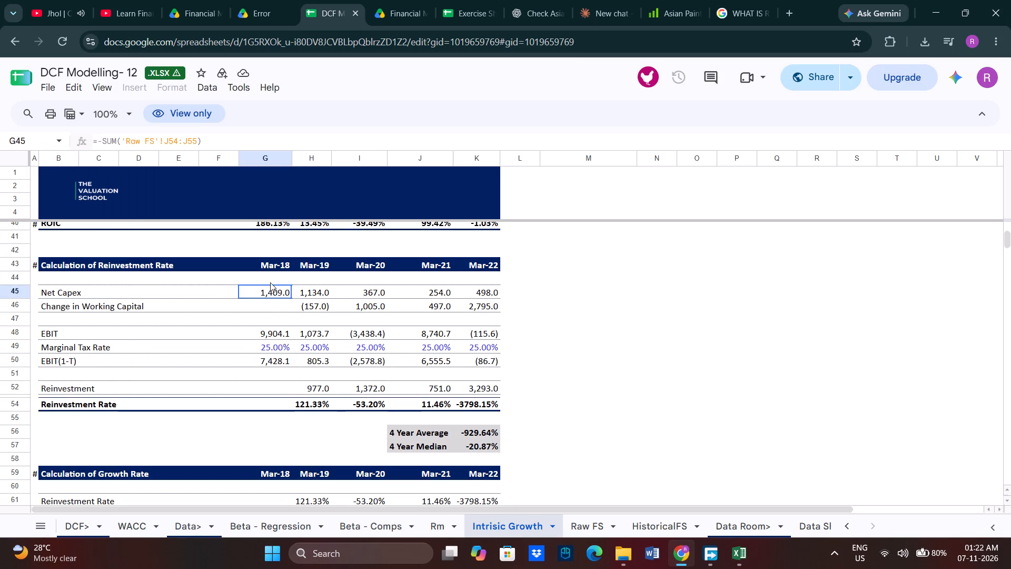
pyautogui.click(597, 525)
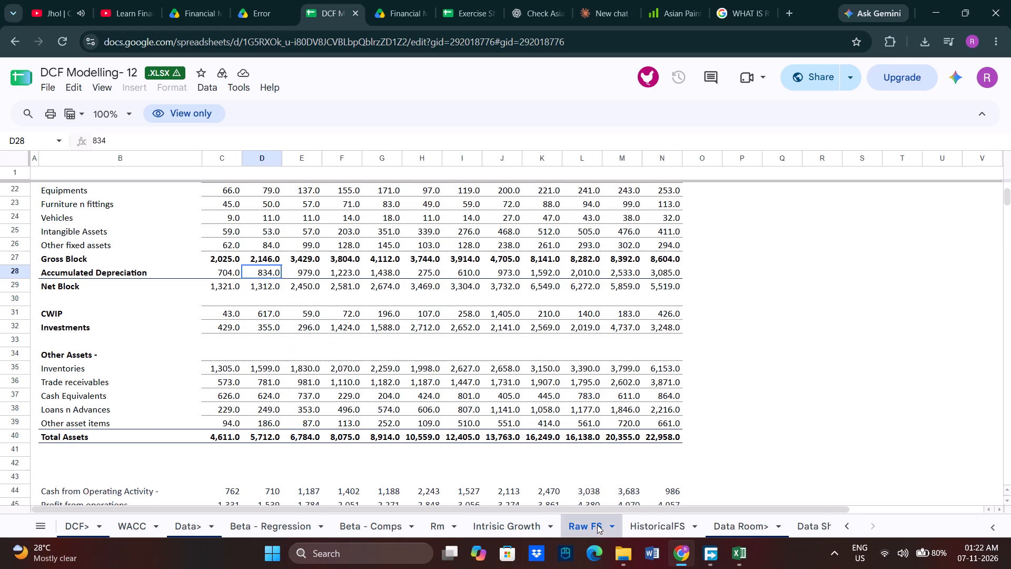
pyautogui.scroll(1, 65, 361)
pyautogui.scroll(-3, 67, 361)
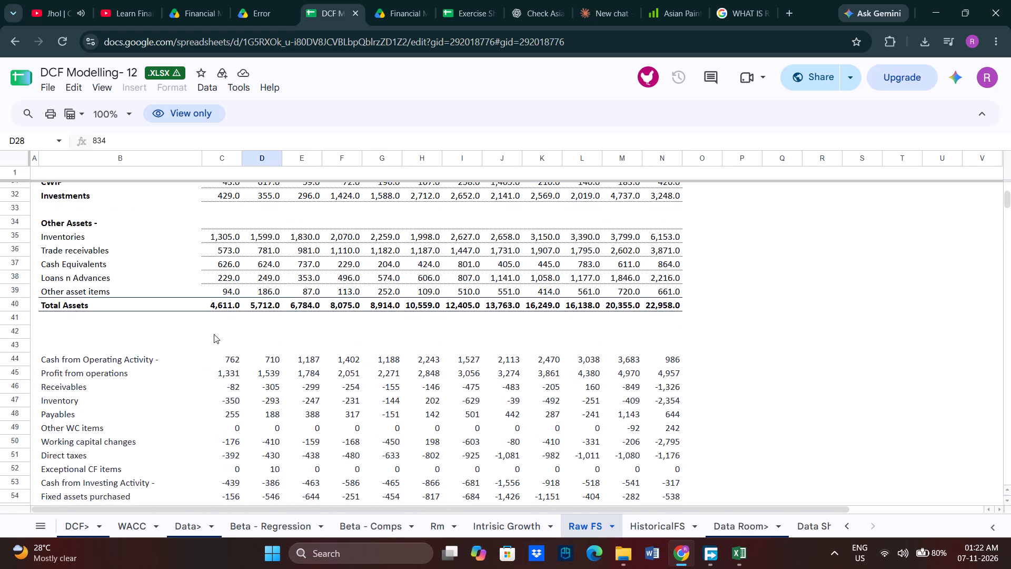
pyautogui.scroll(3, 214, 334)
pyautogui.scroll(3, 463, 333)
pyautogui.scroll(-5, 463, 333)
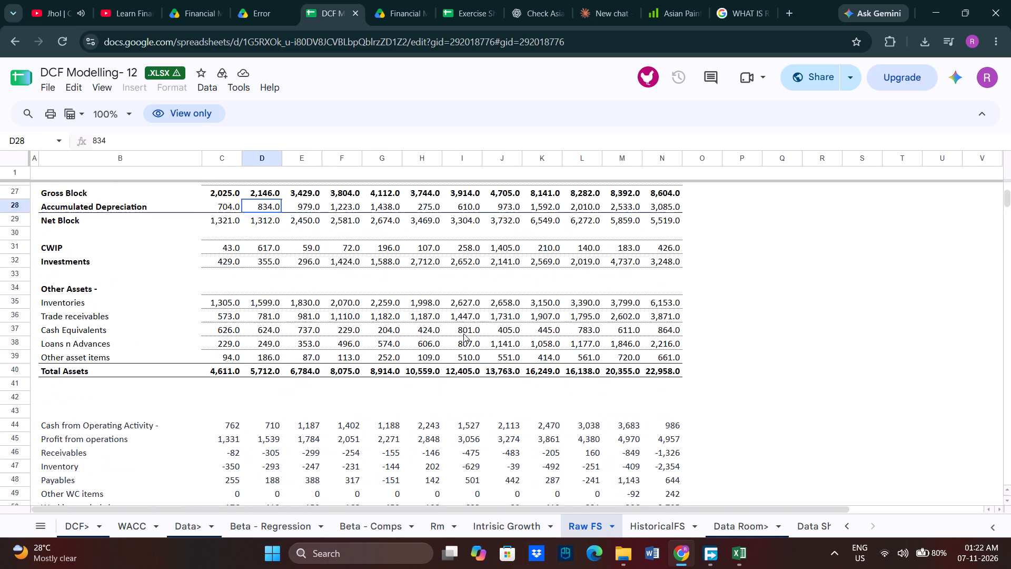
pyautogui.scroll(4, 463, 333)
pyautogui.scroll(-5, 463, 333)
pyautogui.scroll(-2, 149, 358)
pyautogui.scroll(2, 149, 358)
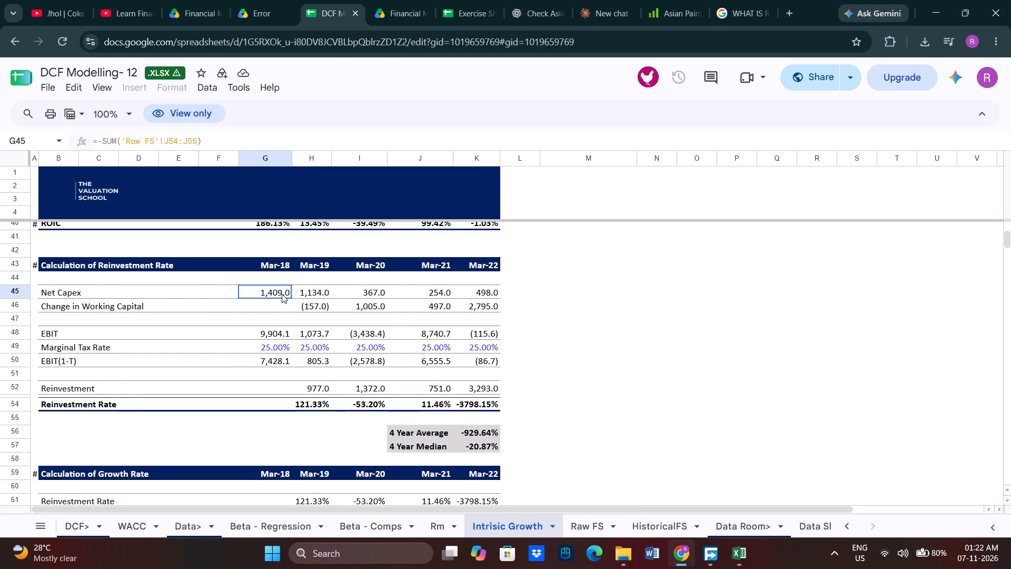
pyautogui.click(594, 526)
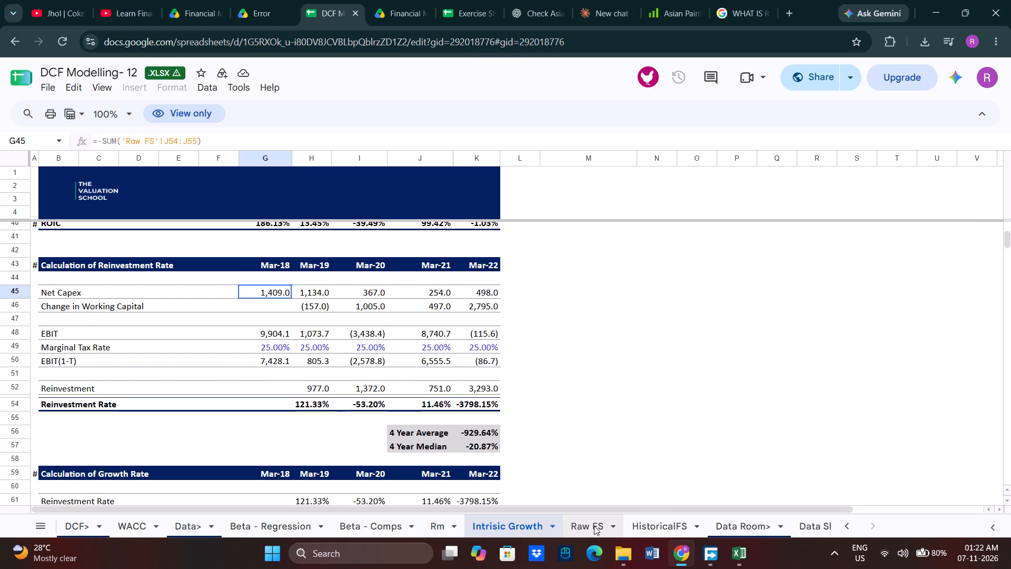
pyautogui.scroll(-4, 84, 393)
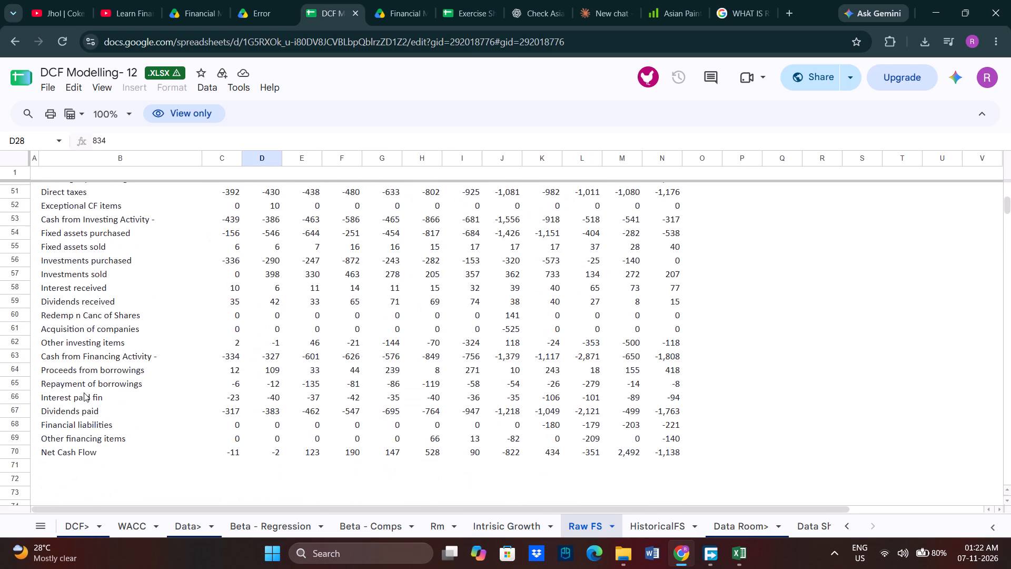
pyautogui.scroll(1, 83, 393)
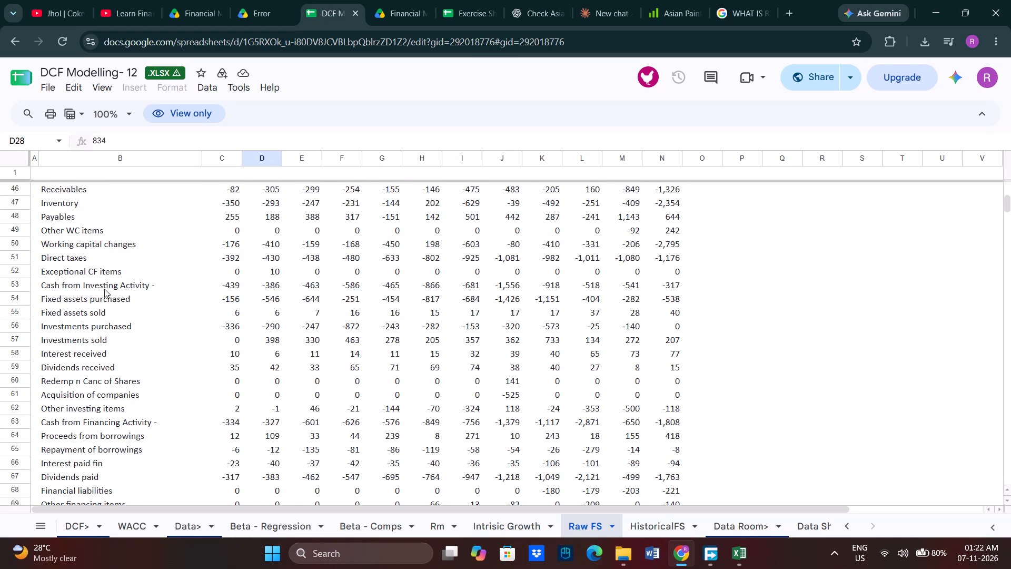
pyautogui.click(231, 299)
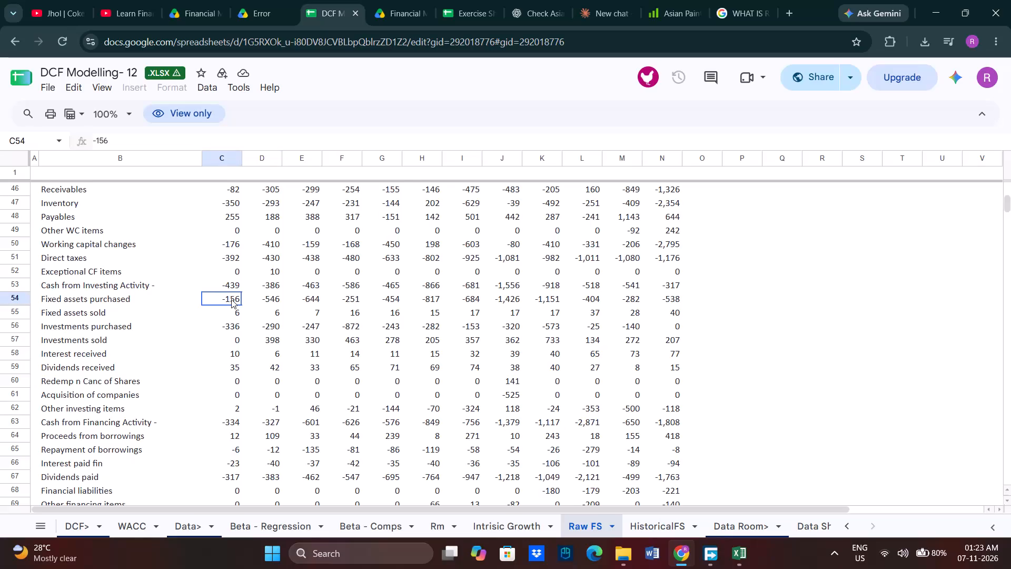
pyautogui.click(228, 311)
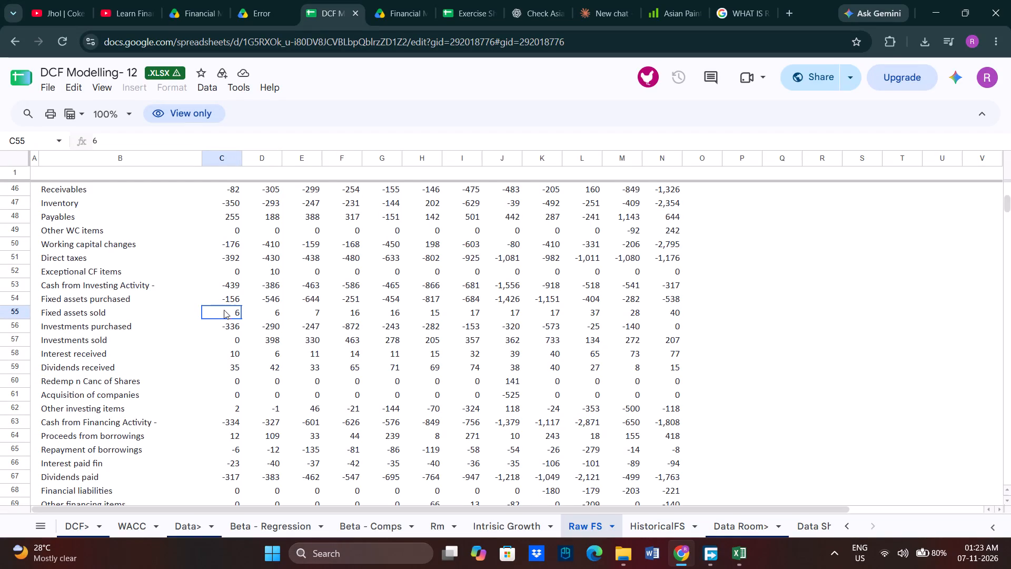
pyautogui.click(224, 295)
pyautogui.click(232, 315)
pyautogui.click(233, 299)
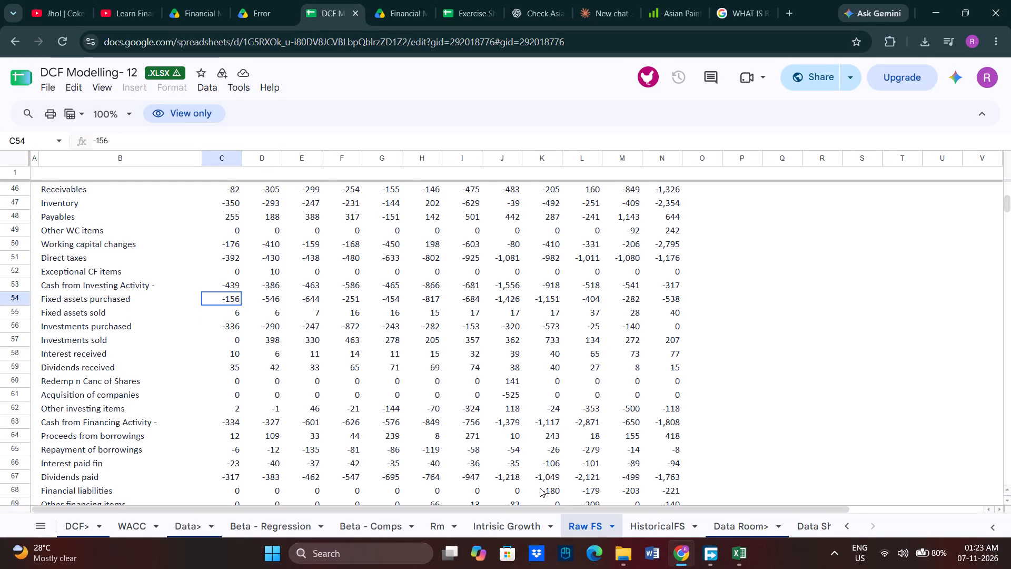
pyautogui.click(687, 553)
pyautogui.click(687, 553)
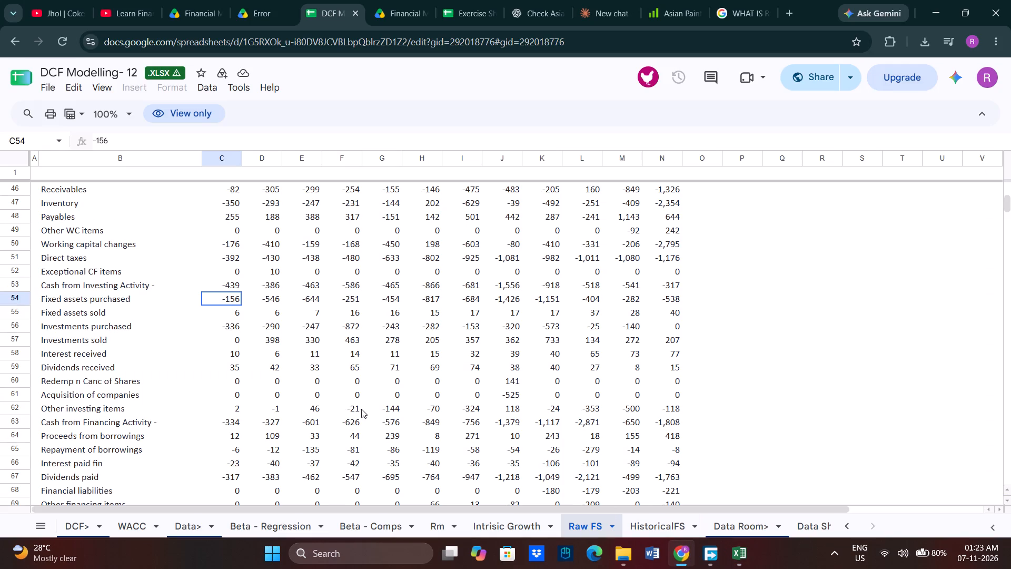
# Trace the Net Capex formula's references to column J of Raw FS, checking its investing cash flow rows and the column's year header.
pyautogui.click(541, 520)
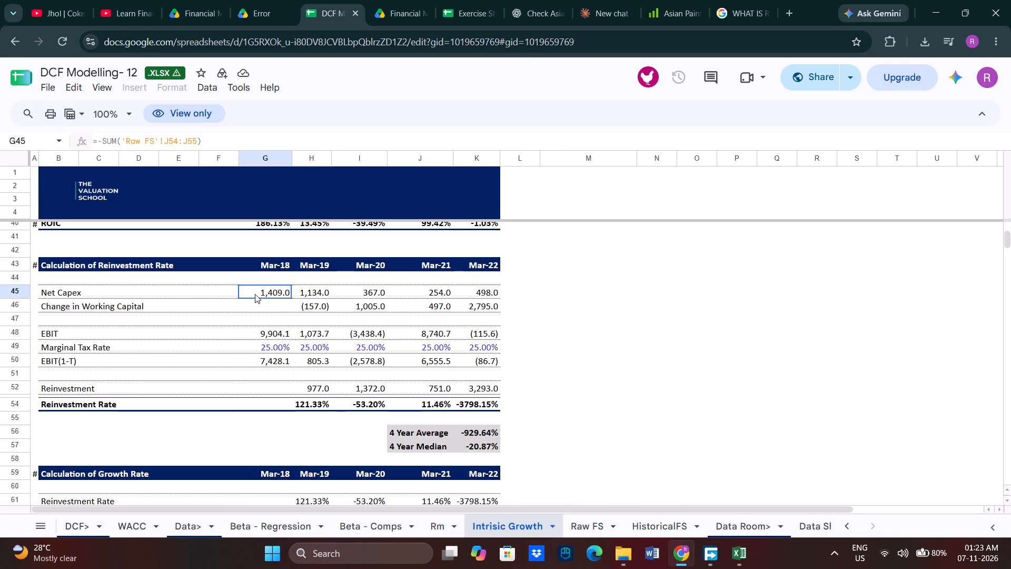
pyautogui.click(598, 524)
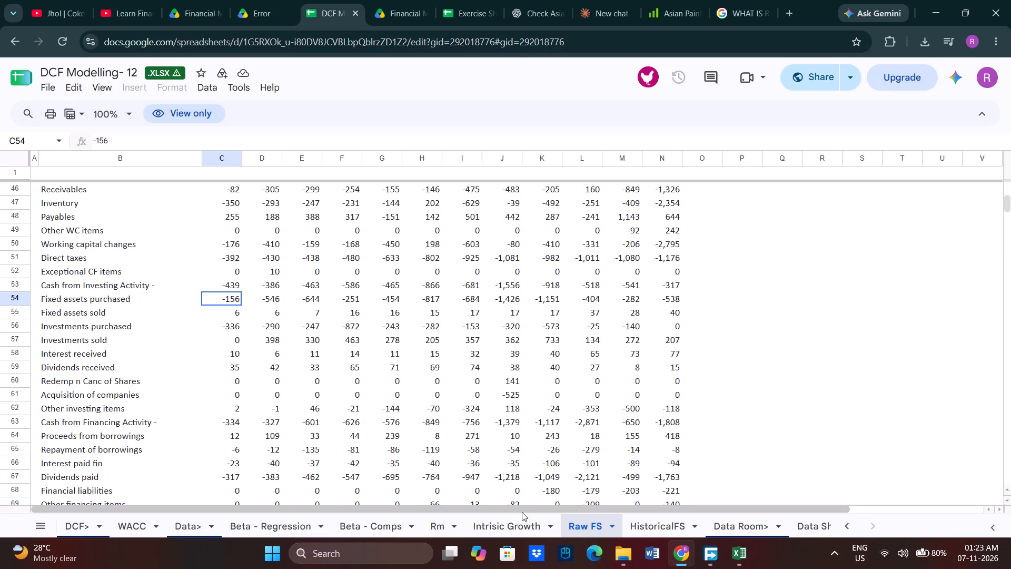
pyautogui.click(499, 283)
pyautogui.click(508, 293)
pyautogui.scroll(17, 516, 312)
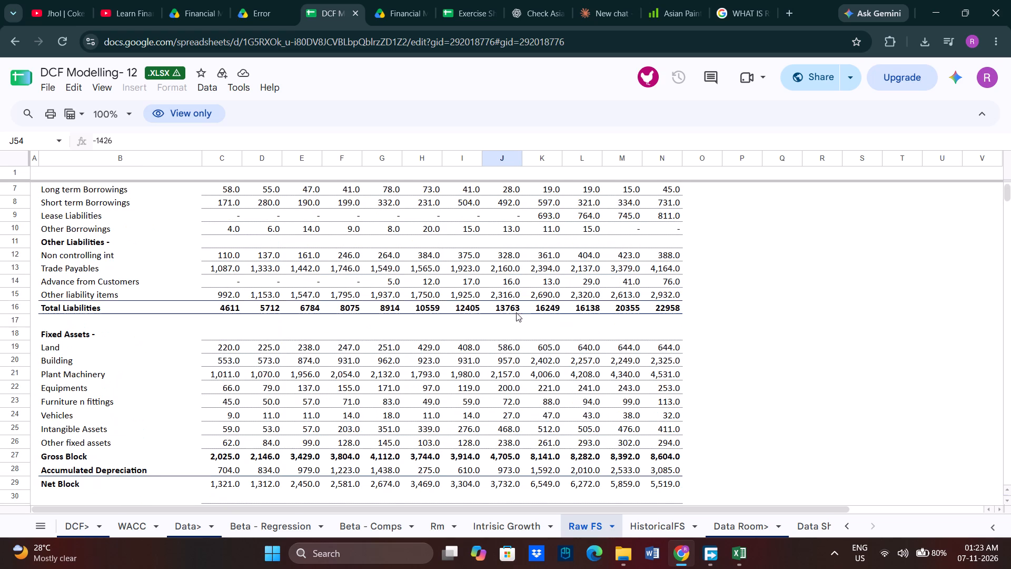
pyautogui.scroll(-7, 516, 312)
pyautogui.scroll(13, 516, 314)
pyautogui.scroll(-9, 516, 314)
pyautogui.click(510, 302)
pyautogui.click(512, 288)
pyautogui.moveTo(512, 283); pyautogui.dragTo(512, 297)
pyautogui.click(512, 297)
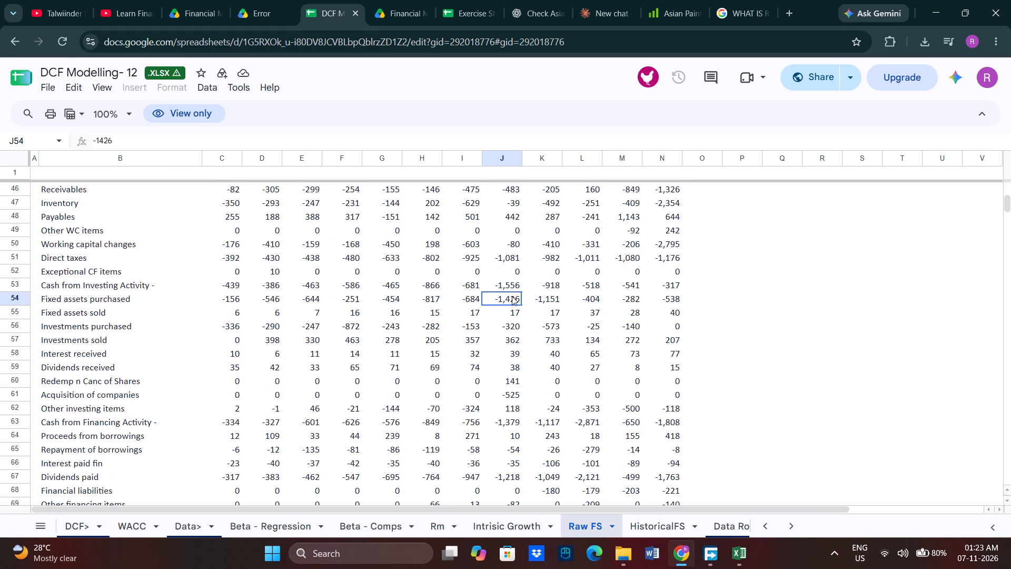
pyautogui.click(513, 282)
pyautogui.scroll(15, 528, 360)
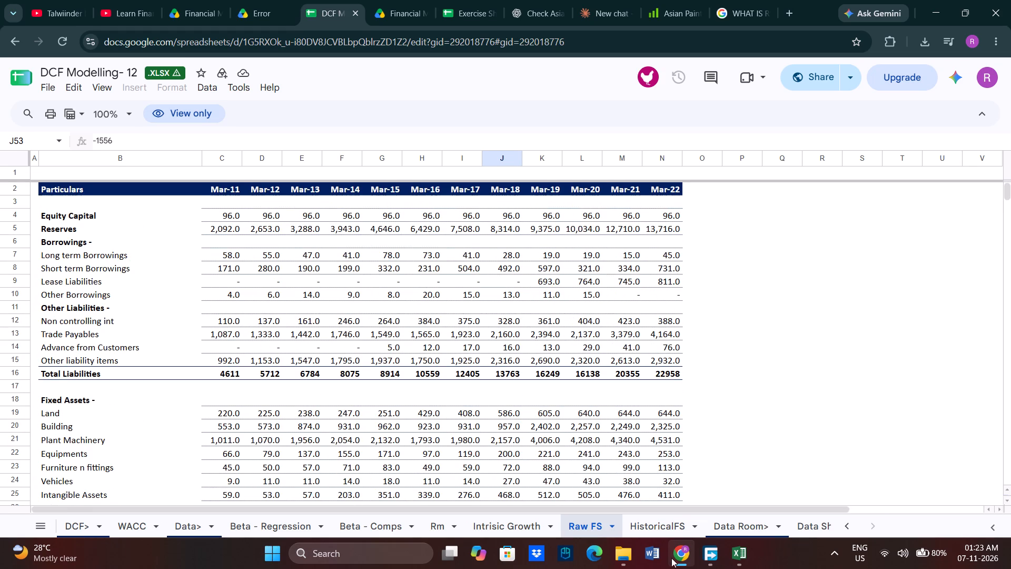
# Switch back to the Asian Paints workbook and select B41 below the reinvestment rate header.
pyautogui.click(679, 557)
pyautogui.scroll(2, 305, 318)
pyautogui.scroll(-1, 305, 319)
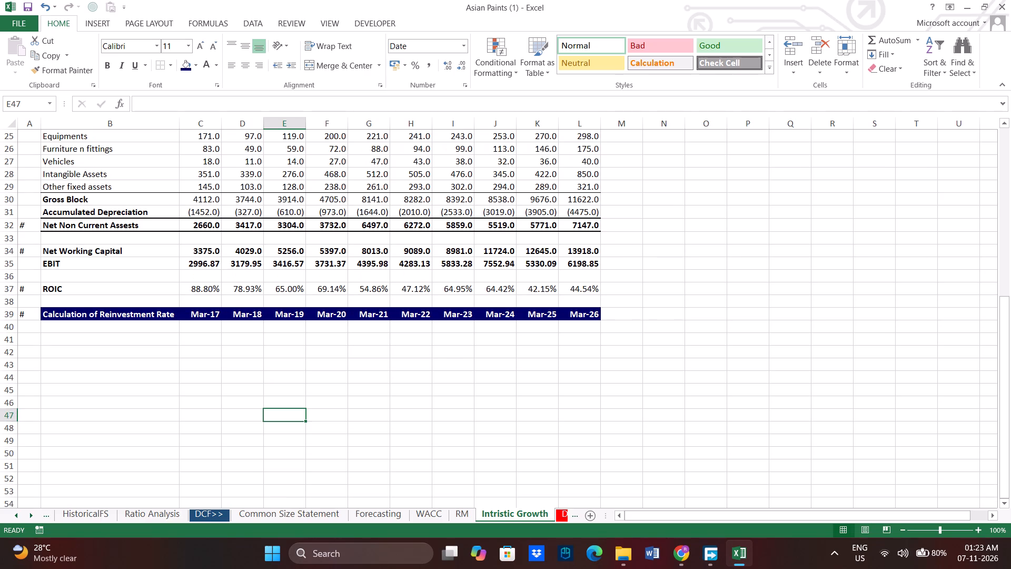
pyautogui.click(90, 335)
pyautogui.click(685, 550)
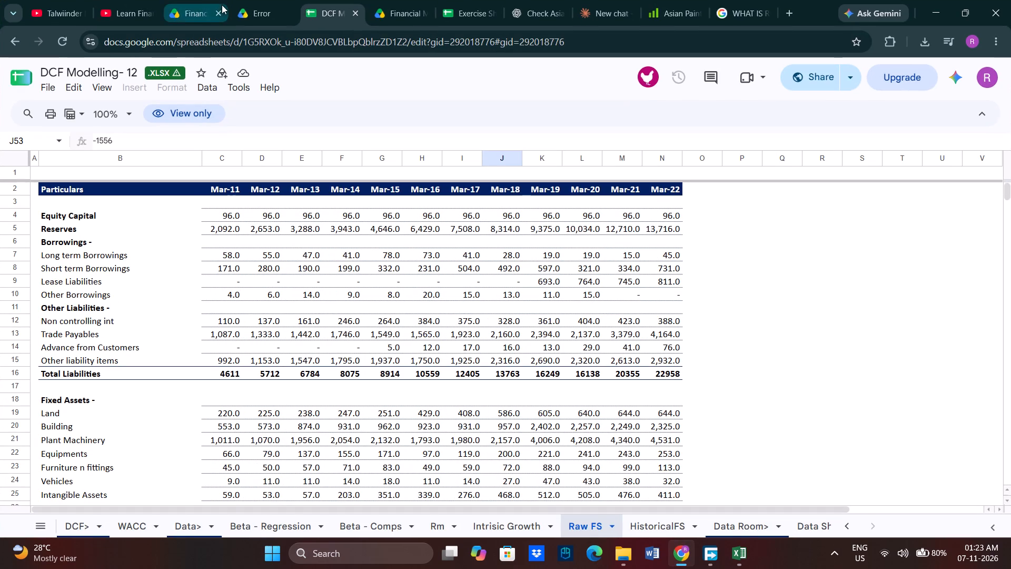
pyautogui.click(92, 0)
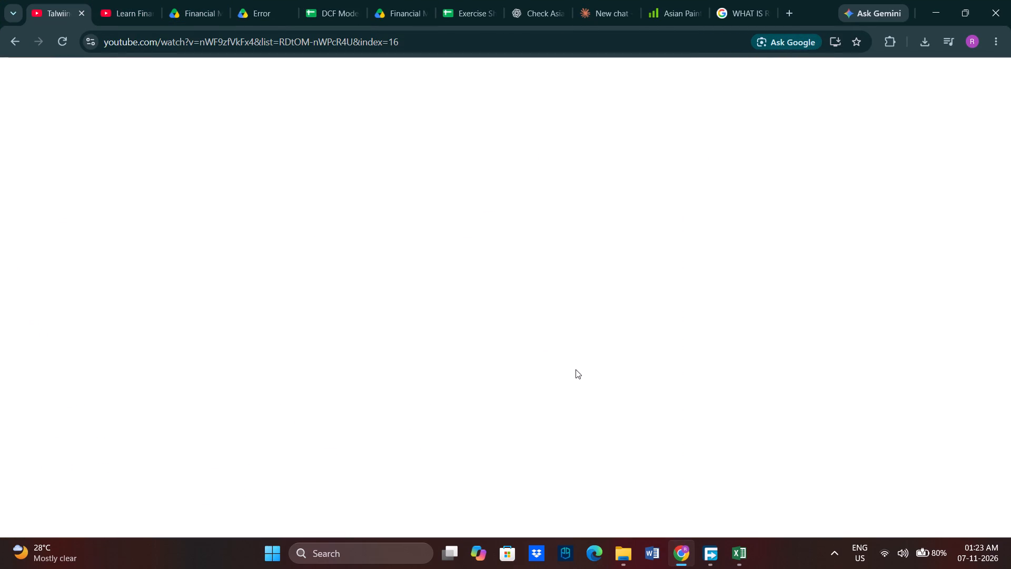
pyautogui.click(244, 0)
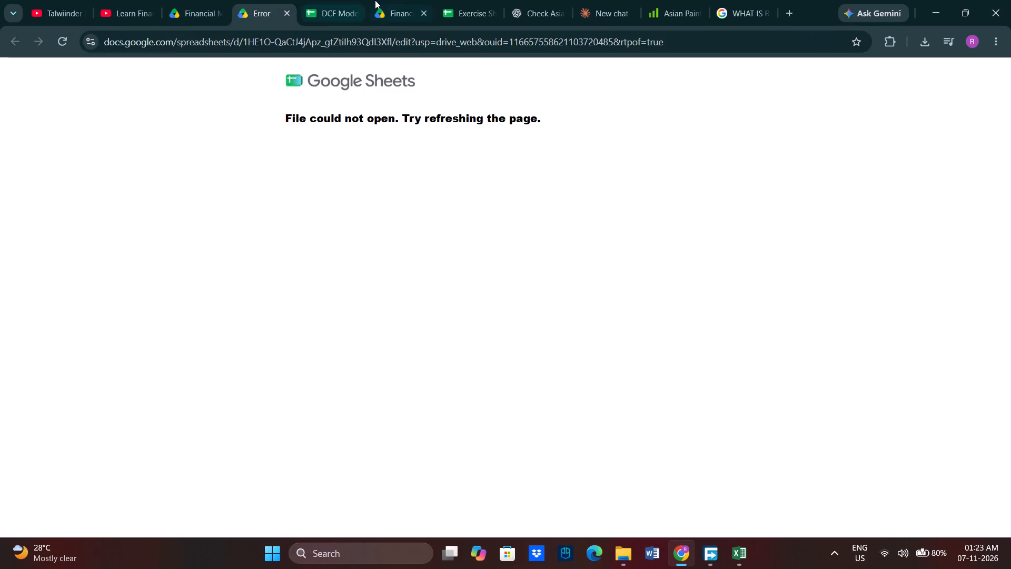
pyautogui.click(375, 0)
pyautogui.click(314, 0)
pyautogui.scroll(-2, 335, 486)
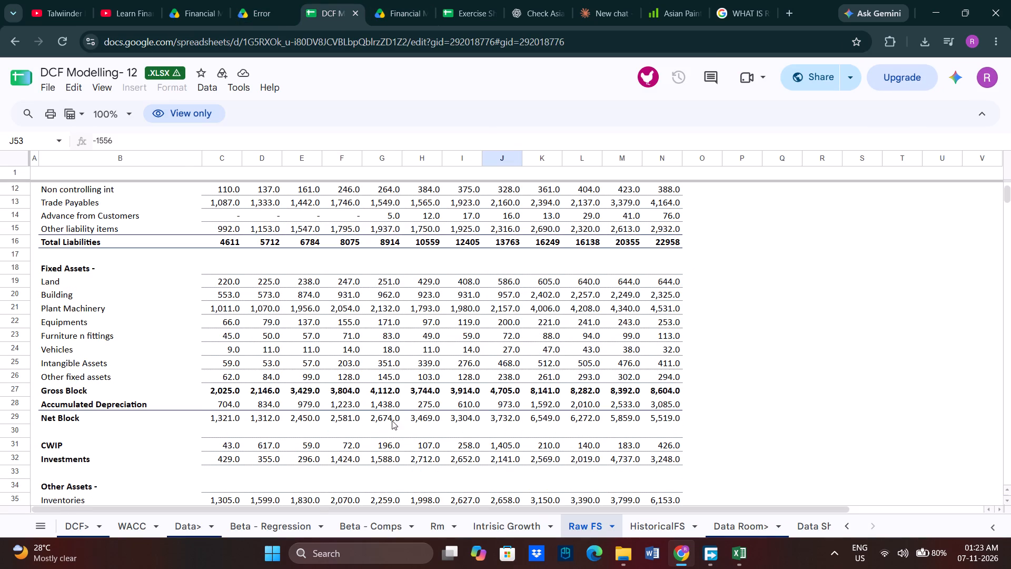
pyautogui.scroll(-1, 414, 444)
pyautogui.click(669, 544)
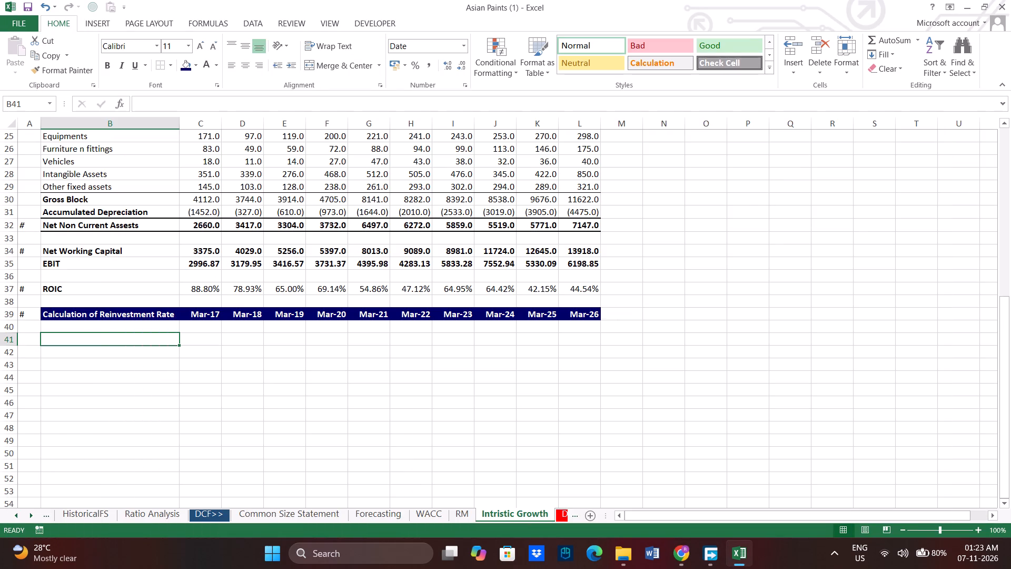
# Label B41 below the reinvestment rate header as Net Capex.
pyautogui.write('er')
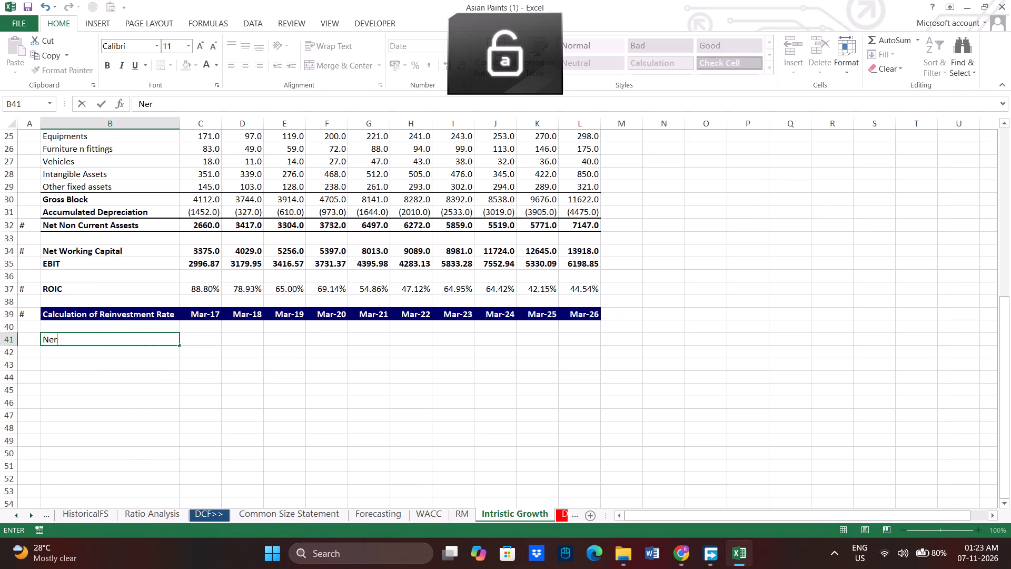
pyautogui.press('BackSpace')
pyautogui.write('apex')
pyautogui.press('Return')
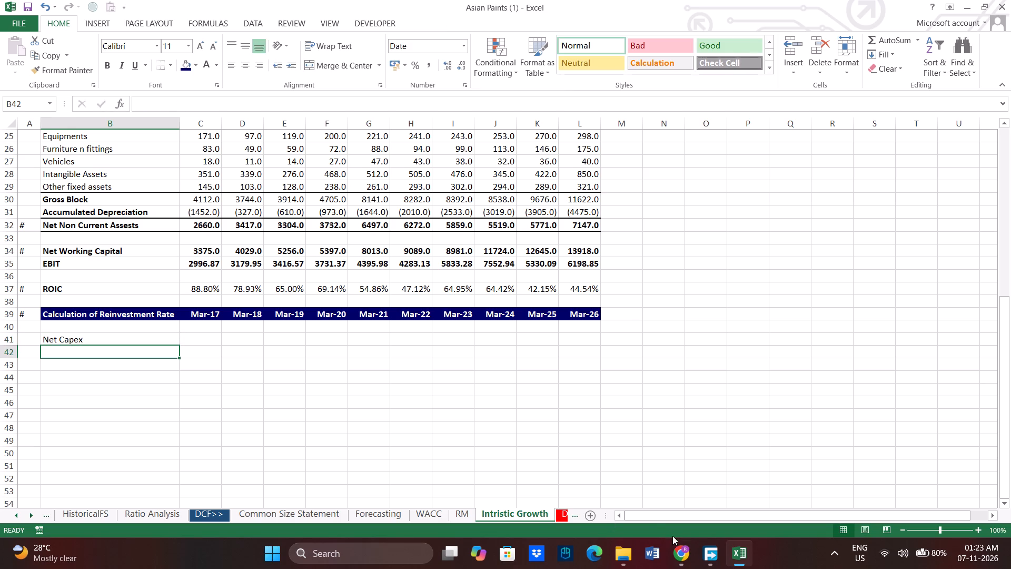
# In the DCF Modelling- 12 reference, review the Raw FS investing cash flow rows and the Intrisic Growth reinvestment section, then return to Asian Paints.
pyautogui.click(688, 552)
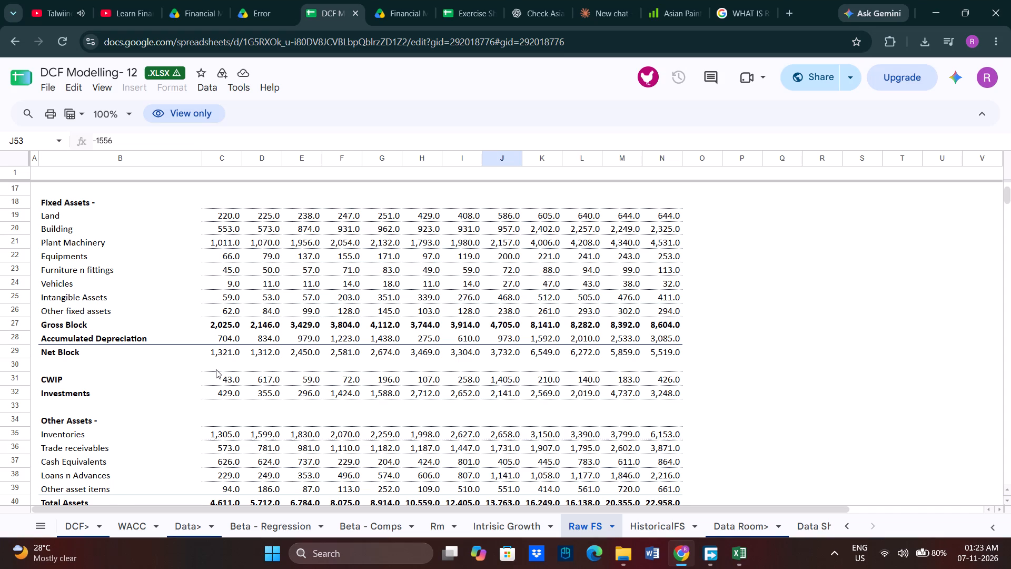
pyautogui.scroll(-1, 216, 369)
pyautogui.scroll(5, 216, 369)
pyautogui.scroll(-7, 216, 369)
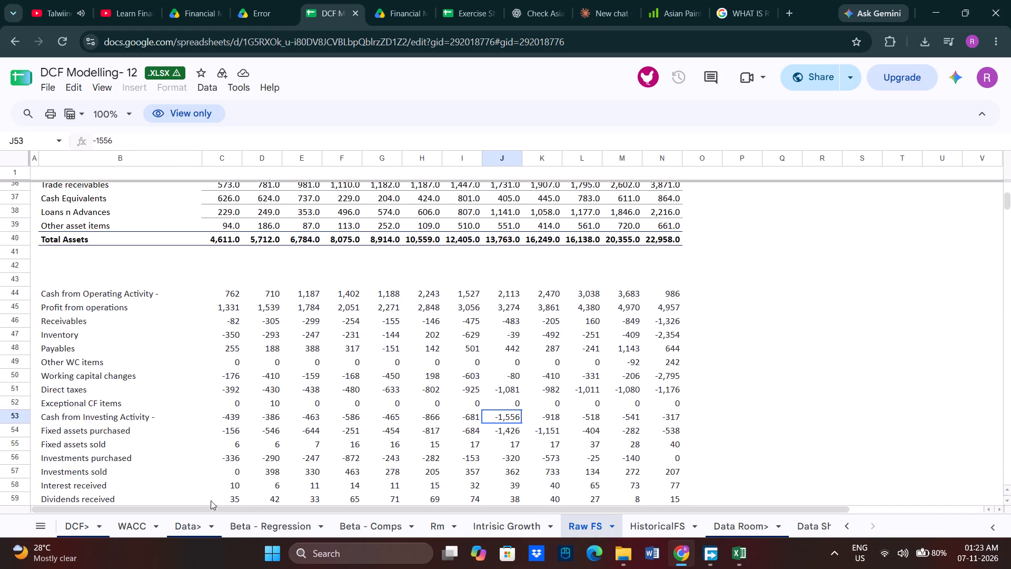
pyautogui.click(510, 519)
pyautogui.scroll(-2, 147, 401)
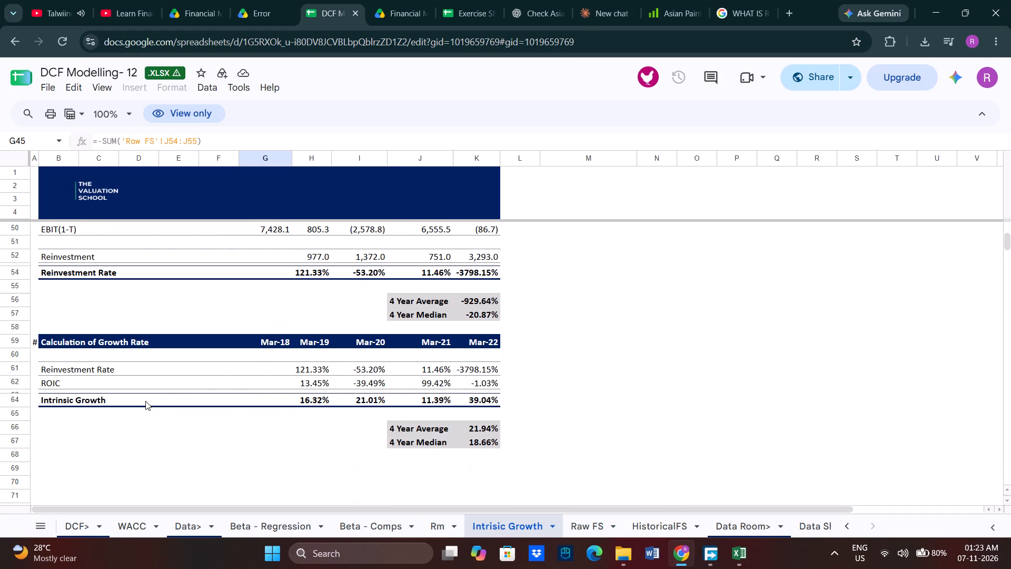
pyautogui.scroll(3, 145, 401)
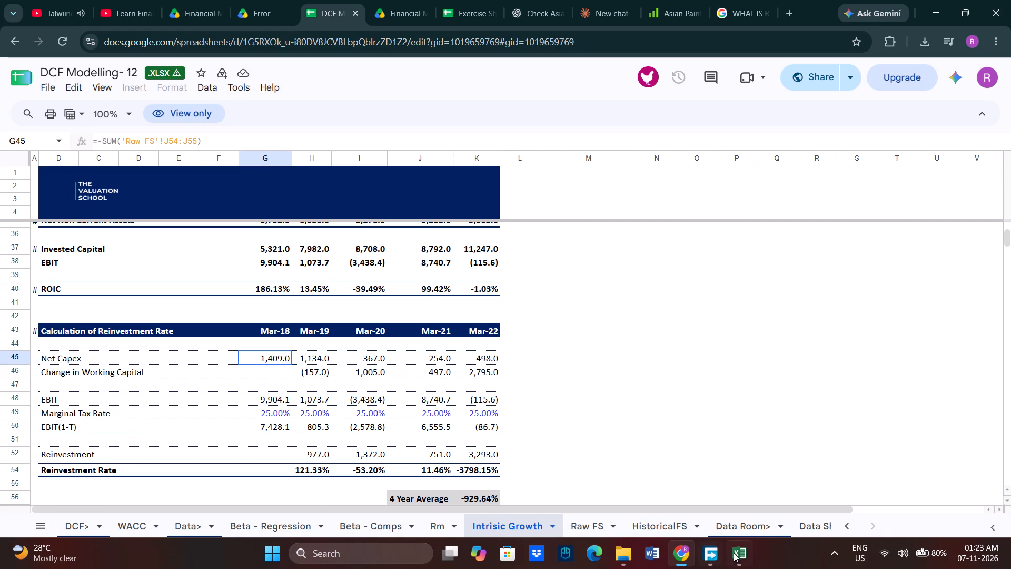
pyautogui.click(739, 565)
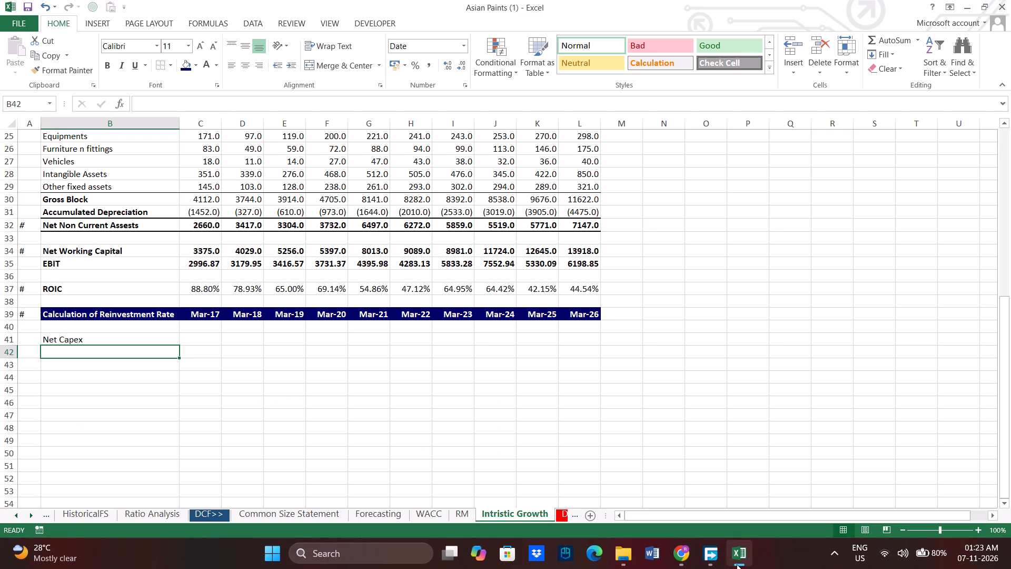
# Start the Mar-17 Net Capex formula in C41 and look through the Data Sheet's balance sheet and cash flow sections for source rows.
pyautogui.click(201, 336)
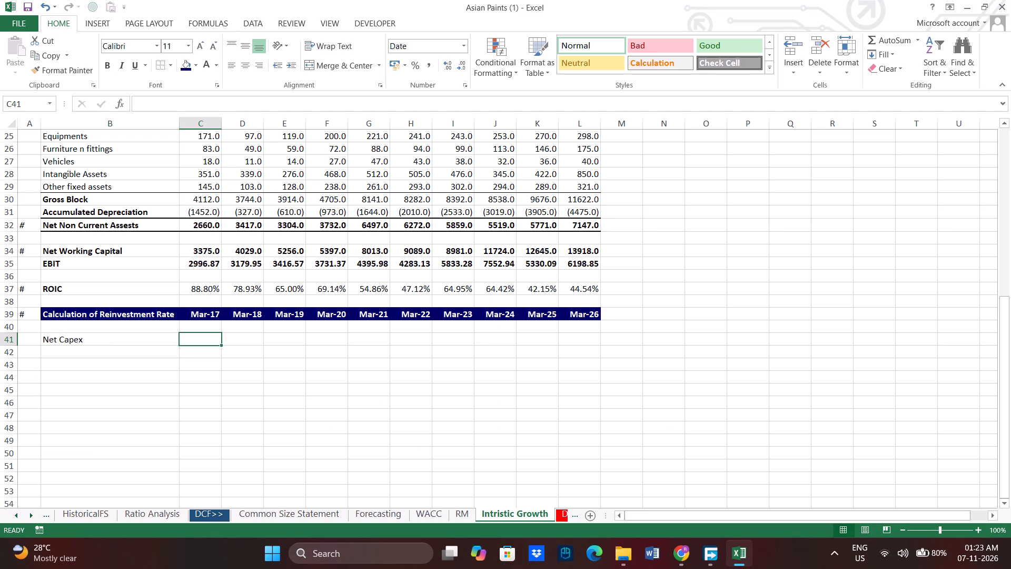
pyautogui.press('=')
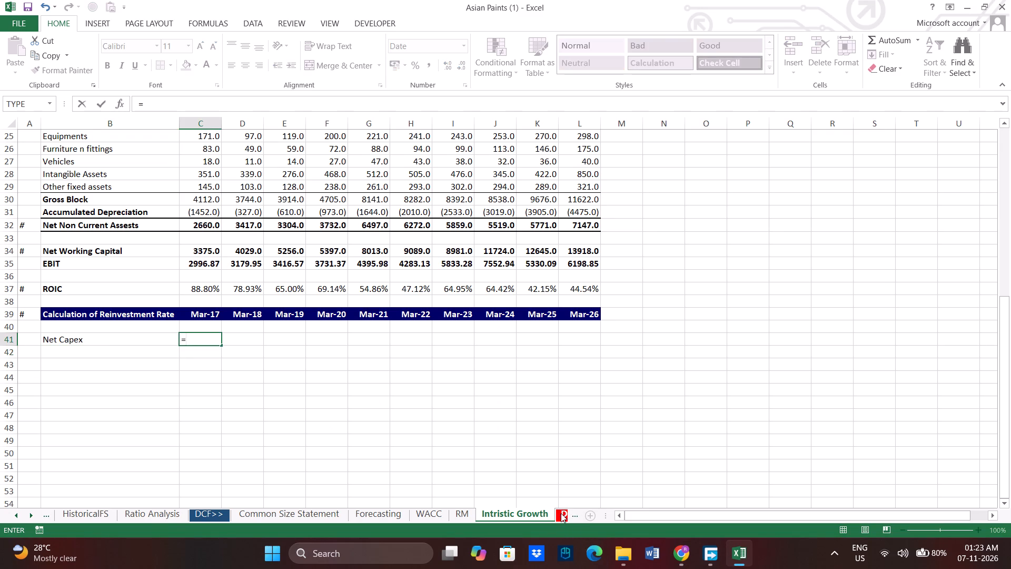
pyautogui.click(561, 513)
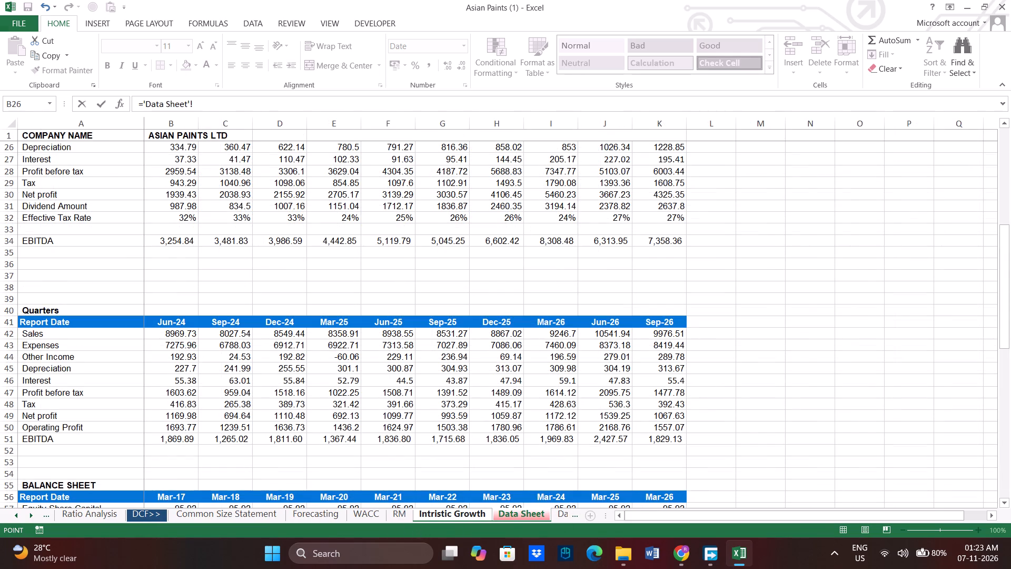
pyautogui.scroll(-2, 256, 375)
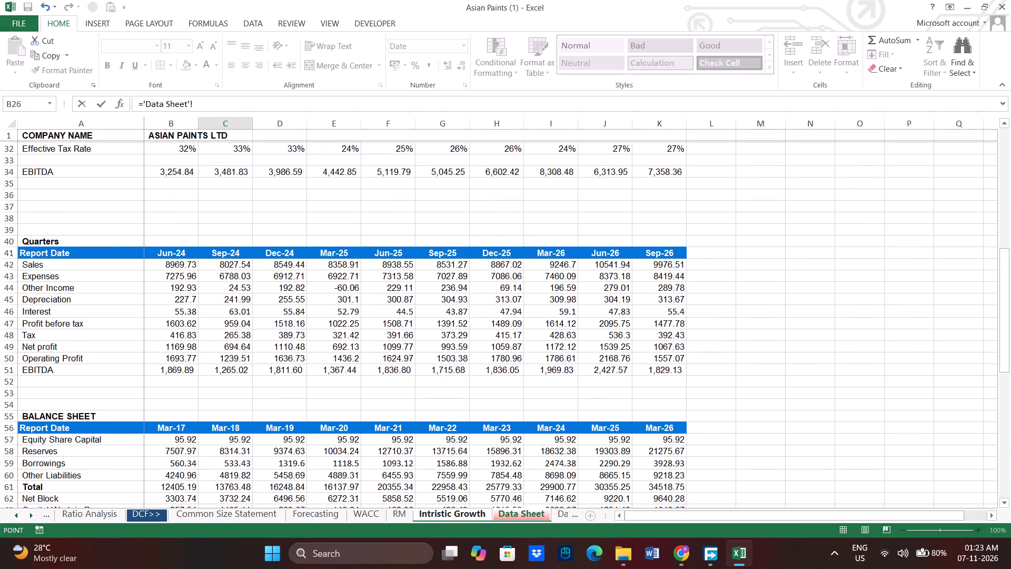
pyautogui.scroll(-11, 255, 375)
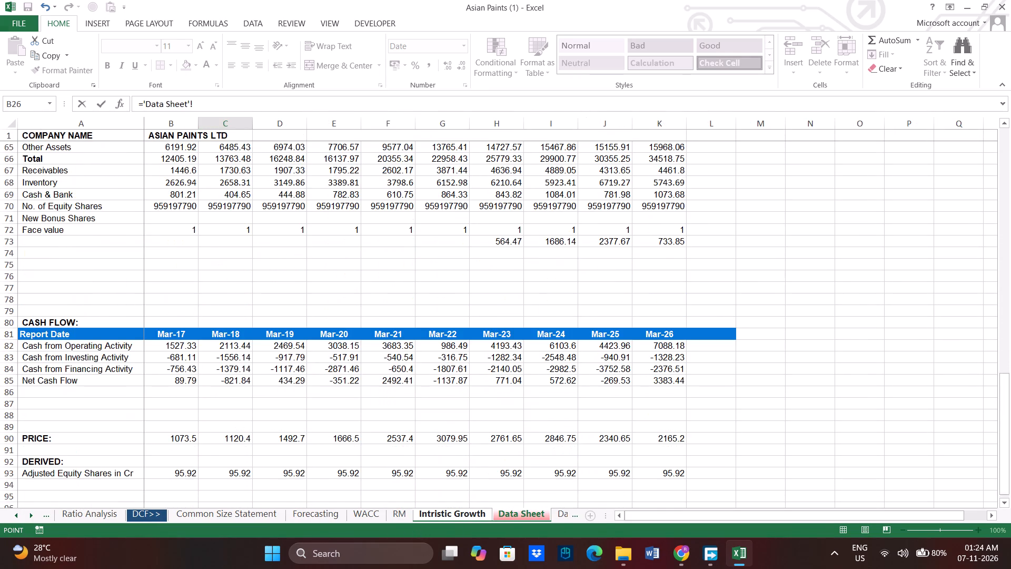
pyautogui.scroll(-3, 233, 392)
pyautogui.scroll(6, 233, 392)
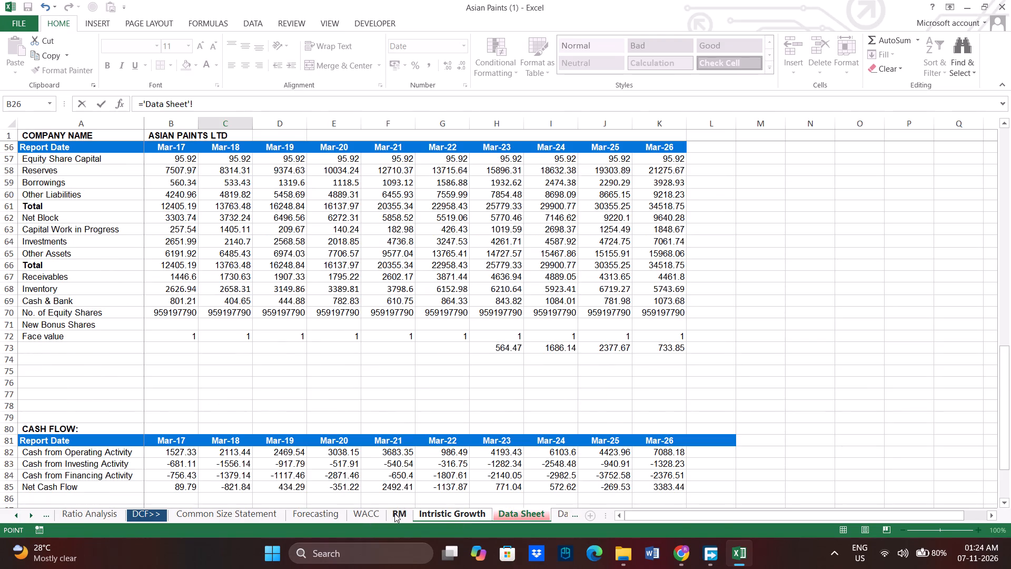
pyautogui.click(394, 513)
pyautogui.click(531, 511)
# Complete C41's Net Capex formula as the SUM of cells B55 and B56 on the Data sheet.
pyautogui.click(558, 511)
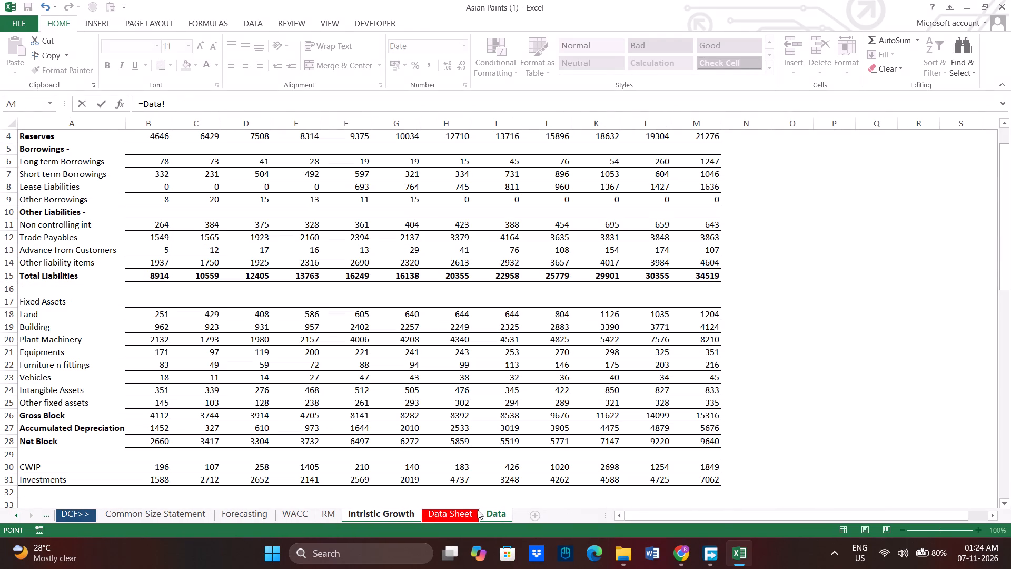
pyautogui.scroll(-2, 231, 400)
pyautogui.scroll(-5, 124, 408)
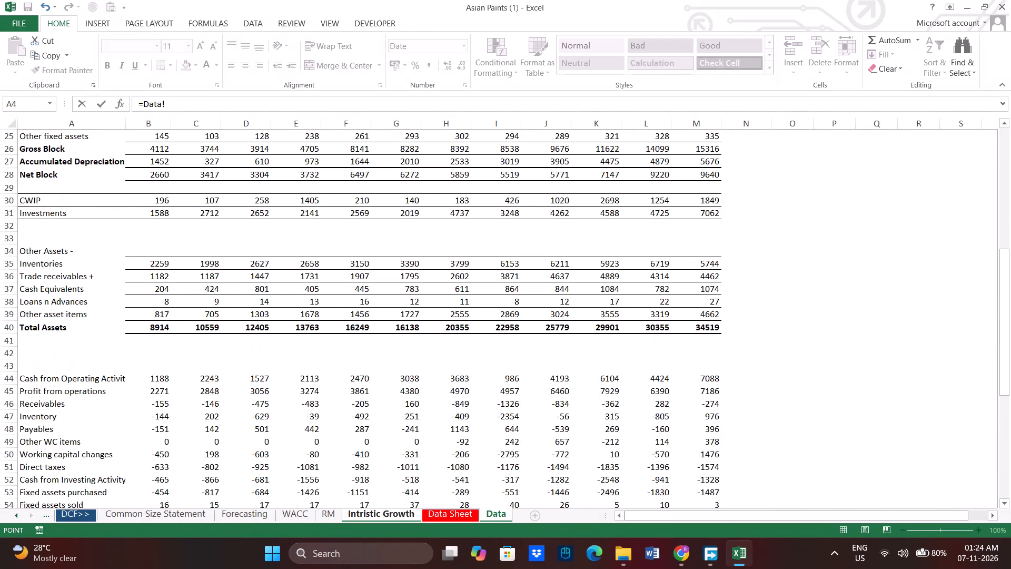
pyautogui.scroll(-3, 124, 408)
pyautogui.click(164, 401)
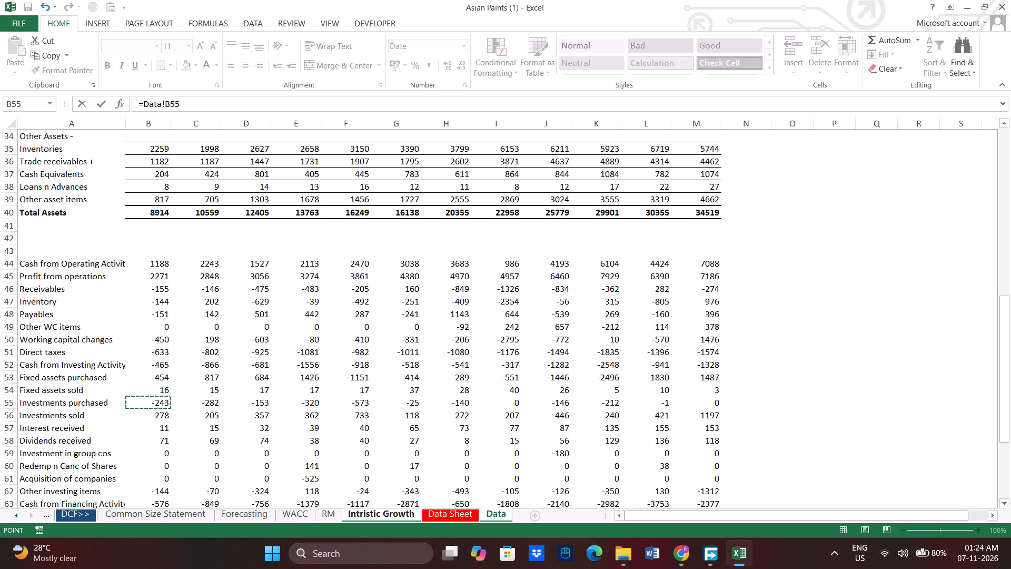
pyautogui.click(146, 101)
pyautogui.click(143, 102)
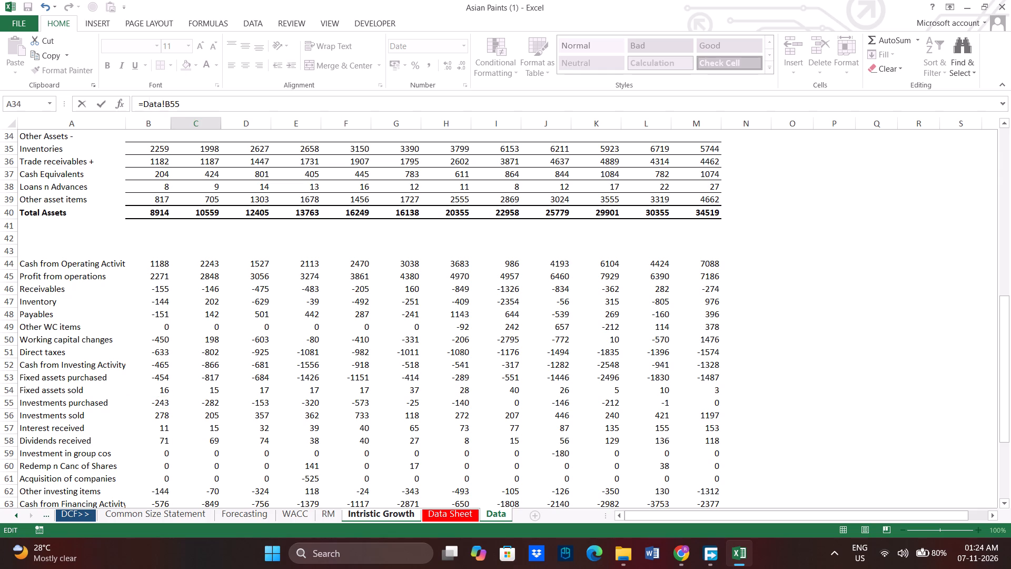
pyautogui.write('sum')
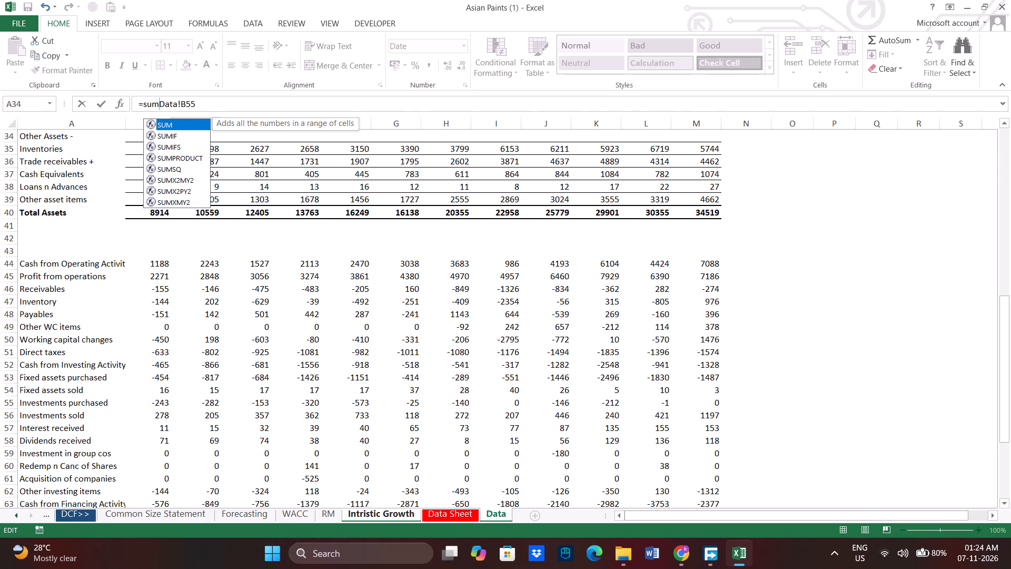
pyautogui.hotkey('shift', '(')
pyautogui.click(218, 100)
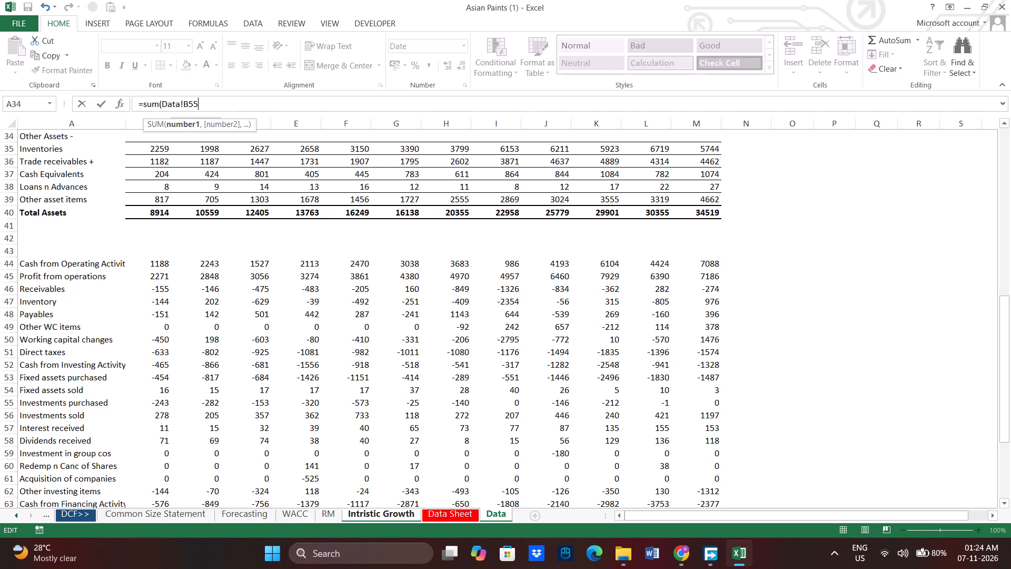
pyautogui.press(',')
pyautogui.click(162, 418)
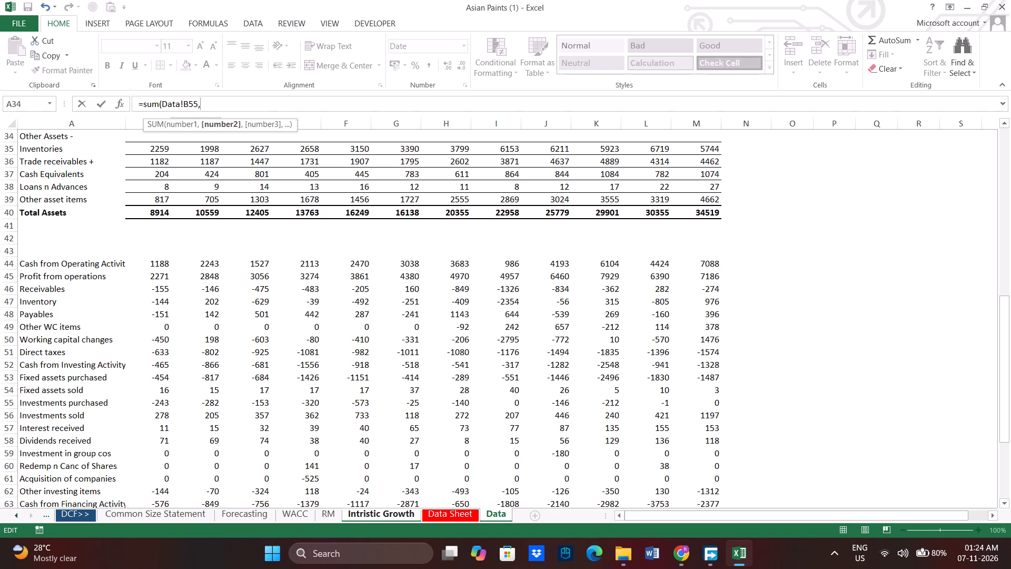
pyautogui.press('Return')
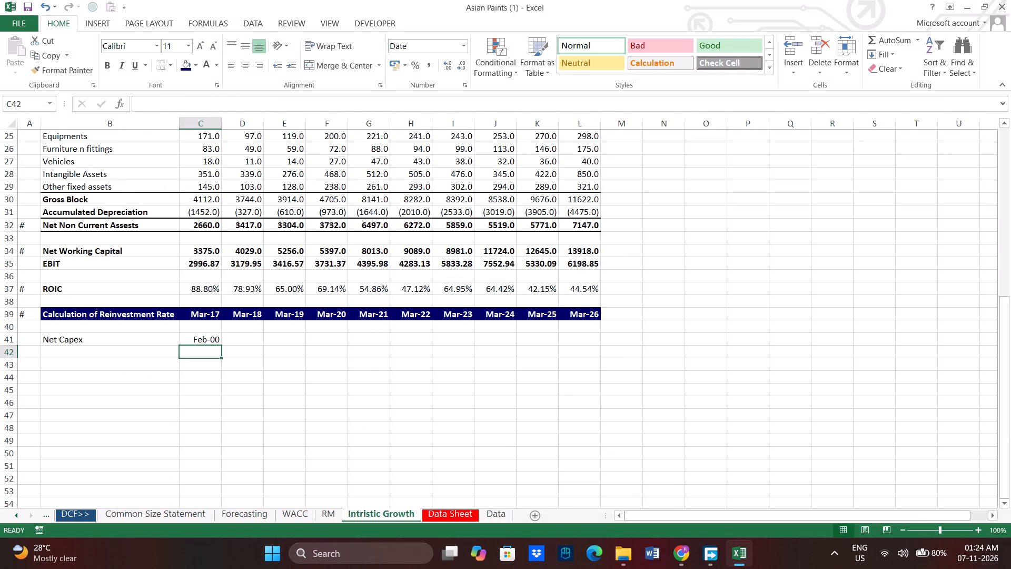
# Copy the Net Capex formula from C41 across the row through the Mar-26 column, L41.
pyautogui.click(193, 340)
pyautogui.hotkey('ctrl', 'c')
pyautogui.hotkey('shift', 'Right')
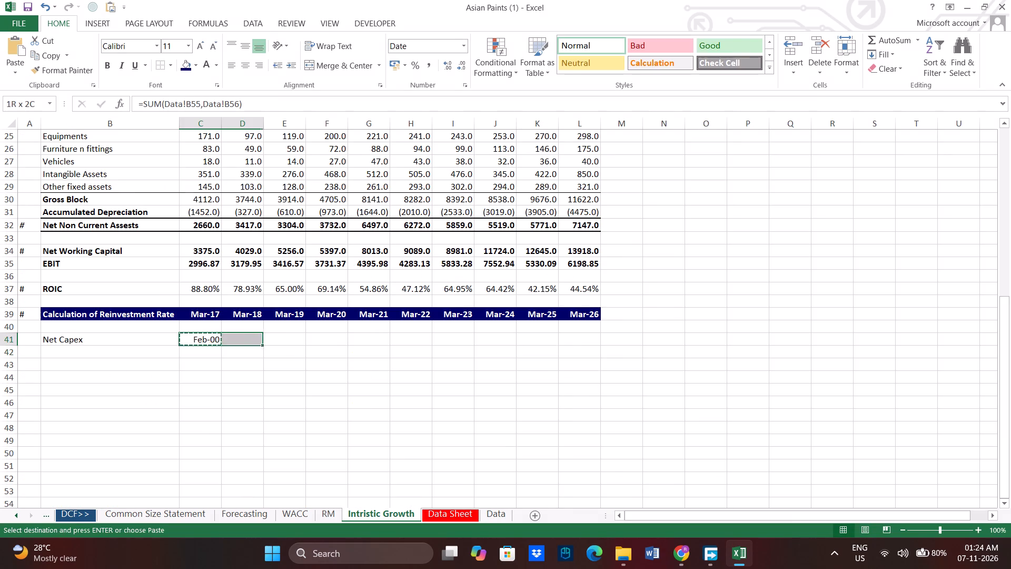
pyautogui.hotkey('shift', 'Right')
pyautogui.hotkey('shift', 'Right')
pyautogui.hotkey('shift', 'Right')
pyautogui.hotkey('shift', 'Right')
pyautogui.hotkey('shift', 'Right')
pyautogui.hotkey('shift', 'Right')
pyautogui.hotkey('shift', 'Right')
pyautogui.hotkey('shift', 'Right')
pyautogui.hotkey('ctrl', 'v')
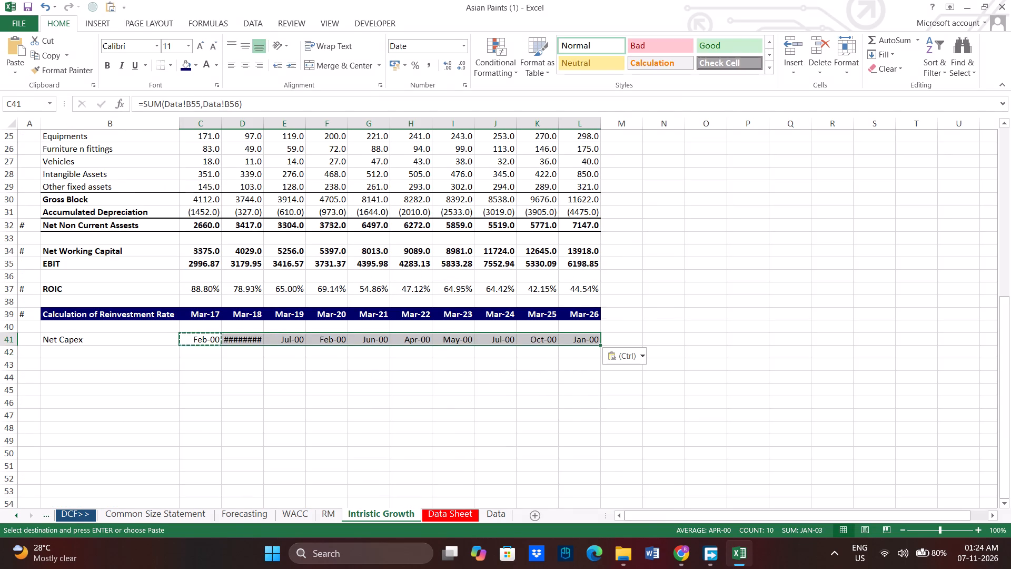
# Format the Net Capex values in C41:L41 as numbers with two decimal places.
pyautogui.click(468, 47)
pyautogui.click(457, 75)
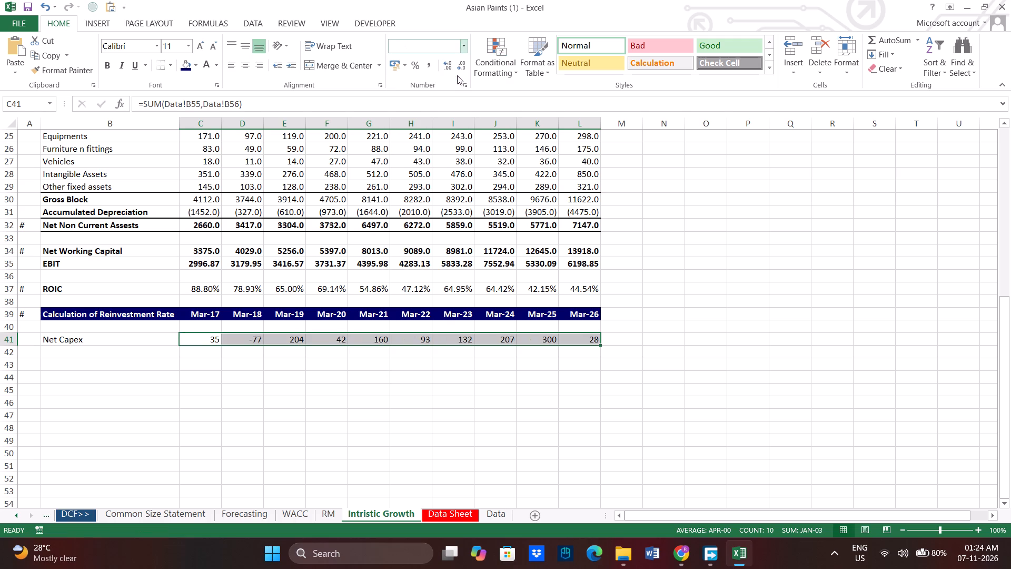
pyautogui.doubleClick(447, 70)
pyautogui.click(400, 385)
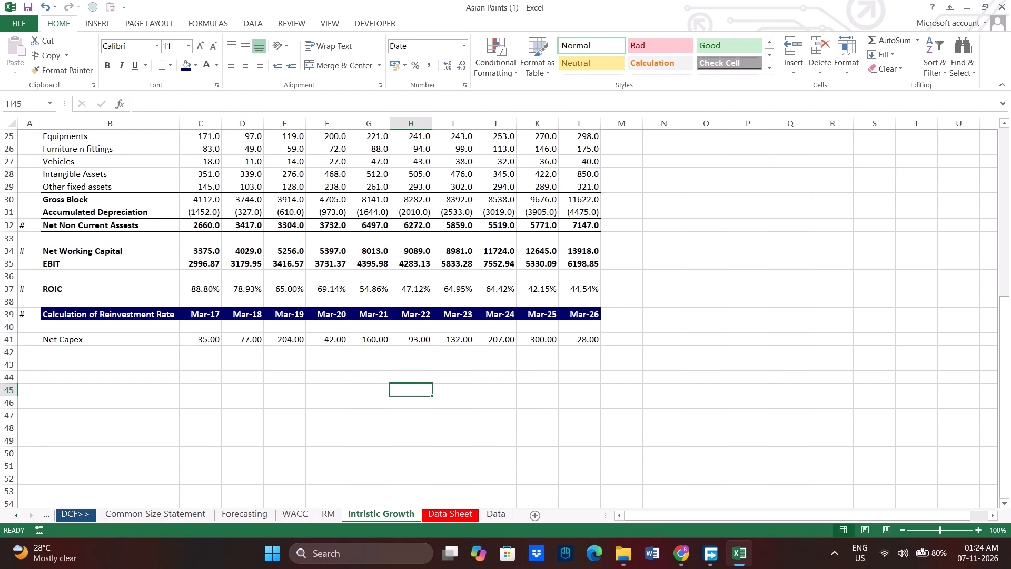
# In the DCF Modelling- 12 reference, compare the Net Capex formulas for Mar-18 in G45 and Mar-19 in H45.
pyautogui.click(679, 558)
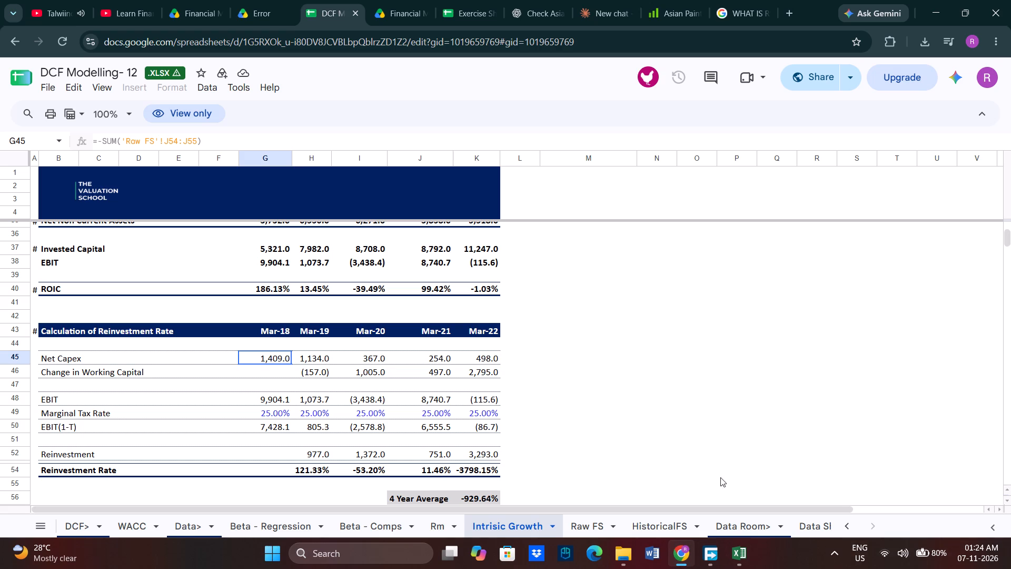
pyautogui.click(313, 354)
pyautogui.click(271, 357)
pyautogui.click(320, 360)
pyautogui.click(272, 356)
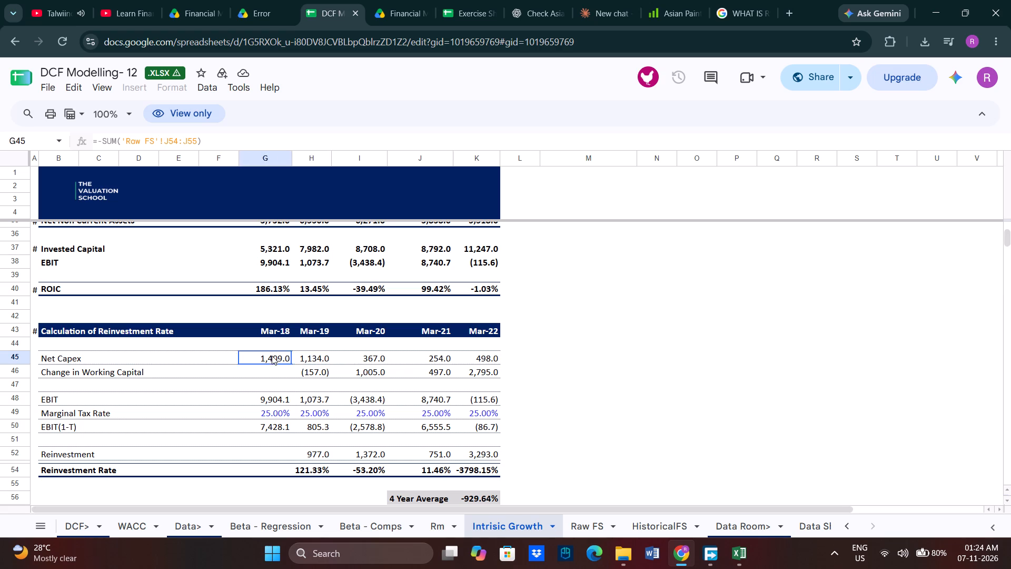
pyautogui.click(312, 361)
pyautogui.moveTo(282, 359); pyautogui.dragTo(286, 360)
pyautogui.click(328, 360)
pyautogui.click(282, 354)
pyautogui.moveTo(318, 355); pyautogui.dragTo(309, 356)
pyautogui.moveTo(275, 356); pyautogui.dragTo(288, 356)
pyautogui.moveTo(332, 357); pyautogui.dragTo(316, 357)
pyautogui.click(288, 354)
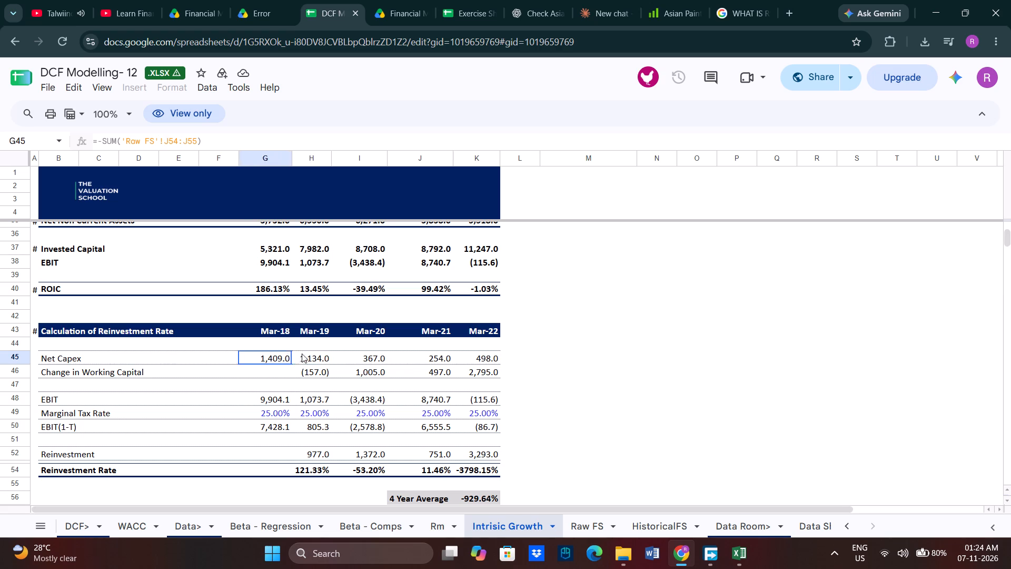
pyautogui.click(314, 352)
pyautogui.click(267, 352)
pyautogui.click(301, 352)
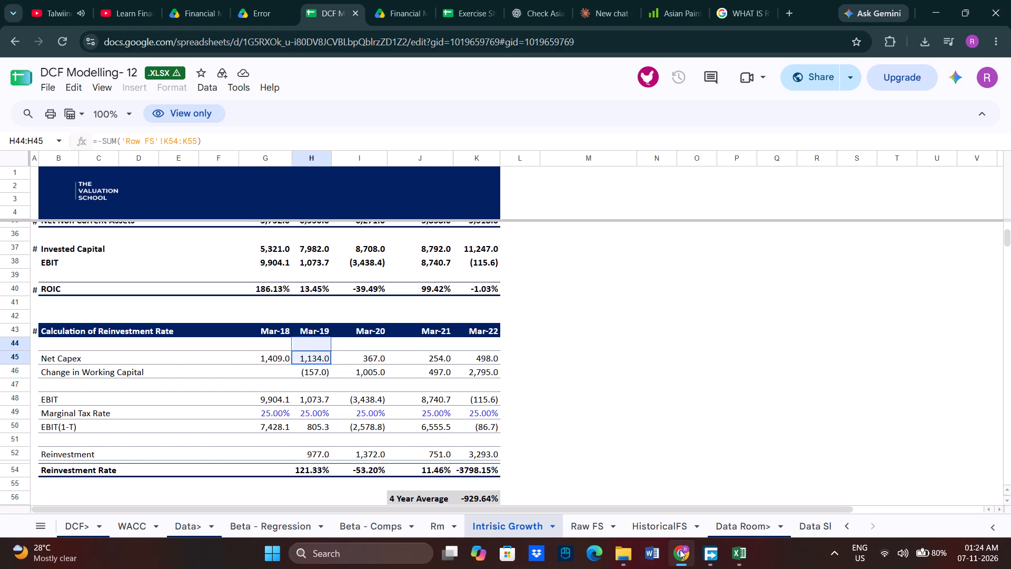
# Back in the Asian Paints workbook, replace the comma in C41's SUM formula with a colon to sum the range Data!B55 to B56.
pyautogui.click(680, 550)
pyautogui.click(196, 345)
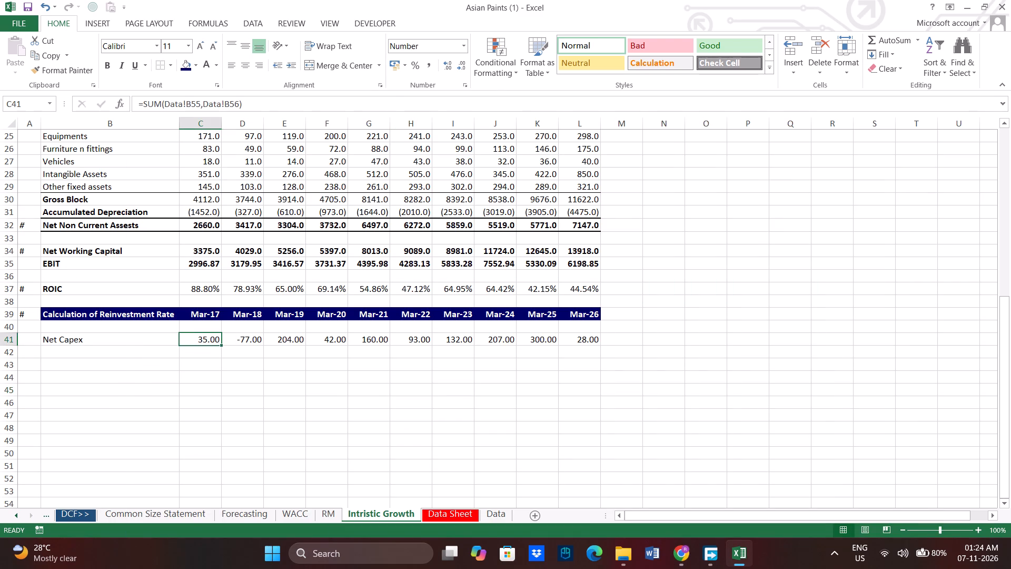
pyautogui.click(205, 102)
pyautogui.press('BackSpace')
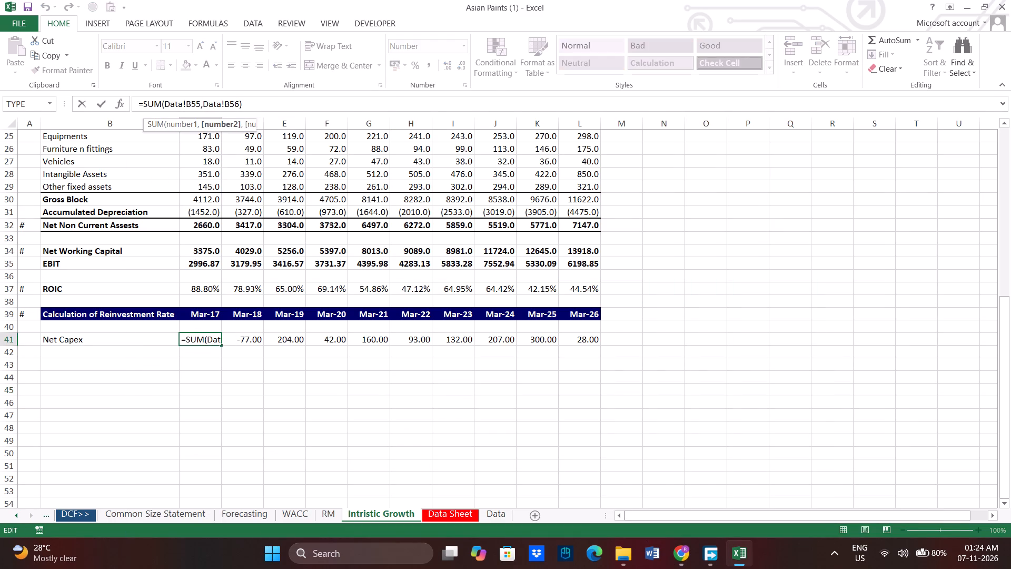
pyautogui.hotkey('shift', ':')
pyautogui.press('Return')
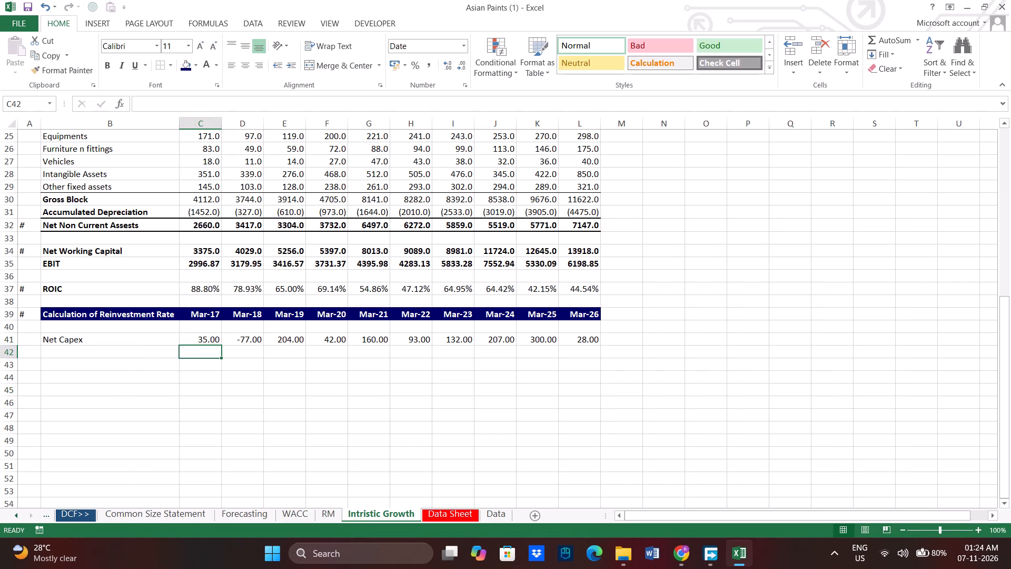
# In the DCF Modelling- 12 reference, examine the Change in Working Capital cells G46 and H46 and their formula.
pyautogui.click(677, 558)
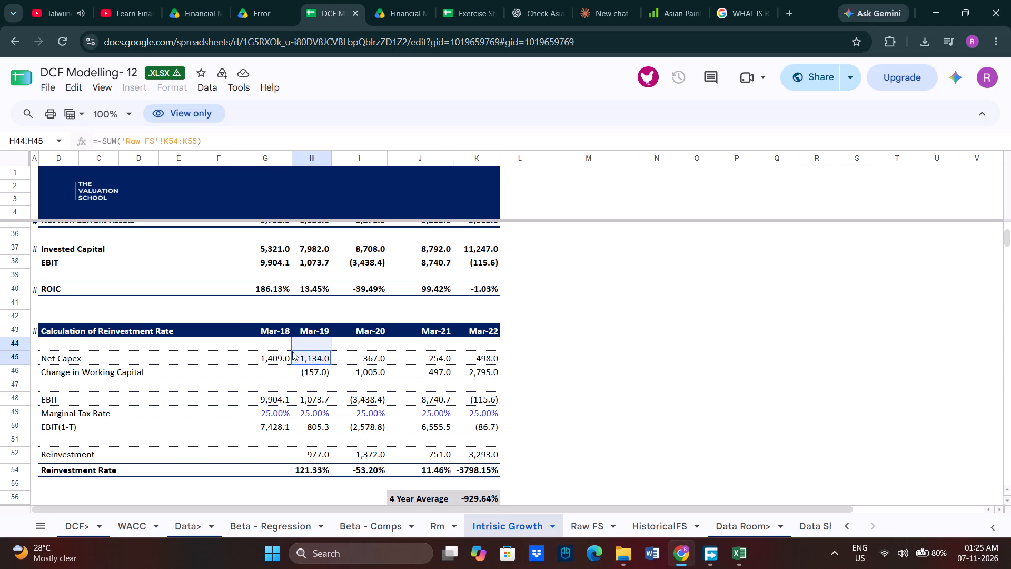
pyautogui.click(318, 373)
pyautogui.click(277, 366)
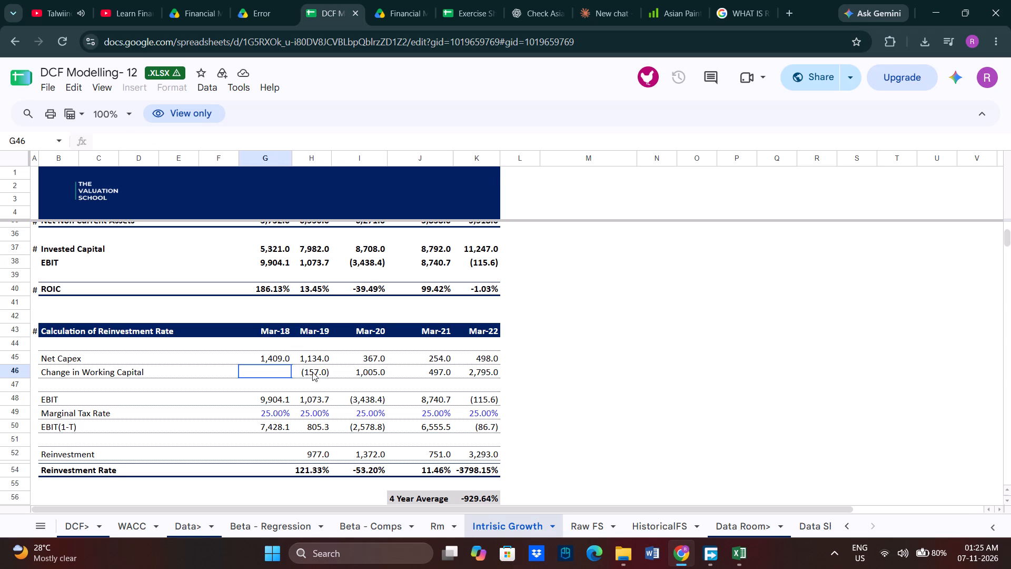
pyautogui.click(312, 372)
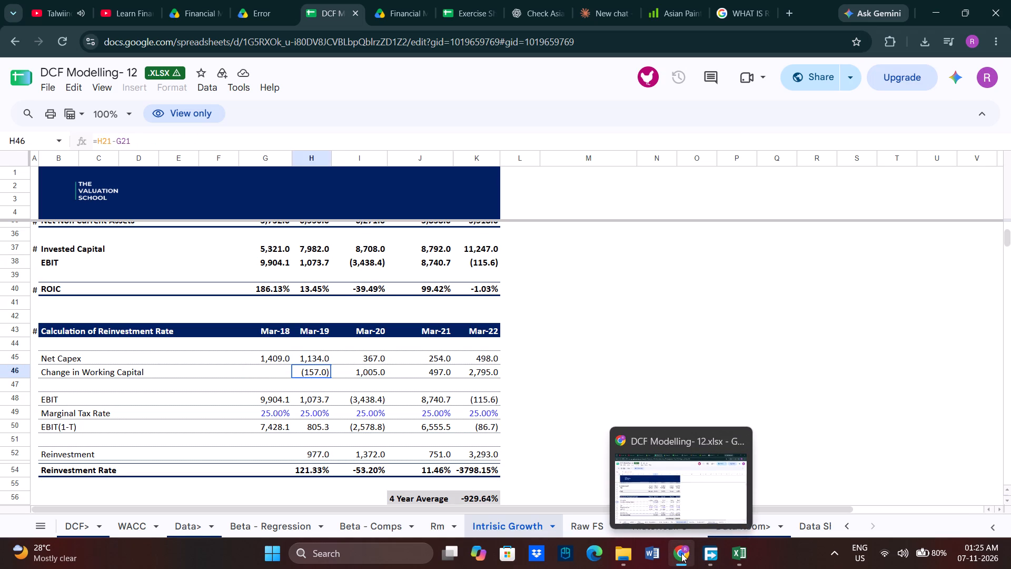
# Back in the Asian Paints workbook, label B42 as Change in Working Capital, under Net Capex.
pyautogui.click(681, 553)
pyautogui.click(240, 351)
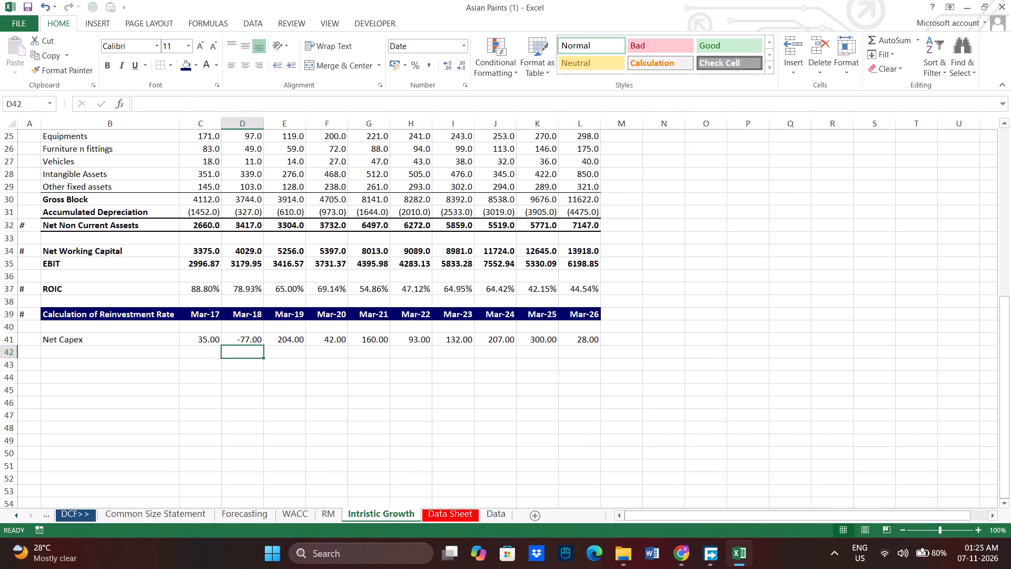
pyautogui.click(86, 348)
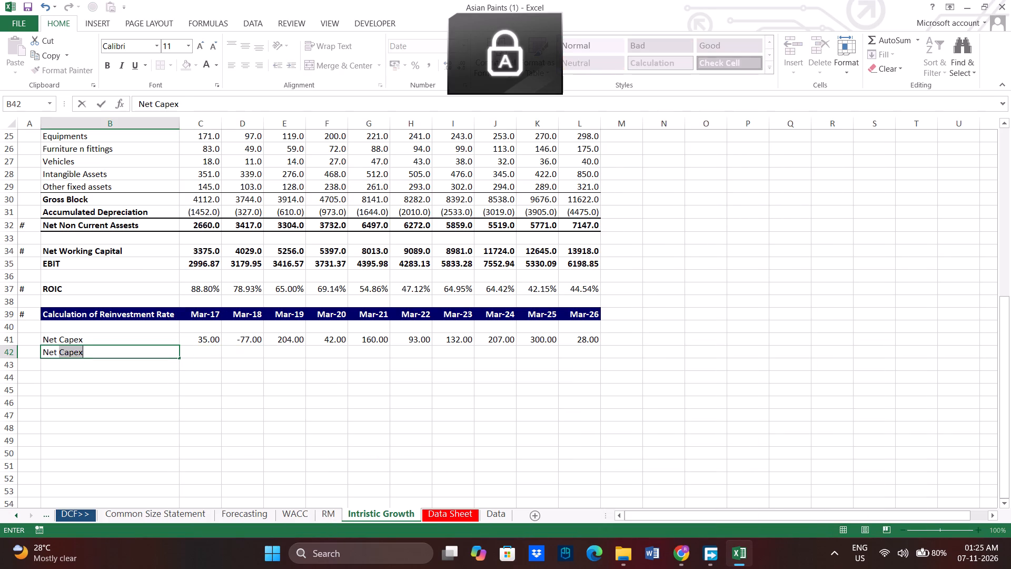
pyautogui.press('BackSpace')
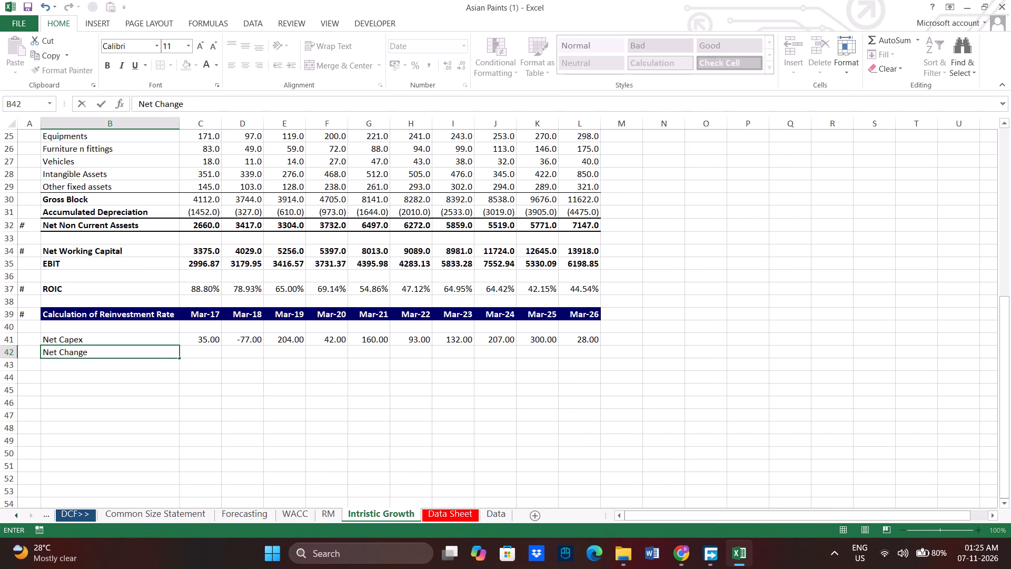
pyautogui.click(673, 550)
pyautogui.click(675, 550)
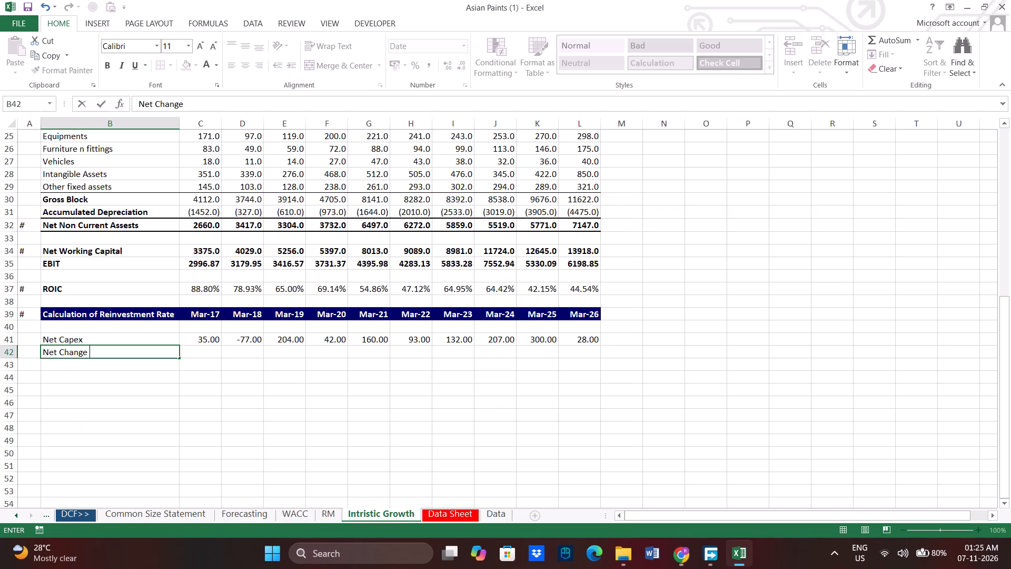
pyautogui.press('BackSpace')
pyautogui.press('BackSpace')
pyautogui.press('BackSpace')
pyautogui.press('BackSpace')
pyautogui.press('BackSpace')
pyautogui.press('BackSpace')
pyautogui.press('BackSpace')
pyautogui.press('BackSpace')
pyautogui.press('BackSpace')
pyautogui.press('BackSpace')
pyautogui.press('BackSpace')
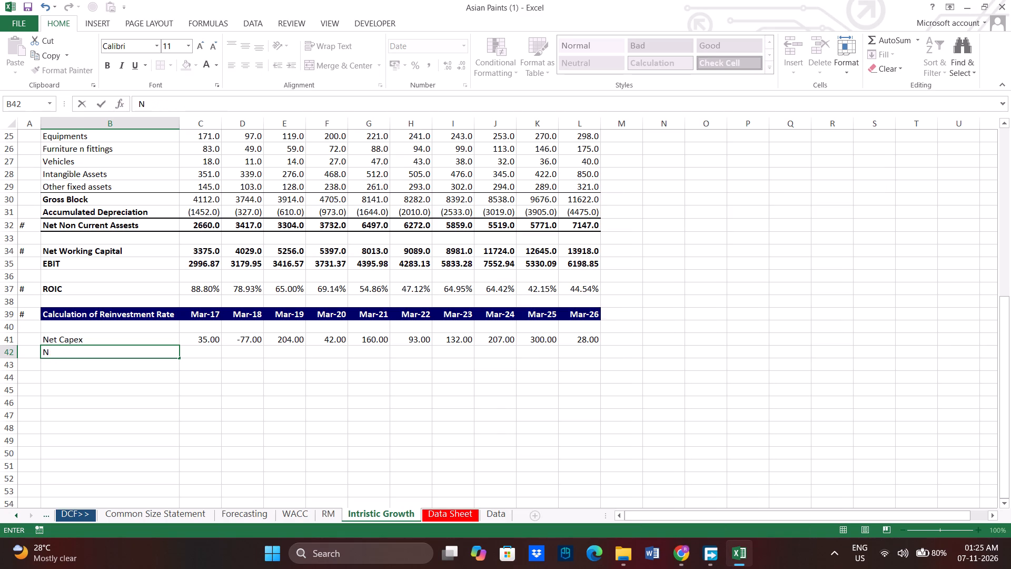
pyautogui.write('hange')
pyautogui.press('space')
pyautogui.press('BackSpace')
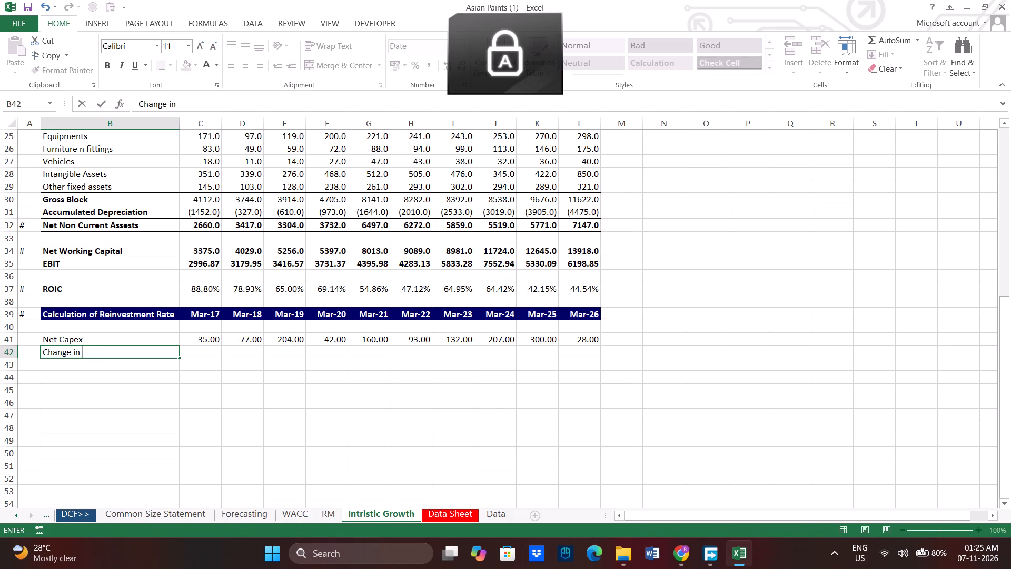
pyautogui.press('w')
pyautogui.write('orking')
pyautogui.press('space')
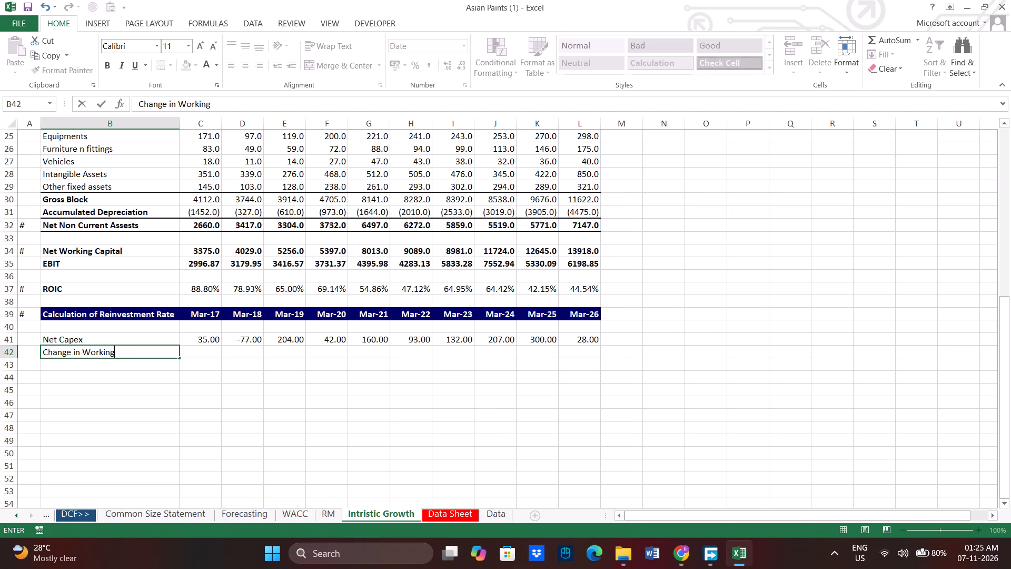
pyautogui.press('Return')
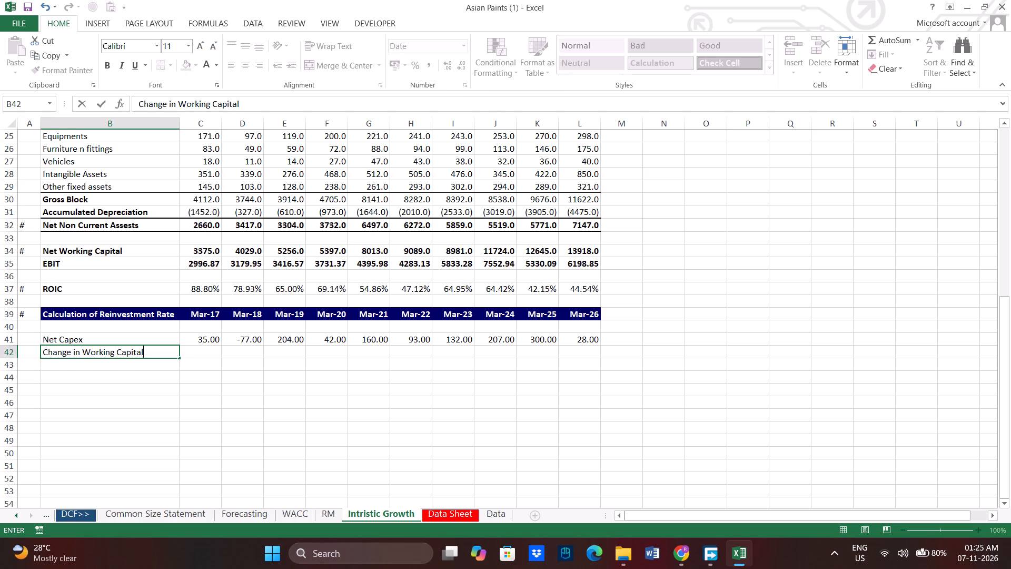
# Enter the Mar-18 Change in Working Capital in D42 as =D41-C41 and set its number format to General.
pyautogui.press('Right')
pyautogui.press('Up')
pyautogui.press('Right')
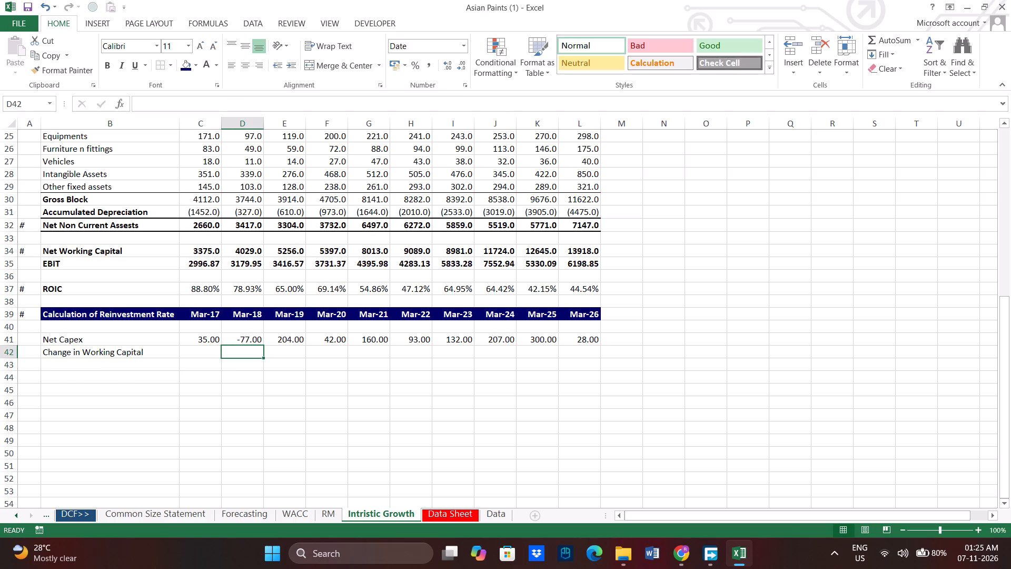
pyautogui.press('=')
pyautogui.click(233, 343)
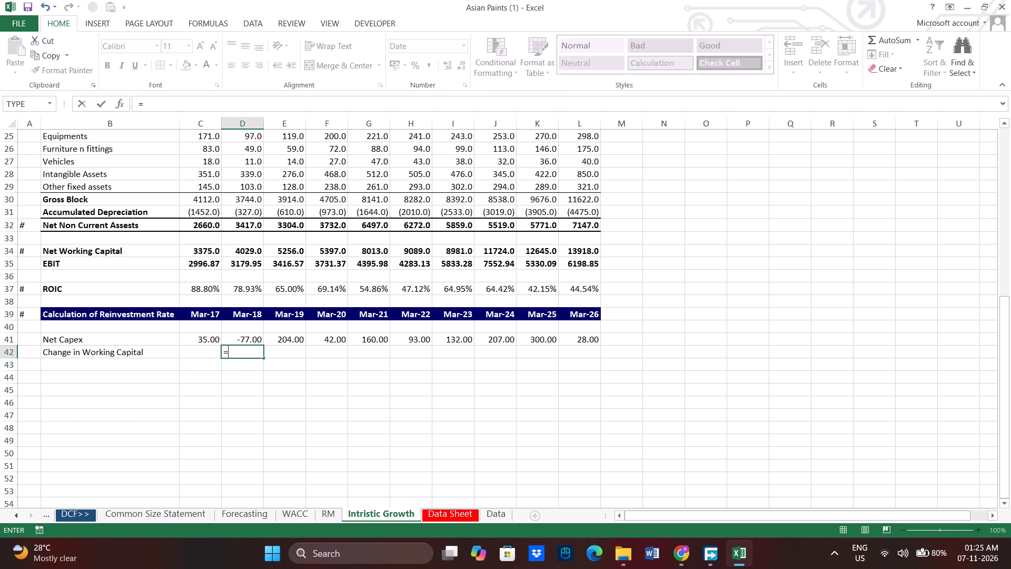
pyautogui.click(234, 337)
pyautogui.press('-')
pyautogui.click(204, 342)
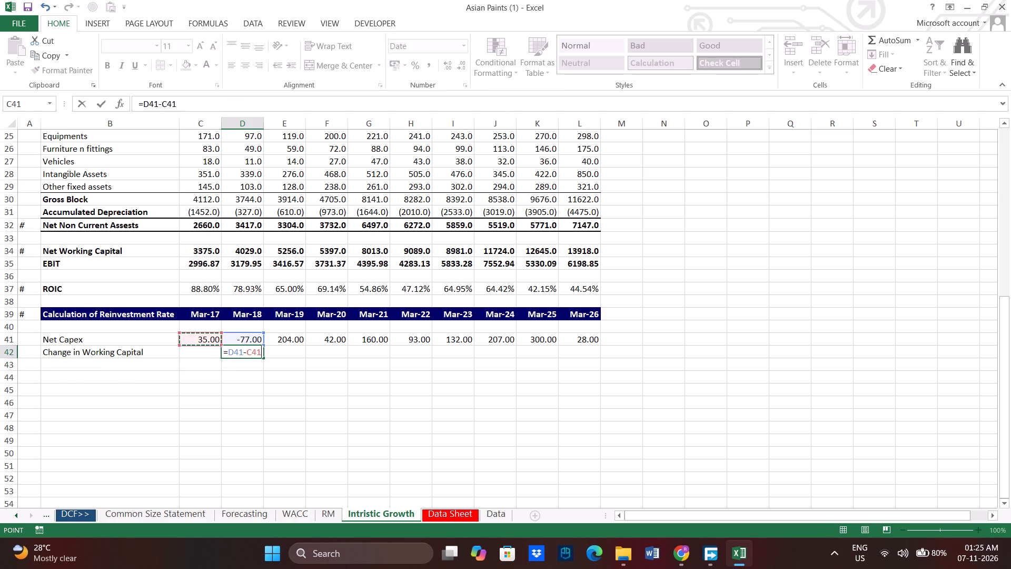
pyautogui.press('Return')
pyautogui.press('Up')
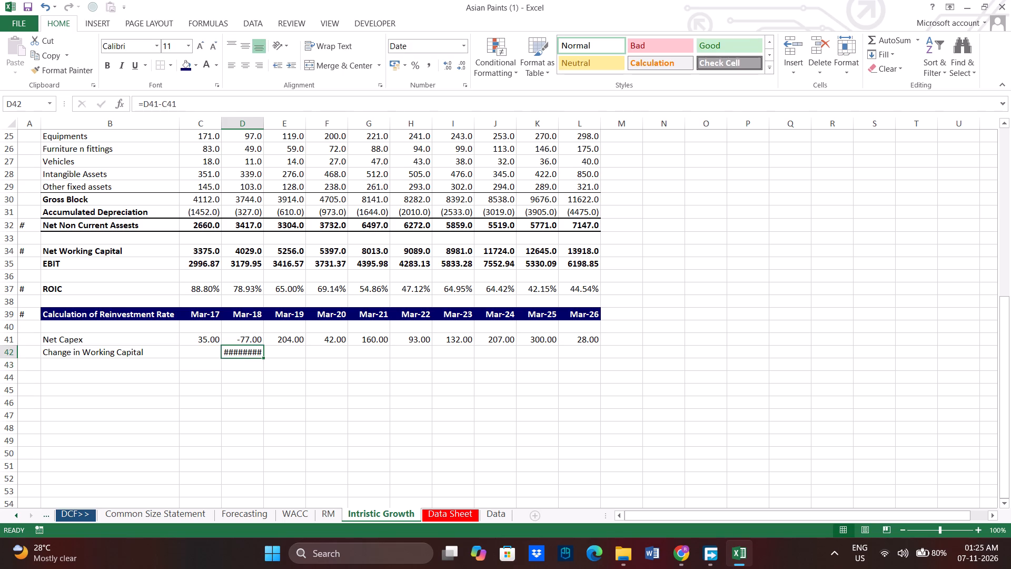
pyautogui.click(463, 43)
pyautogui.click(444, 69)
# Copy the D42 formula across the Change in Working Capital row through Mar-26 in L42.
pyautogui.hotkey('ctrl', 'c')
pyautogui.hotkey('shift', 'Right')
pyautogui.hotkey('shift', 'Right')
pyautogui.hotkey('shift', 'Right')
pyautogui.hotkey('shift', 'Right')
pyautogui.hotkey('shift', 'Right')
pyautogui.hotkey('shift', 'Right')
pyautogui.hotkey('shift', 'Right')
pyautogui.hotkey('shift', 'Right')
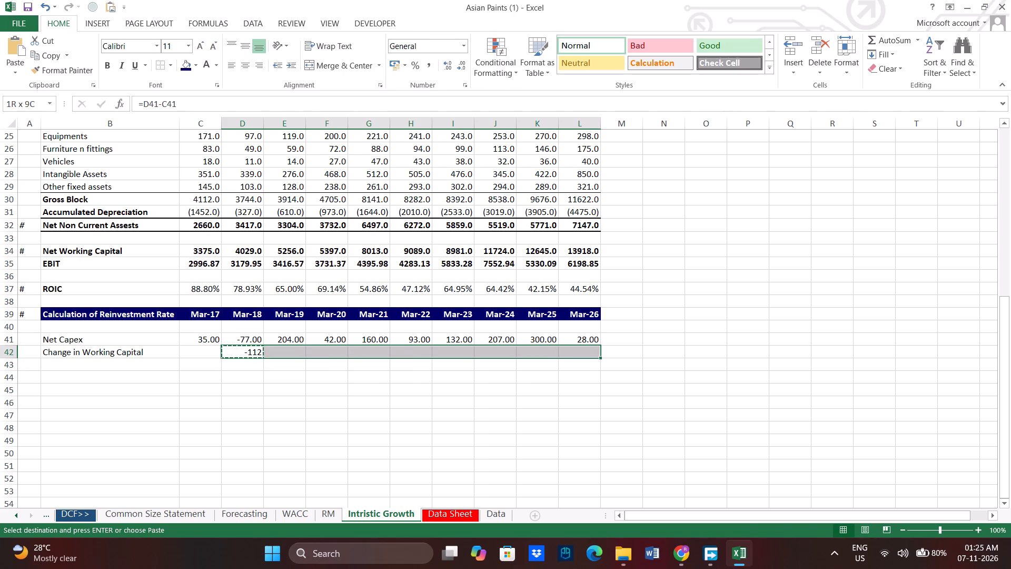
pyautogui.hotkey('ctrl', 'v')
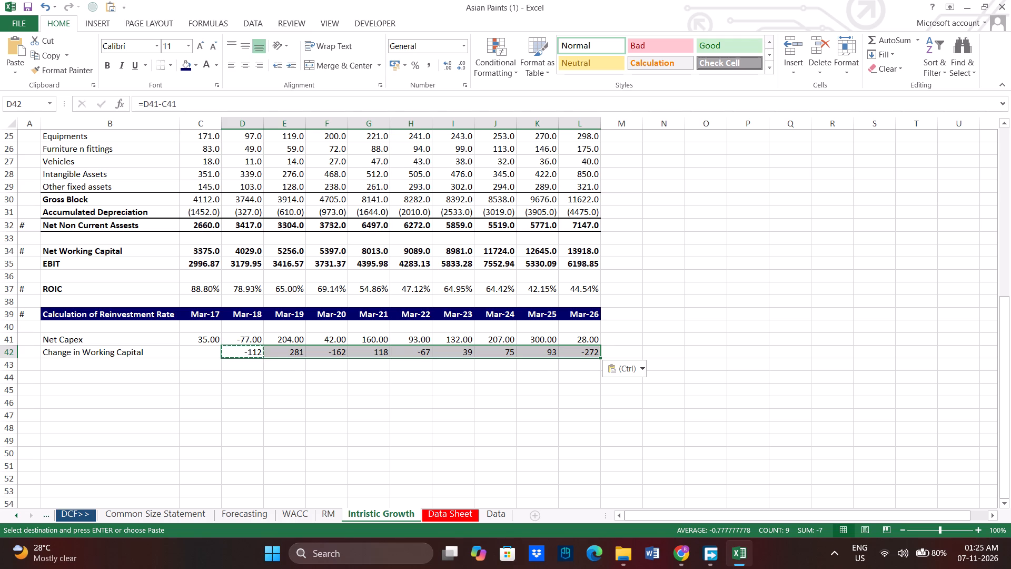
# Re-enter the Mar-18 Change in Working Capital formula in D42 as =D41-C41.
pyautogui.click(257, 350)
pyautogui.click(244, 384)
pyautogui.click(244, 355)
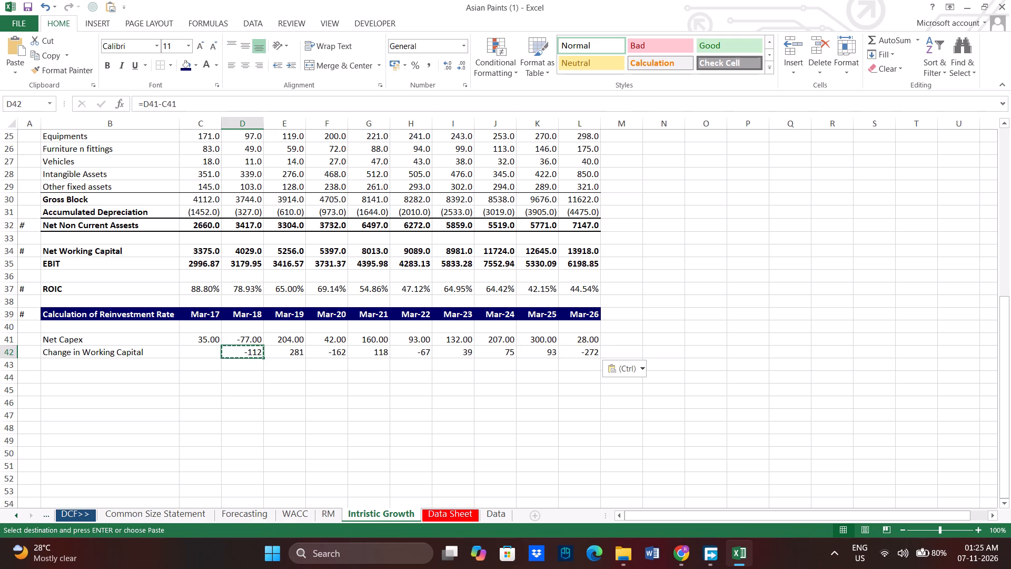
pyautogui.doubleClick(245, 351)
pyautogui.click(260, 348)
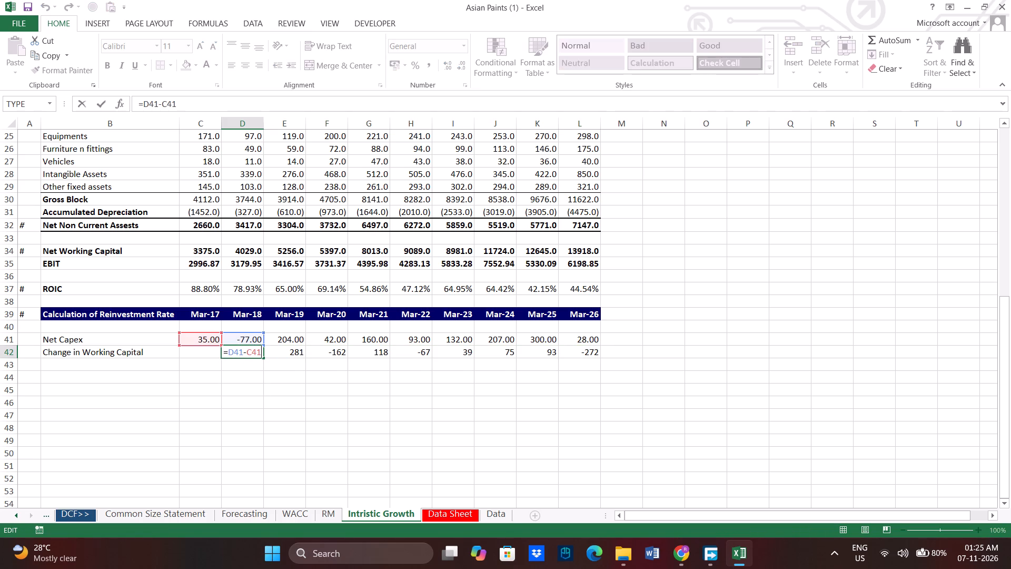
pyautogui.press('BackSpace')
pyautogui.press('BackSpace')
pyautogui.press('BackSpace')
pyautogui.press('BackSpace')
pyautogui.press('BackSpace')
pyautogui.press('BackSpace')
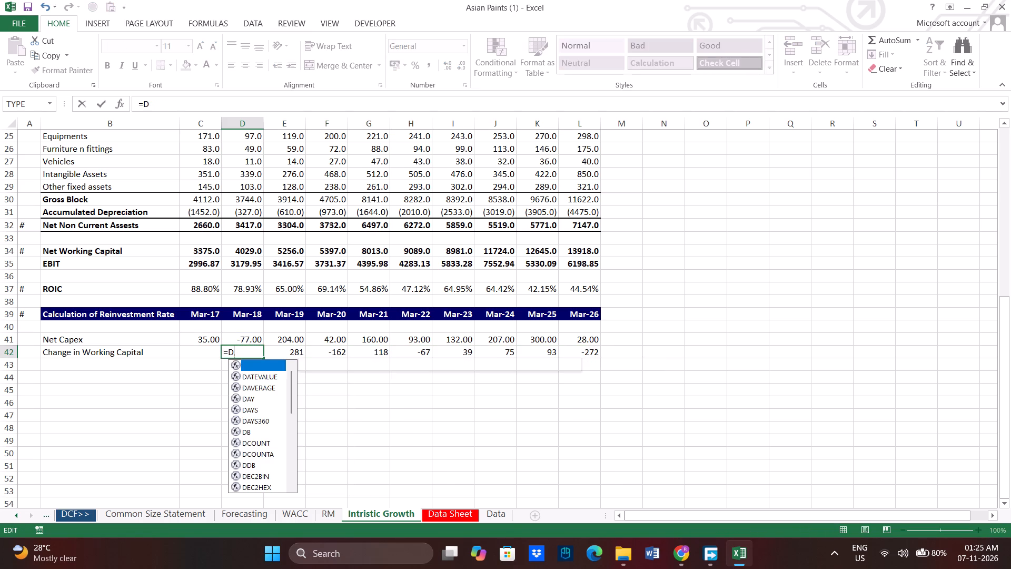
pyautogui.press('BackSpace')
pyautogui.click(215, 340)
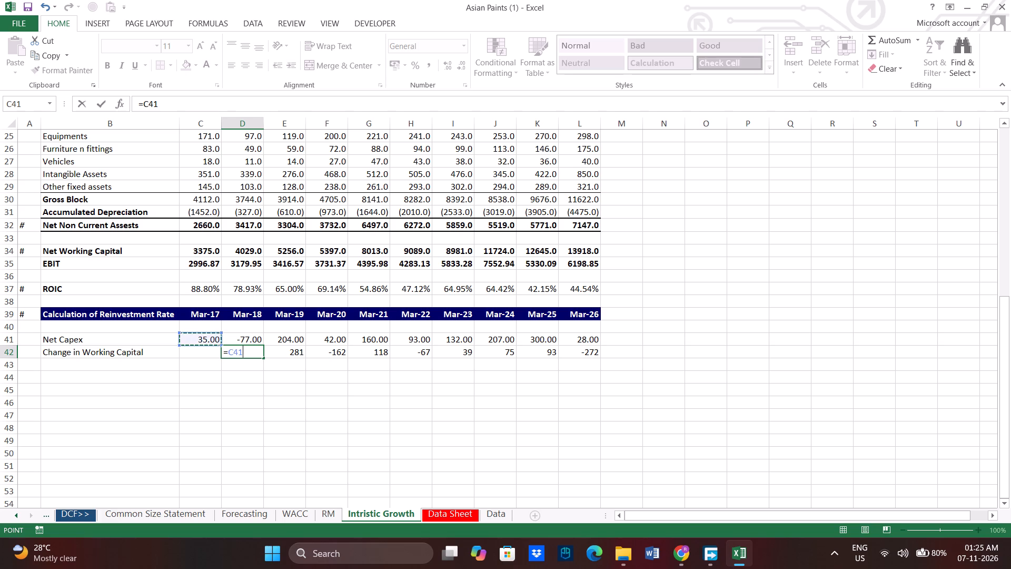
pyautogui.press('-')
pyautogui.press('BackSpace')
pyautogui.press('BackSpace')
pyautogui.press('BackSpace')
pyautogui.press('BackSpace')
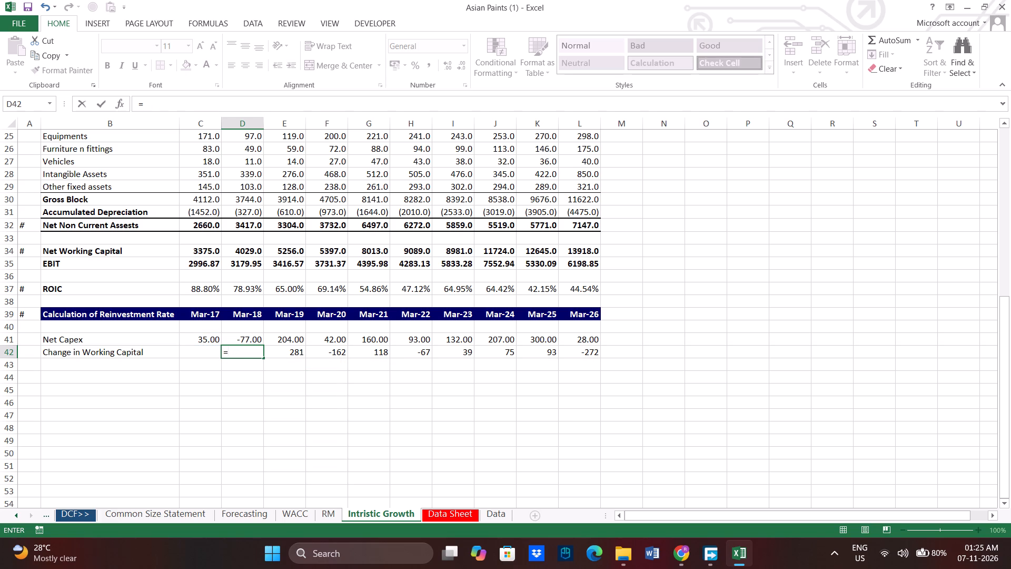
pyautogui.click(245, 338)
pyautogui.press('-')
pyautogui.click(202, 335)
pyautogui.press('Return')
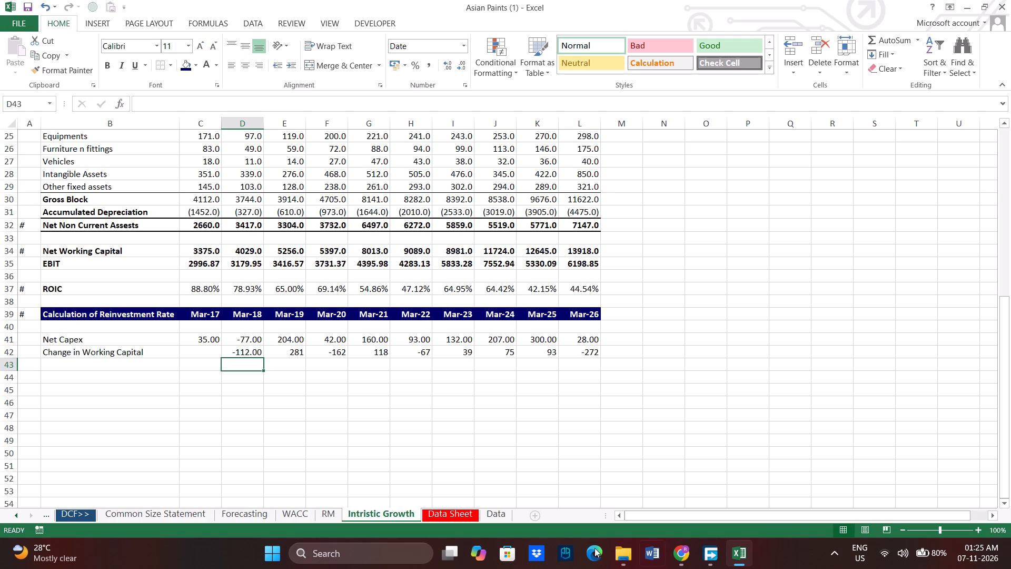
# Compare the Change in Working Capital formulas in H46 and I46 of the DCF Modelling- 12 reference with E42 and D42 in Asian Paints.
pyautogui.click(685, 549)
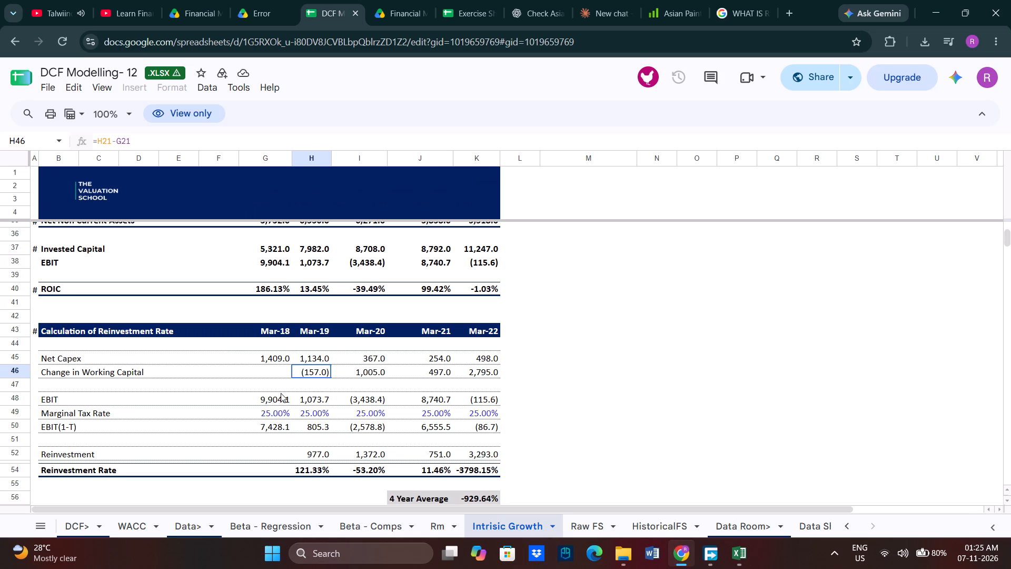
pyautogui.click(367, 370)
pyautogui.click(308, 372)
pyautogui.click(382, 373)
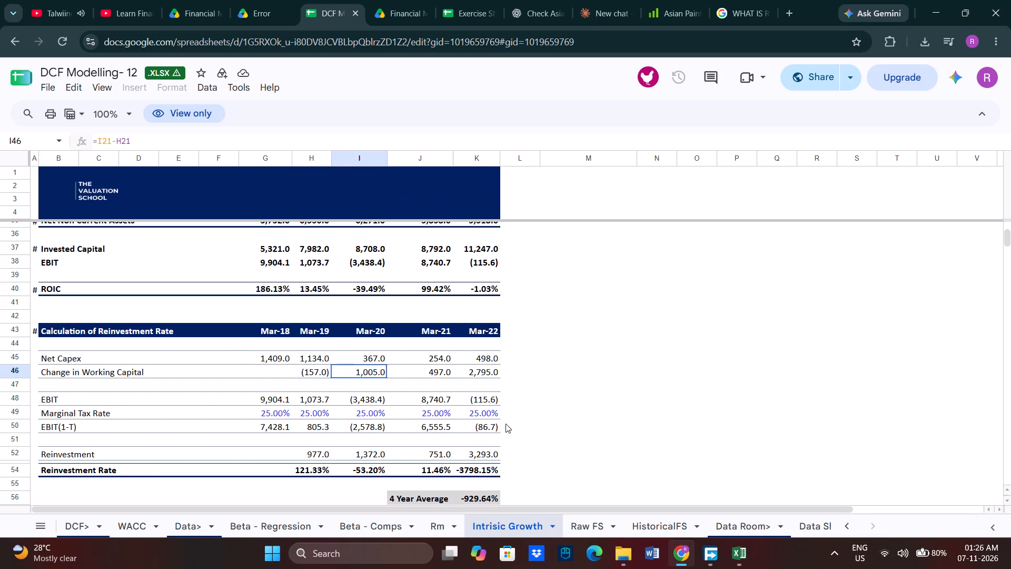
pyautogui.click(682, 556)
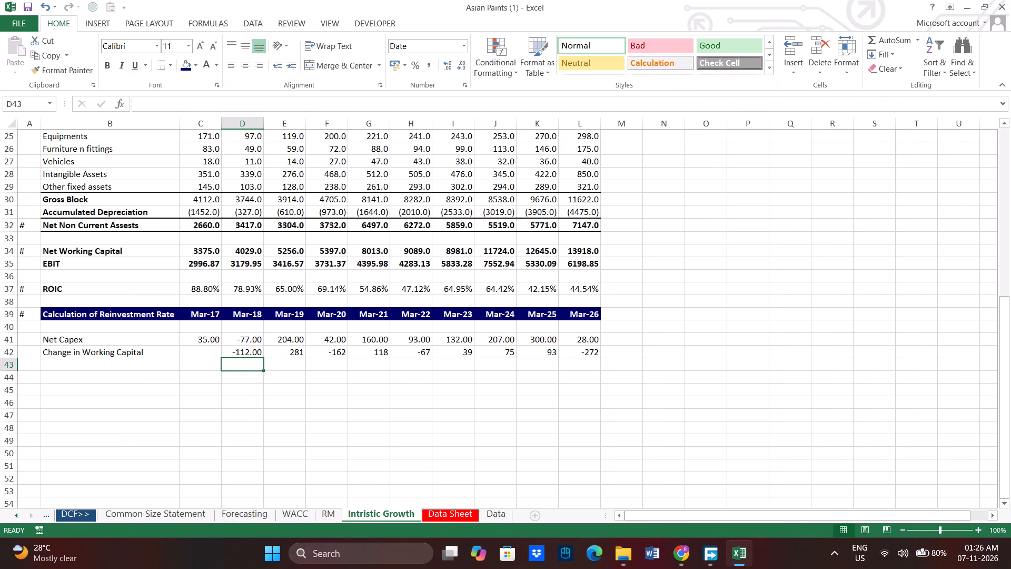
pyautogui.click(296, 349)
pyautogui.click(236, 350)
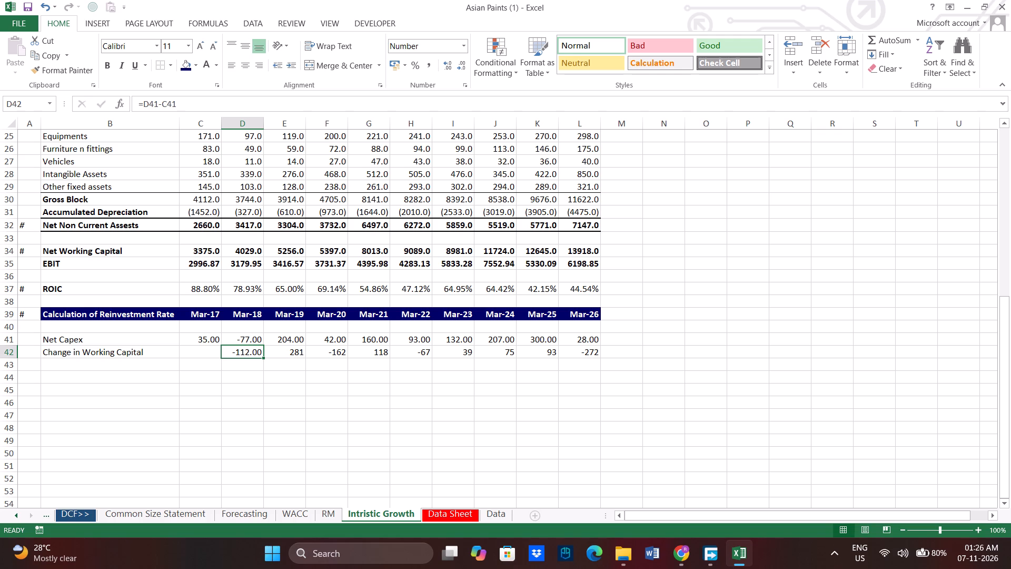
# In the DCF Modelling- 12 reference, look over the Reinvestment Rate rows below Change in Working Capital.
pyautogui.press('Down')
pyautogui.press('Left')
pyautogui.press('Left')
pyautogui.press('Left')
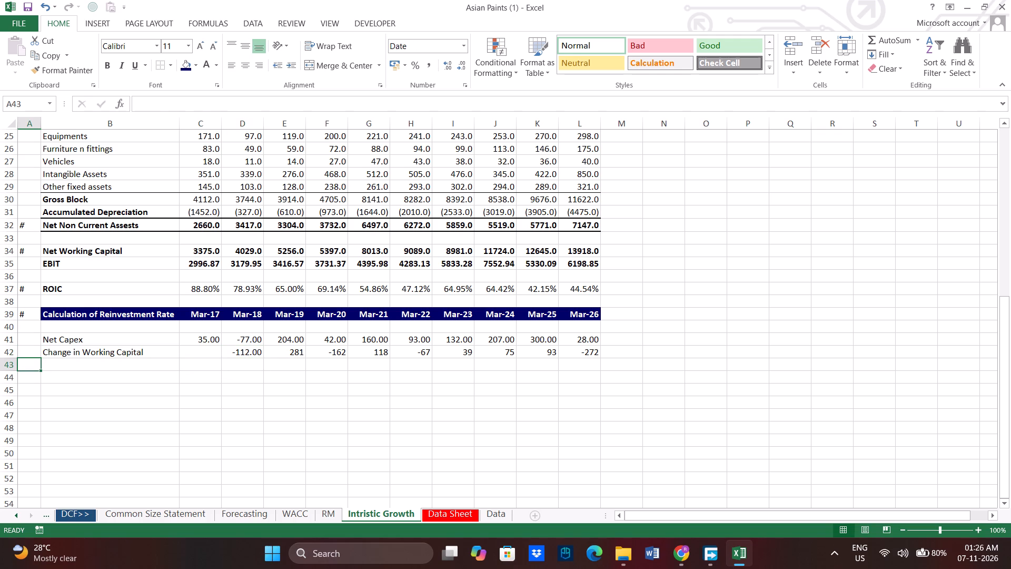
pyautogui.click(685, 546)
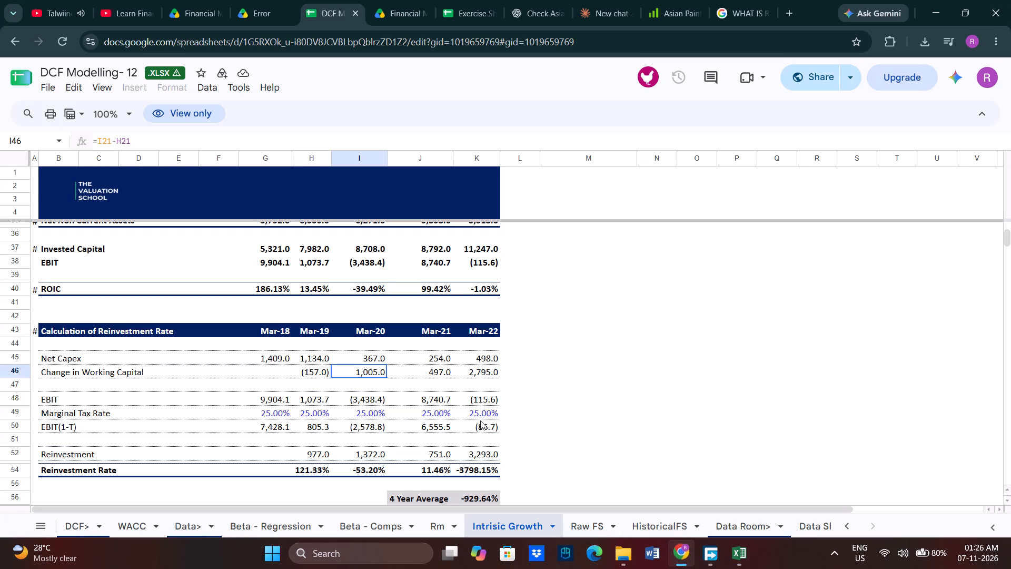
pyautogui.scroll(-1, 311, 351)
pyautogui.click(670, 557)
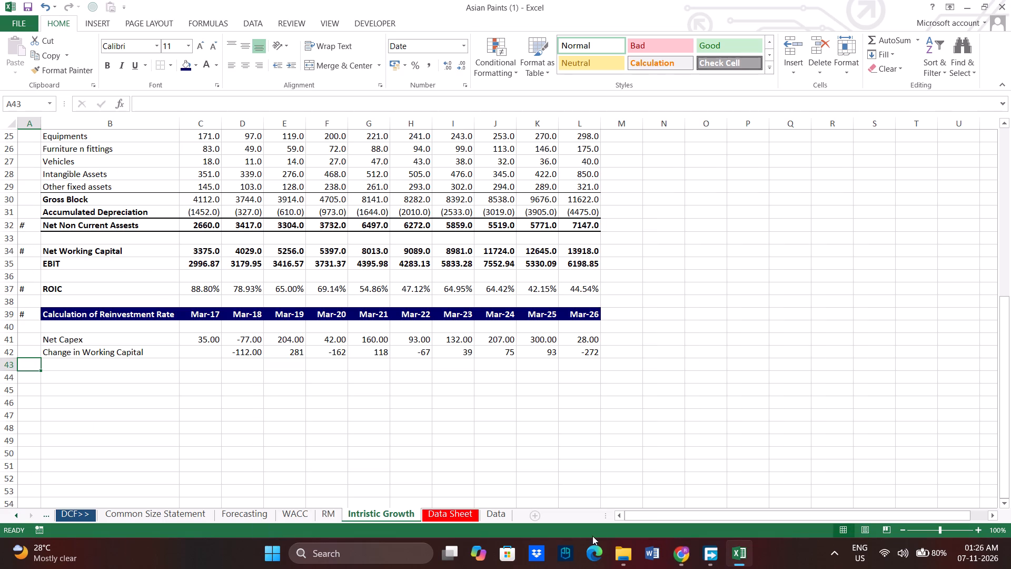
pyautogui.click(692, 557)
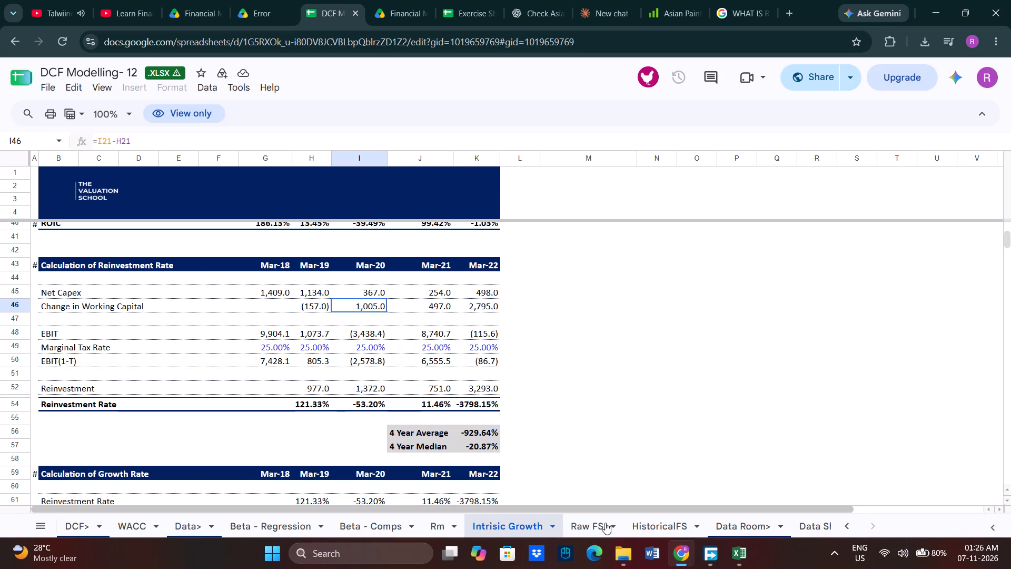
pyautogui.click(677, 543)
# Back in the Asian Paints workbook, review the Calculation of ROIC section and inspect the Mar-17 Inventories formula in C5.
pyautogui.scroll(15, 289, 325)
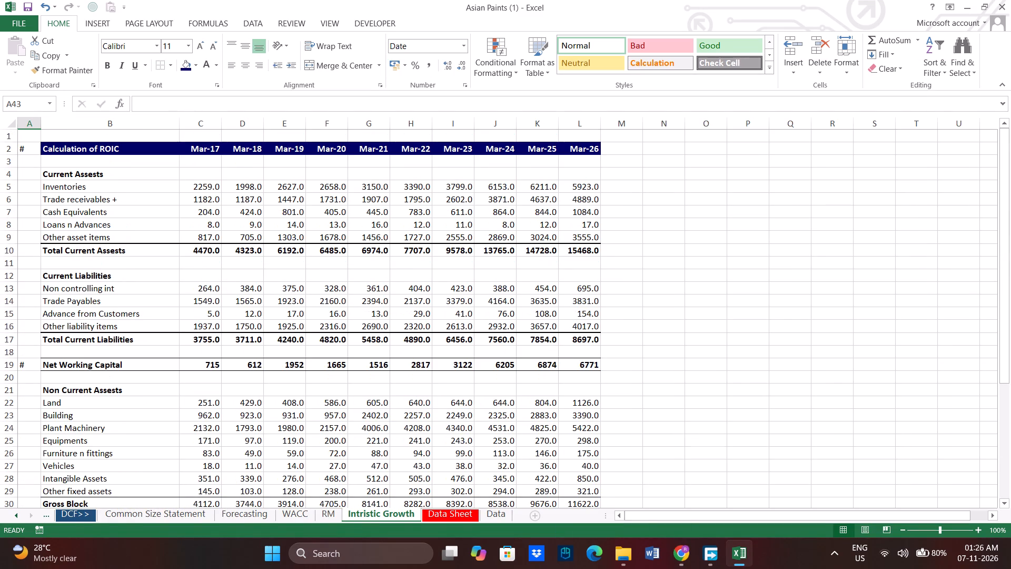
pyautogui.scroll(1, 289, 325)
pyautogui.click(214, 187)
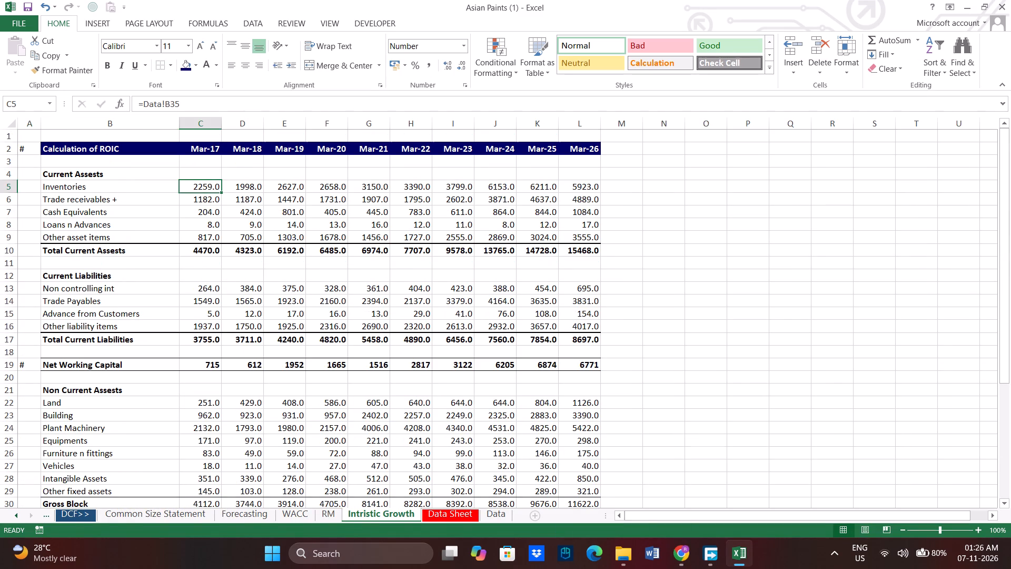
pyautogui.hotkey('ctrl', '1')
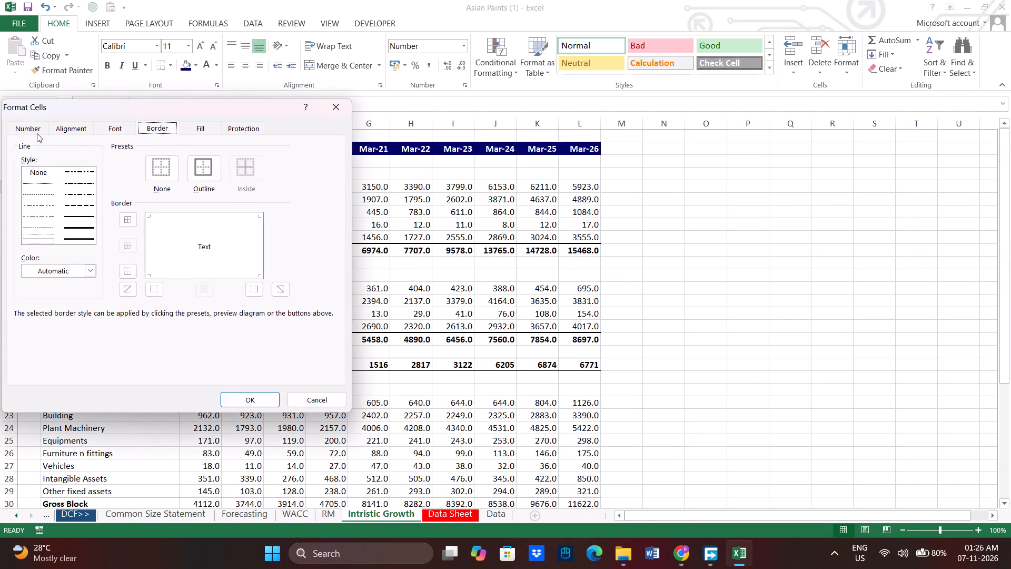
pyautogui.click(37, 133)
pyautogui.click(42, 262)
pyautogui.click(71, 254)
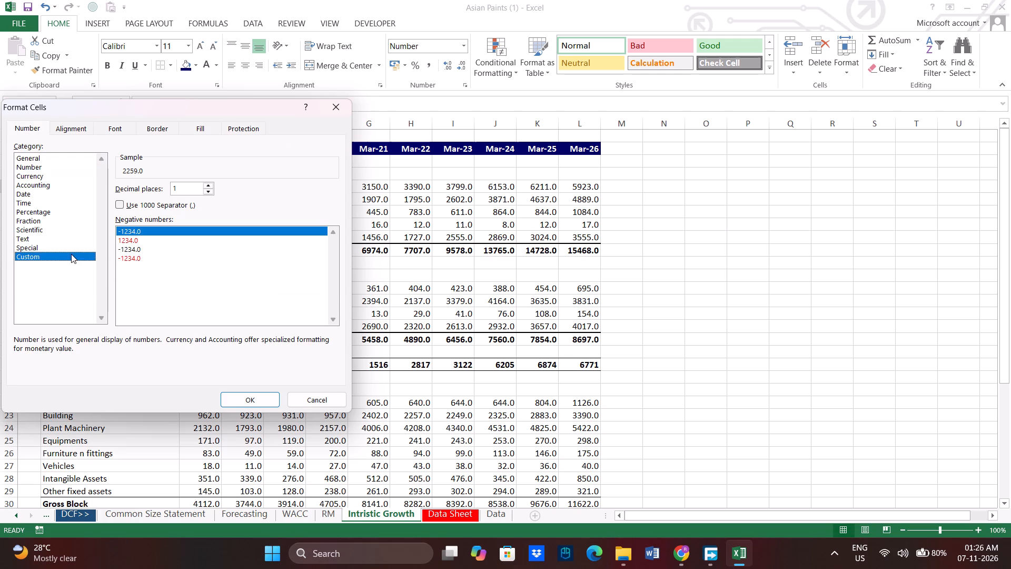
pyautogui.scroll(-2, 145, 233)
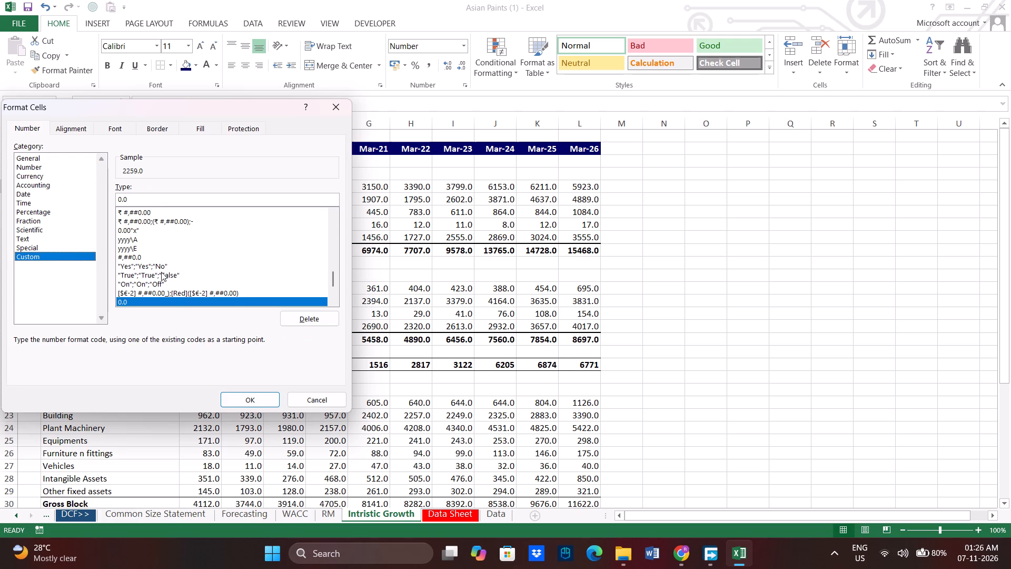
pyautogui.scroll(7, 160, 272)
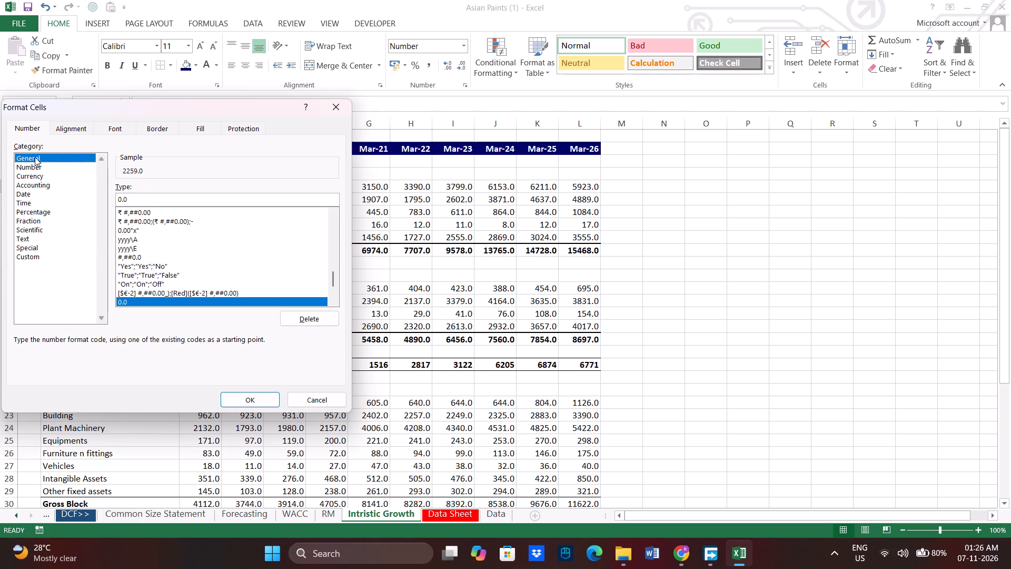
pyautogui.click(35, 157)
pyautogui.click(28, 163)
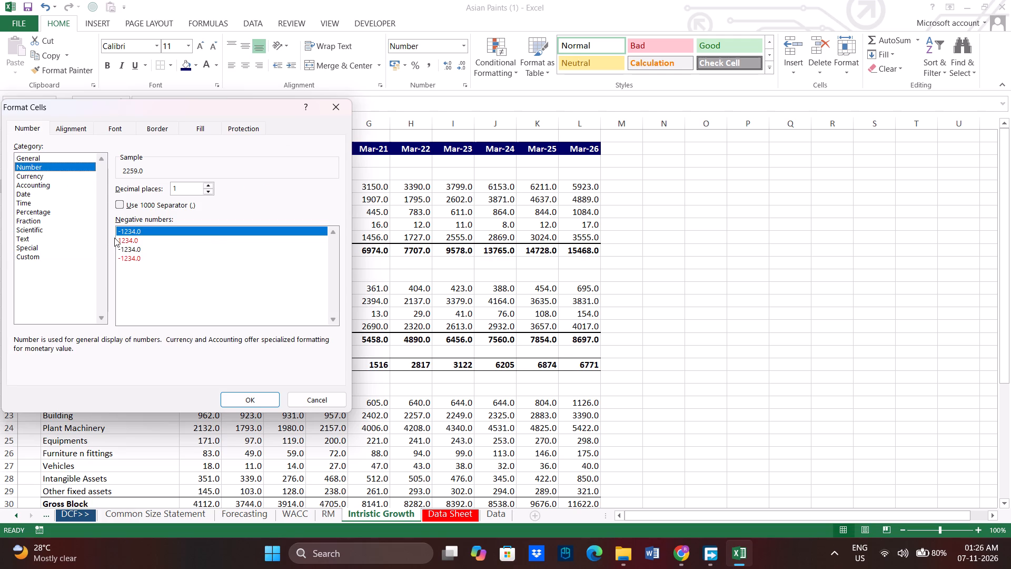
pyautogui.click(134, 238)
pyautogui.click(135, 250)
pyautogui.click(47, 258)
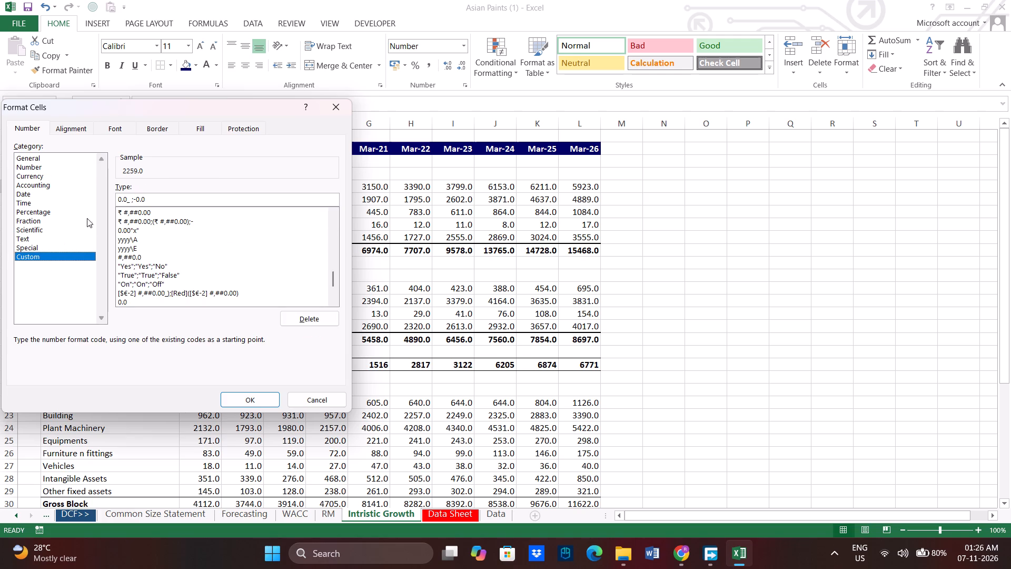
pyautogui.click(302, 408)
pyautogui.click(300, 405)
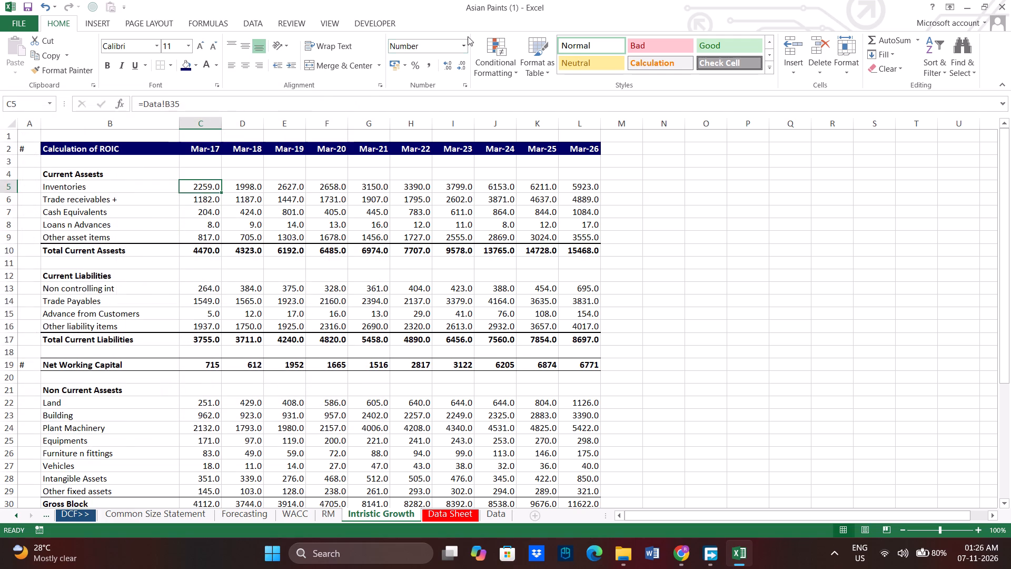
# Format the Mar-17 Inventories cell C5 as a number with the custom format #,##0;(#,##0).
pyautogui.click(461, 45)
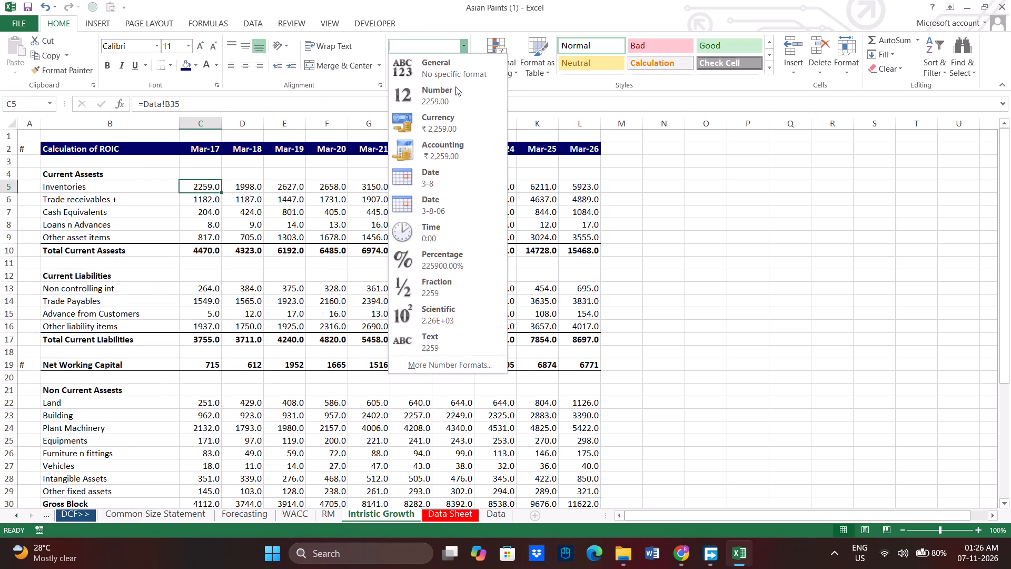
pyautogui.click(452, 90)
pyautogui.hotkey('ctrl', '1')
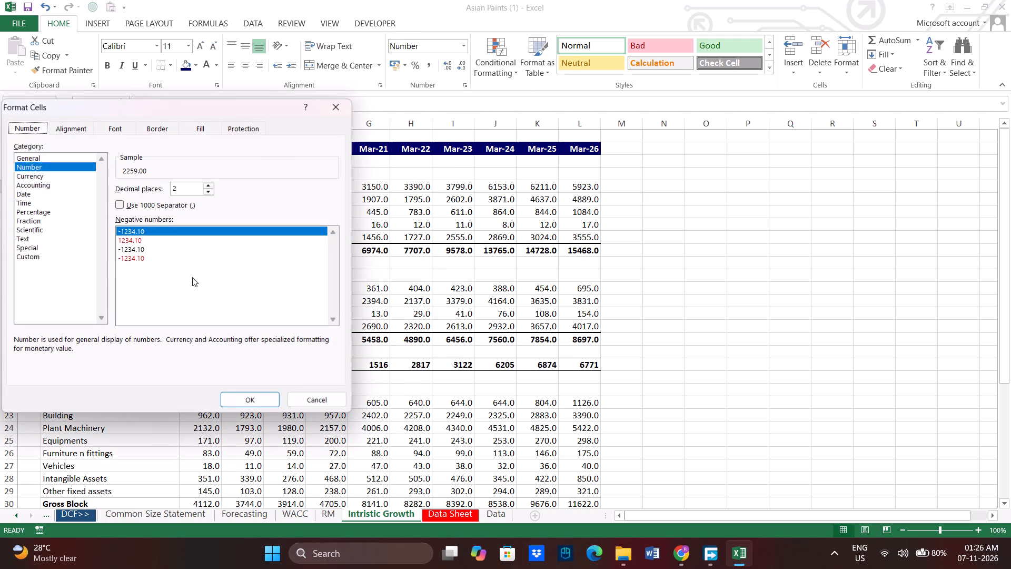
pyautogui.click(58, 254)
pyautogui.click(138, 250)
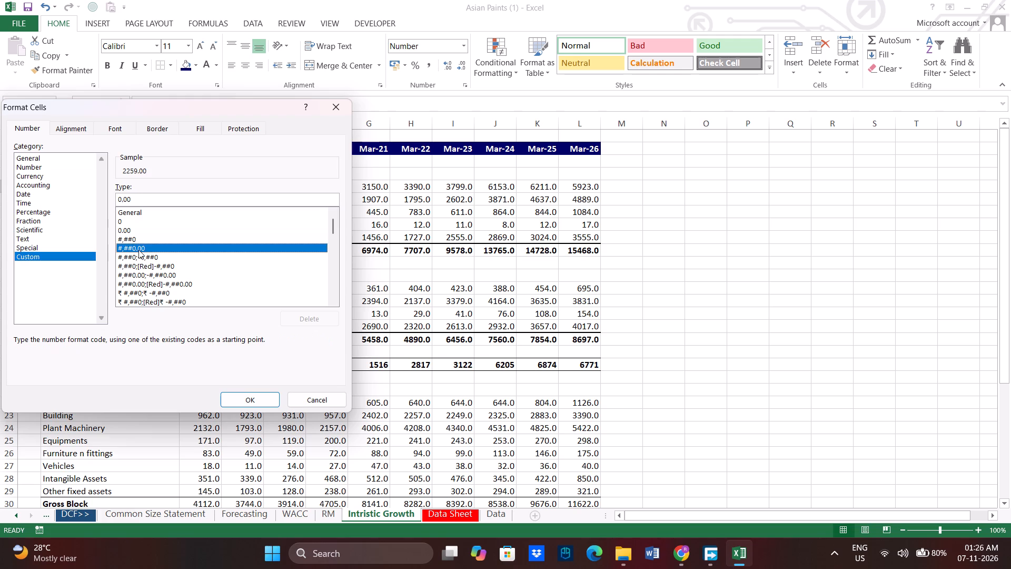
pyautogui.click(158, 266)
pyautogui.click(153, 199)
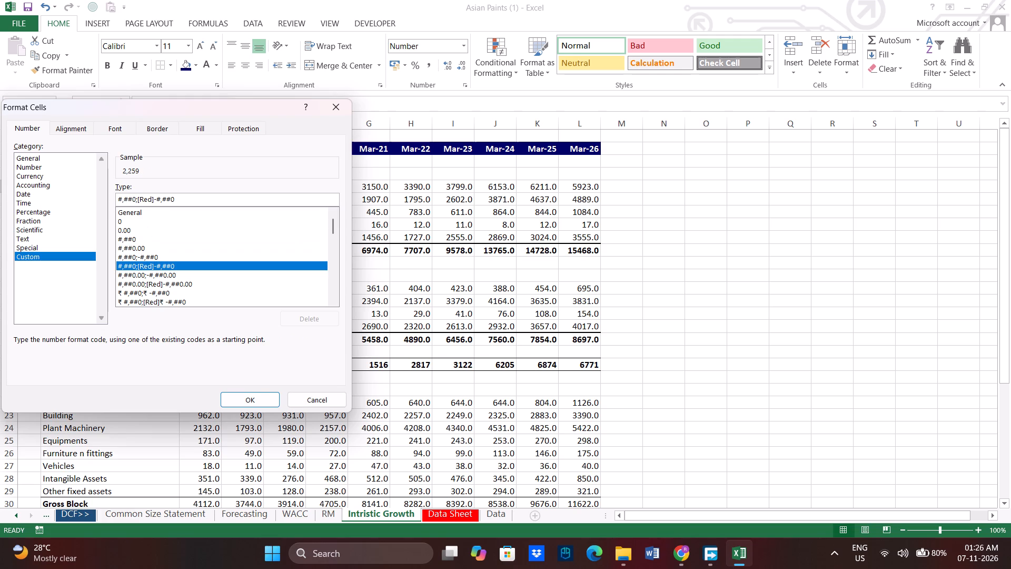
pyautogui.press('BackSpace')
pyautogui.press('BackSpace')
pyautogui.press('BackSpace')
pyautogui.press('BackSpace')
pyautogui.press('BackSpace')
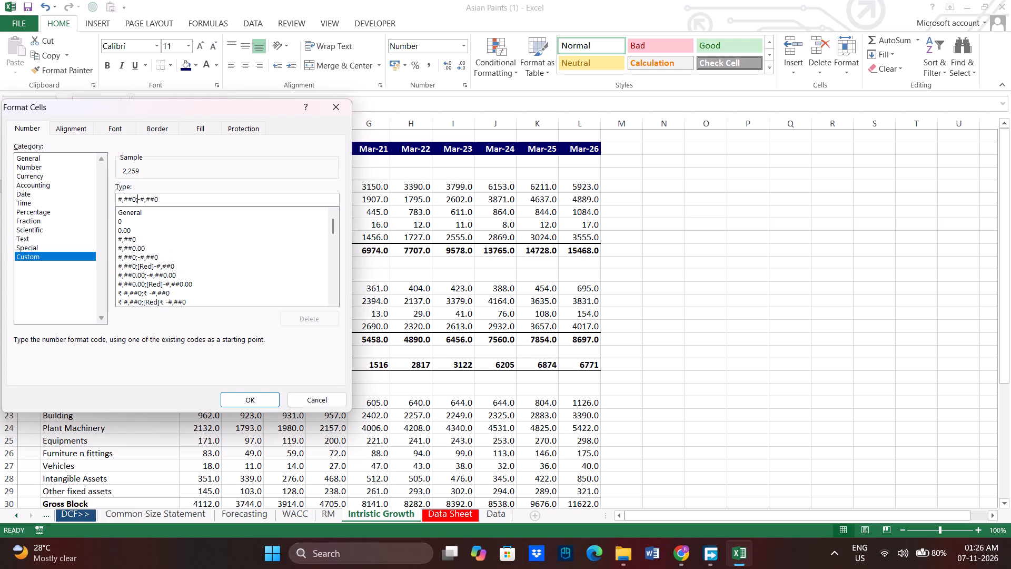
pyautogui.press('Right')
pyautogui.press('BackSpace')
pyautogui.hotkey('shift', '(')
pyautogui.press('Right')
pyautogui.press('Right')
pyautogui.press('Right')
pyautogui.press('Right')
pyautogui.press('Right')
pyautogui.press('Right')
pyautogui.press('Right')
pyautogui.press('Right')
pyautogui.hotkey('shift', ')')
pyautogui.press('Return')
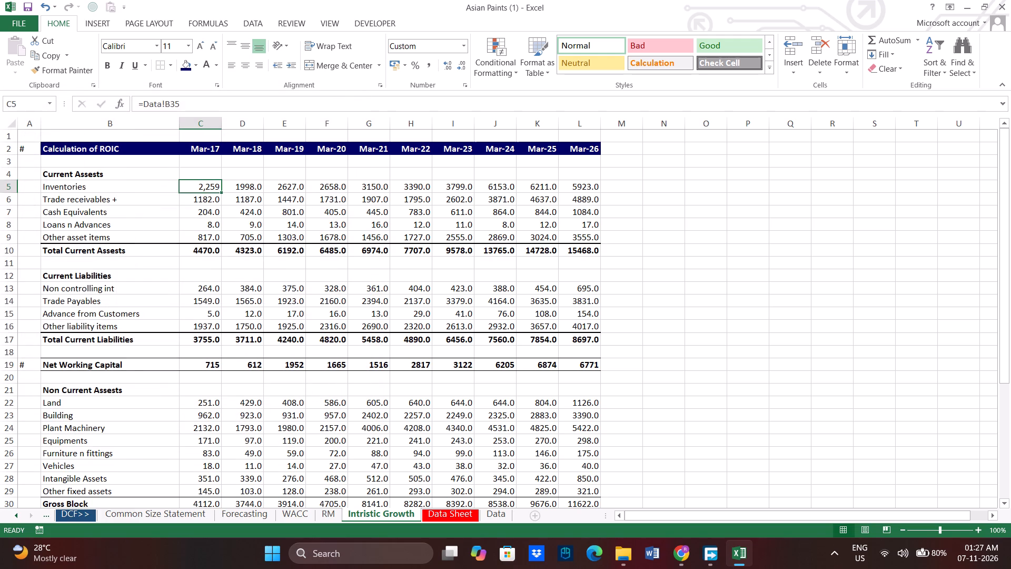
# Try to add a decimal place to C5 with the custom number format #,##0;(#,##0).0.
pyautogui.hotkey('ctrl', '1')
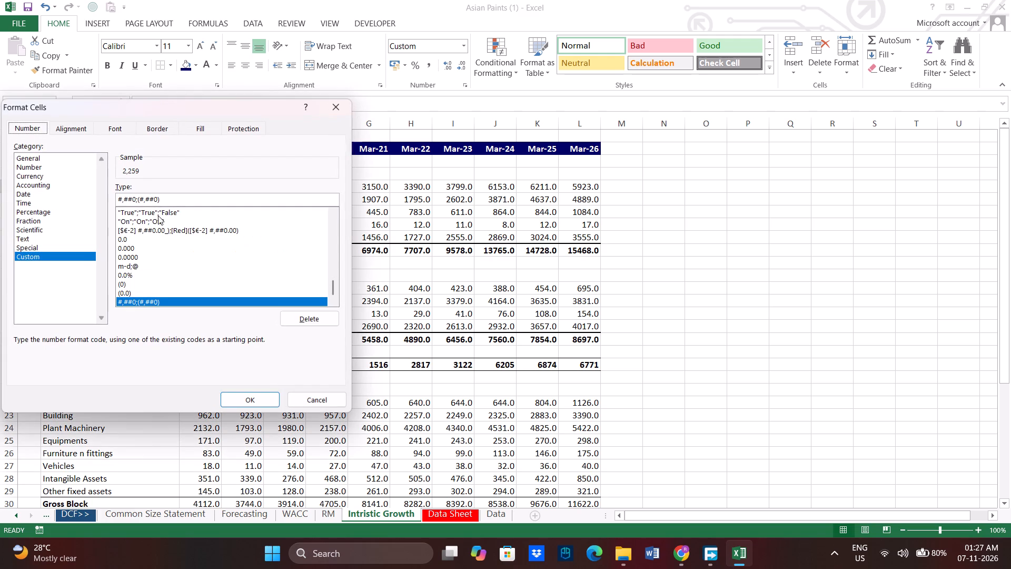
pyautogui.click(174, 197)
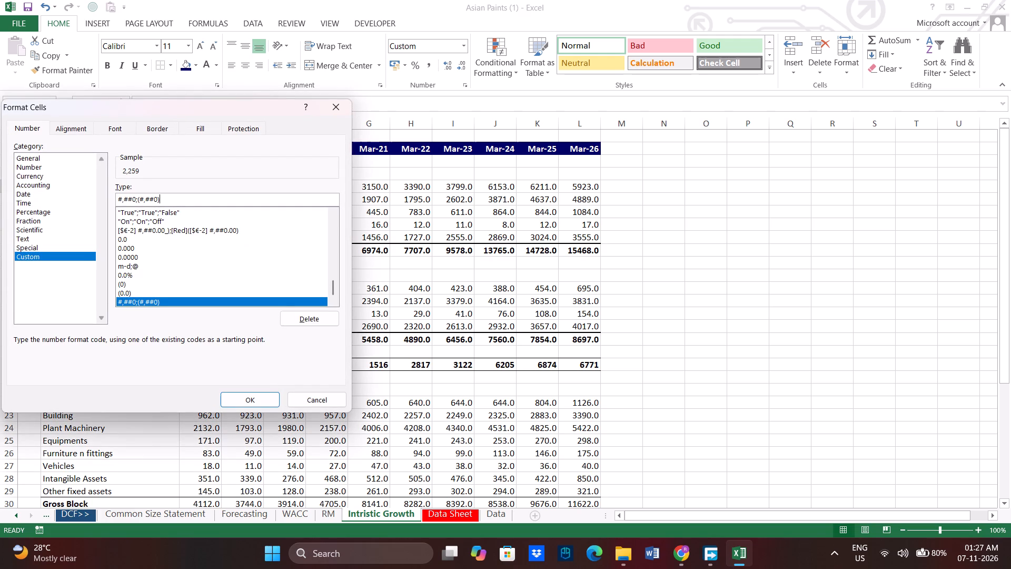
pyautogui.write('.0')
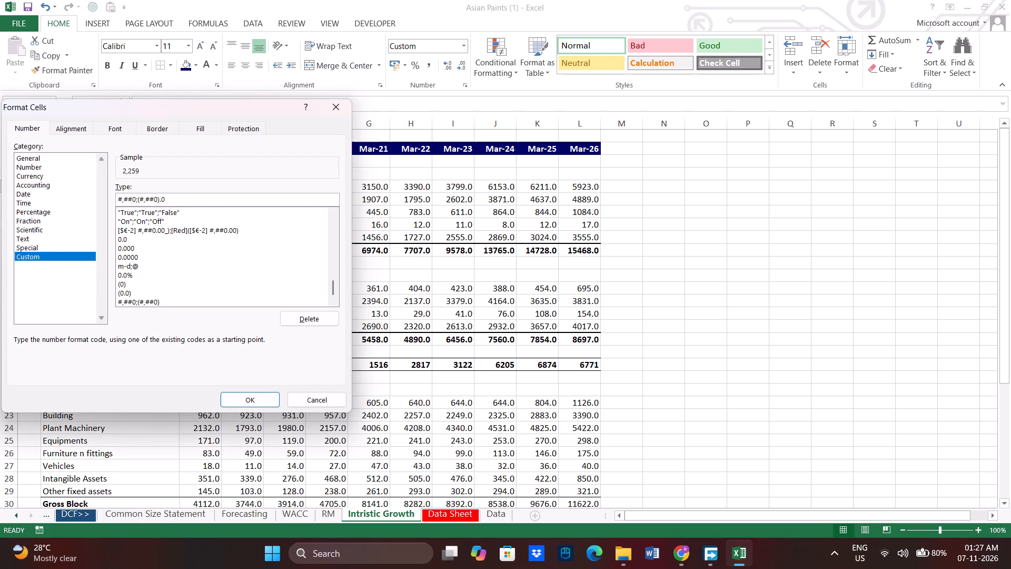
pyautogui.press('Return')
# Correct C5's custom number format to #,##0.0;(#,##0.0), with one decimal in both the positive and negative parts.
pyautogui.hotkey('ctrl', '1')
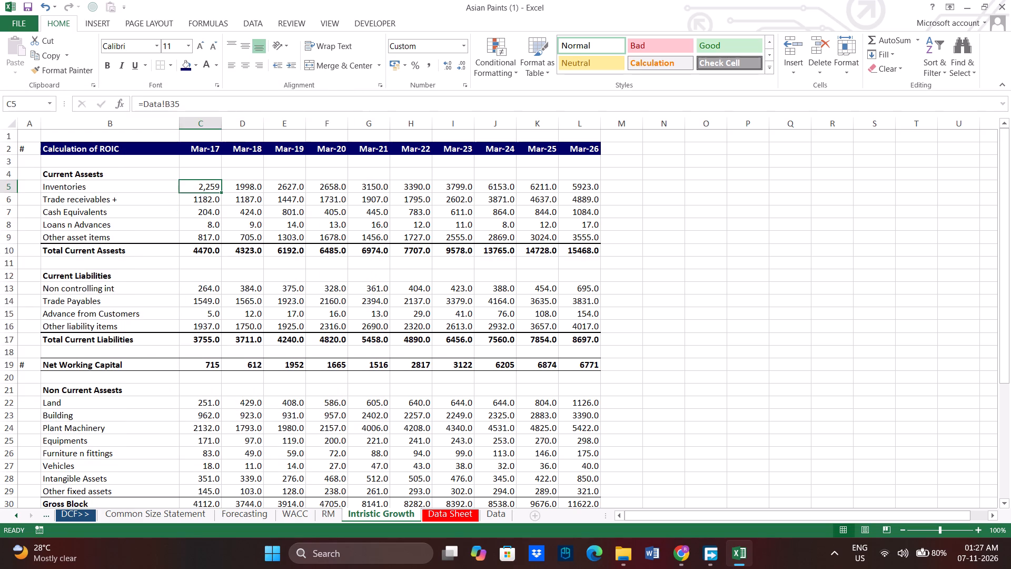
pyautogui.click(174, 194)
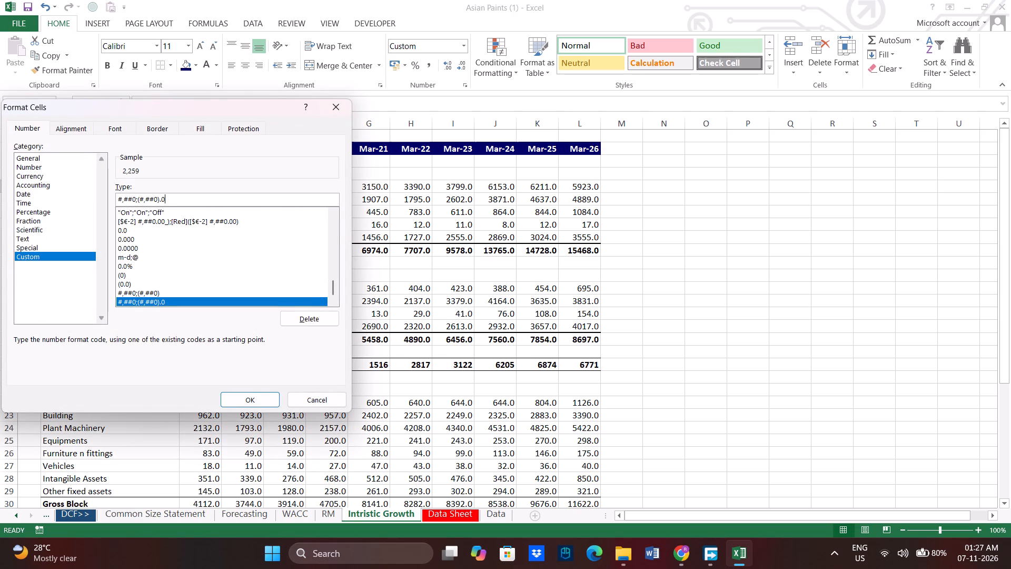
pyautogui.press('BackSpace')
pyautogui.press('BackSpace')
pyautogui.scroll(3, 174, 279)
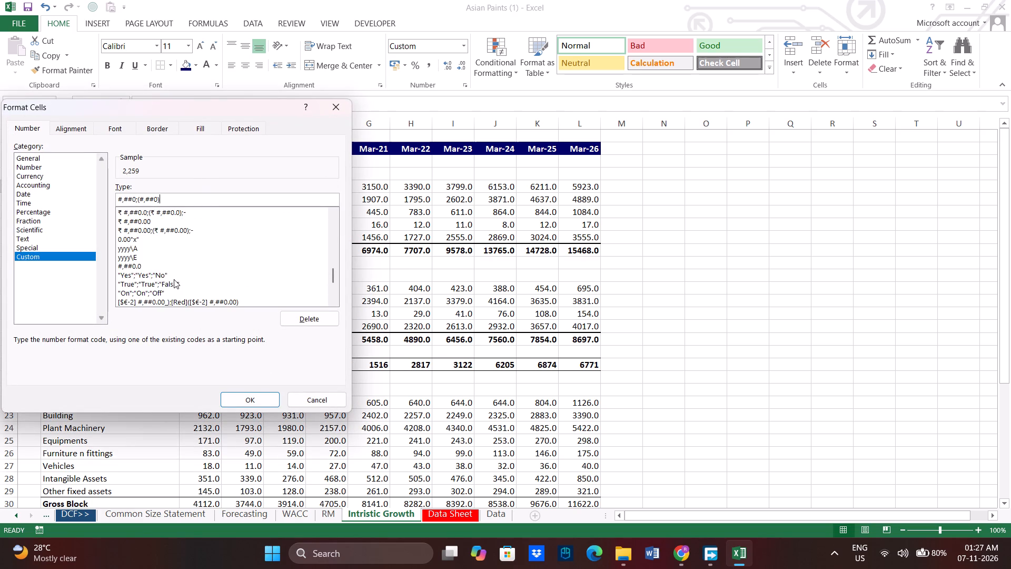
pyautogui.scroll(-3, 174, 279)
pyautogui.scroll(20, 174, 279)
pyautogui.scroll(4, 174, 279)
pyautogui.scroll(-1, 174, 279)
pyautogui.scroll(1, 174, 279)
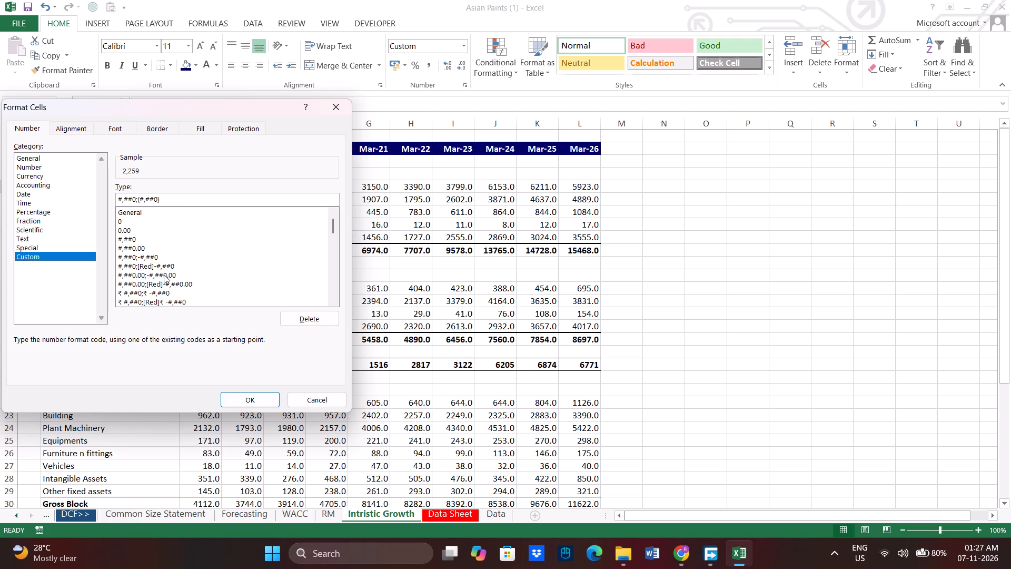
pyautogui.click(155, 199)
pyautogui.click(157, 200)
pyautogui.press(',')
pyautogui.press('BackSpace')
pyautogui.write('.0')
pyautogui.click(135, 199)
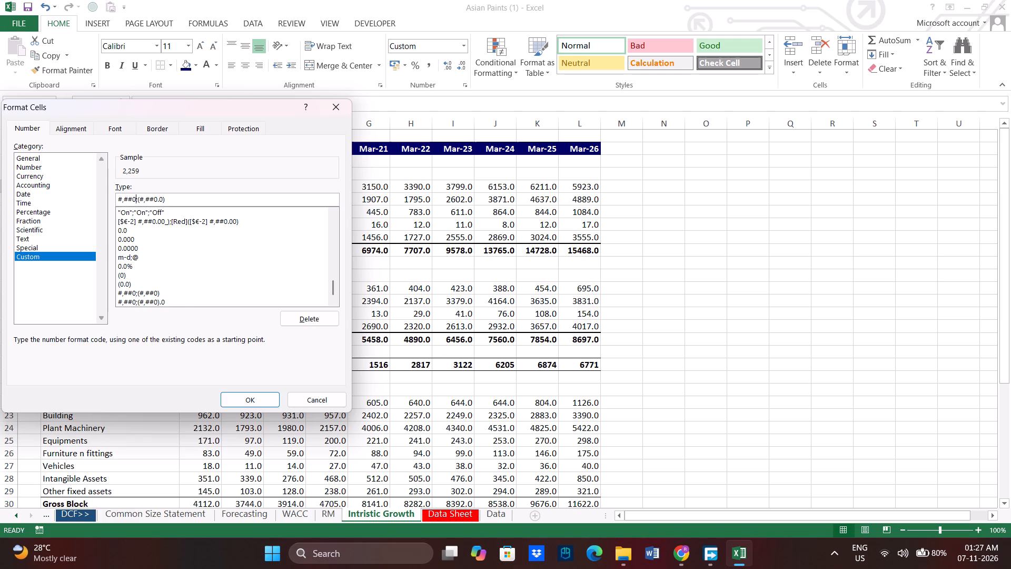
pyautogui.press('.')
pyautogui.press('0')
pyautogui.press('Return')
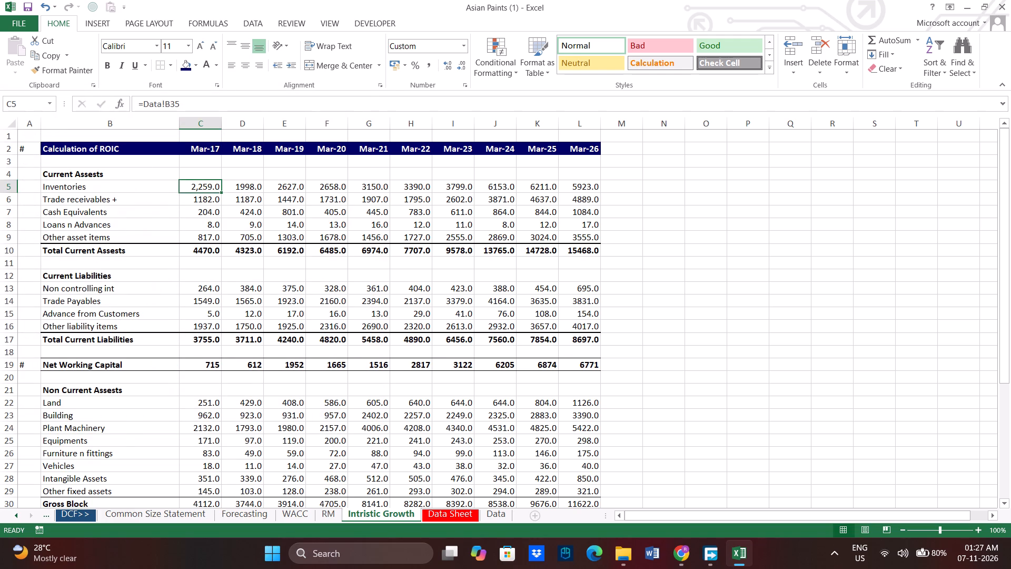
# Copy C5 and paste only its formatting over the ROIC figures in C5:L35, from Inventories down to EBIT.
pyautogui.hotkey('ctrl', 'c')
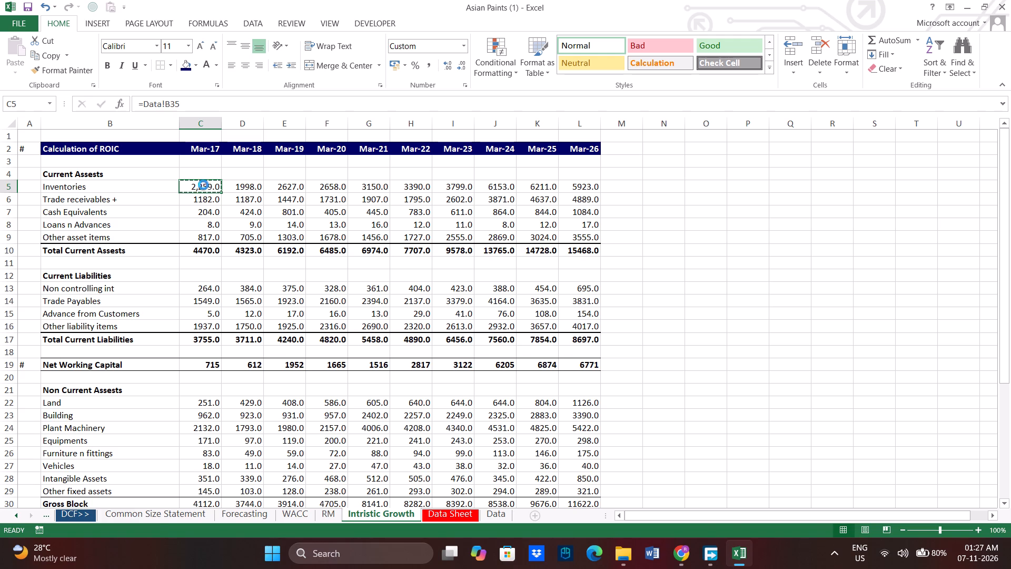
pyautogui.moveTo(202, 185); pyautogui.dragTo(597, 567)
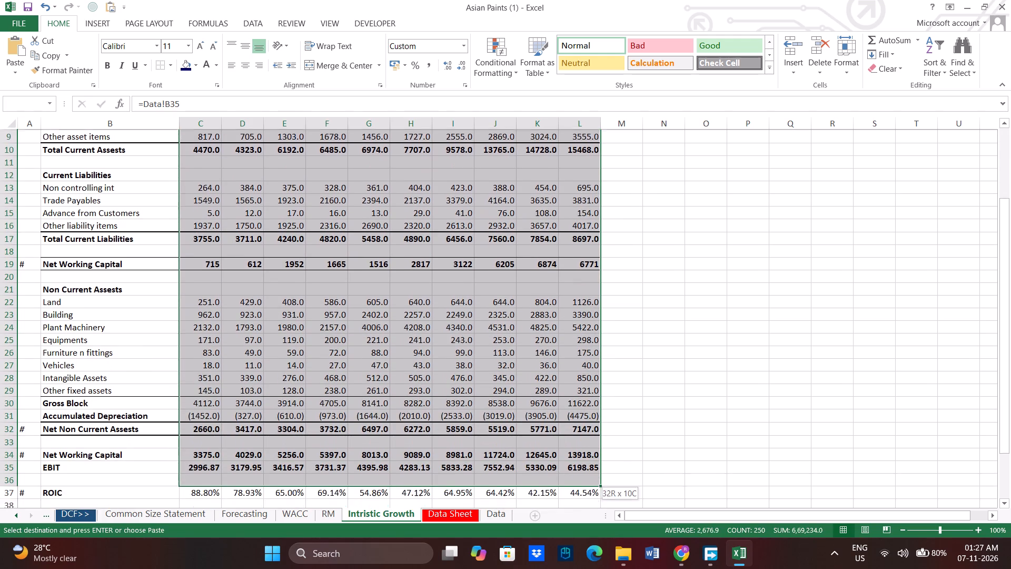
pyautogui.moveTo(597, 567); pyautogui.dragTo(591, 391)
pyautogui.rightClick(590, 387)
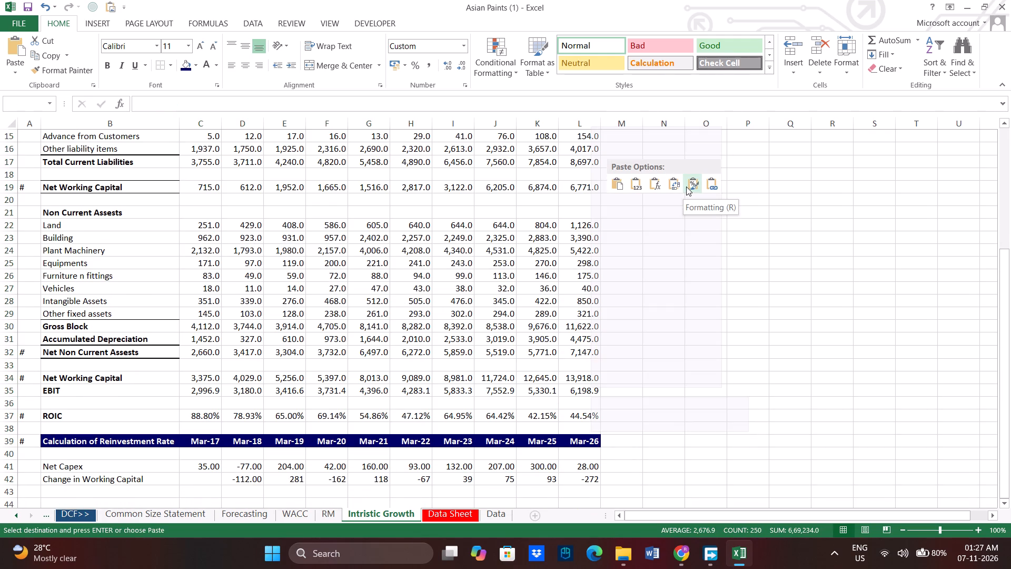
pyautogui.click(686, 187)
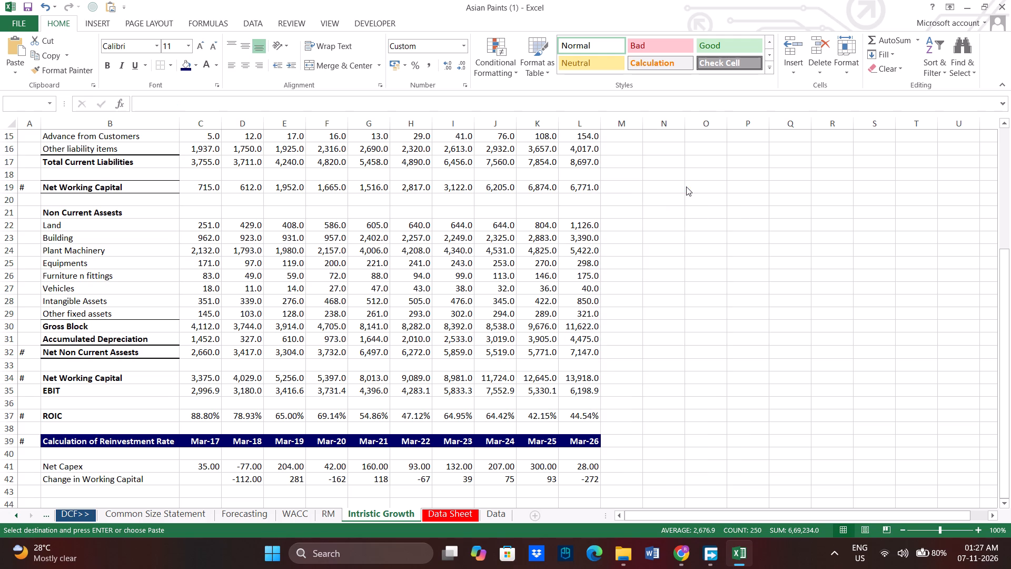
# Look over the reformatted ROIC section and inspect the Mar-17 EBIT and Accumulated Depreciation cells.
pyautogui.scroll(3, 302, 295)
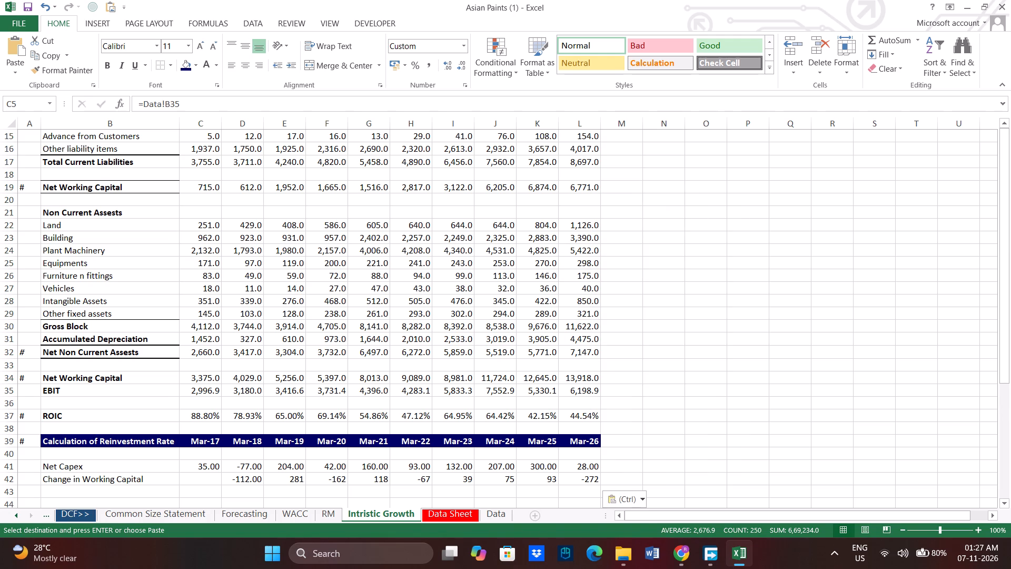
pyautogui.scroll(2, 302, 295)
pyautogui.click(390, 271)
pyautogui.scroll(5, 381, 280)
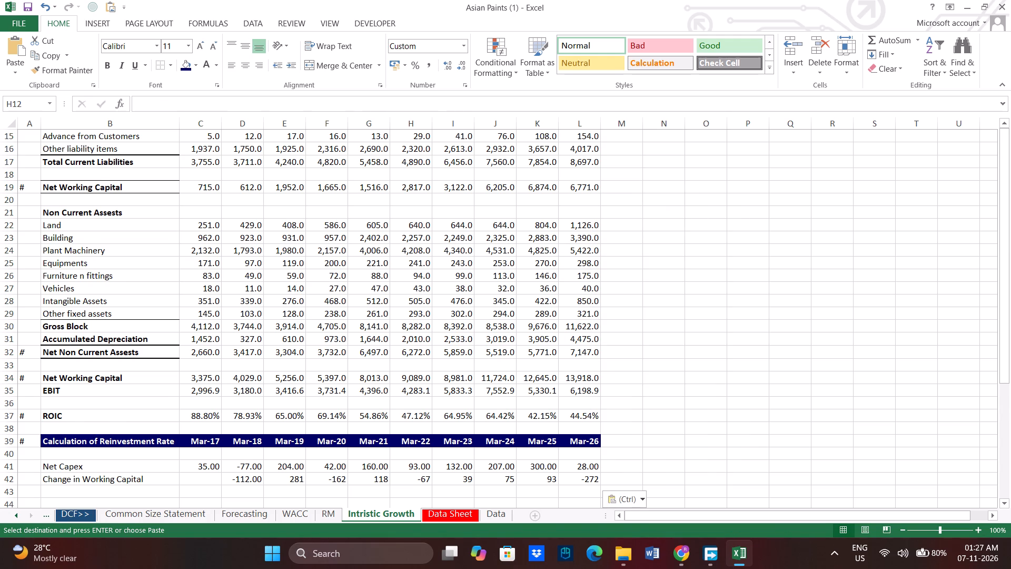
pyautogui.scroll(-1, 346, 293)
pyautogui.scroll(3, 344, 299)
pyautogui.scroll(-5, 344, 299)
pyautogui.click(343, 300)
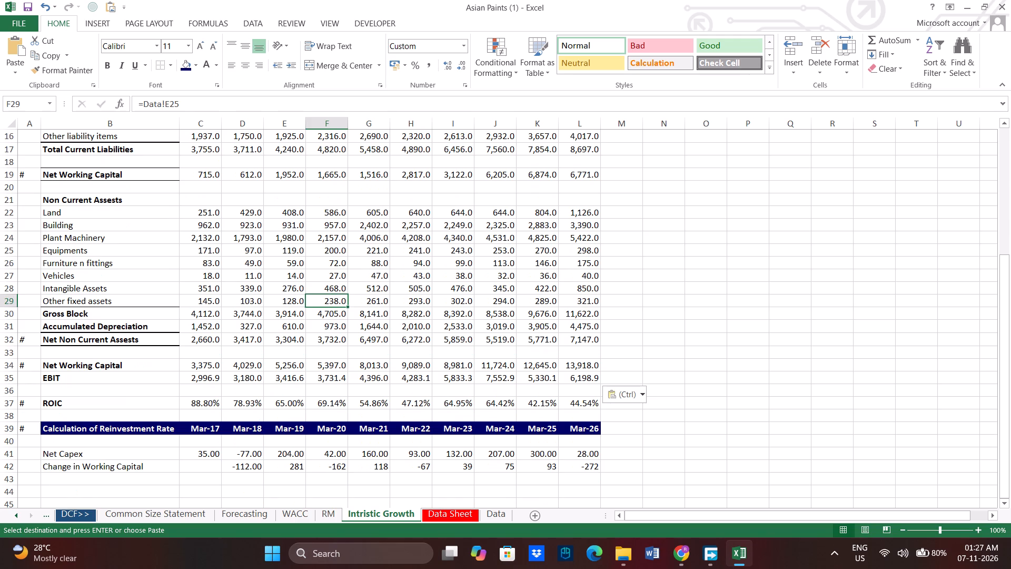
pyautogui.click(209, 376)
pyautogui.click(213, 325)
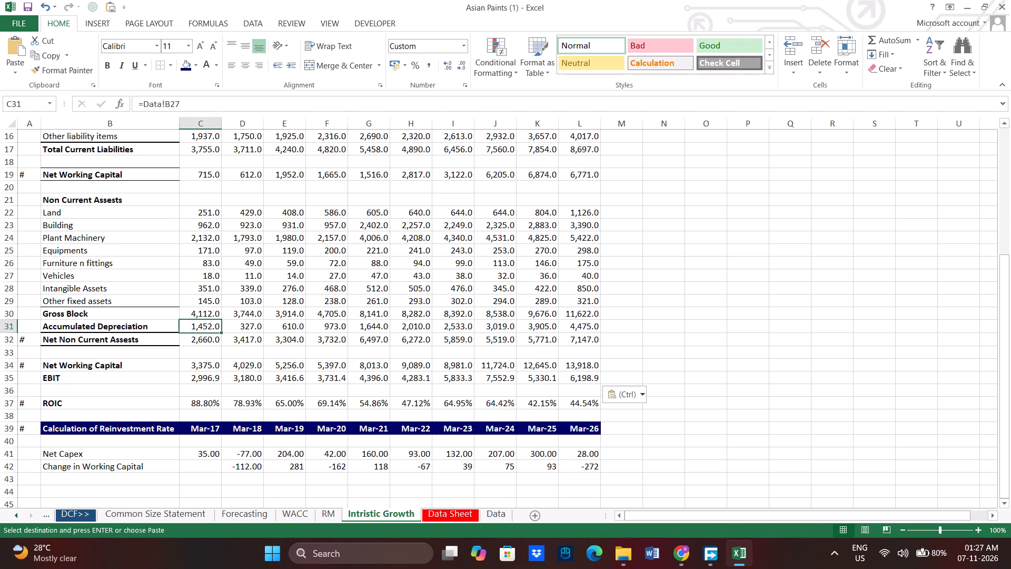
# Negate the Mar-17 Accumulated Depreciation formula in C31 to =-Data!B27 and copy it across the row to L31.
pyautogui.moveTo(202, 326); pyautogui.dragTo(582, 328)
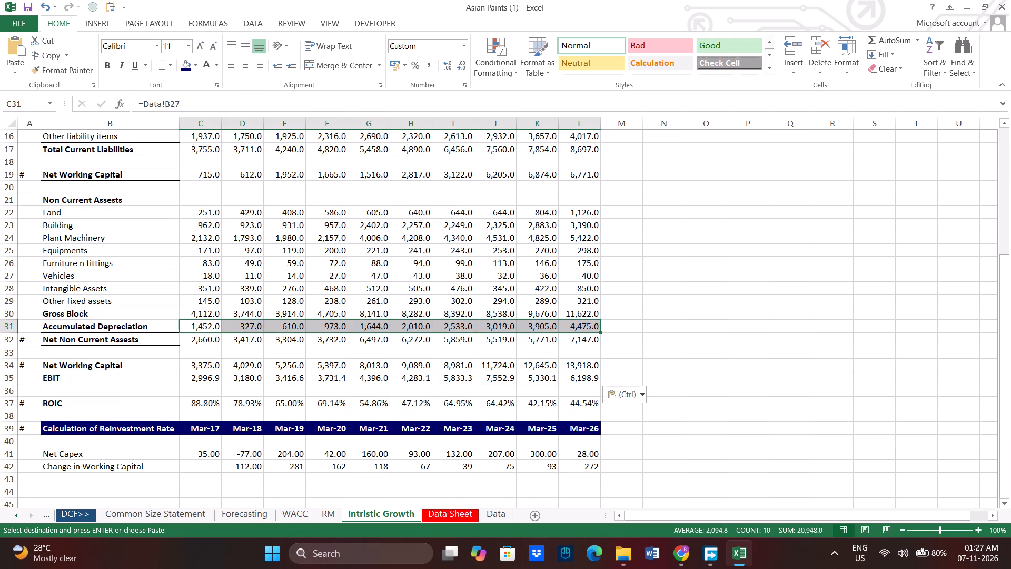
pyautogui.doubleClick(193, 328)
pyautogui.click(185, 327)
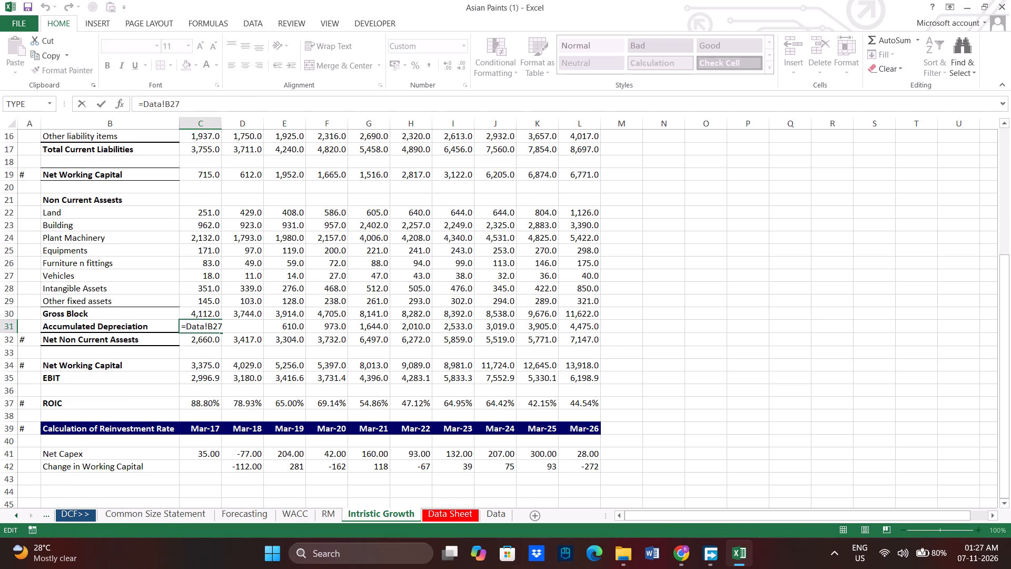
pyautogui.press('-')
pyautogui.press('Return')
pyautogui.click(185, 326)
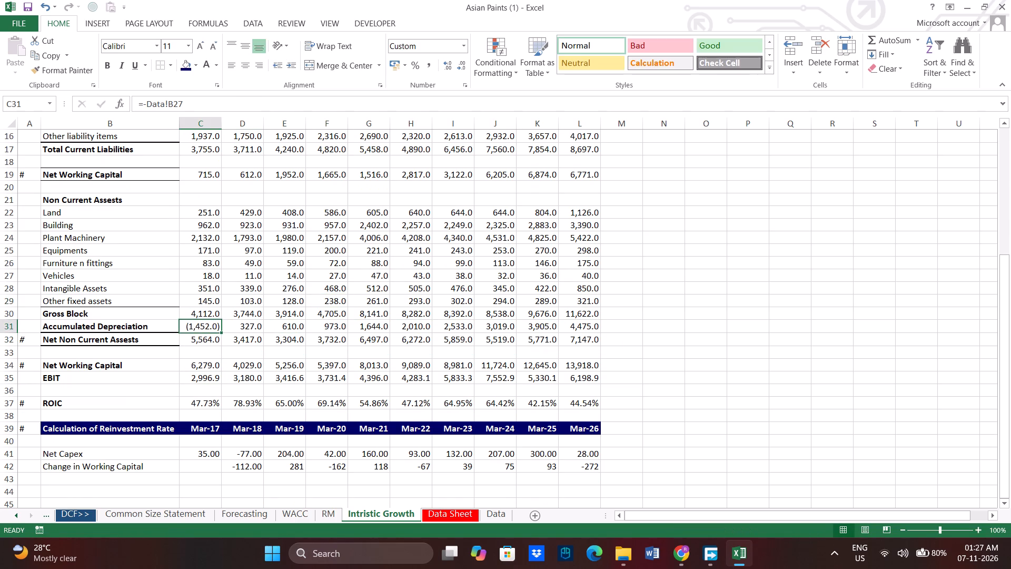
pyautogui.hotkey('ctrl', 'c')
pyautogui.hotkey('shift', 'Right')
pyautogui.hotkey('shift', 'Right')
pyautogui.hotkey('shift', 'Right')
pyautogui.hotkey('shift', 'Right')
pyautogui.hotkey('shift', 'Right')
pyautogui.hotkey('shift', 'Right')
pyautogui.hotkey('shift', 'Right')
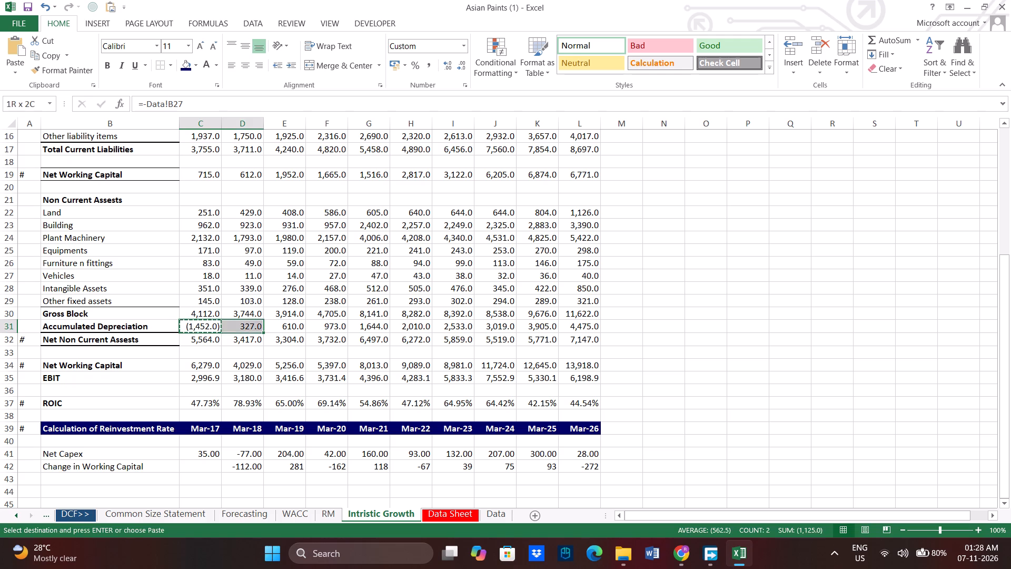
pyautogui.hotkey('shift', 'Right')
pyautogui.hotkey('shift', 'Right')
pyautogui.hotkey('ctrl', 'v')
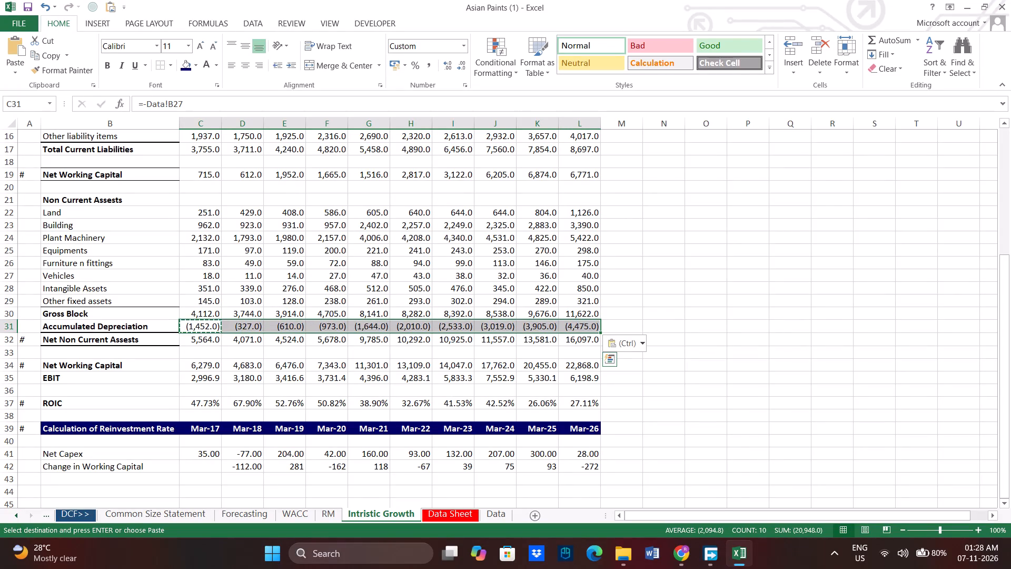
pyautogui.click(627, 289)
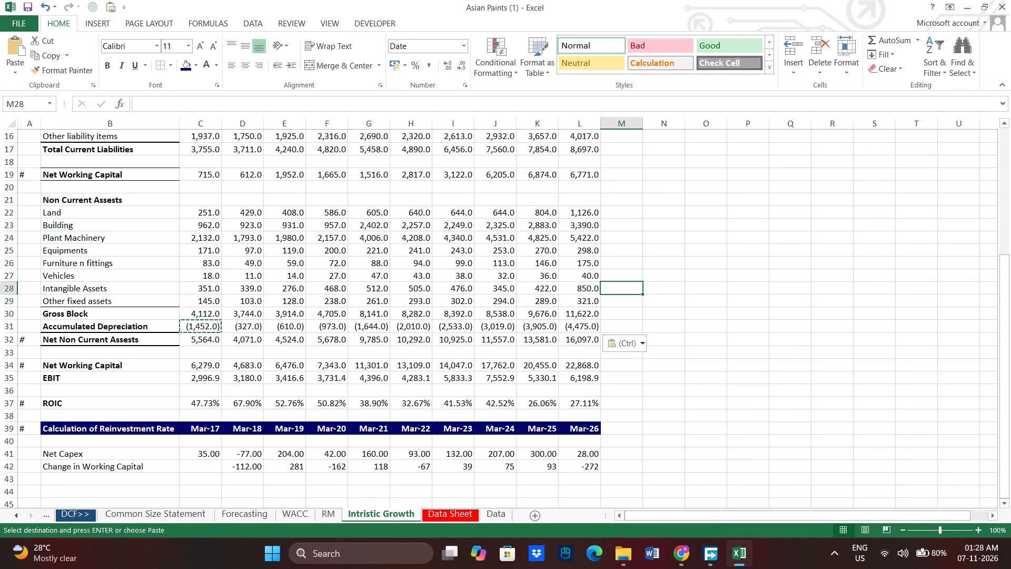
# Make the whole Total Current Assests row, B10:L10, bold, including its yearly figures.
pyautogui.scroll(4, 324, 362)
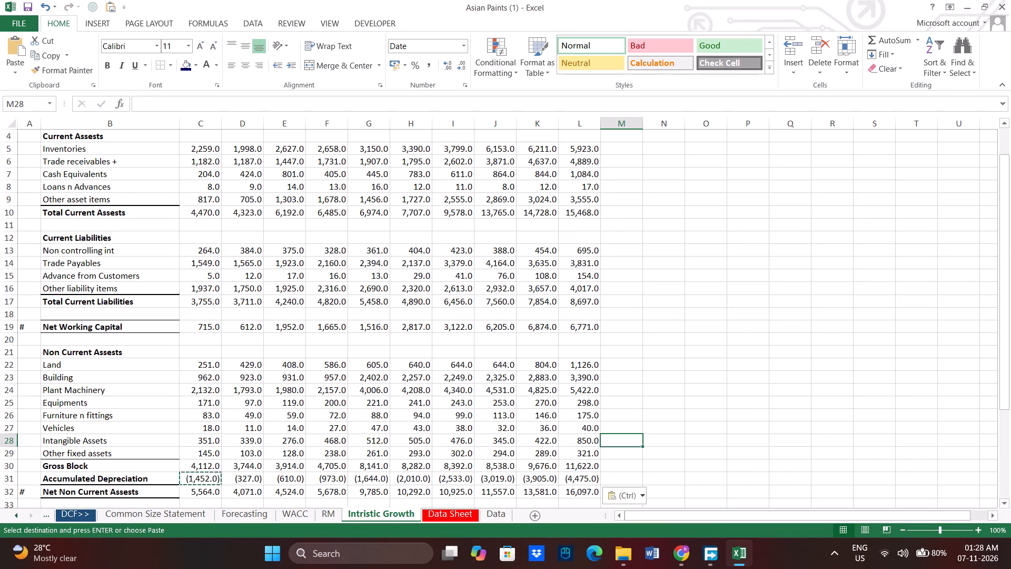
pyautogui.scroll(2, 194, 290)
pyautogui.moveTo(84, 251); pyautogui.dragTo(588, 255)
pyautogui.hotkey('ctrl', 'b')
pyautogui.click(527, 294)
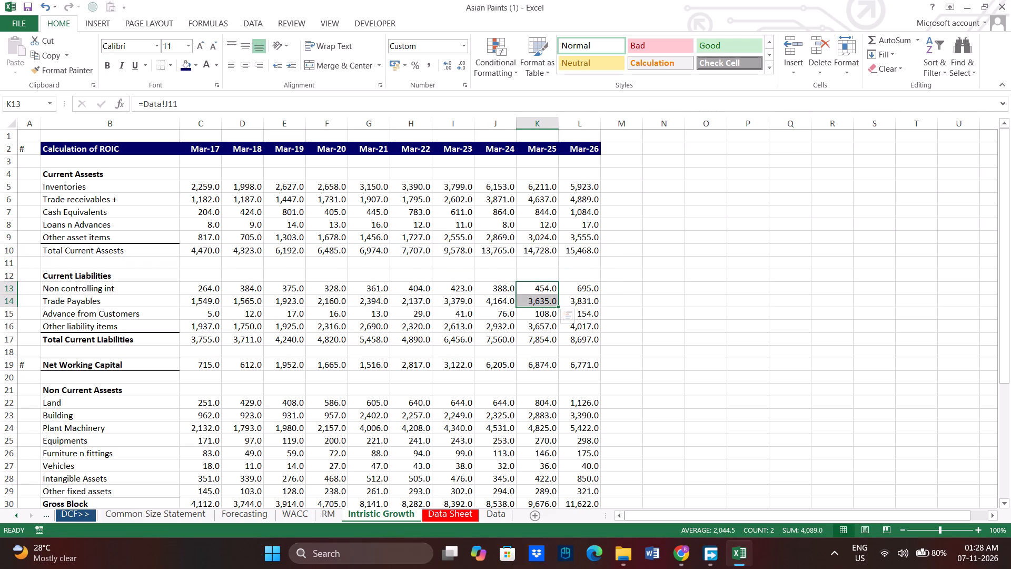
pyautogui.moveTo(102, 250); pyautogui.dragTo(577, 250)
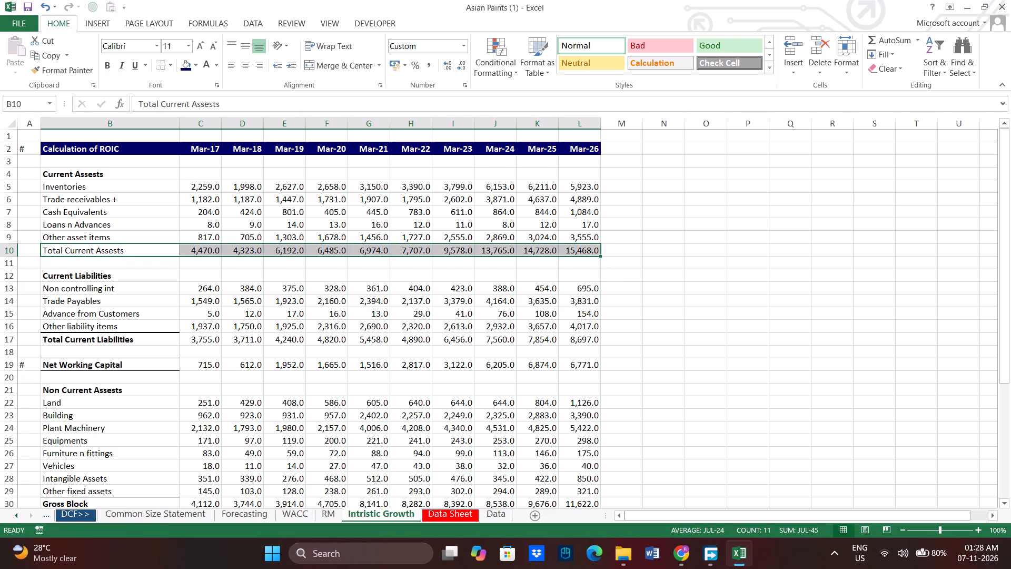
pyautogui.hotkey('ctrl', 'b')
pyautogui.click(562, 266)
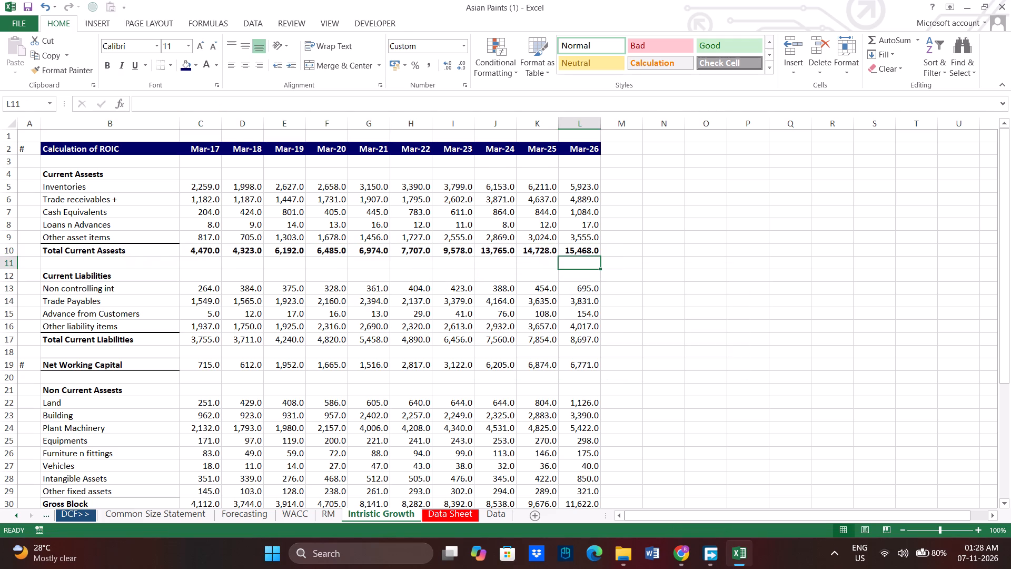
pyautogui.click(562, 264)
pyautogui.click(514, 264)
# Add medium solid top and bottom borders across the Total Current Assests row, B10:L10.
pyautogui.moveTo(93, 251); pyautogui.dragTo(571, 247)
pyautogui.hotkey('ctrl', '1')
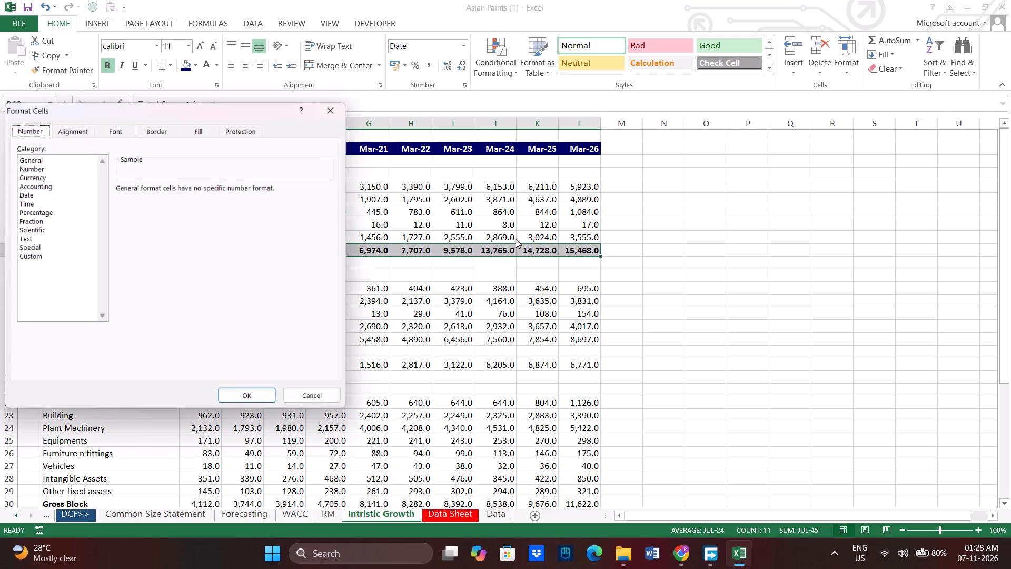
pyautogui.click(177, 124)
pyautogui.click(168, 125)
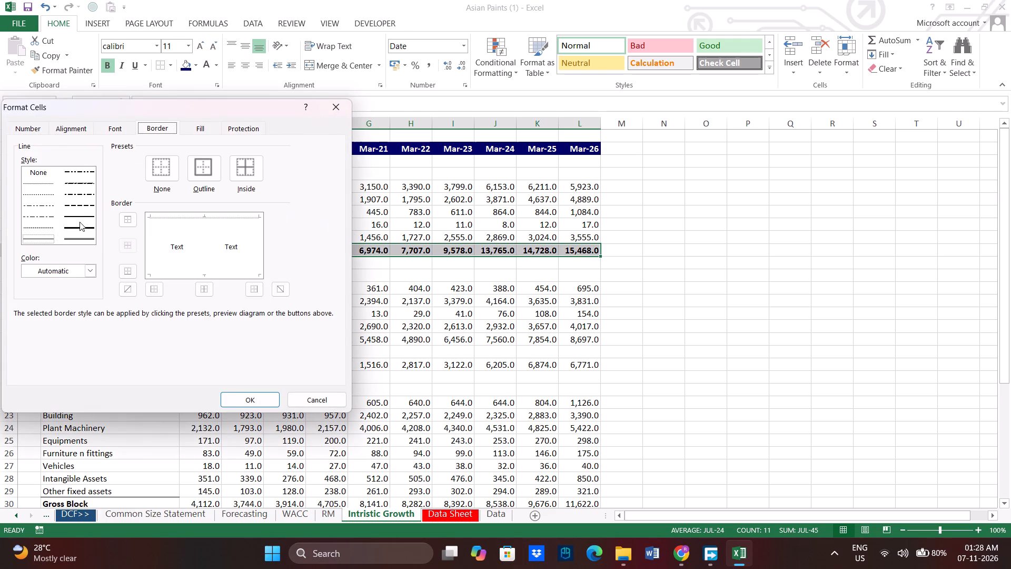
pyautogui.click(79, 220)
pyautogui.click(135, 222)
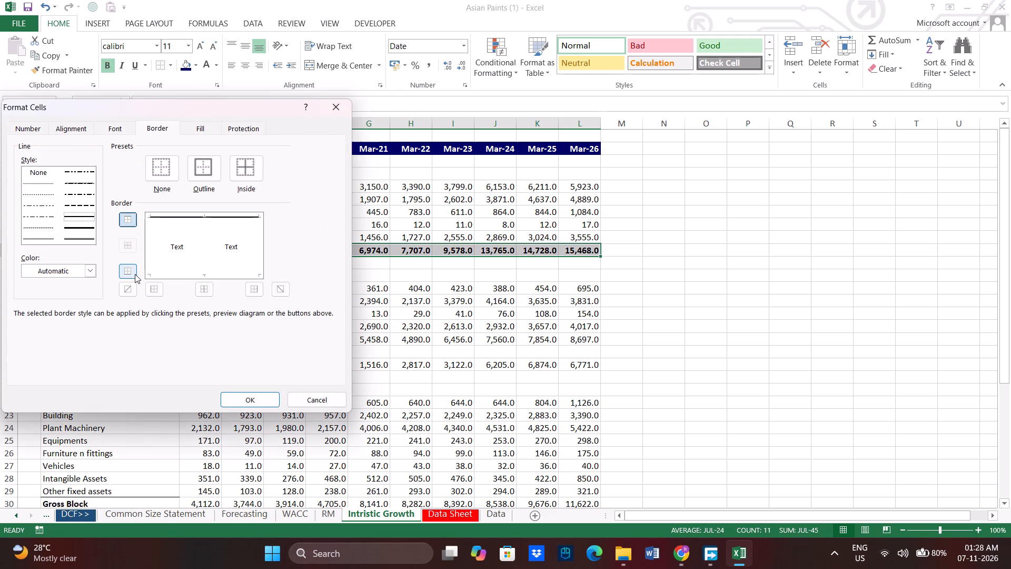
pyautogui.click(135, 274)
pyautogui.click(241, 397)
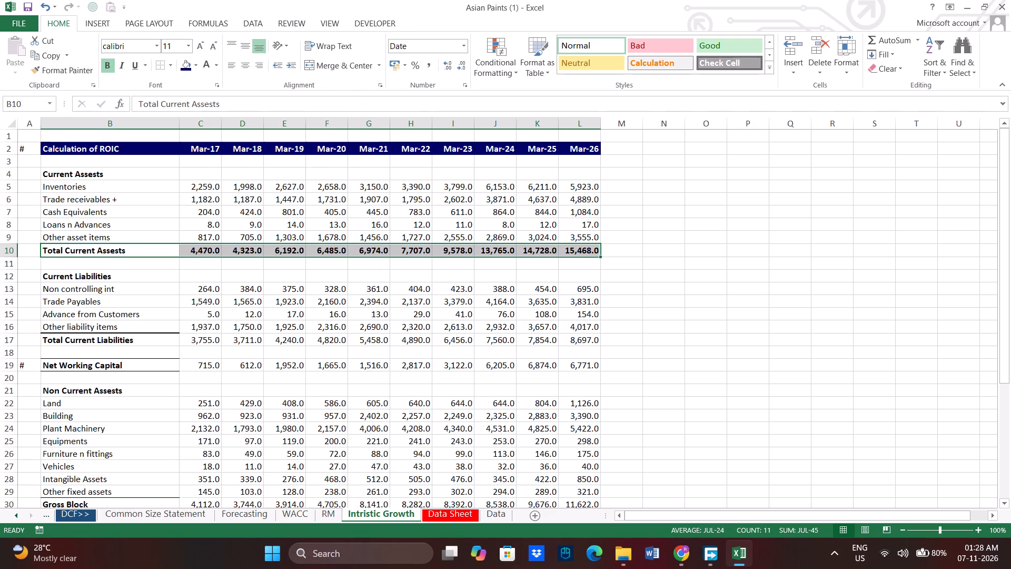
# Repeat the same top and bottom borders on the Total Current Liabilities row, B17:L17.
pyautogui.click(223, 344)
pyautogui.moveTo(109, 335); pyautogui.dragTo(553, 342)
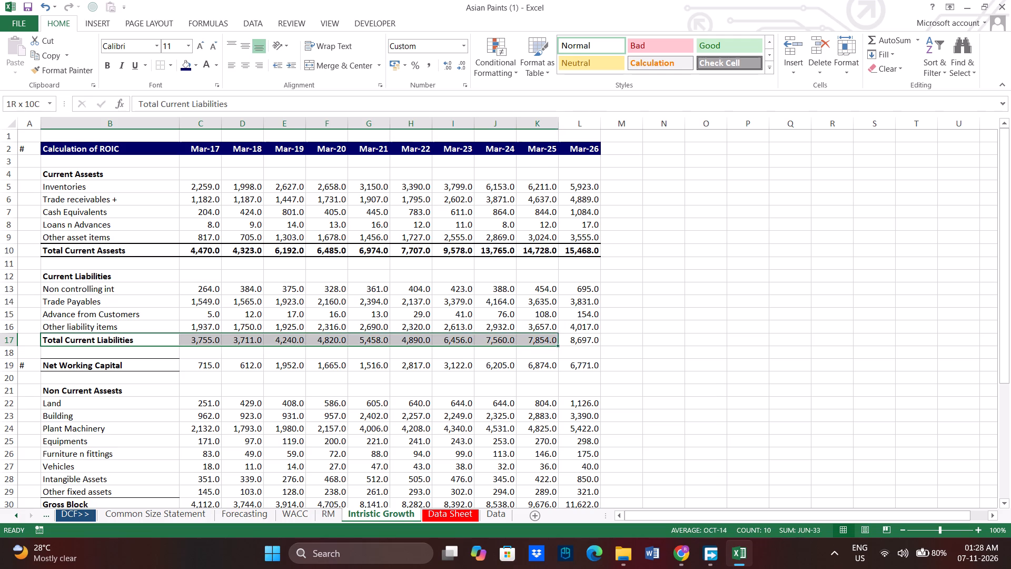
pyautogui.moveTo(553, 342); pyautogui.dragTo(573, 339)
pyautogui.press('F4')
pyautogui.click(343, 353)
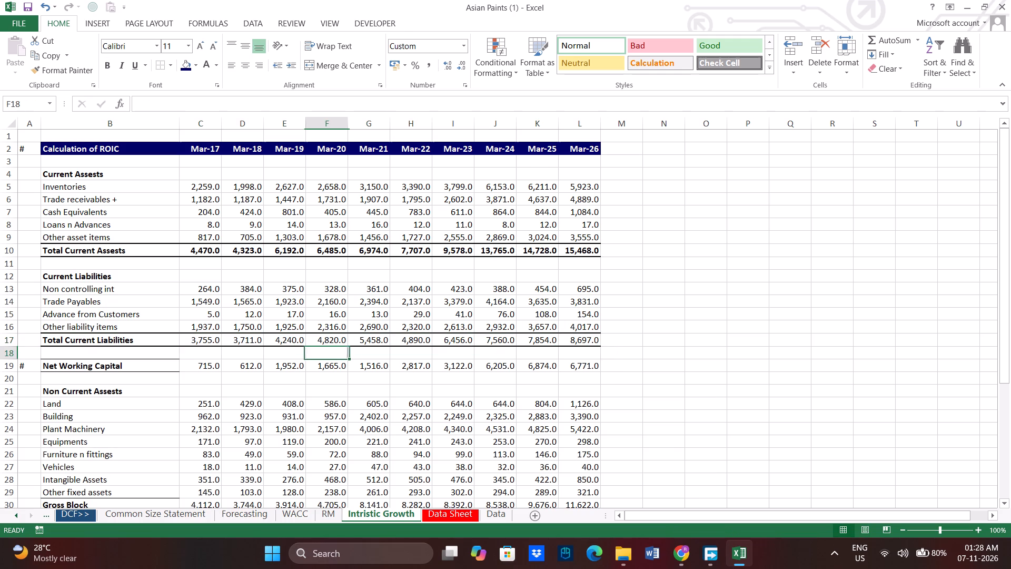
# Repeat the same top and bottom borders on the Net Non Current Assests row, B32:L32.
pyautogui.scroll(-2, 226, 344)
pyautogui.moveTo(138, 462); pyautogui.dragTo(363, 458)
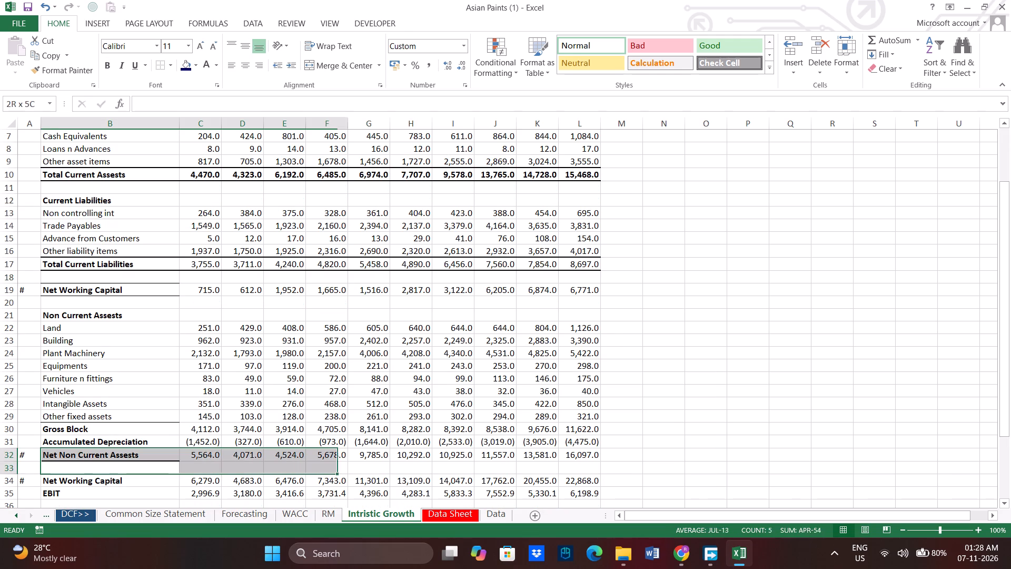
pyautogui.moveTo(363, 458); pyautogui.dragTo(512, 453)
pyautogui.click(576, 449)
pyautogui.moveTo(582, 455); pyautogui.dragTo(72, 448)
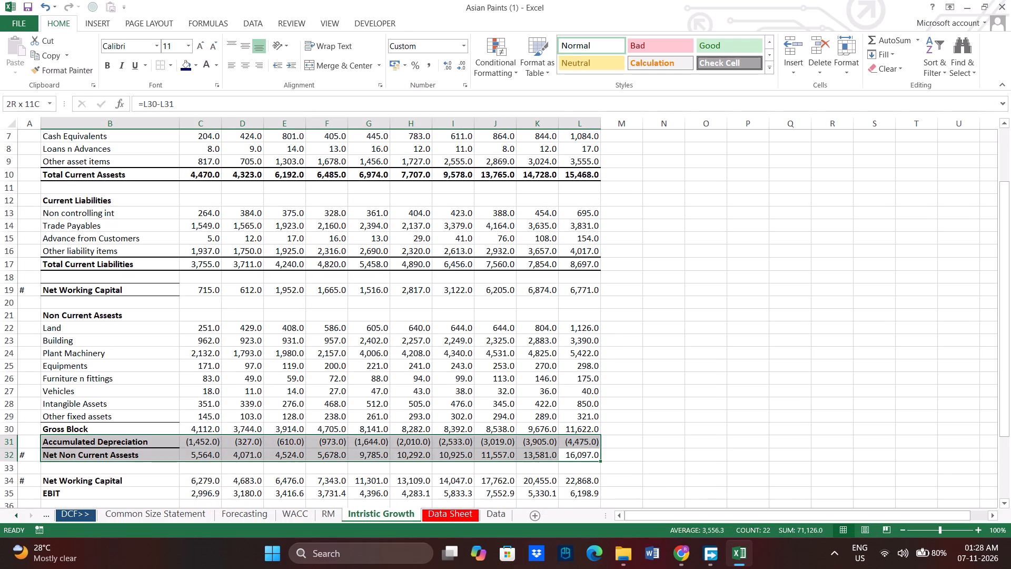
pyautogui.moveTo(72, 448); pyautogui.dragTo(74, 453)
pyautogui.press('F4')
pyautogui.scroll(-2, 310, 416)
pyautogui.click(310, 416)
pyautogui.scroll(-1, 310, 415)
pyautogui.scroll(-3, 260, 378)
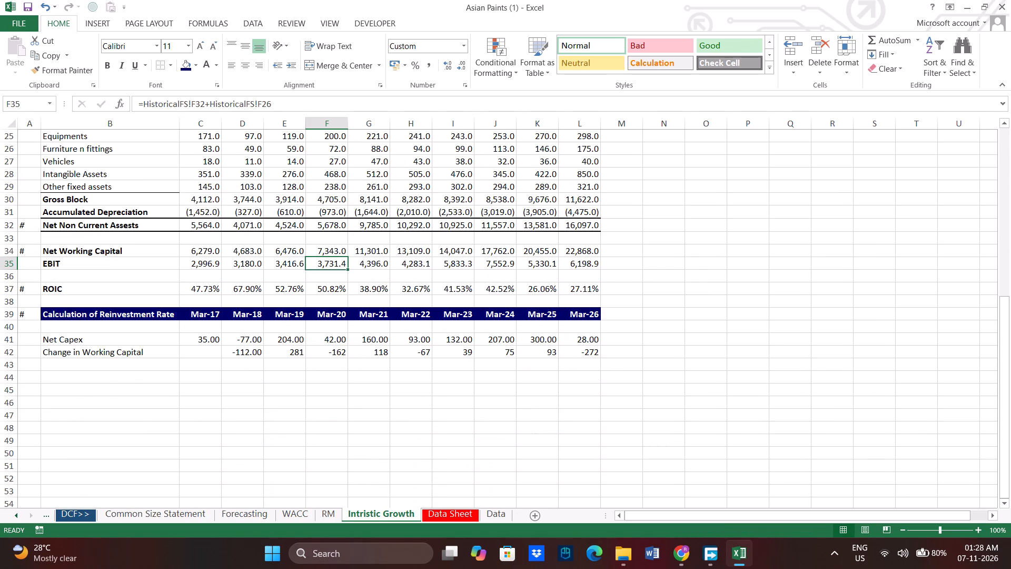
# Copy C31 and paste only its formatting over the Net Capex and Change in Working Capital figures in C41:L42.
pyautogui.click(247, 362)
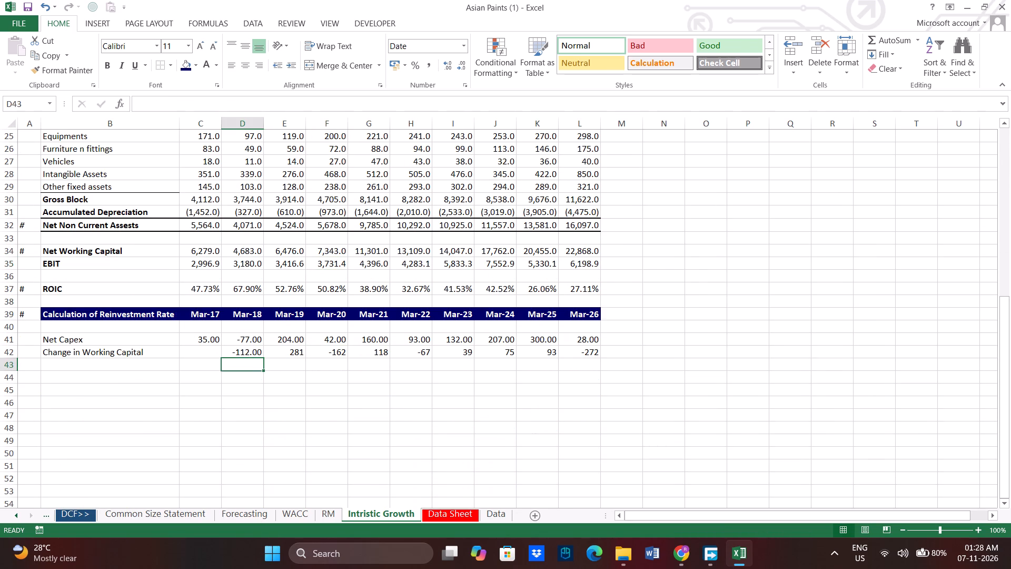
pyautogui.click(211, 209)
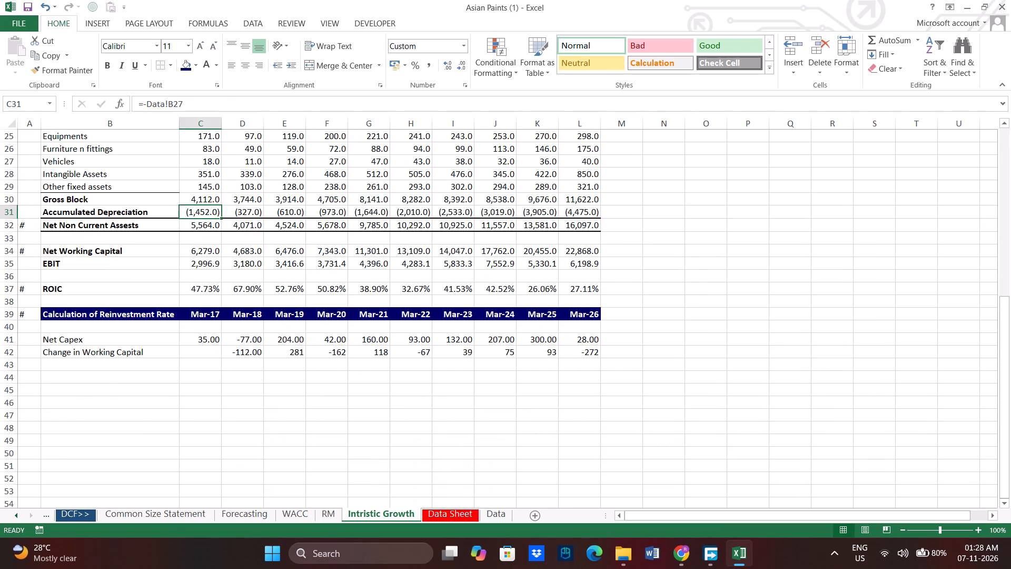
pyautogui.hotkey('ctrl', 'c')
pyautogui.moveTo(207, 338); pyautogui.dragTo(570, 349)
pyautogui.rightClick(570, 349)
pyautogui.click(676, 142)
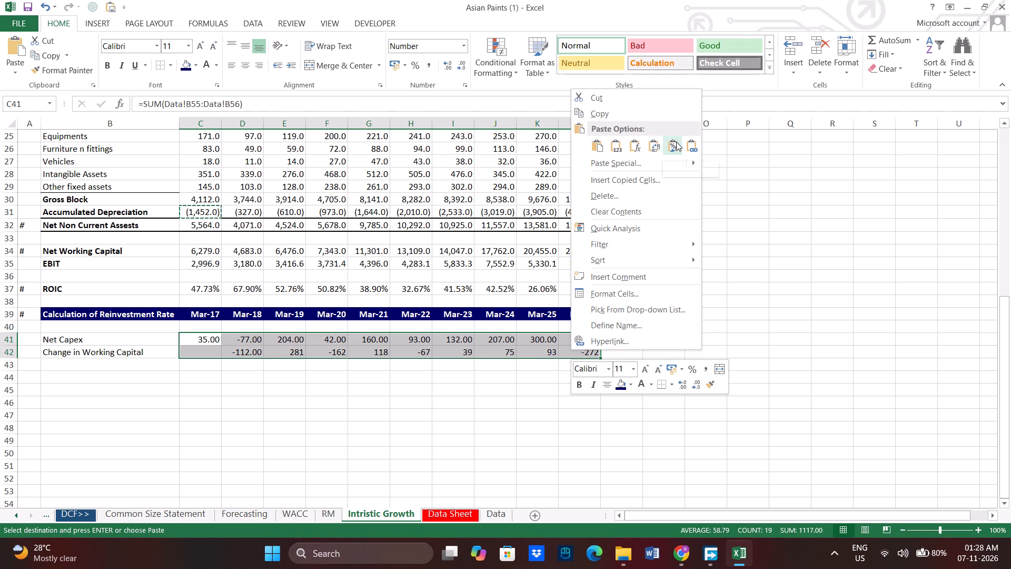
pyautogui.click(533, 417)
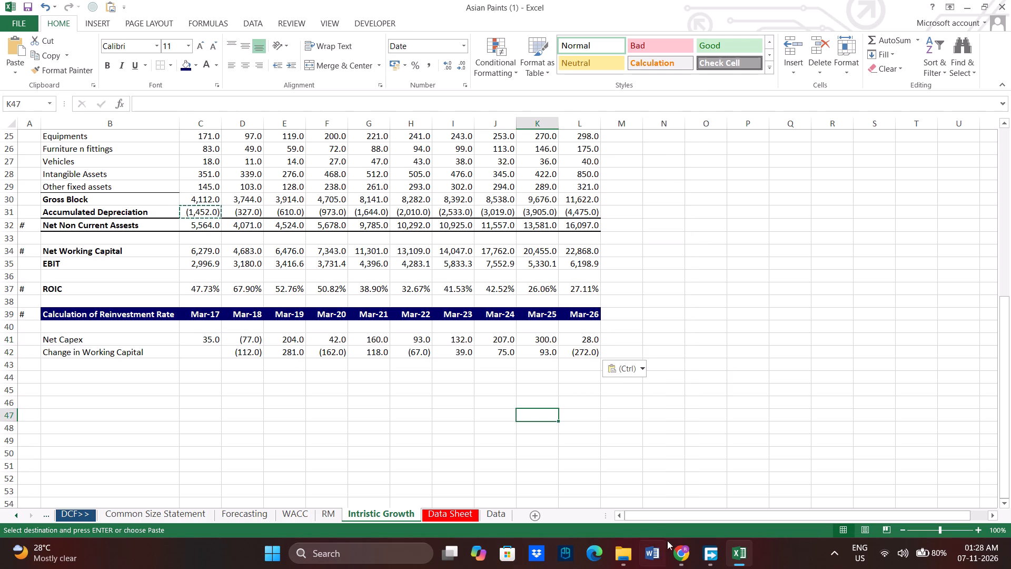
# Following the DCF Modelling- 12 sheet in Chrome, enter the row labels EBIT, Marginal Tax Rate and EBIT (1-T) in B44:B46 of the Excel sheet.
pyautogui.click(676, 544)
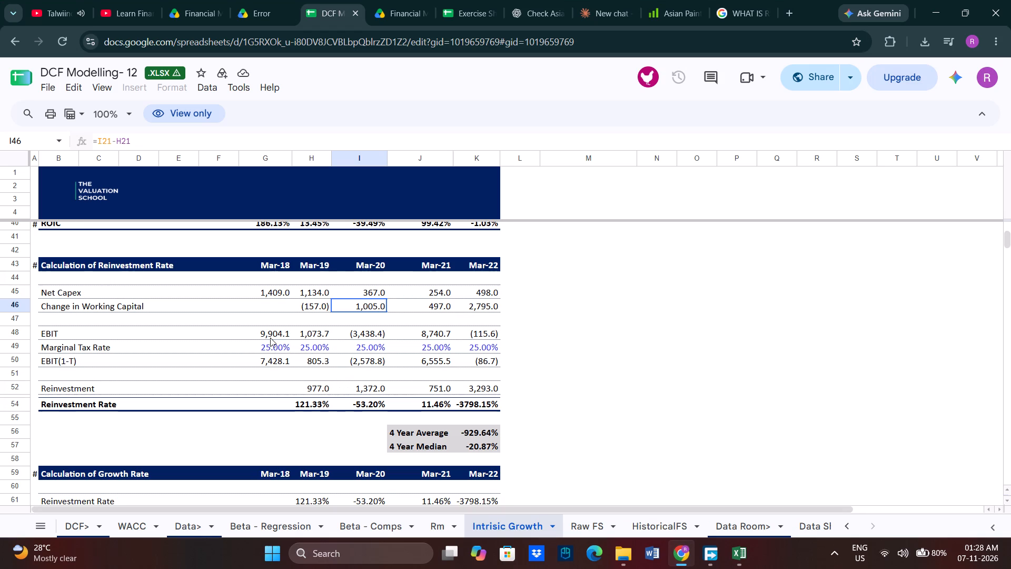
pyautogui.scroll(-1, 234, 339)
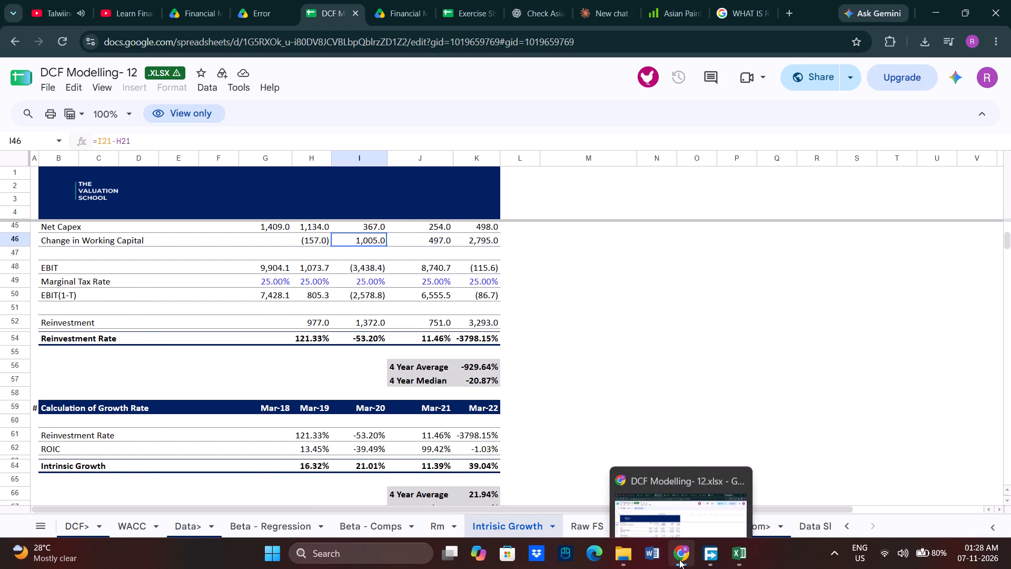
pyautogui.click(679, 559)
pyautogui.click(66, 379)
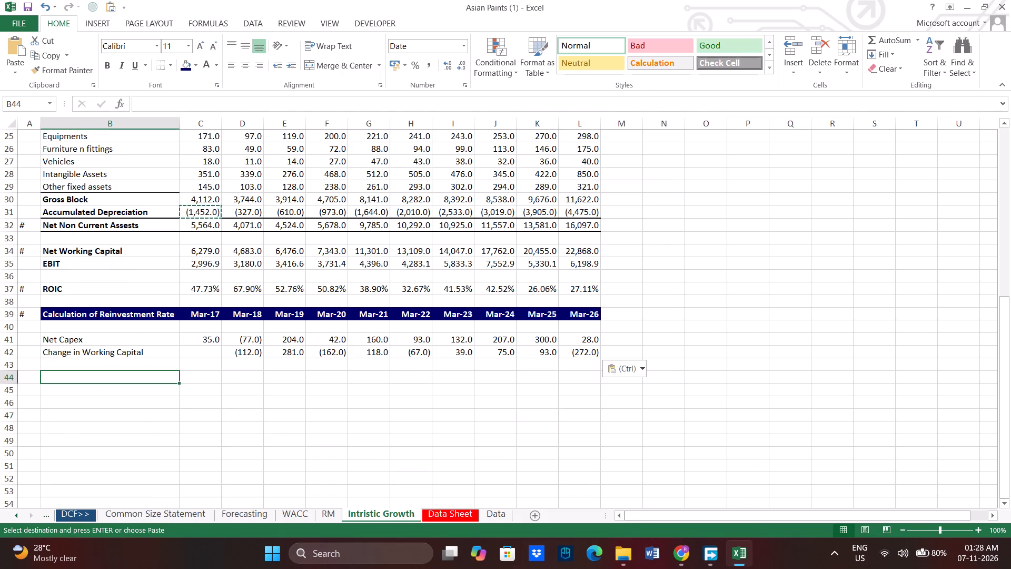
pyautogui.press('Return')
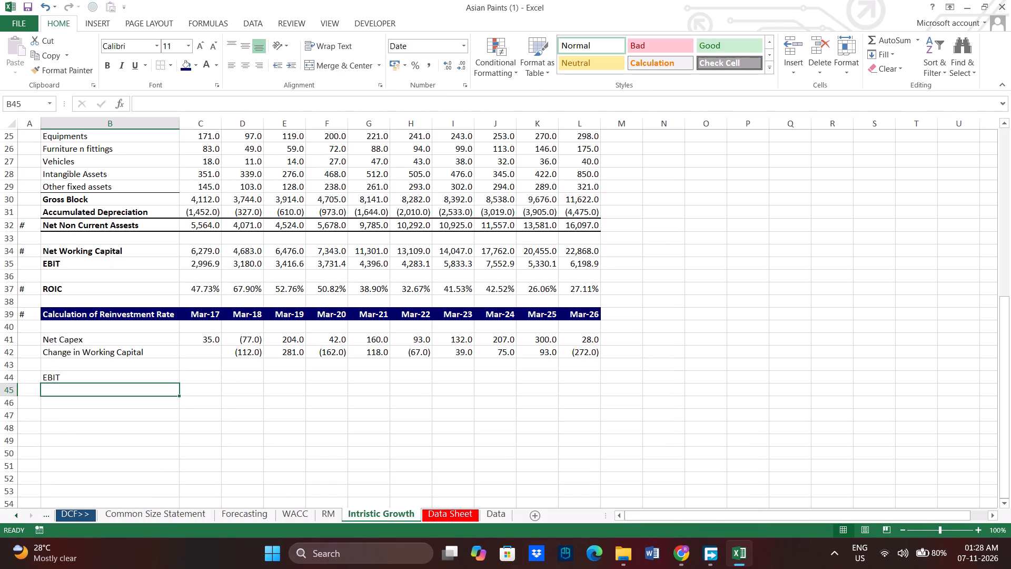
pyautogui.click(671, 563)
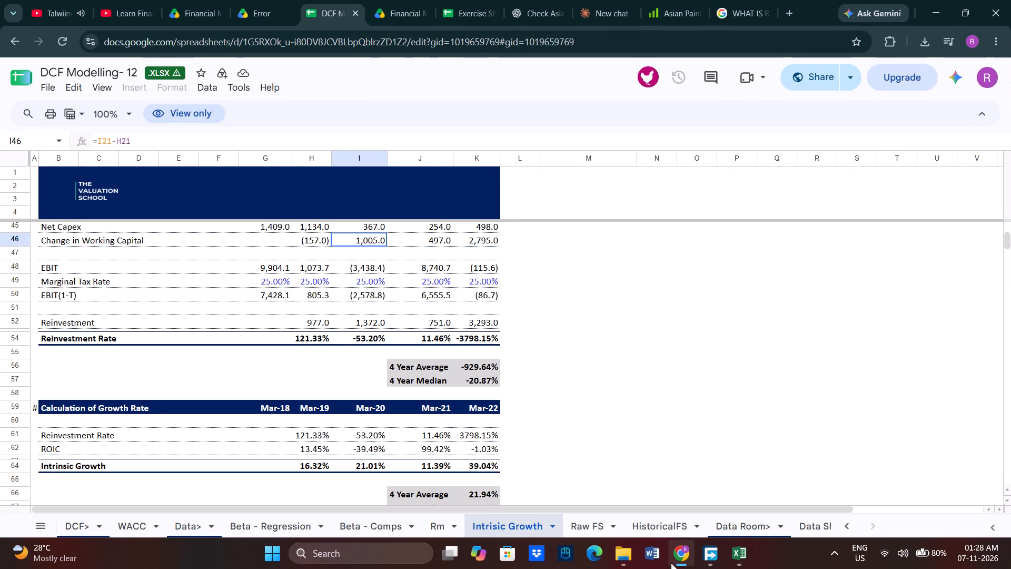
pyautogui.click(671, 563)
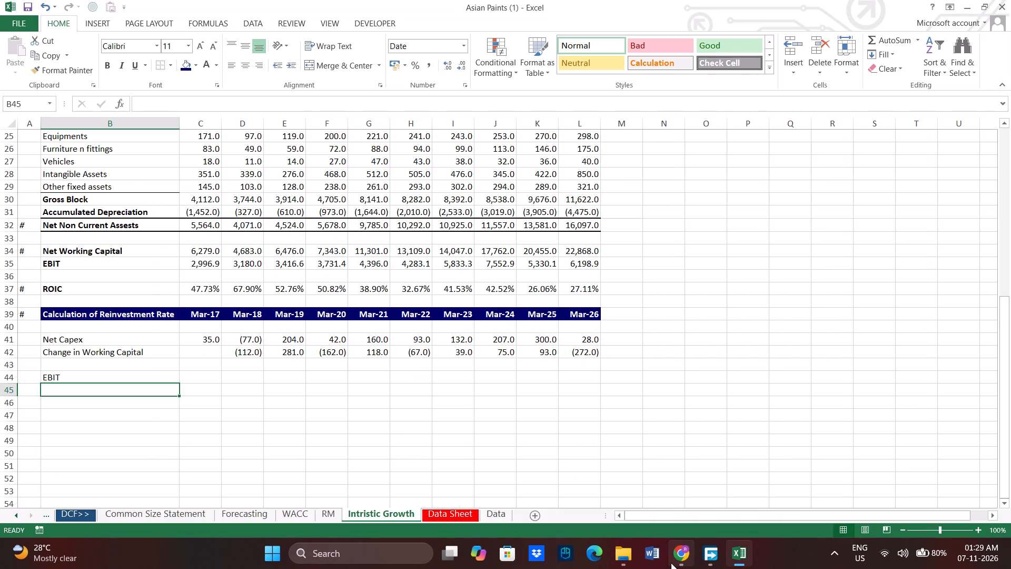
pyautogui.press('m')
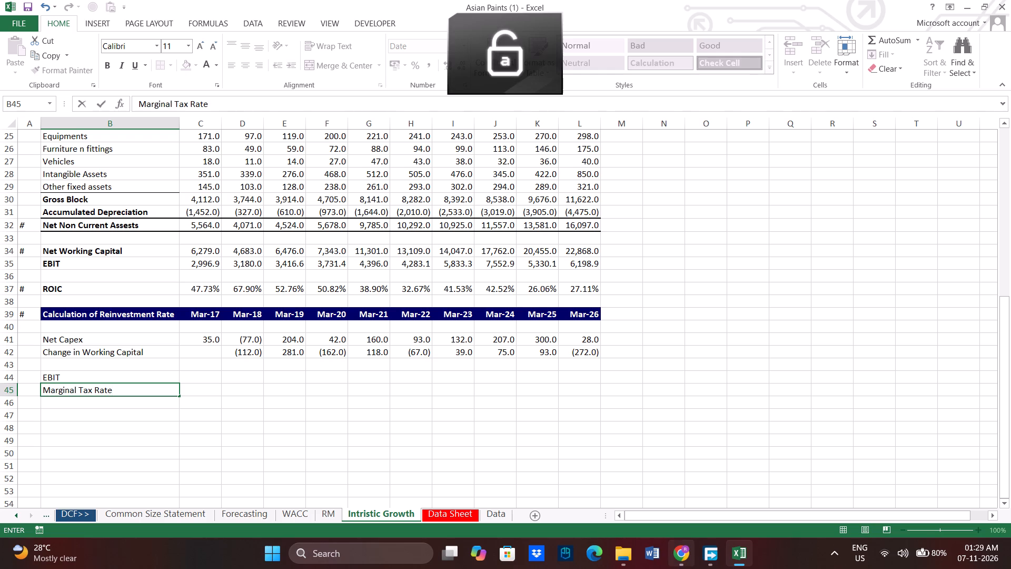
pyautogui.click(686, 554)
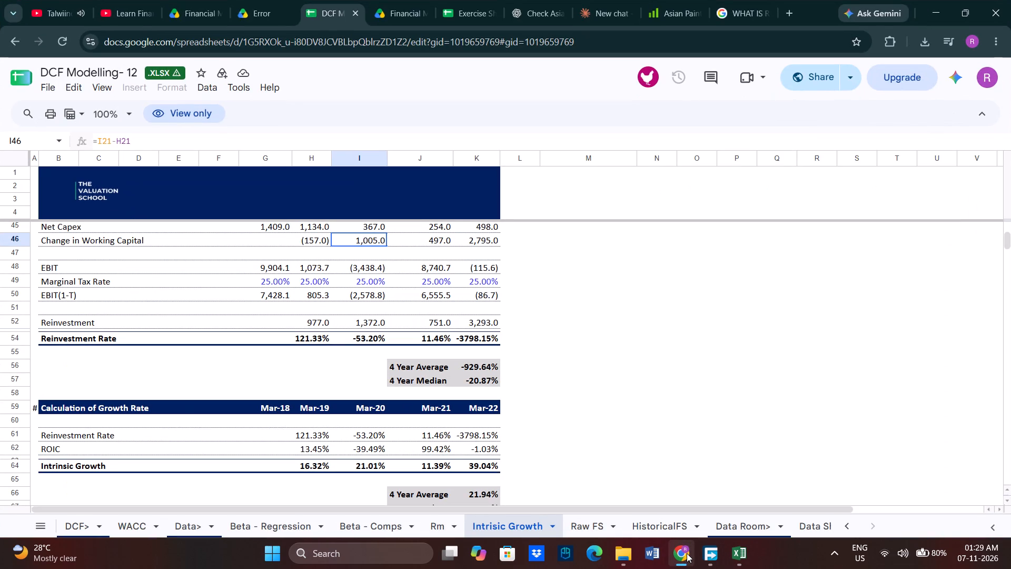
pyautogui.click(686, 554)
pyautogui.click(128, 407)
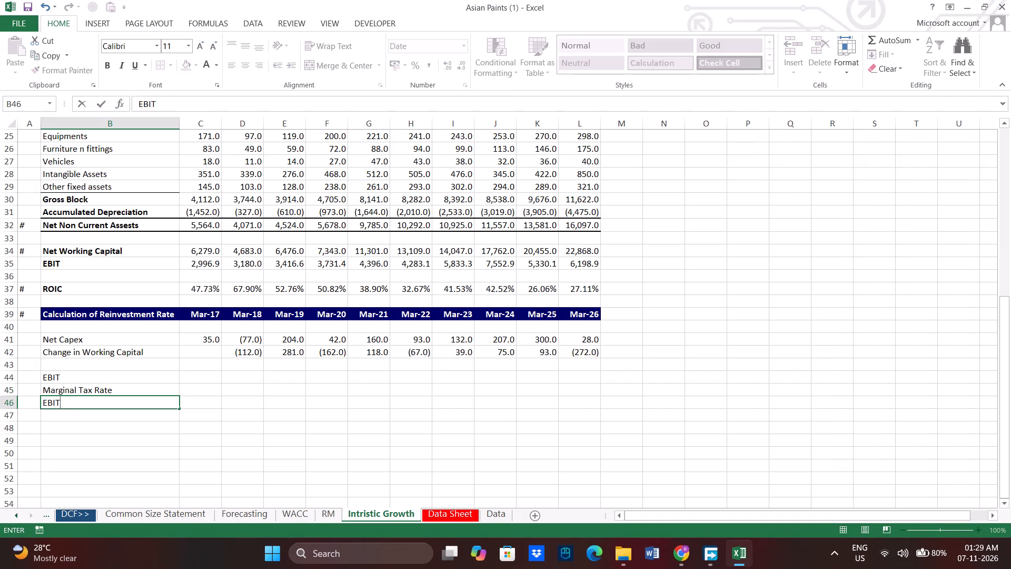
pyautogui.press('space')
pyautogui.write('(1-')
pyautogui.write('T)')
pyautogui.press('Return')
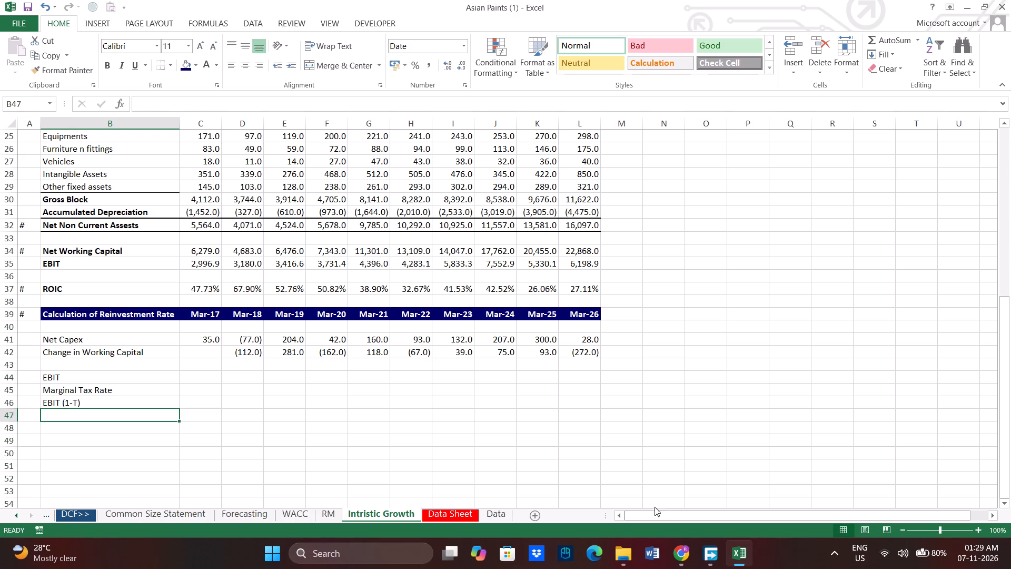
# After checking the EBIT and Marginal Tax Rate cells in DCF Modelling- 12 in Chrome, link Excel cell C44 to the EBIT in C35.
pyautogui.click(689, 554)
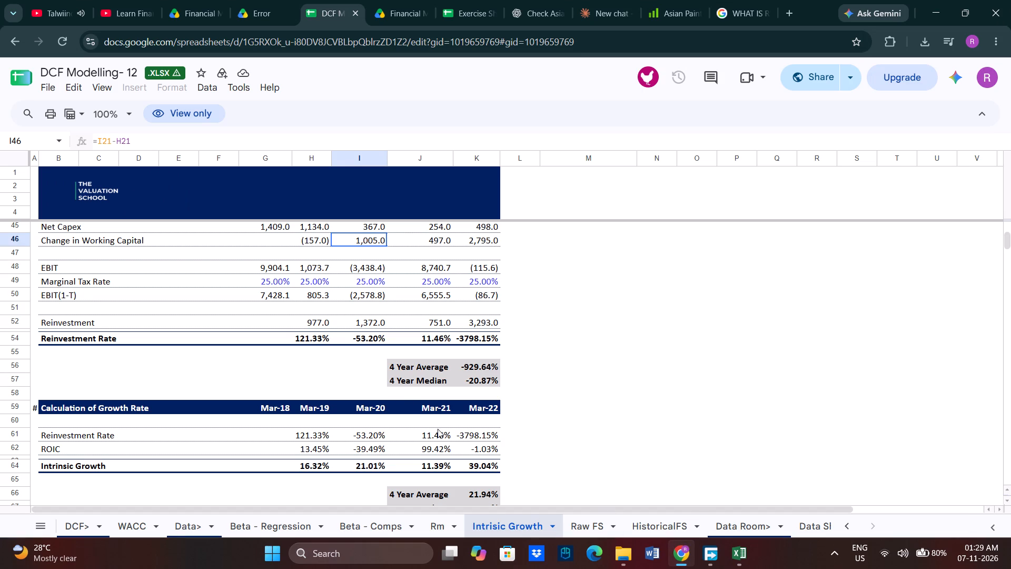
pyautogui.click(267, 266)
pyautogui.click(281, 281)
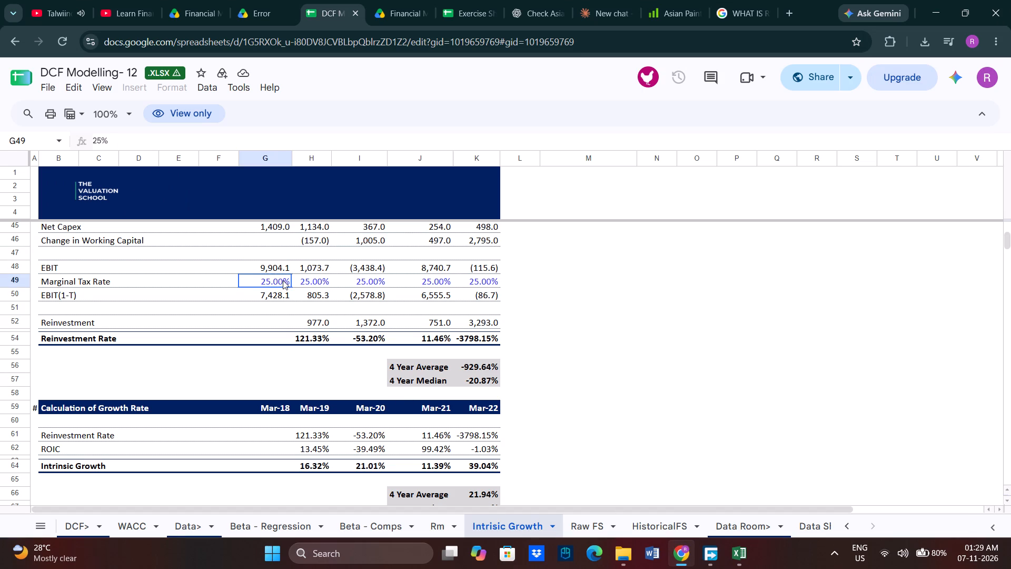
pyautogui.click(689, 551)
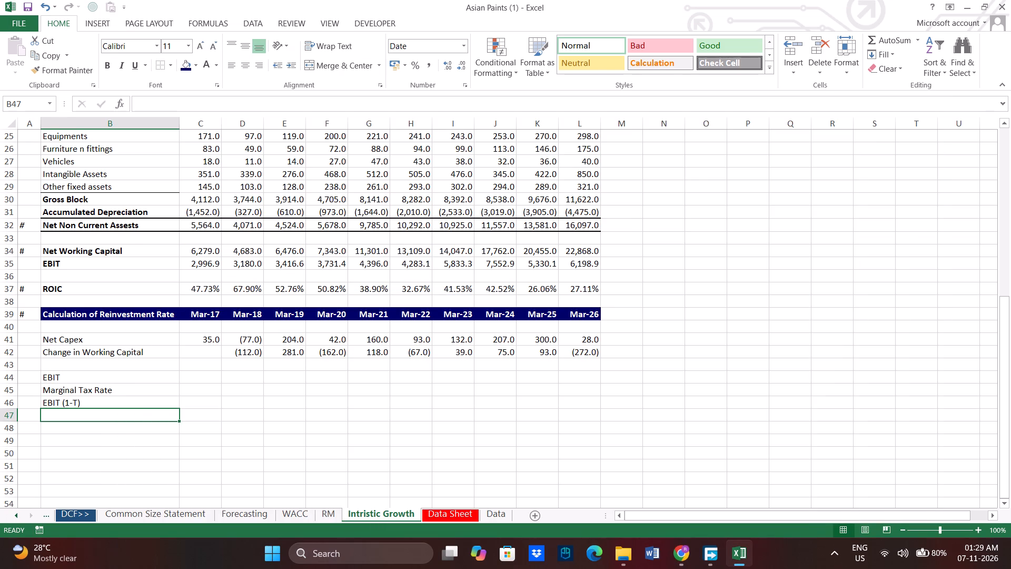
pyautogui.click(195, 378)
pyautogui.press('=')
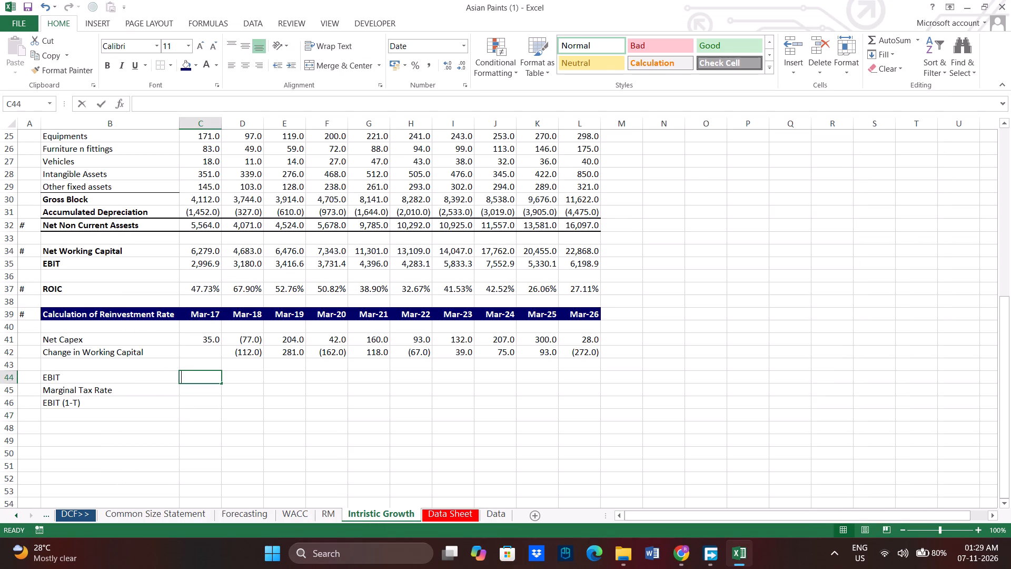
pyautogui.scroll(10, 210, 330)
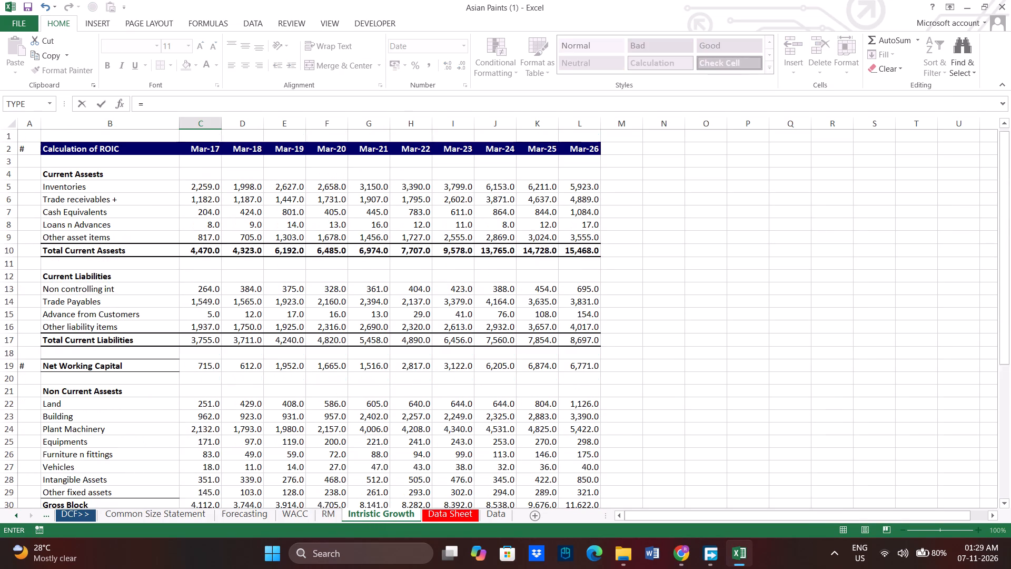
pyautogui.scroll(-2, 164, 334)
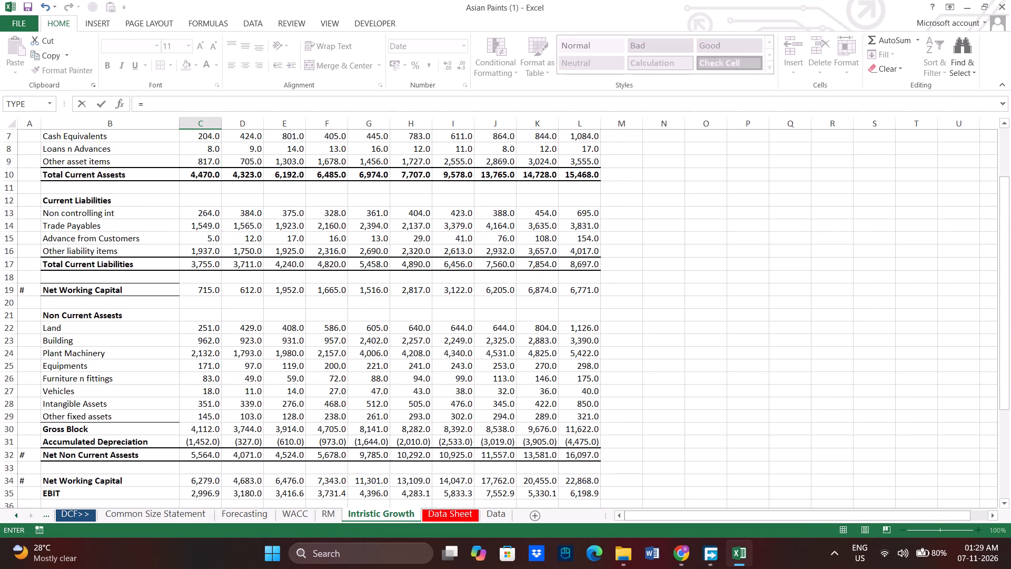
pyautogui.scroll(-1, 165, 334)
pyautogui.click(211, 454)
pyautogui.press('Return')
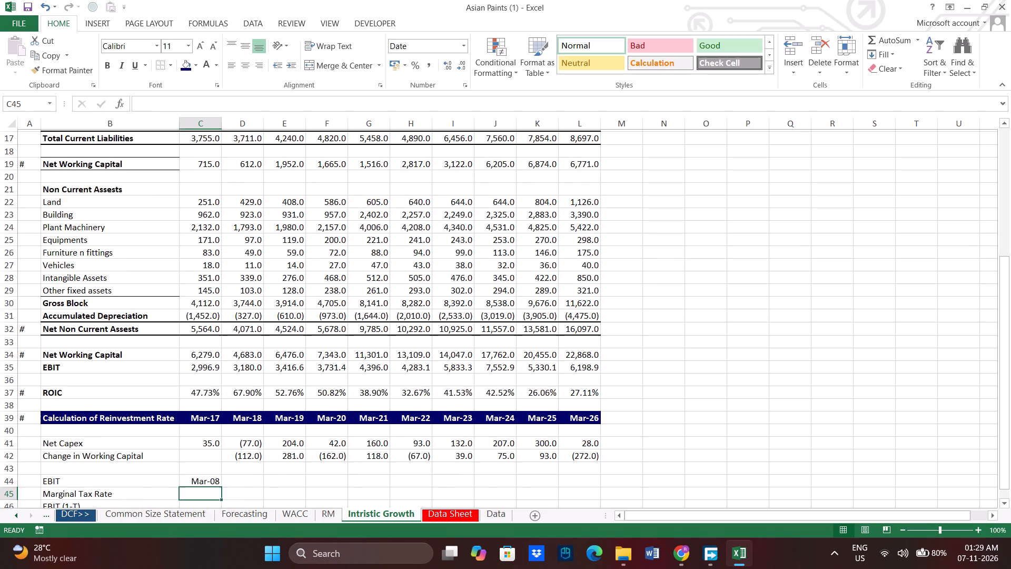
# Copy the EBIT link in C44 across the remaining years through L44.
pyautogui.press('Up')
pyautogui.hotkey('ctrl', 'c')
pyautogui.hotkey('shift', 'Right')
pyautogui.hotkey('shift', 'Right')
pyautogui.hotkey('shift', 'Right')
pyautogui.hotkey('shift', 'Right')
pyautogui.hotkey('shift', 'Right')
pyautogui.hotkey('shift', 'Right')
pyautogui.hotkey('shift', 'Right')
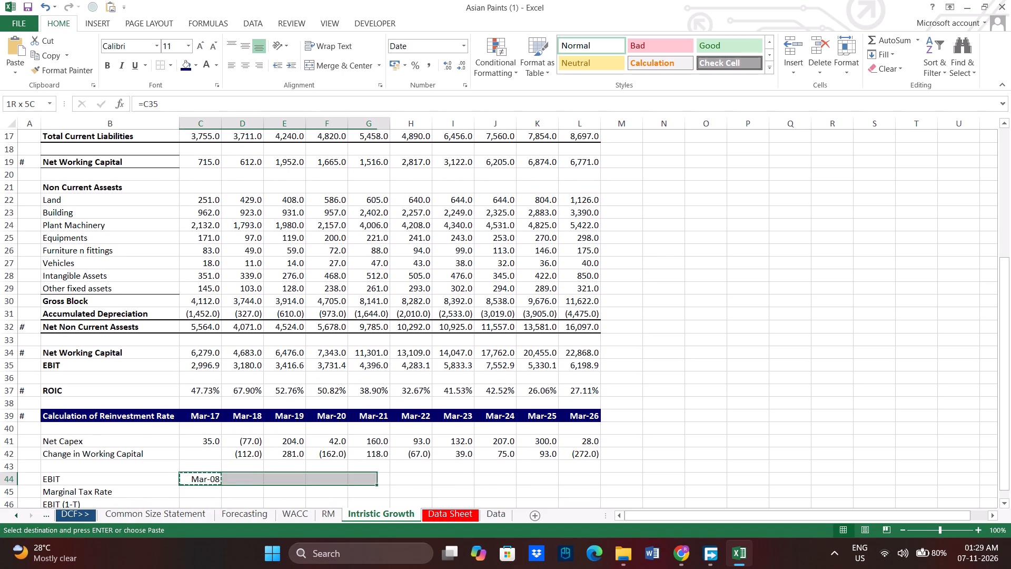
pyautogui.hotkey('shift', 'Right')
pyautogui.hotkey('shift', 'Right')
pyautogui.hotkey('ctrl', 'v')
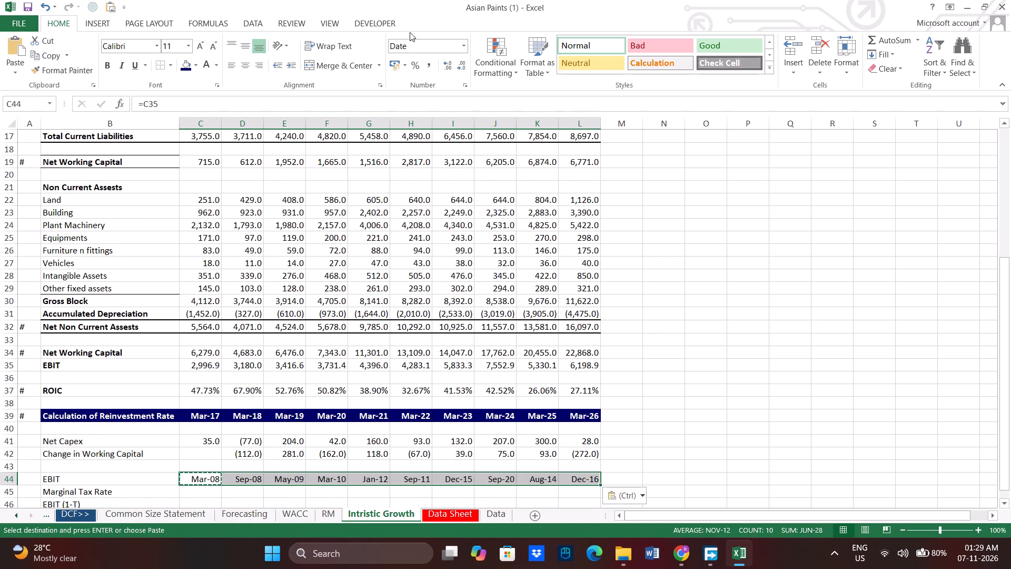
# Apply the Number format to the EBIT figures in C44:L44.
pyautogui.click(467, 47)
pyautogui.click(440, 107)
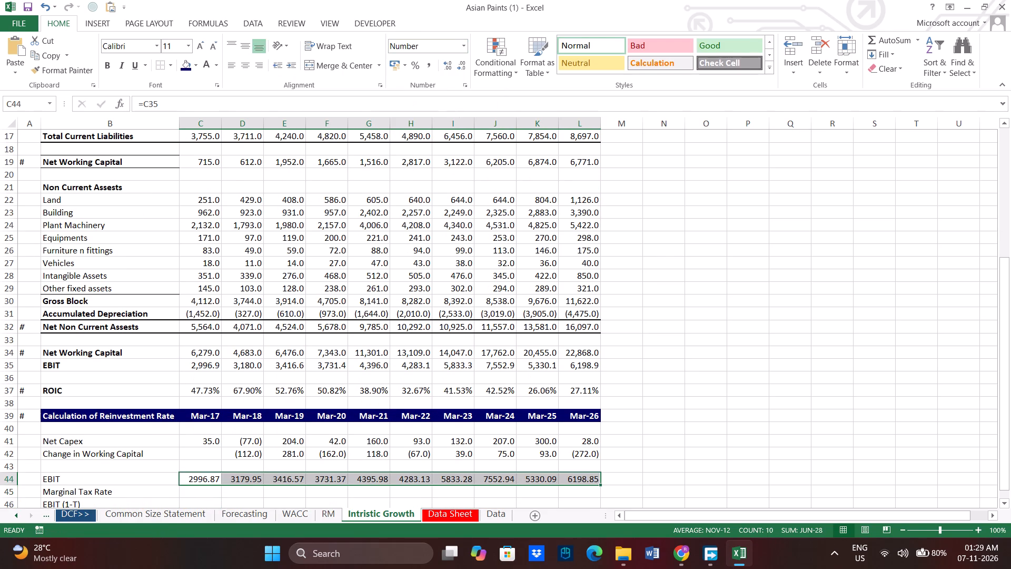
pyautogui.click(334, 365)
# Link the Mar-17 Marginal Tax Rate in C45 to the Effective Tax Rate in B32 of the Data Sheet.
pyautogui.scroll(-2, 330, 365)
pyautogui.click(201, 414)
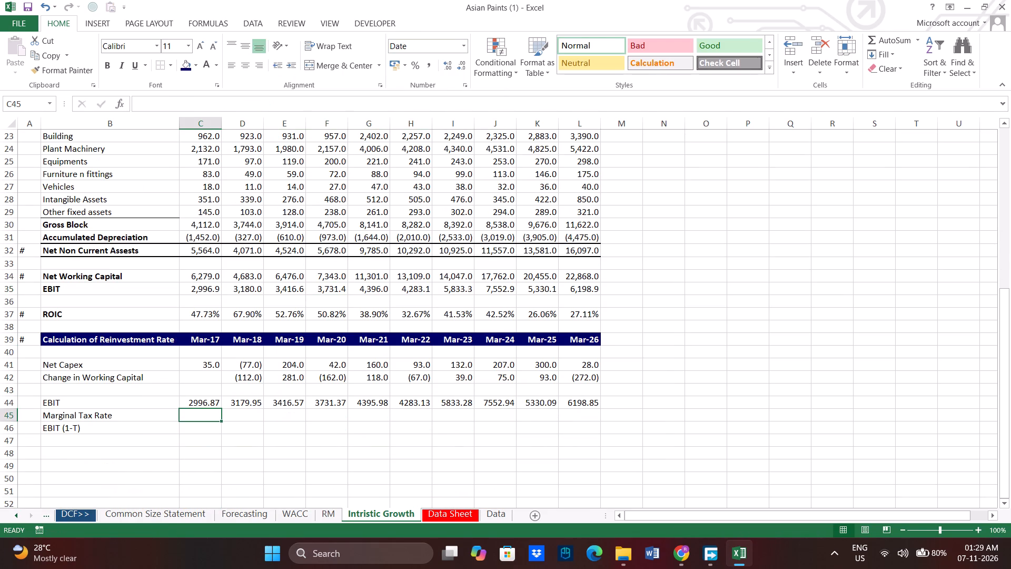
pyautogui.press('=')
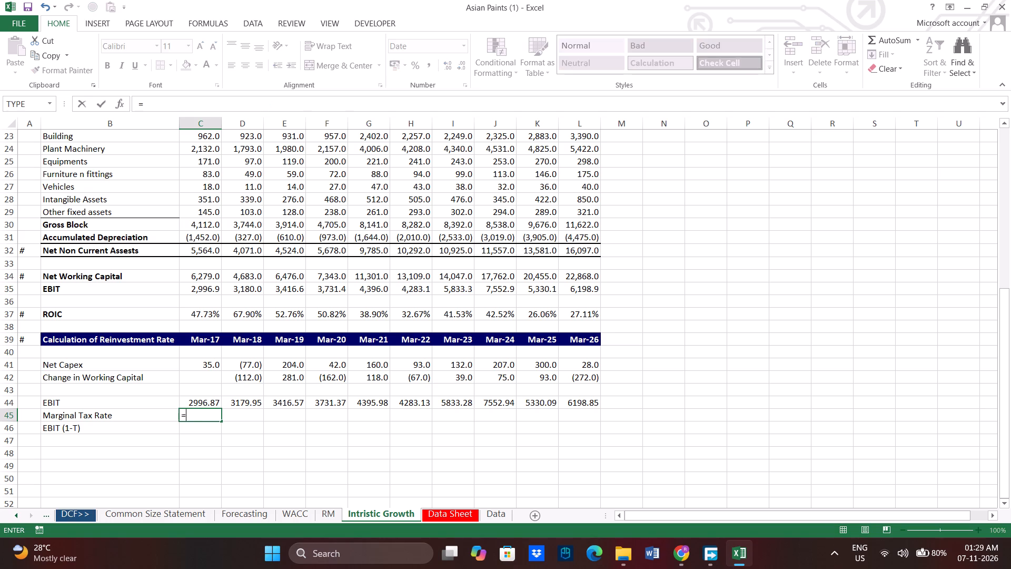
pyautogui.click(506, 516)
pyautogui.scroll(-4, 462, 460)
pyautogui.scroll(-4, 397, 411)
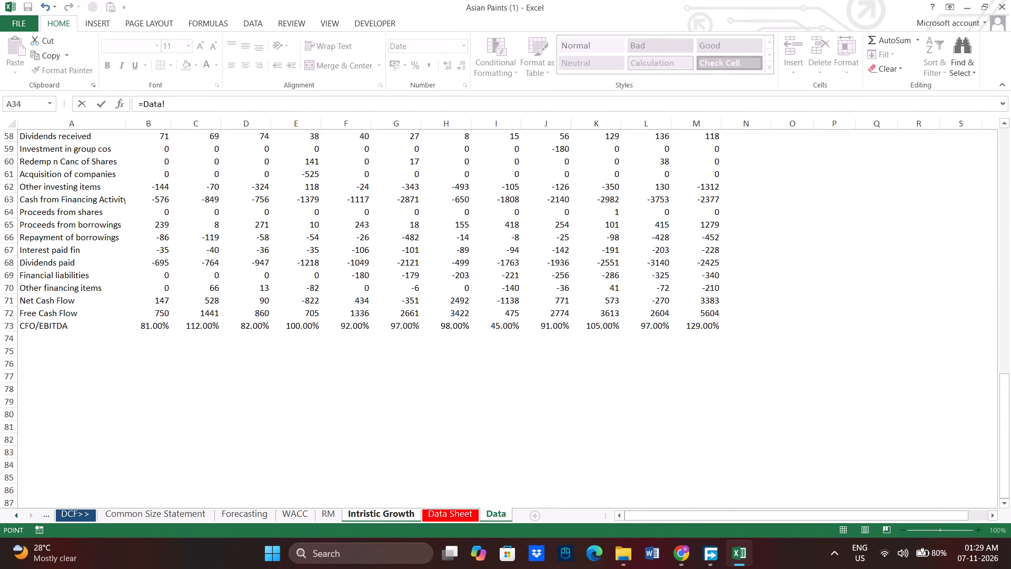
pyautogui.scroll(7, 433, 421)
pyautogui.click(458, 516)
pyautogui.scroll(-5, 309, 373)
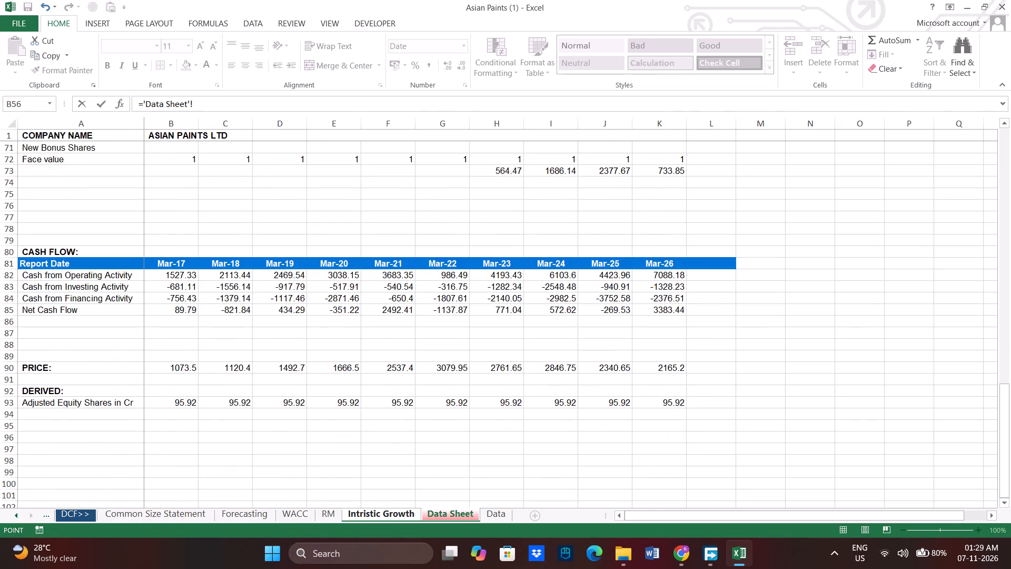
pyautogui.scroll(20, 257, 358)
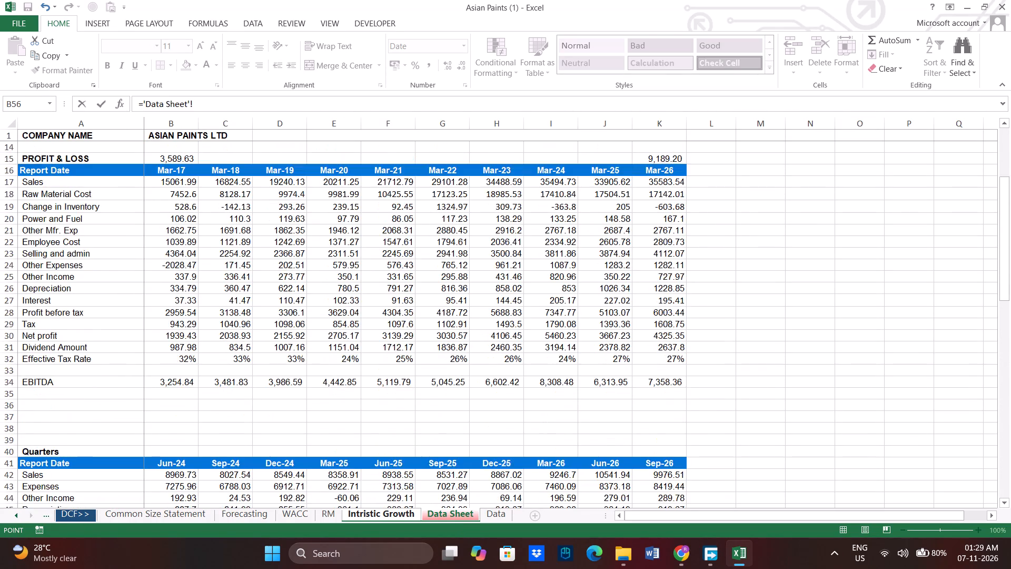
pyautogui.scroll(2, 257, 358)
pyautogui.scroll(-1, 221, 362)
pyautogui.click(183, 426)
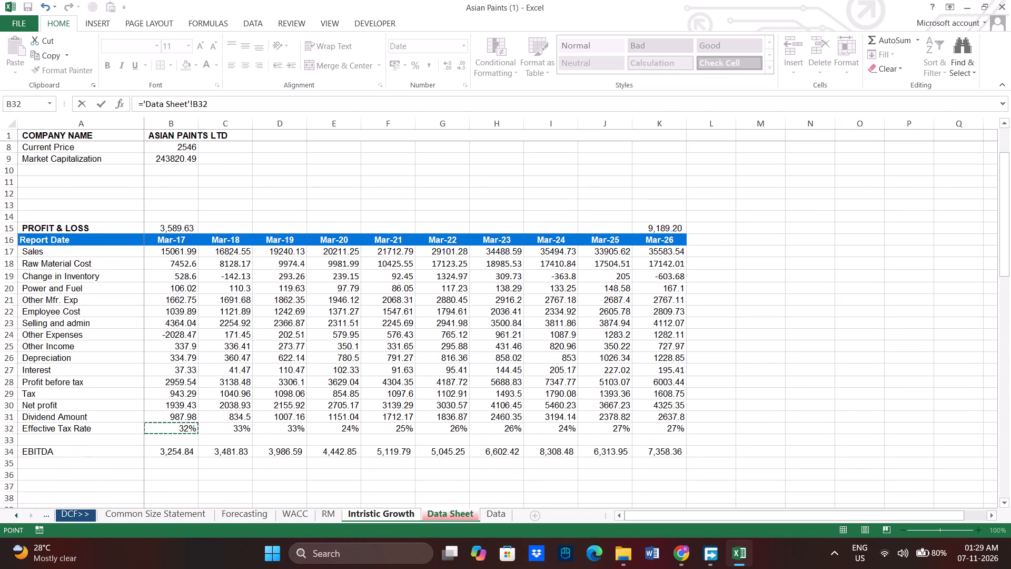
pyautogui.press('Return')
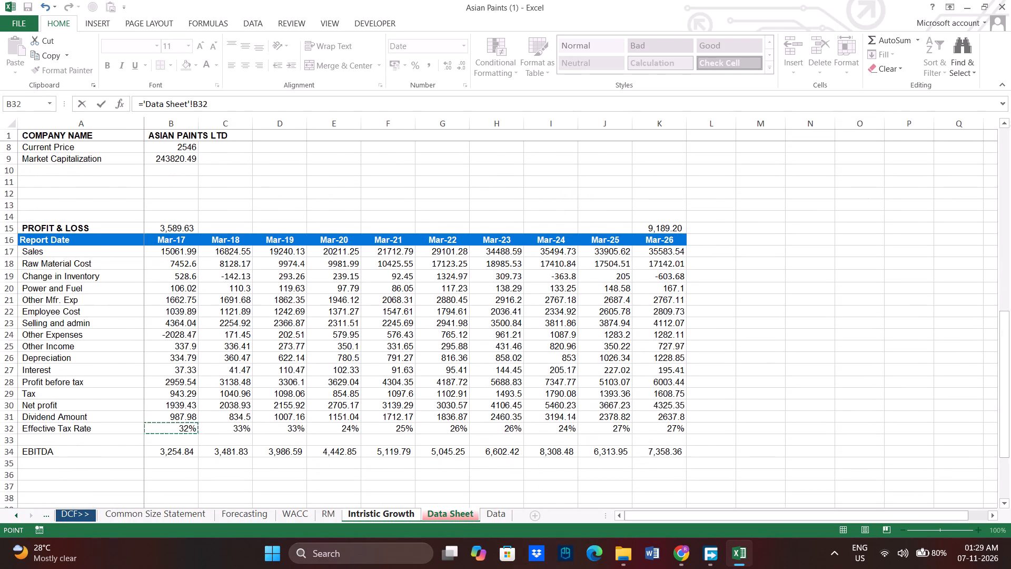
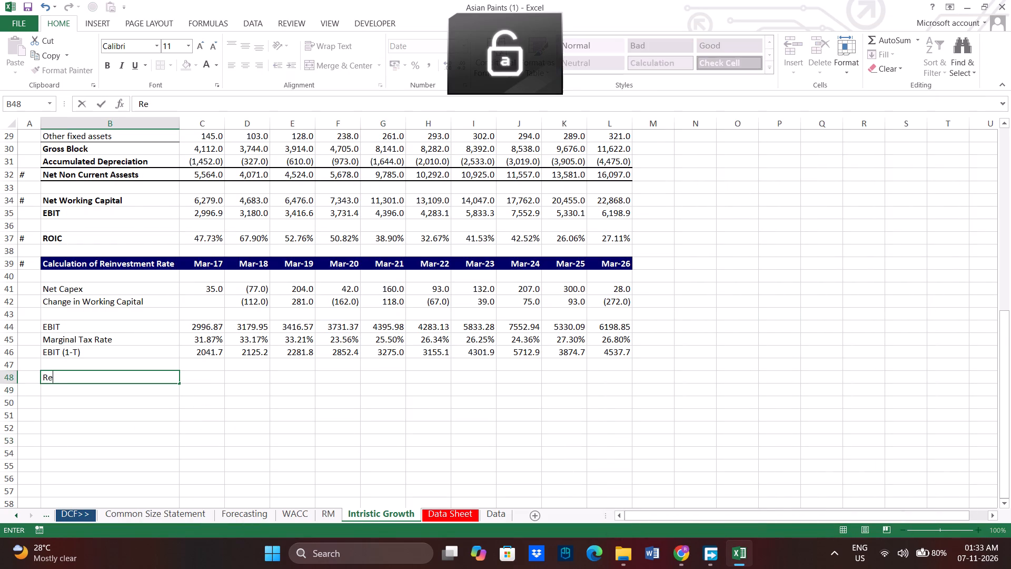
pyautogui.write('investment')
pyautogui.press('Right')
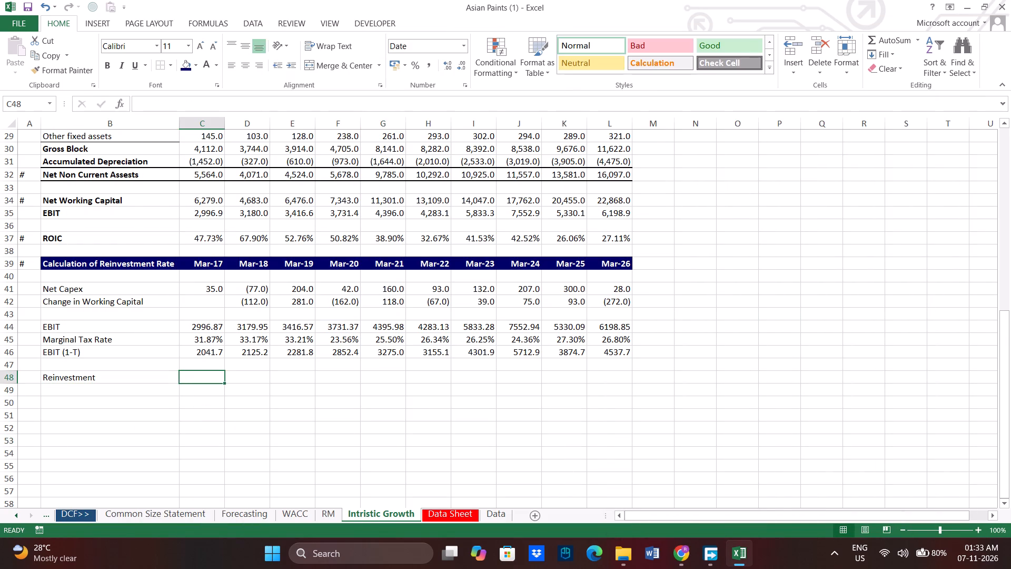
# Start the Mar-18 Reinvestment formula in D48 as =D41+D42, adding Net Capex and Change in Working Capital.
pyautogui.press('Right')
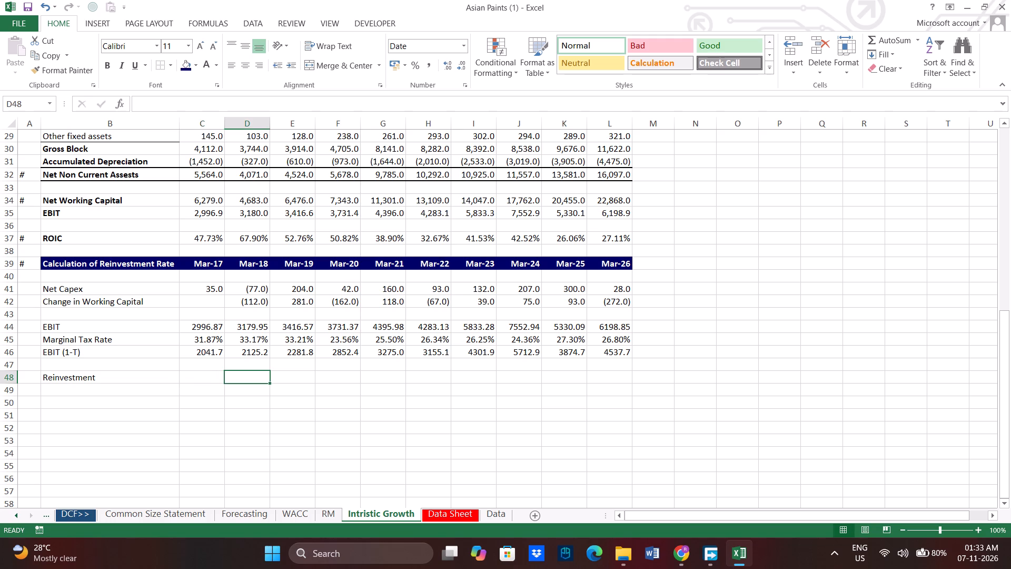
pyautogui.press('=')
pyautogui.press('Up')
pyautogui.press('Up')
pyautogui.press('Up')
pyautogui.press('Up')
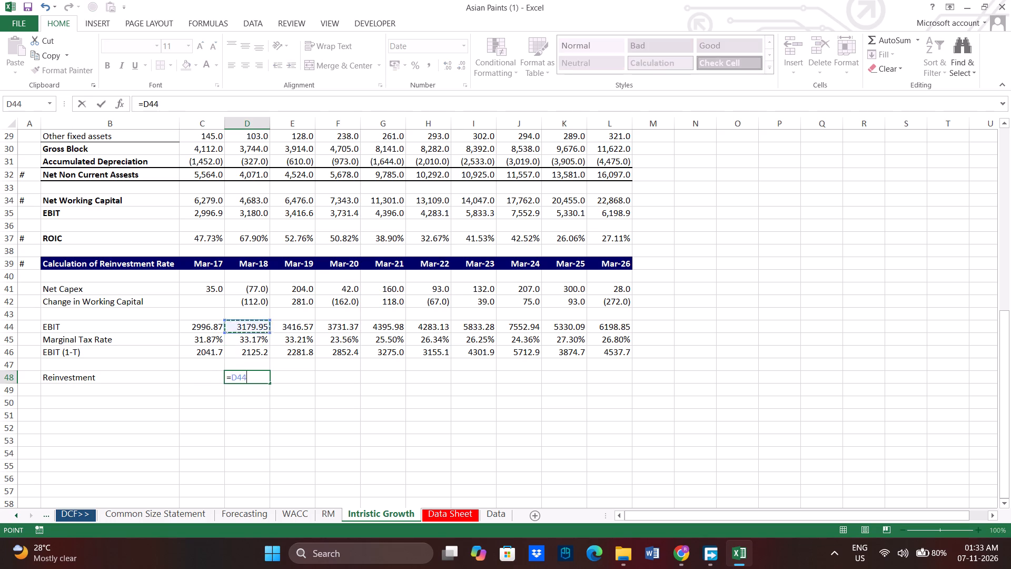
pyautogui.press('Up')
pyautogui.press('Up')
pyautogui.press('Up')
pyautogui.press('Up')
pyautogui.press('Down')
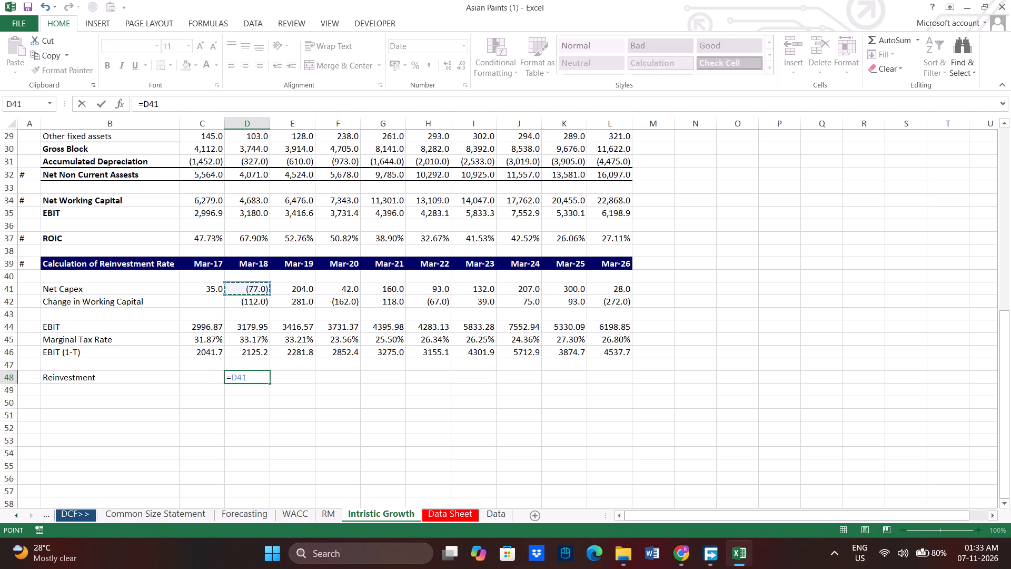
pyautogui.press('+')
pyautogui.press('Up')
pyautogui.press('Up')
pyautogui.press('Up')
pyautogui.press('Up')
pyautogui.press('Up')
pyautogui.press('Up')
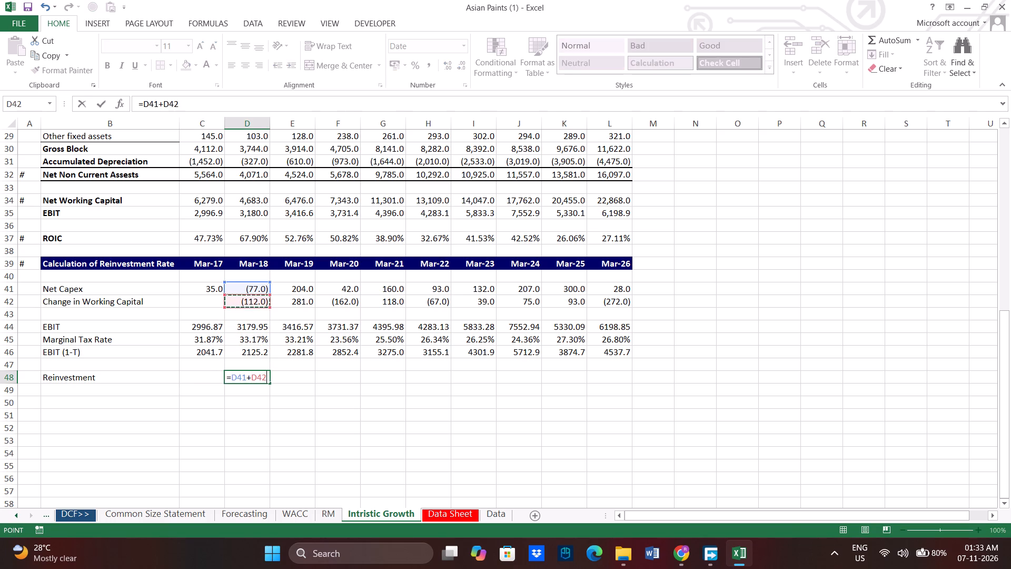
# Rework the Mar-18 Reinvestment formula in D48 into =SUM(D41:D42) and enter it.
pyautogui.click(251, 380)
pyautogui.press('BackSpace')
pyautogui.hotkey('shift', ':')
pyautogui.press('Left')
pyautogui.press('Left')
pyautogui.press('Left')
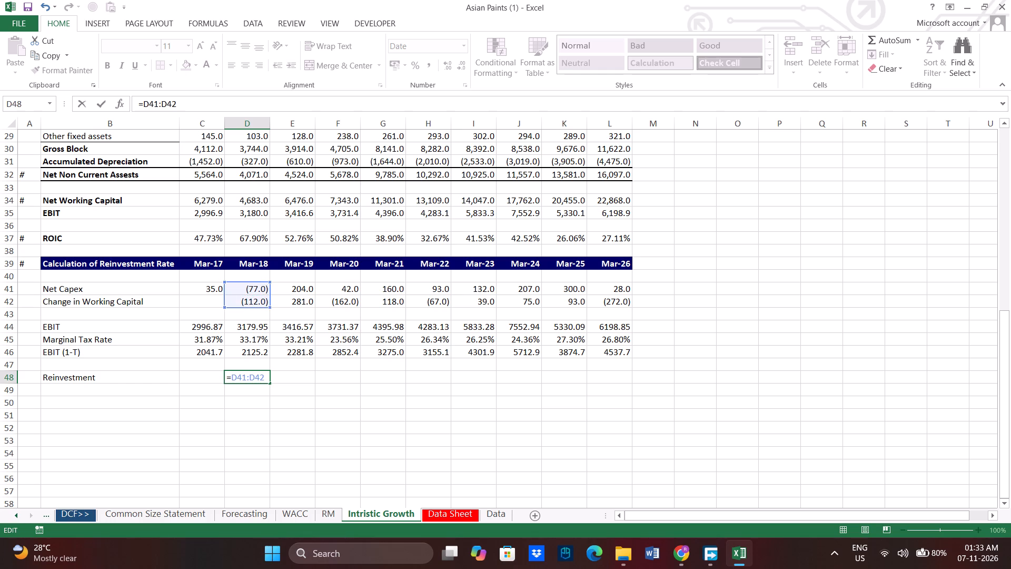
pyautogui.press('Left')
pyautogui.write('sum(')
pyautogui.press('Return')
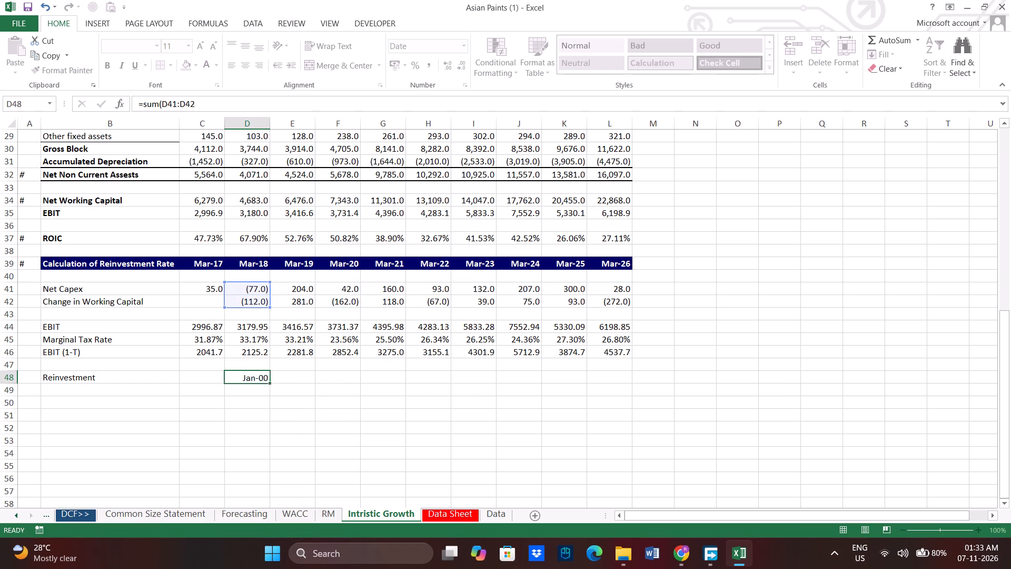
# Format the Mar-18 Reinvestment value in D48 as Number.
pyautogui.press('Up')
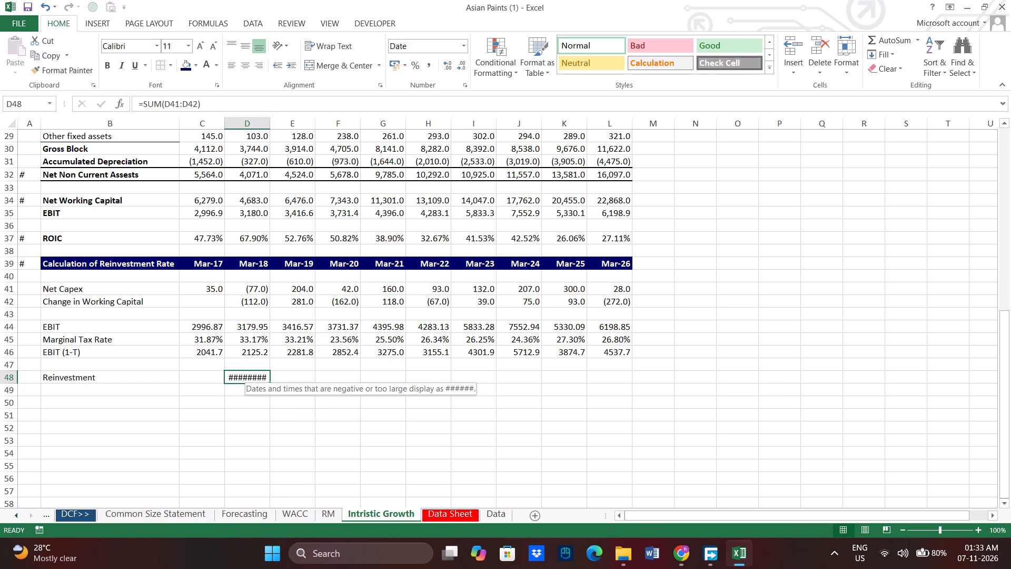
pyautogui.click(460, 47)
pyautogui.click(465, 46)
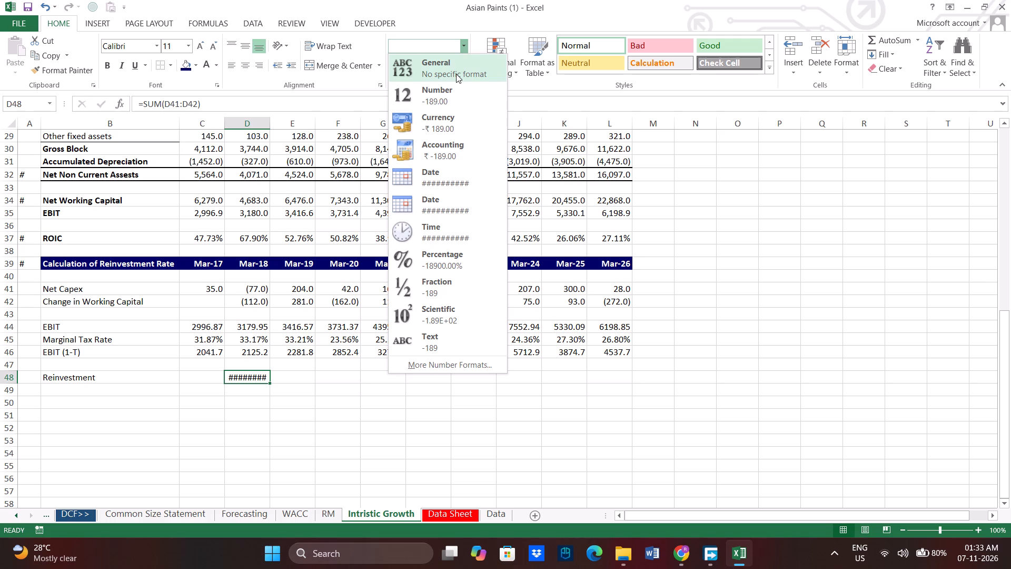
pyautogui.click(448, 97)
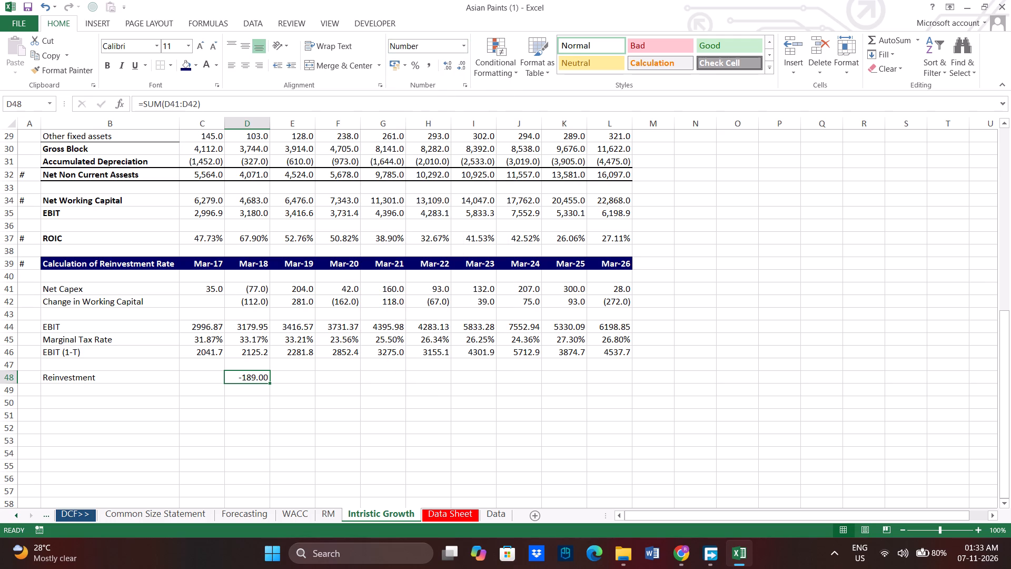
# Copy the Reinvestment formula from D48 across the row through Mar-26.
pyautogui.hotkey('ctrl', 'c')
pyautogui.hotkey('shift', 'Right')
pyautogui.hotkey('shift', 'Right')
pyautogui.hotkey('shift', 'Right')
pyautogui.hotkey('shift', 'Right')
pyautogui.hotkey('shift', 'Right')
pyautogui.hotkey('shift', 'Right')
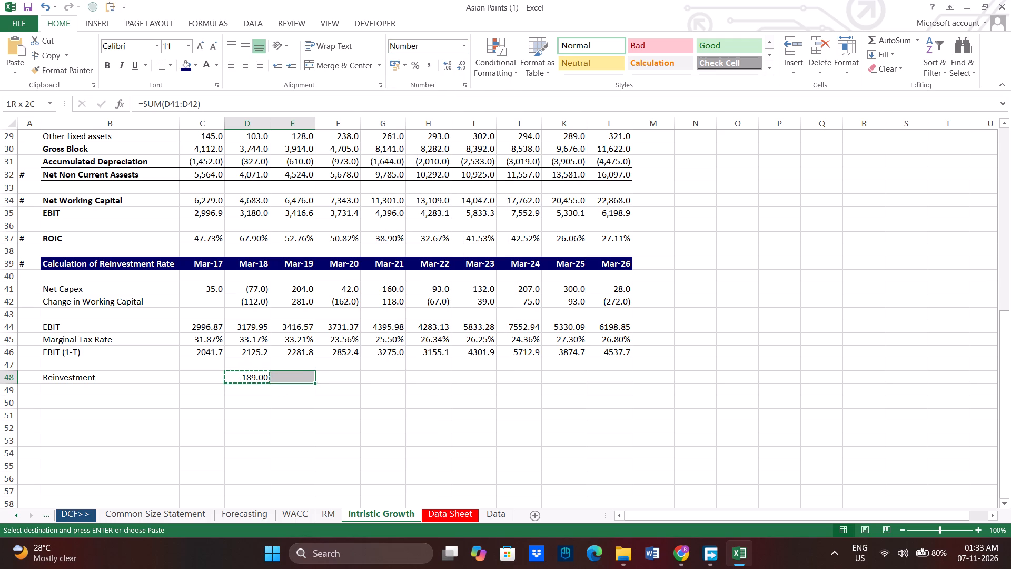
pyautogui.hotkey('shift', 'Right')
pyautogui.hotkey('shift', 'Right')
pyautogui.hotkey('ctrl', 'v')
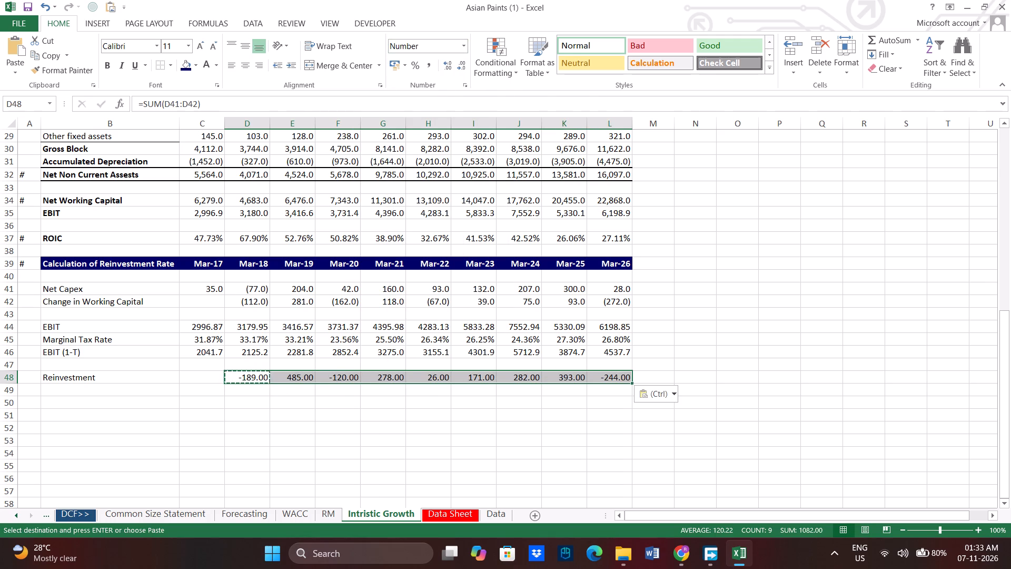
pyautogui.click(281, 389)
# Glance at the Chrome reference, then in Excel copy the Reinvestment label from B48 to B49 and extend it to Reinvestment Rate.
pyautogui.click(686, 556)
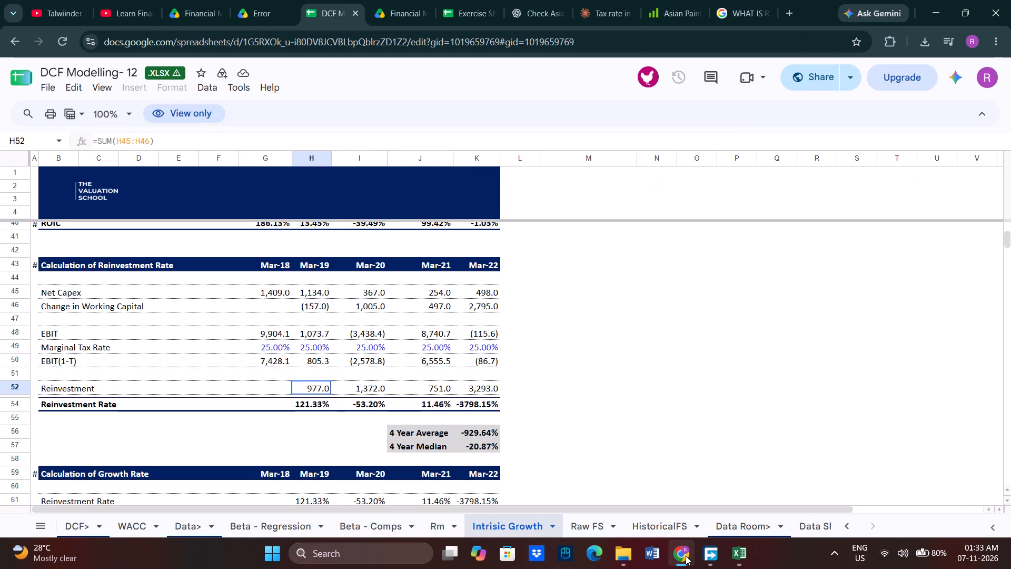
pyautogui.click(686, 556)
pyautogui.click(87, 390)
pyautogui.click(92, 407)
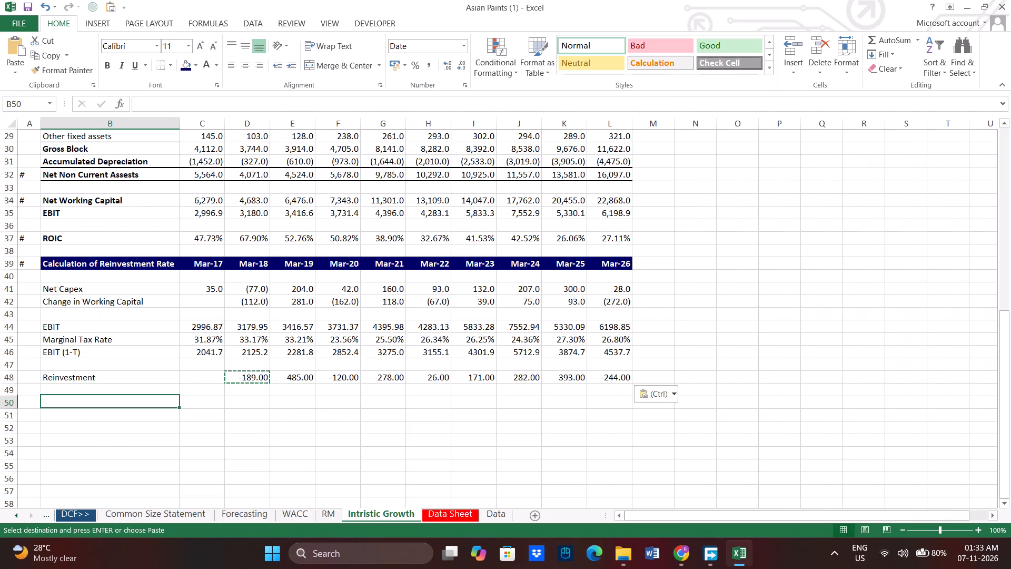
pyautogui.click(95, 388)
pyautogui.click(93, 377)
pyautogui.hotkey('ctrl', 'c')
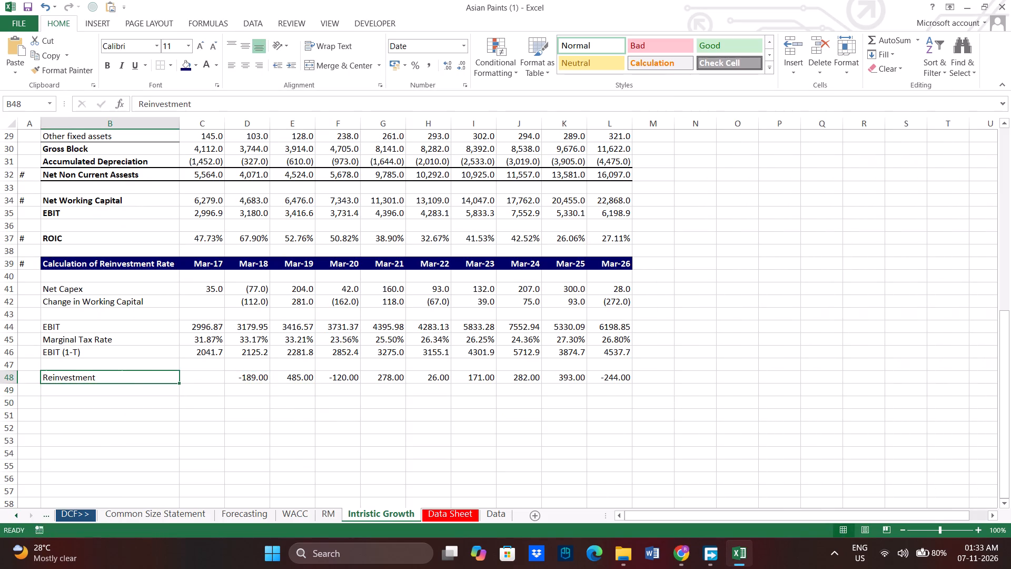
pyautogui.click(92, 391)
pyautogui.hotkey('ctrl', 'v')
pyautogui.doubleClick(95, 391)
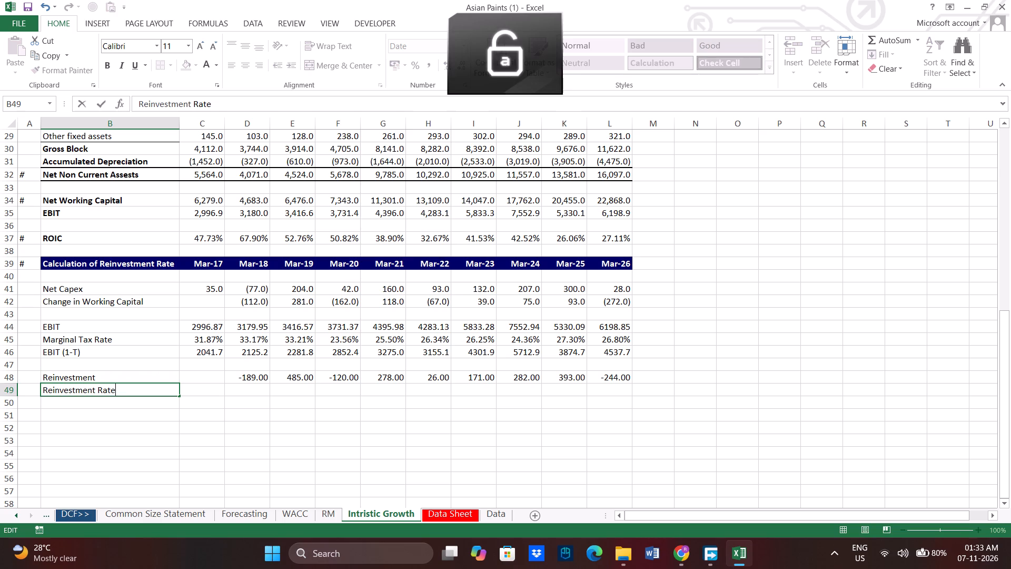
pyautogui.press('Return')
pyautogui.doubleClick(95, 390)
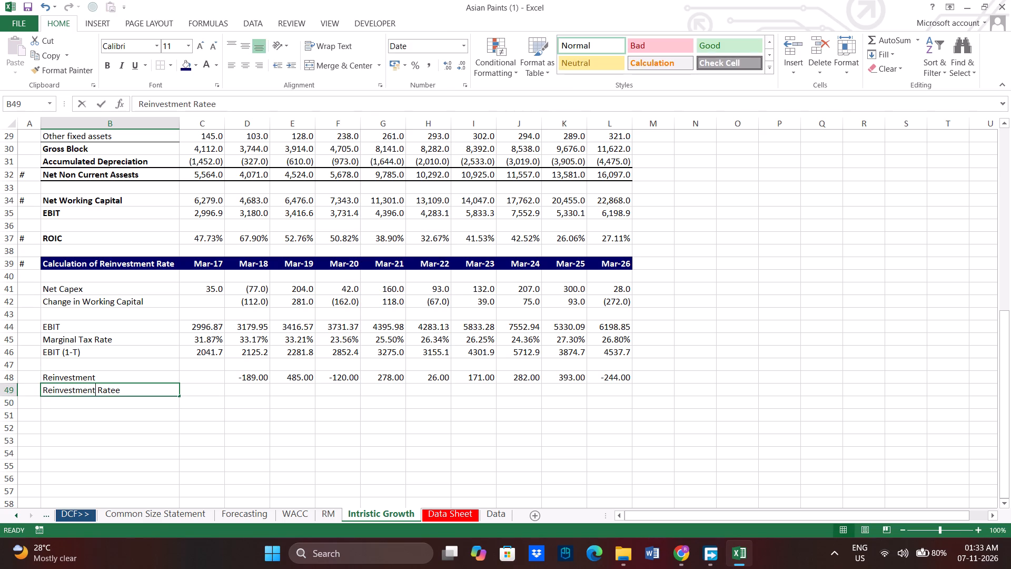
pyautogui.click(139, 387)
pyautogui.press('BackSpace')
pyautogui.press('Return')
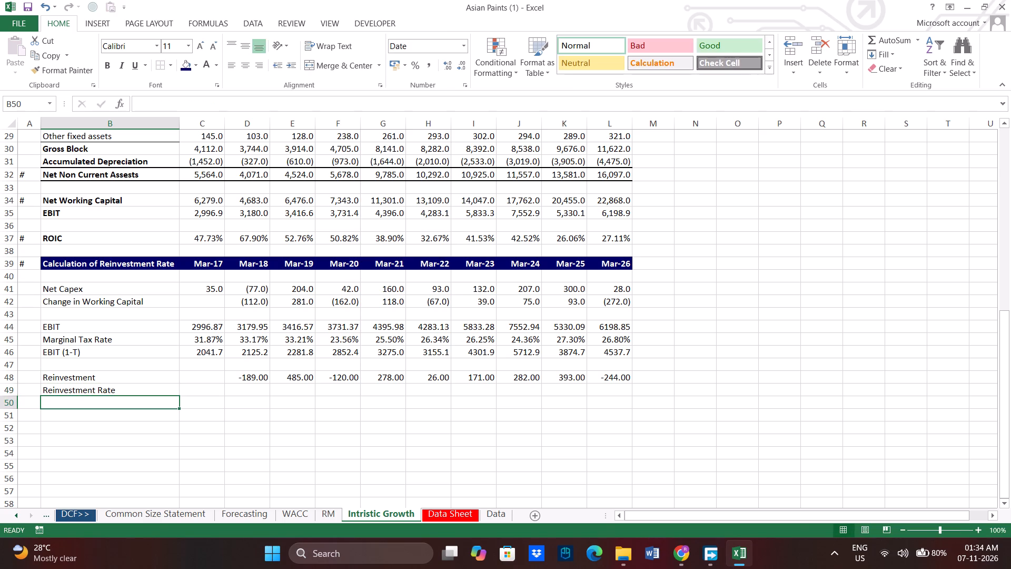
# Check the Reinvestment Rate formula in the Chrome reference, and calculate the Mar-18 rate in Excel cell D49 with =D48/D46.
pyautogui.click(676, 545)
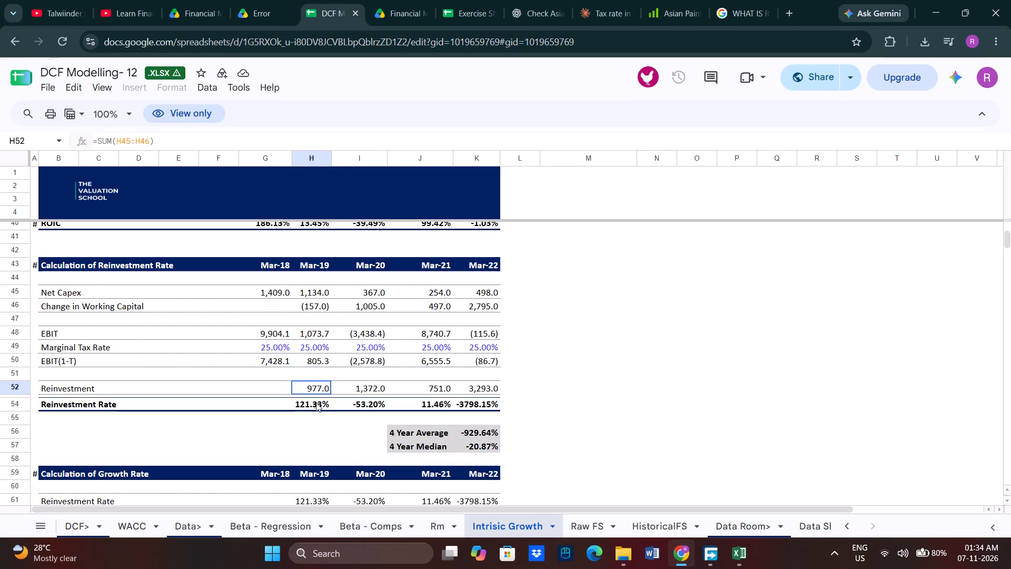
pyautogui.click(315, 401)
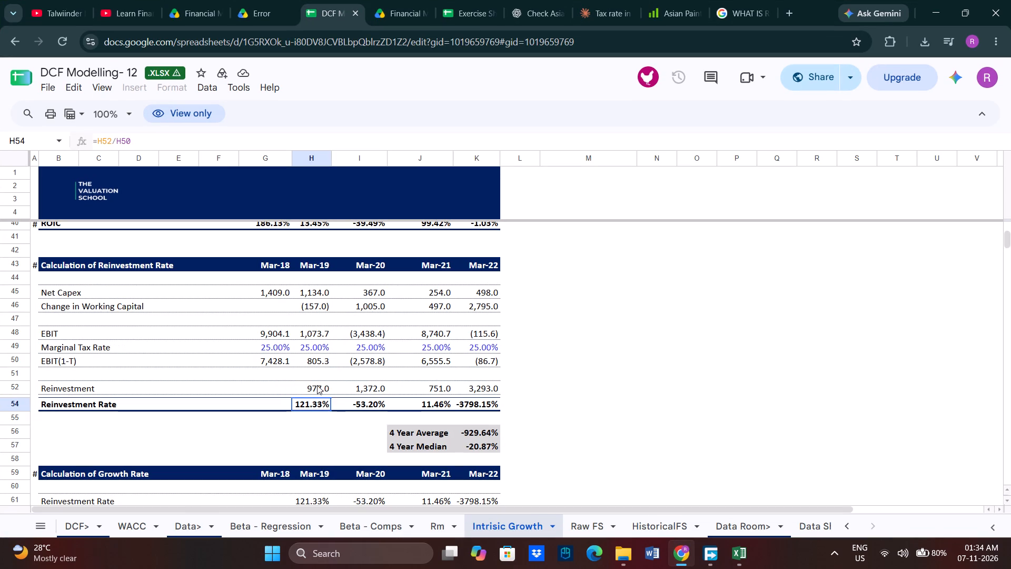
pyautogui.click(683, 545)
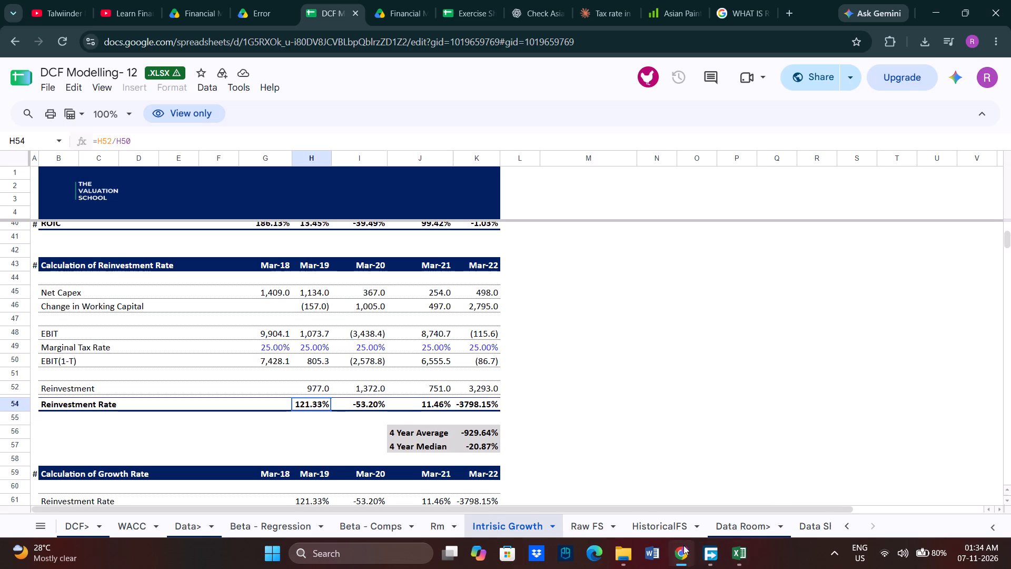
pyautogui.click(249, 404)
pyautogui.click(252, 386)
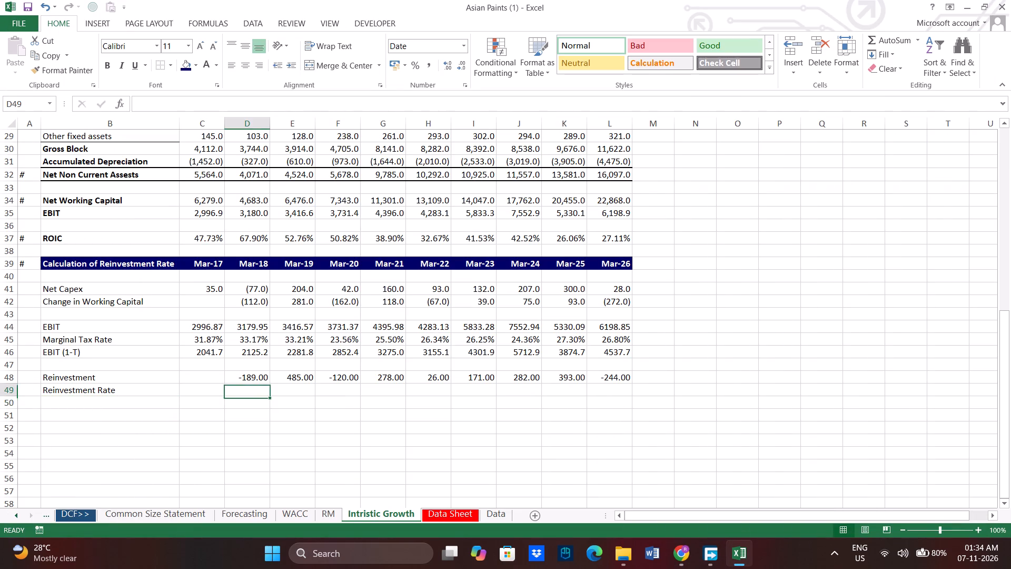
pyautogui.press('=')
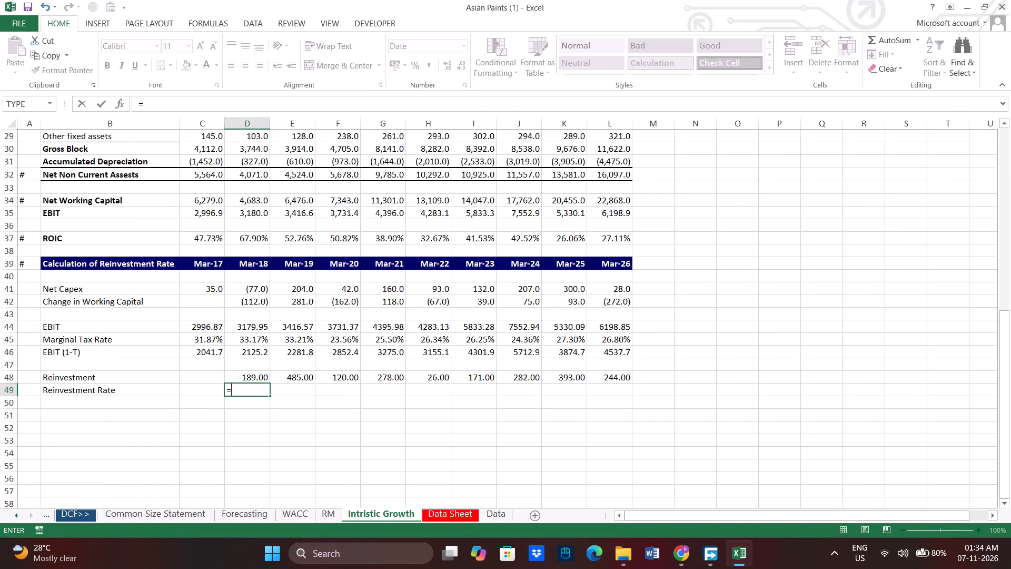
pyautogui.click(253, 374)
pyautogui.press('/')
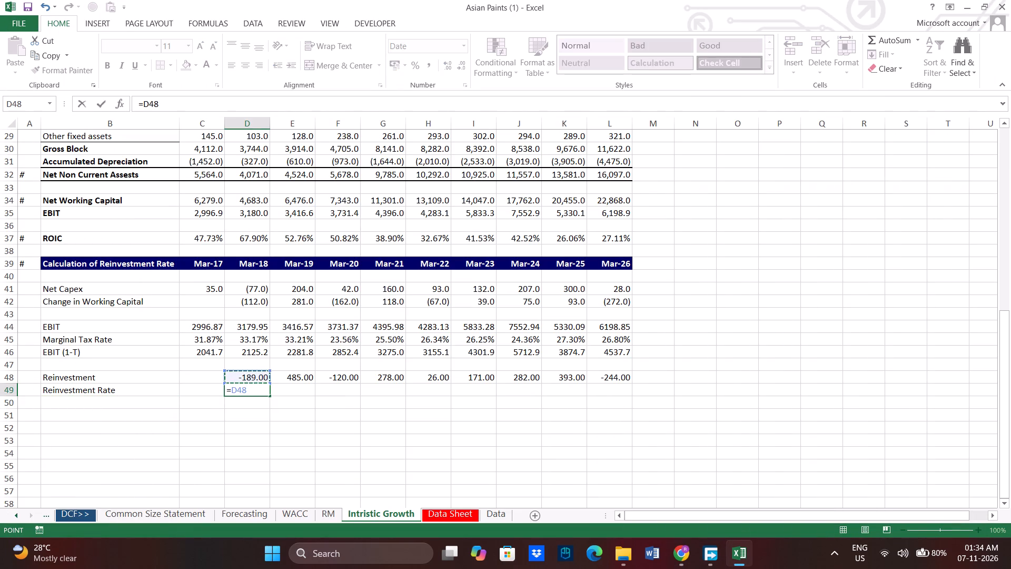
pyautogui.click(262, 350)
pyautogui.press('Return')
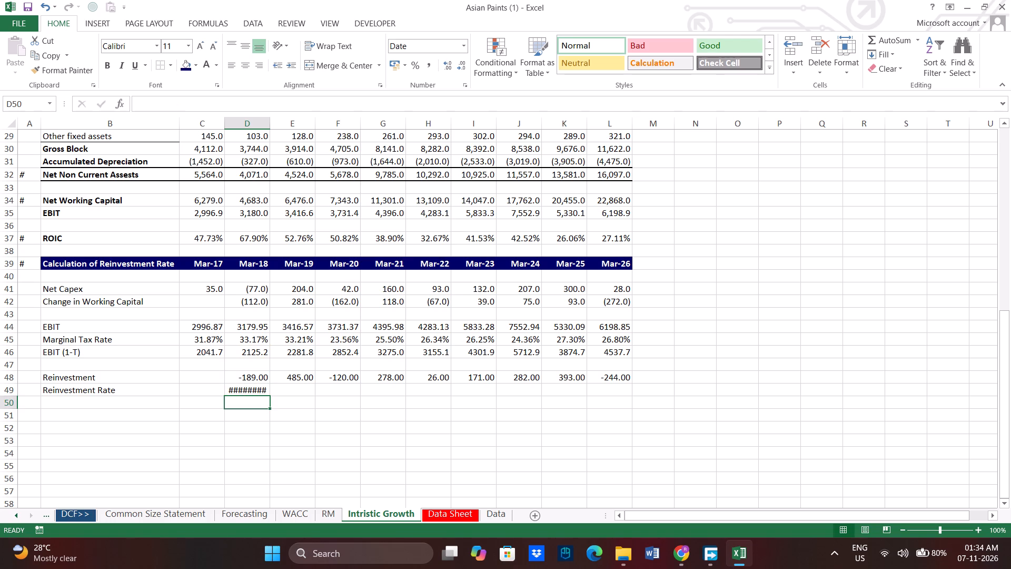
# Format the Mar-18 Reinvestment Rate in D49 as Percentage.
pyautogui.press('Up')
pyautogui.click(466, 39)
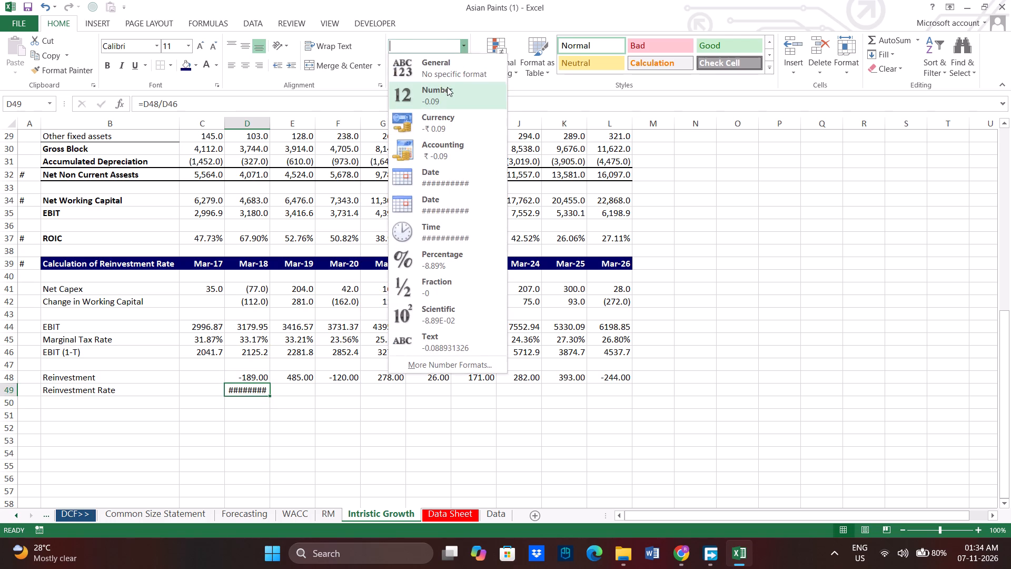
pyautogui.click(446, 264)
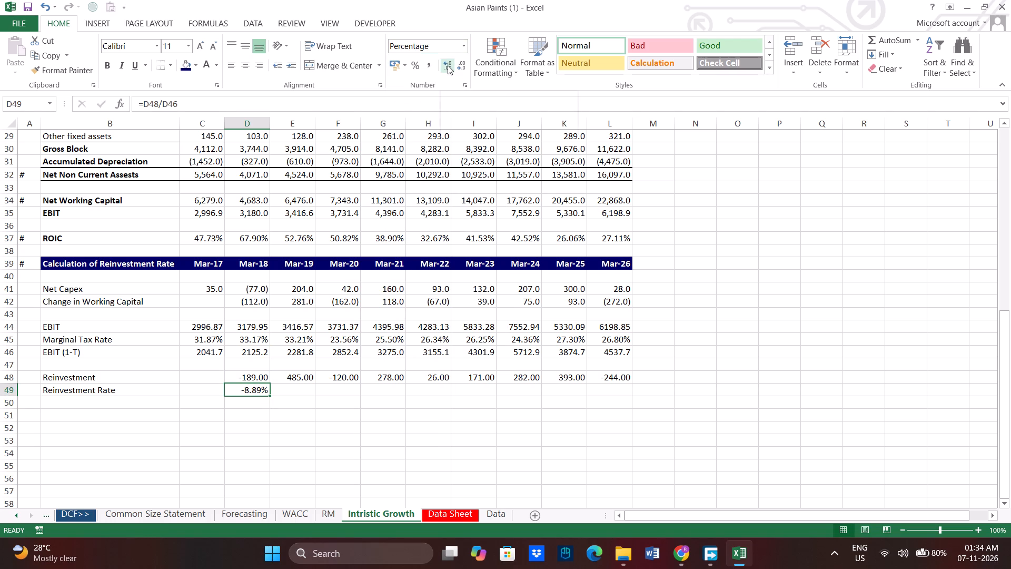
# Copy the Reinvestment Rate formula from D49 across the row through Mar-26.
pyautogui.hotkey('ctrl', 'c')
pyautogui.hotkey('shift', 'Right')
pyautogui.hotkey('shift', 'Right')
pyautogui.hotkey('shift', 'Right')
pyautogui.hotkey('shift', 'Right')
pyautogui.hotkey('shift', 'Right')
pyautogui.hotkey('shift', 'Right')
pyautogui.hotkey('shift', 'Right')
pyautogui.hotkey('shift', 'Right')
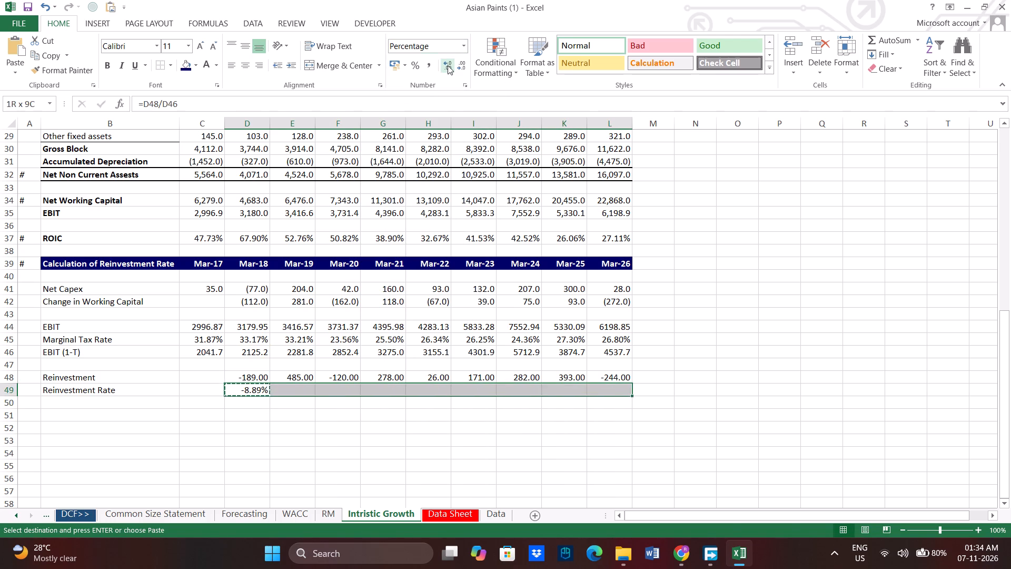
pyautogui.hotkey('ctrl', 'v')
pyautogui.click(397, 359)
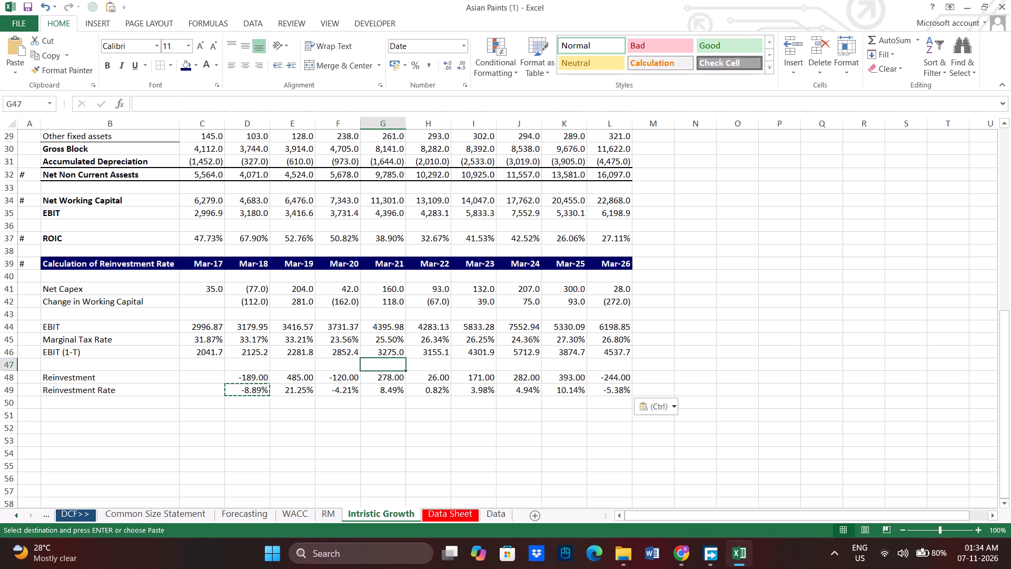
pyautogui.click(249, 406)
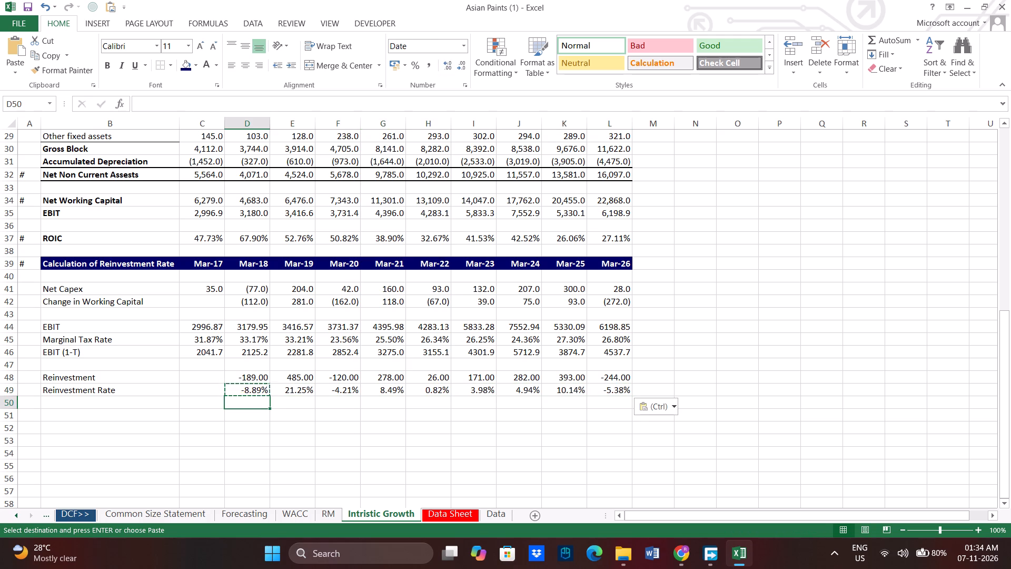
pyautogui.click(249, 381)
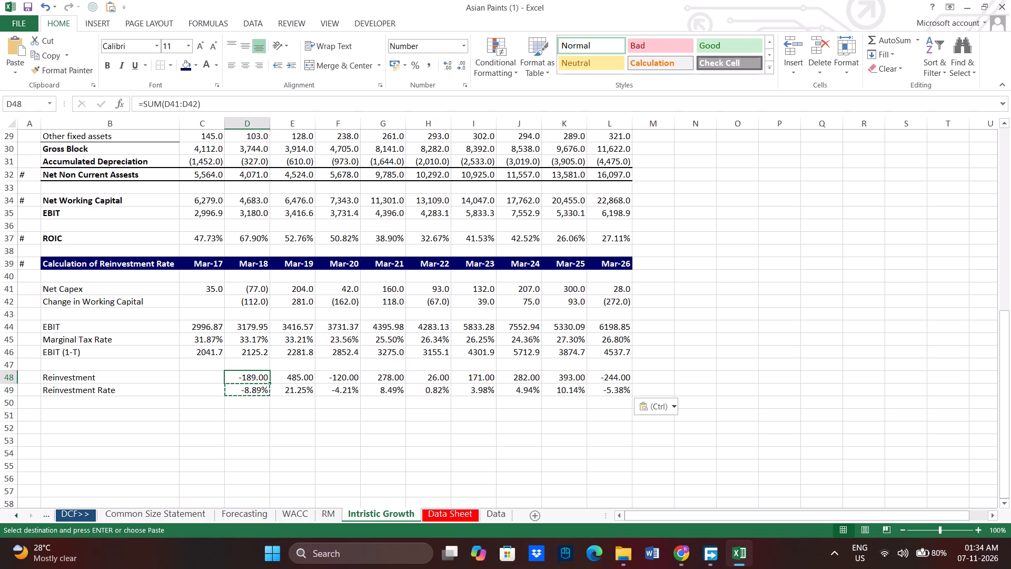
pyautogui.click(264, 439)
# Check the Reinvestment Rate row's styling in the Chrome reference, and in Excel make B49:L49 bold.
pyautogui.click(682, 543)
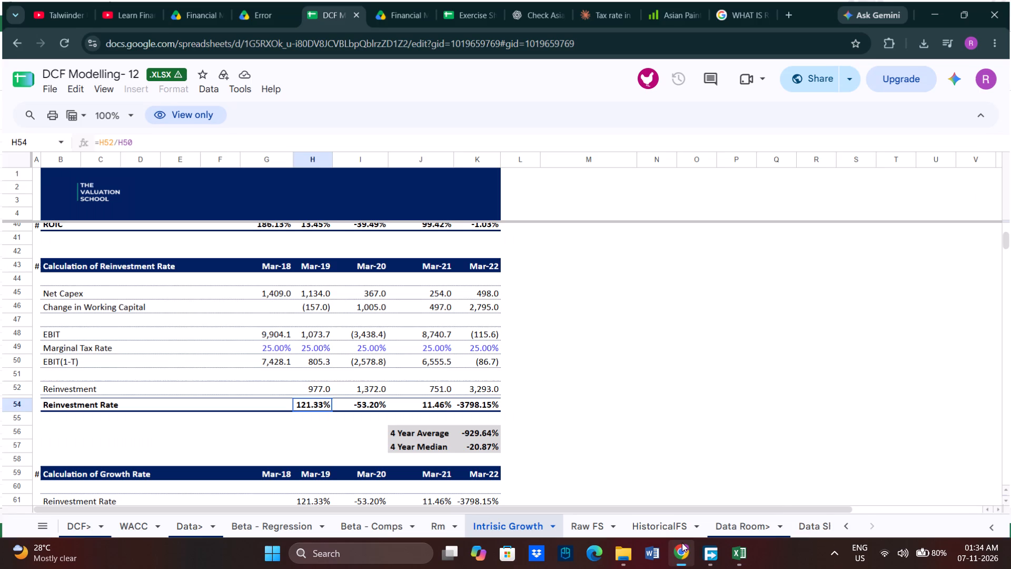
pyautogui.click(682, 543)
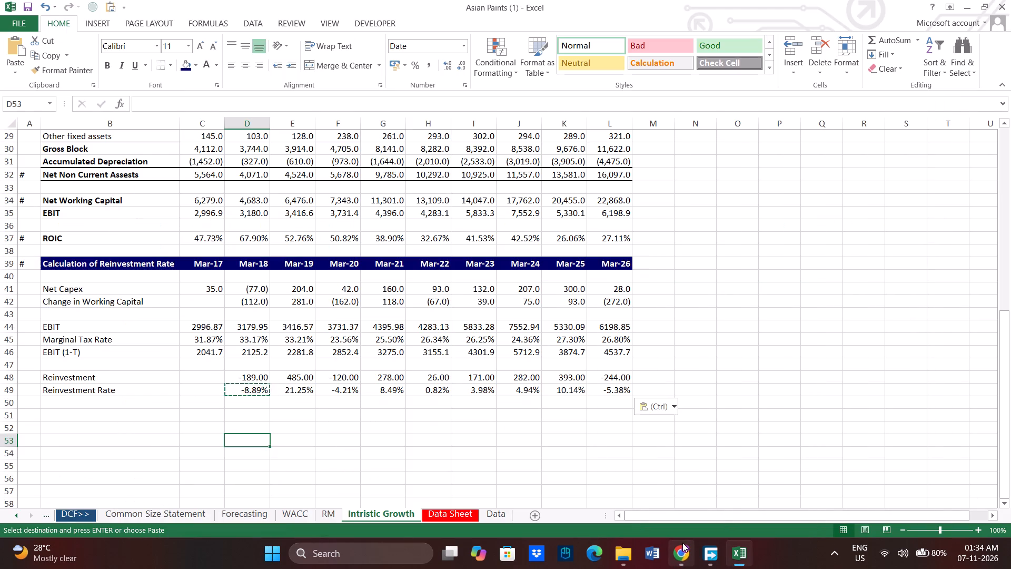
pyautogui.click(680, 554)
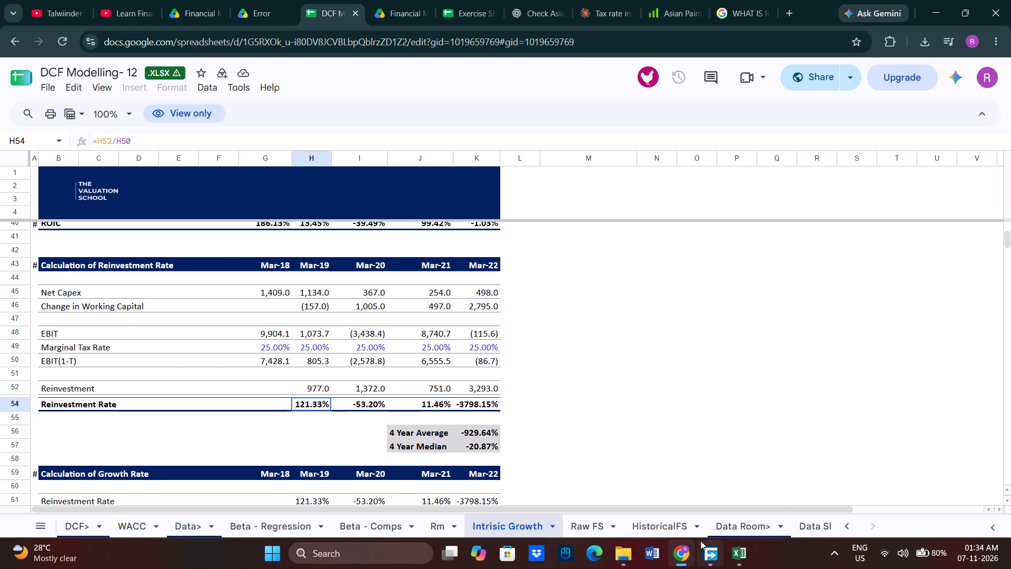
pyautogui.click(686, 555)
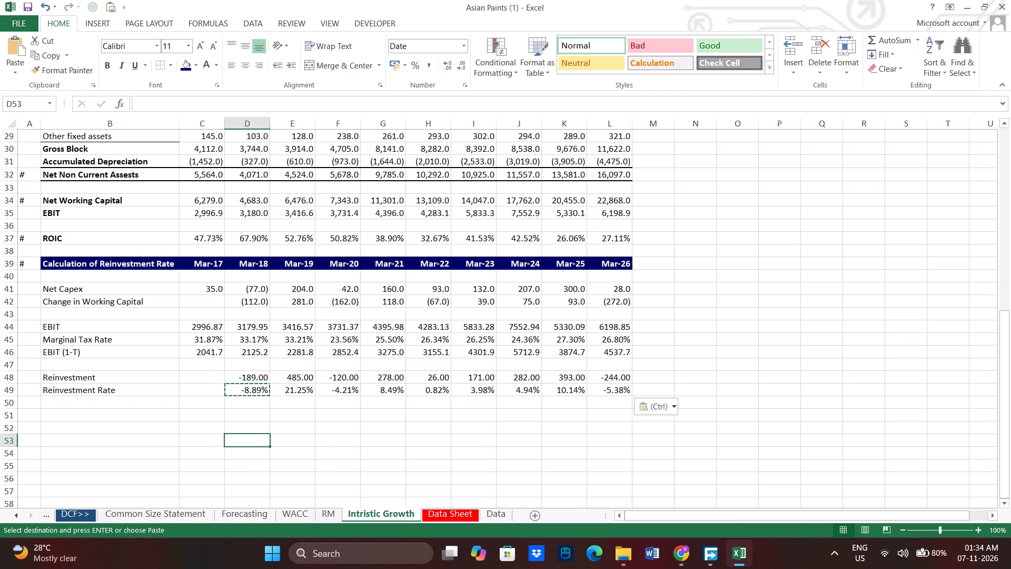
pyautogui.moveTo(64, 392); pyautogui.dragTo(589, 387)
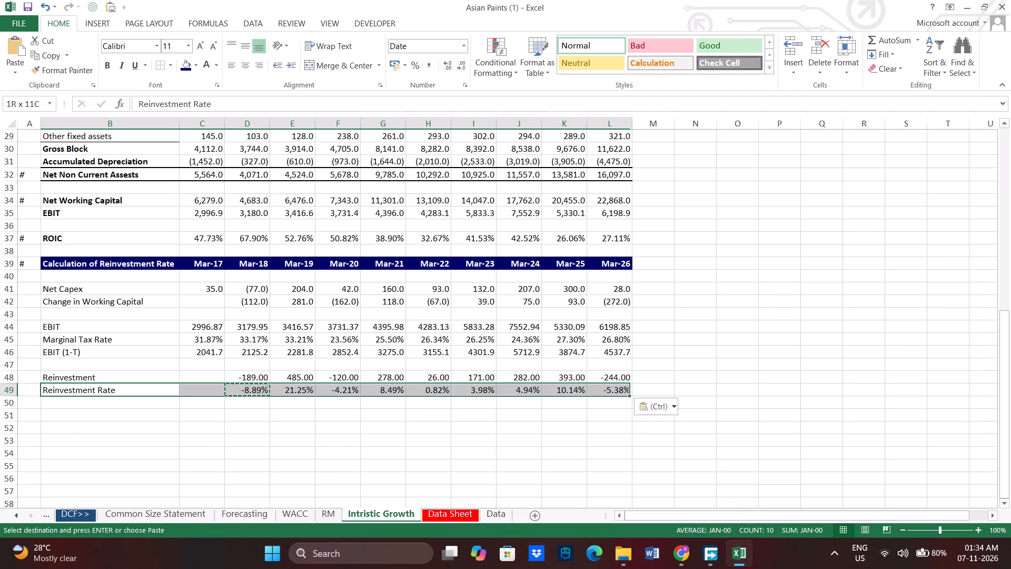
pyautogui.moveTo(589, 387); pyautogui.dragTo(592, 387)
pyautogui.hotkey('ctrl', 'b')
# Glance at the Chrome reference again, and in Excel add top and bottom borders to the Reinvestment Rate row B49:L49.
pyautogui.click(669, 557)
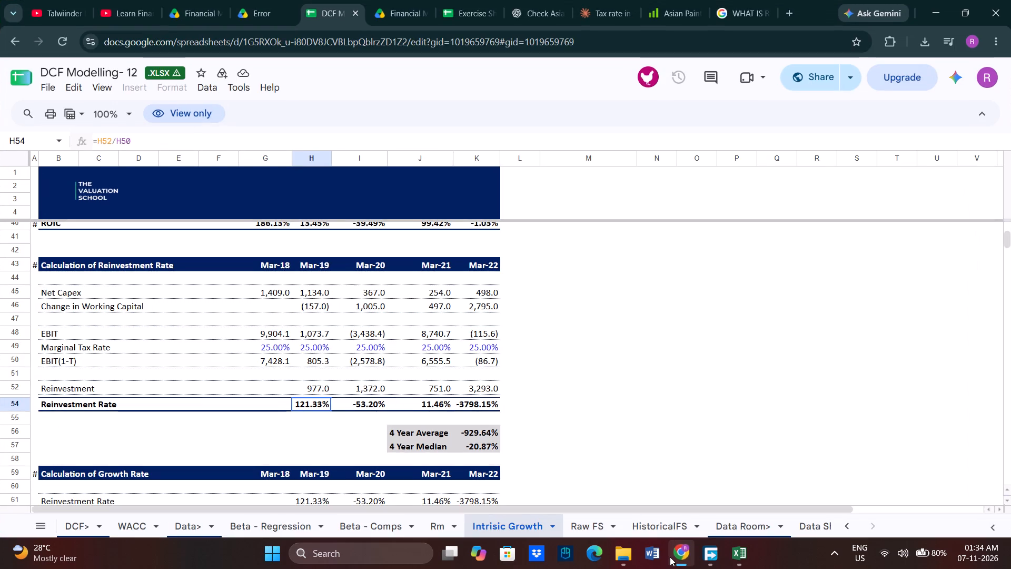
pyautogui.click(670, 557)
pyautogui.hotkey('ctrl', '1')
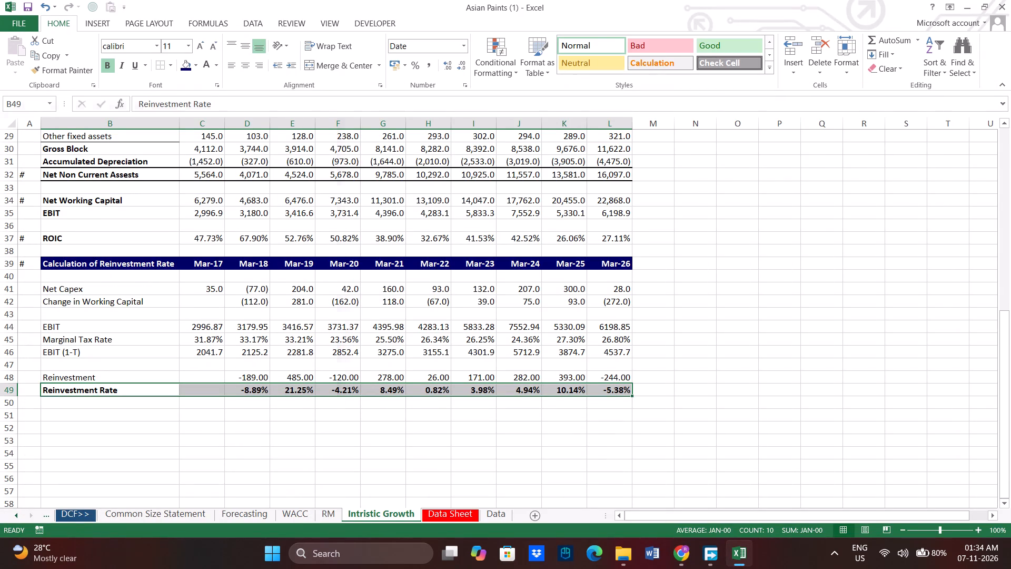
pyautogui.click(73, 218)
pyautogui.click(121, 223)
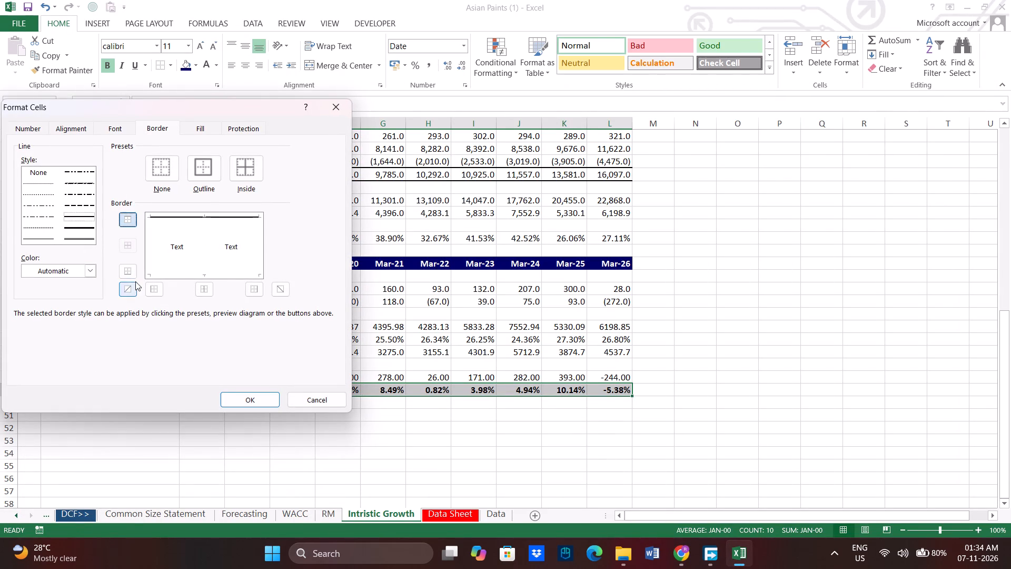
pyautogui.click(135, 281)
pyautogui.click(128, 287)
pyautogui.click(128, 275)
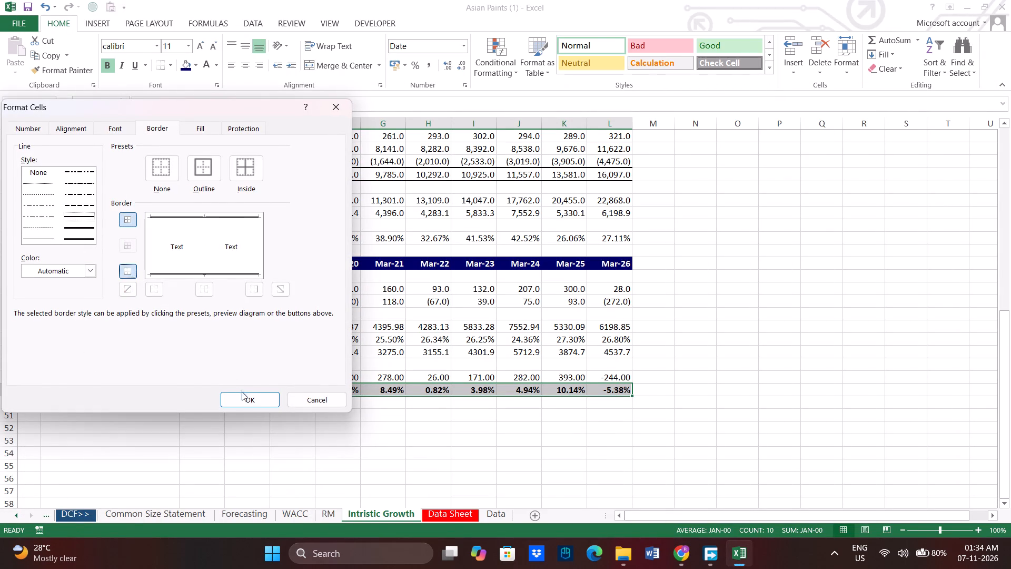
pyautogui.click(242, 393)
pyautogui.click(246, 428)
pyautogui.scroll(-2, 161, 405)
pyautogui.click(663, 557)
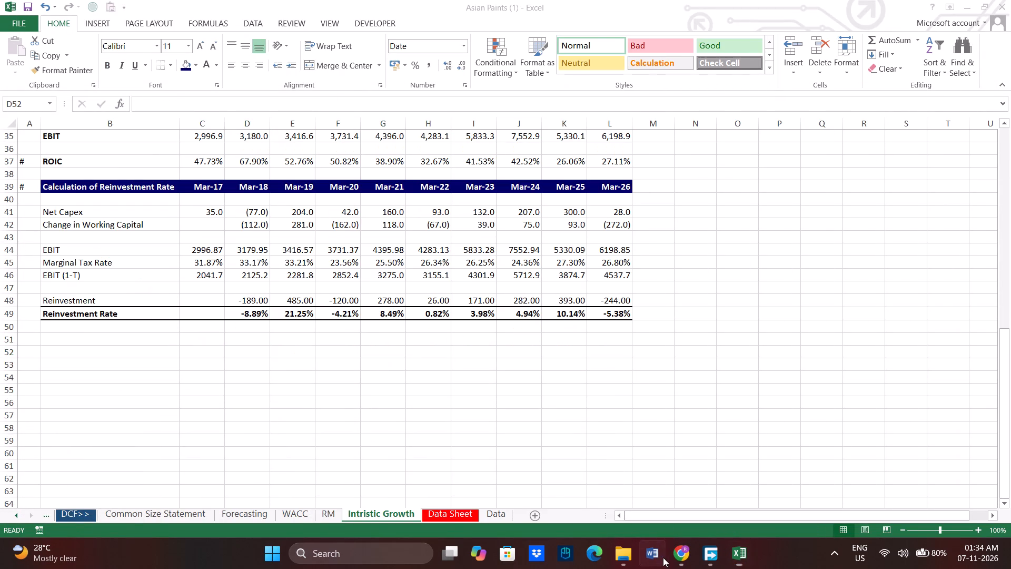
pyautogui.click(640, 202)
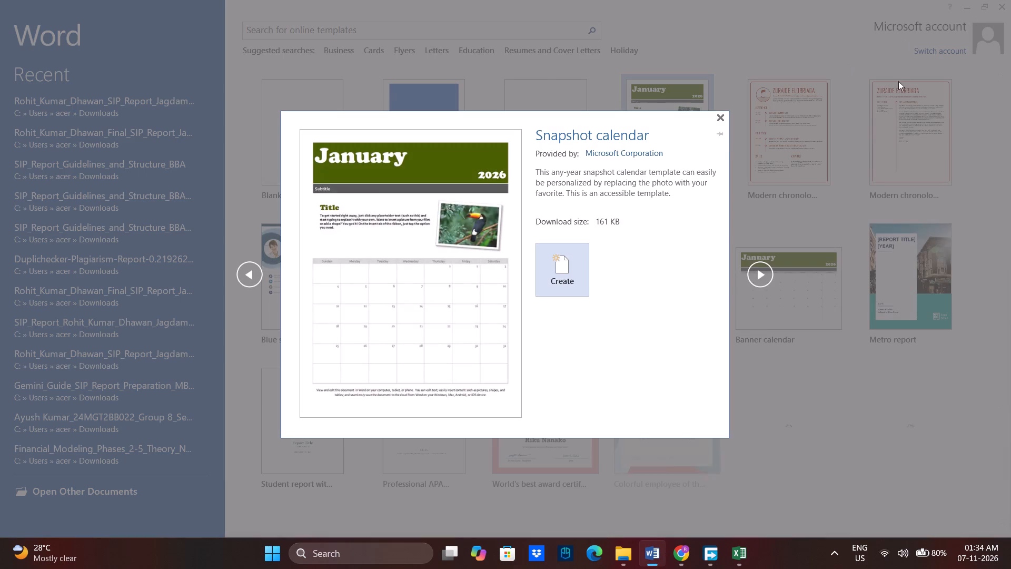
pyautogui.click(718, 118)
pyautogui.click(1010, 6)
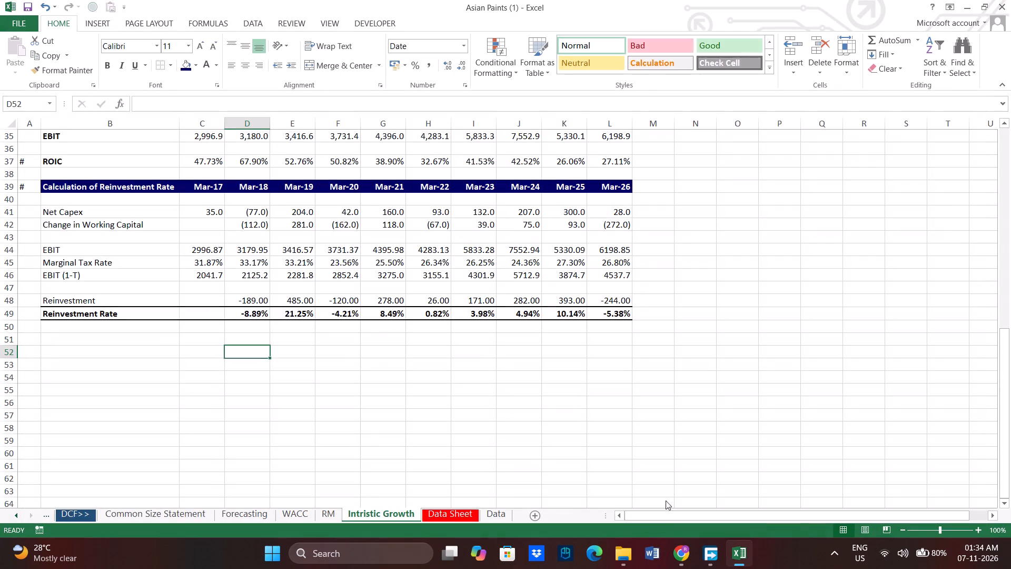
# View the growth rate section in the Chrome reference, and in Excel enter # in A51 and the heading Calculation of Growth Rate in B51.
pyautogui.click(681, 535)
pyautogui.click(678, 546)
pyautogui.scroll(-2, 313, 374)
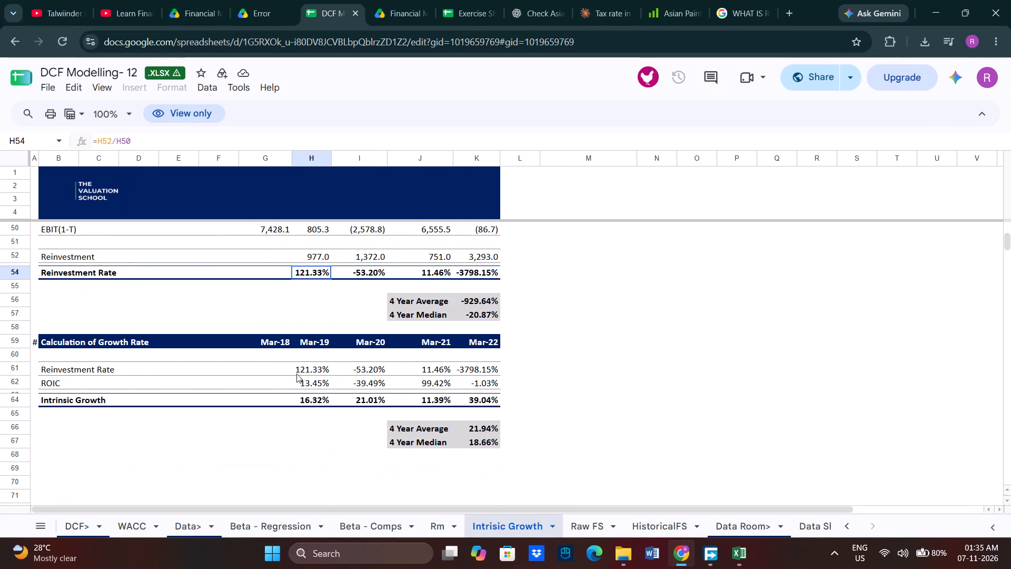
pyautogui.click(685, 557)
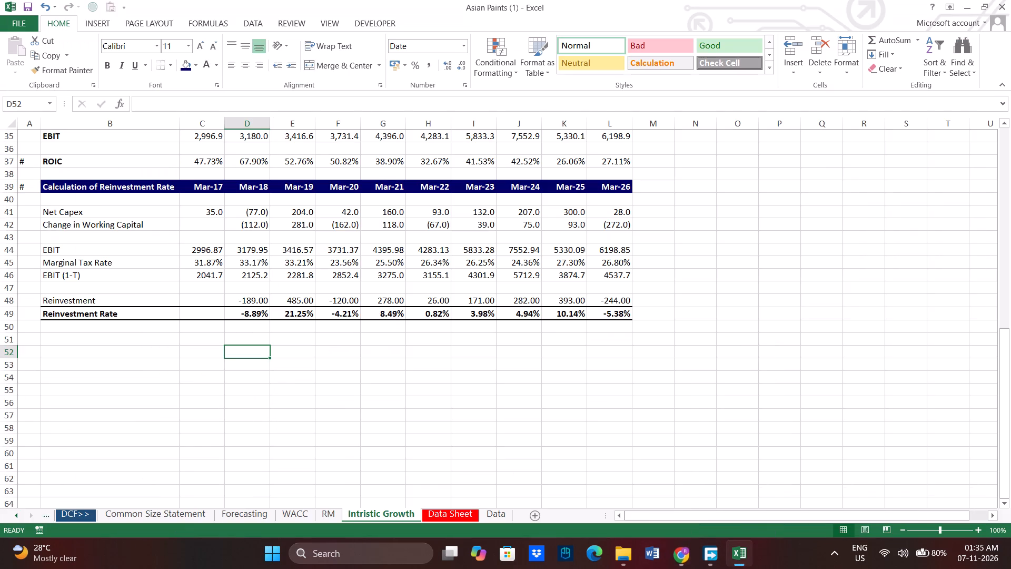
pyautogui.click(87, 346)
pyautogui.click(83, 340)
pyautogui.click(38, 343)
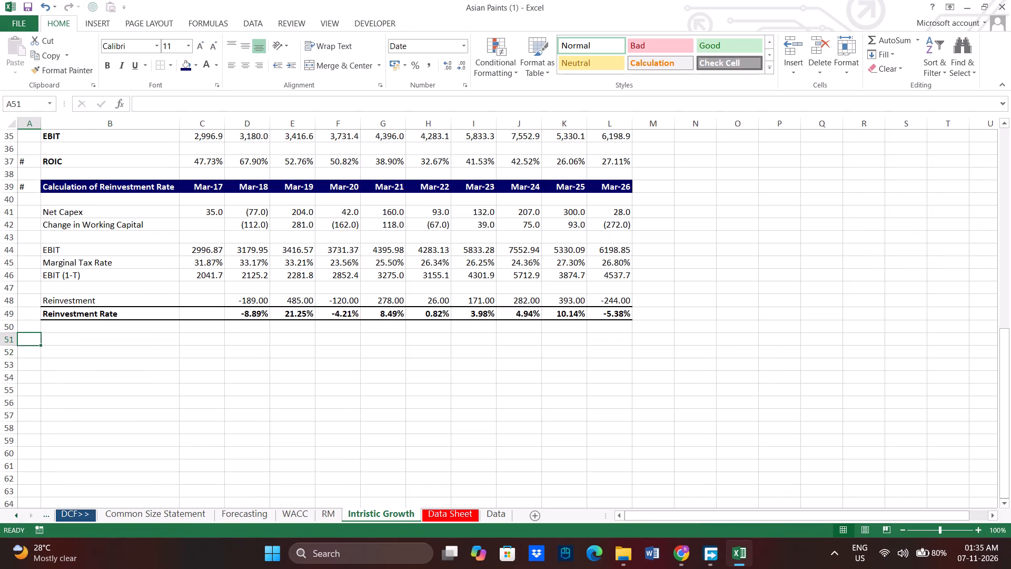
pyautogui.hotkey('shift', '#')
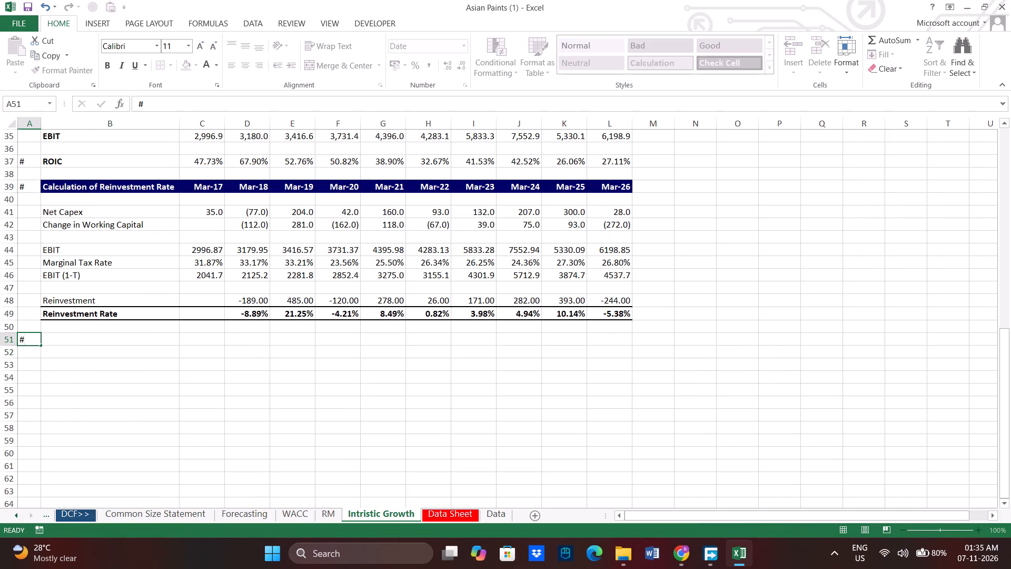
pyautogui.write('alcu')
pyautogui.write('la')
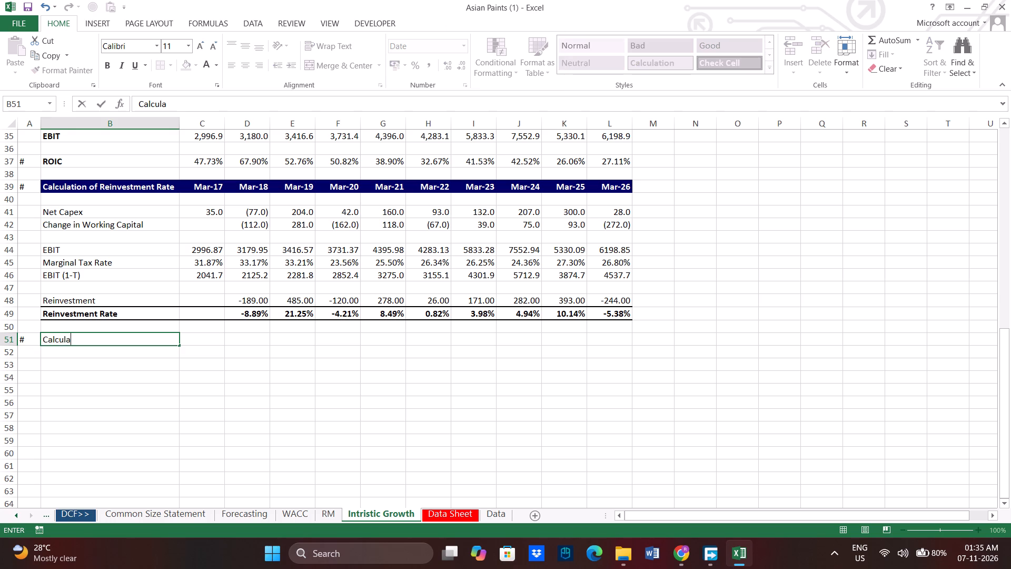
pyautogui.write('tion of')
pyautogui.press('space')
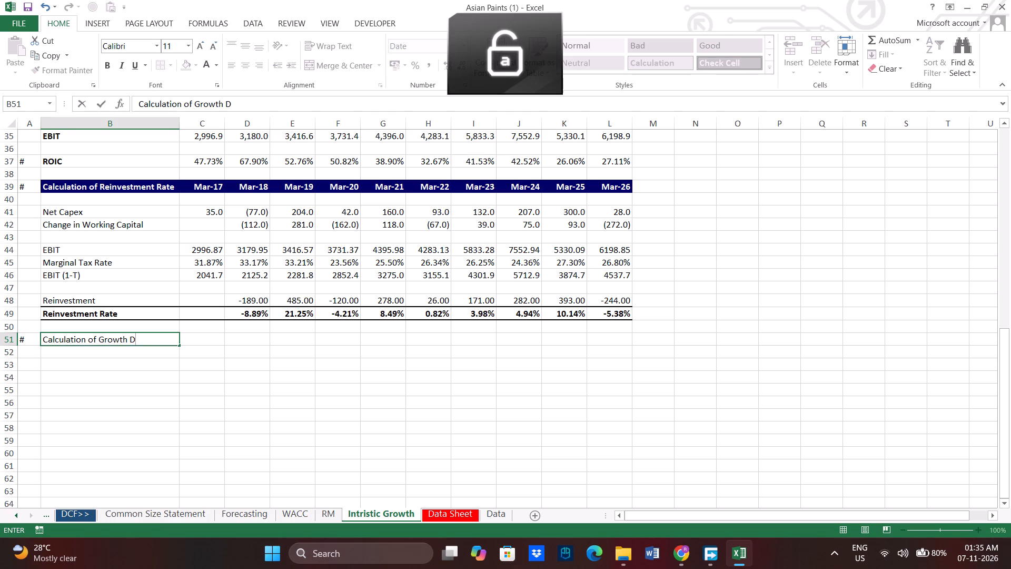
pyautogui.press('Return')
pyautogui.press('Down')
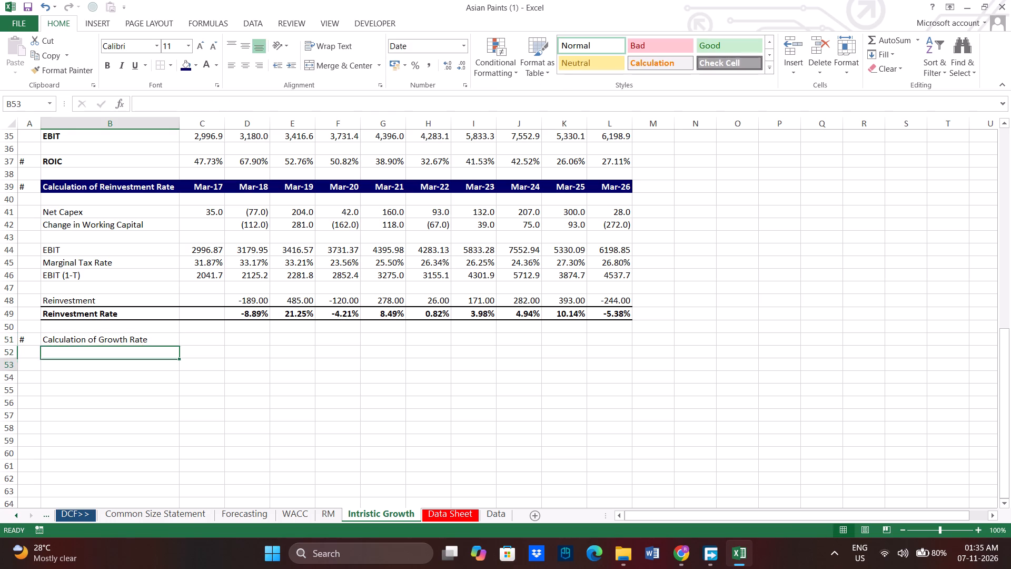
# Link C51 to the Mar-17 date in the Calculation of ROIC header with =C2.
pyautogui.click(54, 187)
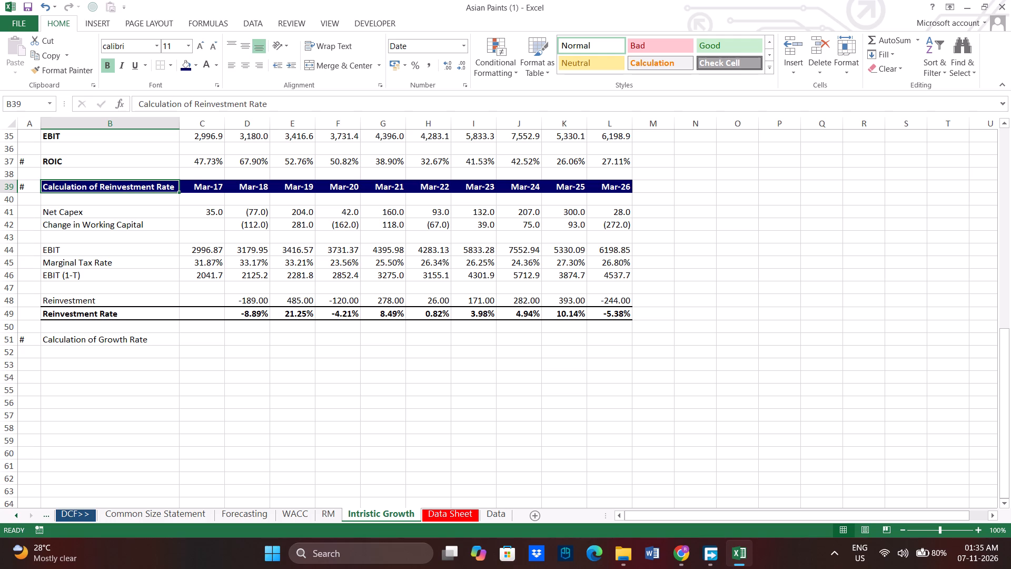
pyautogui.click(199, 341)
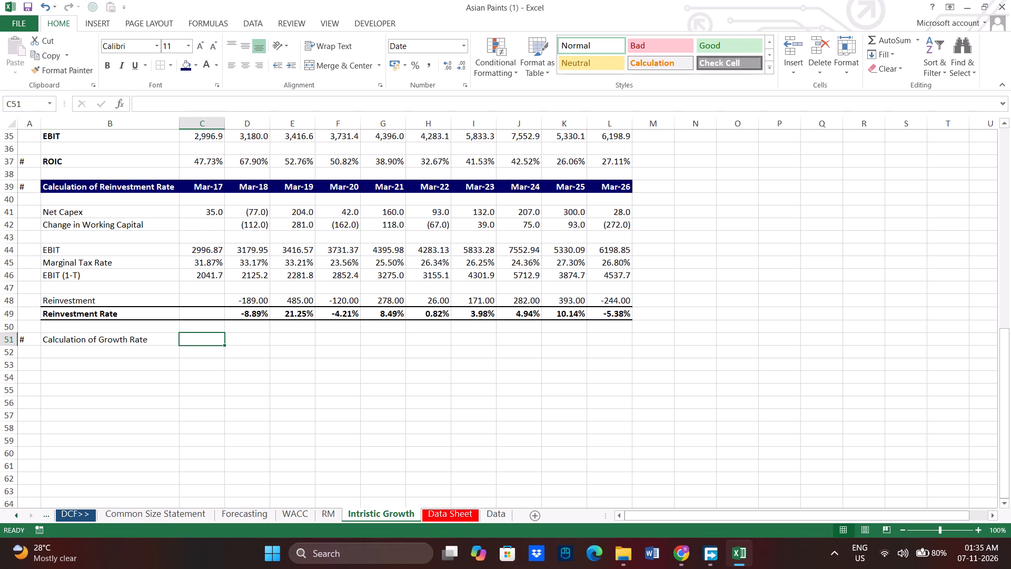
pyautogui.press('=')
pyautogui.scroll(13, 216, 251)
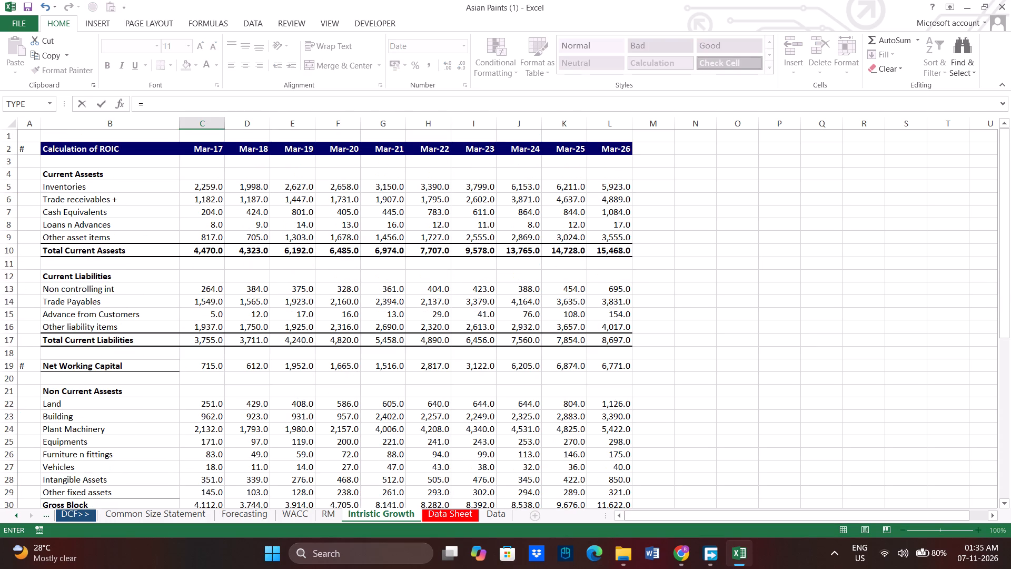
pyautogui.click(221, 144)
pyautogui.press('Return')
# Copy the date link from C51 across the heading row through Mar-26 in L51.
pyautogui.press('Up')
pyautogui.hotkey('ctrl', 'c')
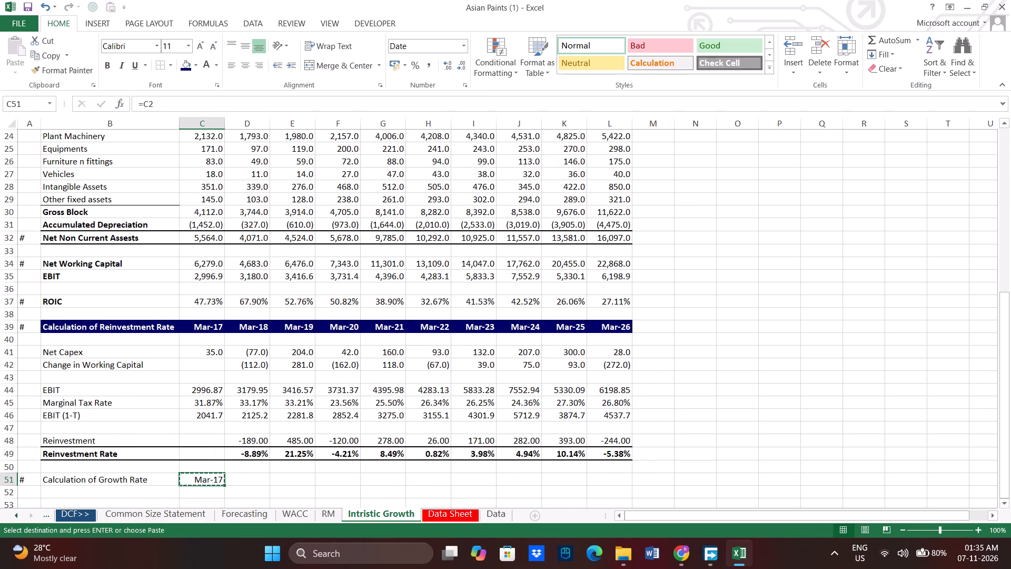
pyautogui.hotkey('shift', 'Right')
pyautogui.hotkey('shift', 'Right')
pyautogui.hotkey('shift', 'Right')
pyautogui.hotkey('shift', 'Right')
pyautogui.hotkey('shift', 'Right')
pyautogui.hotkey('shift', 'Right')
pyautogui.hotkey('shift', 'Right')
pyautogui.hotkey('shift', 'Right')
pyautogui.hotkey('shift', 'Right')
pyautogui.hotkey('shift', 'Right')
pyautogui.hotkey('shift', 'Left')
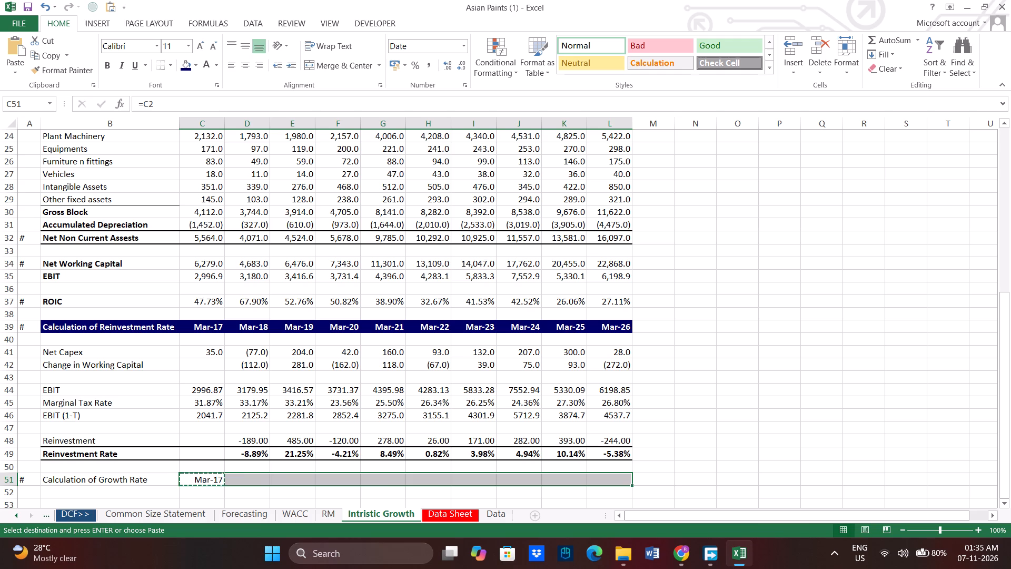
pyautogui.hotkey('ctrl', 'v')
# Format the Calculation of Growth Rate heading row B51:L51 with a dark blue fill and bold white text.
pyautogui.scroll(-3, 221, 144)
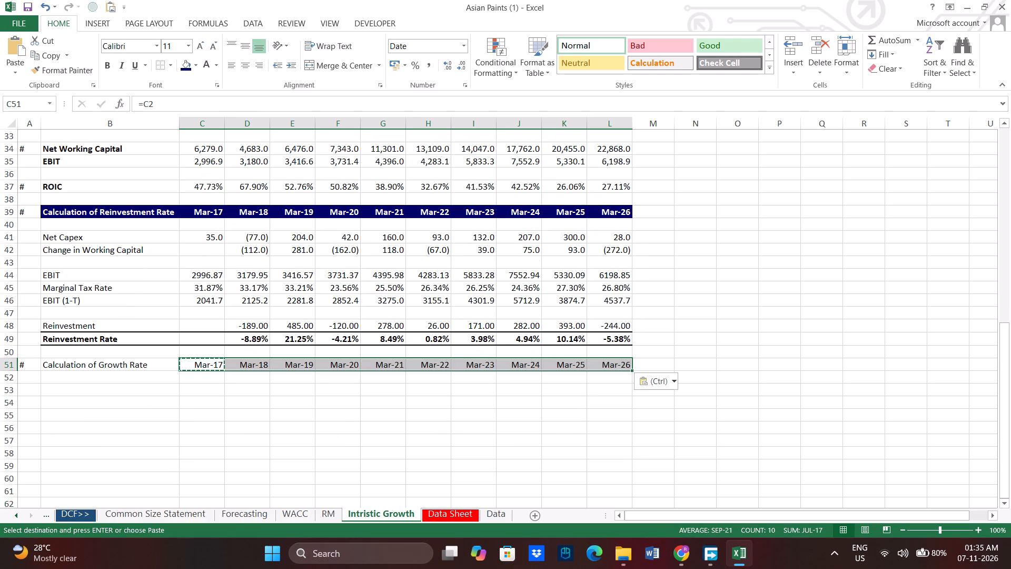
pyautogui.click(85, 368)
pyautogui.moveTo(86, 364); pyautogui.dragTo(618, 361)
pyautogui.click(183, 62)
pyautogui.click(194, 300)
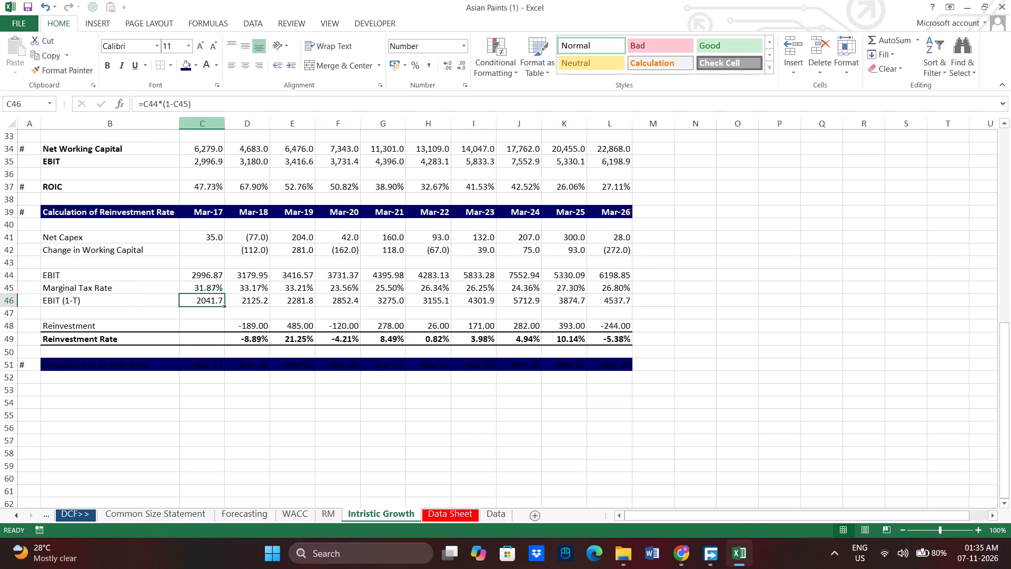
pyautogui.moveTo(80, 361); pyautogui.dragTo(602, 365)
pyautogui.hotkey('ctrl', 'b')
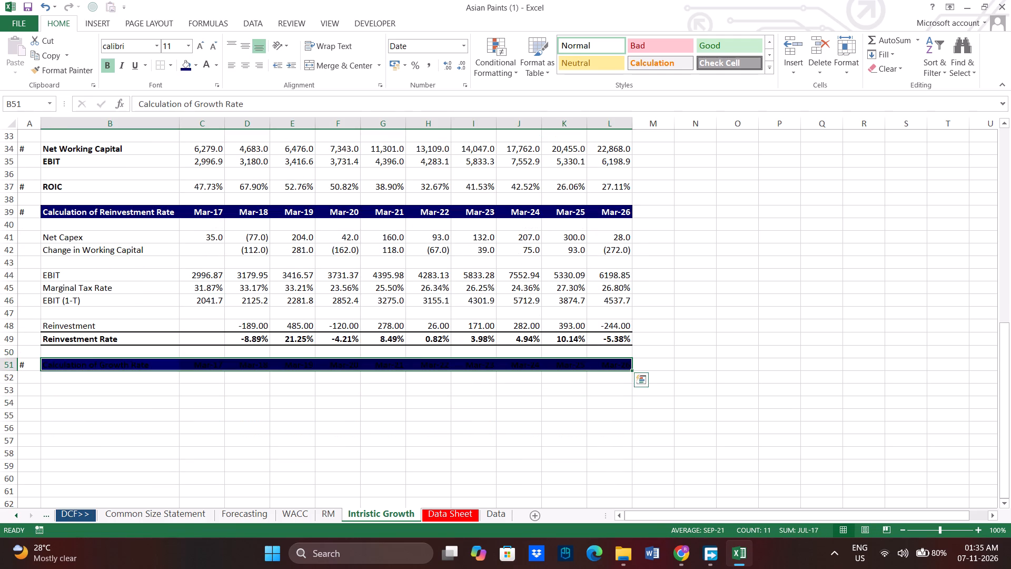
pyautogui.click(214, 60)
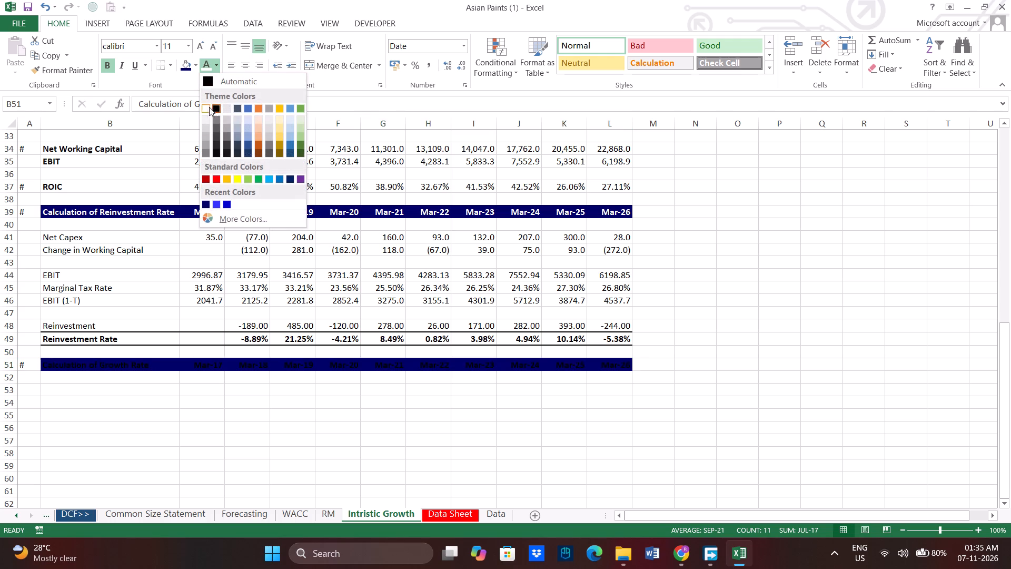
pyautogui.click(208, 108)
pyautogui.click(257, 403)
# Check the growth rate section in the Chrome reference, and in Excel copy the Reinvestment Rate row B49:L49 into B53:L53.
pyautogui.click(672, 554)
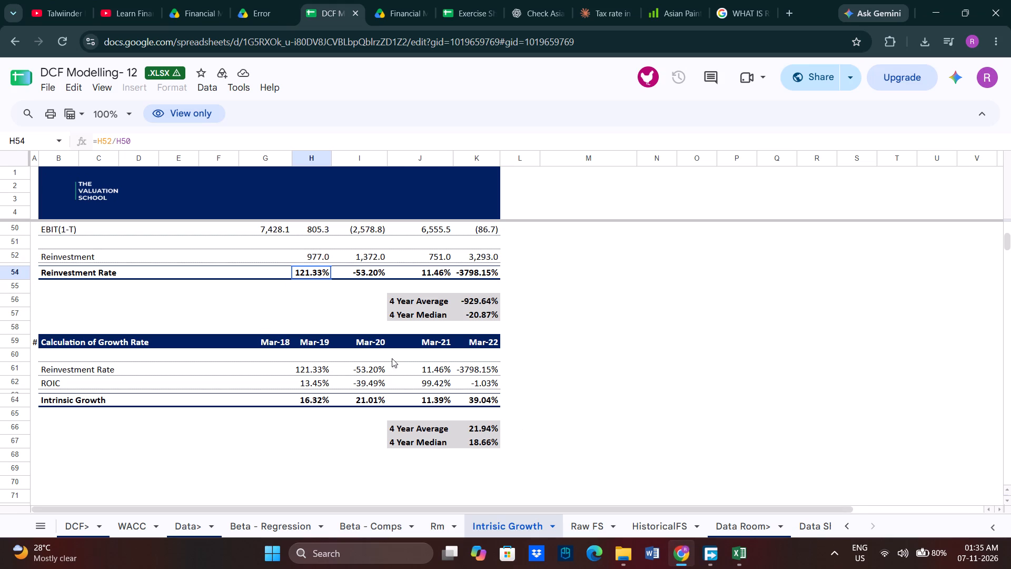
pyautogui.scroll(-1, 260, 327)
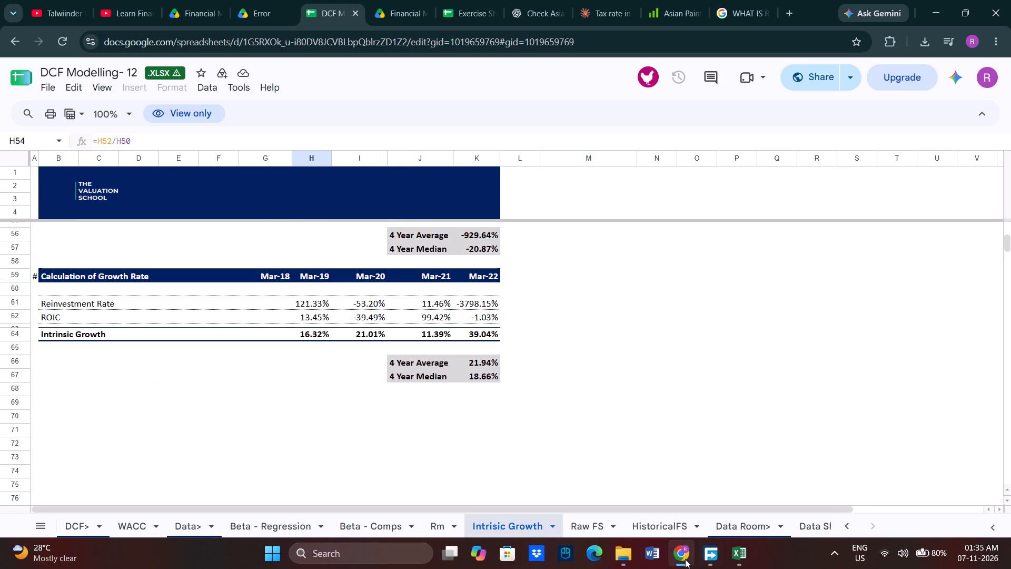
pyautogui.click(685, 559)
pyautogui.click(90, 393)
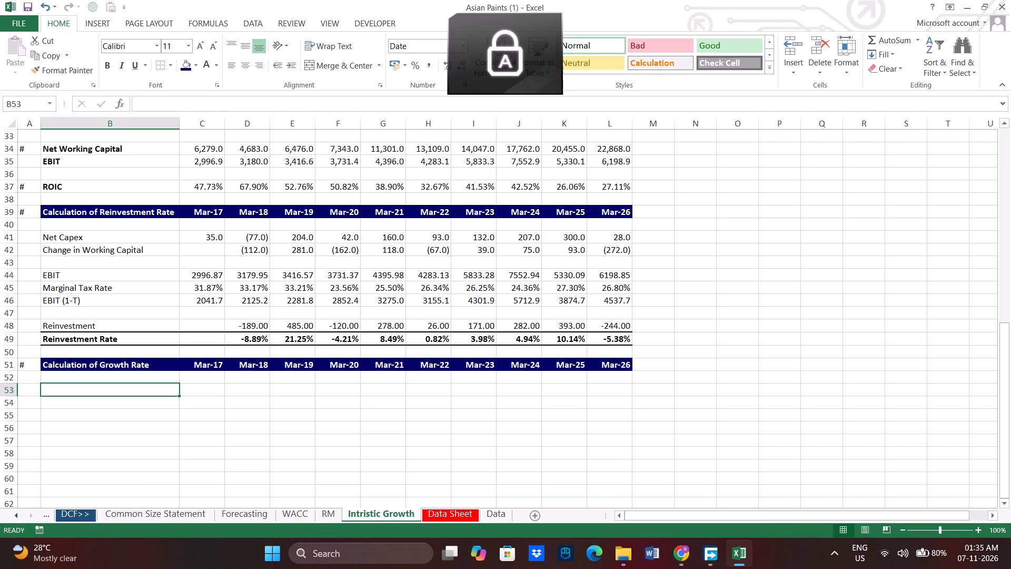
pyautogui.press('BackSpace')
pyautogui.press('BackSpace')
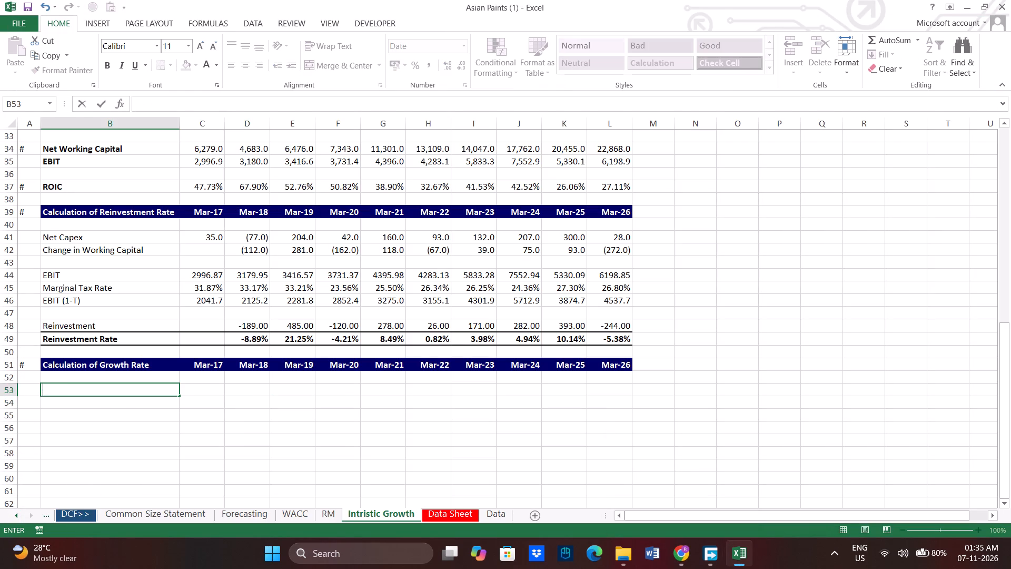
pyautogui.moveTo(83, 335); pyautogui.dragTo(615, 338)
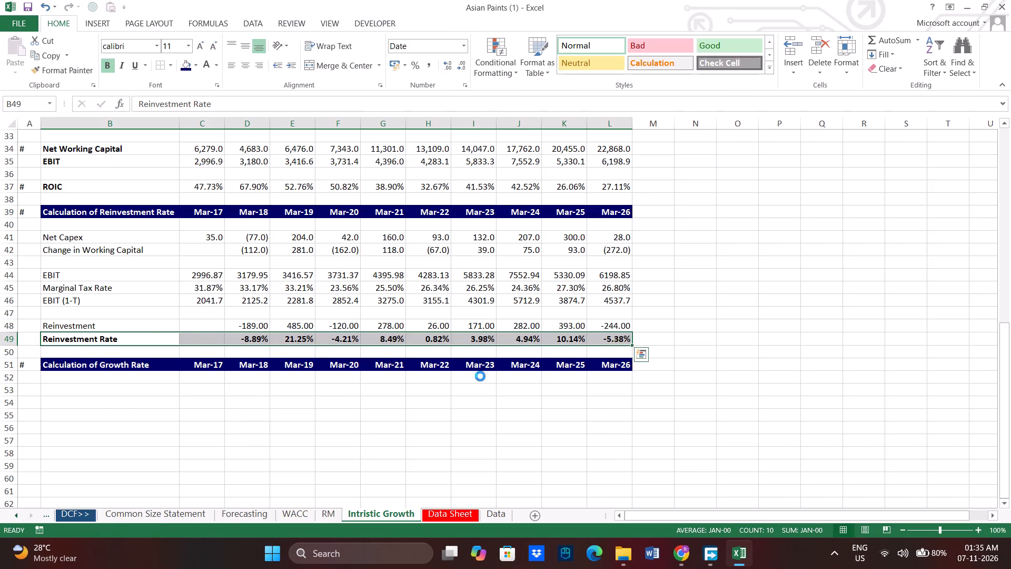
pyautogui.hotkey('ctrl', 'c')
pyautogui.moveTo(105, 390); pyautogui.dragTo(610, 394)
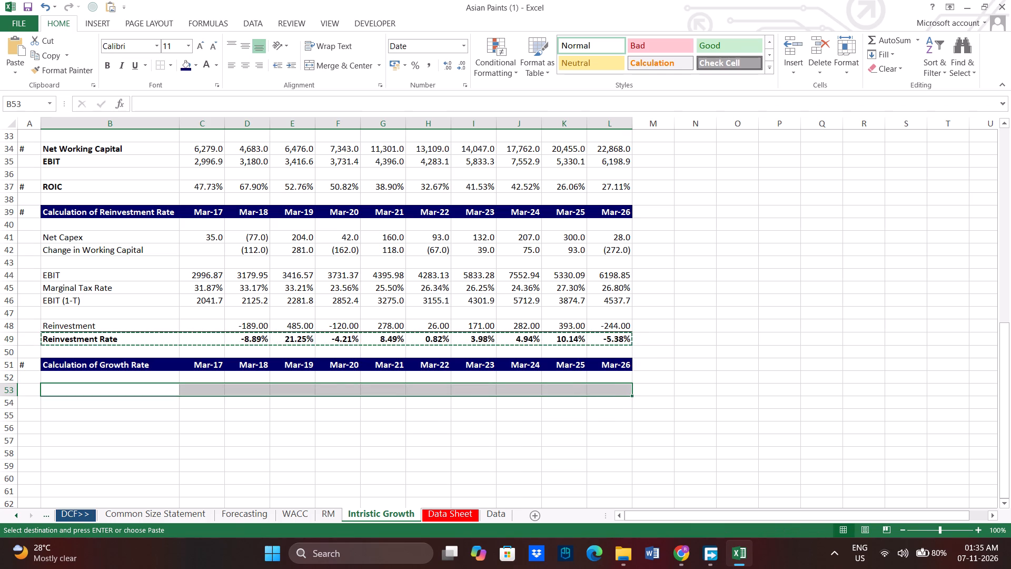
pyautogui.hotkey('ctrl', 'v')
# Link C53 to the Reinvestment Rate above with =C49 and copy the link across the row through L53.
pyautogui.click(222, 389)
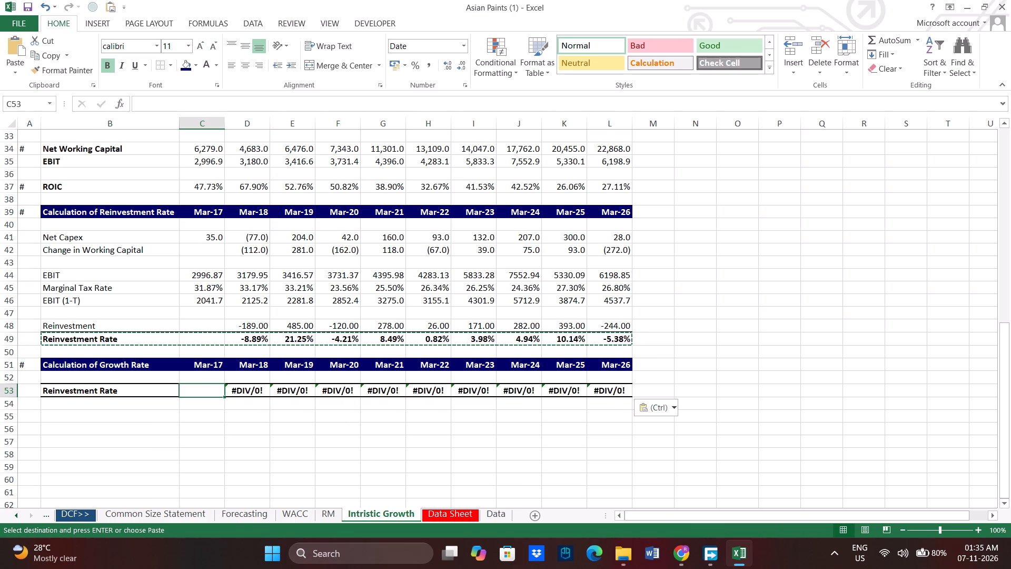
pyautogui.press('=')
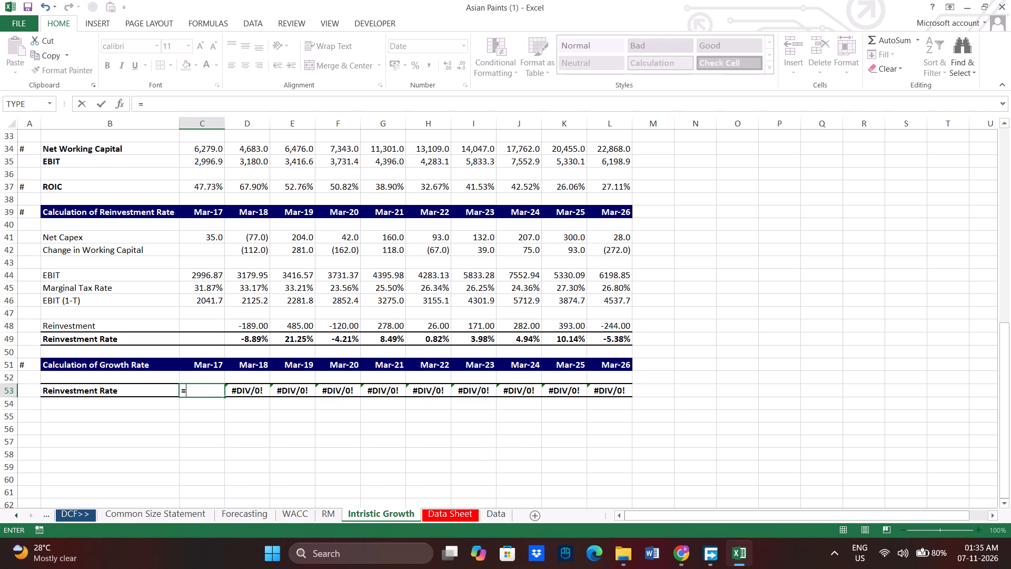
pyautogui.click(203, 327)
pyautogui.click(200, 340)
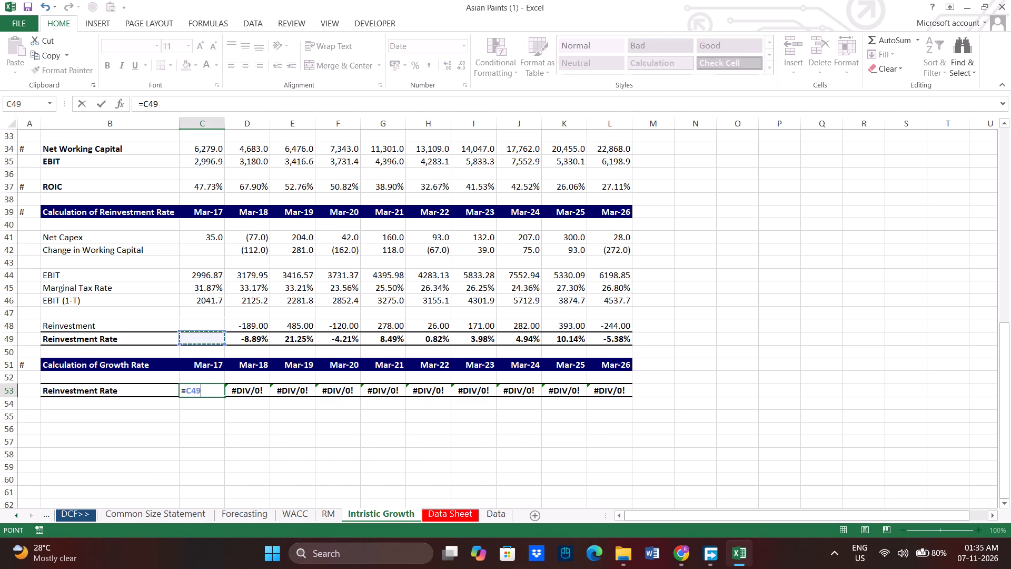
pyautogui.press('Return')
pyautogui.press('Up')
pyautogui.hotkey('ctrl', 'c')
pyautogui.hotkey('shift', 'Right')
pyautogui.hotkey('shift', 'Right')
pyautogui.hotkey('shift', 'Right')
pyautogui.hotkey('shift', 'Right')
pyautogui.hotkey('shift', 'Right')
pyautogui.hotkey('shift', 'Right')
pyautogui.hotkey('shift', 'Right')
pyautogui.hotkey('shift', 'Right')
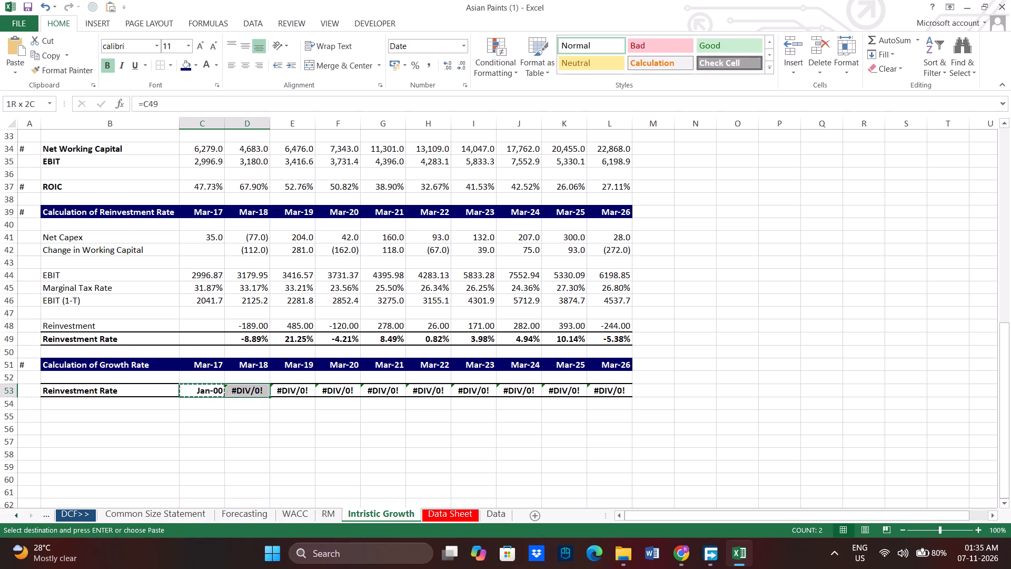
pyautogui.hotkey('shift', 'Right')
pyautogui.hotkey('ctrl', 'v')
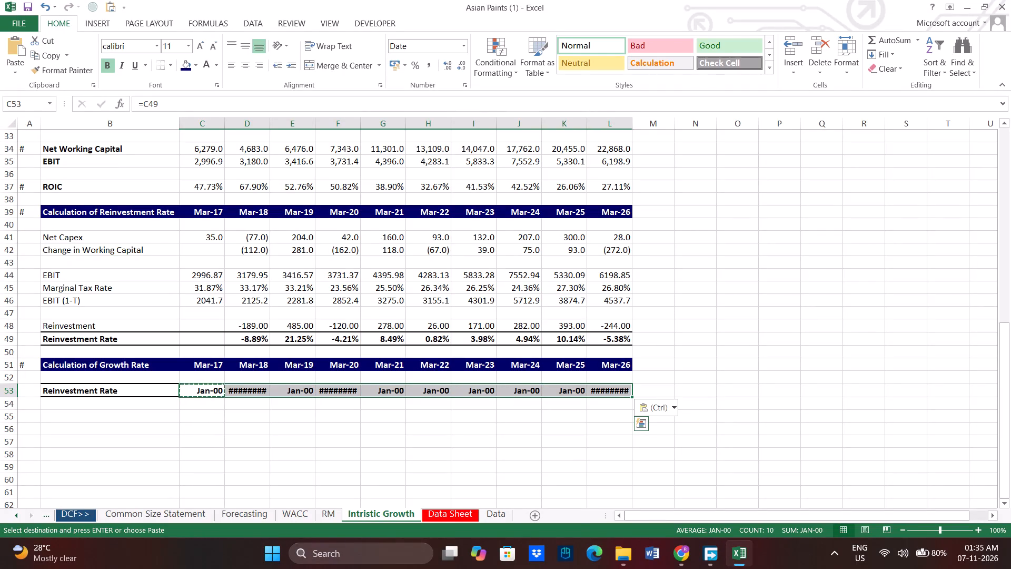
# Format the linked Reinvestment Rate values C53:L53 as percentages with two decimal places.
pyautogui.click(465, 46)
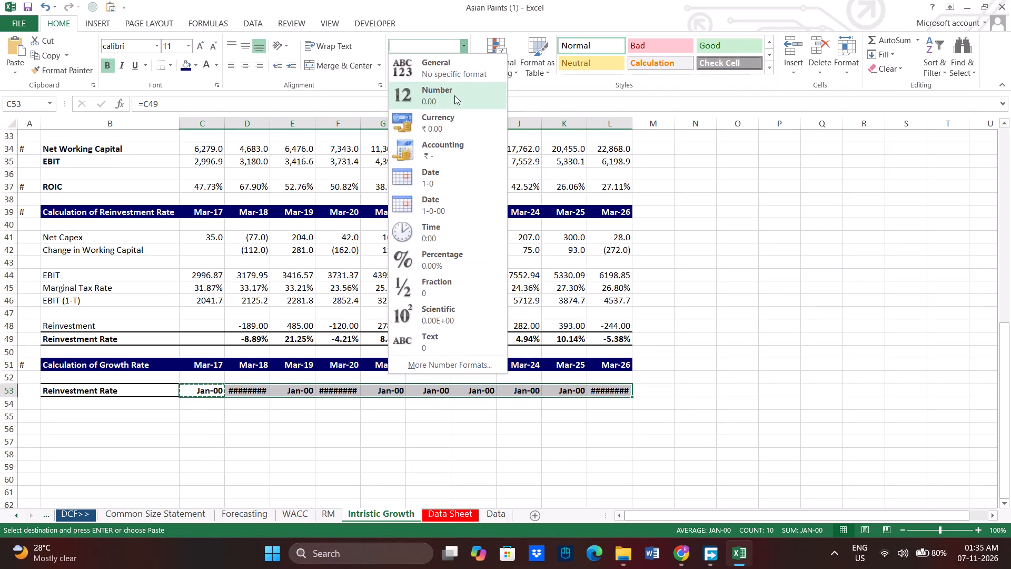
pyautogui.click(454, 96)
pyautogui.click(401, 394)
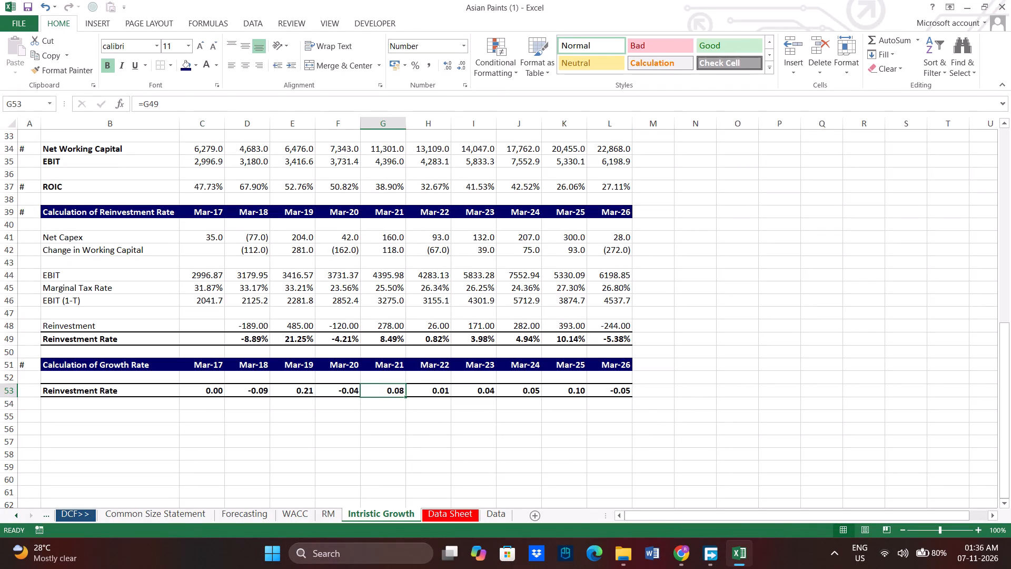
pyautogui.moveTo(214, 396); pyautogui.dragTo(601, 392)
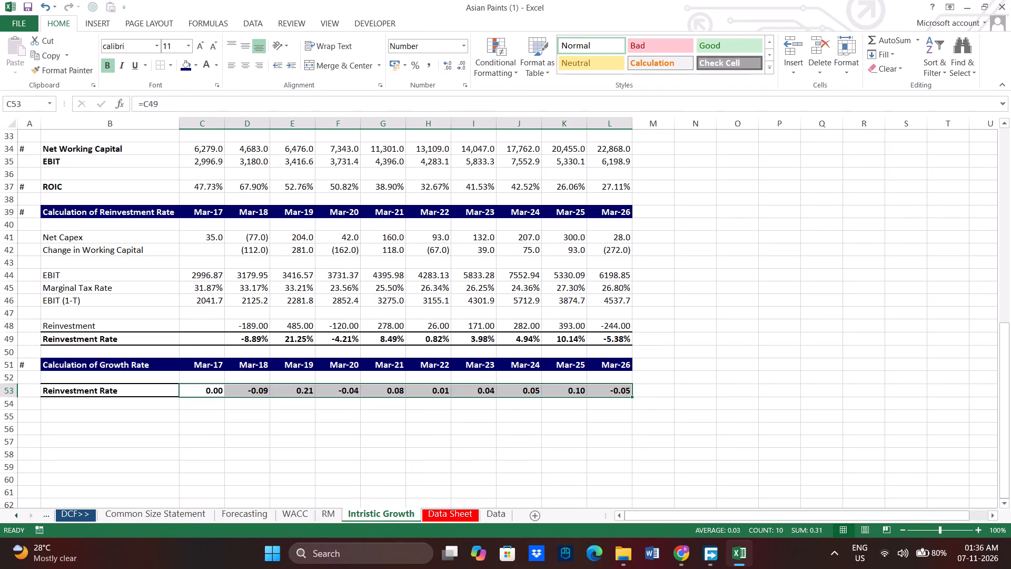
pyautogui.click(413, 70)
pyautogui.doubleClick(451, 65)
pyautogui.click(416, 459)
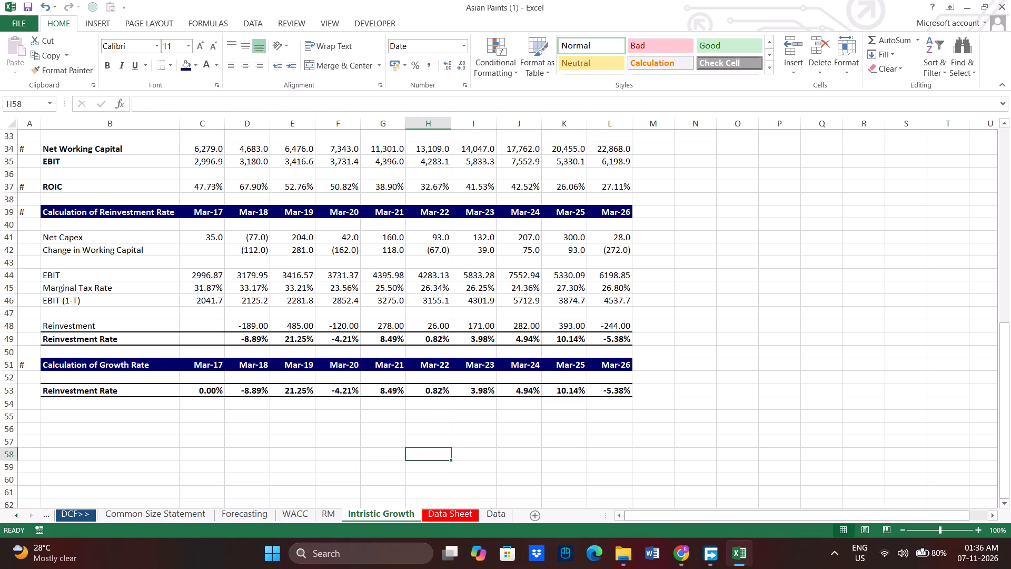
# Remove the top and bottom borders from the Reinvestment Rate row B53:L53.
pyautogui.moveTo(86, 389); pyautogui.dragTo(329, 390)
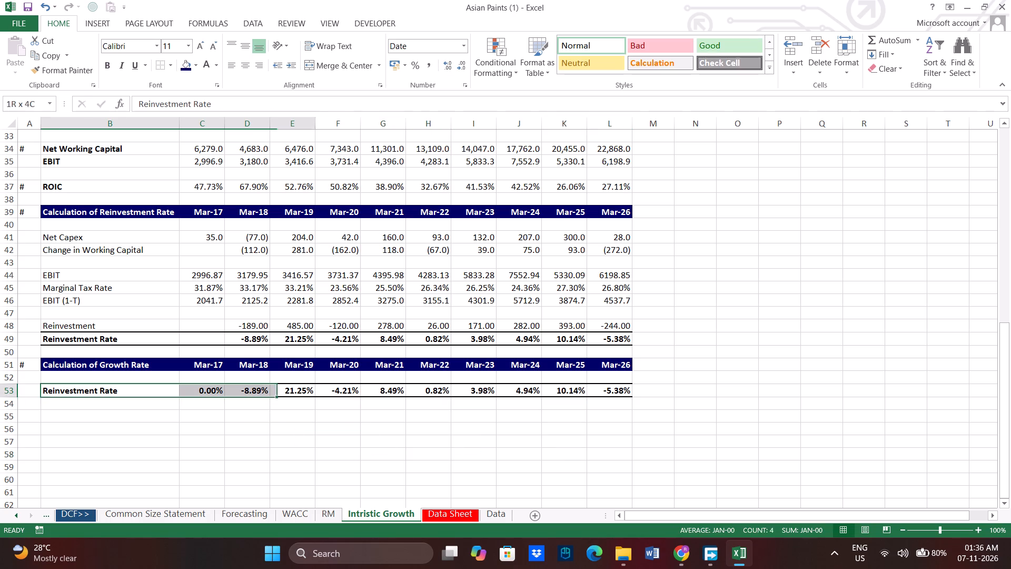
pyautogui.moveTo(329, 390); pyautogui.dragTo(610, 393)
pyautogui.hotkey('ctrl', '1')
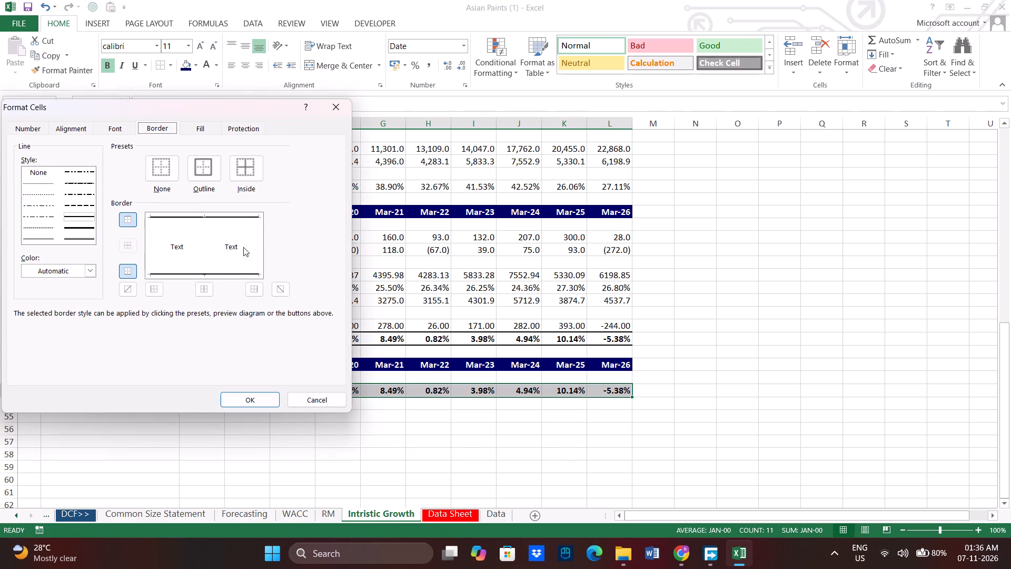
pyautogui.click(126, 227)
pyautogui.click(131, 276)
pyautogui.click(255, 398)
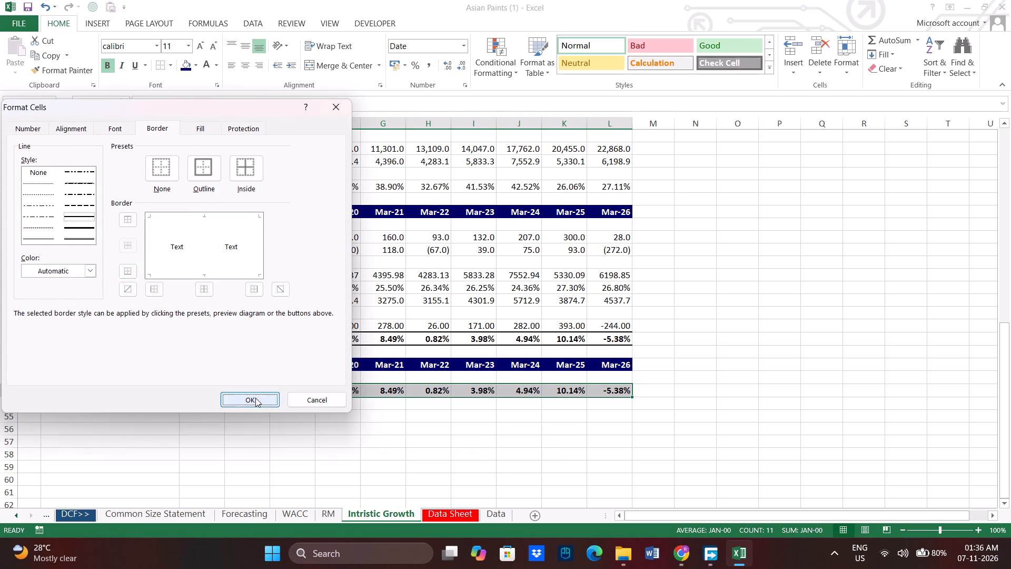
pyautogui.click(215, 454)
# Compare with the Chrome reference, and in Excel remove the bold formatting from the Reinvestment Rate row B53:L53.
pyautogui.click(684, 555)
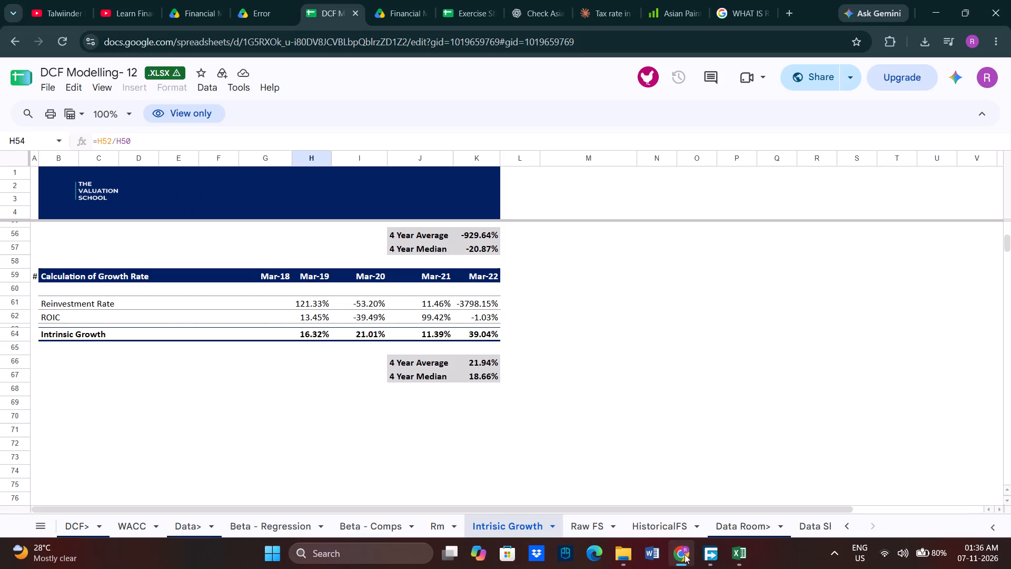
pyautogui.click(685, 554)
pyautogui.moveTo(99, 393); pyautogui.dragTo(579, 393)
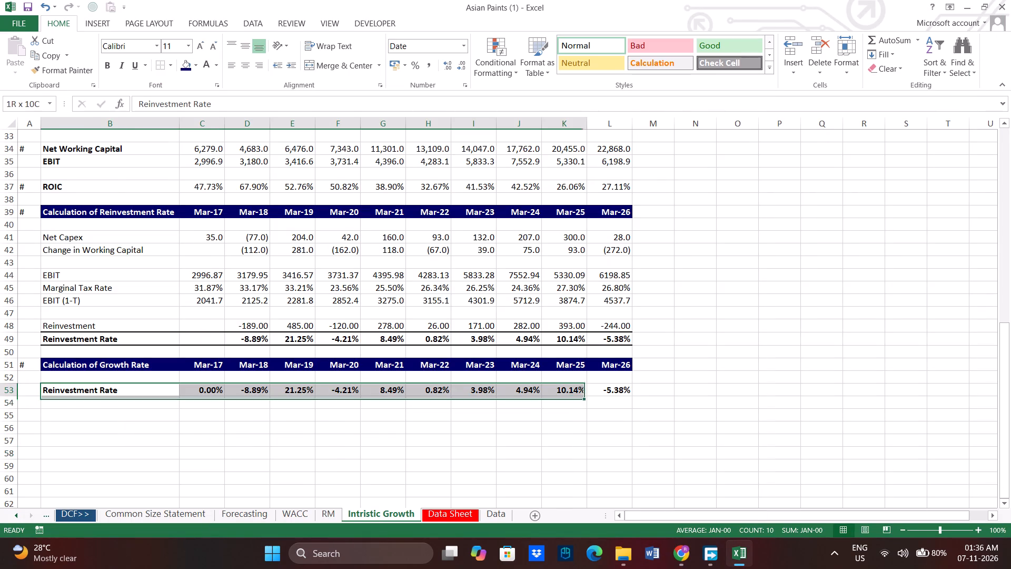
pyautogui.moveTo(579, 393); pyautogui.dragTo(614, 385)
pyautogui.hotkey('ctrl', 'b')
# Check the Chrome reference, then in Excel label B54 ROIC and link C54 to the Mar-17 ROIC with =C37.
pyautogui.click(676, 553)
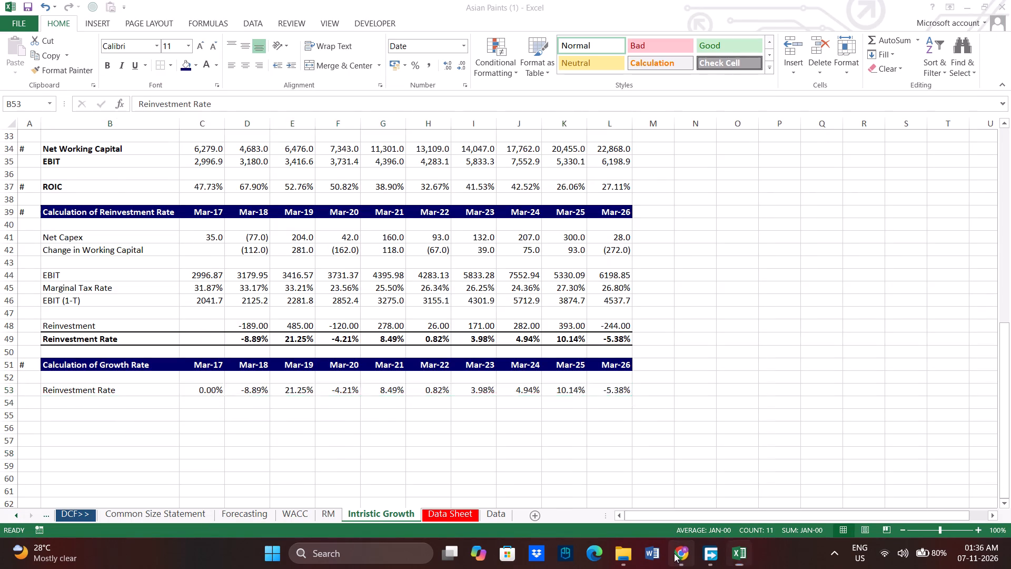
pyautogui.click(673, 554)
pyautogui.click(68, 404)
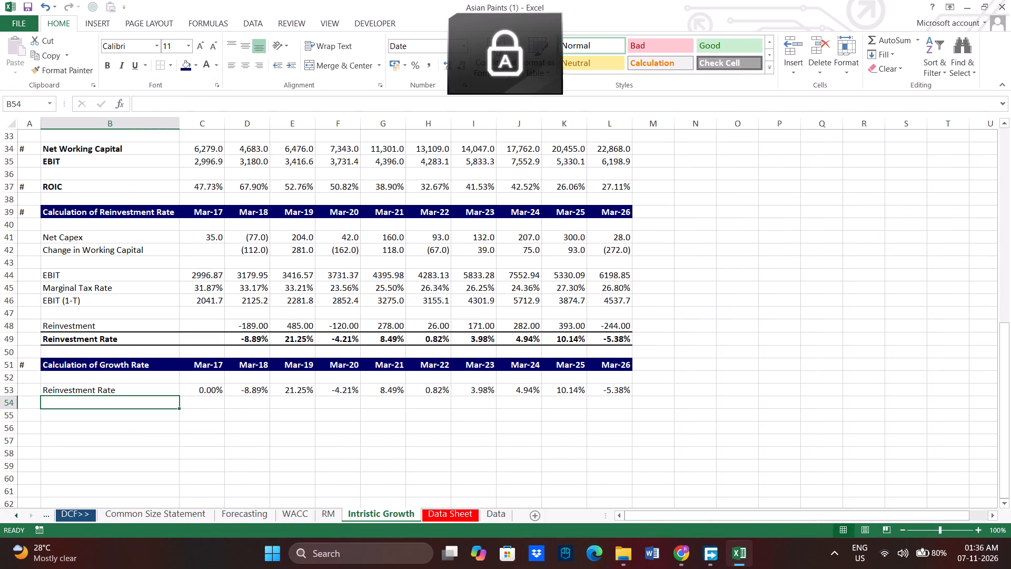
pyautogui.write('ROIC')
pyautogui.press('Right')
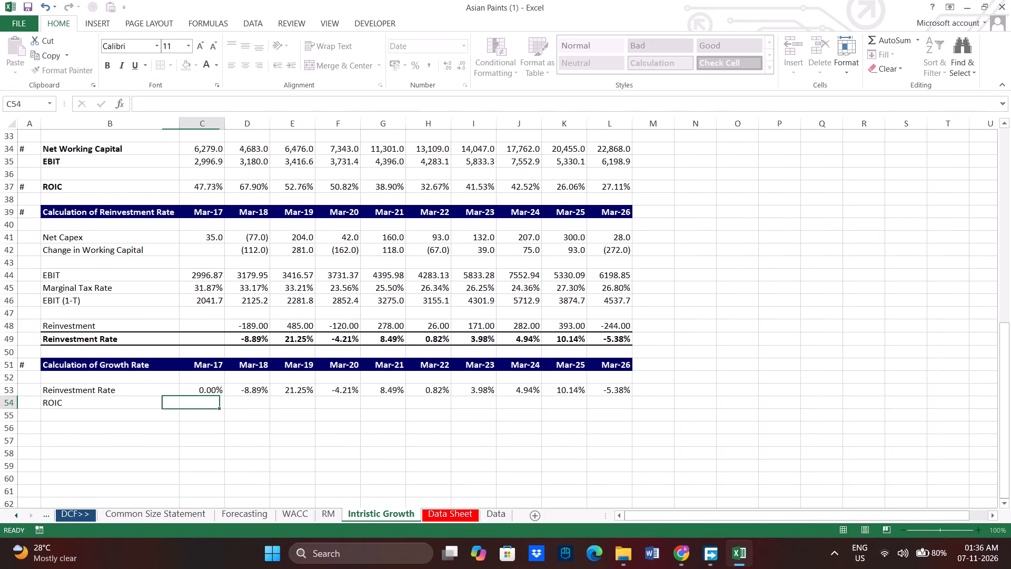
pyautogui.press('=')
pyautogui.click(201, 184)
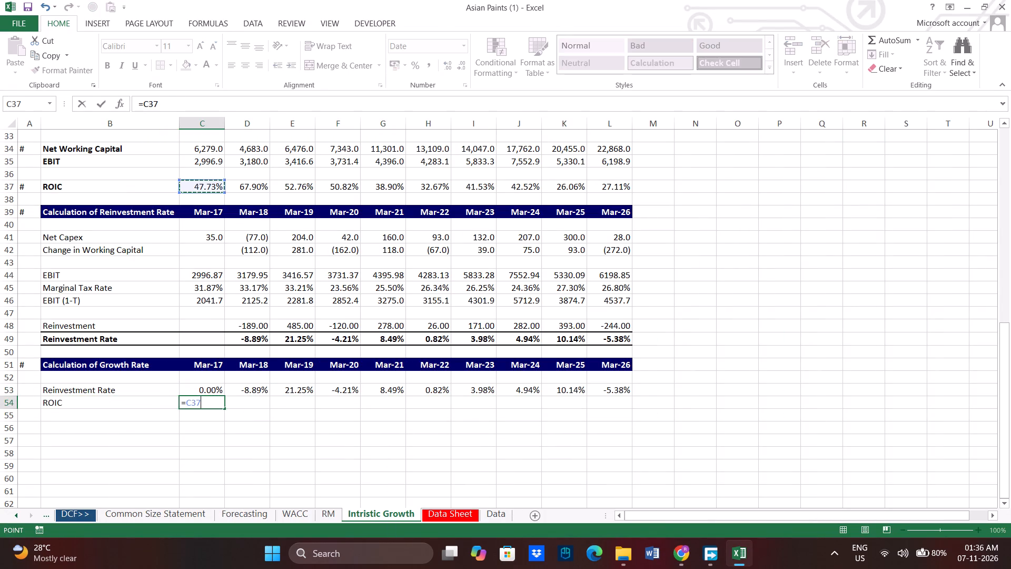
pyautogui.press('Return')
# Copy the ROIC link from C54 across the row through Mar-26 in L54.
pyautogui.press('Up')
pyautogui.hotkey('ctrl', 'c')
pyautogui.hotkey('shift', 'Right')
pyautogui.hotkey('shift', 'Right')
pyautogui.hotkey('shift', 'Right')
pyautogui.hotkey('shift', 'Right')
pyautogui.hotkey('shift', 'Right')
pyautogui.hotkey('shift', 'Right')
pyautogui.hotkey('shift', 'Right')
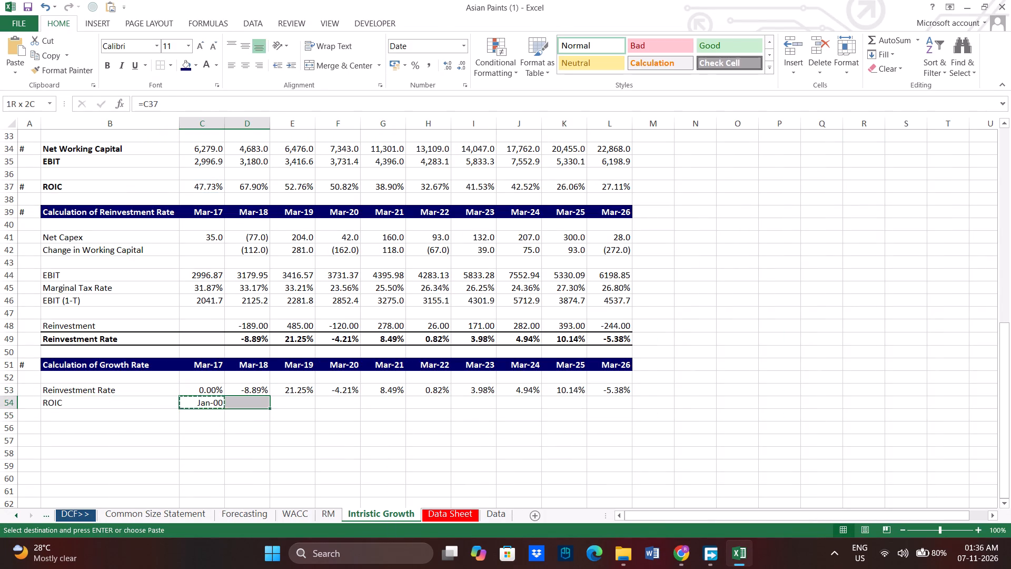
pyautogui.hotkey('shift', 'Right')
pyautogui.hotkey('shift', 'Right')
pyautogui.hotkey('ctrl', 'v')
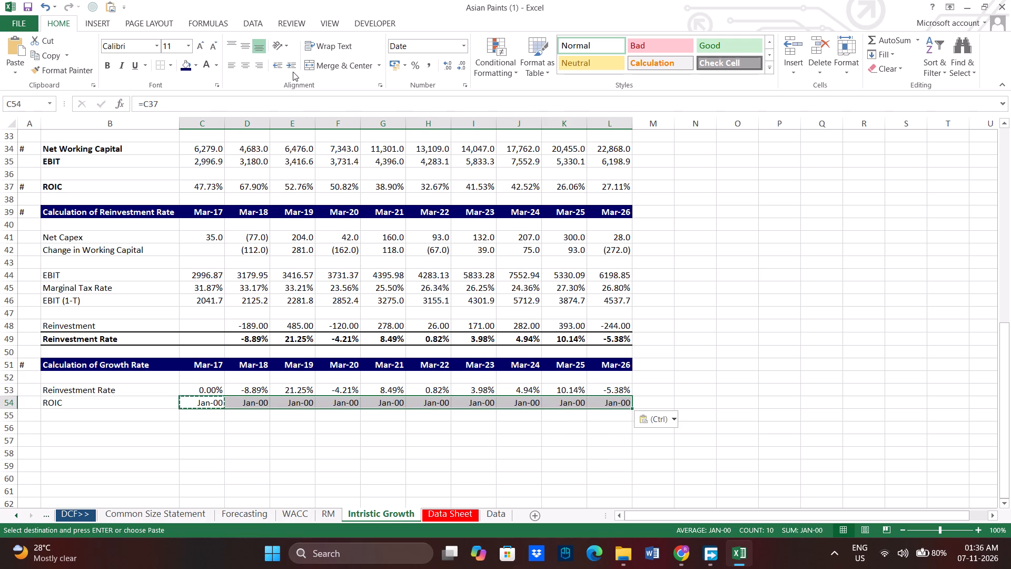
# Format the ROIC values C54:L54 as percentages with two decimal places.
pyautogui.click(419, 66)
pyautogui.doubleClick(454, 64)
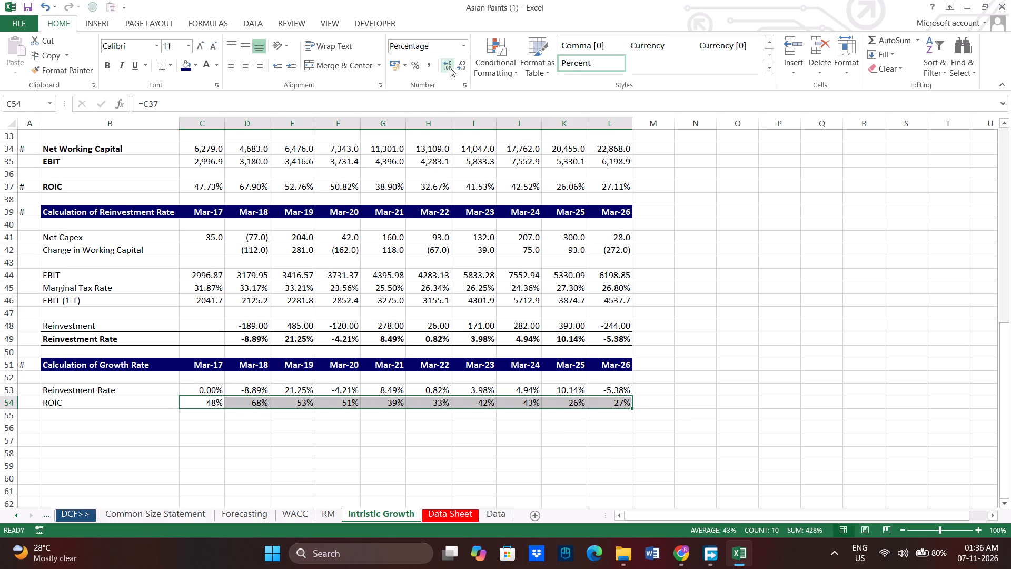
pyautogui.click(450, 69)
pyautogui.click(478, 358)
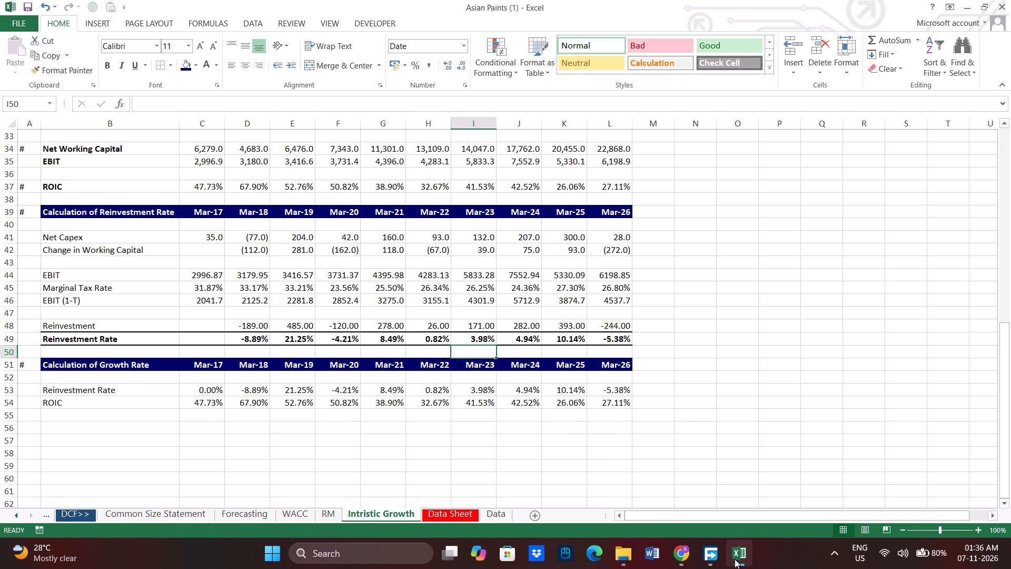
# Check the label against the Chrome reference, and in Excel label B56 Instrinsic Growth.
pyautogui.click(686, 551)
pyautogui.click(686, 551)
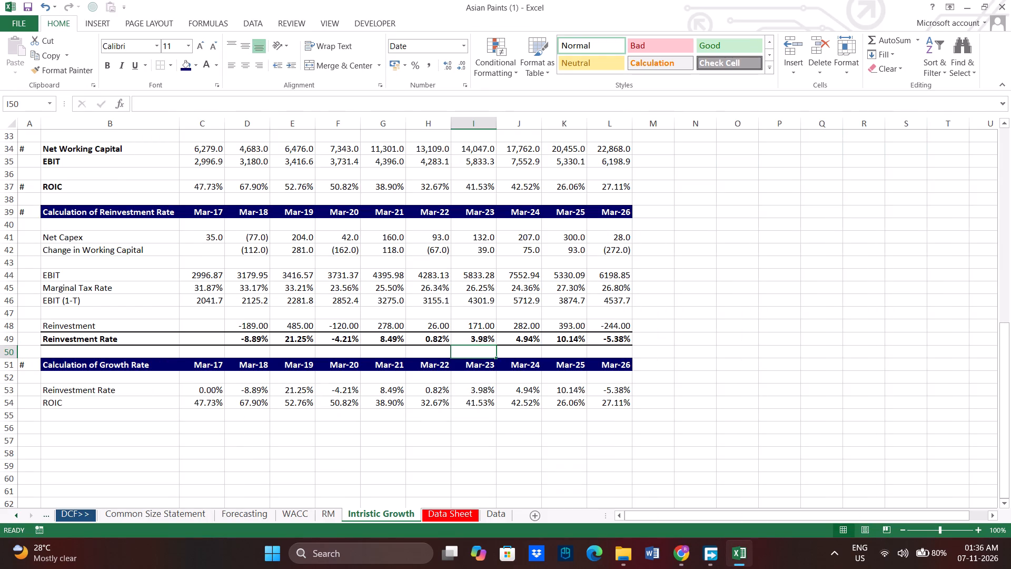
pyautogui.click(72, 426)
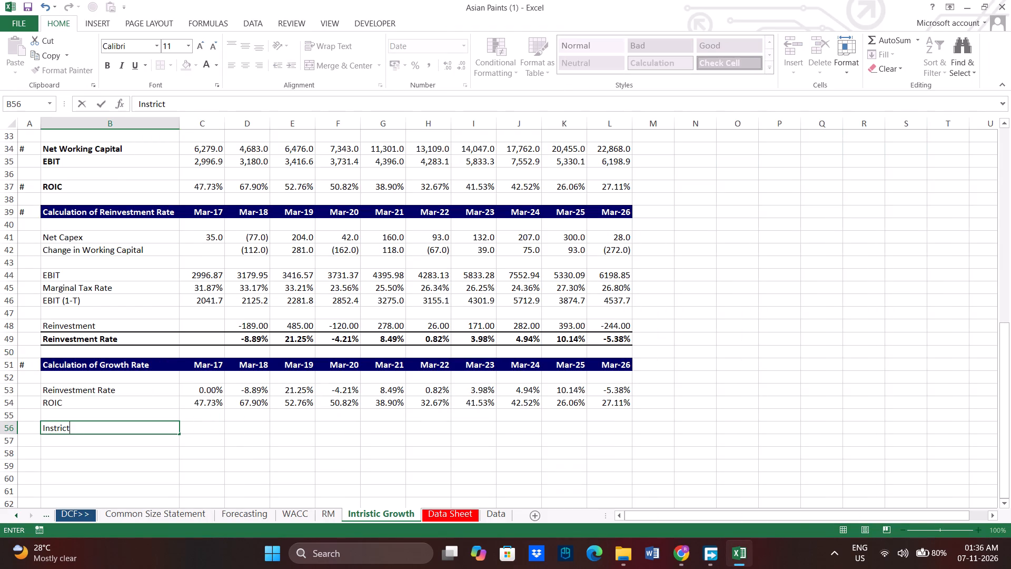
pyautogui.click(678, 548)
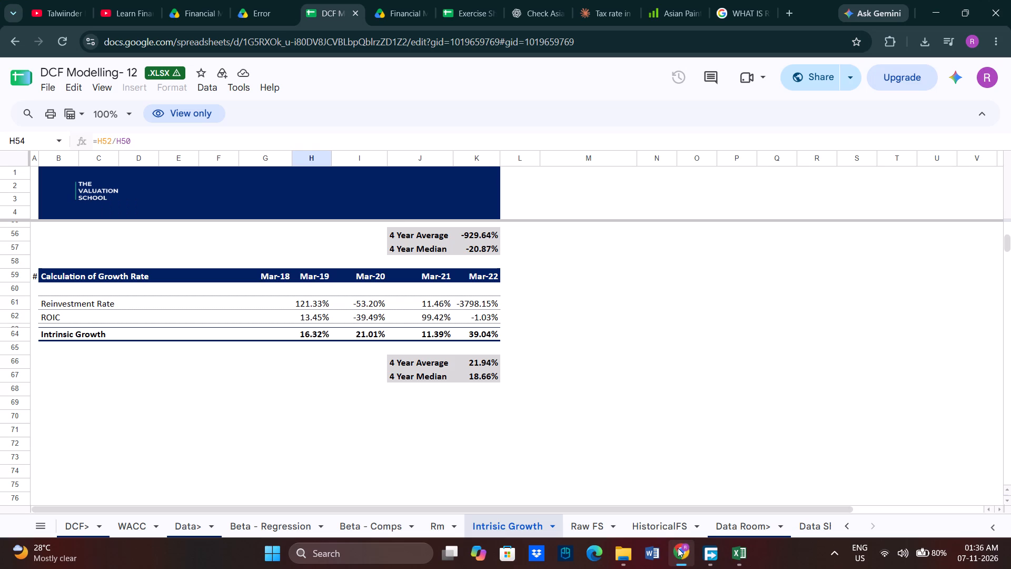
pyautogui.click(678, 547)
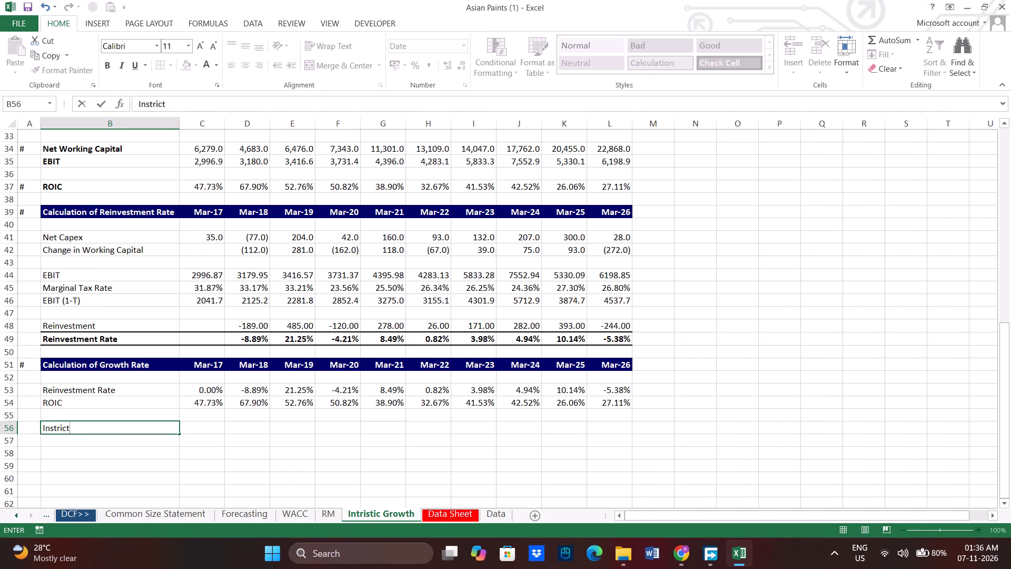
pyautogui.press('BackSpace')
pyautogui.press('BackSpace')
pyautogui.press('n')
pyautogui.click(687, 560)
pyautogui.click(687, 560)
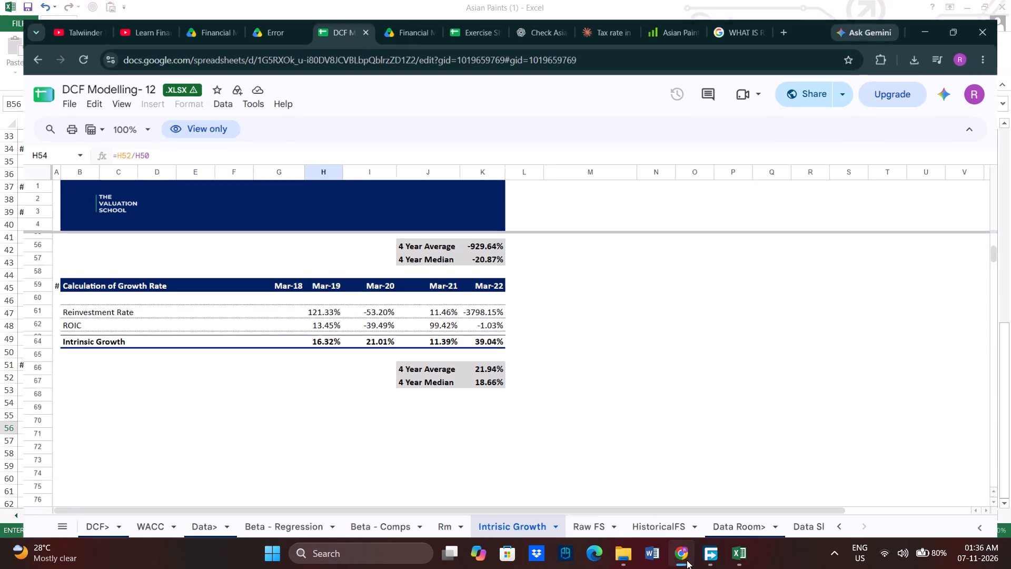
pyautogui.write('sic')
pyautogui.press('space')
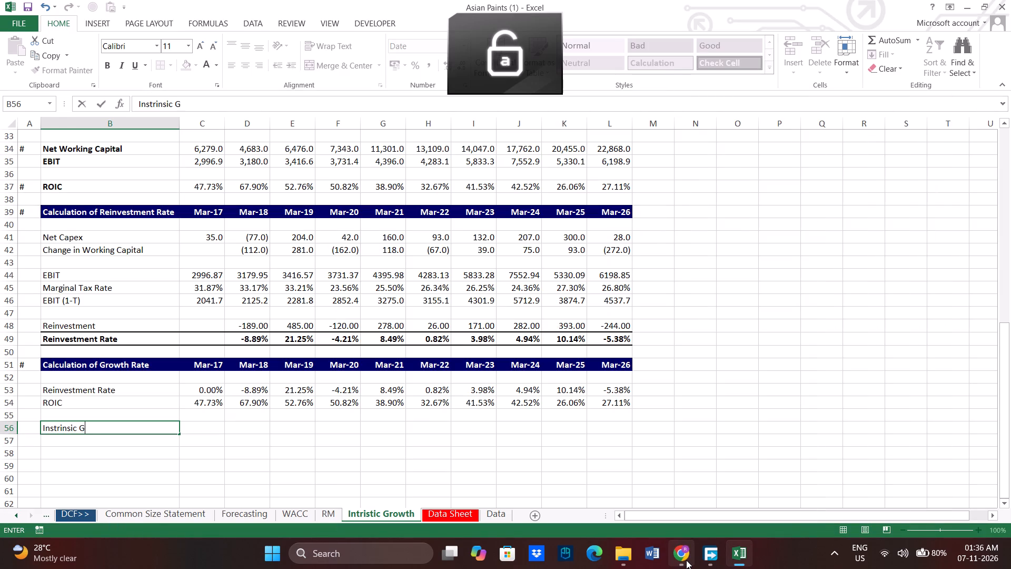
pyautogui.write('rowth')
pyautogui.press('Return')
# Check the Chrome reference's Intrinsic Growth formula, then in Excel calculate Mar-17 growth in C56 with =C53*C54.
pyautogui.press('Up')
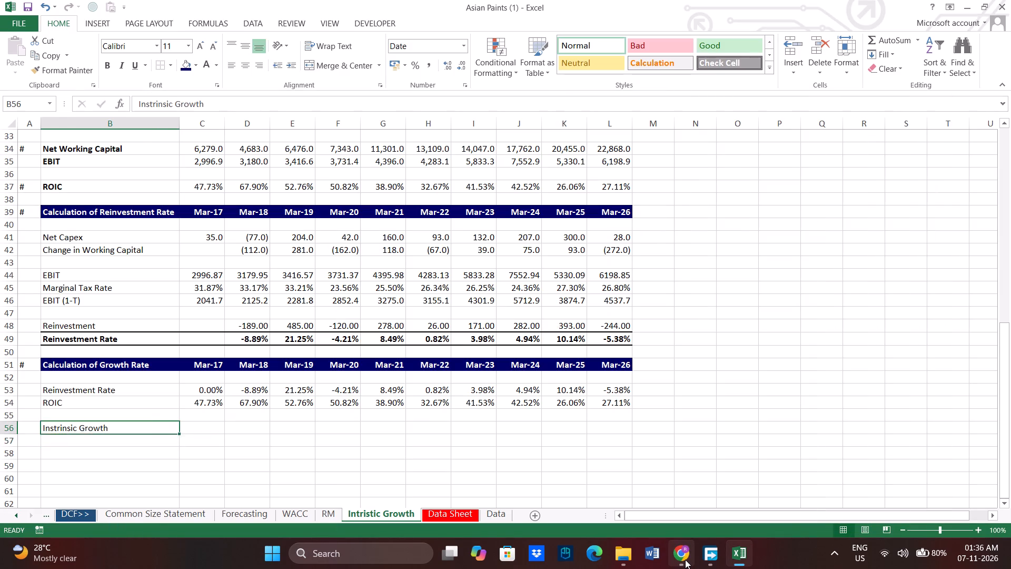
pyautogui.press('Right')
pyautogui.press('=')
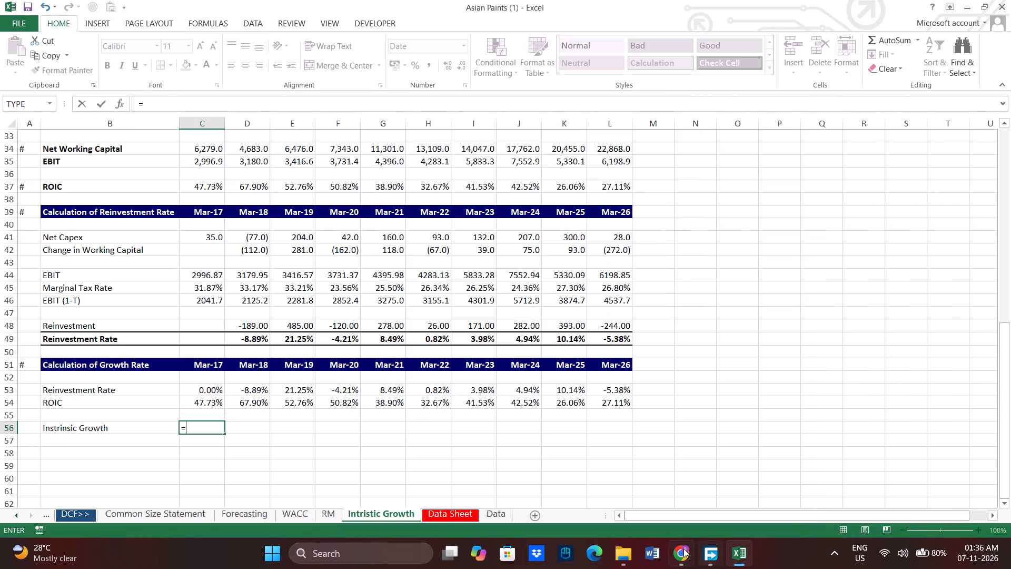
pyautogui.click(684, 548)
pyautogui.click(304, 329)
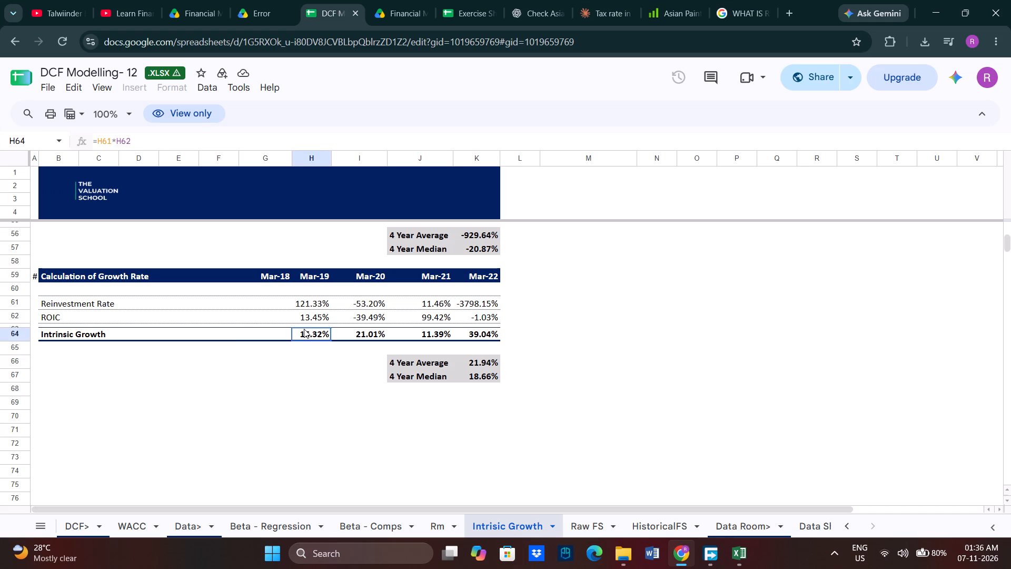
pyautogui.click(311, 303)
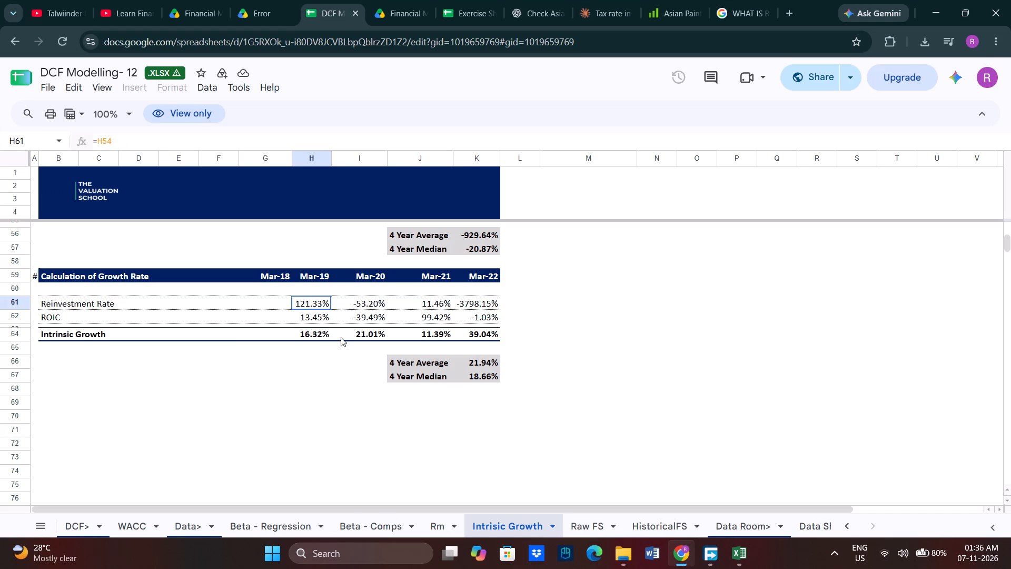
pyautogui.click(322, 312)
pyautogui.click(312, 332)
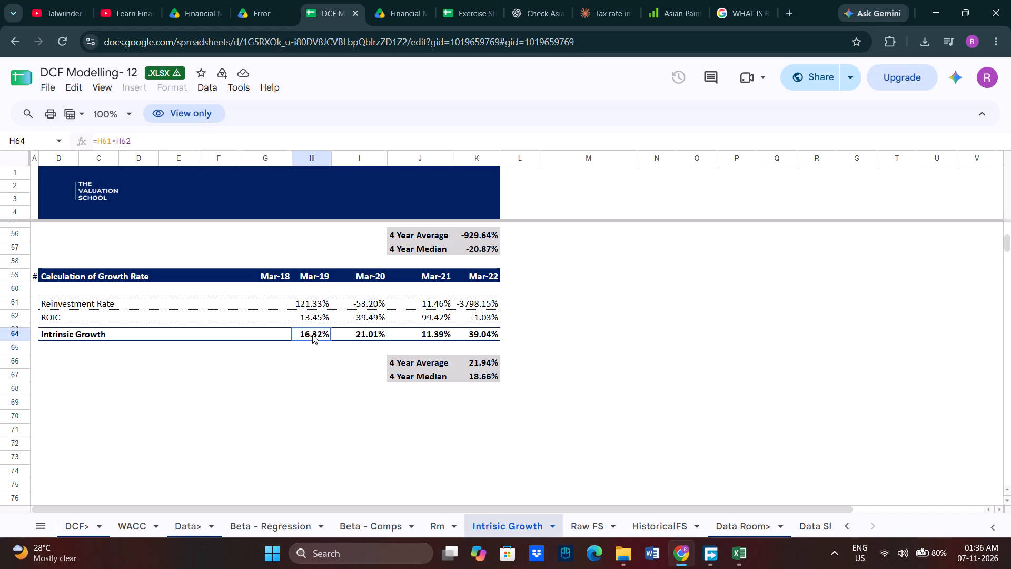
pyautogui.click(685, 552)
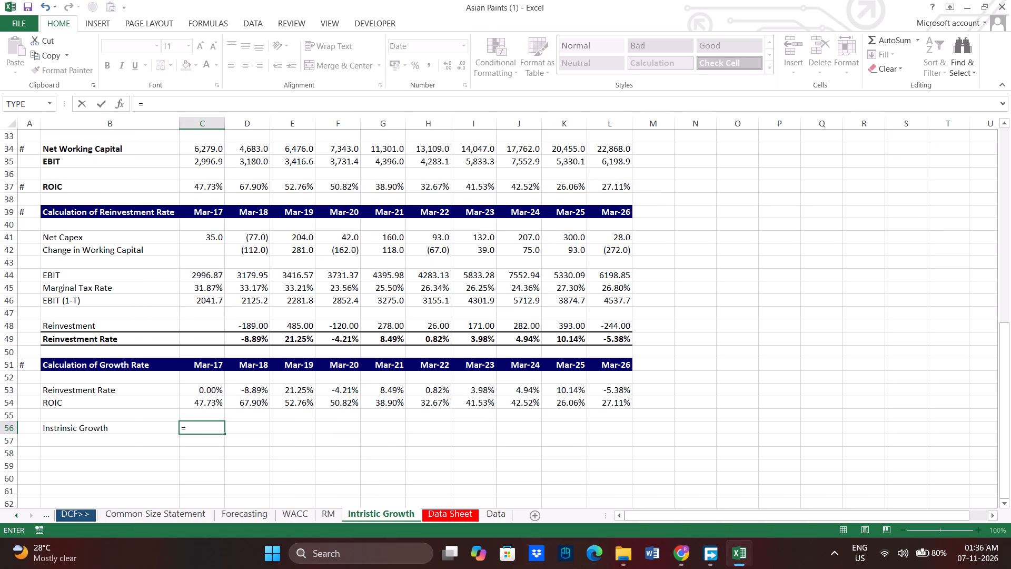
pyautogui.click(214, 392)
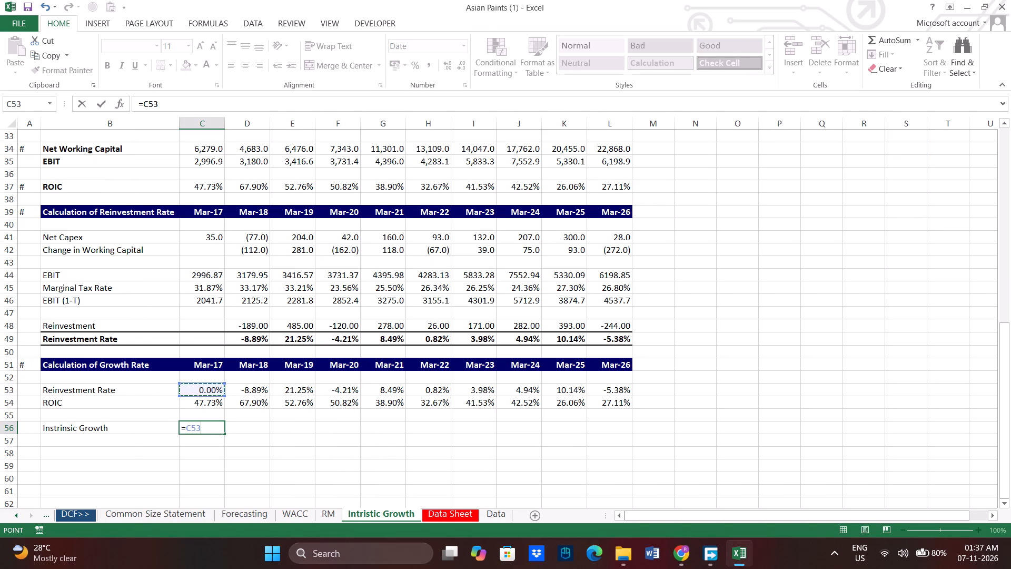
pyautogui.press('*')
pyautogui.click(210, 404)
pyautogui.press('Return')
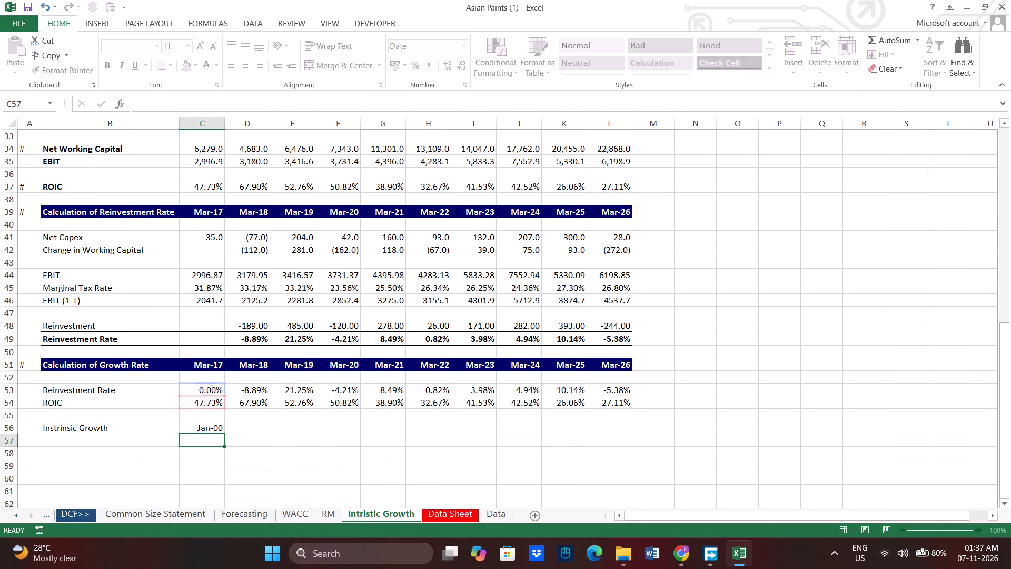
# Copy the growth formula from C56 across the row through Mar-26 in L56.
pyautogui.click(206, 425)
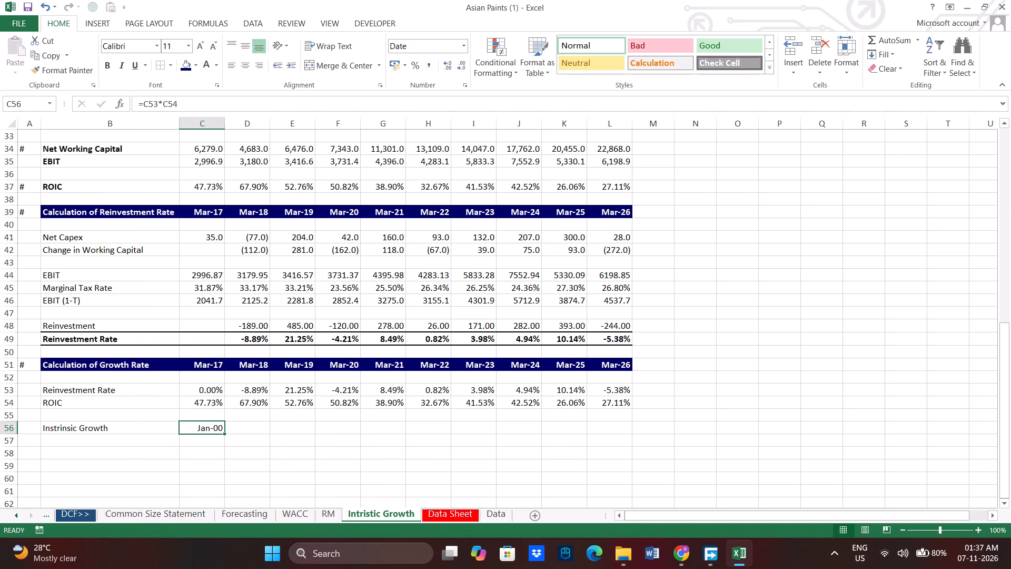
pyautogui.hotkey('ctrl', 'c')
pyautogui.hotkey('shift', 'Right')
pyautogui.hotkey('shift', 'Right')
pyautogui.hotkey('shift', 'Right')
pyautogui.hotkey('shift', 'Right')
pyautogui.hotkey('shift', 'Right')
pyautogui.hotkey('shift', 'Right')
pyautogui.hotkey('shift', 'Right')
pyautogui.hotkey('shift', 'Right')
pyautogui.hotkey('shift', 'Right')
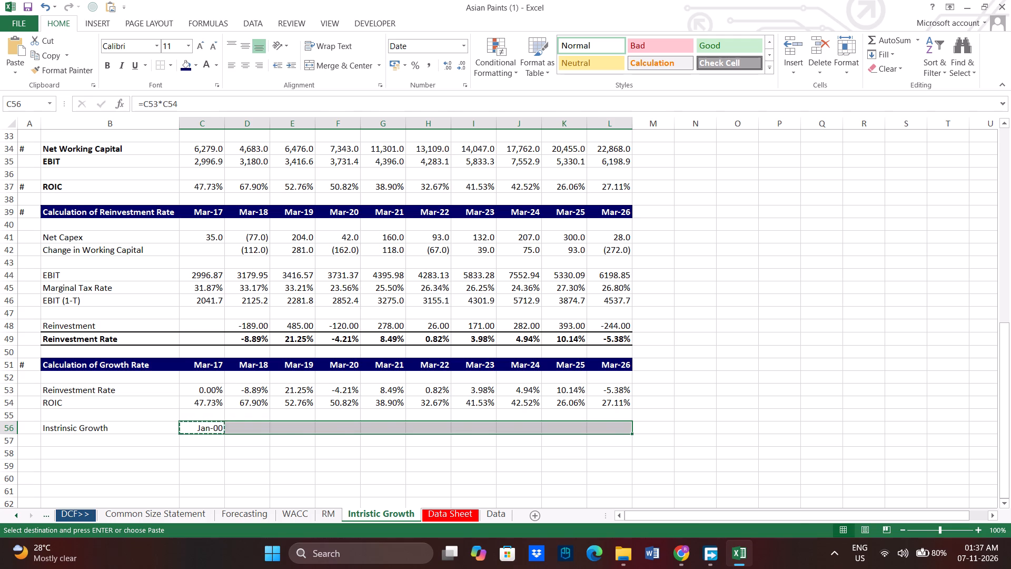
pyautogui.hotkey('ctrl', 'v')
# Check the Chrome reference, then in Excel format the growth values C56:L56 as percentages with two decimal places.
pyautogui.click(691, 542)
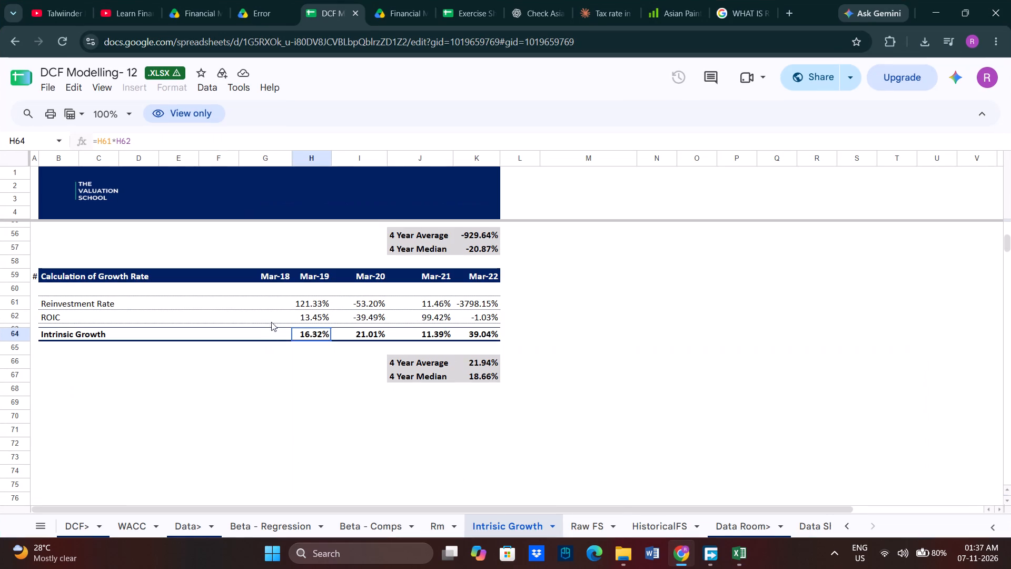
pyautogui.click(300, 301)
pyautogui.click(675, 557)
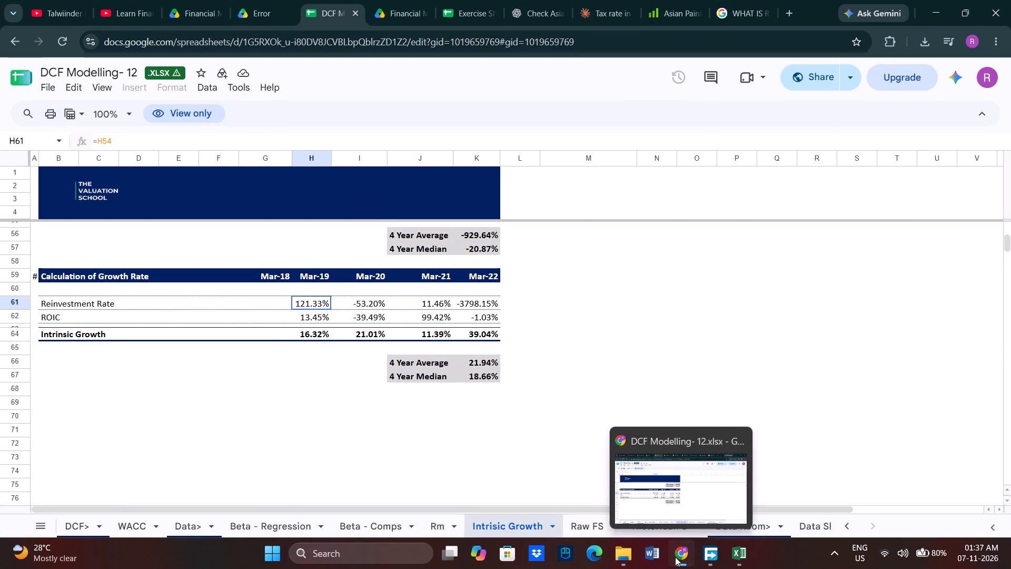
pyautogui.click(461, 50)
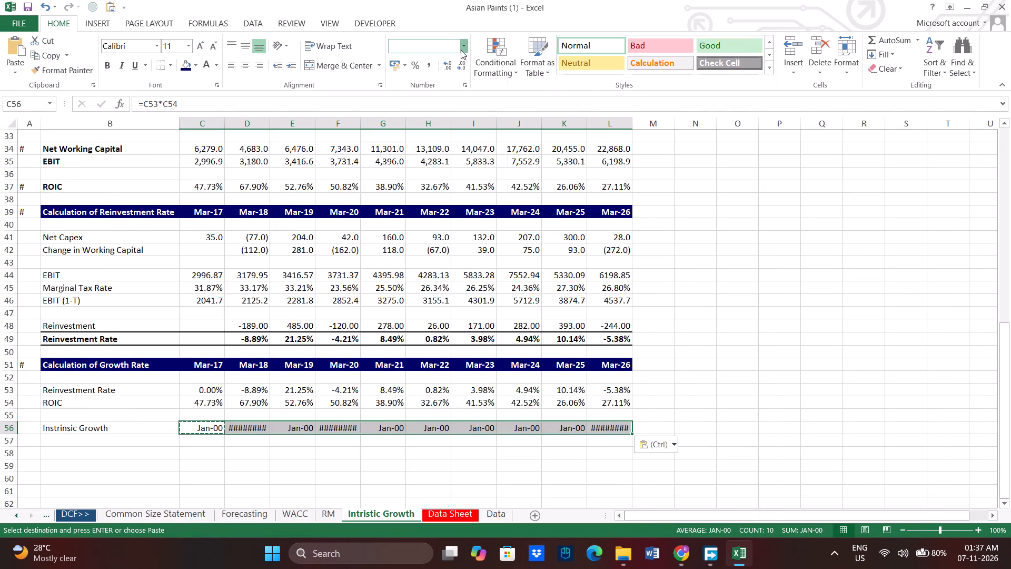
pyautogui.click(449, 73)
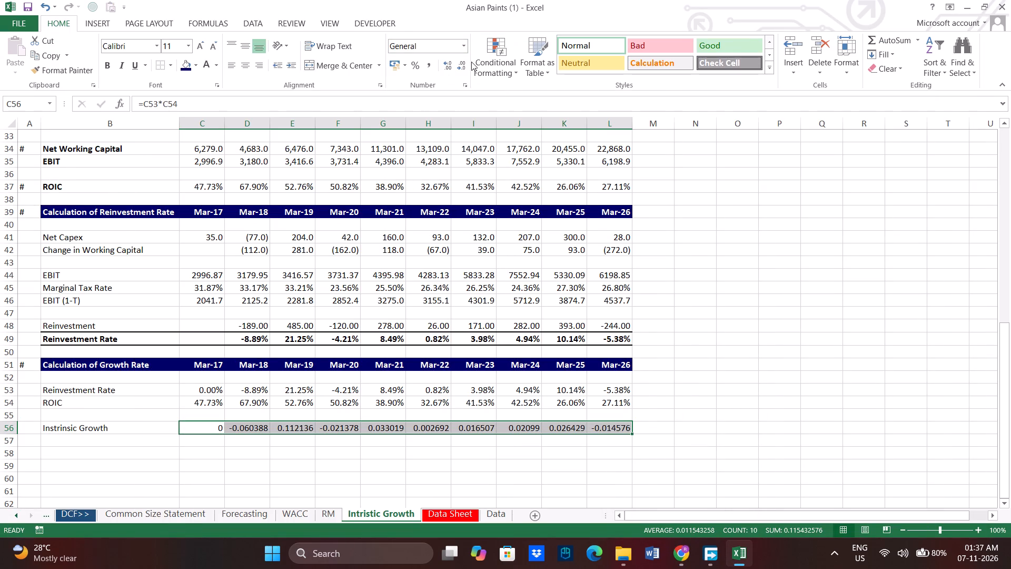
pyautogui.click(416, 65)
pyautogui.doubleClick(444, 64)
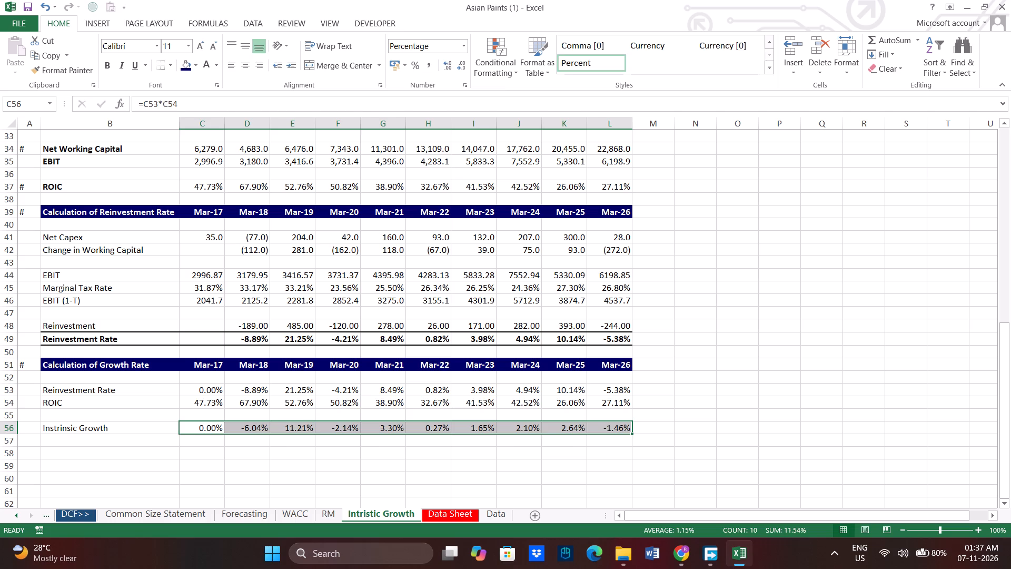
pyautogui.click(434, 378)
# Clear the Mar-17 cells C56, C54 and C53 in the Calculation of Growth Rate section.
pyautogui.click(199, 430)
pyautogui.press('Delete')
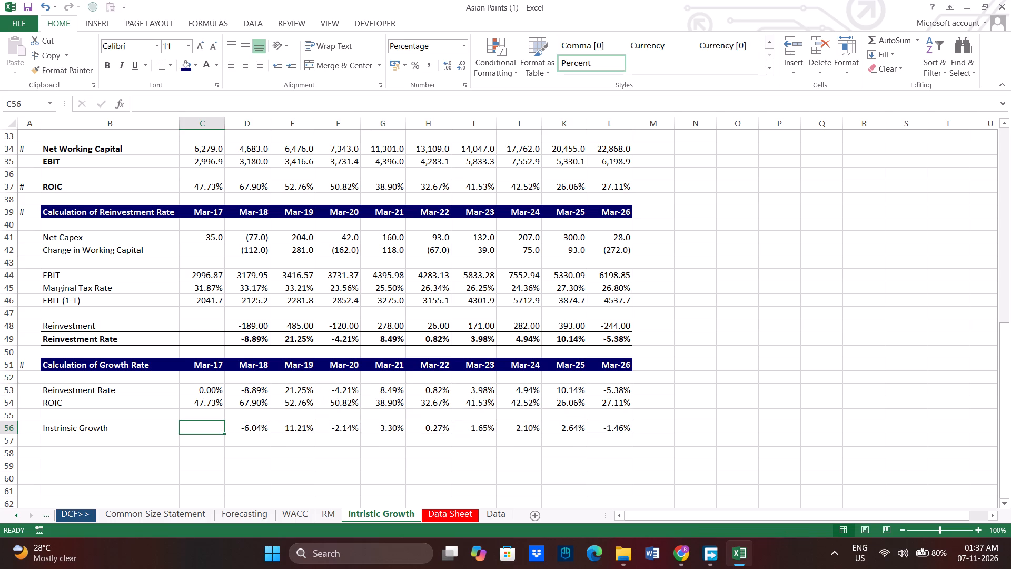
pyautogui.click(209, 402)
pyautogui.press('Delete')
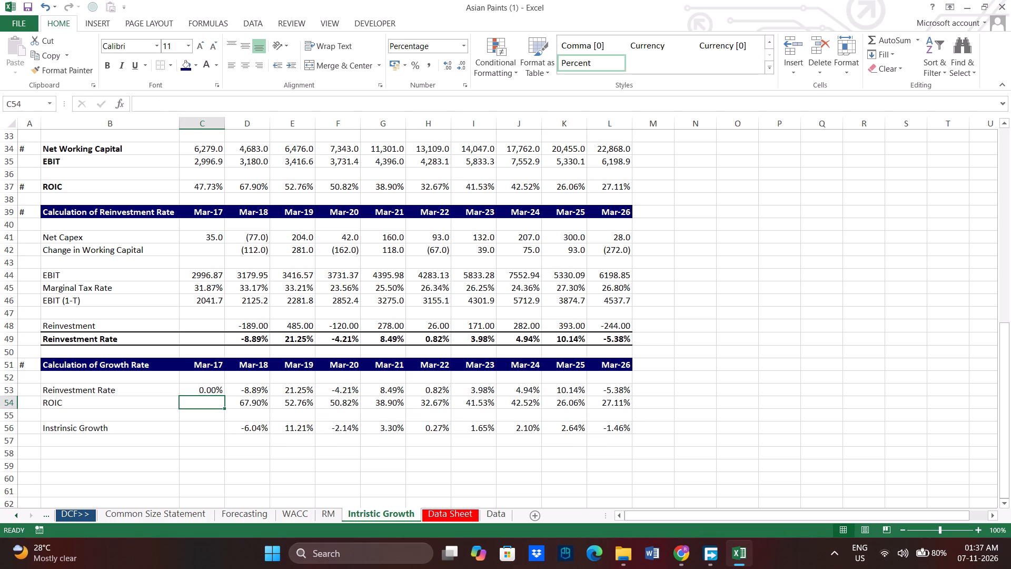
pyautogui.click(210, 393)
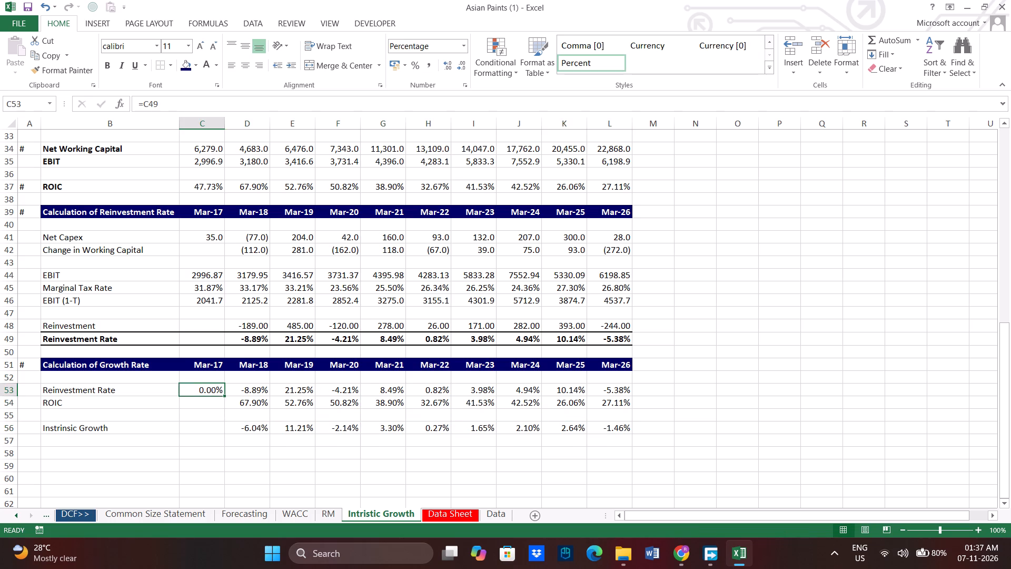
pyautogui.press('Delete')
pyautogui.click(912, 469)
# Compare with the Chrome reference, and in Excel add medium-thick top and bottom borders to the growth row B56:L56.
pyautogui.click(681, 560)
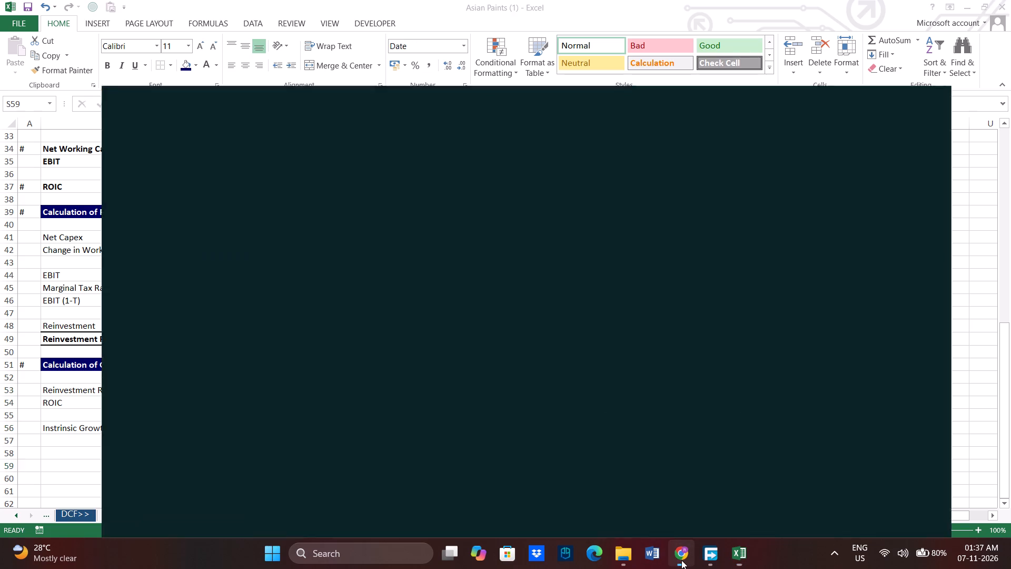
pyautogui.click(681, 560)
pyautogui.moveTo(66, 428); pyautogui.dragTo(658, 433)
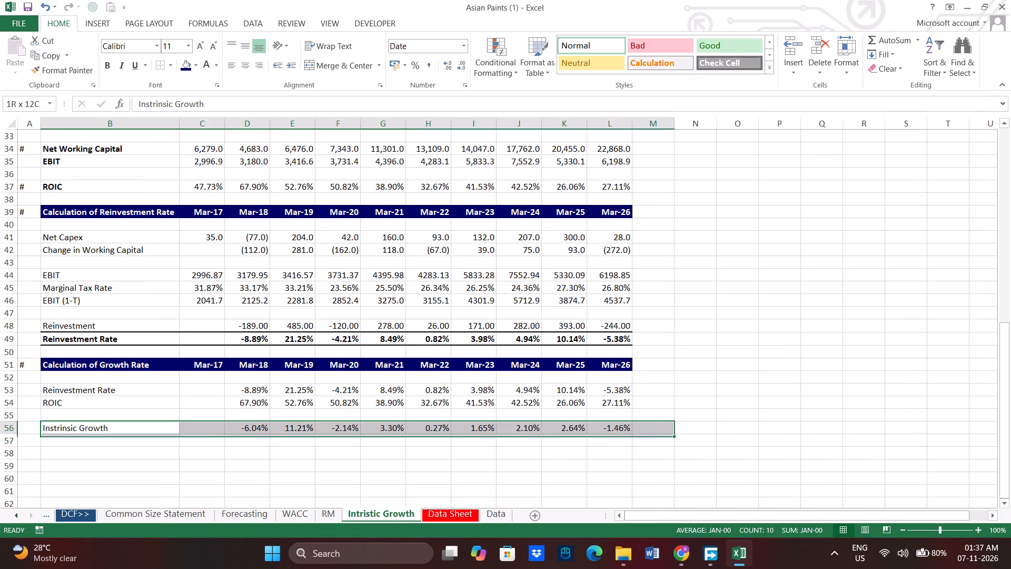
pyautogui.moveTo(658, 433); pyautogui.dragTo(627, 433)
pyautogui.hotkey('ctrl', '1')
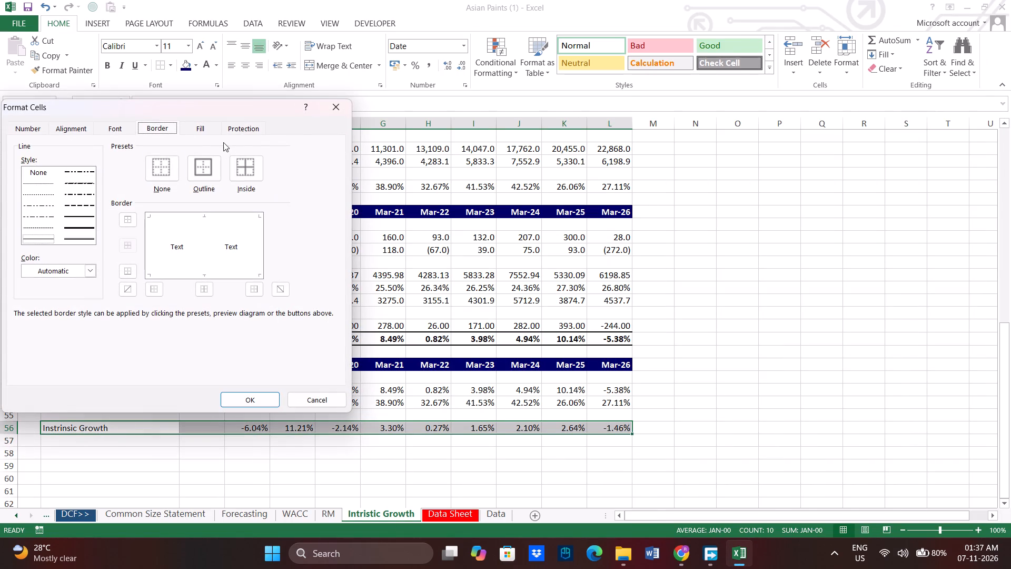
pyautogui.click(87, 221)
pyautogui.click(136, 221)
pyautogui.click(131, 272)
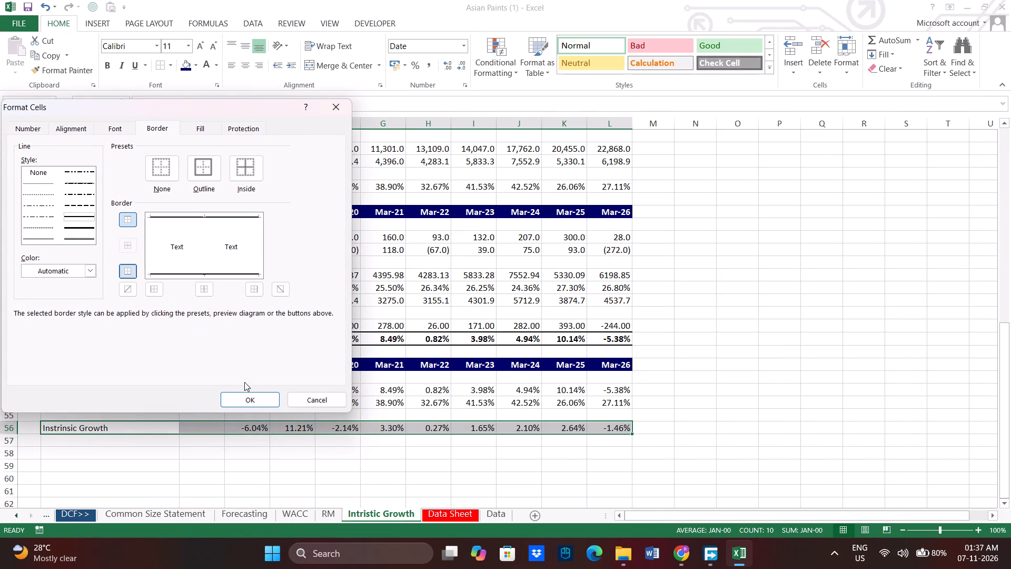
pyautogui.click(250, 391)
pyautogui.click(336, 393)
# Check the 4 Year Average formula below Reinvestment Rate in the Chrome reference, then in Excel insert a row at row 50.
pyautogui.click(689, 552)
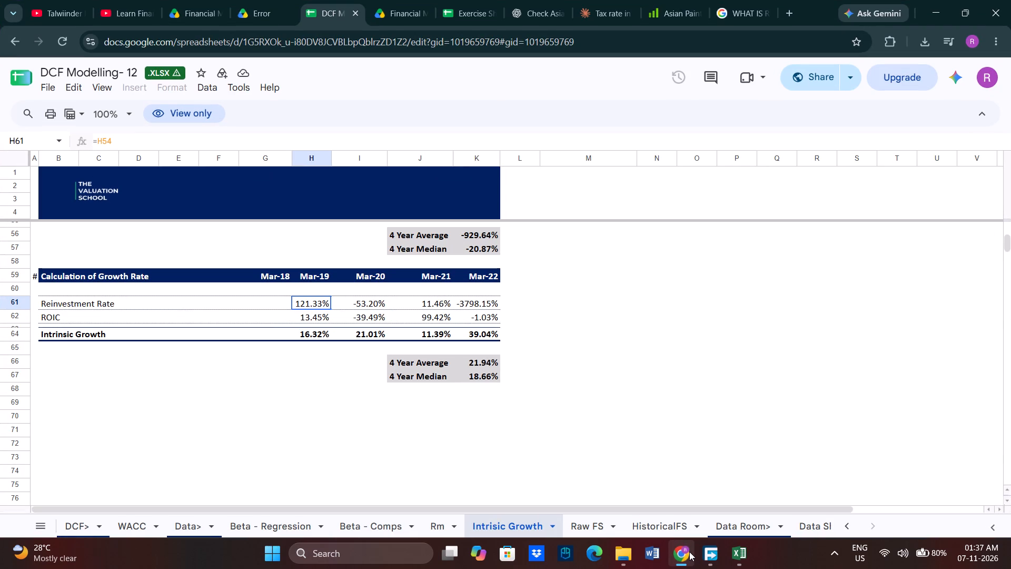
pyautogui.click(689, 552)
pyautogui.click(689, 552)
pyautogui.scroll(2, 520, 408)
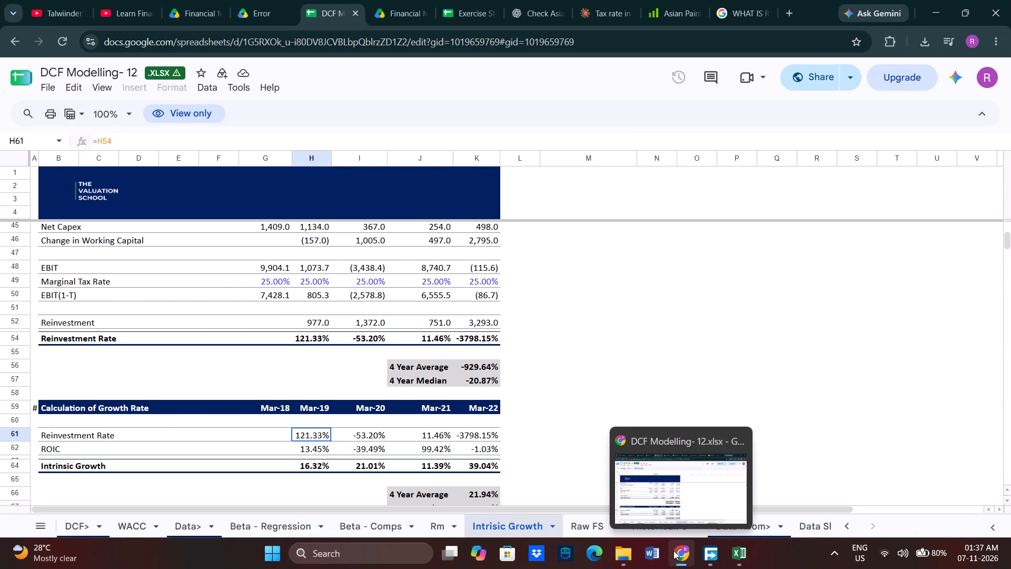
pyautogui.click(465, 367)
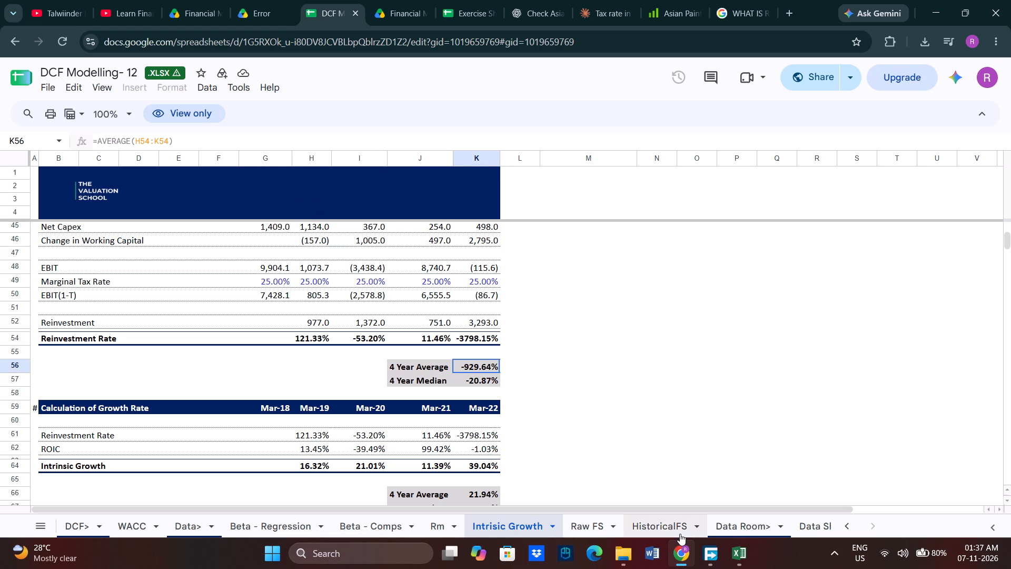
pyautogui.click(681, 553)
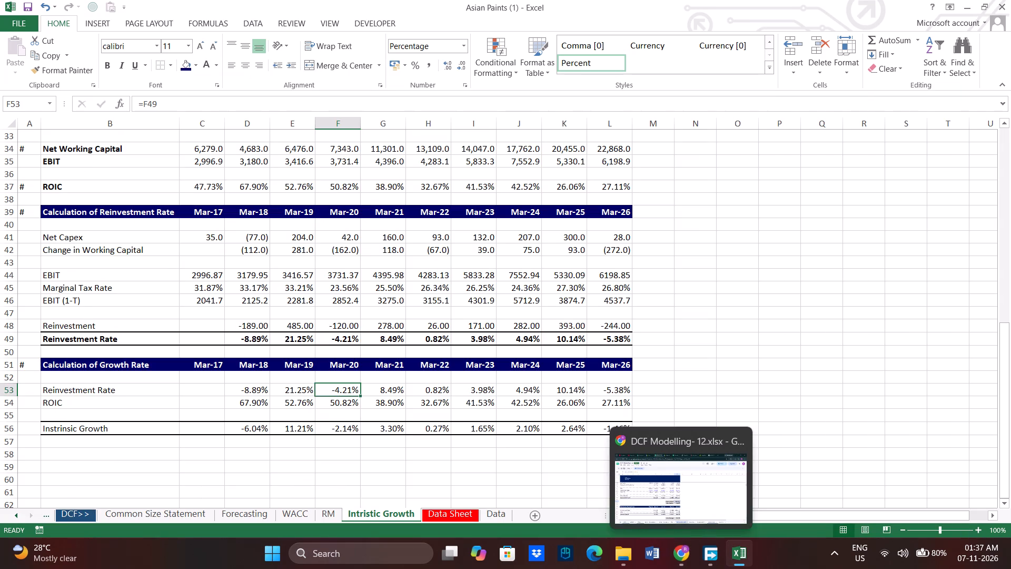
pyautogui.scroll(1, 503, 389)
pyautogui.scroll(-1, 321, 394)
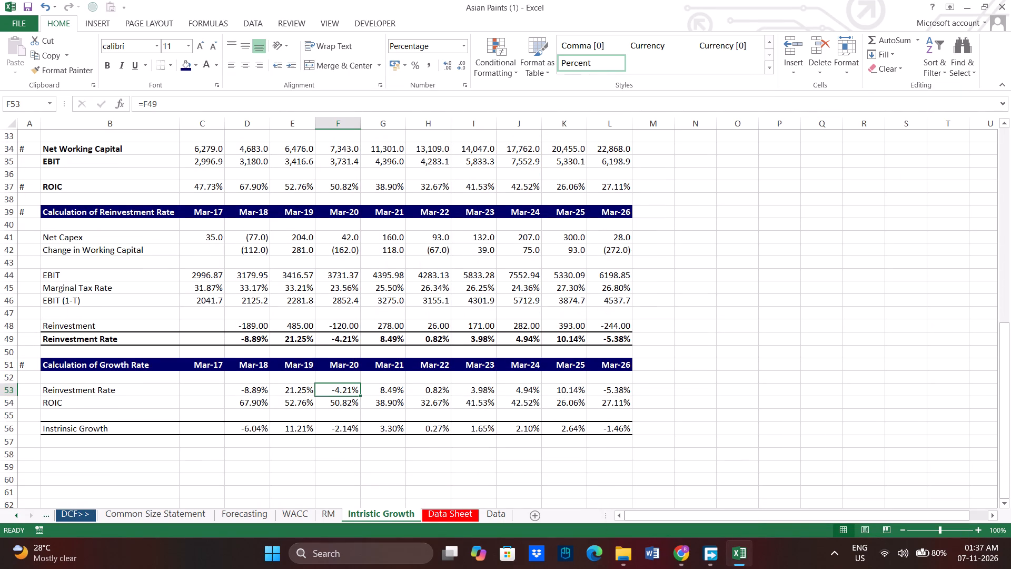
pyautogui.click(10, 358)
pyautogui.click(6, 349)
pyautogui.rightClick(6, 349)
pyautogui.click(41, 246)
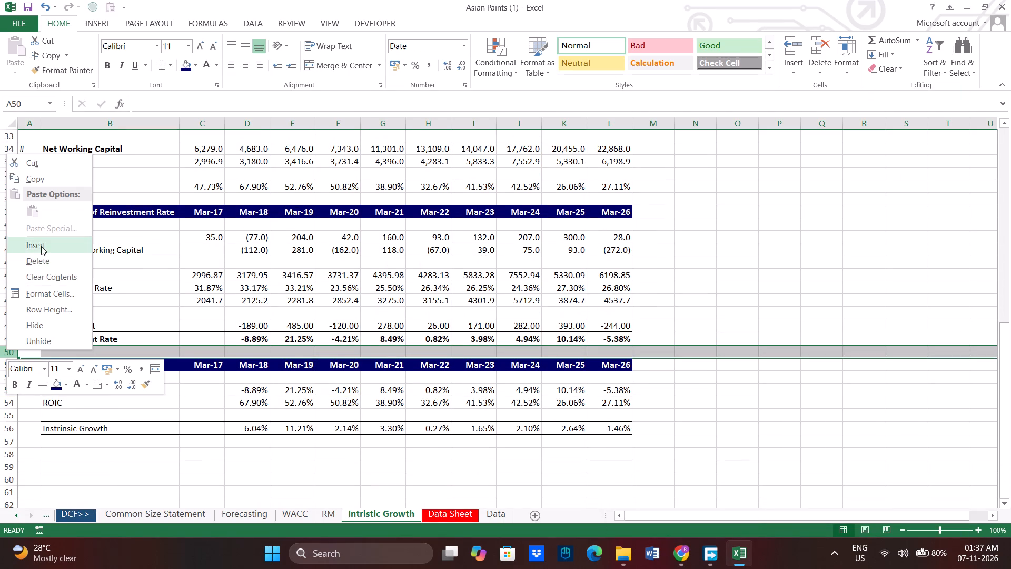
# Insert three more blank rows at row 50, above the Calculation of Growth Rate section.
pyautogui.rightClick(7, 350)
pyautogui.click(54, 242)
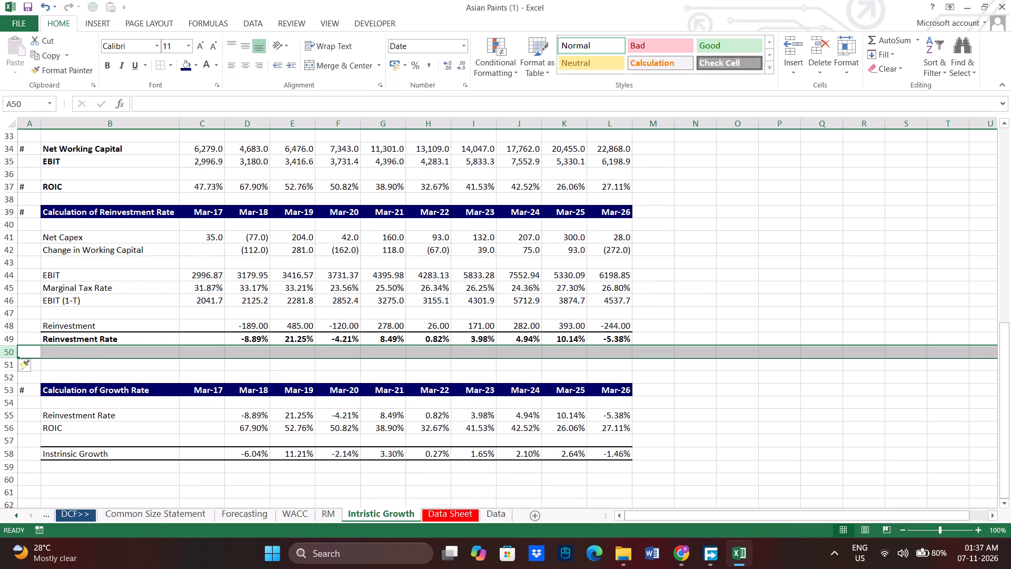
pyautogui.rightClick(14, 351)
pyautogui.click(58, 243)
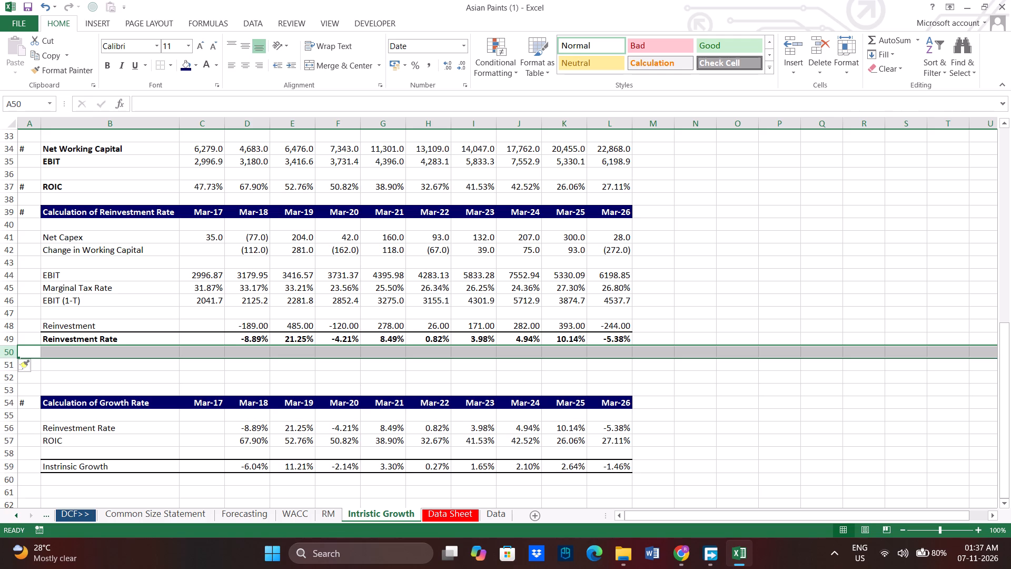
pyautogui.rightClick(8, 350)
pyautogui.click(41, 248)
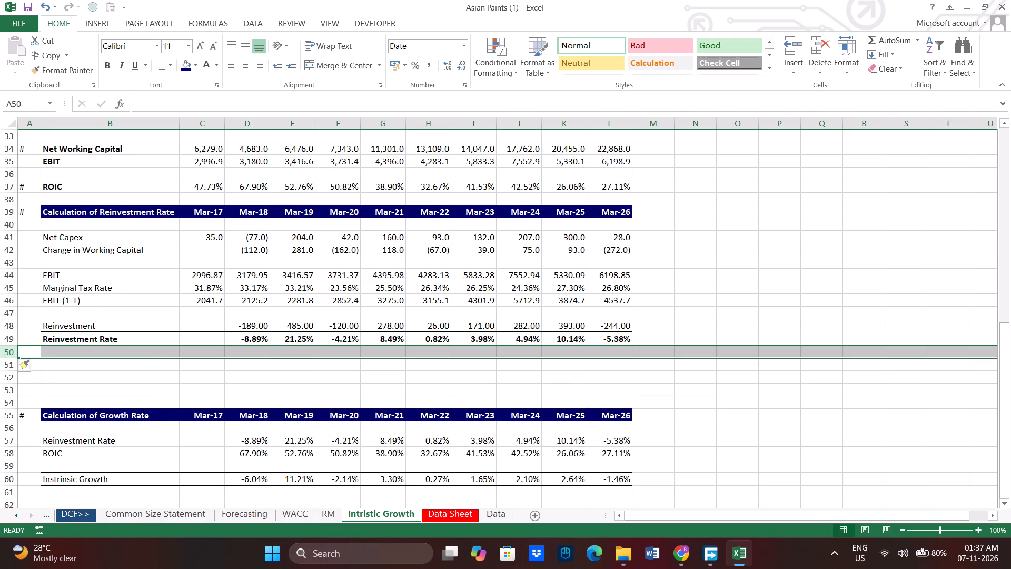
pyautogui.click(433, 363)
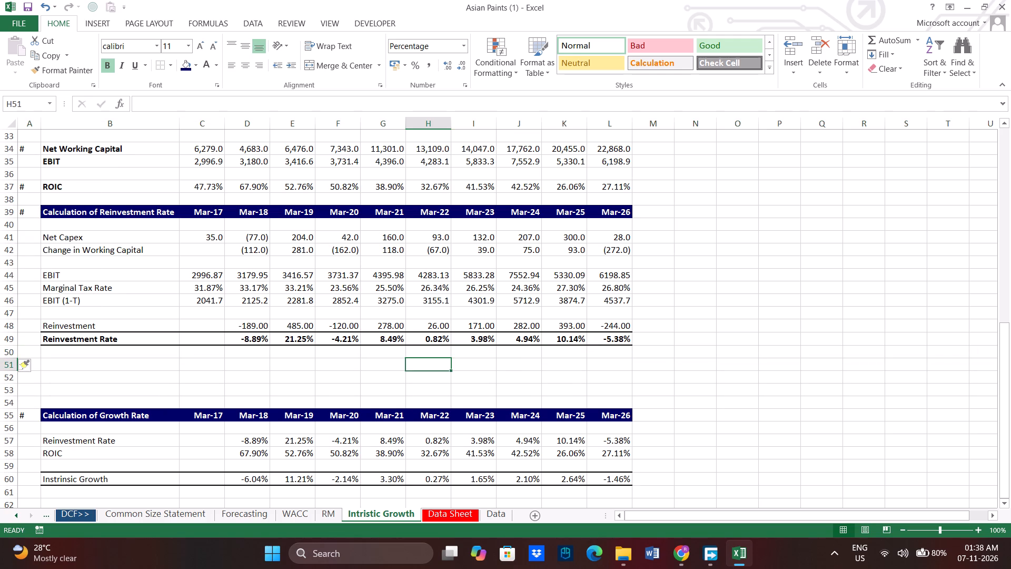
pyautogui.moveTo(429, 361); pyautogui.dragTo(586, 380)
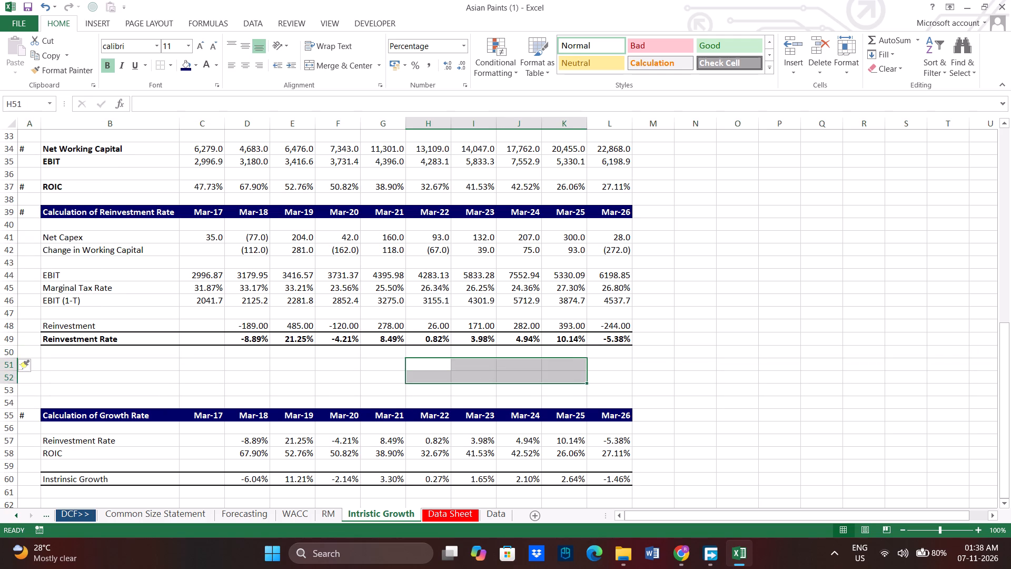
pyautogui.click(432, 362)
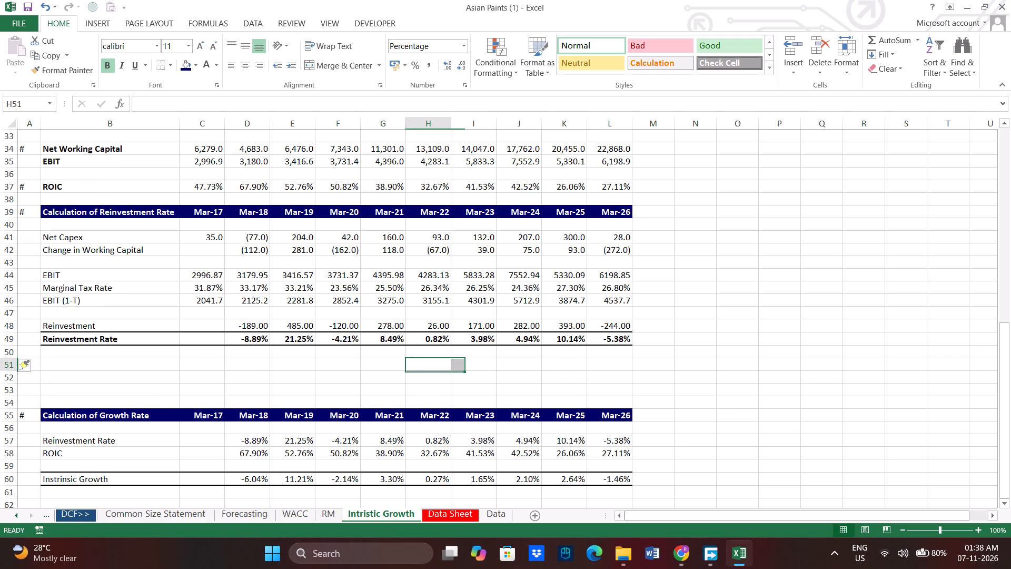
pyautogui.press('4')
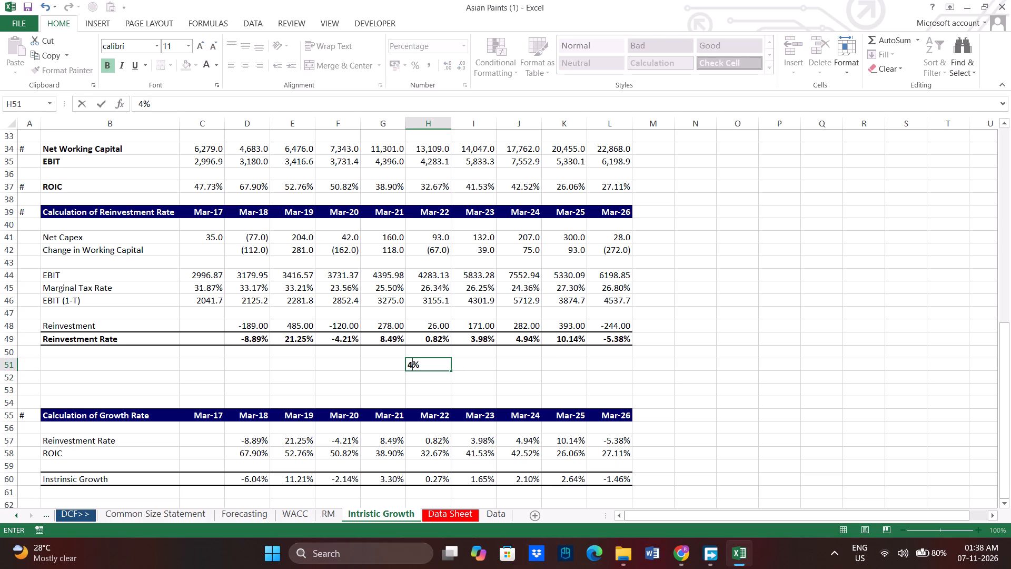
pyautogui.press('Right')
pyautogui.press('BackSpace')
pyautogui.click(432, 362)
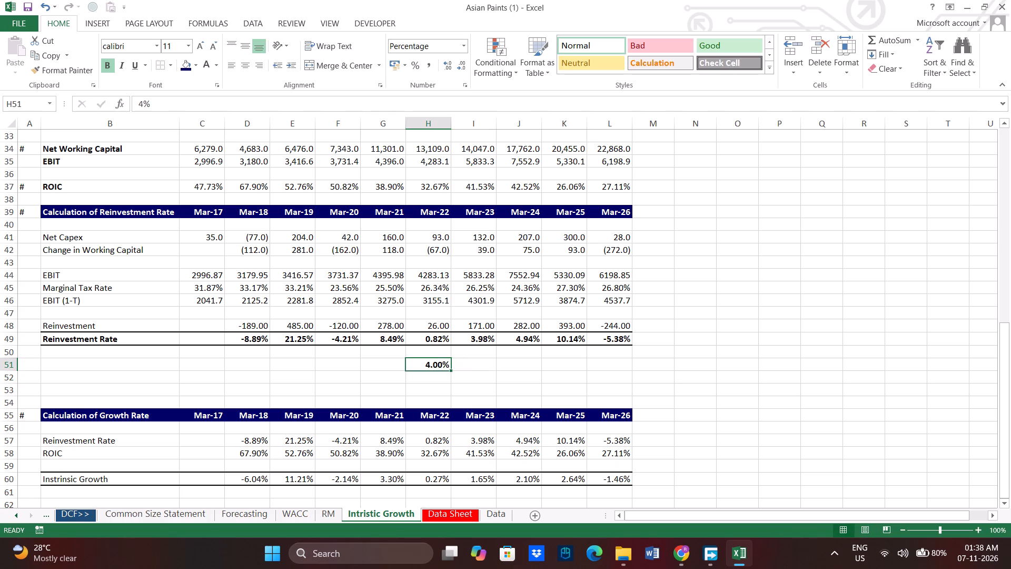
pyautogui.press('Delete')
# Set cell H51 to General number format and enter the label "4 year Average" in it.
pyautogui.scroll(1, 432, 362)
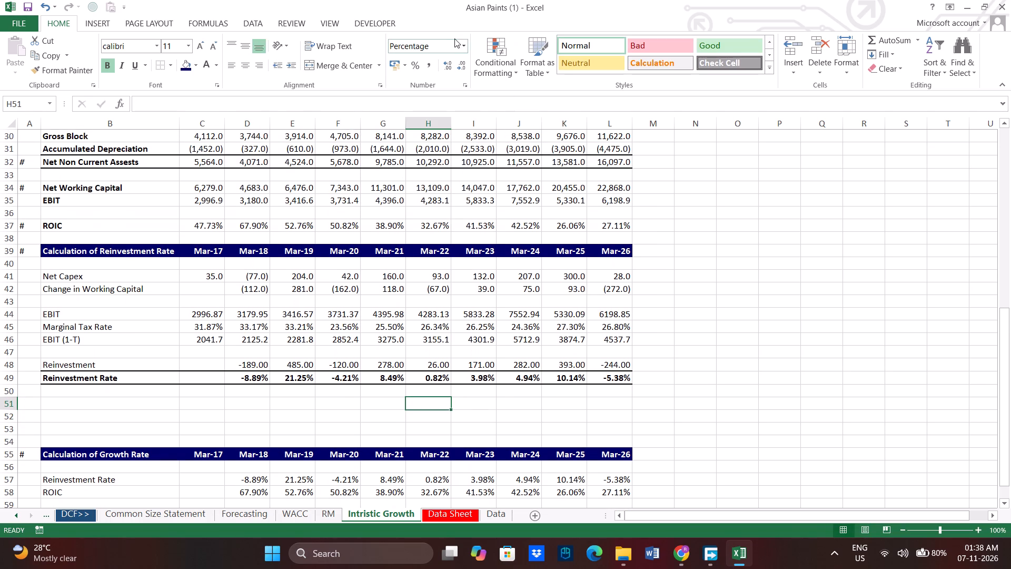
pyautogui.click(462, 44)
pyautogui.click(457, 67)
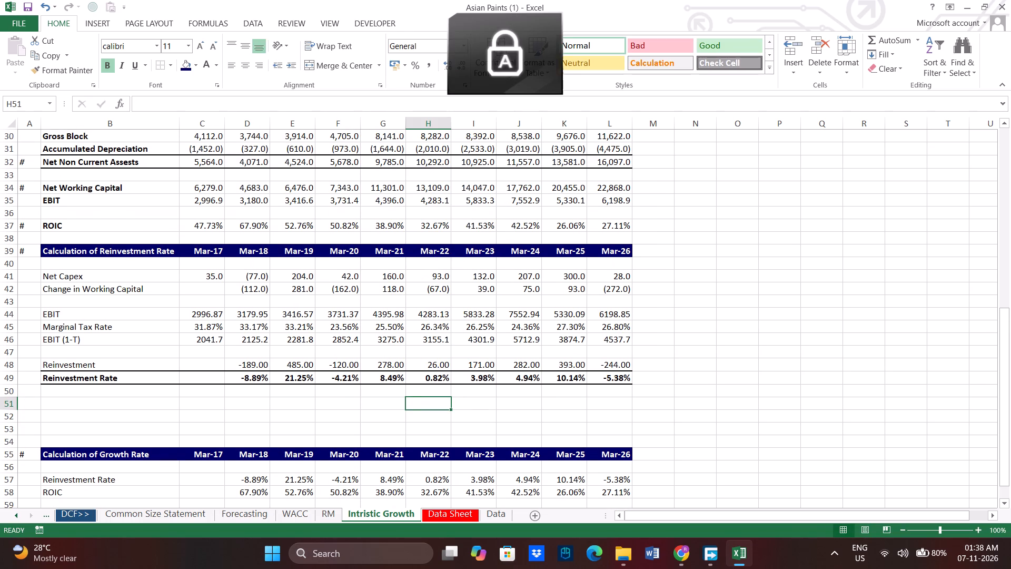
pyautogui.press('space')
pyautogui.write('year')
pyautogui.press('space')
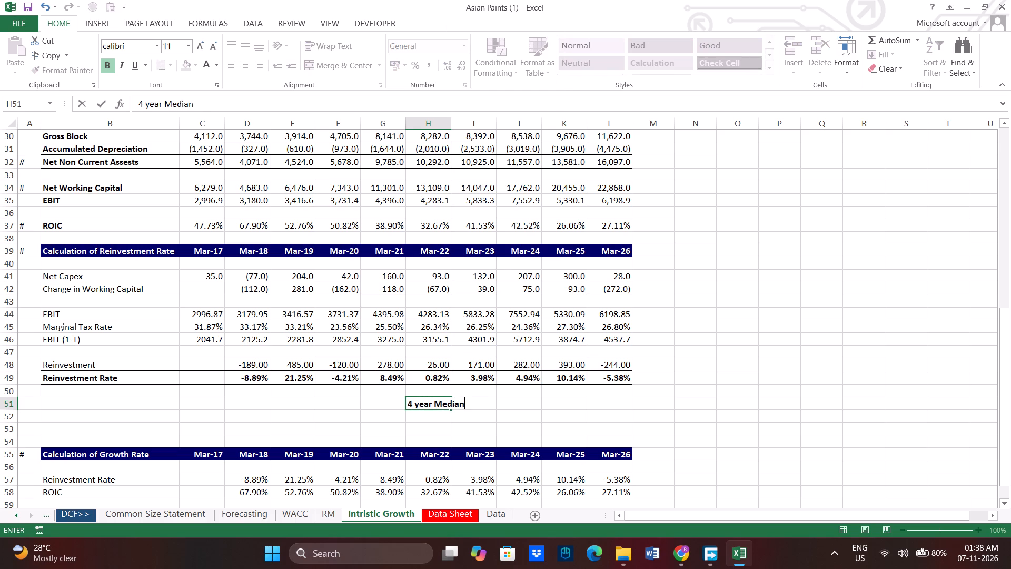
pyautogui.press('BackSpace')
pyautogui.press('BackSpace')
pyautogui.press('BackSpace')
pyautogui.press('BackSpace')
pyautogui.press('BackSpace')
pyautogui.press('BackSpace')
pyautogui.write('aver')
pyautogui.press('BackSpace')
pyautogui.press('BackSpace')
pyautogui.press('BackSpace')
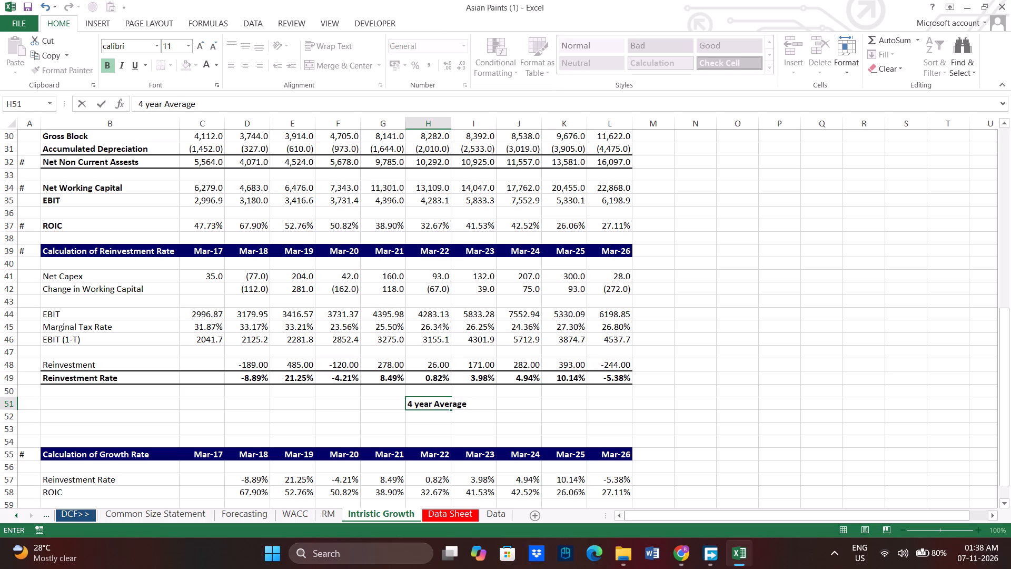
# Enter the label "4 year Median" in cell H52, set it to General format and remove the stray percent sign.
pyautogui.click(419, 413)
pyautogui.press('space')
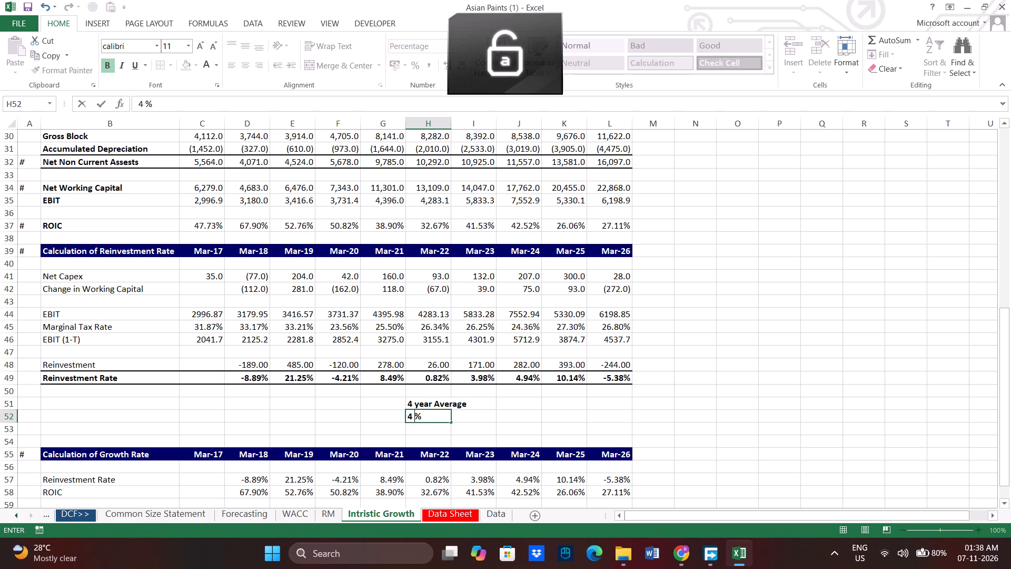
pyautogui.write('year')
pyautogui.press('space')
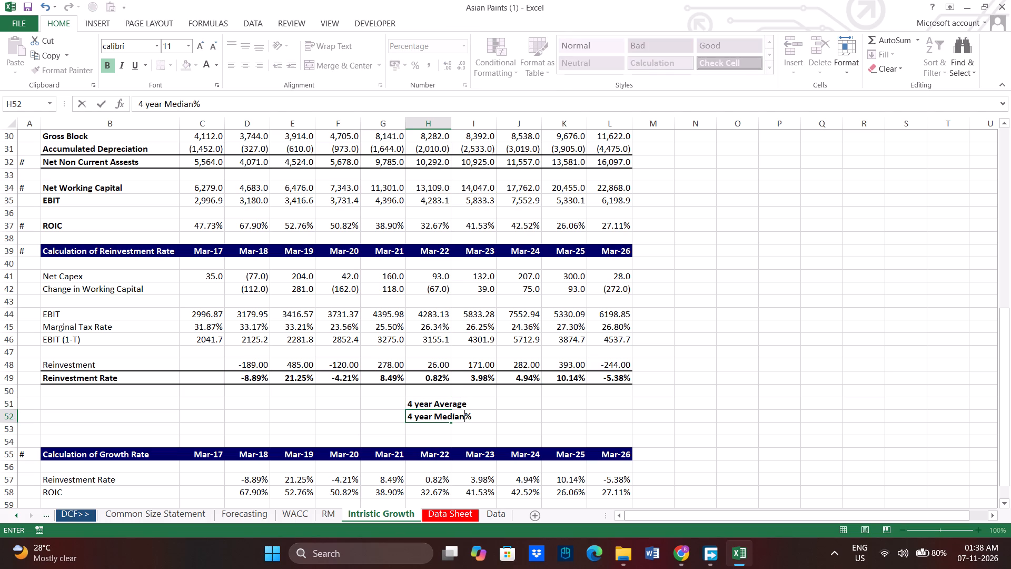
pyautogui.press('Return')
pyautogui.click(429, 416)
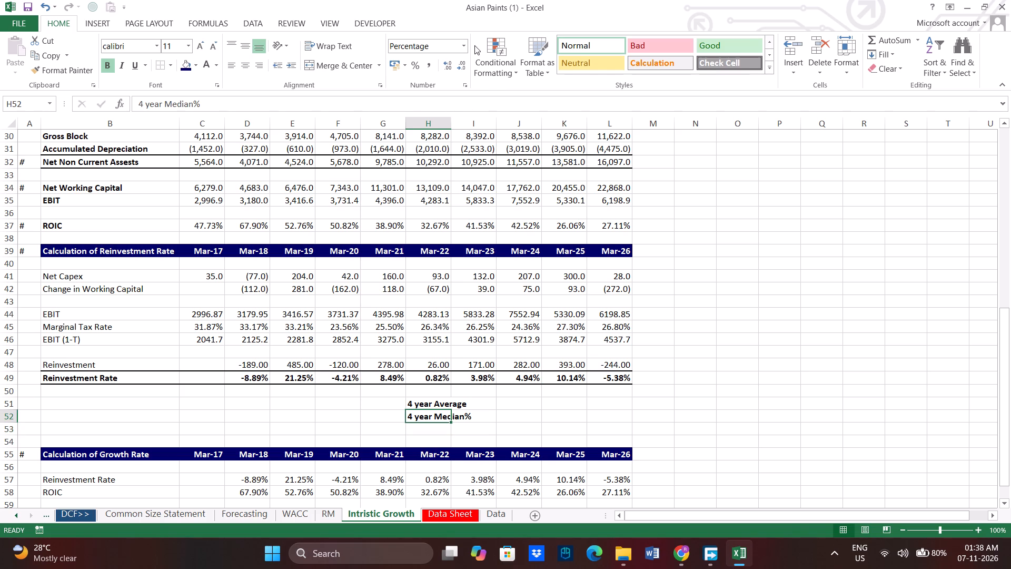
pyautogui.click(467, 44)
pyautogui.click(459, 66)
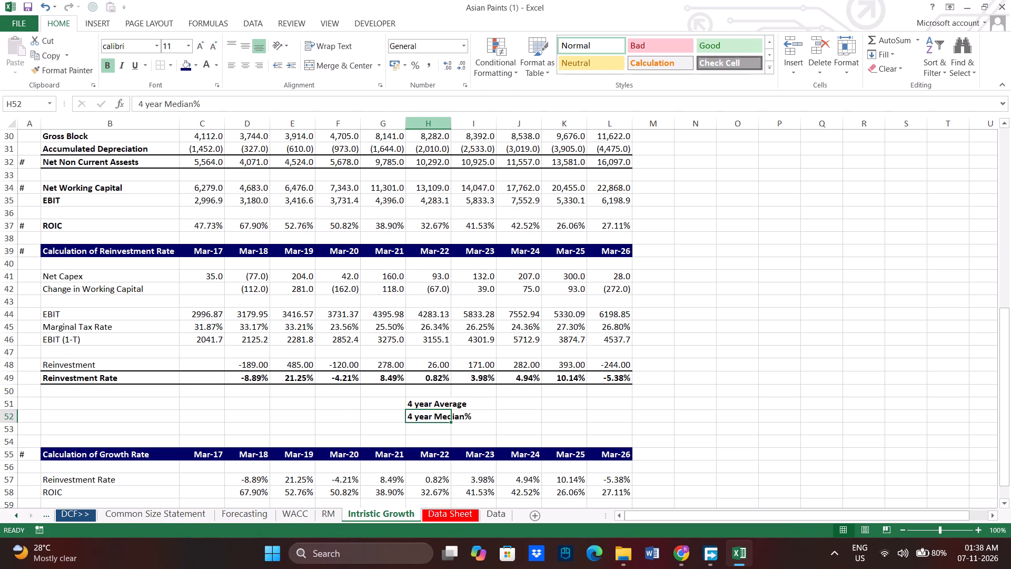
pyautogui.click(464, 421)
pyautogui.doubleClick(432, 423)
pyautogui.doubleClick(443, 417)
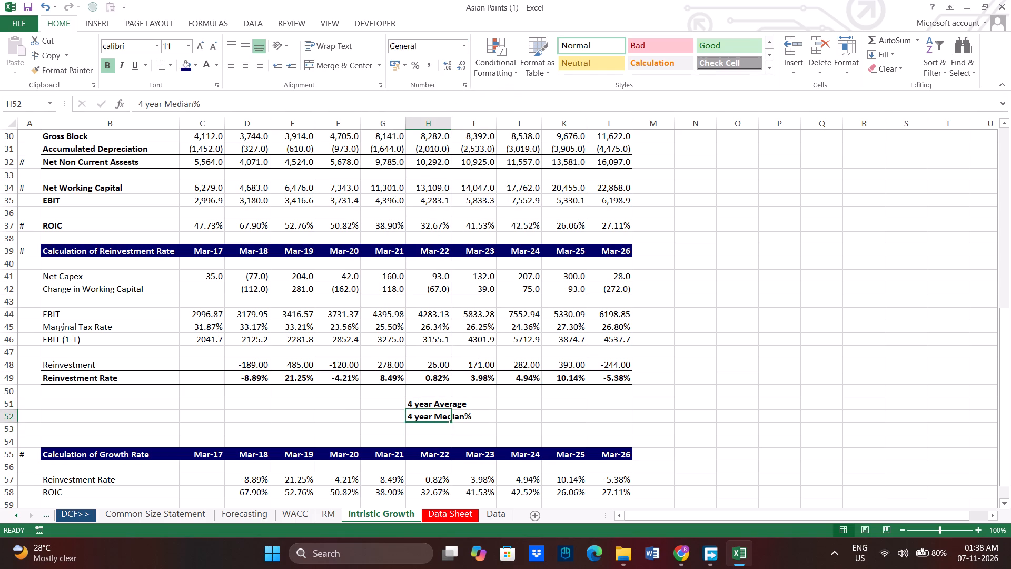
pyautogui.click(476, 416)
pyautogui.press('BackSpace')
pyautogui.press('Return')
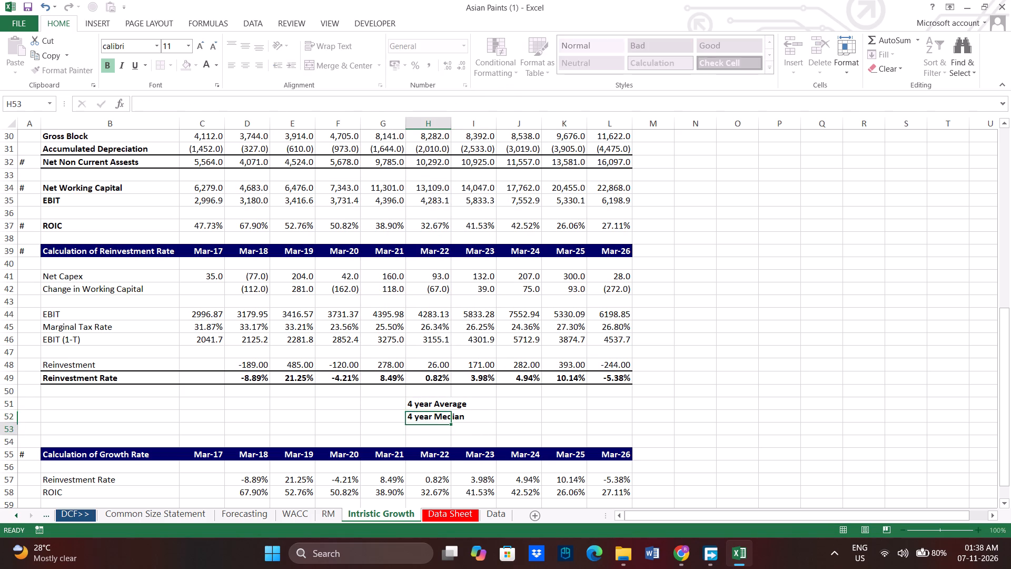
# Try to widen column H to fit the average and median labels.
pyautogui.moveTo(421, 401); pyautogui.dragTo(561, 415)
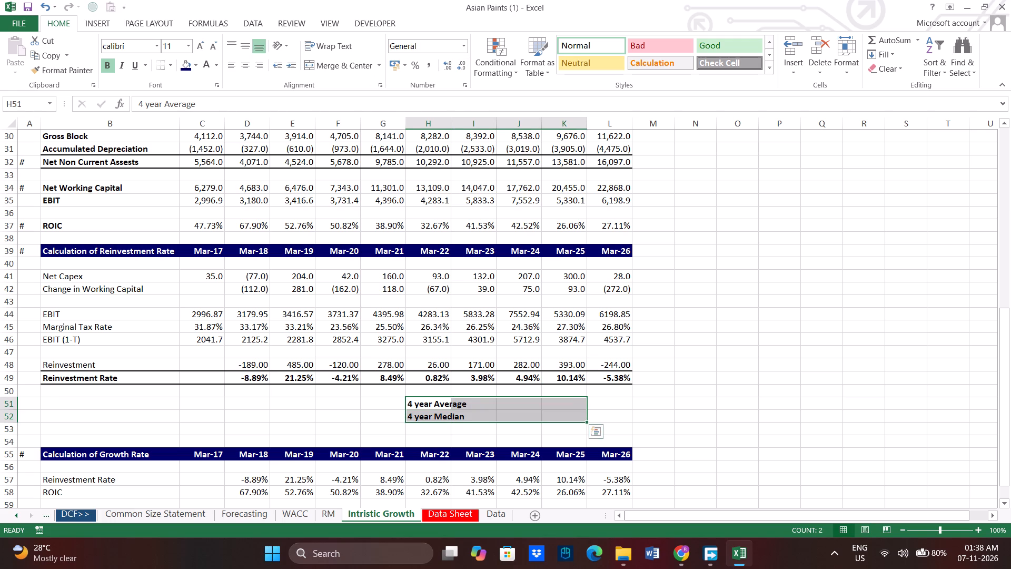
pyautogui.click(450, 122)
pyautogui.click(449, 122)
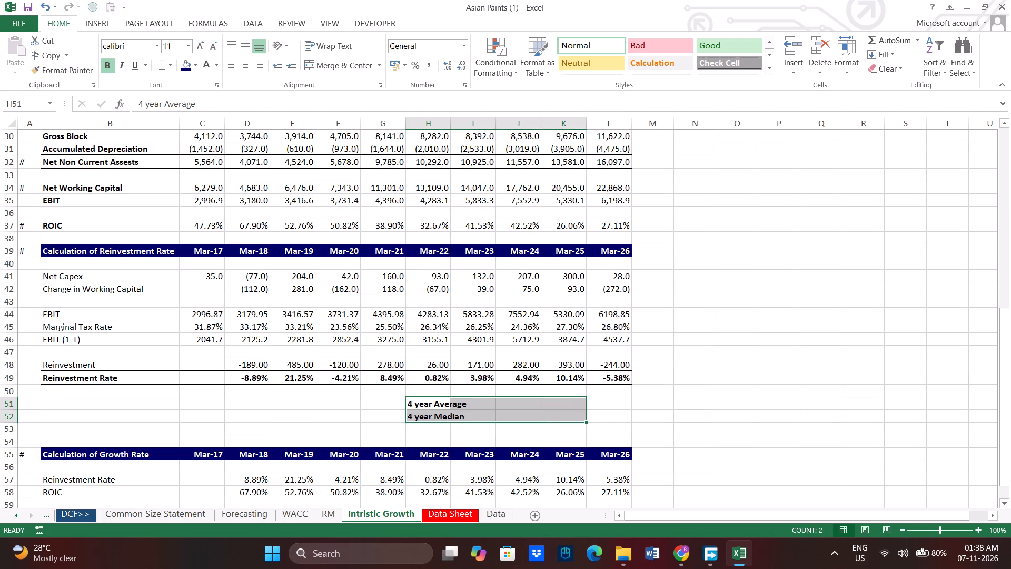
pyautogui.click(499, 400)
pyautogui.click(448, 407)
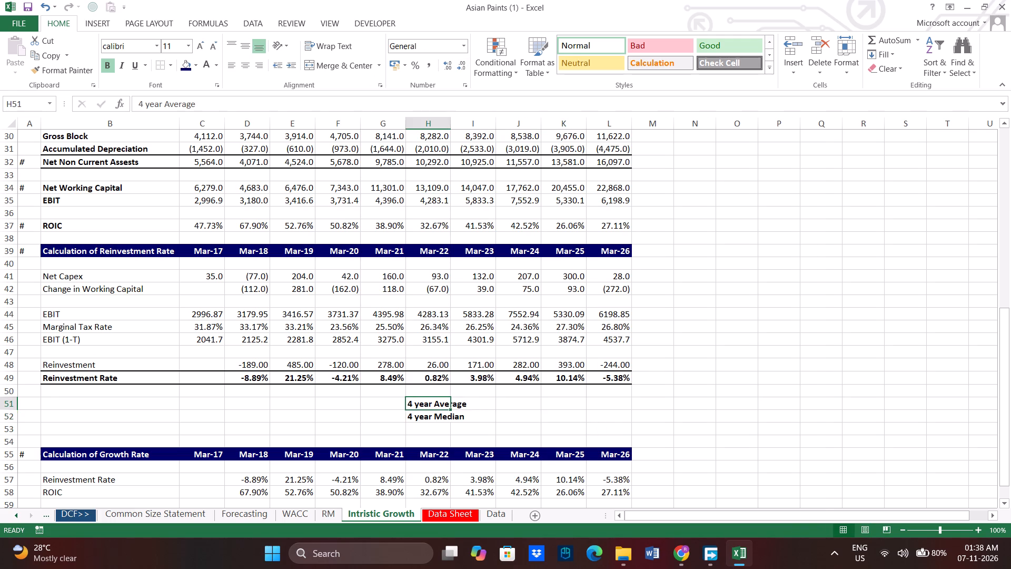
# Calculate the average of the Reinvestment Rate values D49:L49 in cell I51, checking the formula range in the Chrome reference.
pyautogui.click(478, 404)
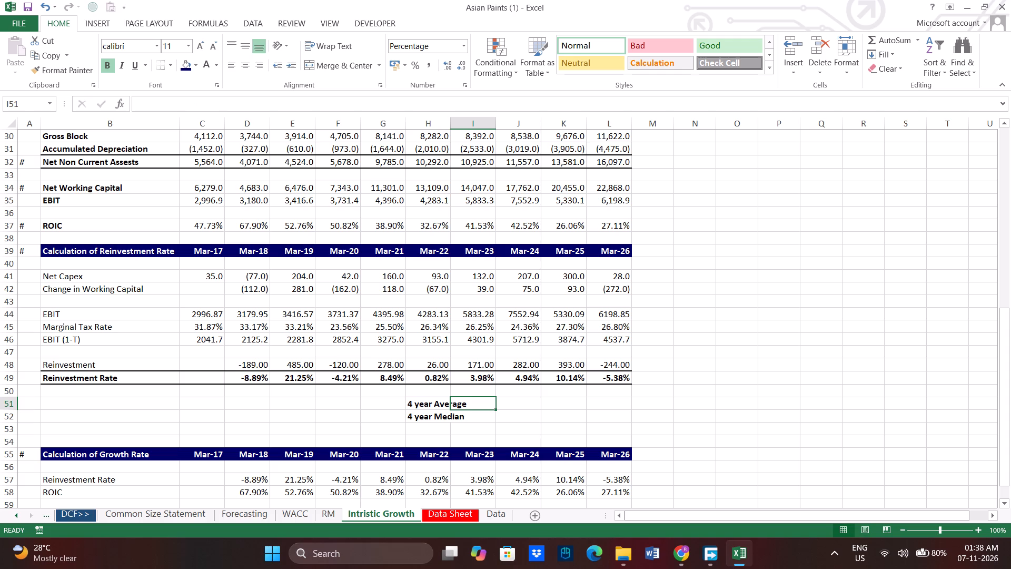
pyautogui.write('=average(')
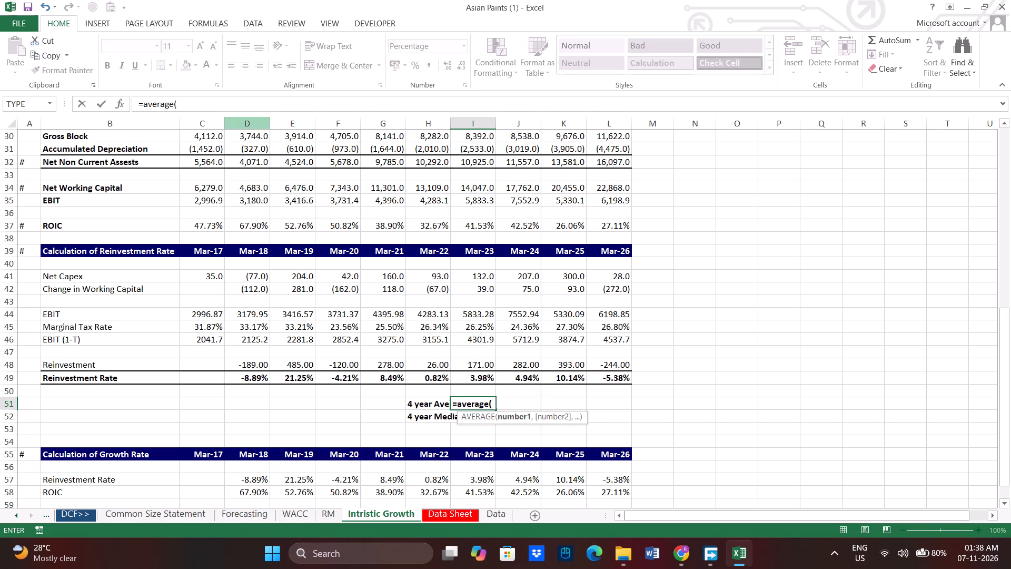
pyautogui.moveTo(249, 123); pyautogui.dragTo(602, 126)
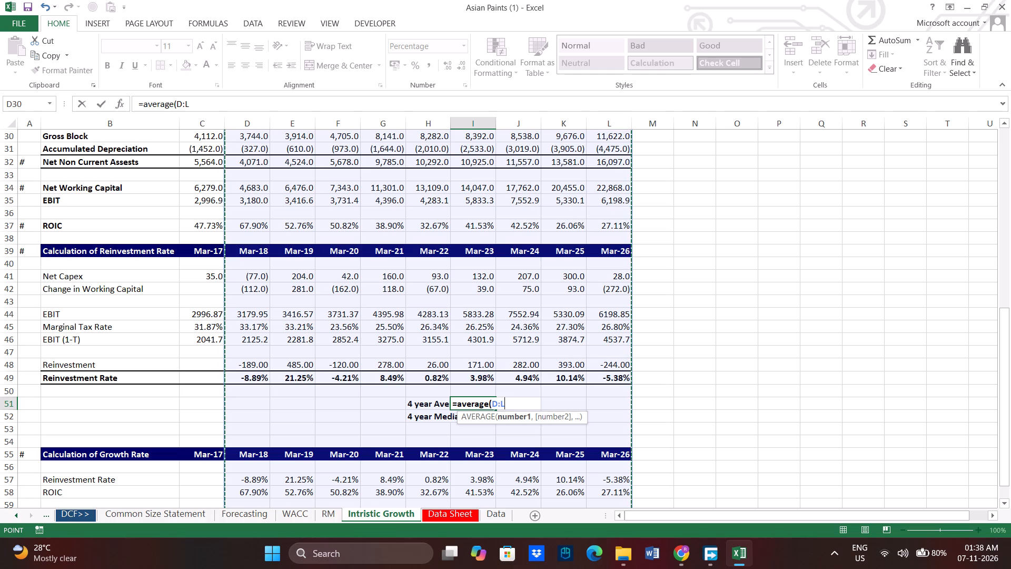
pyautogui.click(683, 549)
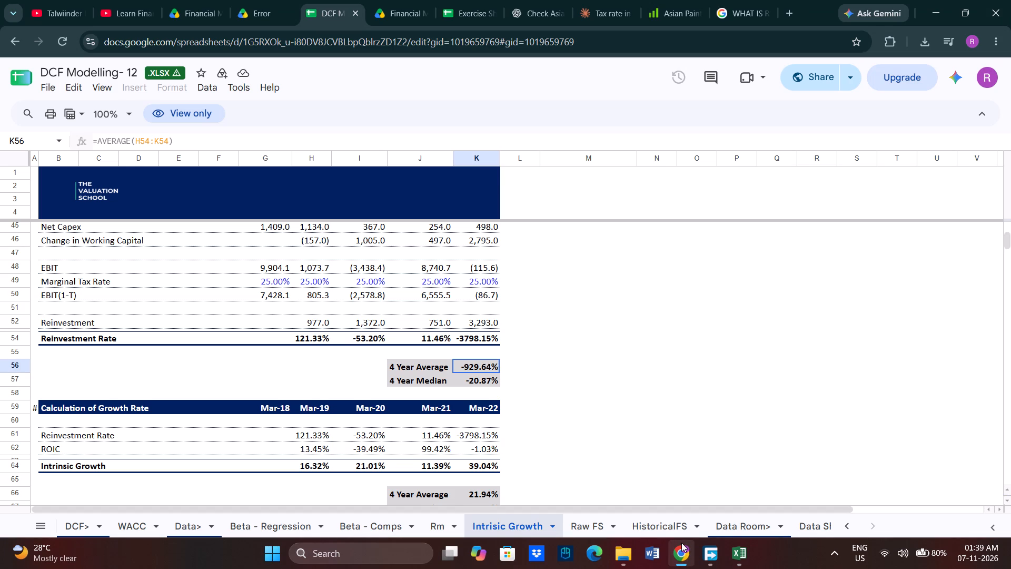
pyautogui.click(681, 543)
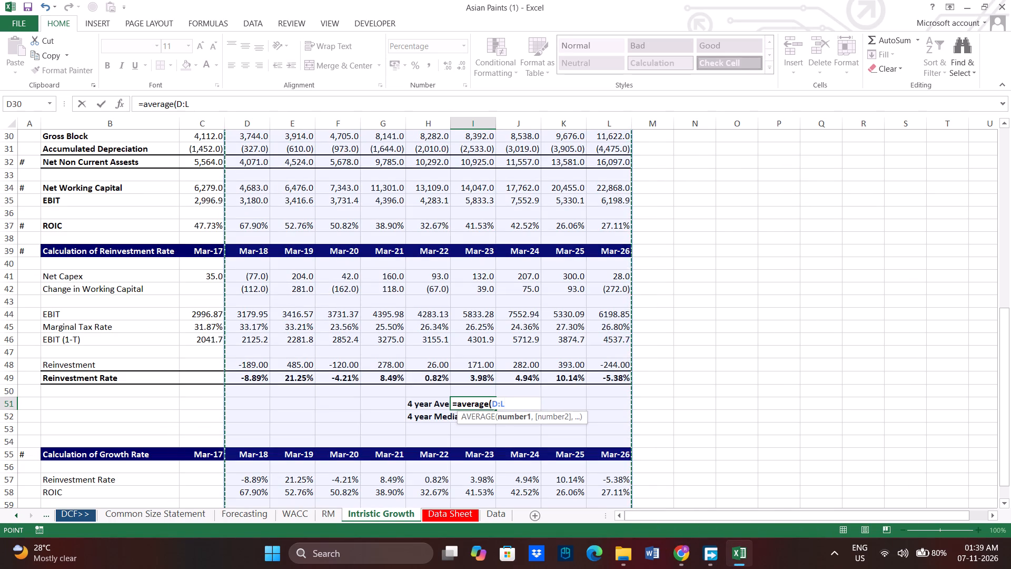
pyautogui.click(259, 378)
pyautogui.moveTo(247, 377); pyautogui.dragTo(617, 381)
pyautogui.press('Return')
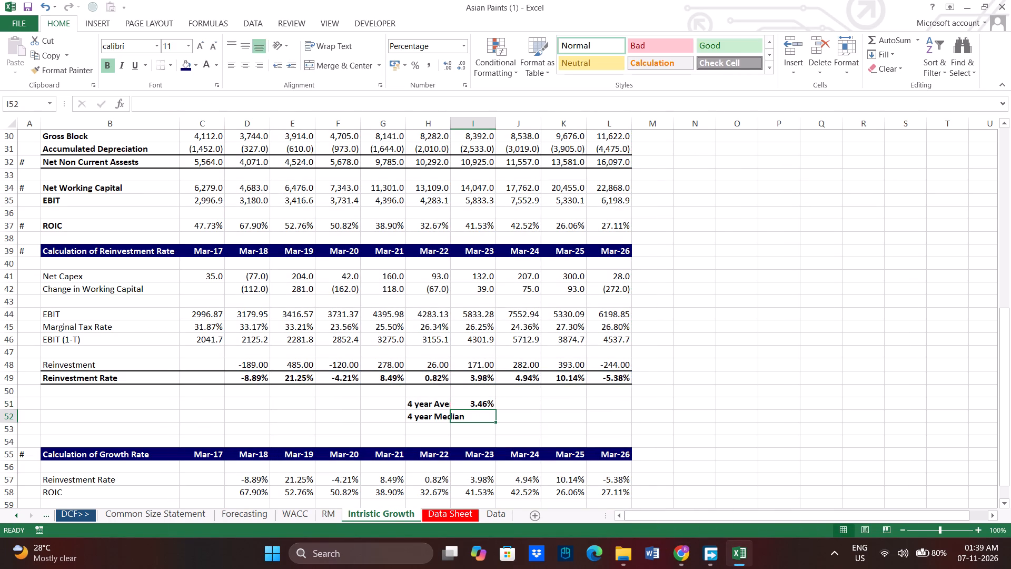
# Calculate the median of the Reinvestment Rate values D49:L49 in cell I52.
pyautogui.write('=a')
pyautogui.press('BackSpace')
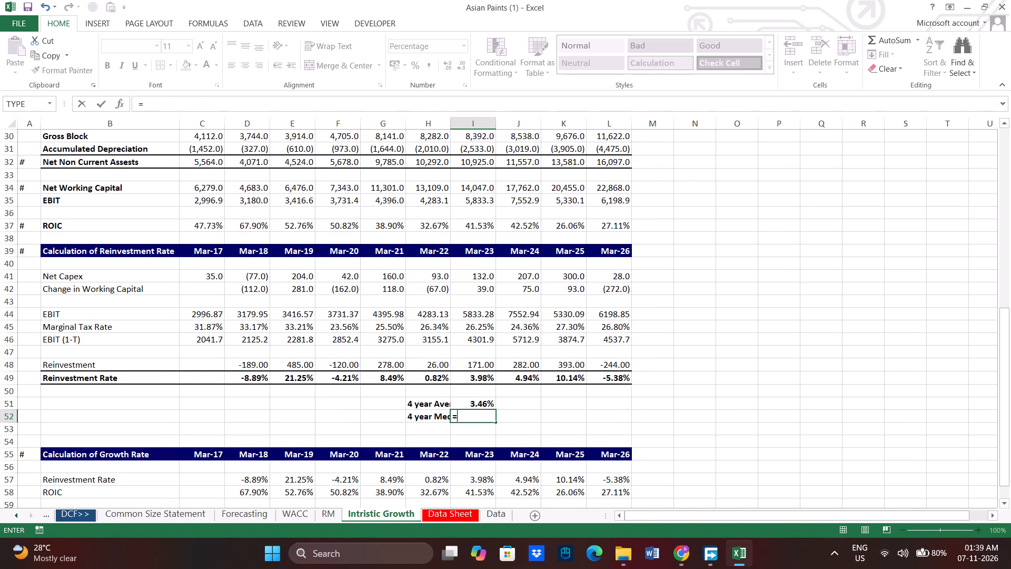
pyautogui.write('median(')
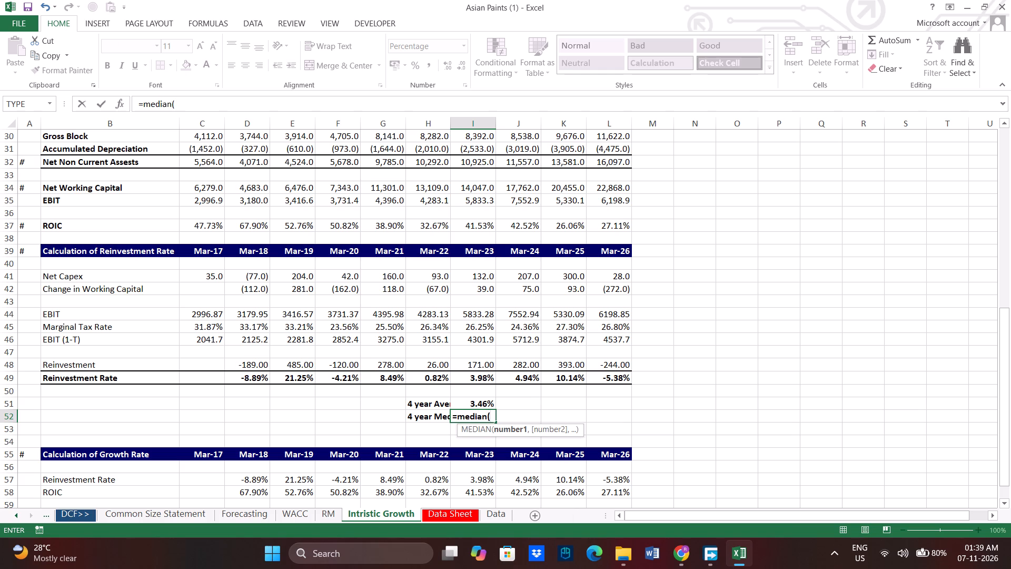
pyautogui.moveTo(246, 377); pyautogui.dragTo(631, 385)
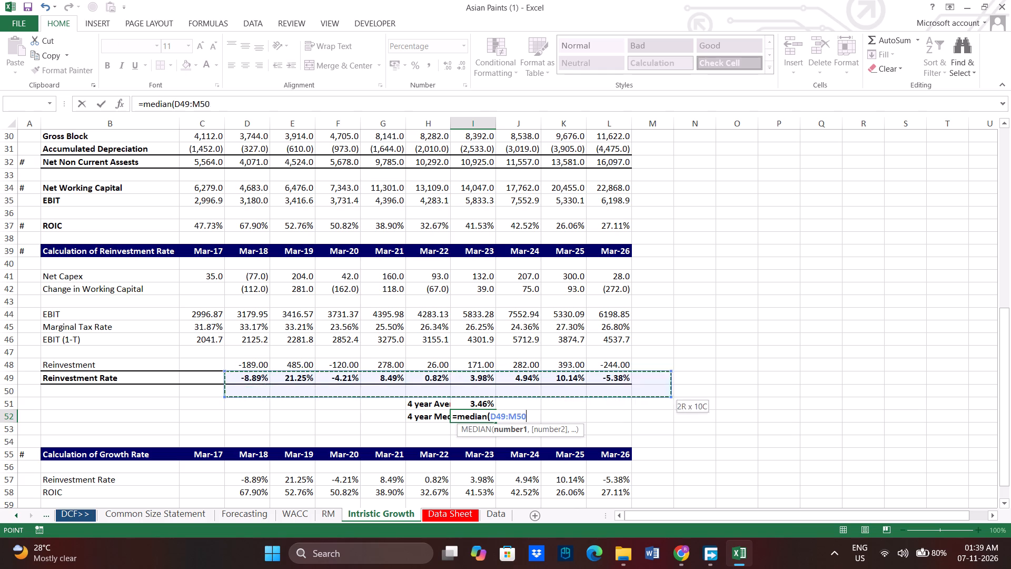
pyautogui.moveTo(631, 385); pyautogui.dragTo(619, 381)
pyautogui.press('Return')
pyautogui.press('Up')
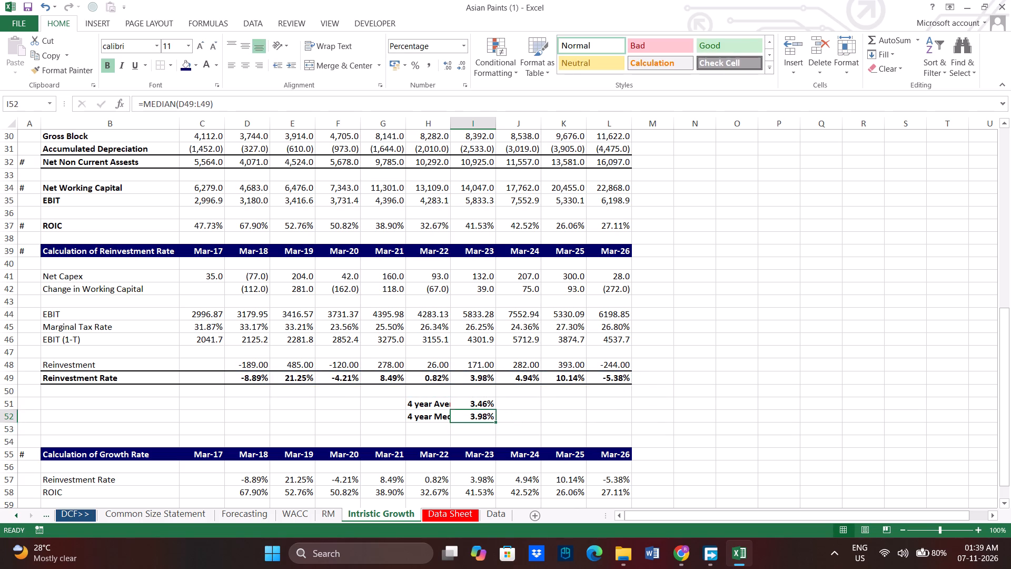
# Autofit column H to the width of its average and median labels.
pyautogui.press('Up')
pyautogui.press('Left')
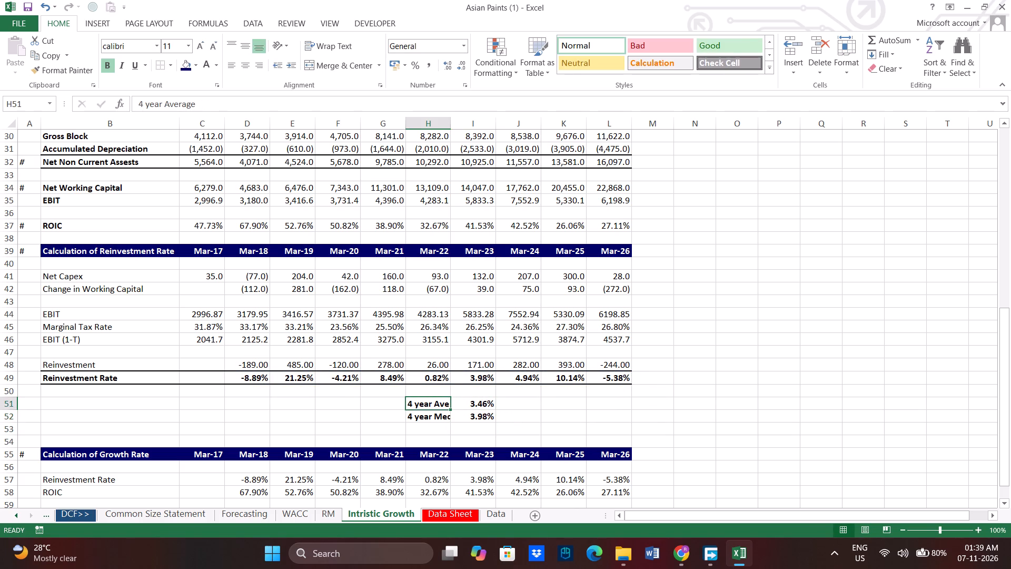
pyautogui.doubleClick(452, 120)
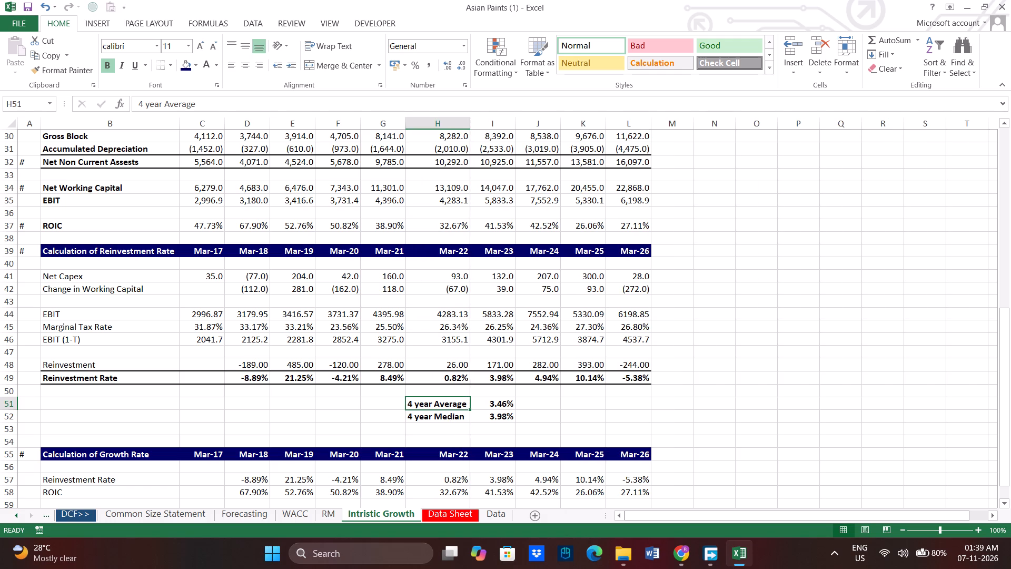
pyautogui.click(634, 435)
# Fill the average and median block H51:I52 with light grey, checking its shading in the DCF Modelling- 12 reference in Chrome.
pyautogui.click(682, 557)
pyautogui.click(682, 556)
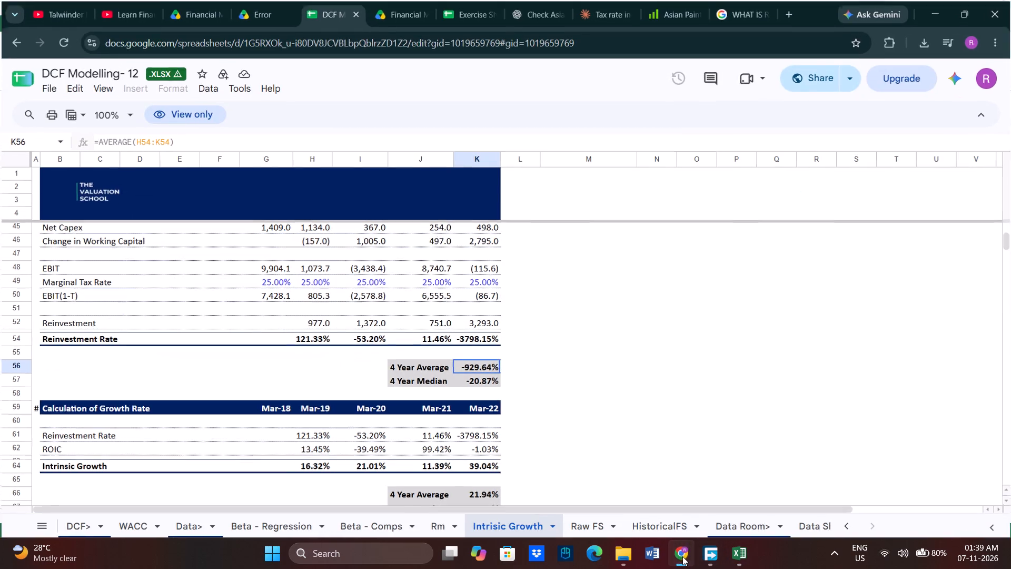
pyautogui.moveTo(424, 405); pyautogui.dragTo(499, 416)
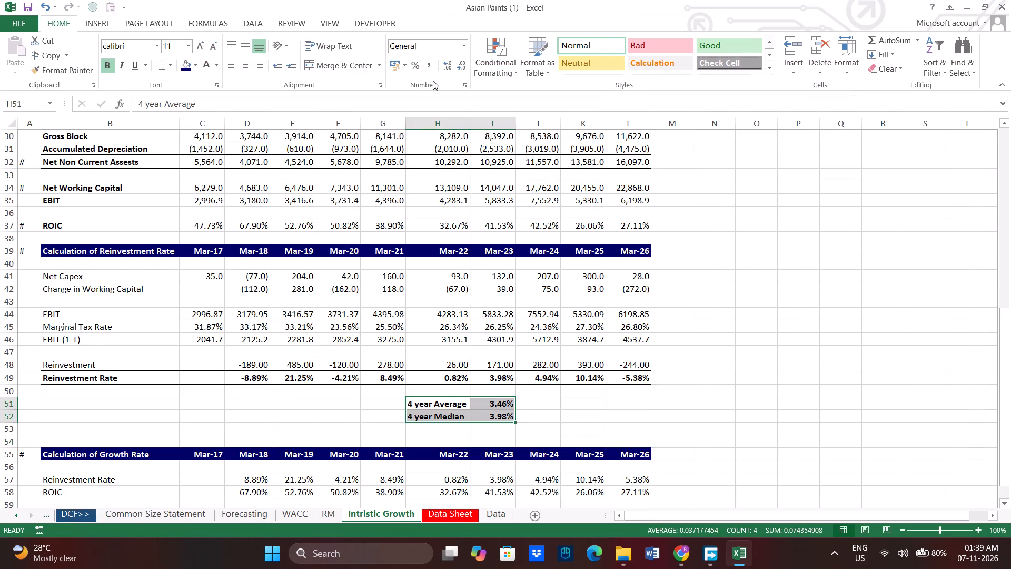
pyautogui.click(344, 21)
pyautogui.click(162, 63)
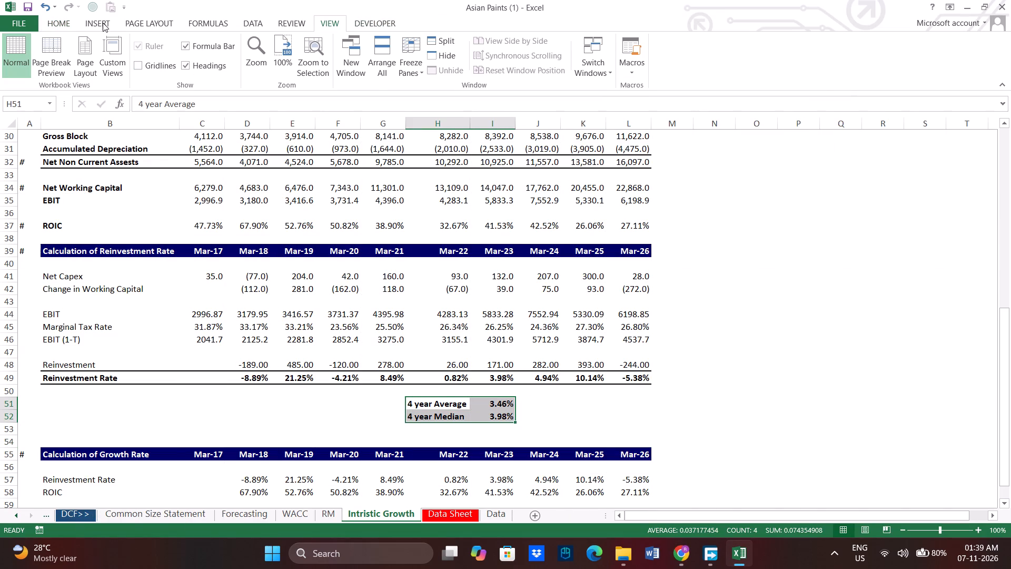
pyautogui.click(63, 21)
pyautogui.doubleClick(172, 68)
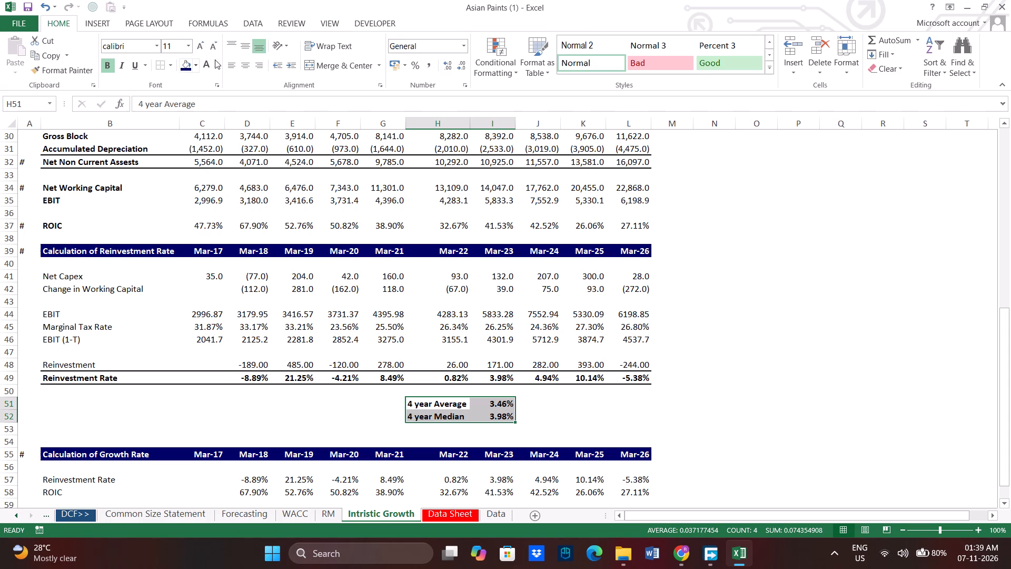
pyautogui.click(199, 62)
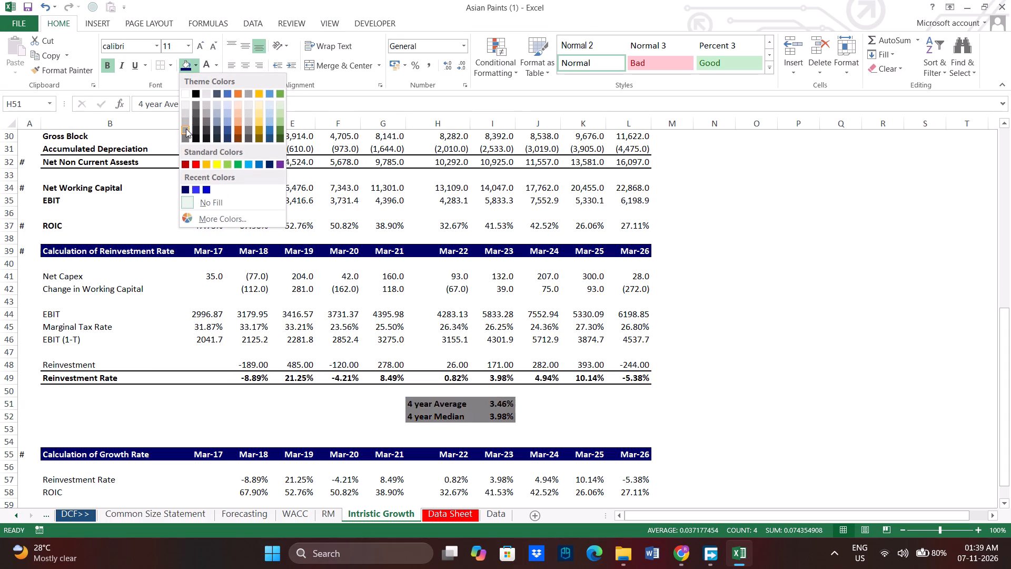
pyautogui.click(187, 119)
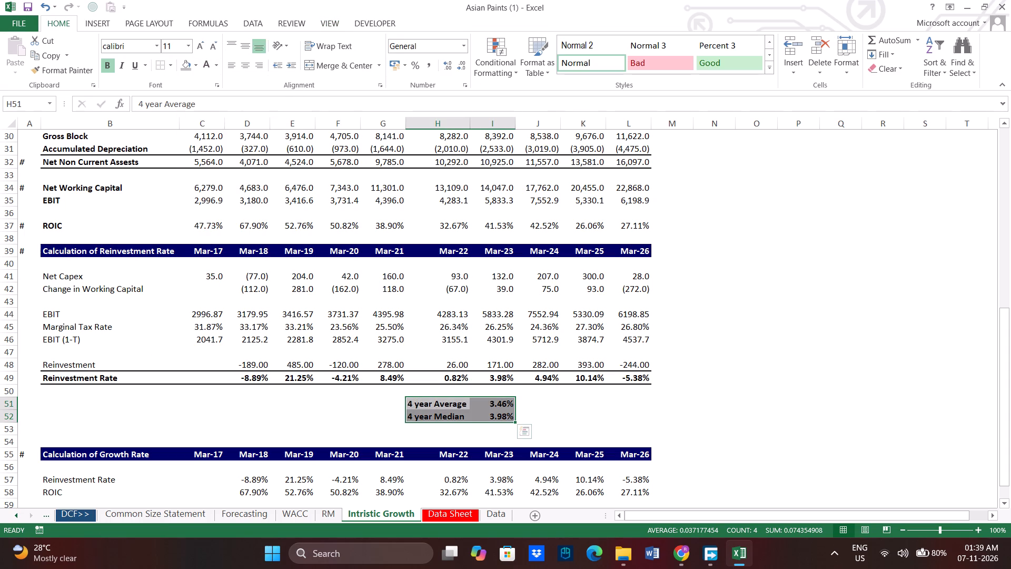
# Copy the shaded average and median block H51:I52 to H61:I62, directly below the Instrinsic Growth row.
pyautogui.hotkey('ctrl', 'c')
pyautogui.scroll(-3, 431, 310)
pyautogui.click(492, 427)
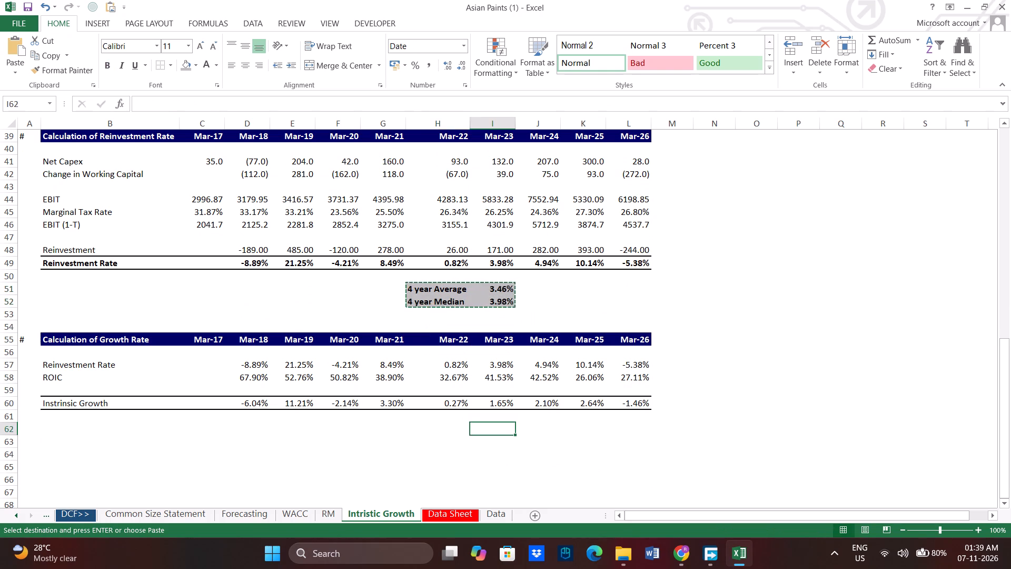
pyautogui.click(437, 420)
pyautogui.hotkey('ctrl', 'v')
pyautogui.click(568, 428)
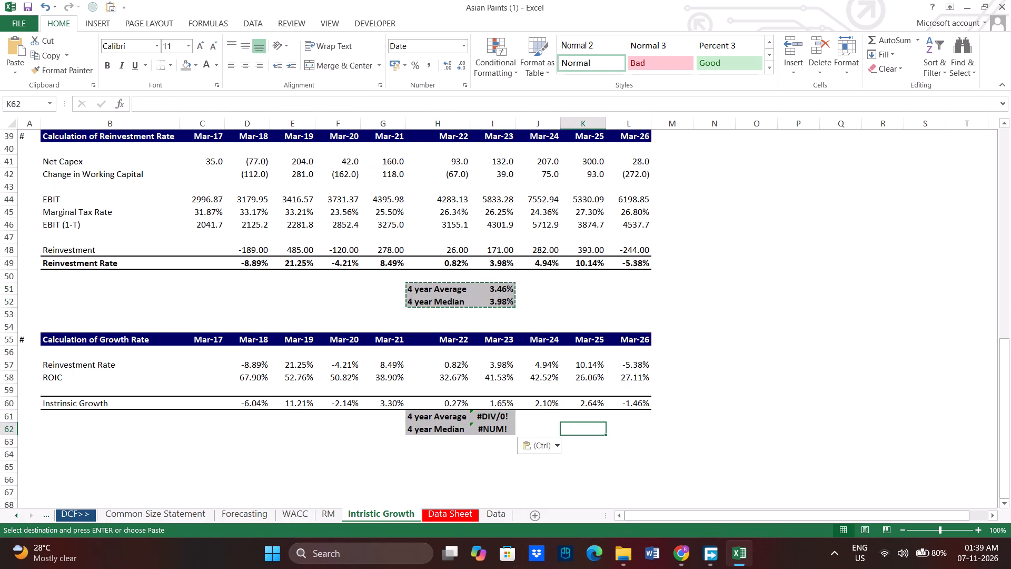
# Change the range of the average formula in I61 to the Instrinsic Growth values D60:L60.
pyautogui.click(494, 412)
pyautogui.doubleClick(494, 414)
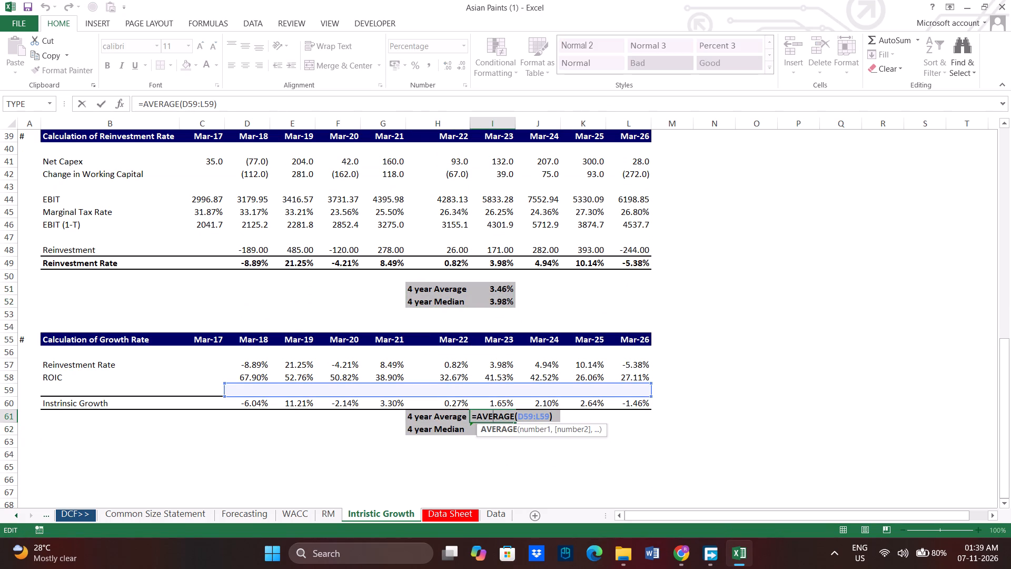
pyautogui.moveTo(320, 388); pyautogui.dragTo(321, 404)
pyautogui.doubleClick(487, 420)
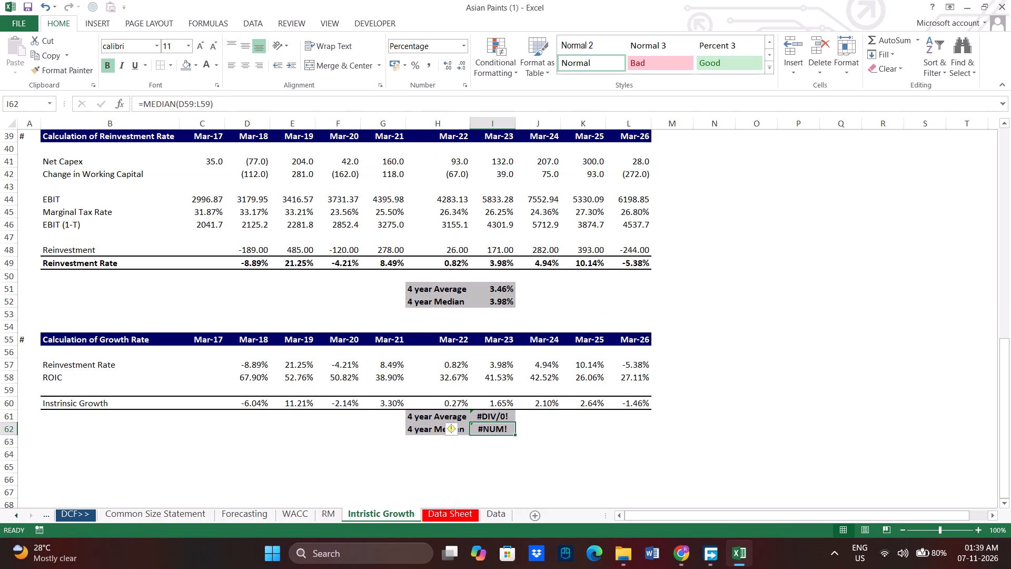
pyautogui.click(498, 399)
pyautogui.doubleClick(498, 418)
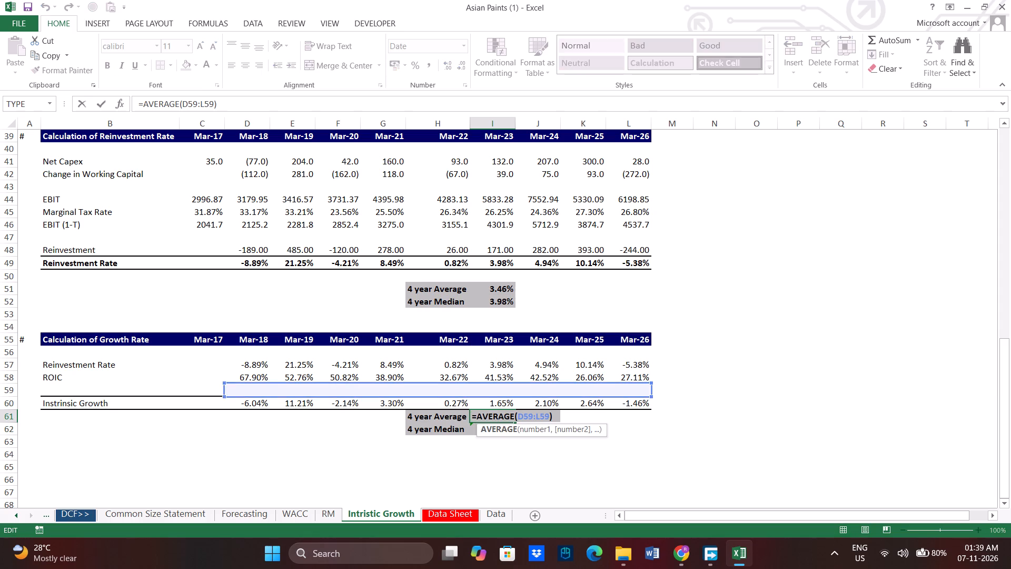
pyautogui.moveTo(652, 391); pyautogui.dragTo(650, 401)
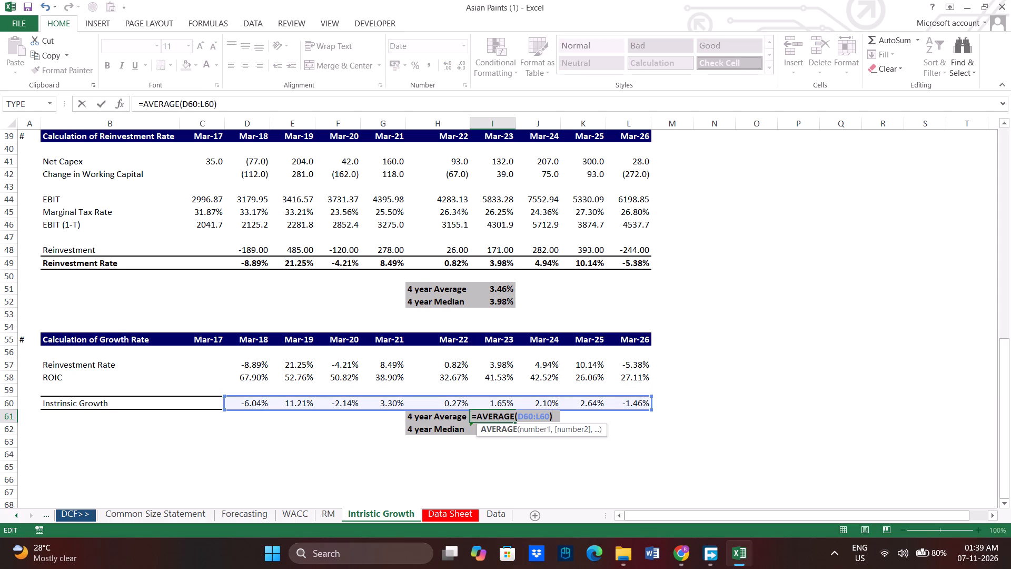
pyautogui.press('Return')
# Copy the average formula from I61 into the 4 year Median cell I62.
pyautogui.press('Up')
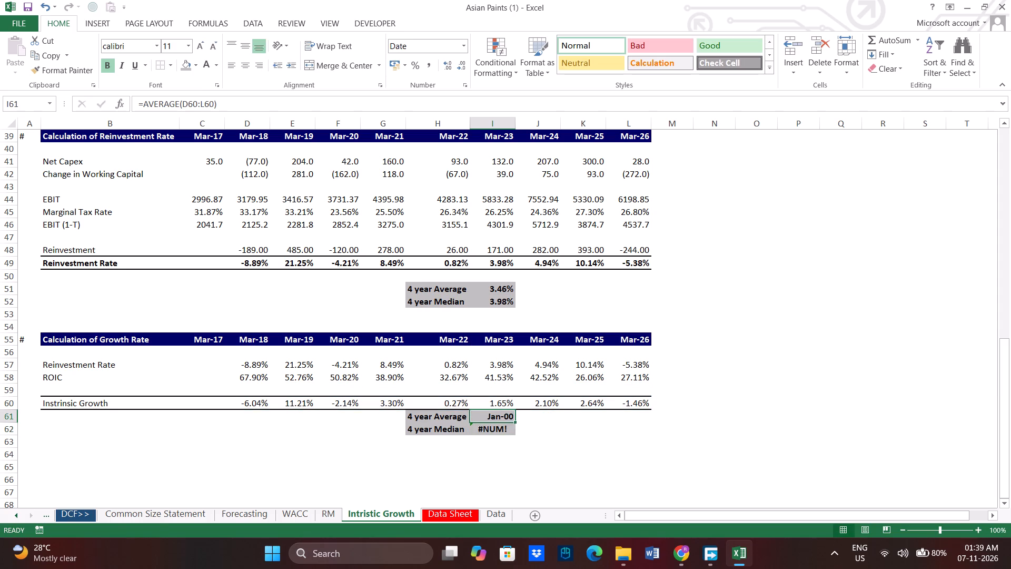
pyautogui.hotkey('ctrl', 'c')
pyautogui.press('Down')
pyautogui.hotkey('ctrl', 'v')
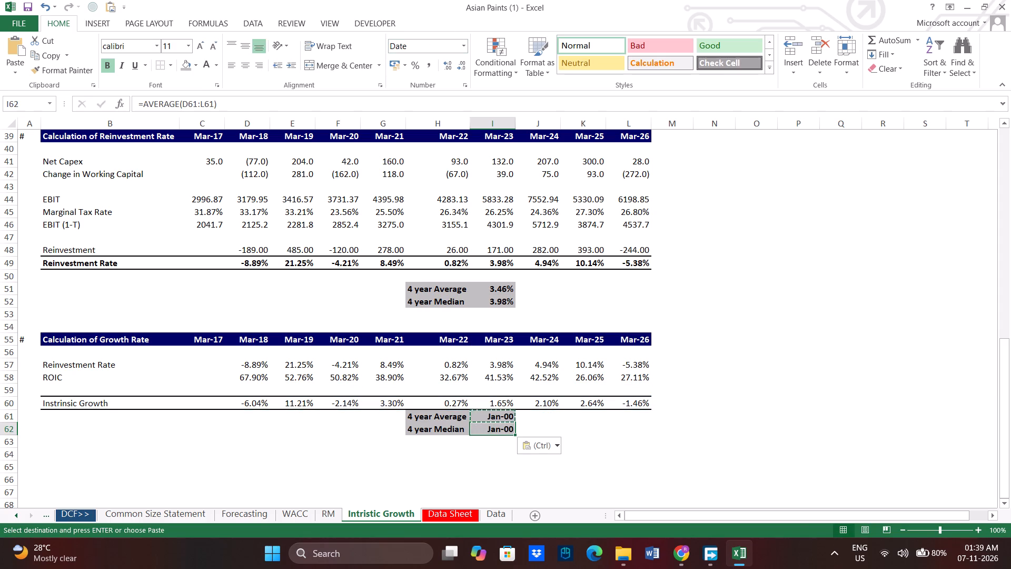
# Format the growth average and median cells I61:I62 as percentages with two decimal places.
pyautogui.click(461, 47)
pyautogui.click(461, 70)
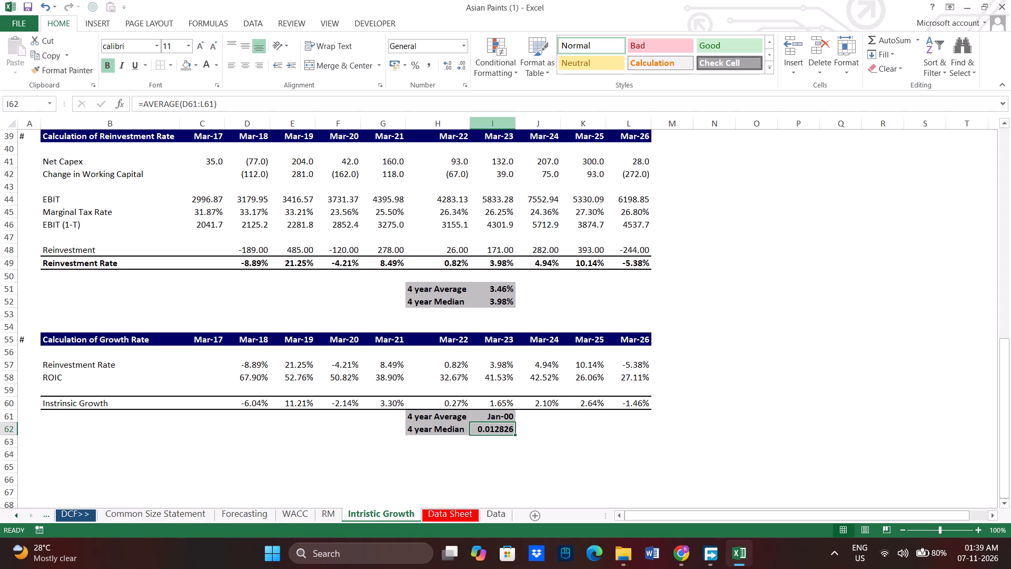
pyautogui.click(503, 418)
pyautogui.click(413, 68)
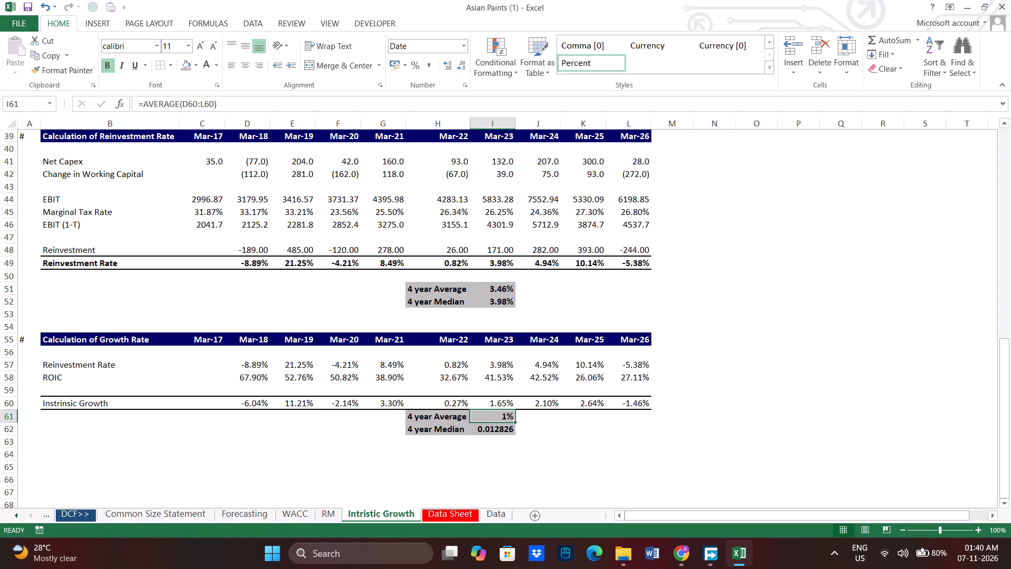
pyautogui.click(465, 47)
pyautogui.click(461, 71)
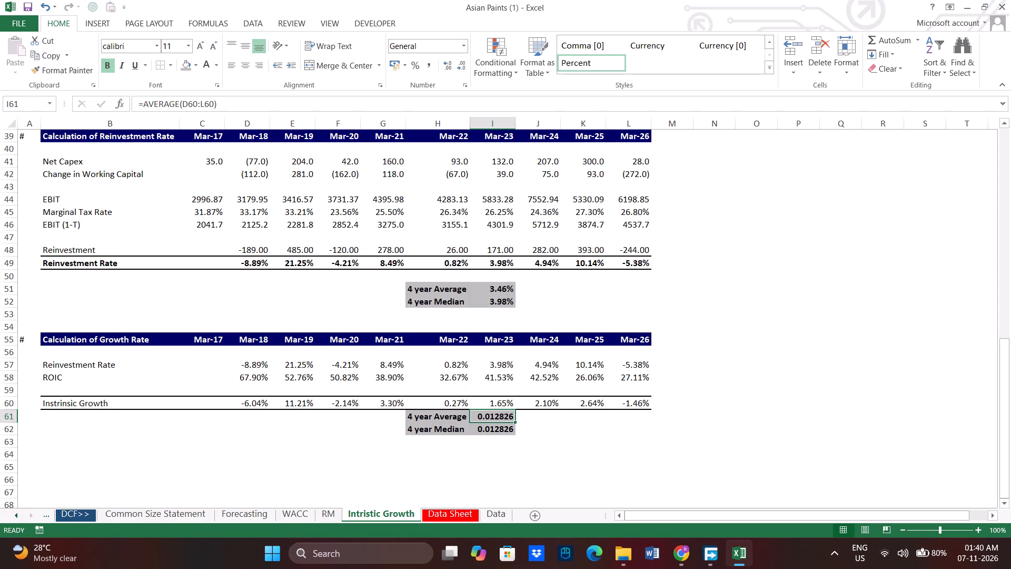
pyautogui.moveTo(508, 418); pyautogui.dragTo(505, 427)
pyautogui.click(418, 69)
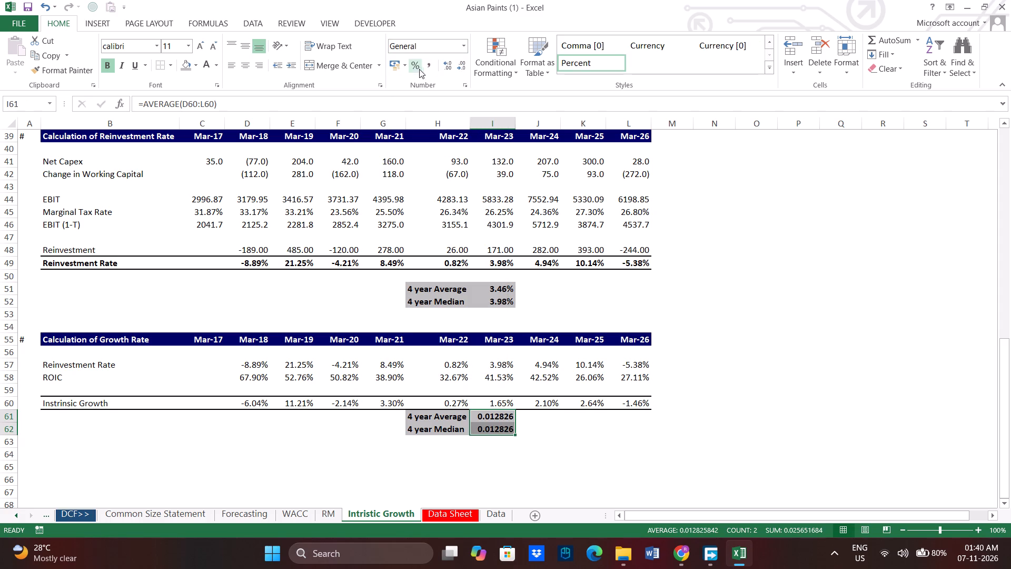
pyautogui.doubleClick(443, 64)
pyautogui.click(579, 400)
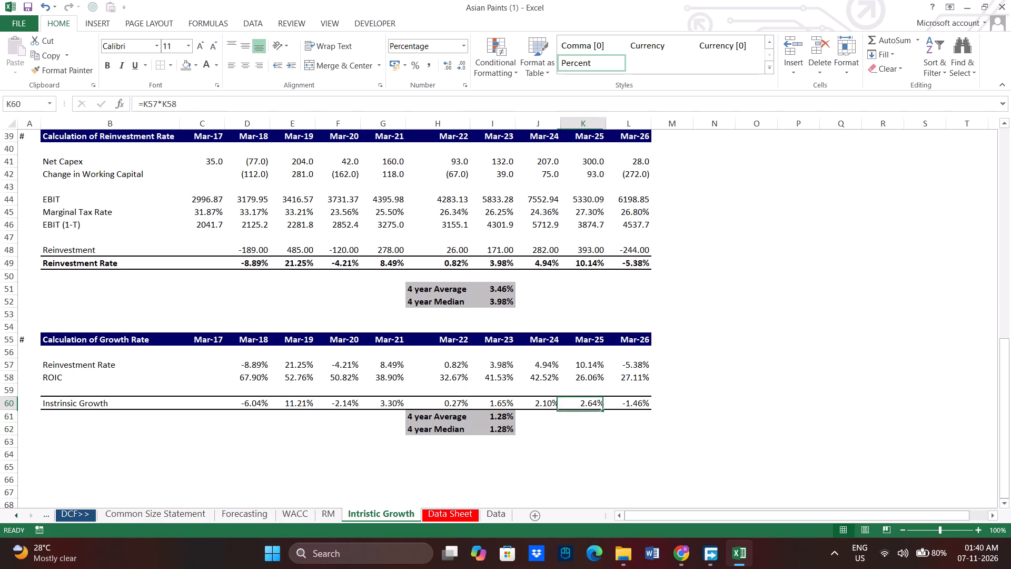
# Move the formula range in I62 to the Instrinsic Growth values D60:L60.
pyautogui.doubleClick(503, 431)
pyautogui.moveTo(630, 421); pyautogui.dragTo(630, 415)
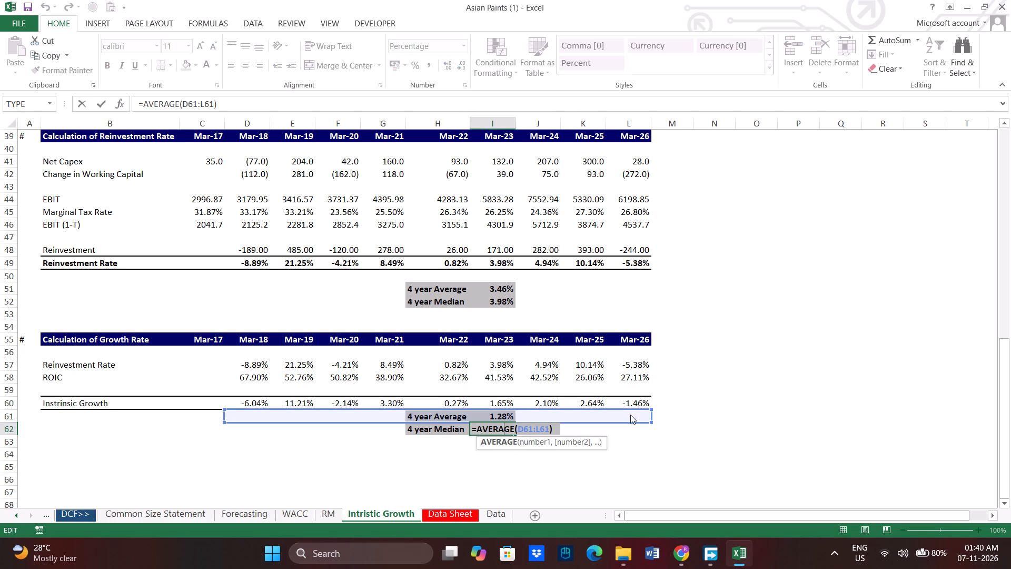
pyautogui.moveTo(630, 415); pyautogui.dragTo(631, 403)
pyautogui.press('Return')
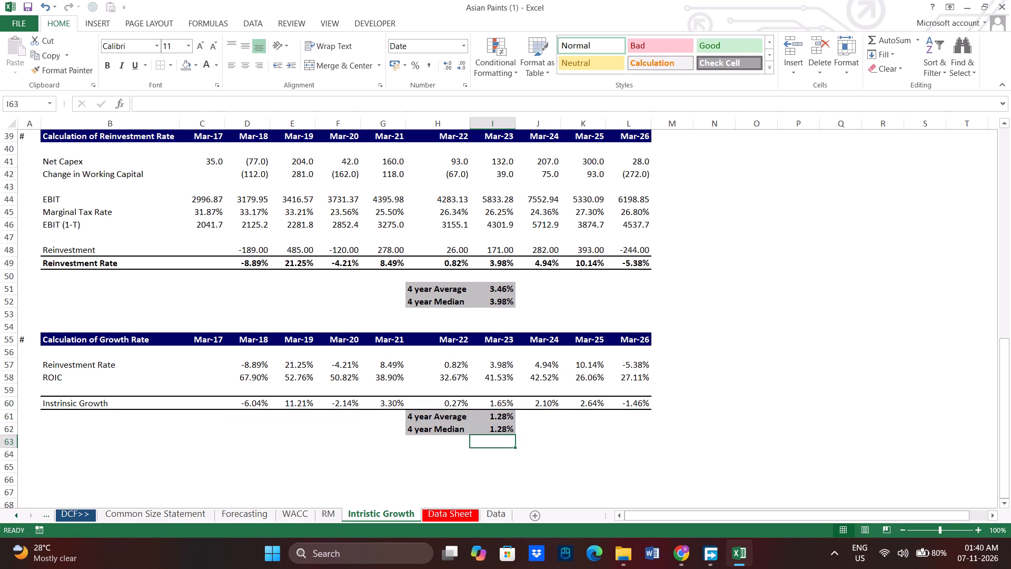
# Check the functions and ranges used by the formulas in I61 and I62.
pyautogui.doubleClick(511, 427)
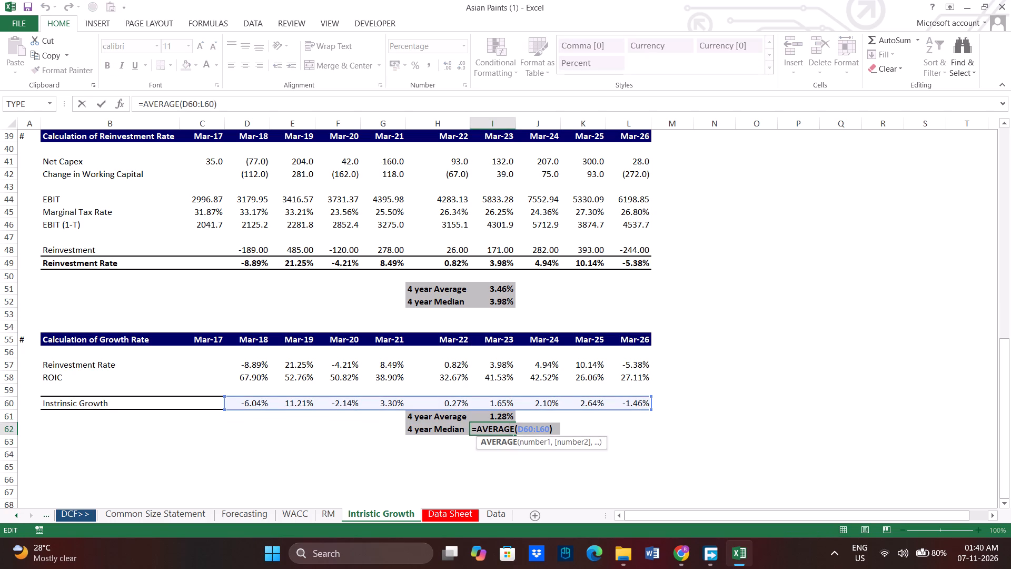
pyautogui.press('Return')
pyautogui.doubleClick(509, 421)
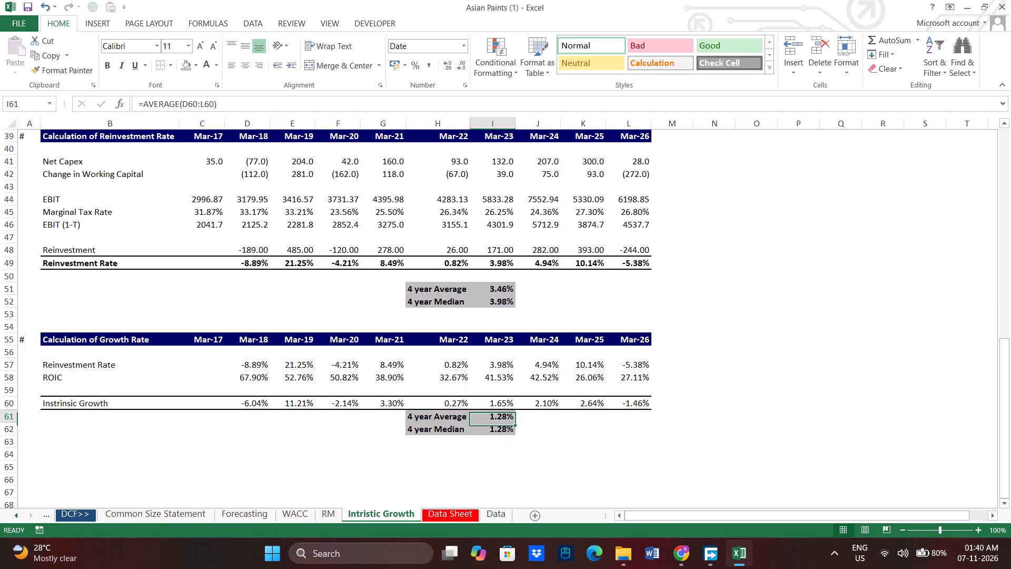
pyautogui.doubleClick(508, 414)
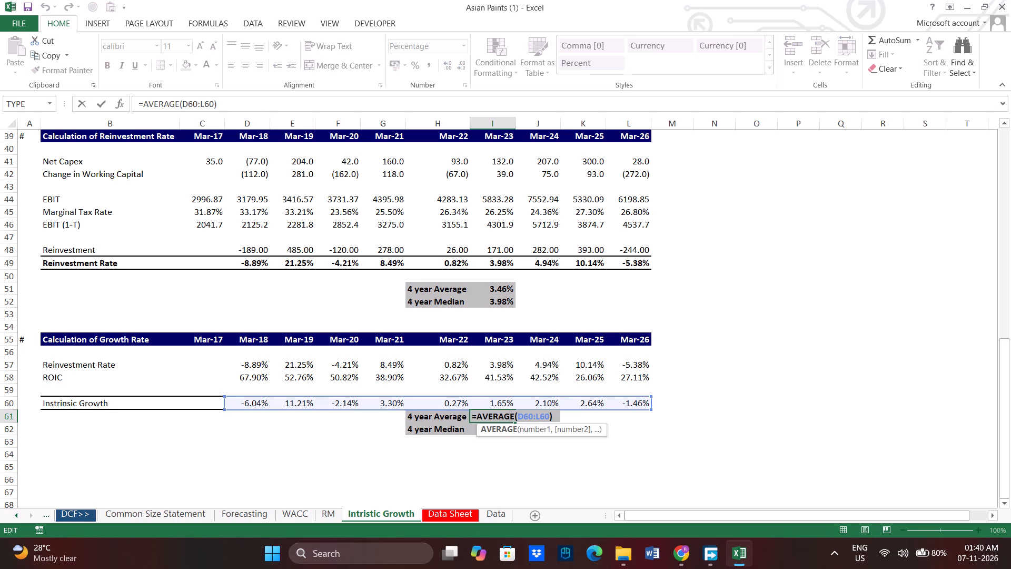
pyautogui.press('Return')
pyautogui.doubleClick(503, 428)
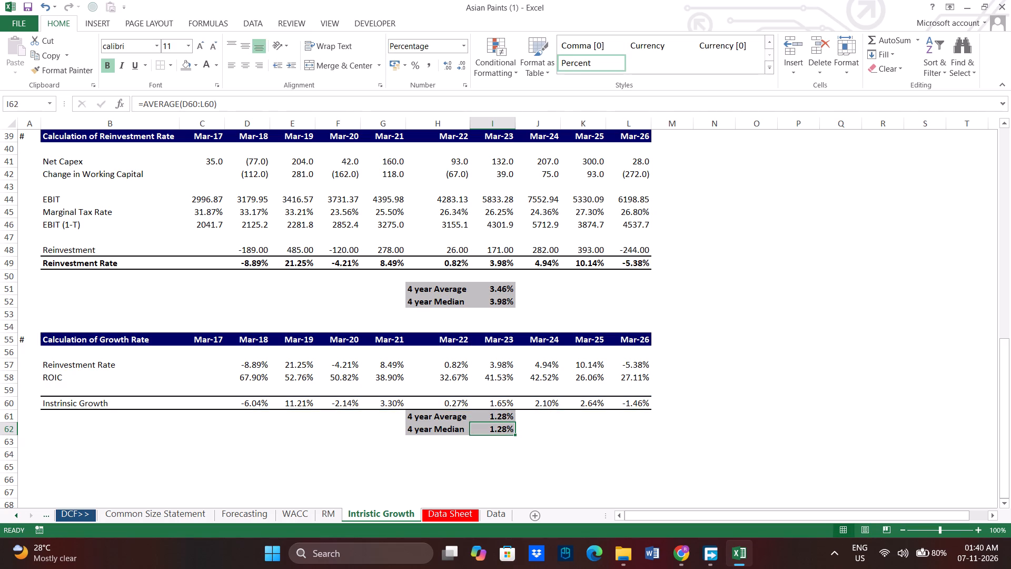
pyautogui.press('Return')
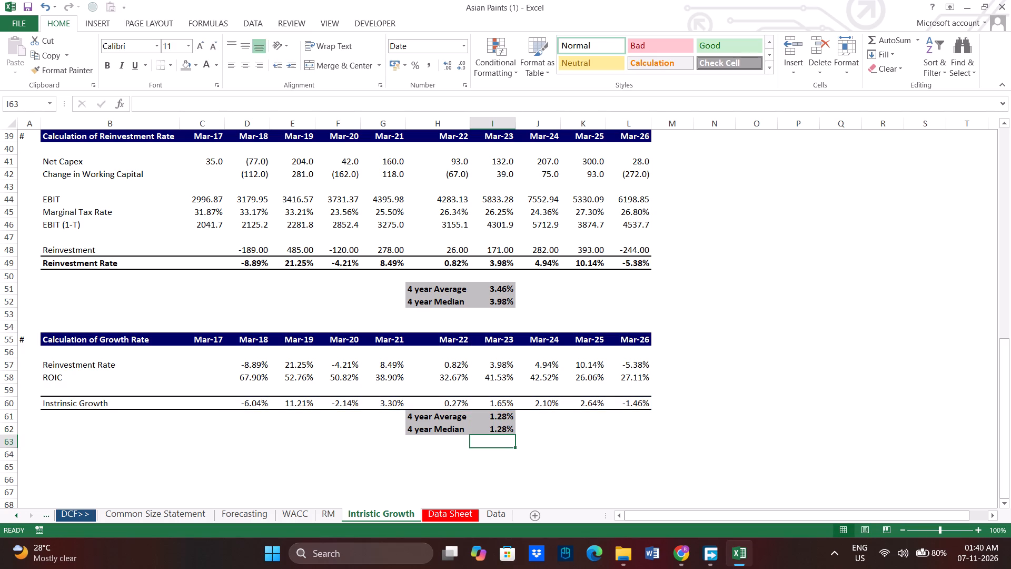
pyautogui.doubleClick(503, 416)
pyautogui.click(513, 414)
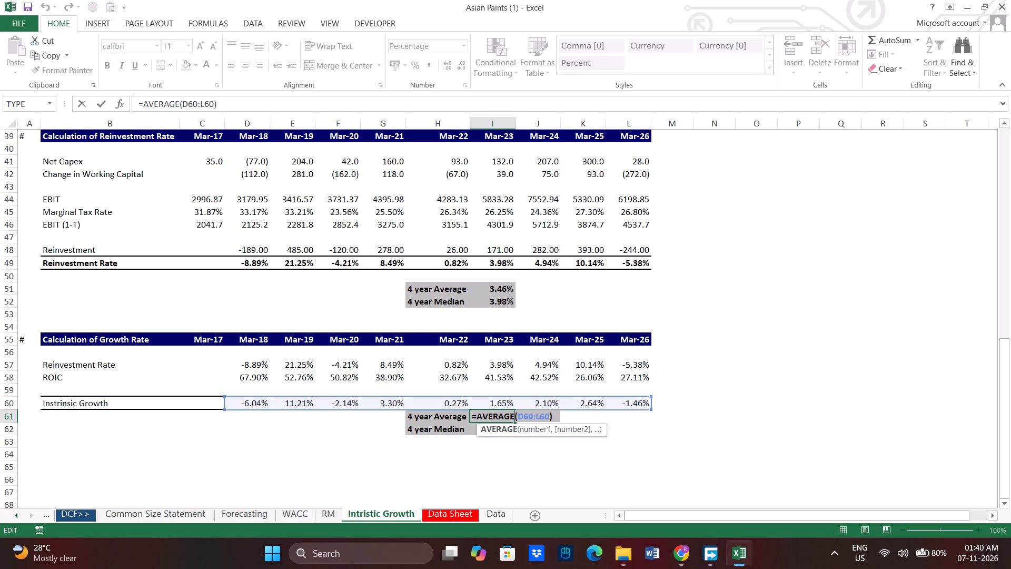
pyautogui.press('Return')
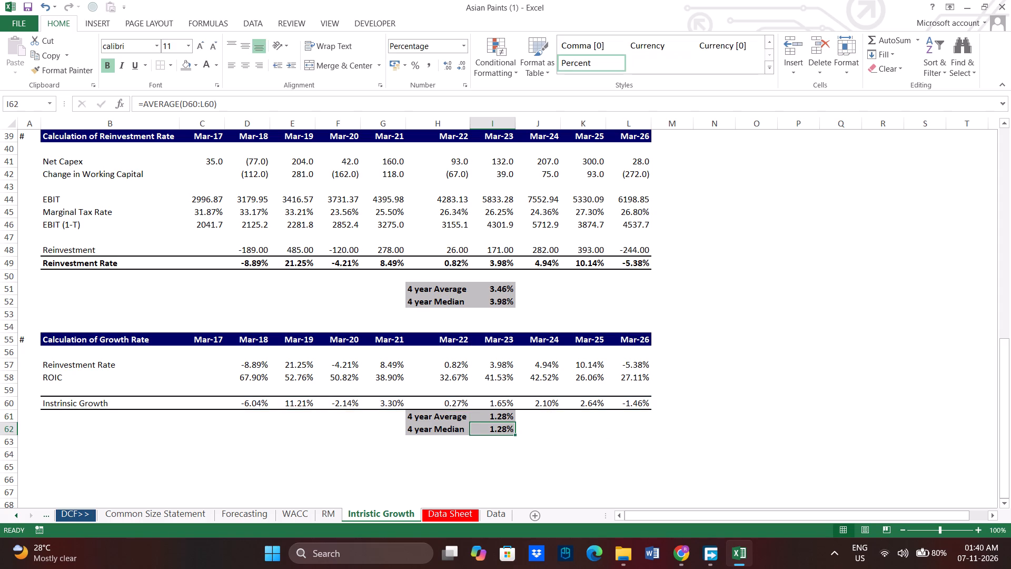
# Replace AVERAGE with MEDIAN in the I62 formula, keeping the range D60:L60.
pyautogui.doubleClick(502, 426)
pyautogui.click(514, 431)
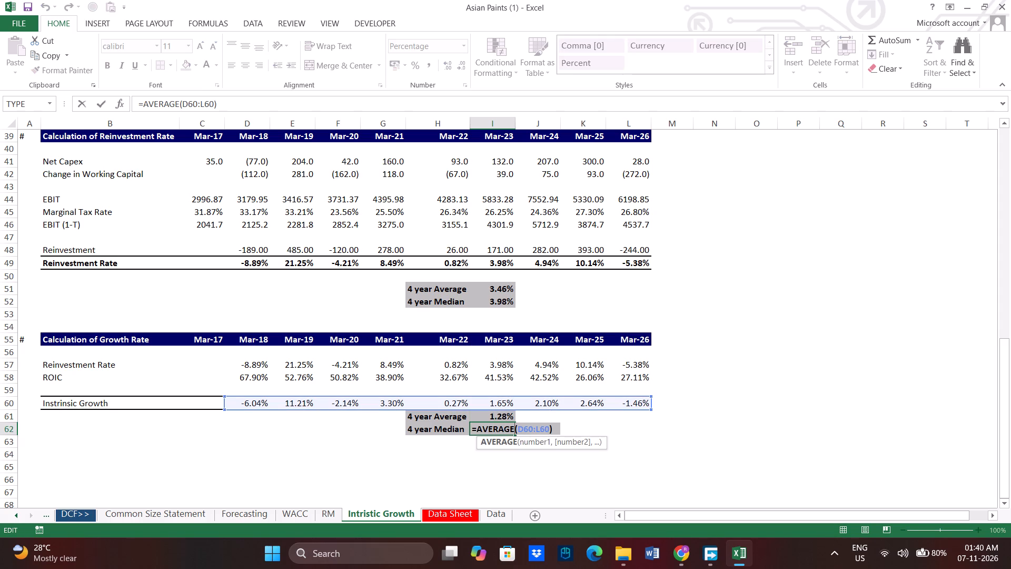
pyautogui.press('BackSpace')
pyautogui.press('BackSpace')
pyautogui.press('BackSpace')
pyautogui.press('BackSpace')
pyautogui.press('BackSpace')
pyautogui.press('BackSpace')
pyautogui.press('BackSpace')
pyautogui.write('median')
pyautogui.press('Return')
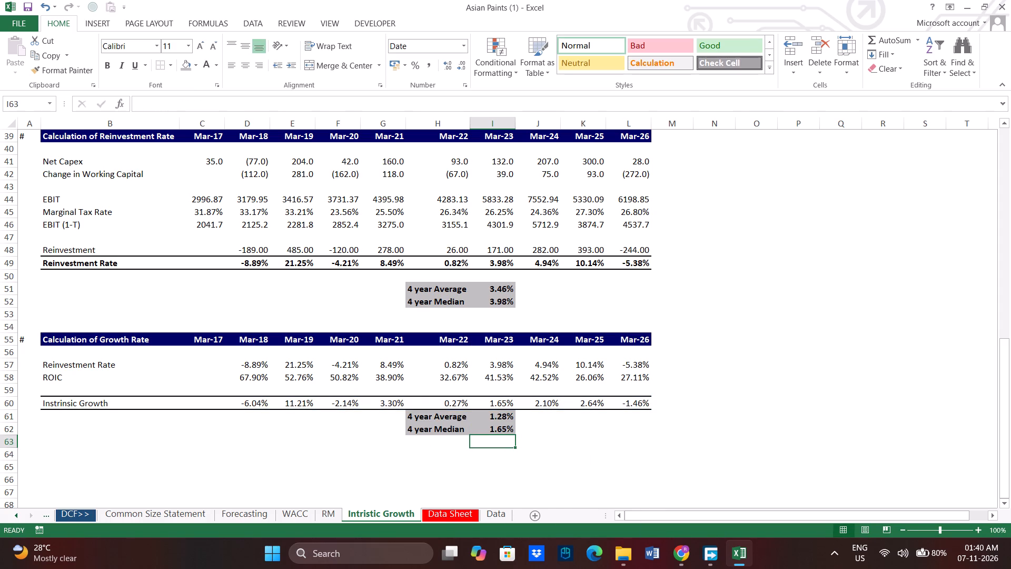
# Review all sections of the Intristic Growth sheet and compare them with the Intrisic Growth sheet of DCF Modelling- 12 in Chrome.
pyautogui.scroll(7, 358, 427)
pyautogui.scroll(17, 371, 374)
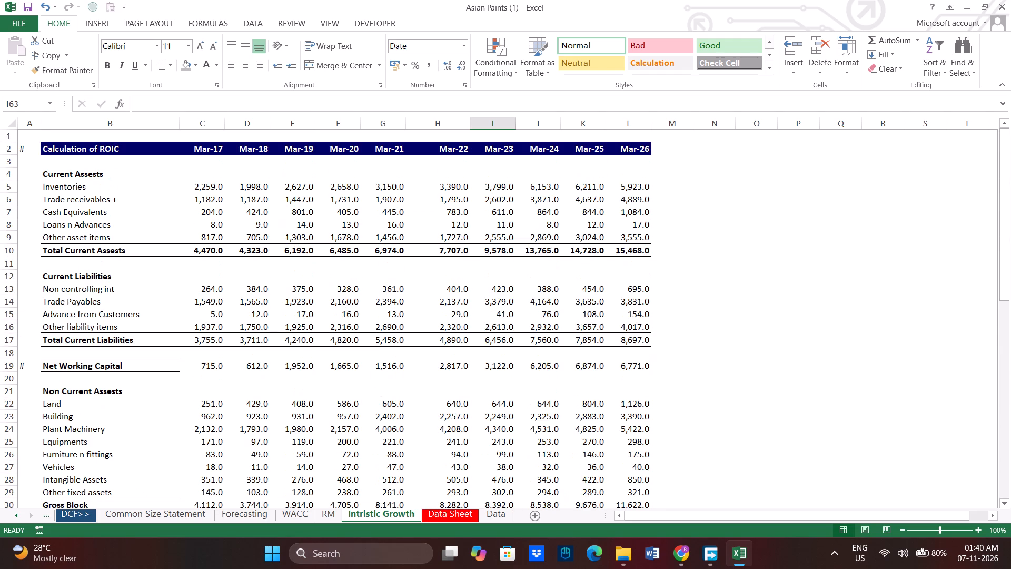
pyautogui.scroll(-8, 371, 374)
pyautogui.scroll(1, 371, 374)
pyautogui.scroll(-3, 371, 374)
pyautogui.scroll(5, 371, 374)
pyautogui.scroll(-7, 371, 375)
pyautogui.scroll(6, 370, 376)
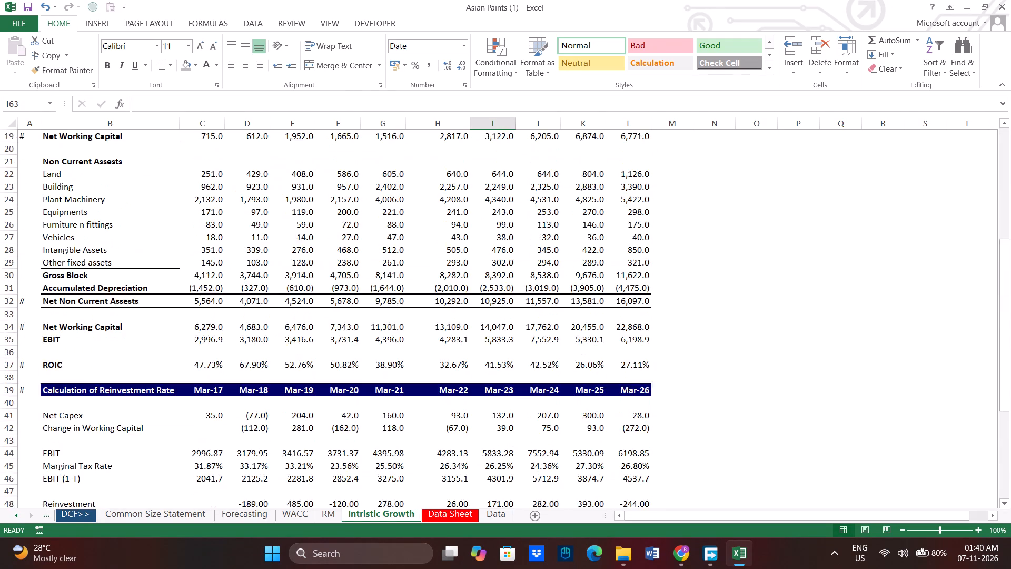
pyautogui.scroll(15, 370, 376)
pyautogui.scroll(-18, 369, 378)
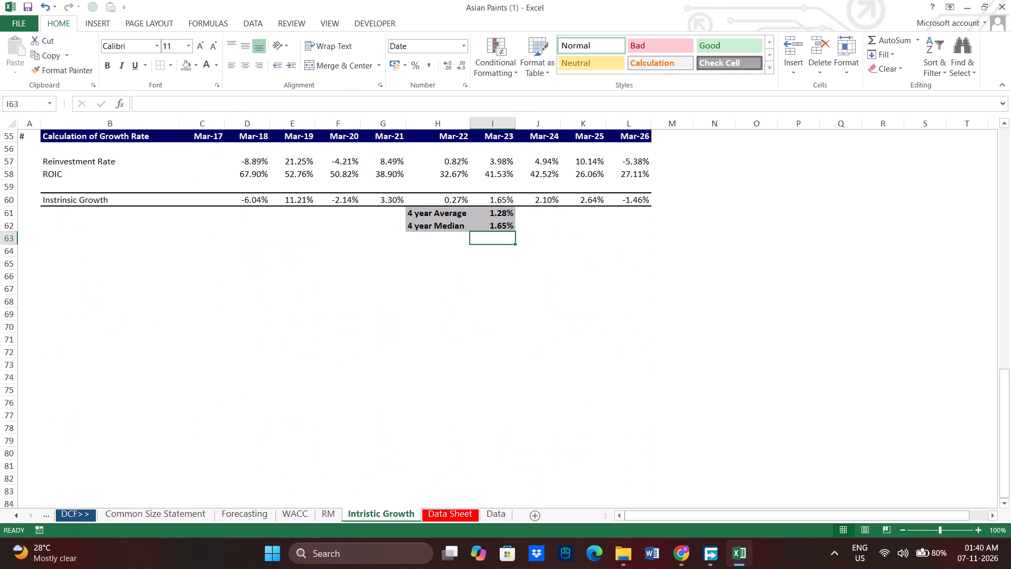
pyautogui.scroll(1, 368, 380)
pyautogui.click(674, 548)
pyautogui.scroll(4, 420, 371)
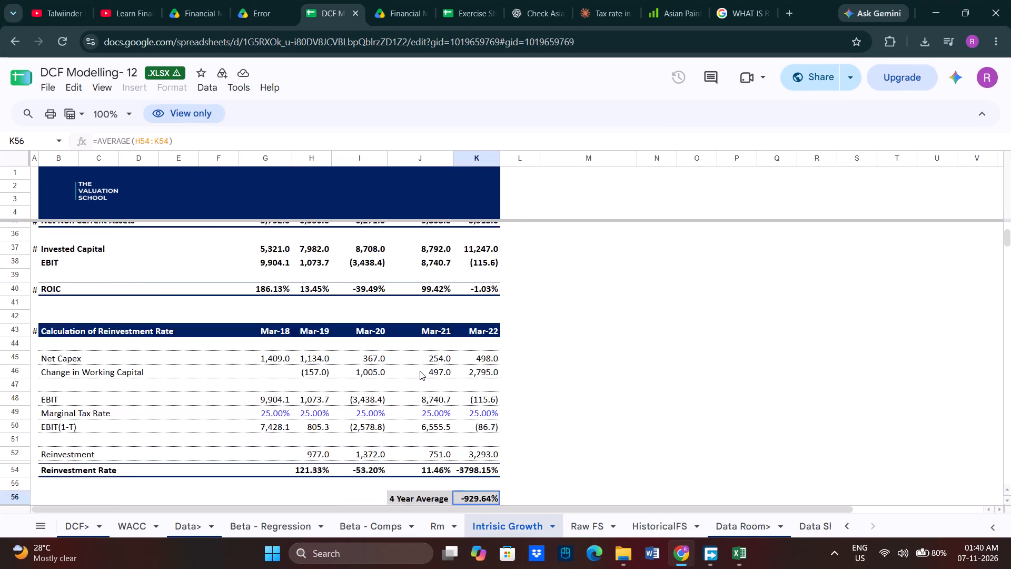
pyautogui.scroll(6, 420, 371)
pyautogui.scroll(-12, 420, 371)
pyautogui.click(419, 371)
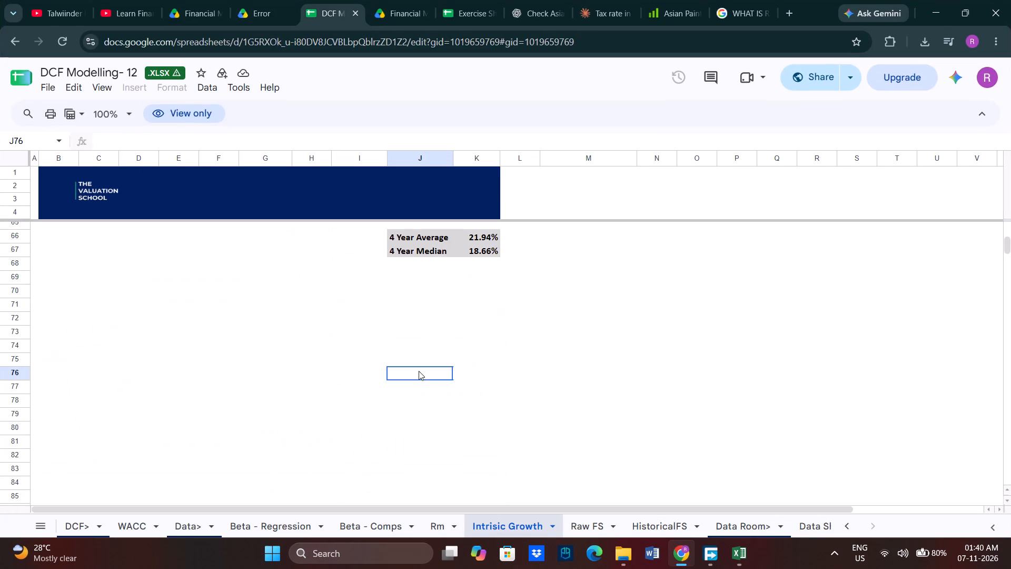
# Switch to the Asian Paints (1) workbook in Excel and rename the Data sheet as Raw_FS.
pyautogui.click(683, 548)
pyautogui.tripleClick(493, 516)
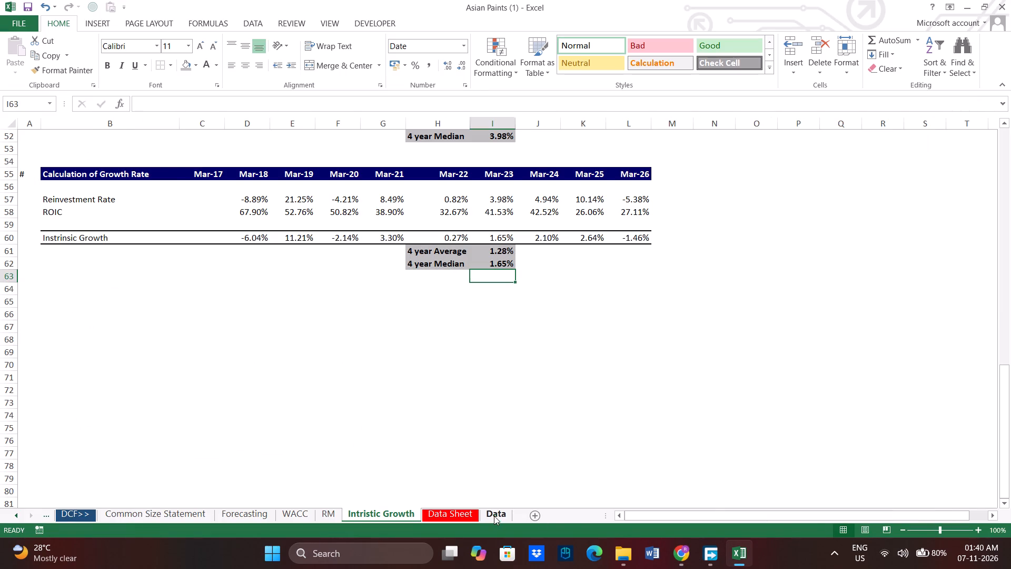
pyautogui.press('Right')
pyautogui.press('Right')
pyautogui.press('Right')
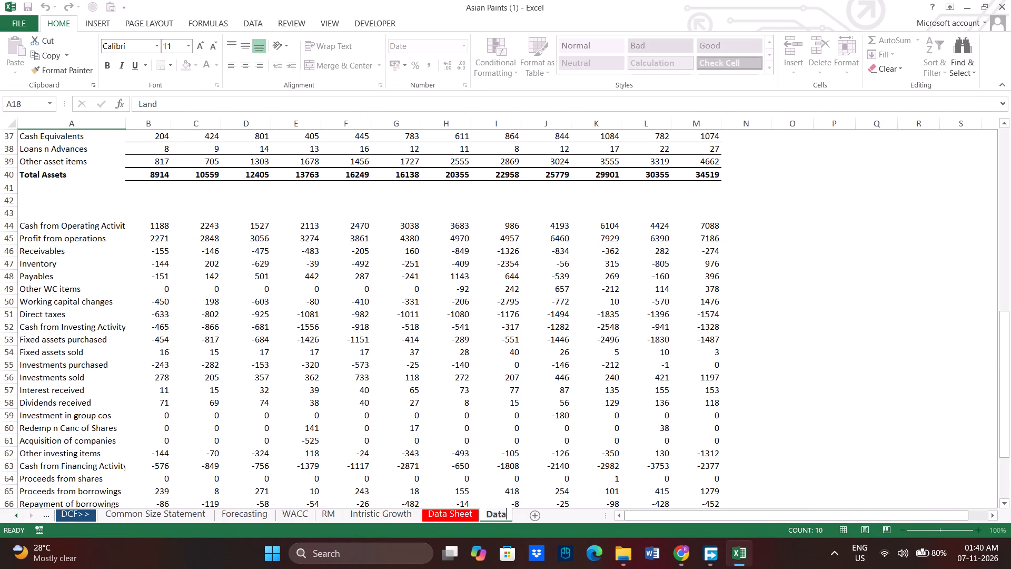
pyautogui.press('BackSpace')
pyautogui.press('BackSpace')
pyautogui.press('BackSpace')
pyautogui.press('w')
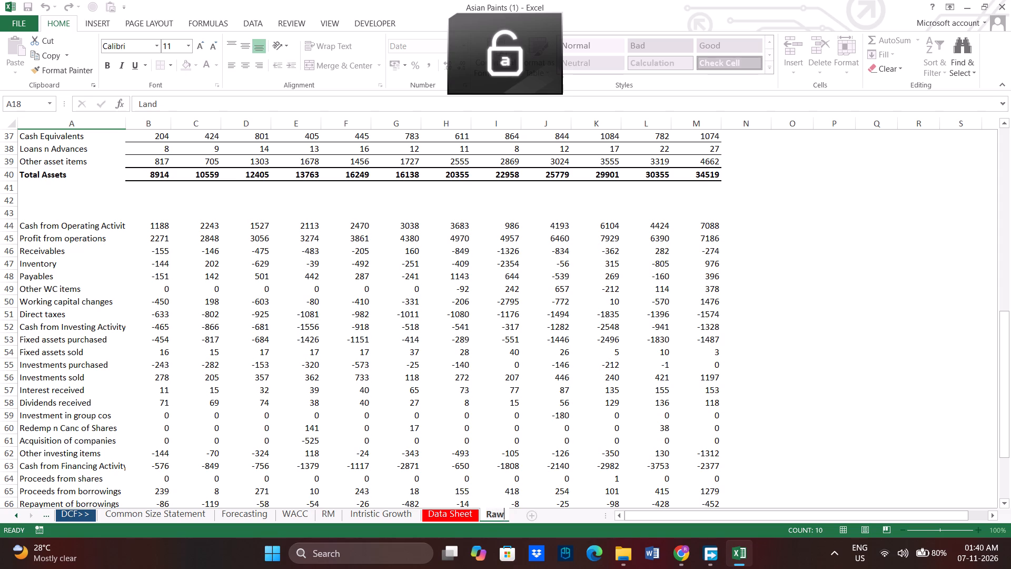
pyautogui.hotkey('shift', '_')
pyautogui.write('FS')
pyautogui.press('Return')
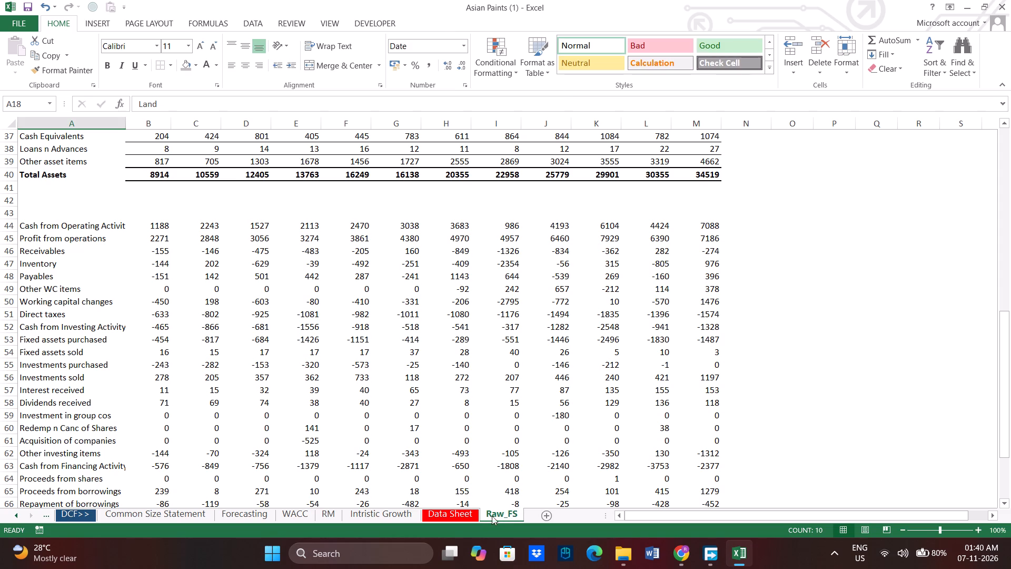
# Move the Raw_FS sheet between the Intristic Growth and Data Sheet sheets.
pyautogui.moveTo(493, 515); pyautogui.dragTo(420, 516)
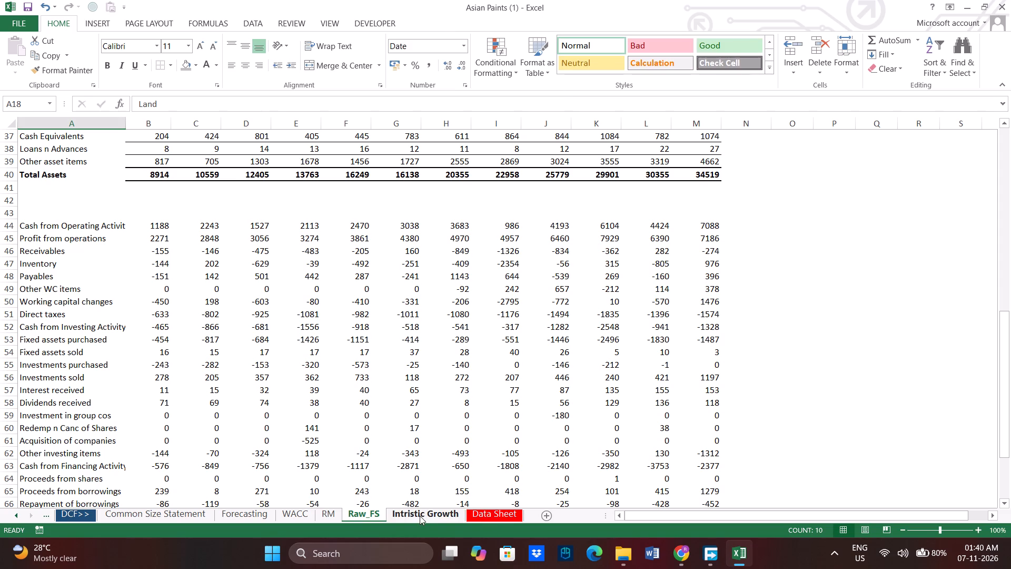
pyautogui.moveTo(350, 511); pyautogui.dragTo(464, 514)
pyautogui.moveTo(368, 511); pyautogui.dragTo(465, 512)
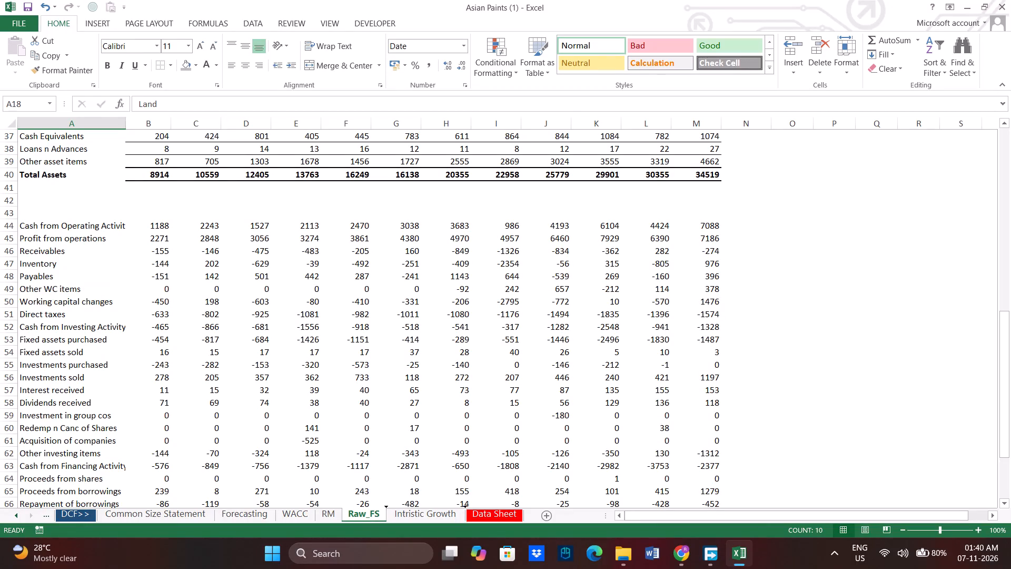
pyautogui.moveTo(465, 512); pyautogui.dragTo(469, 512)
# Review the Intristic Growth sheet from the growth rate section up to the ROIC calculation, including the source reference in J13.
pyautogui.click(391, 511)
pyautogui.scroll(6, 399, 382)
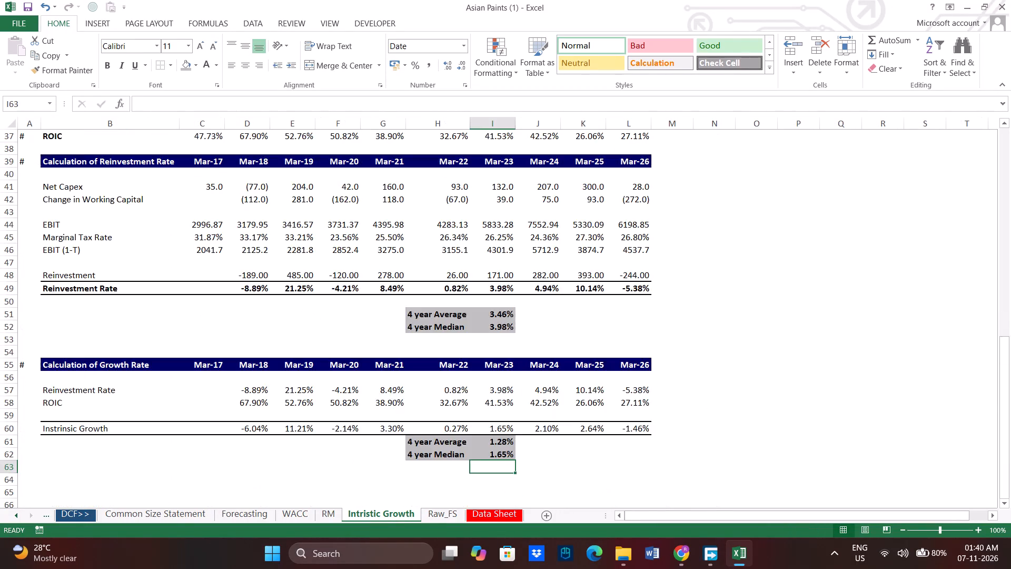
pyautogui.scroll(19, 399, 381)
pyautogui.click(399, 381)
pyautogui.scroll(2, 399, 381)
pyautogui.scroll(-1, 399, 382)
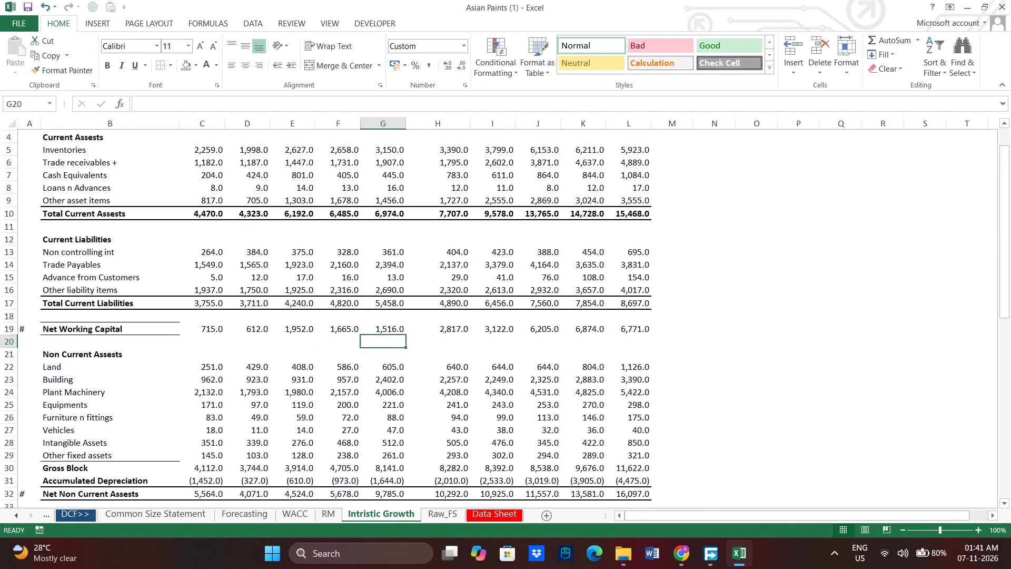
pyautogui.scroll(-4, 399, 382)
pyautogui.scroll(10, 399, 382)
pyautogui.click(545, 295)
pyautogui.scroll(-2, 596, 295)
pyautogui.scroll(6, 593, 298)
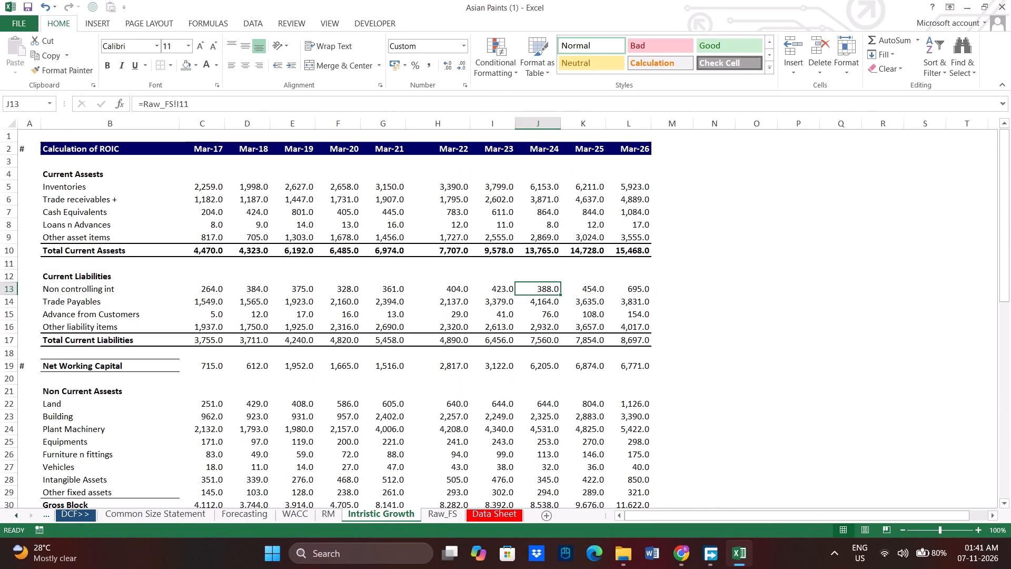
pyautogui.scroll(5, 592, 298)
pyautogui.scroll(5, 373, 267)
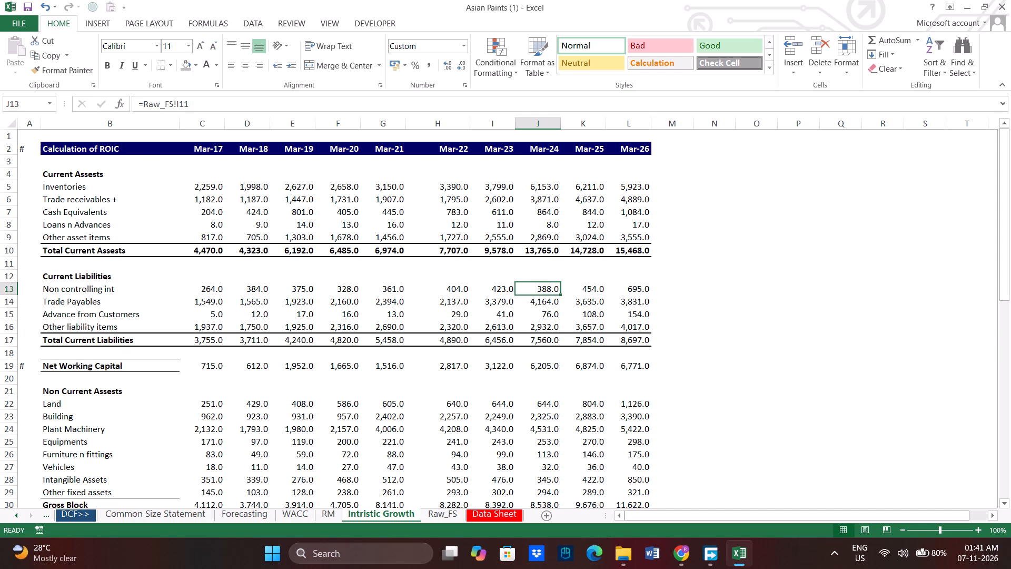
# Save the Asian Paints (1) workbook and close it.
pyautogui.hotkey('ctrl', 's')
pyautogui.click(1010, 0)
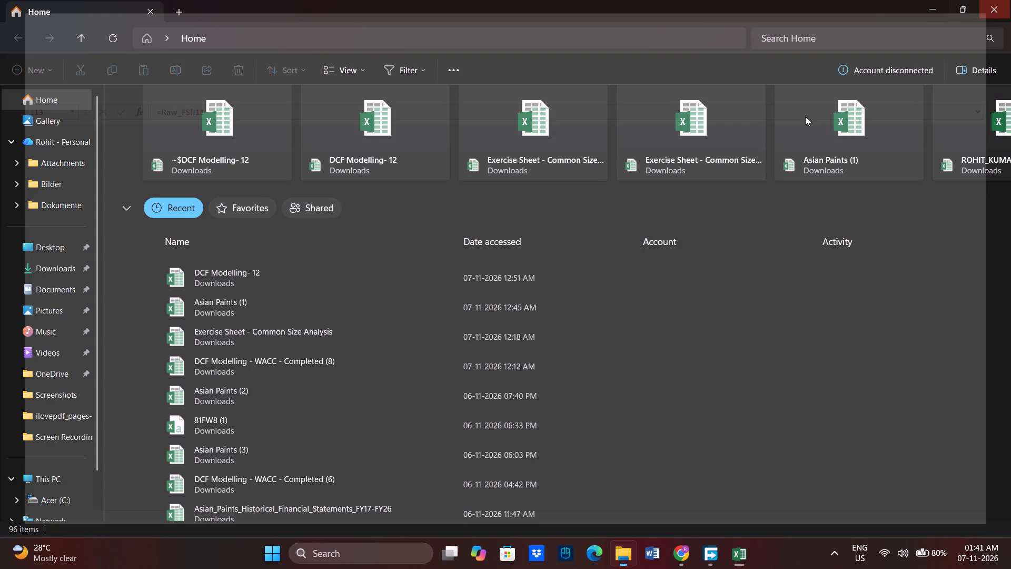
# Close the File Explorer Home window.
pyautogui.click(1010, 0)
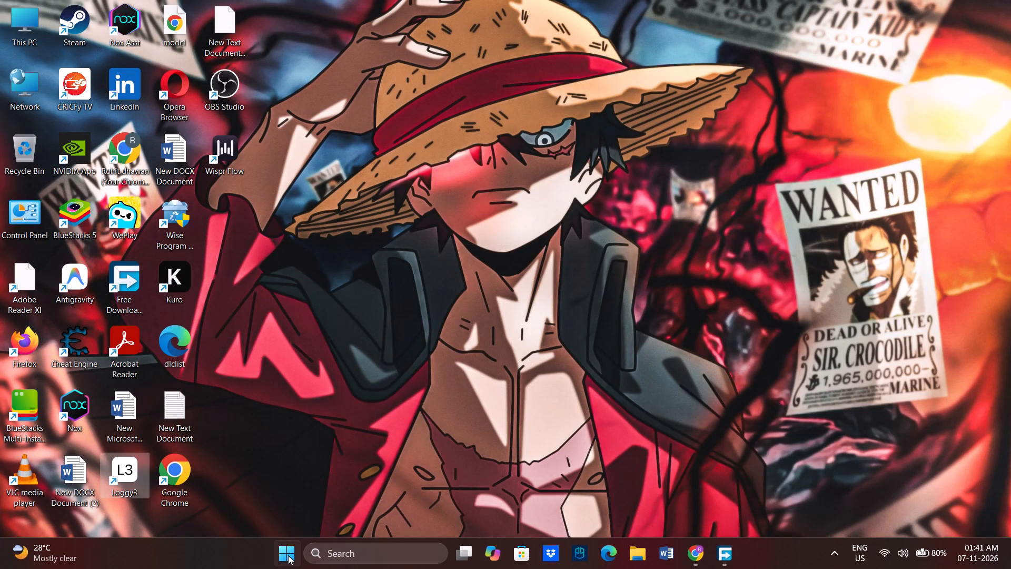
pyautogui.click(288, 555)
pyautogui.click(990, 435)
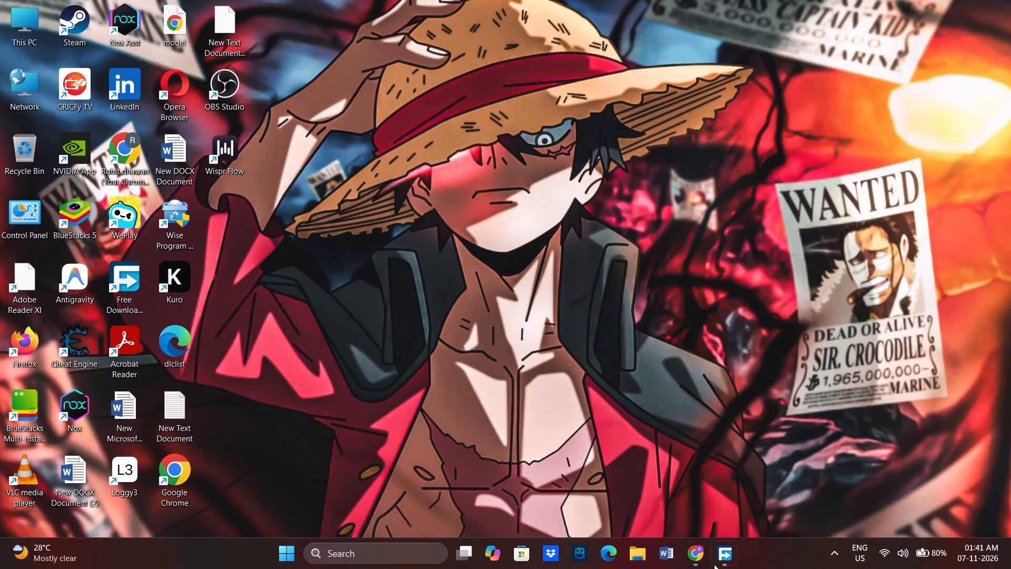
# Bring up the Free Download Manager window and close it.
pyautogui.click(735, 555)
pyautogui.click(1010, 11)
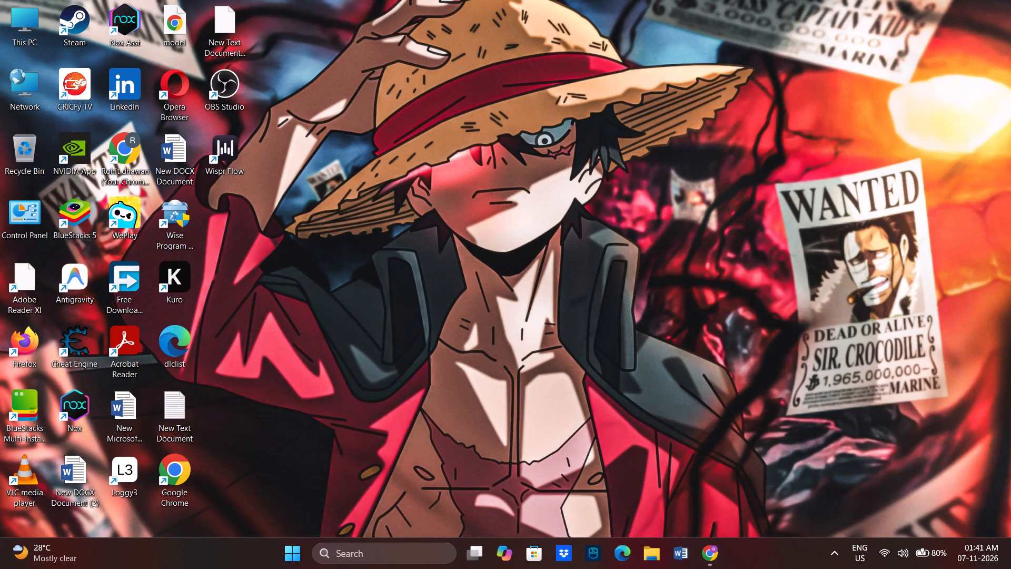
# Show the hidden system tray icons.
pyautogui.click(838, 550)
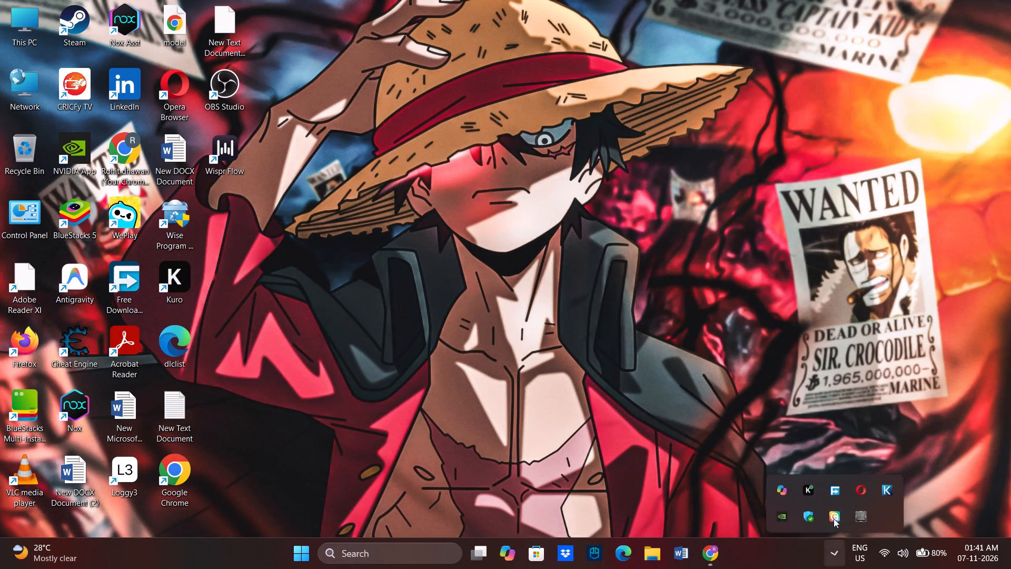